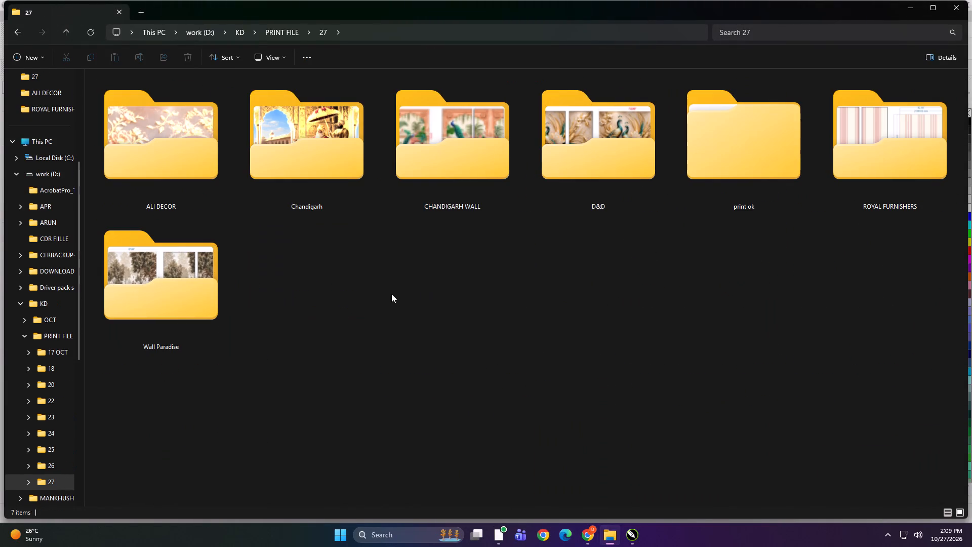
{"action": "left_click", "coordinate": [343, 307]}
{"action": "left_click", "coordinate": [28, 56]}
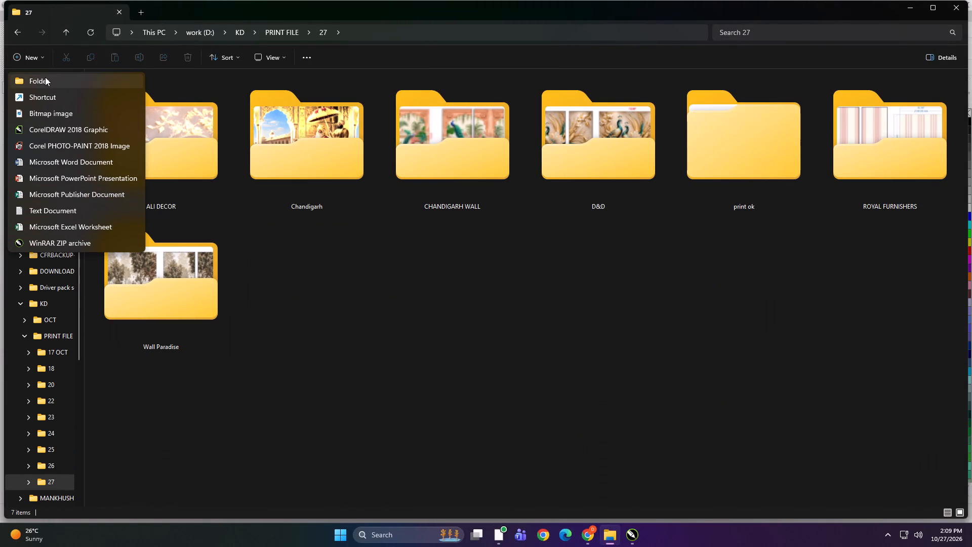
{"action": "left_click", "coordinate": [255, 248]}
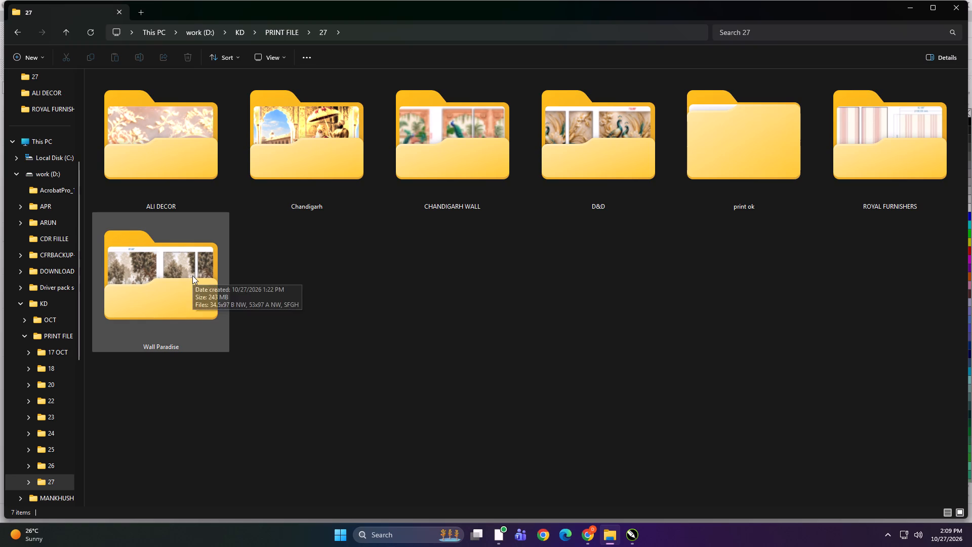
Cut the six customer folders in folder 27, leaving out the print ok folder.
{"action": "left_click", "coordinate": [169, 160]}
{"action": "left_click", "coordinate": [863, 159], "text": "shift"}
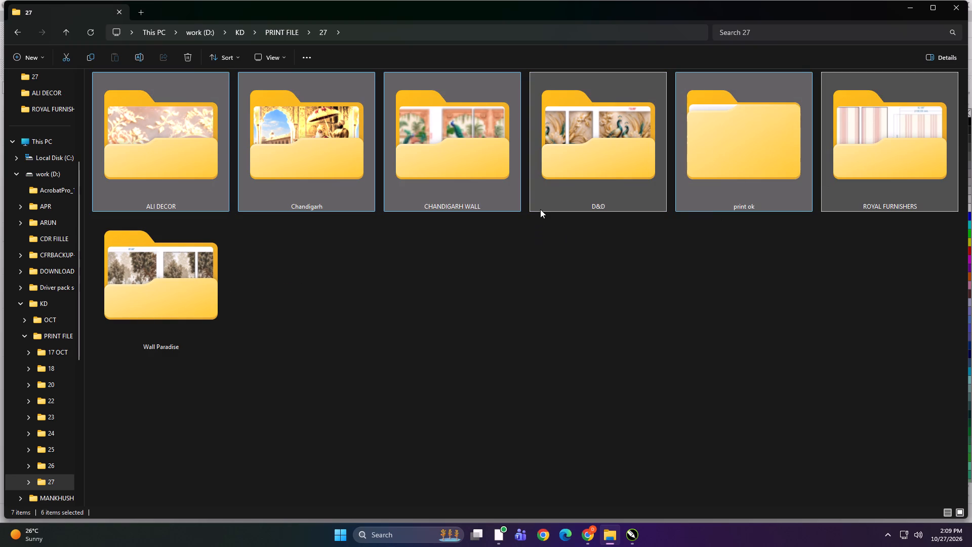
{"action": "left_click", "coordinate": [209, 278], "text": "ctrl"}
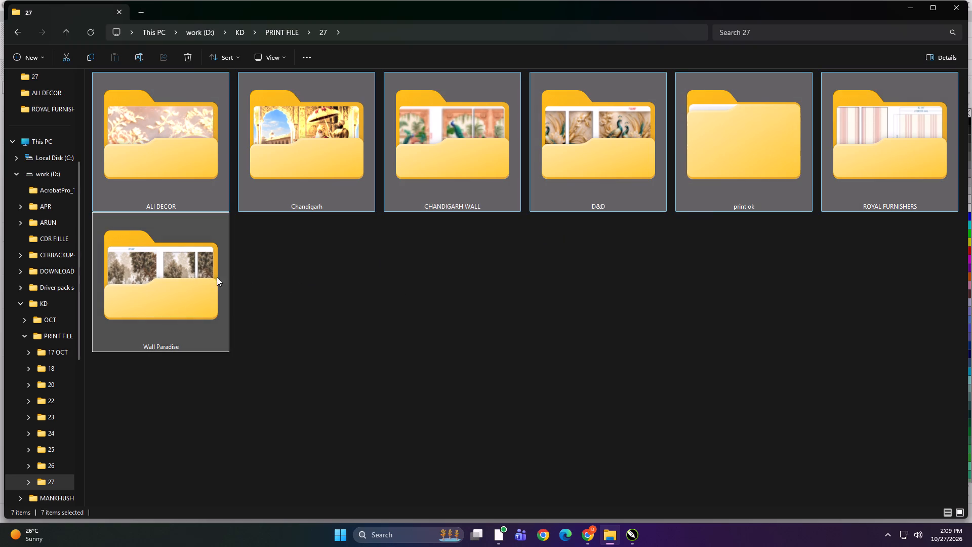
{"action": "left_click", "coordinate": [767, 155], "text": "ctrl"}
{"action": "key", "text": "ctrl+x"}
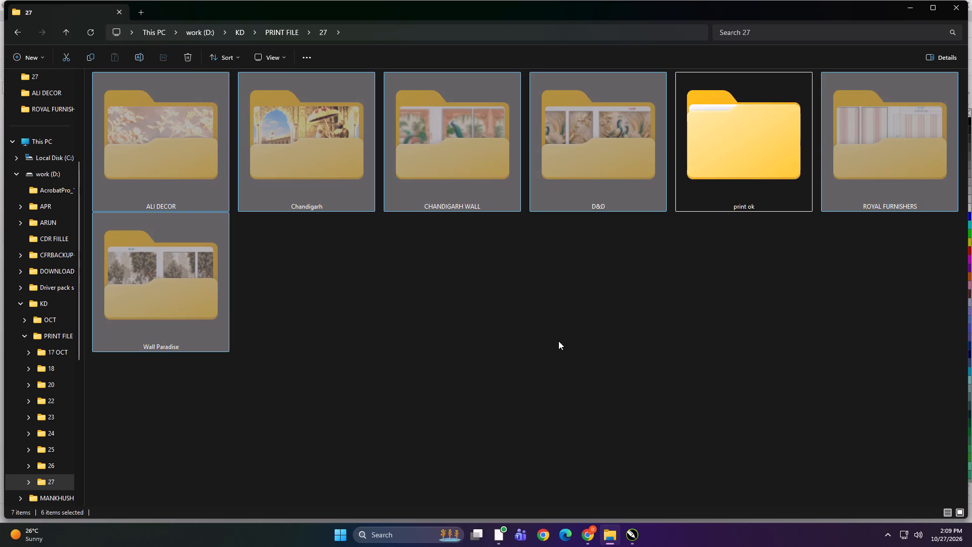
Create a folder named NEW 3 inside the print ok folder.
{"action": "double_click", "coordinate": [717, 143]}
{"action": "left_click", "coordinate": [413, 289]}
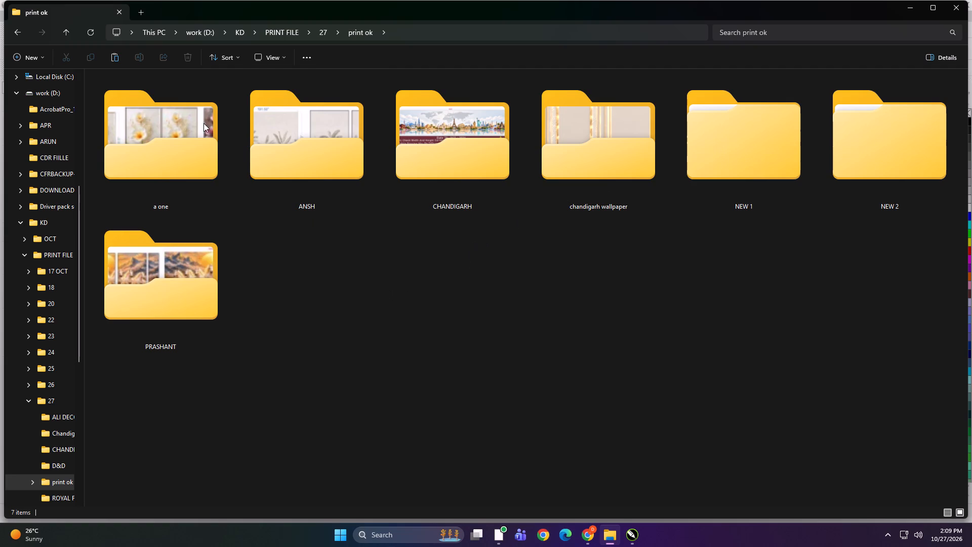
{"action": "left_click", "coordinate": [31, 59]}
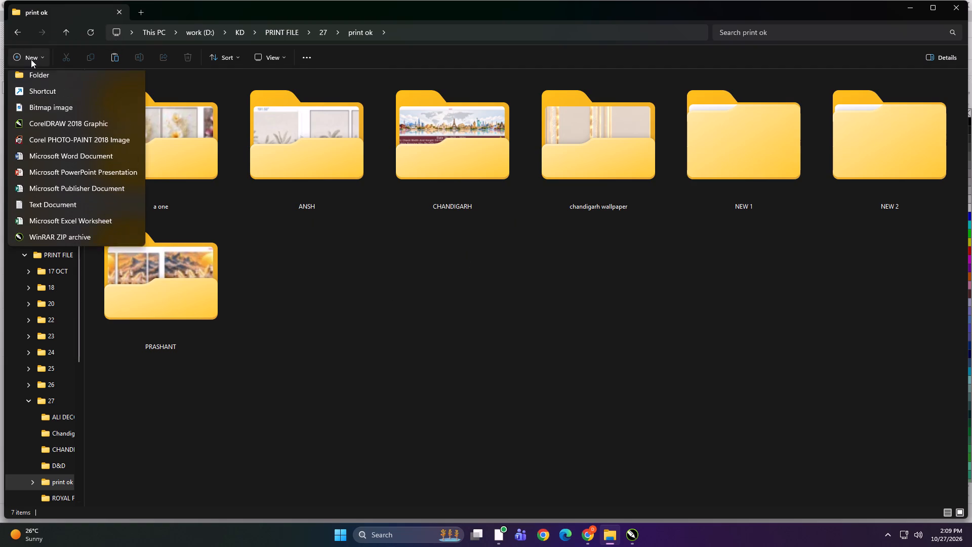
{"action": "left_click", "coordinate": [64, 86]}
{"action": "type", "text": "NEW 3"}
{"action": "key", "text": "Return"}
Paste the six cut customer folders into the NEW 3 folder.
{"action": "double_click", "coordinate": [130, 266]}
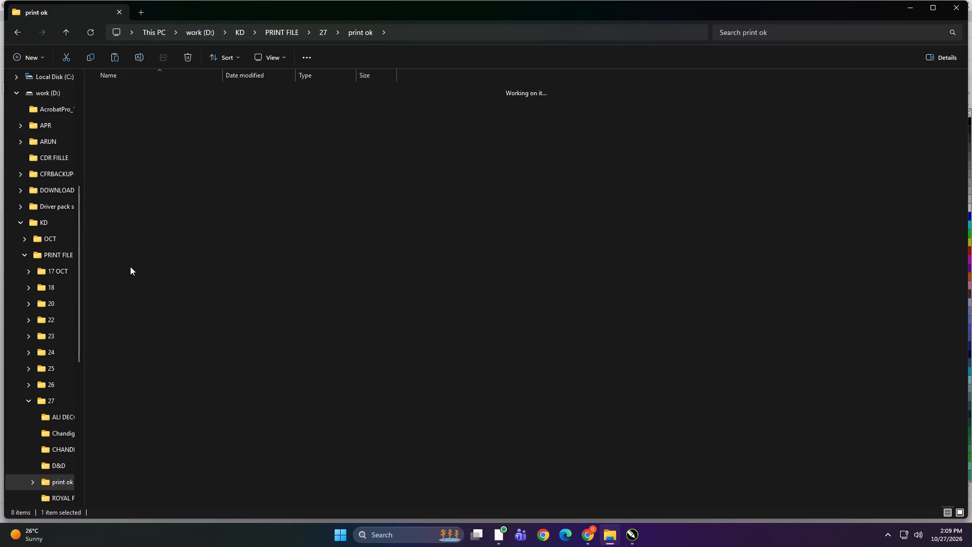
{"action": "left_click", "coordinate": [252, 260]}
{"action": "right_click", "coordinate": [248, 243]}
{"action": "left_click", "coordinate": [263, 254]}
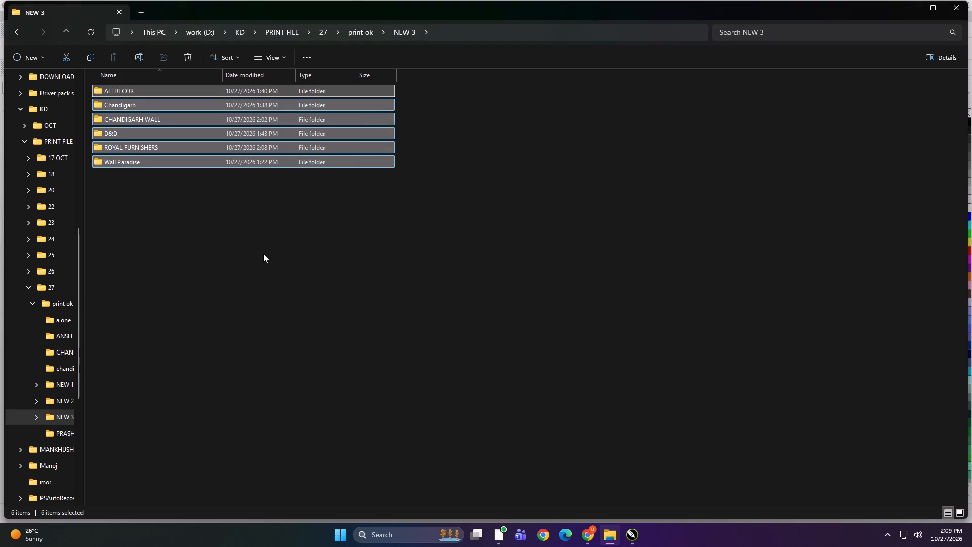
{"action": "left_click", "coordinate": [287, 262]}
Copy the NEW 3 folder from print ok into Print > 27 on the DIGITECH_SHAREDRIVE network drive.
{"action": "key", "text": "BackSpace"}
{"action": "left_click", "coordinate": [158, 422]}
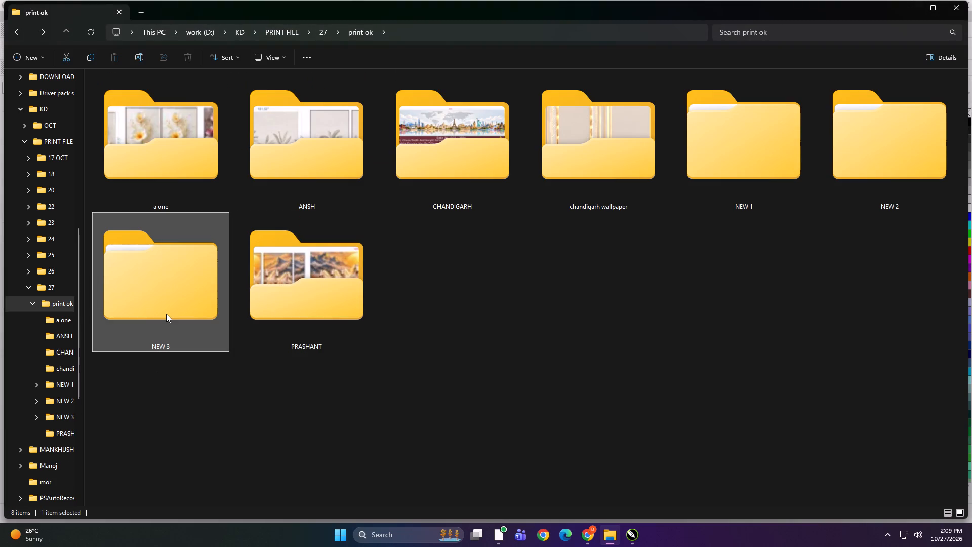
{"action": "left_click", "coordinate": [166, 314]}
{"action": "key", "text": "ctrl+c"}
{"action": "scroll", "coordinate": [115, 332], "scroll_direction": "up", "scroll_amount": 5}
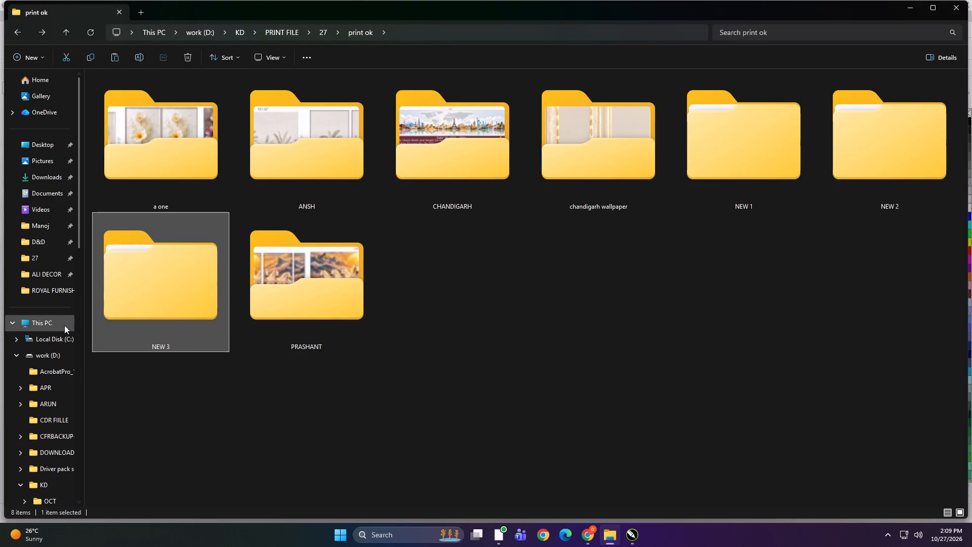
{"action": "left_click", "coordinate": [64, 325]}
{"action": "double_click", "coordinate": [197, 322]}
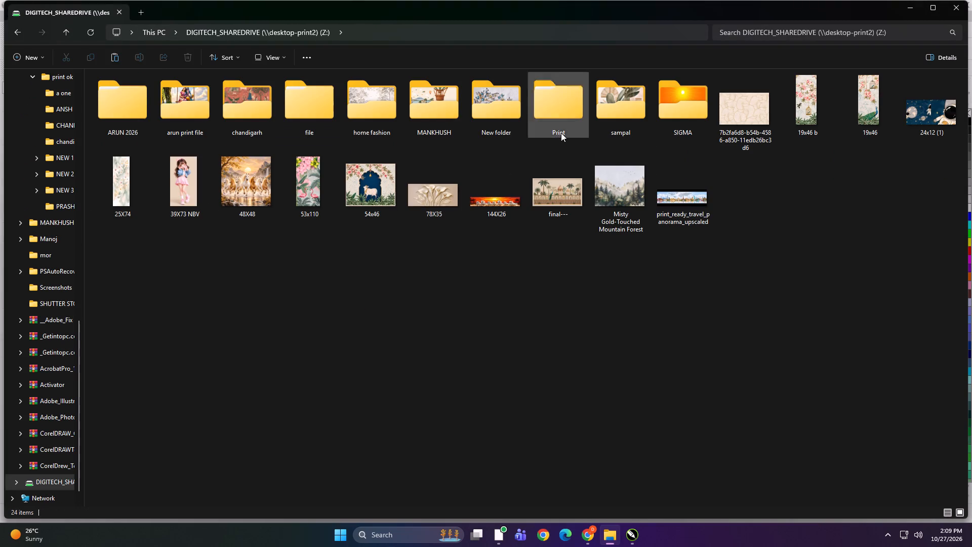
{"action": "double_click", "coordinate": [563, 112]}
{"action": "double_click", "coordinate": [551, 109]}
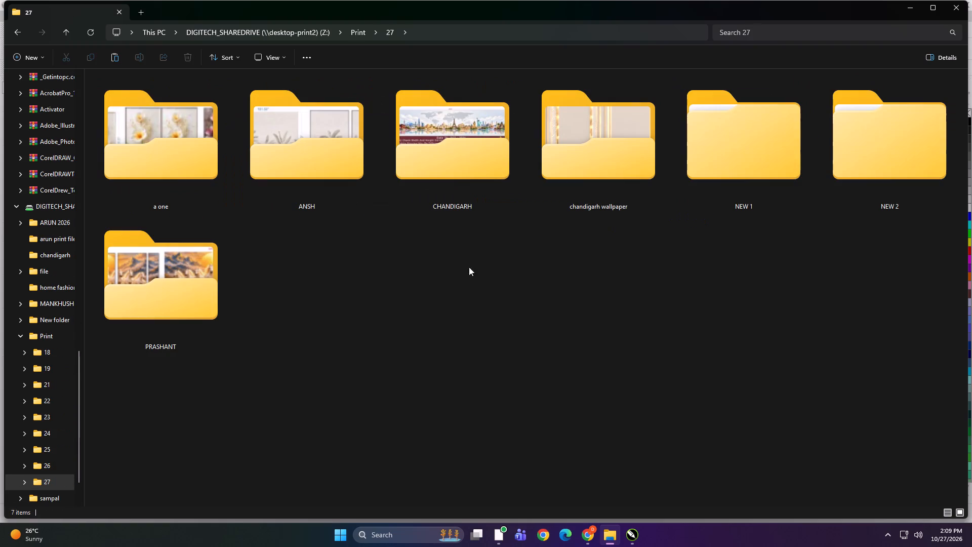
{"action": "left_click", "coordinate": [469, 284]}
{"action": "right_click", "coordinate": [469, 284]}
{"action": "left_click", "coordinate": [483, 296]}
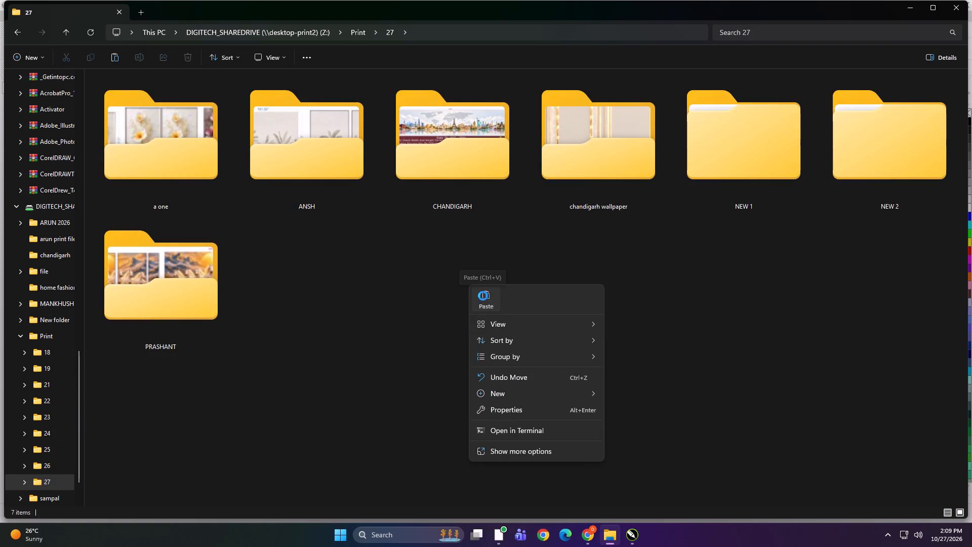
{"action": "left_click", "coordinate": [436, 365]}
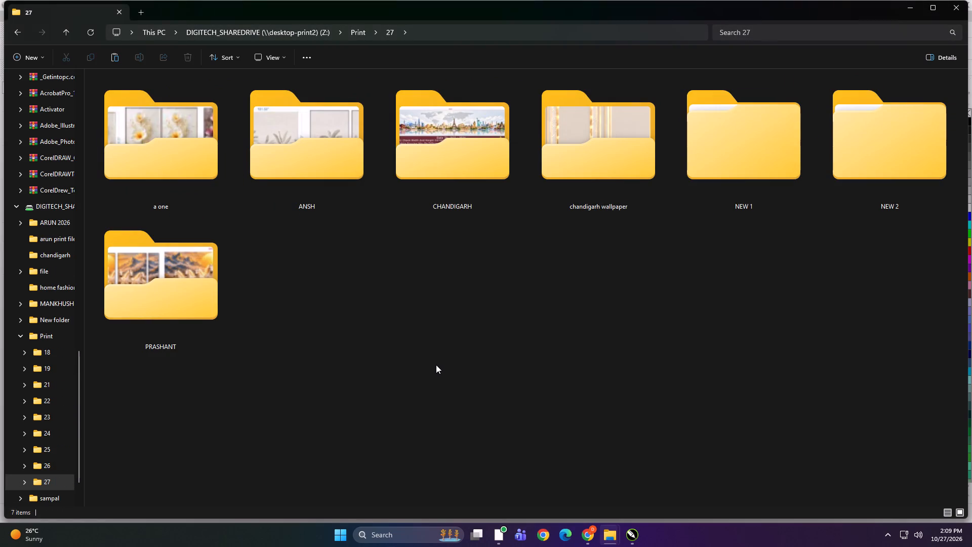
Create a new folder with the default name in file > 27 on the shared drive.
{"action": "left_click", "coordinate": [448, 353]}
{"action": "key", "text": "BackSpace"}
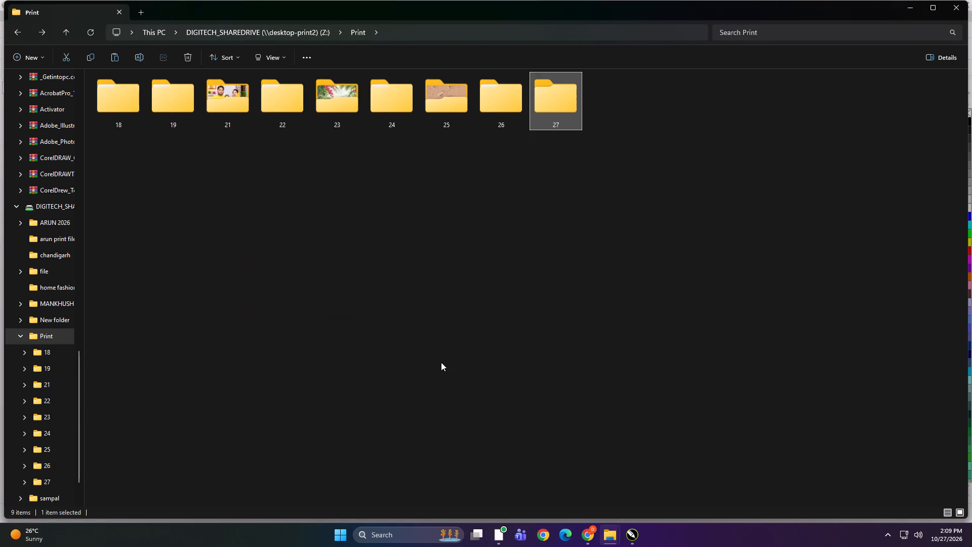
{"action": "key", "text": "BackSpace"}
{"action": "double_click", "coordinate": [314, 117]}
{"action": "left_click", "coordinate": [823, 137]}
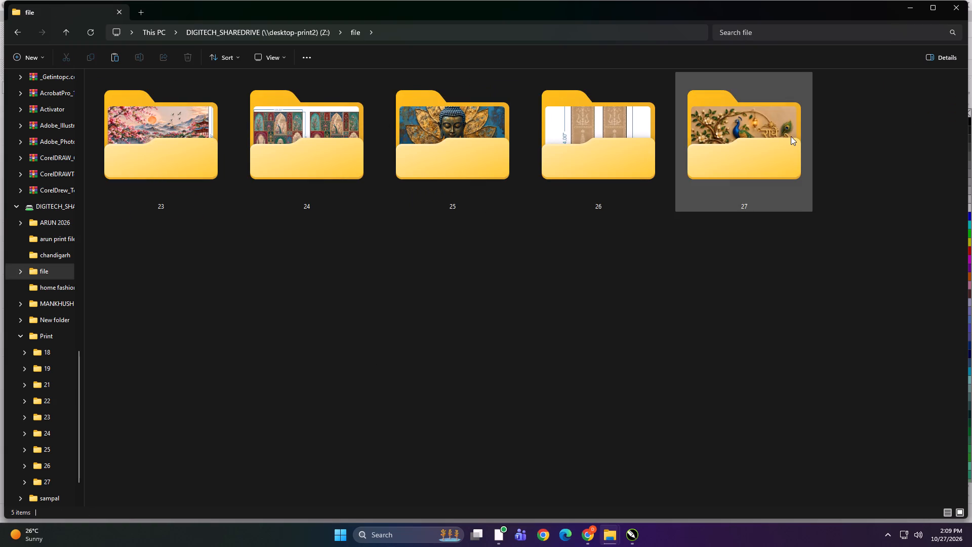
{"action": "double_click", "coordinate": [791, 136]}
{"action": "left_click", "coordinate": [791, 136]}
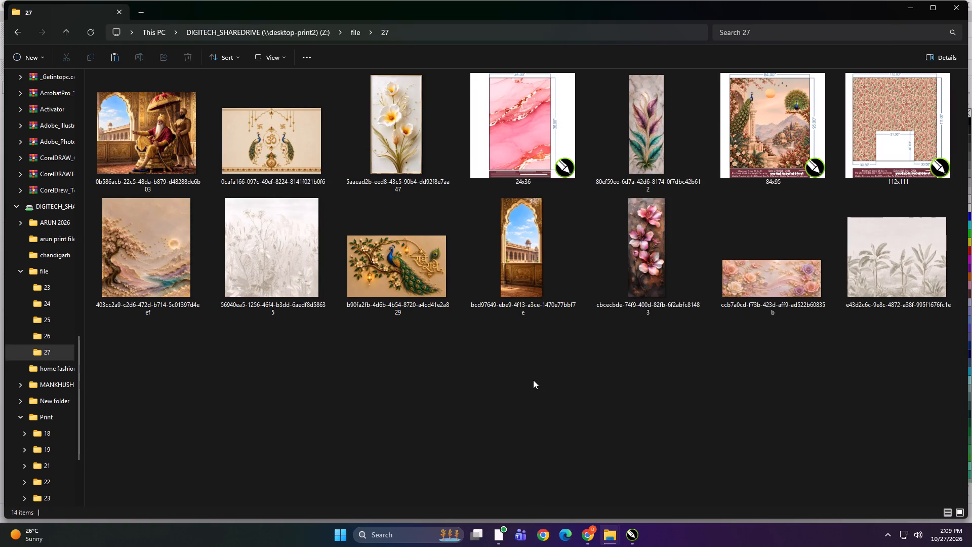
{"action": "scroll", "coordinate": [530, 380], "scroll_direction": "down", "scroll_amount": 1, "text": "ctrl"}
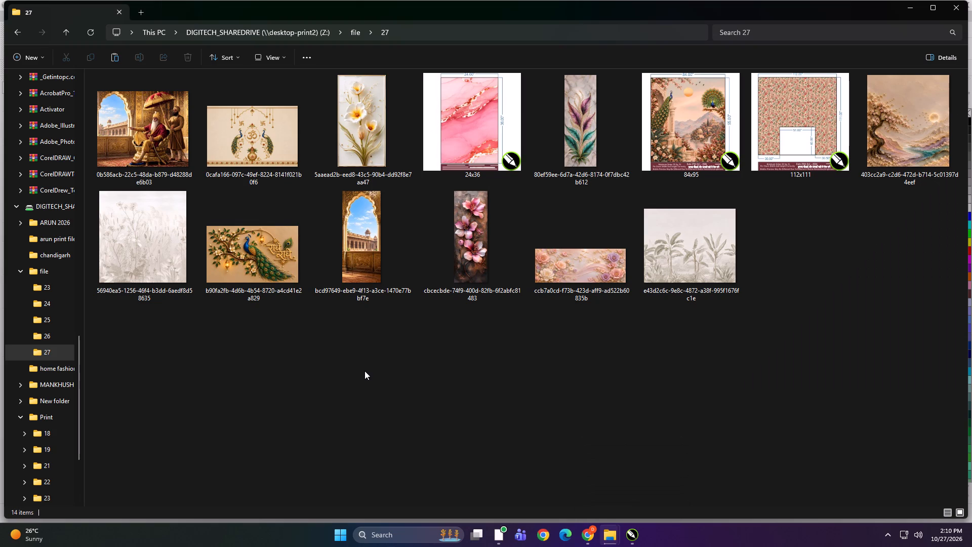
{"action": "left_click", "coordinate": [34, 56]}
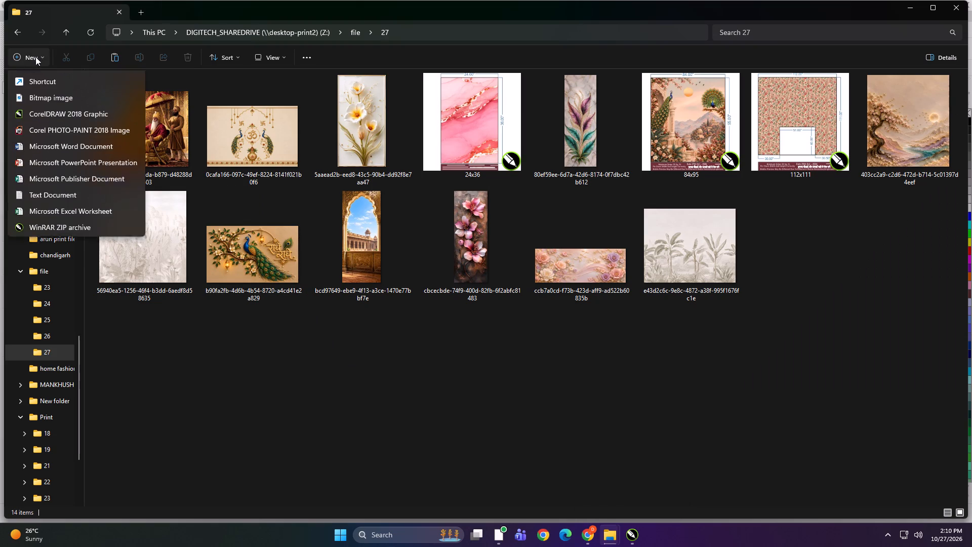
{"action": "left_click", "coordinate": [42, 77]}
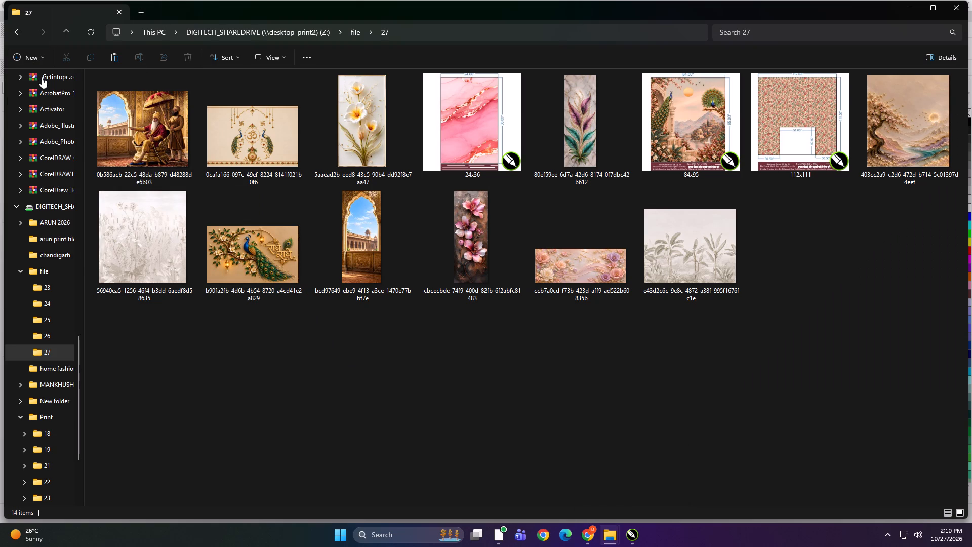
{"action": "left_click", "coordinate": [31, 52]}
Move the artwork files of file > 27 into its New folder by cutting and pasting them.
{"action": "left_click", "coordinate": [695, 233]}
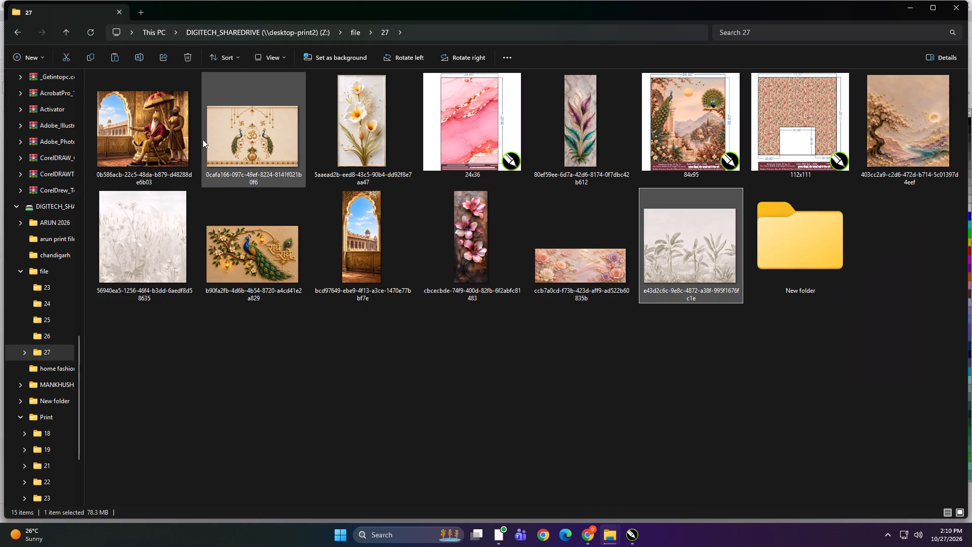
{"action": "left_click", "coordinate": [182, 138], "text": "shift"}
{"action": "key", "text": "ctrl+x"}
{"action": "double_click", "coordinate": [791, 242]}
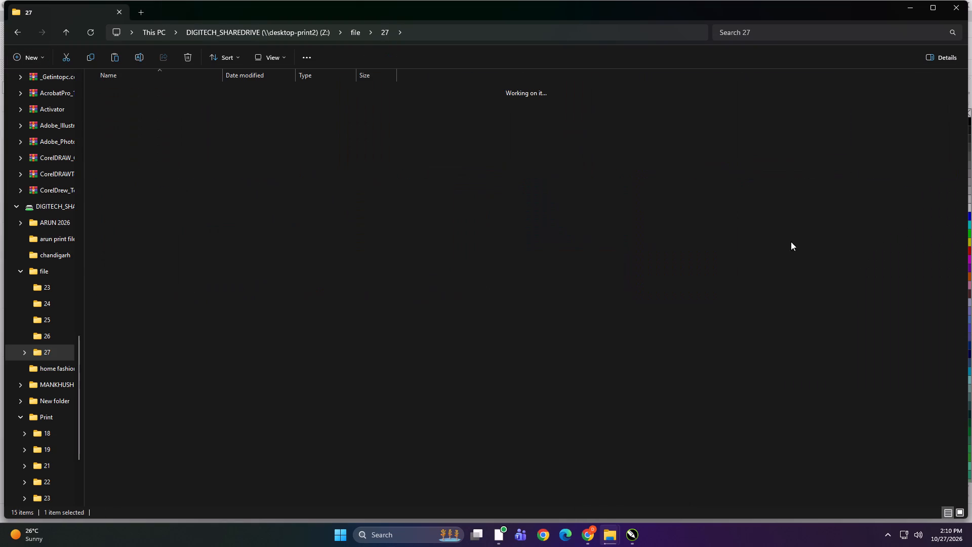
{"action": "left_click", "coordinate": [483, 251]}
{"action": "key", "text": "ctrl+v"}
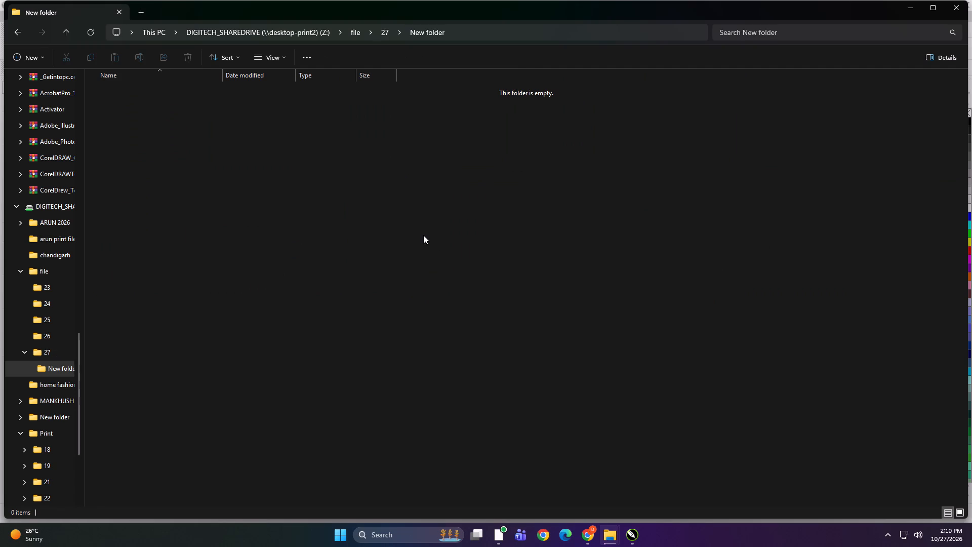
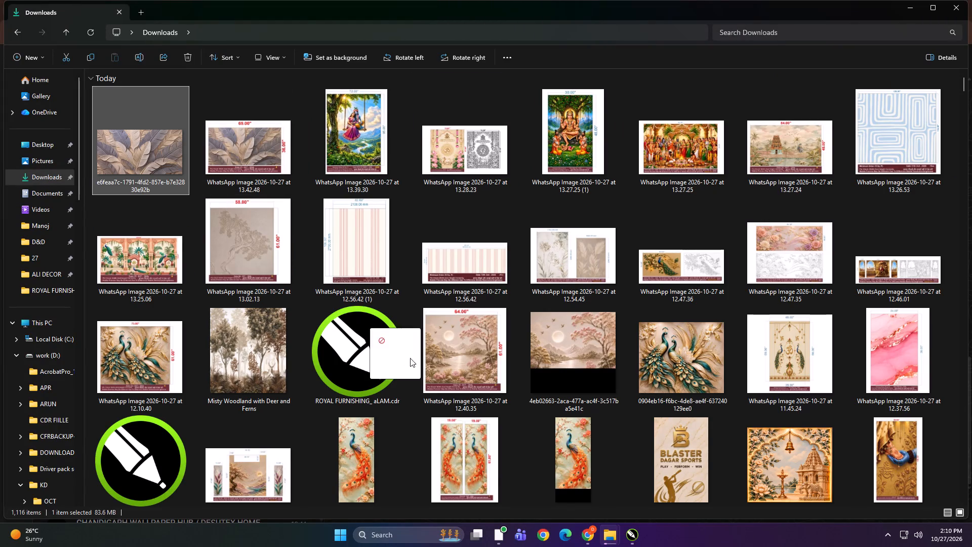
Bring the e6feaa7c feather-leaf image from Downloads into the Untitled-1 drawing in CorelDRAW, in the empty area below the previews.
{"action": "left_click_drag", "start_coordinate": [410, 358], "coordinate": [413, 324]}
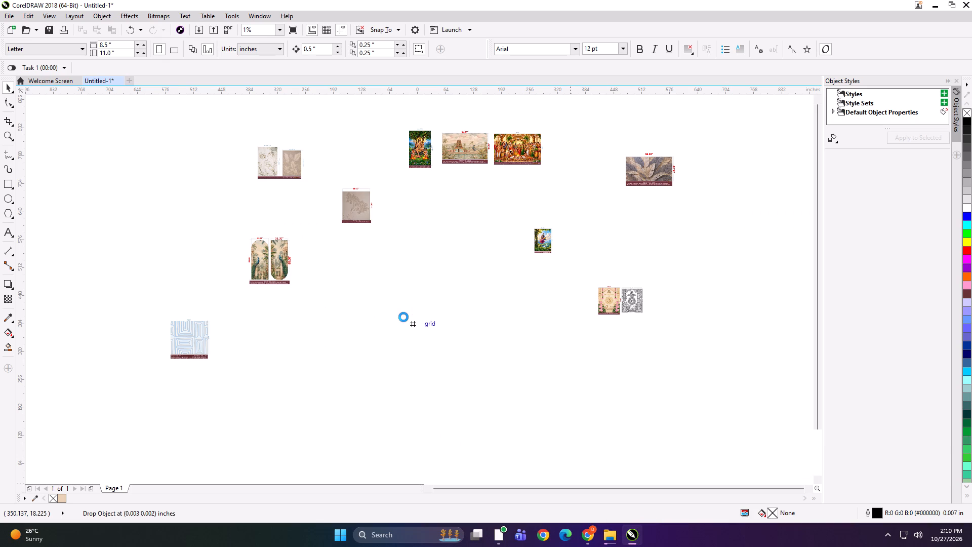
{"action": "left_click_drag", "start_coordinate": [409, 321], "coordinate": [451, 370]}
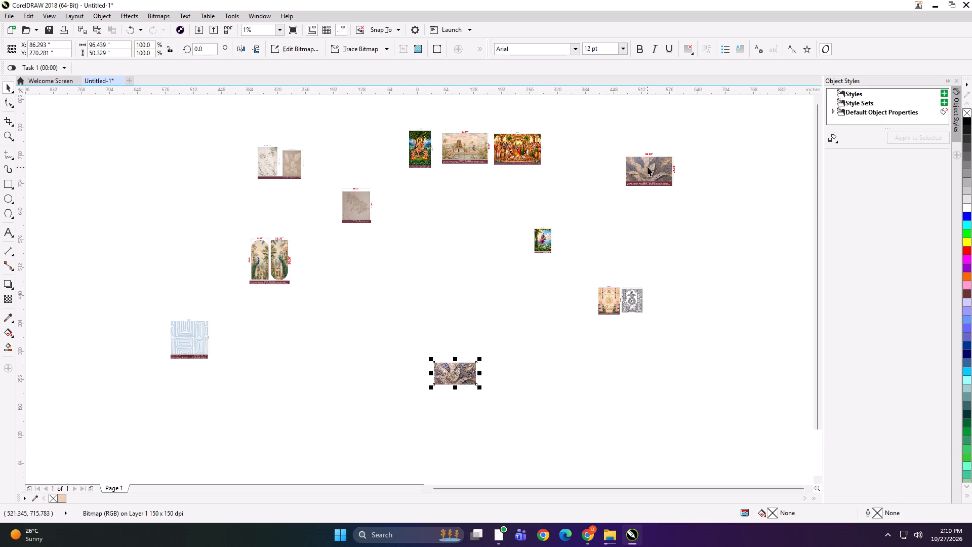
Move the 69.00" by 36.00" feather-leaf preview beside the imported feather artwork and arrange the two side by side.
{"action": "left_click_drag", "start_coordinate": [647, 167], "coordinate": [423, 375]}
{"action": "scroll", "coordinate": [443, 392], "scroll_direction": "up", "scroll_amount": 1}
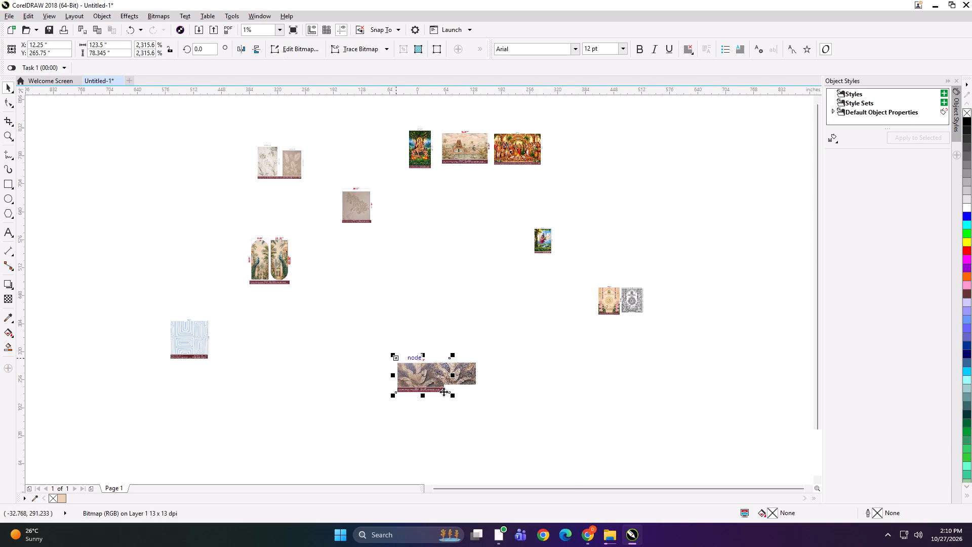
{"action": "scroll", "coordinate": [444, 389], "scroll_direction": "up", "scroll_amount": 1}
{"action": "left_click_drag", "start_coordinate": [337, 405], "coordinate": [298, 335]}
{"action": "left_click_drag", "start_coordinate": [458, 393], "coordinate": [506, 327]}
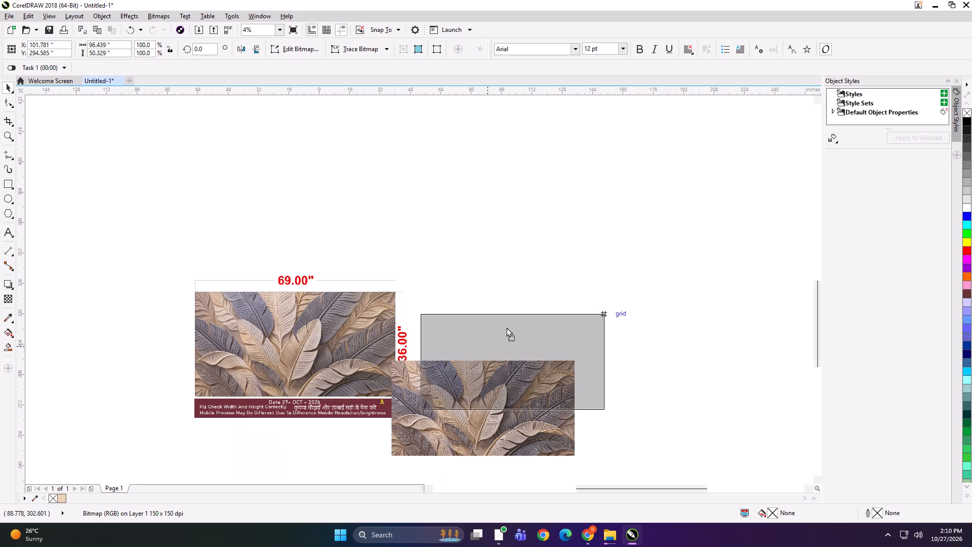
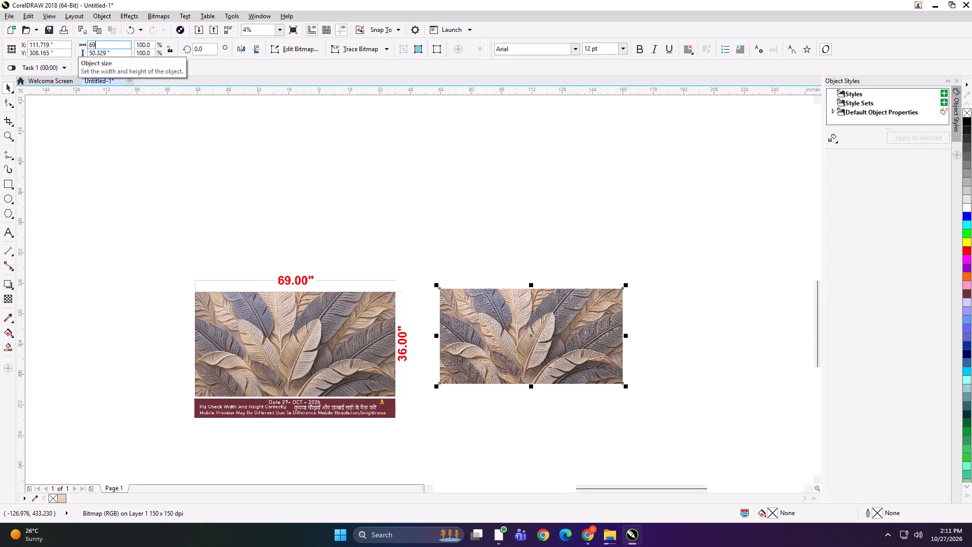
Resize the imported feather-leaf artwork to 69 inches wide by 36 inches high.
{"action": "type", "text": "36"}
{"action": "key", "text": "Return"}
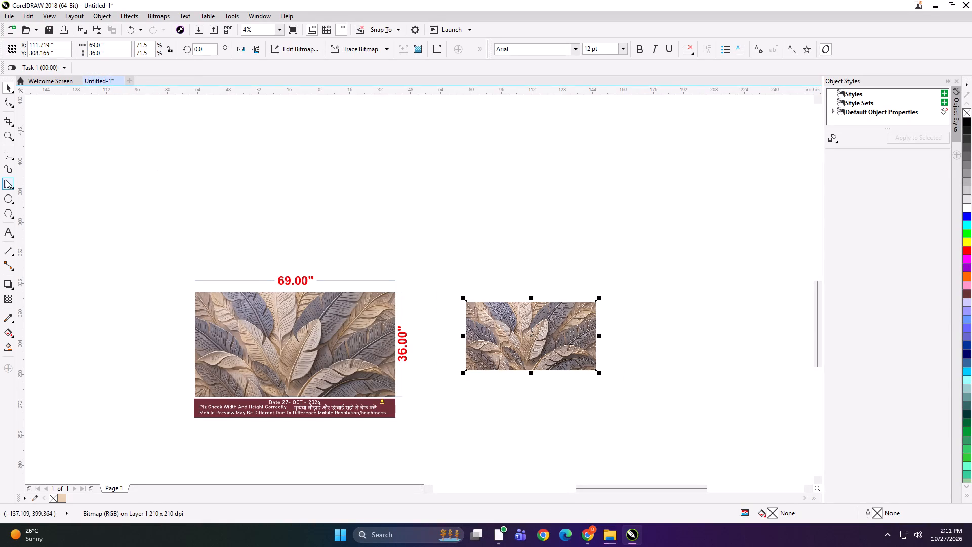
Add a rectangle frame matching the edges of the resized feather artwork and group the frame with the image.
{"action": "double_click", "coordinate": [6, 181], "text": "shift"}
{"action": "key", "text": "shift+space"}
{"action": "left_click", "coordinate": [538, 245]}
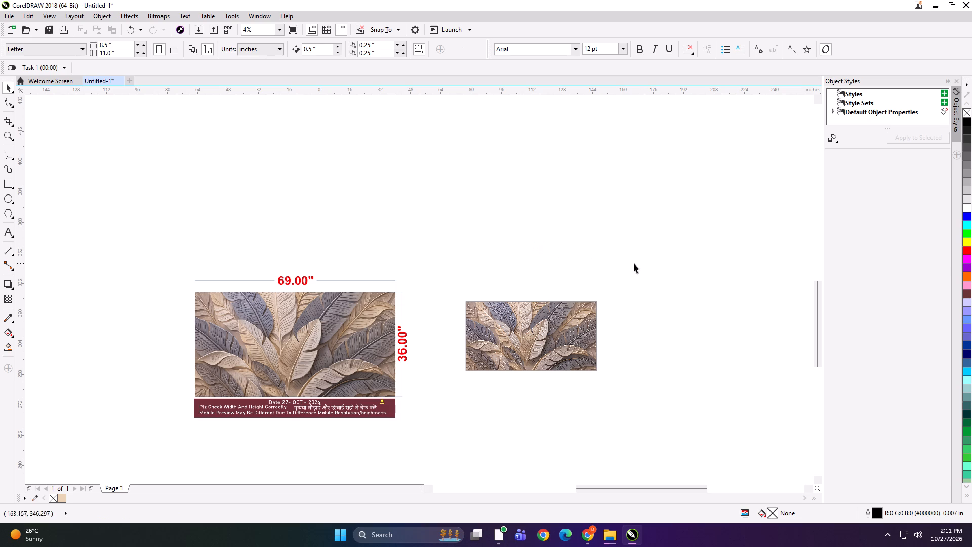
{"action": "left_click_drag", "start_coordinate": [646, 263], "coordinate": [431, 392]}
{"action": "key", "text": "ctrl+g"}
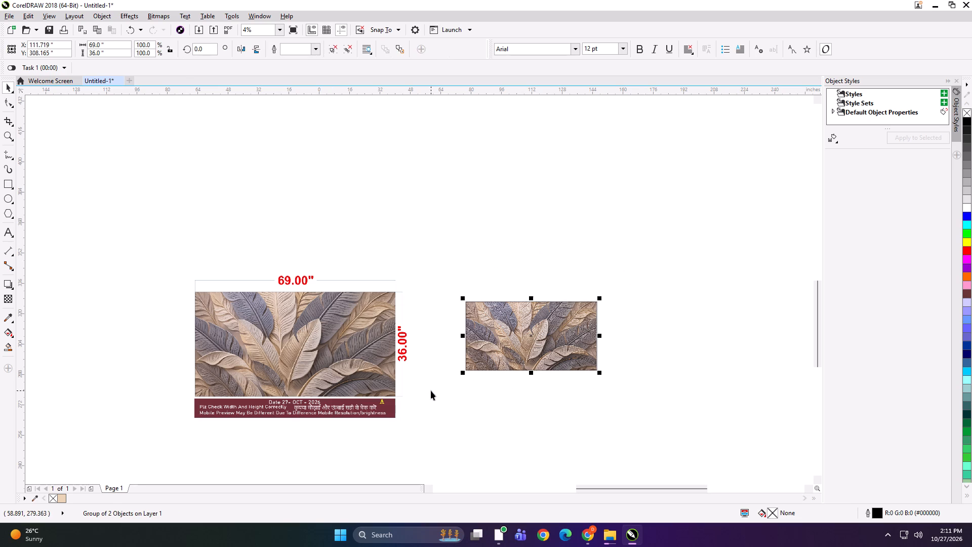
Start exporting the grouped artwork and create a folder named "69x36 NW" in KD > PRINT FILE > 27 on the work (D:) drive.
{"action": "key", "text": "ctrl+e"}
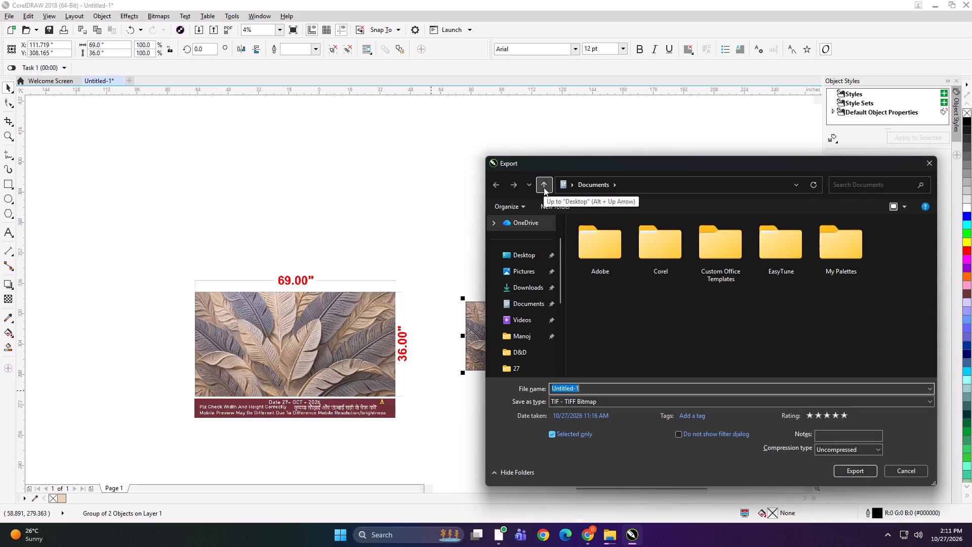
{"action": "scroll", "coordinate": [531, 295], "scroll_direction": "down", "scroll_amount": 3}
{"action": "left_click", "coordinate": [531, 293]}
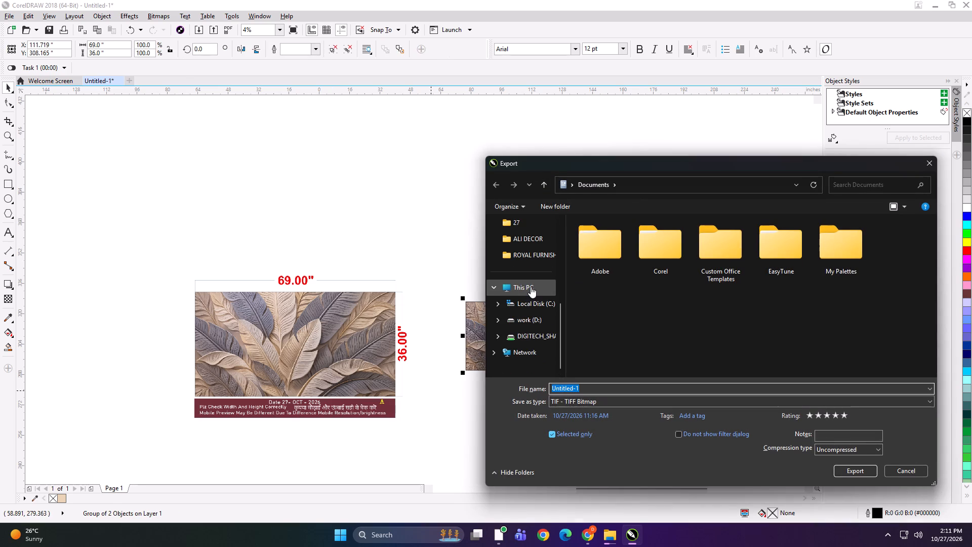
{"action": "left_click", "coordinate": [531, 287]}
{"action": "left_click", "coordinate": [527, 294]}
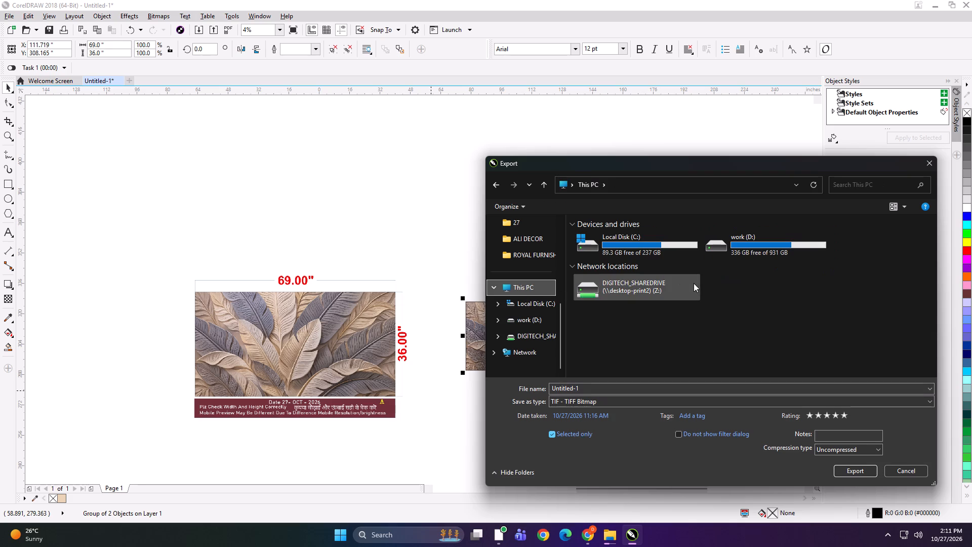
{"action": "left_click", "coordinate": [786, 235]}
{"action": "double_click", "coordinate": [786, 235]}
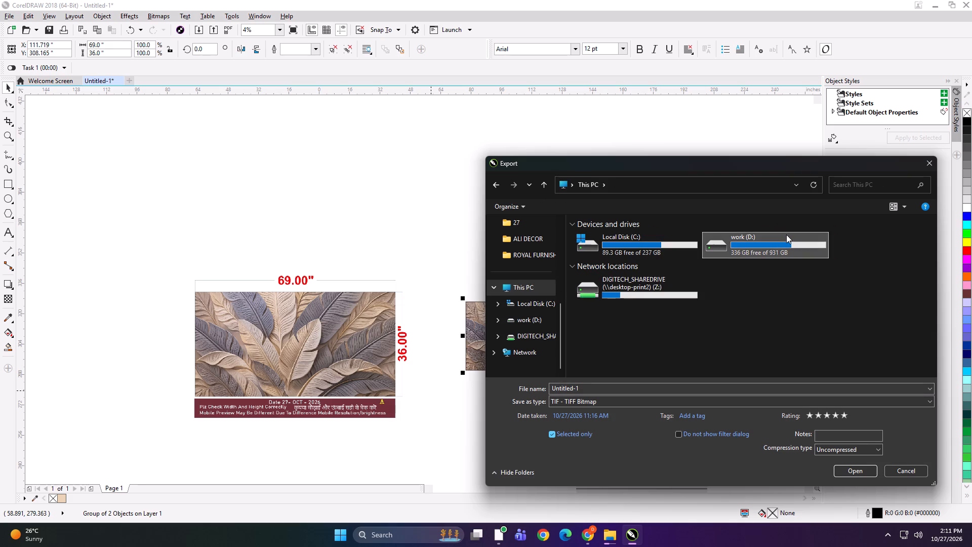
{"action": "double_click", "coordinate": [775, 282]}
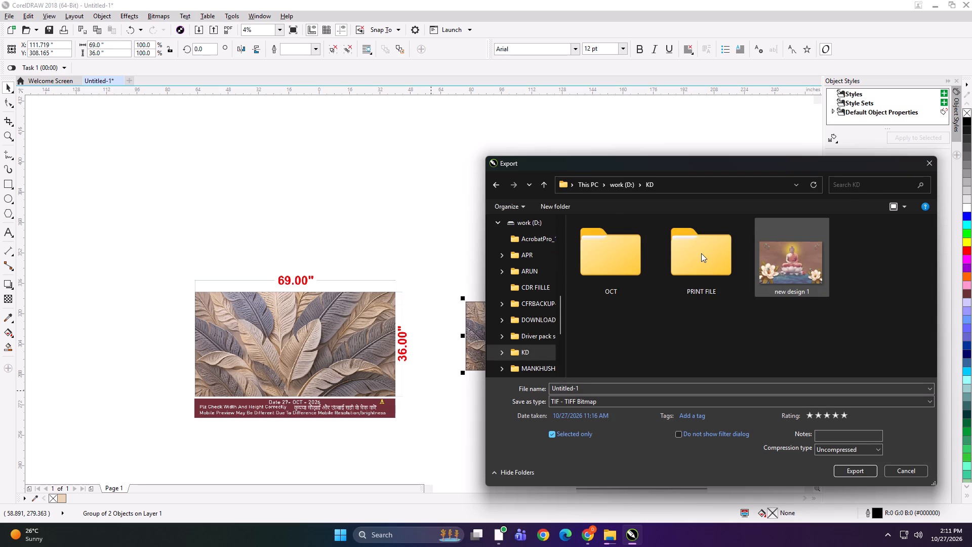
{"action": "double_click", "coordinate": [701, 253]}
{"action": "double_click", "coordinate": [657, 290]}
{"action": "left_click", "coordinate": [642, 324]}
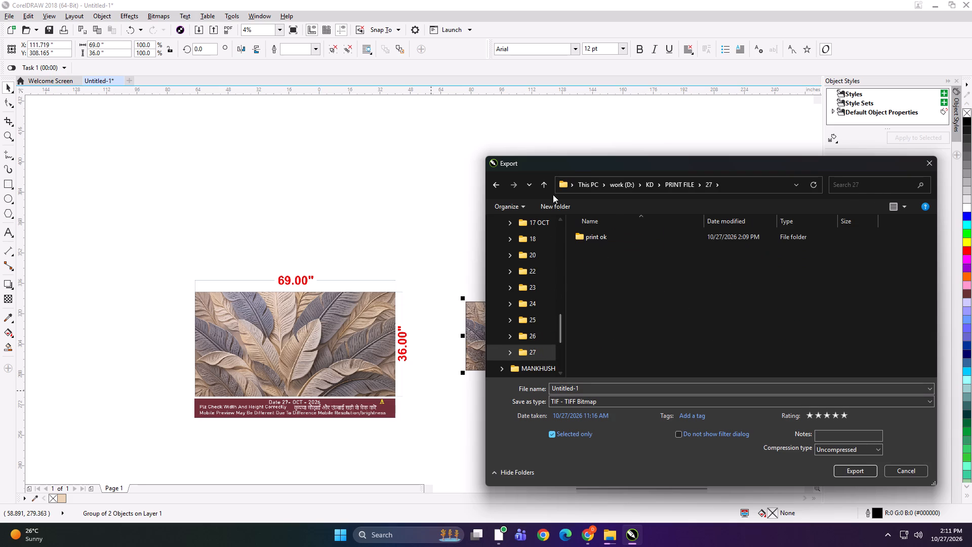
{"action": "left_click", "coordinate": [552, 208]}
{"action": "type", "text": "69x36 NW"}
{"action": "key", "text": "Return"}
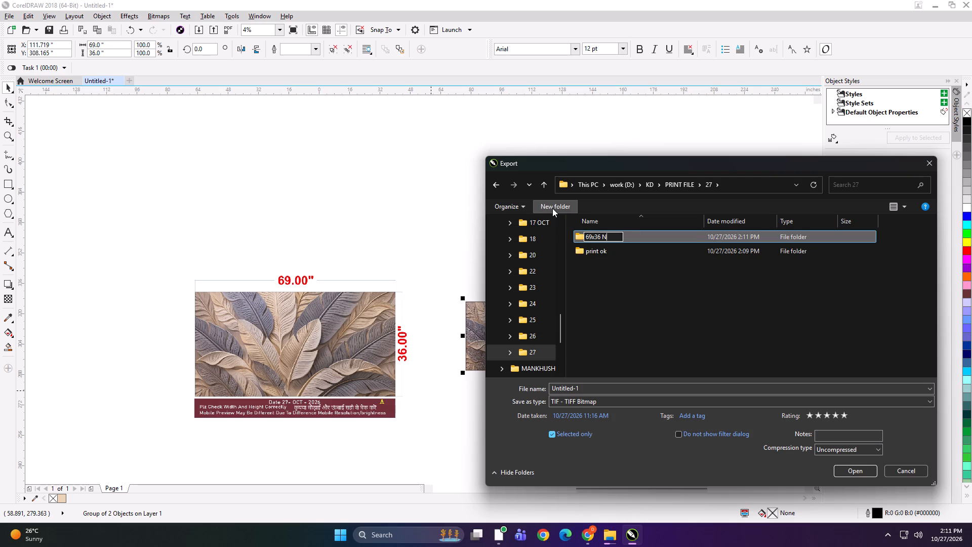
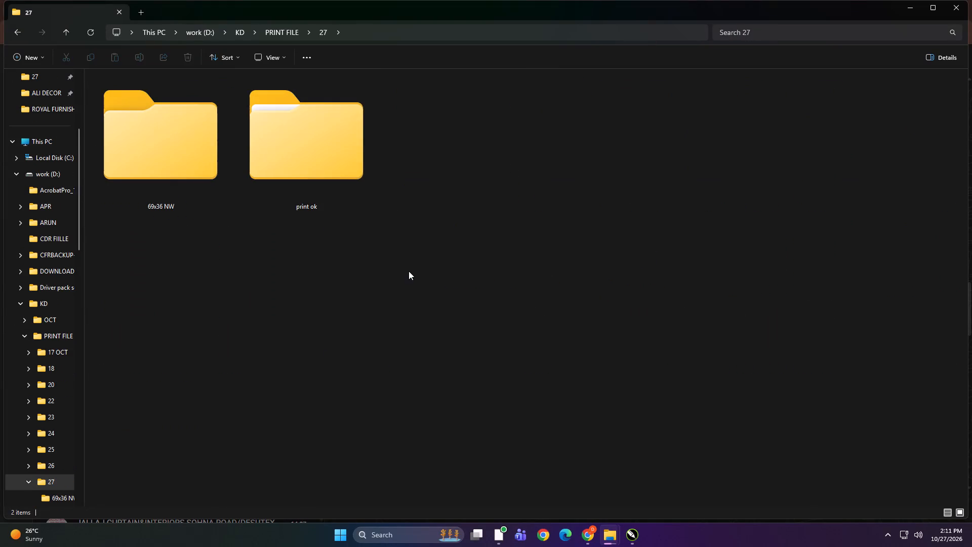
Look through the customer folders inside NEW 3 and NEW 2 of the 27 > print ok folder, viewing them with large thumbnails.
{"action": "double_click", "coordinate": [314, 175]}
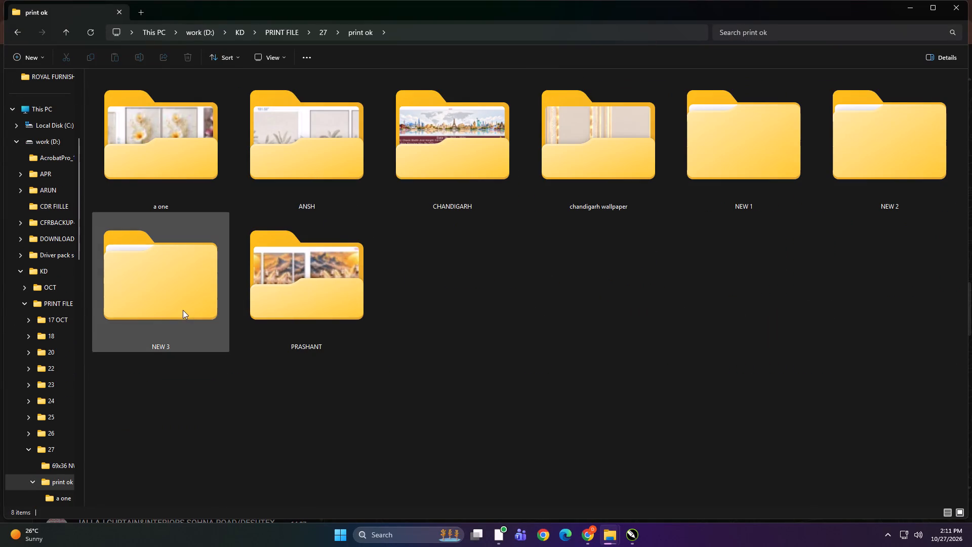
{"action": "double_click", "coordinate": [183, 310]}
{"action": "scroll", "coordinate": [255, 302], "scroll_direction": "up", "scroll_amount": 20, "text": "ctrl"}
{"action": "scroll", "coordinate": [255, 302], "scroll_direction": "up", "scroll_amount": 15, "text": "ctrl"}
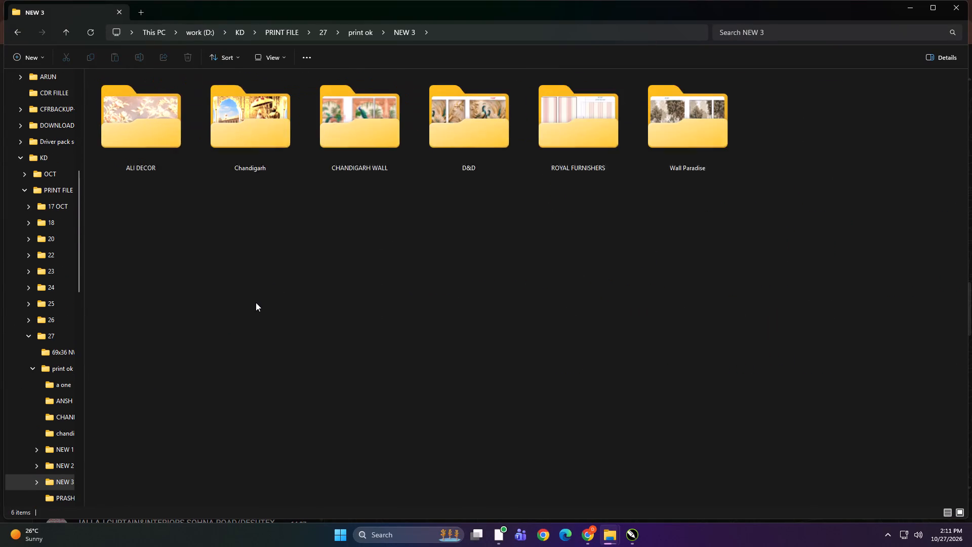
{"action": "scroll", "coordinate": [256, 302], "scroll_direction": "up", "scroll_amount": 8, "text": "ctrl"}
{"action": "left_click", "coordinate": [417, 287]}
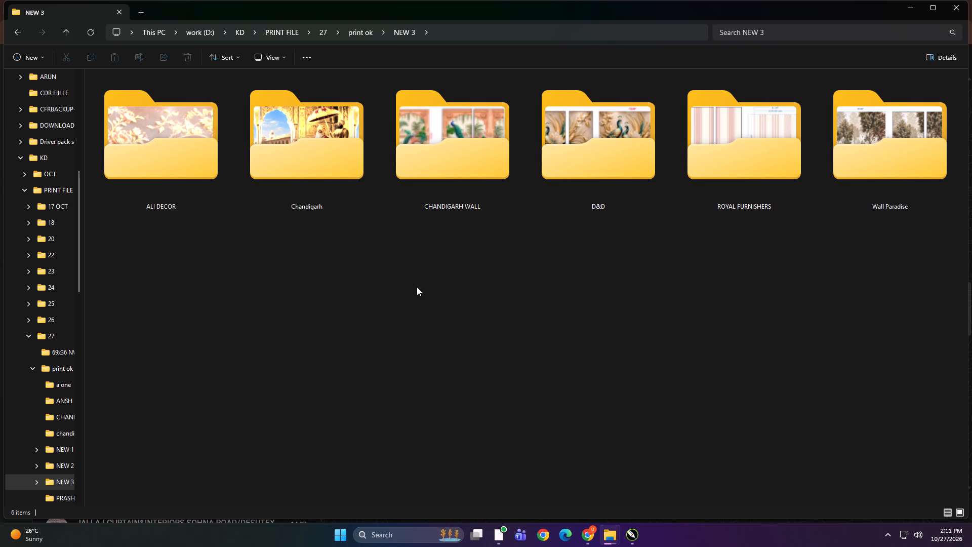
{"action": "key", "text": "BackSpace"}
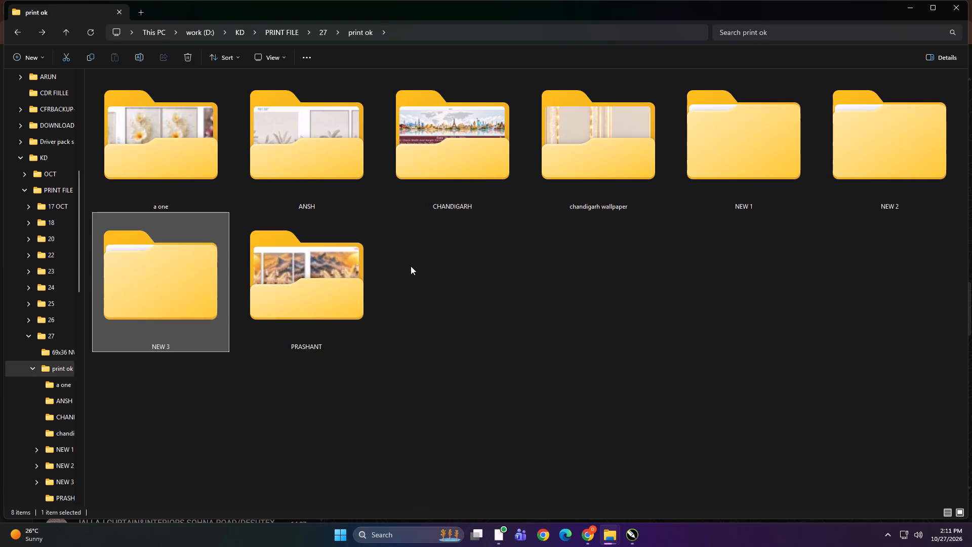
{"action": "double_click", "coordinate": [880, 179]}
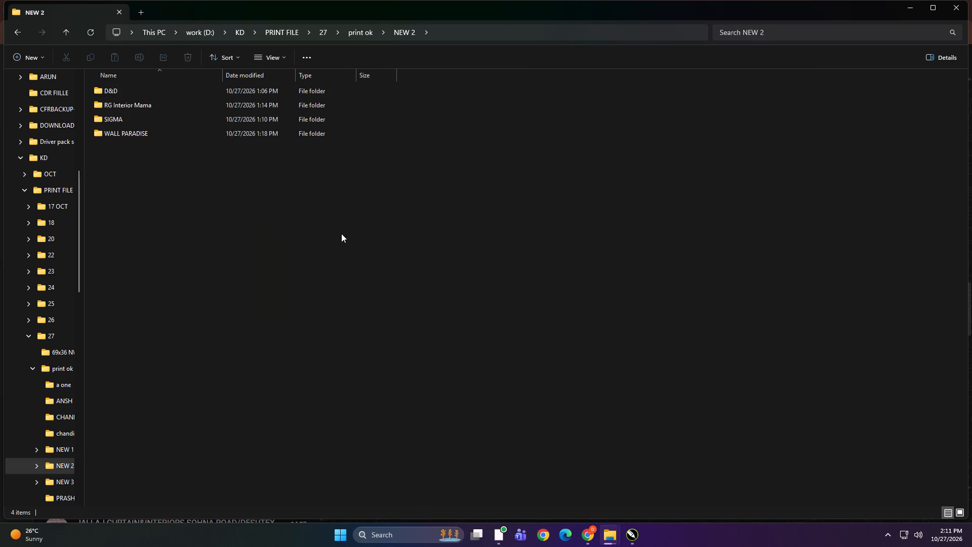
{"action": "scroll", "coordinate": [367, 298], "scroll_direction": "up", "scroll_amount": 20, "text": "ctrl"}
{"action": "scroll", "coordinate": [367, 298], "scroll_direction": "up", "scroll_amount": 20, "text": "ctrl"}
{"action": "scroll", "coordinate": [367, 298], "scroll_direction": "up", "scroll_amount": 6, "text": "ctrl"}
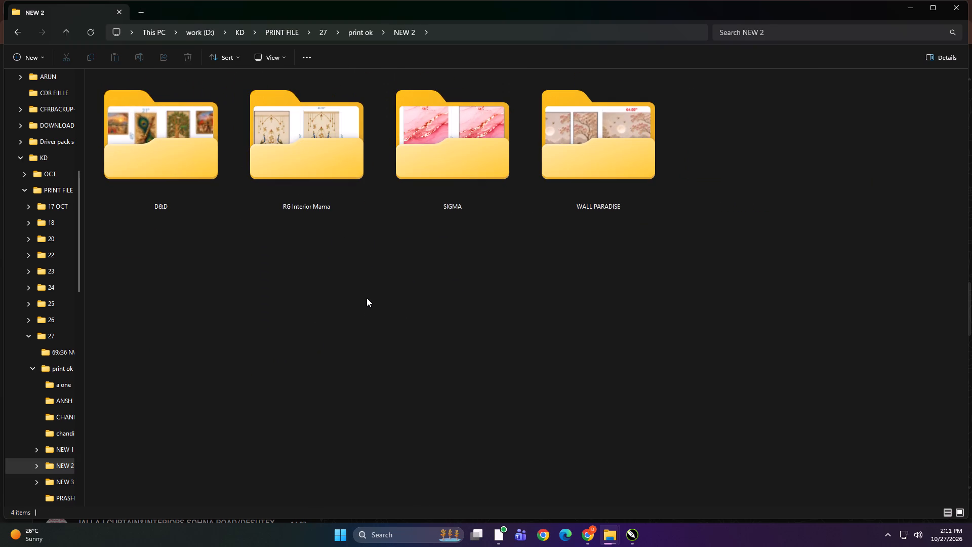
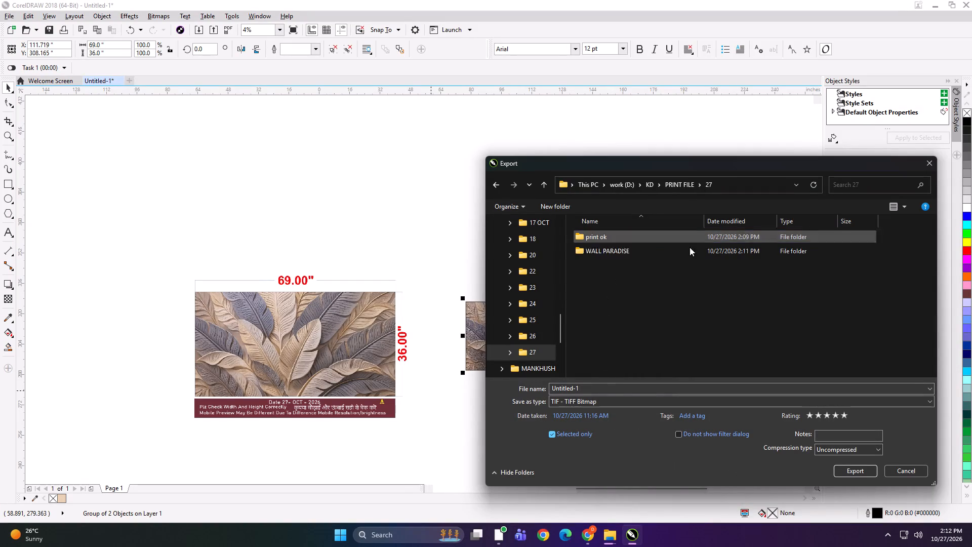
Export the selected feather artwork as the TIFF file 69x36 NW into the 27 > WALL PARADISE folder.
{"action": "double_click", "coordinate": [619, 246]}
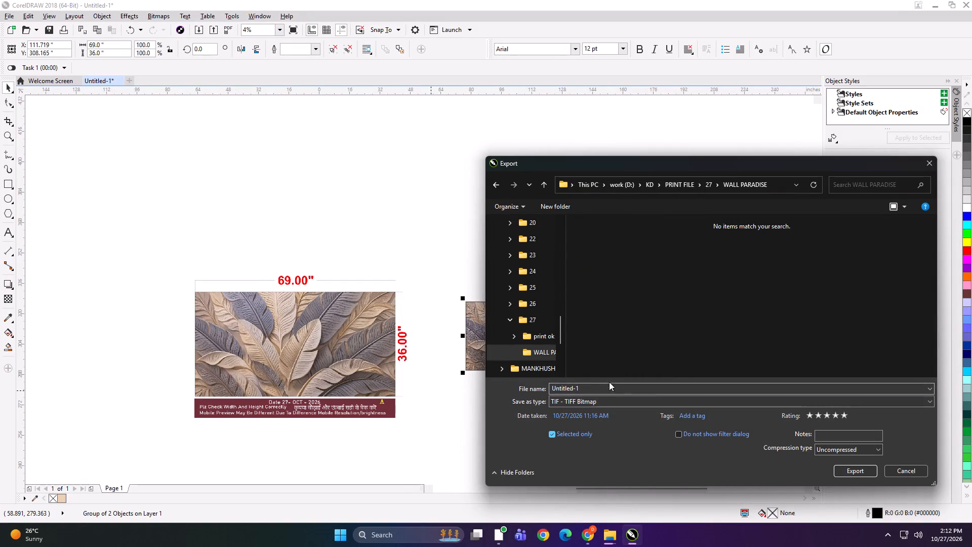
{"action": "left_click", "coordinate": [609, 386]}
{"action": "type", "text": "69x36"}
{"action": "key", "text": "space"}
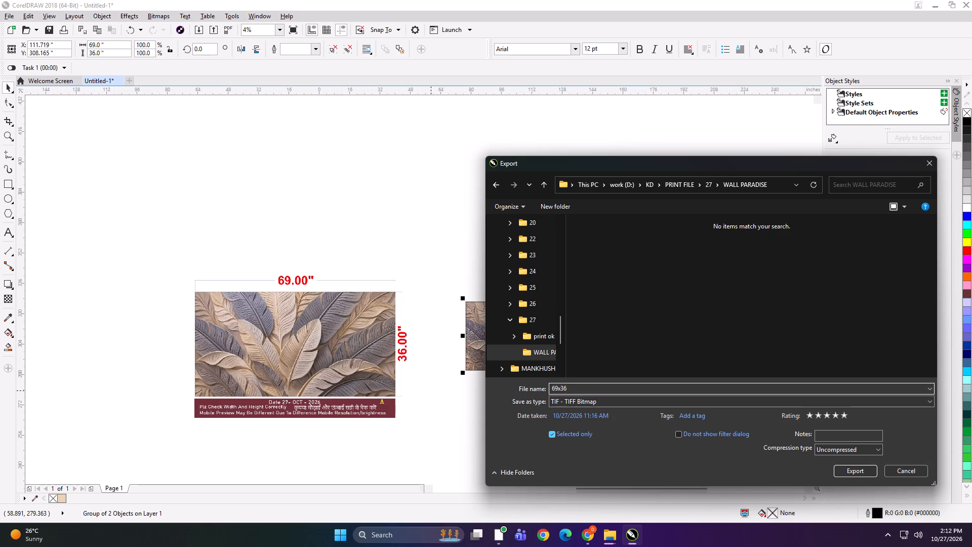
{"action": "type", "text": "NW"}
{"action": "key", "text": "Return"}
{"action": "key", "text": "Return"}
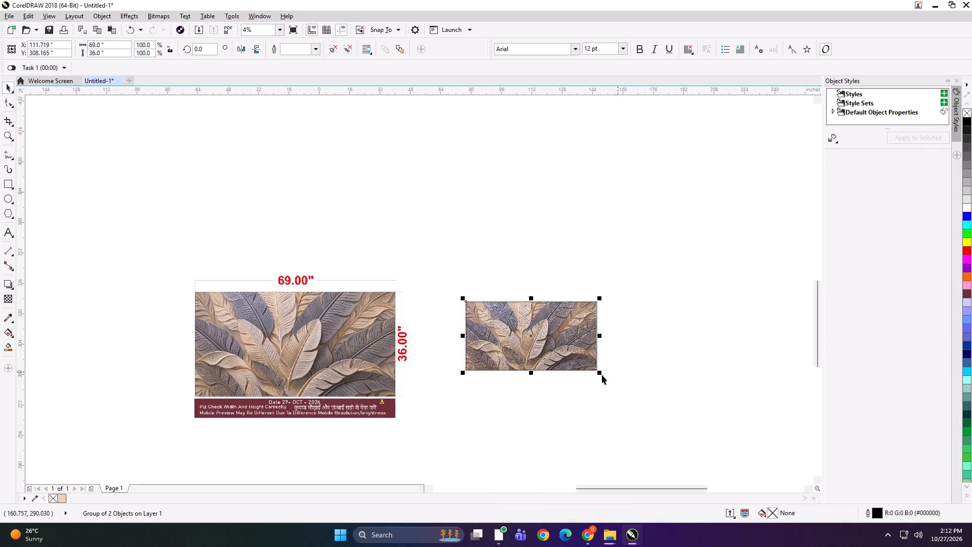
Enlarge the exported feather artwork to about 100 by 52 inches and move it closer to its labelled preview.
{"action": "left_click", "coordinate": [601, 374]}
{"action": "left_click_drag", "start_coordinate": [600, 374], "coordinate": [667, 405]}
{"action": "left_click_drag", "start_coordinate": [579, 372], "coordinate": [562, 370]}
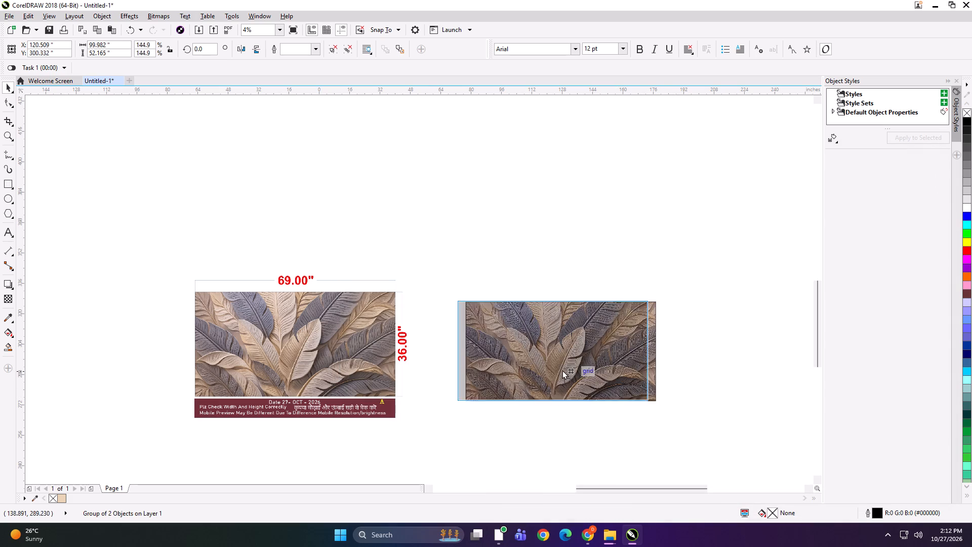
{"action": "left_click_drag", "start_coordinate": [562, 370], "coordinate": [553, 371]}
Group the feather artwork with its labelled 69 x 36 preview and scale the group down to about 8.5 inches wide.
{"action": "left_click", "coordinate": [419, 363], "text": "shift"}
{"action": "key", "text": "ctrl+g"}
{"action": "left_click_drag", "start_coordinate": [631, 426], "coordinate": [418, 365], "text": "shift"}
{"action": "scroll", "coordinate": [411, 347], "scroll_direction": "up", "scroll_amount": 5}
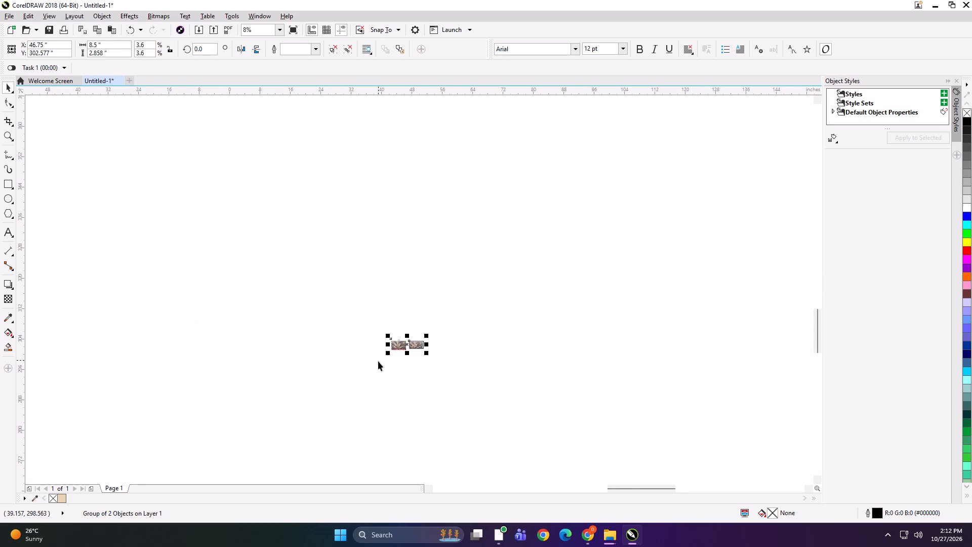
{"action": "scroll", "coordinate": [406, 363], "scroll_direction": "up", "scroll_amount": 2}
{"action": "scroll", "coordinate": [406, 302], "scroll_direction": "up", "scroll_amount": 2}
Check the Downloads folder in File Explorer and return to the CorelDRAW layout.
{"action": "left_click", "coordinate": [606, 539]}
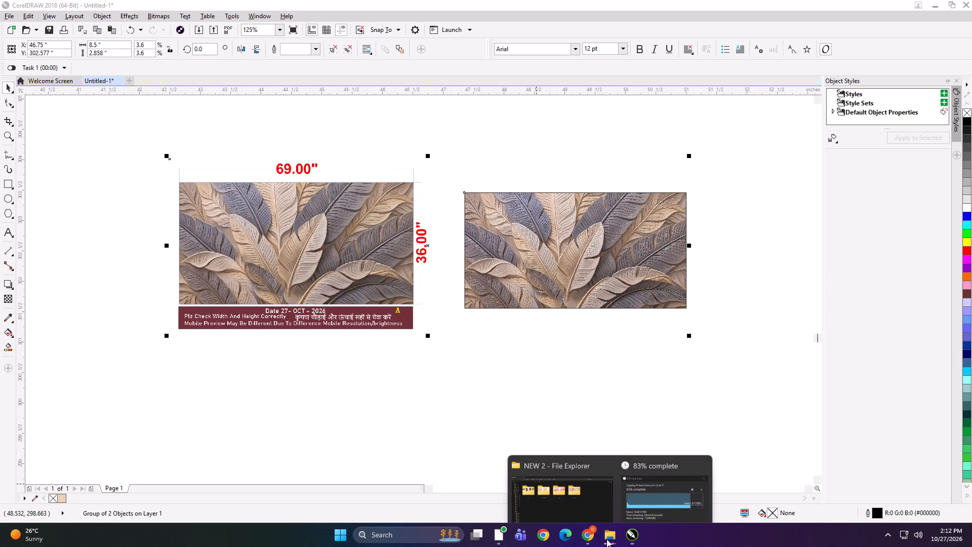
{"action": "left_click", "coordinate": [569, 482]}
{"action": "scroll", "coordinate": [32, 204], "scroll_direction": "up", "scroll_amount": 6}
{"action": "left_click", "coordinate": [41, 172]}
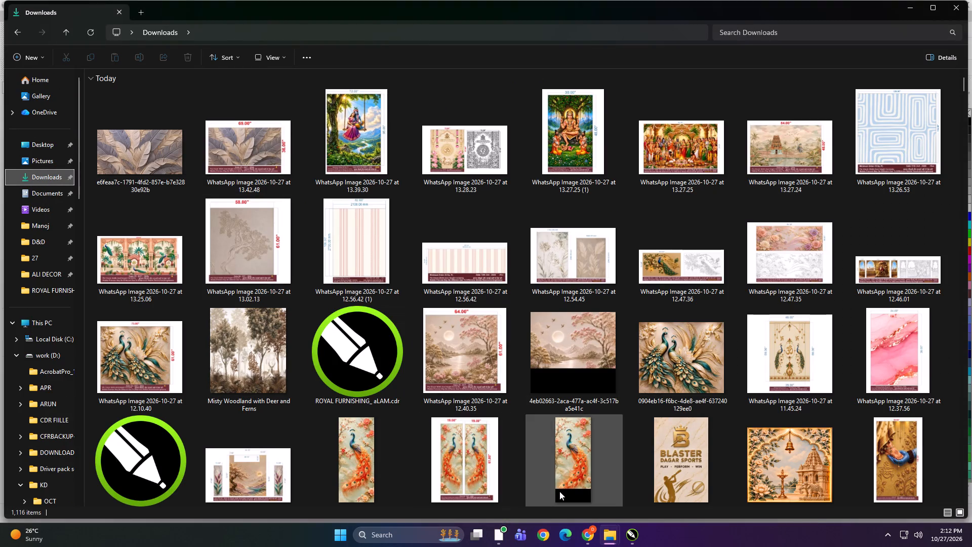
{"action": "left_click", "coordinate": [636, 537]}
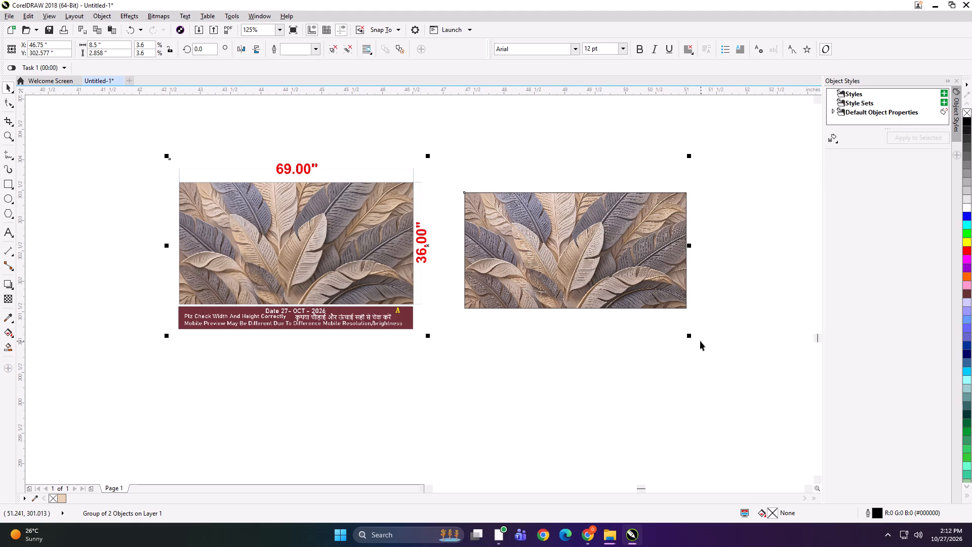
Shrink the feather group to about 4.9 by 1.7 inches and export it under the name SFDG.
{"action": "left_click_drag", "start_coordinate": [691, 338], "coordinate": [584, 305], "text": "shift"}
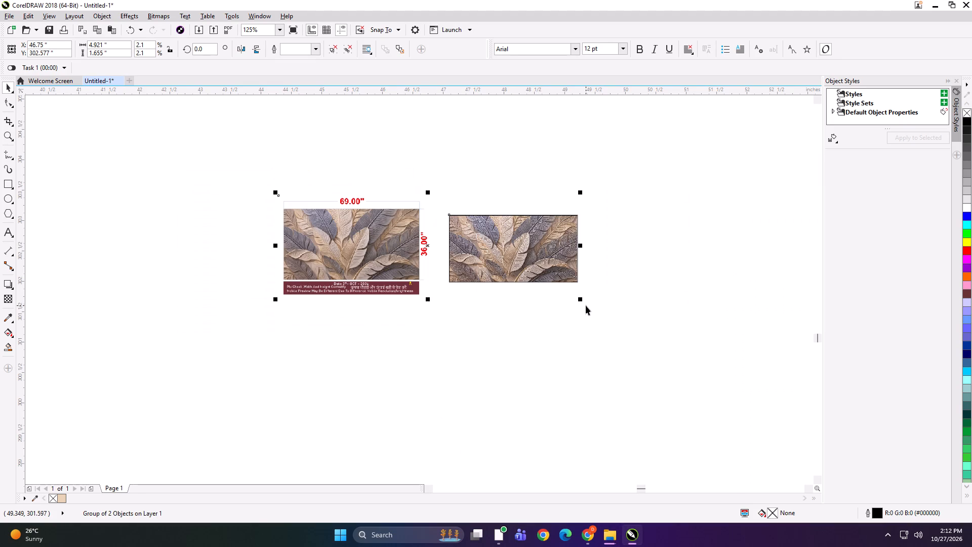
{"action": "key", "text": "ctrl+e"}
{"action": "type", "text": "SFDG"}
{"action": "key", "text": "Return"}
{"action": "key", "text": "Return"}
{"action": "key", "text": "Return"}
Delete the exported feather group from the drawing.
{"action": "key", "text": "Delete"}
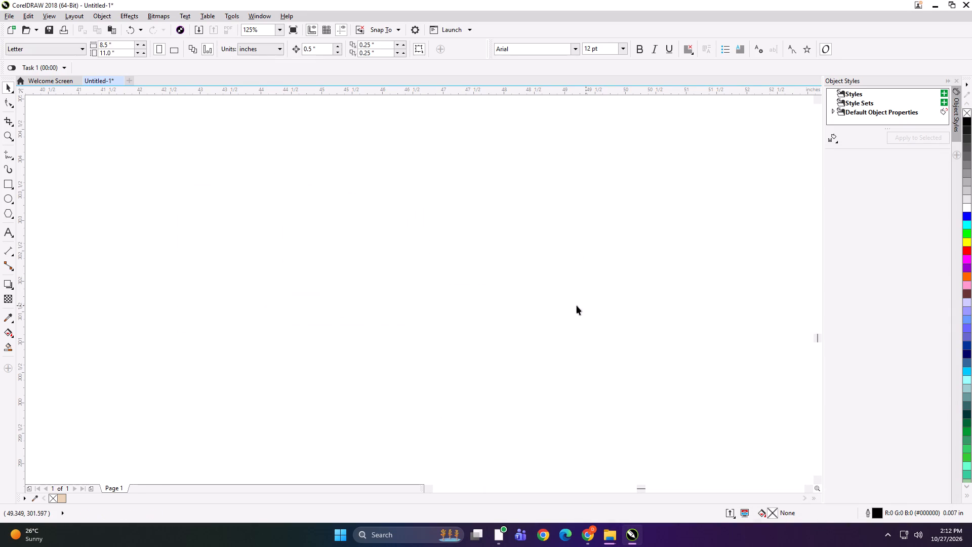
{"action": "key", "text": "F4"}
{"action": "left_click", "coordinate": [482, 287]}
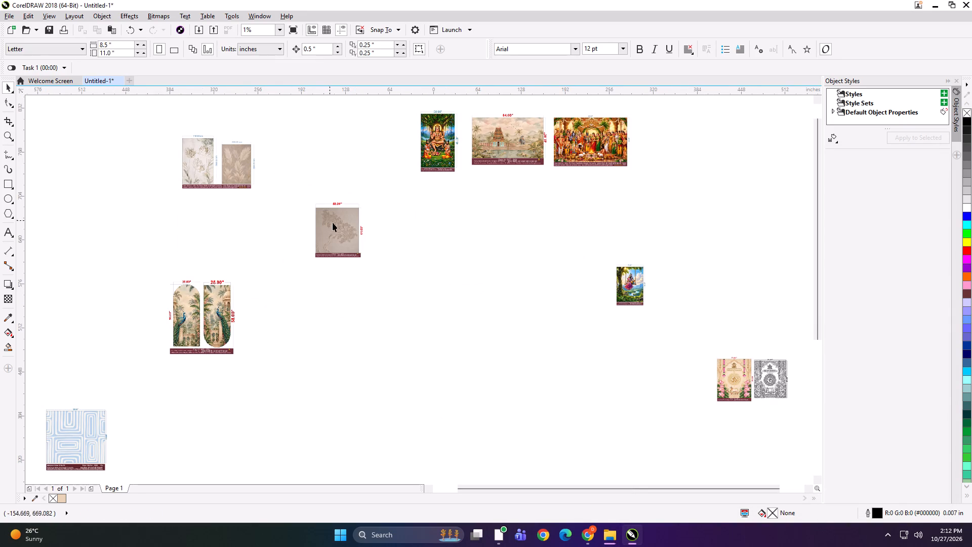
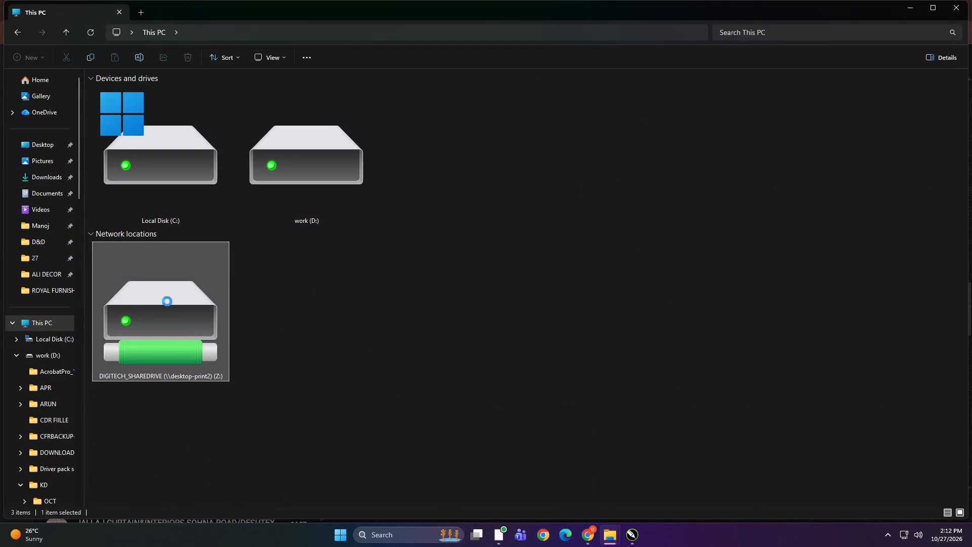
Open the New folder inside file\27 on the DIGITECH_SHAREDRIVE (Z:) network drive.
{"action": "double_click", "coordinate": [176, 292]}
{"action": "double_click", "coordinate": [176, 292]}
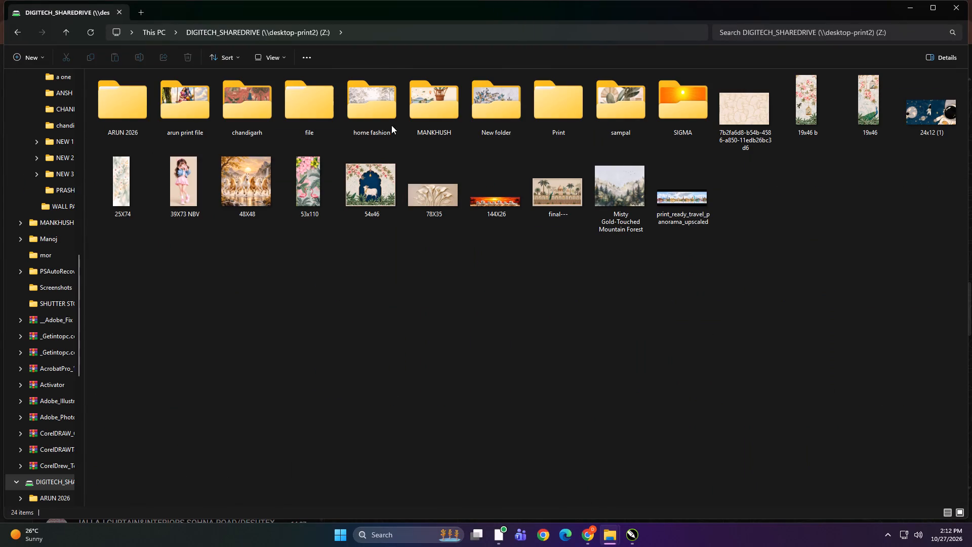
{"action": "double_click", "coordinate": [315, 108]}
{"action": "double_click", "coordinate": [777, 155]}
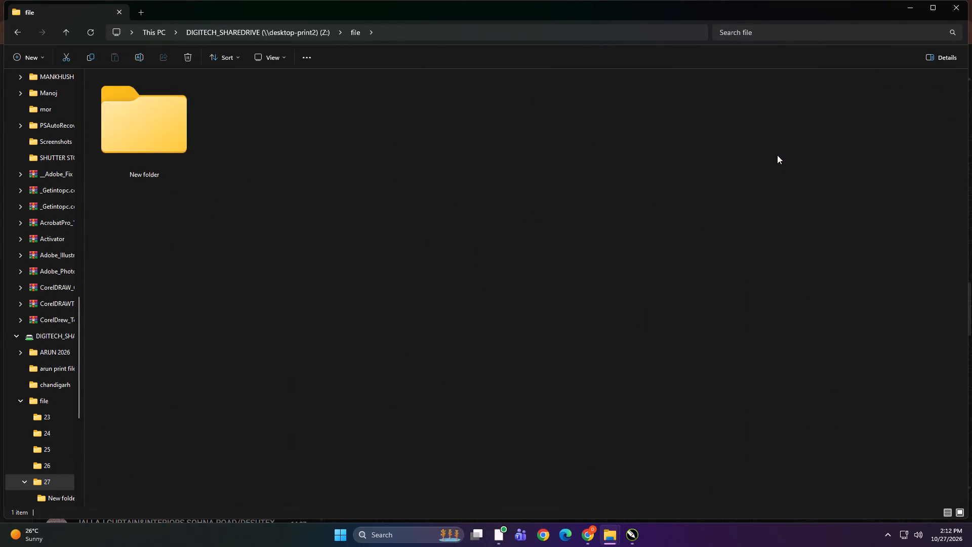
{"action": "double_click", "coordinate": [168, 140]}
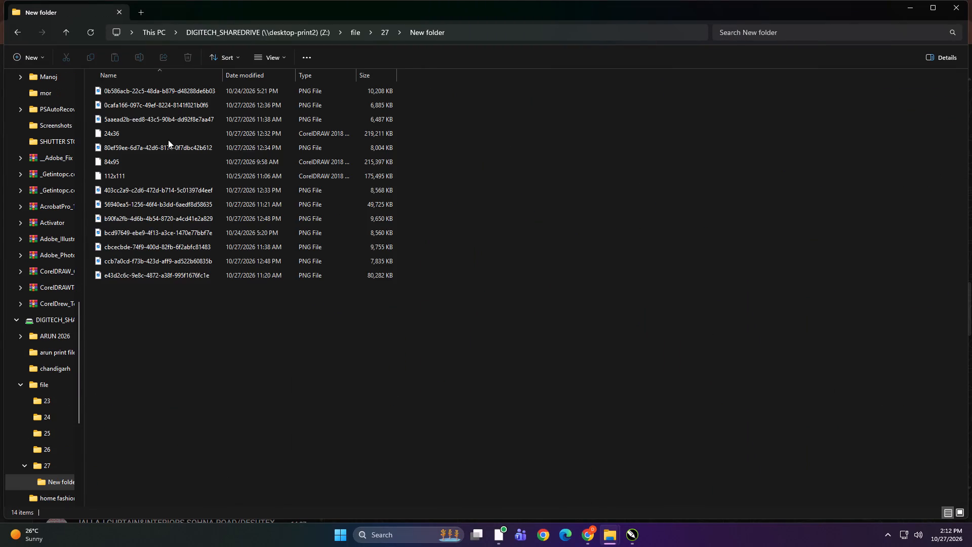
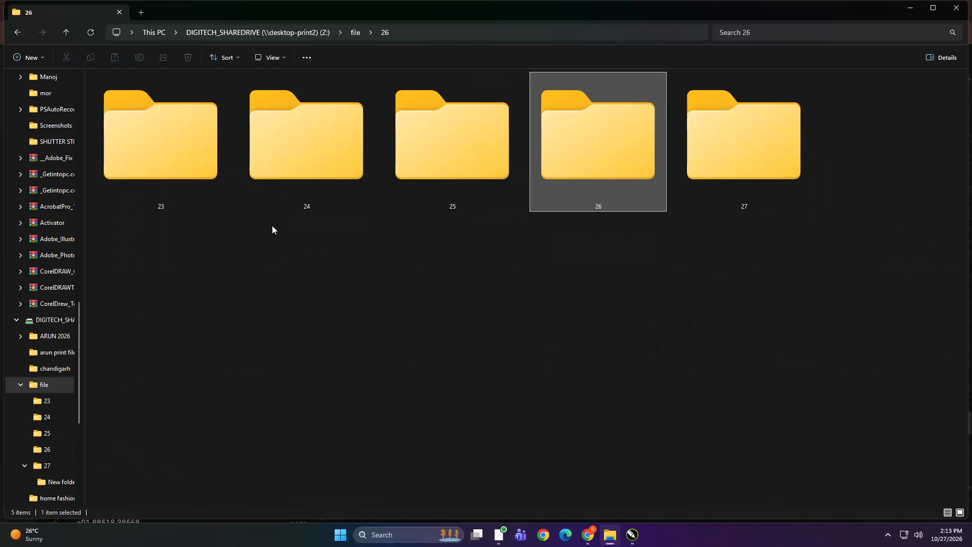
Open the 26 folder inside the file folder on the DIGITECH_SHAREDRIVE (Z:) network drive.
{"action": "scroll", "coordinate": [53, 332], "scroll_direction": "up", "scroll_amount": 5}
{"action": "left_click", "coordinate": [41, 329]}
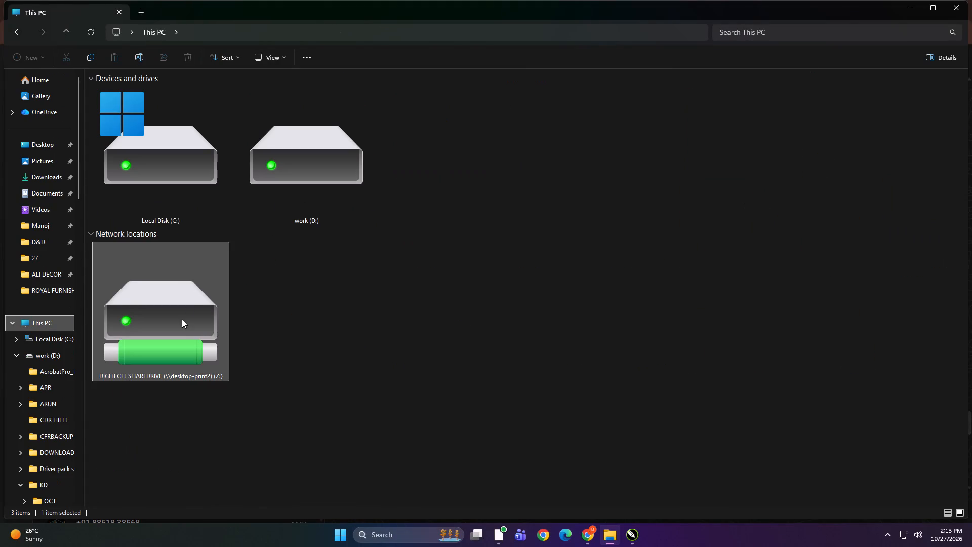
{"action": "double_click", "coordinate": [177, 326]}
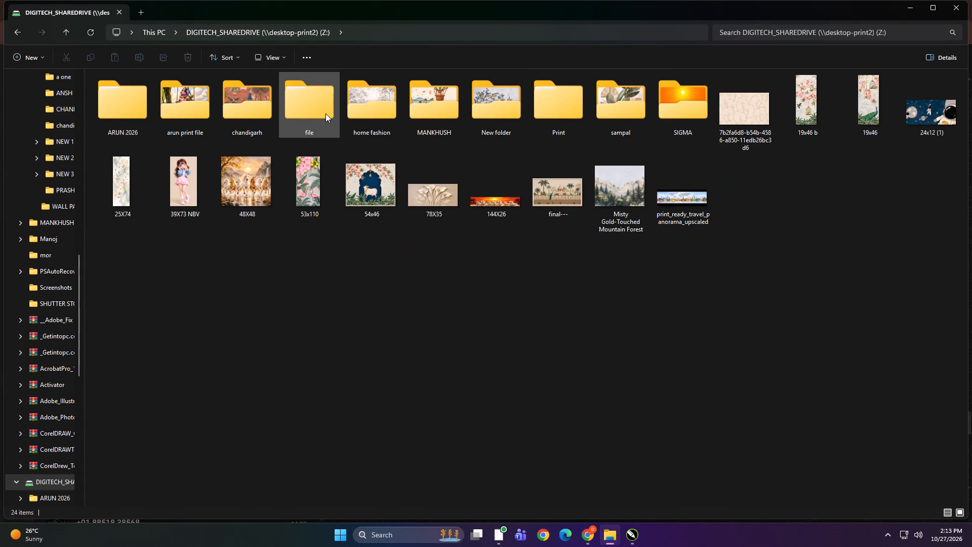
{"action": "double_click", "coordinate": [319, 105]}
{"action": "double_click", "coordinate": [579, 157]}
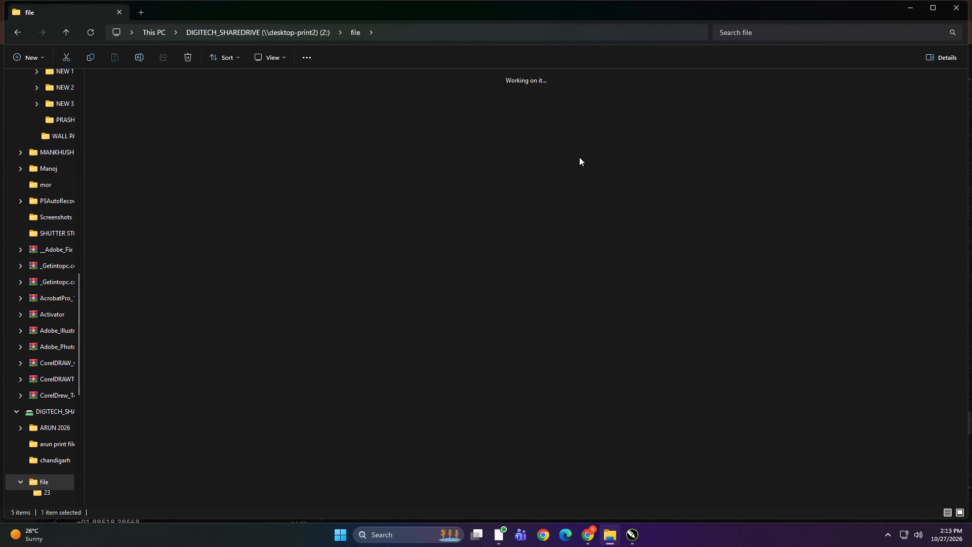
{"action": "key", "text": "equal"}
Return to the root of the shared drive and open the 26 folder inside Print.
{"action": "key", "text": "BackSpace"}
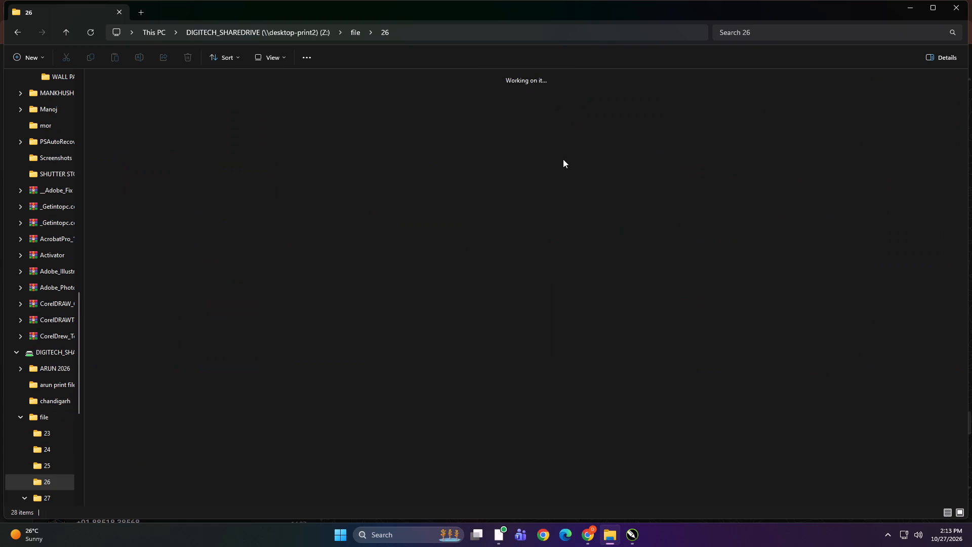
{"action": "key", "text": "BackSpace"}
{"action": "double_click", "coordinate": [571, 96]}
{"action": "left_click", "coordinate": [532, 101]}
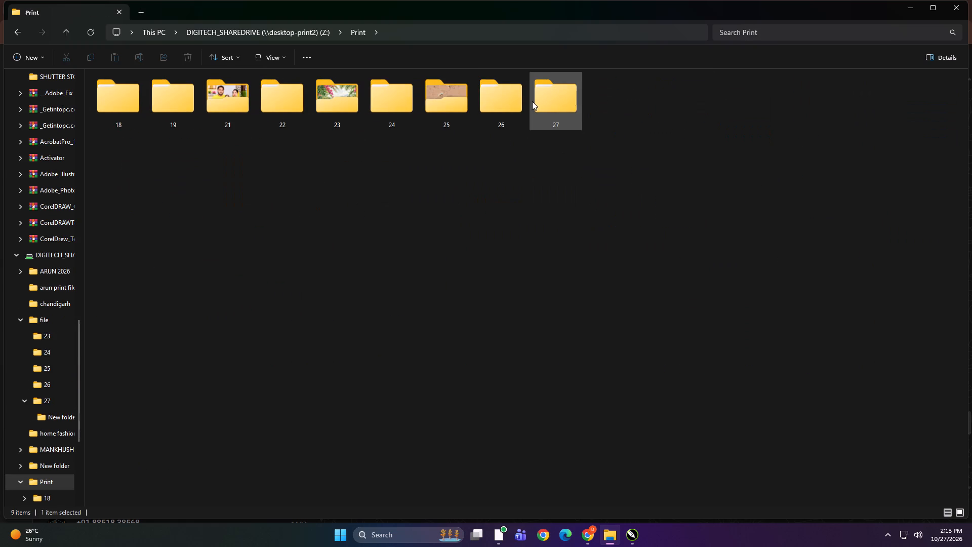
{"action": "double_click", "coordinate": [501, 102]}
{"action": "left_click", "coordinate": [474, 286]}
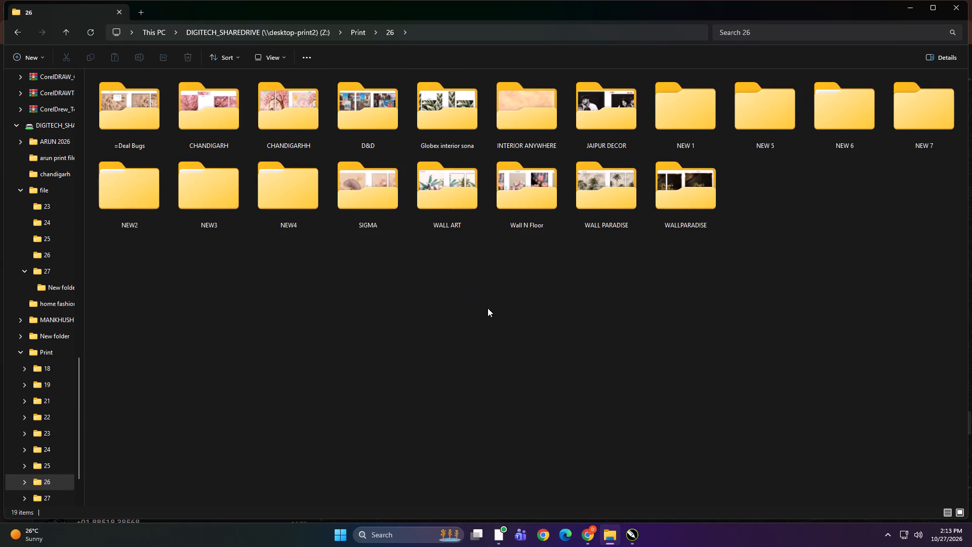
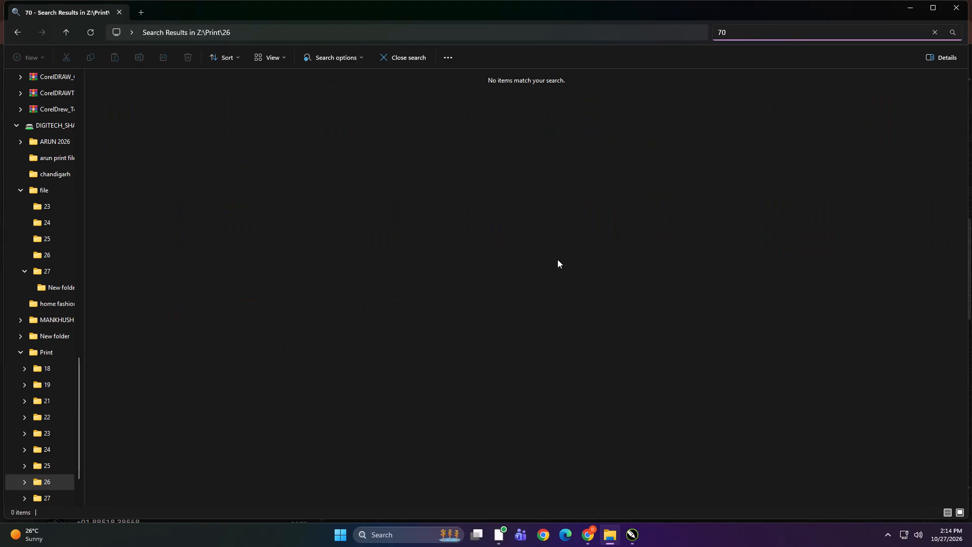
Go to KD > PRINT FILE > 26 > OK PRINT on the work (D:) drive and check the ADN VIKAS folder's contents.
{"action": "scroll", "coordinate": [28, 270], "scroll_direction": "up", "scroll_amount": 5}
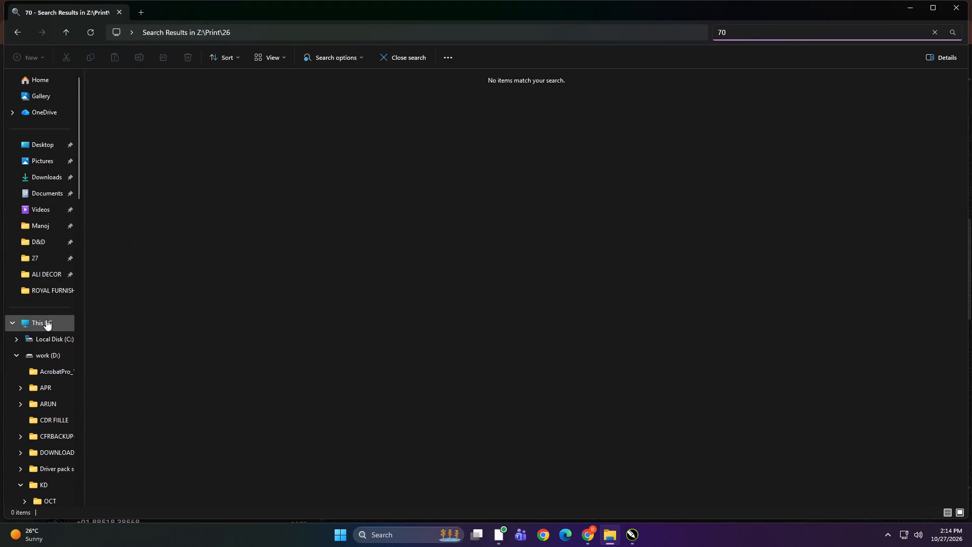
{"action": "left_click", "coordinate": [46, 320]}
{"action": "double_click", "coordinate": [291, 155]}
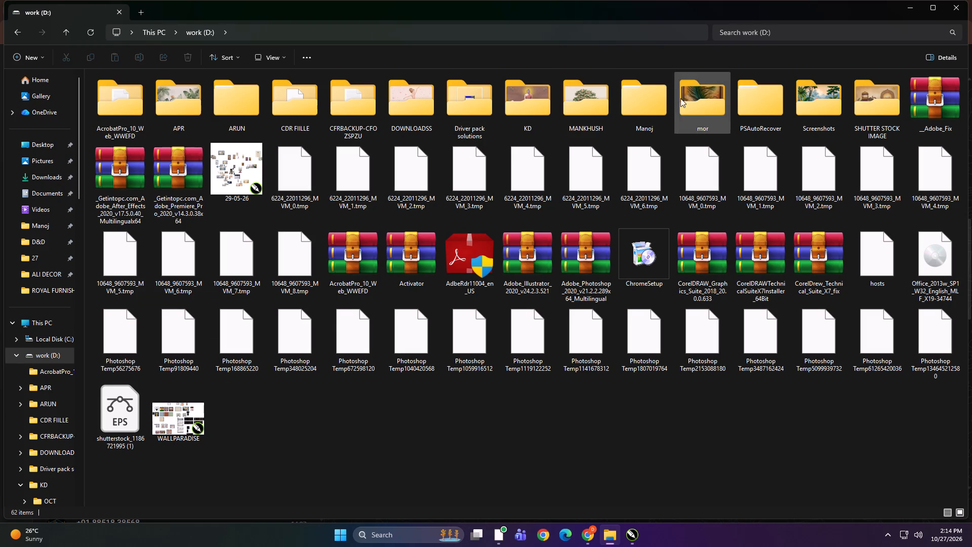
{"action": "double_click", "coordinate": [538, 112]}
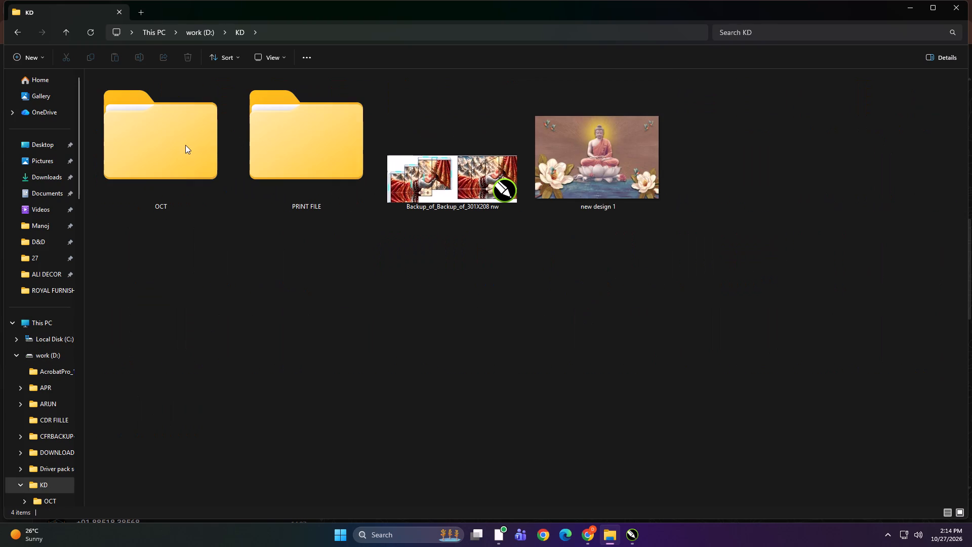
{"action": "double_click", "coordinate": [266, 145]}
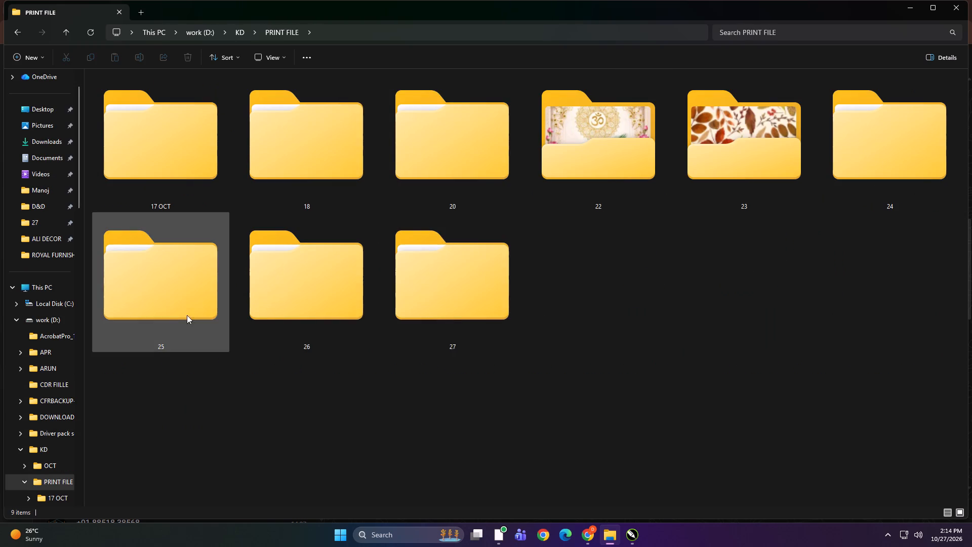
{"action": "double_click", "coordinate": [295, 305]}
{"action": "double_click", "coordinate": [158, 166]}
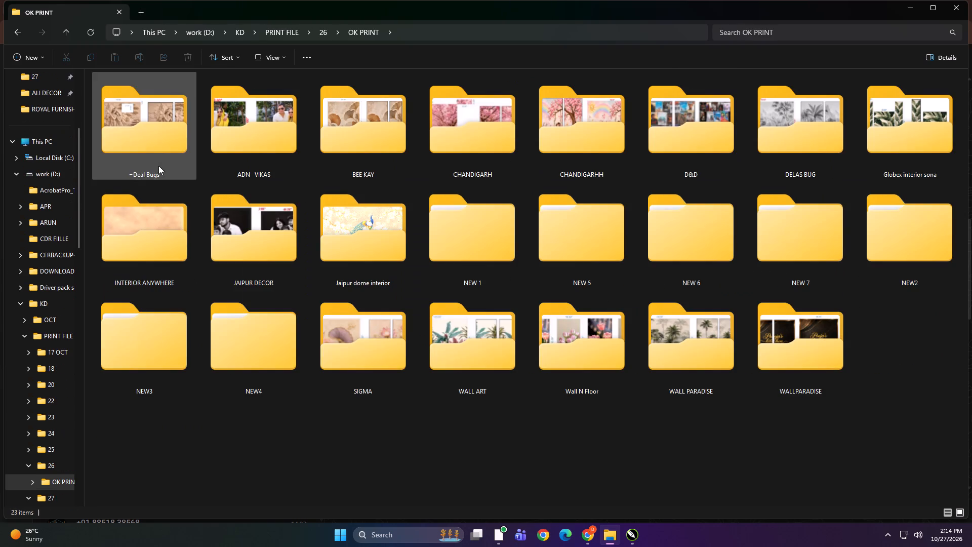
{"action": "double_click", "coordinate": [256, 128]}
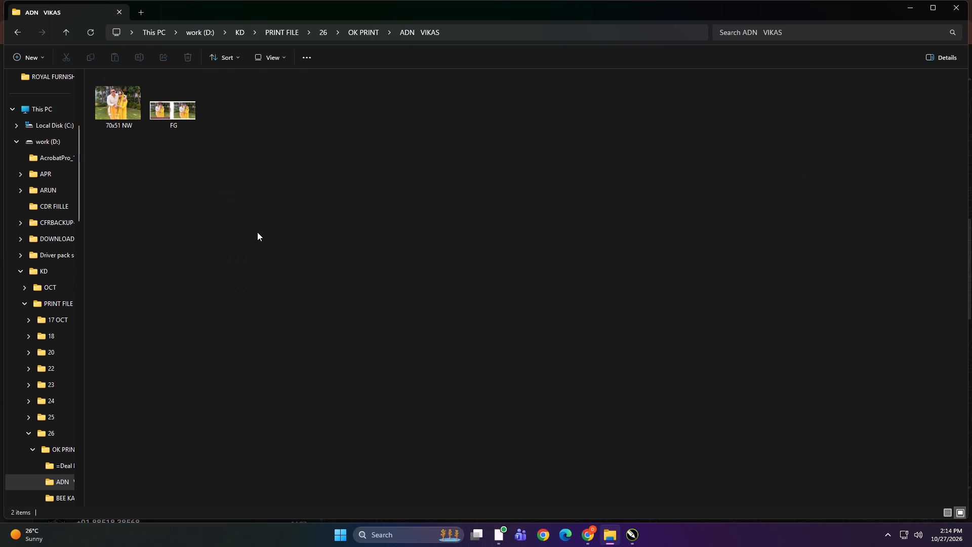
{"action": "key", "text": "BackSpace"}
Copy the ADN VIKAS folder from OK PRINT into the Print > 27 folder on the DIGITECH_SHAREDRIVE (Z:) network drive.
{"action": "left_click", "coordinate": [258, 441]}
{"action": "left_click", "coordinate": [245, 134]}
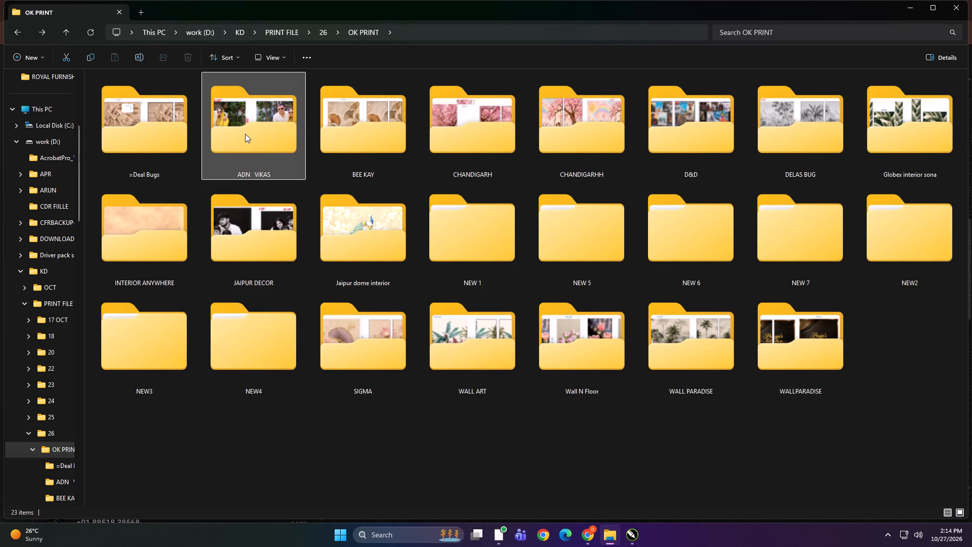
{"action": "key", "text": "ctrl+c"}
{"action": "scroll", "coordinate": [103, 346], "scroll_direction": "up", "scroll_amount": 4}
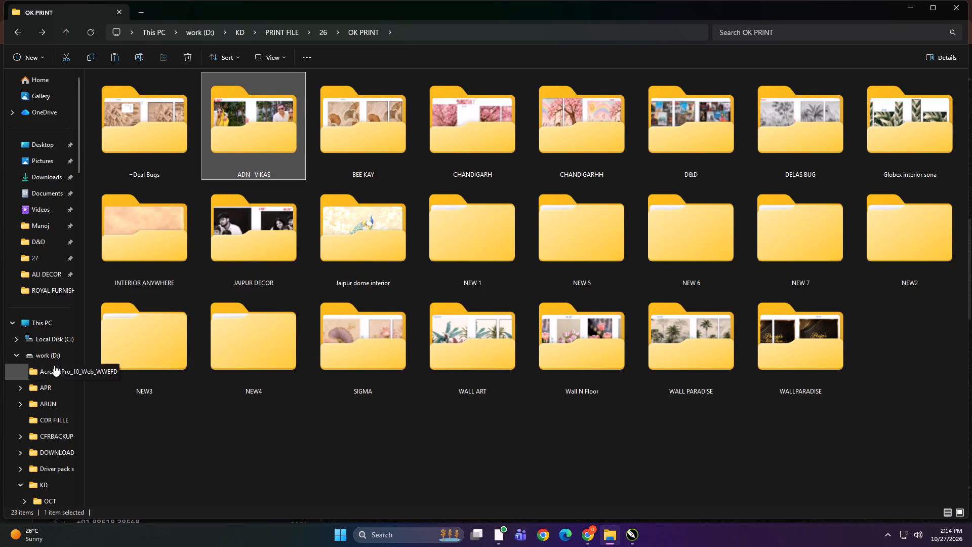
{"action": "left_click", "coordinate": [47, 323]}
{"action": "double_click", "coordinate": [174, 280]}
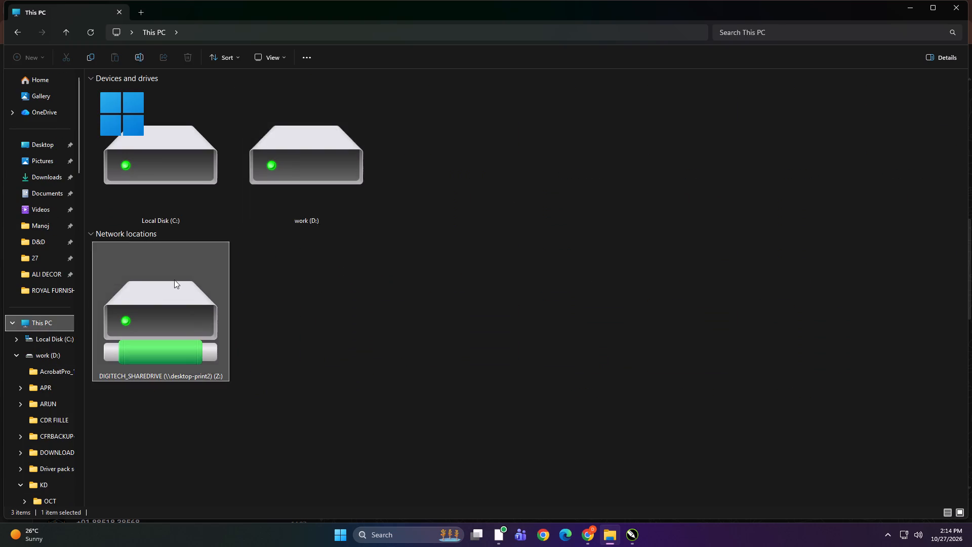
{"action": "left_click", "coordinate": [535, 107]}
{"action": "double_click", "coordinate": [538, 107]}
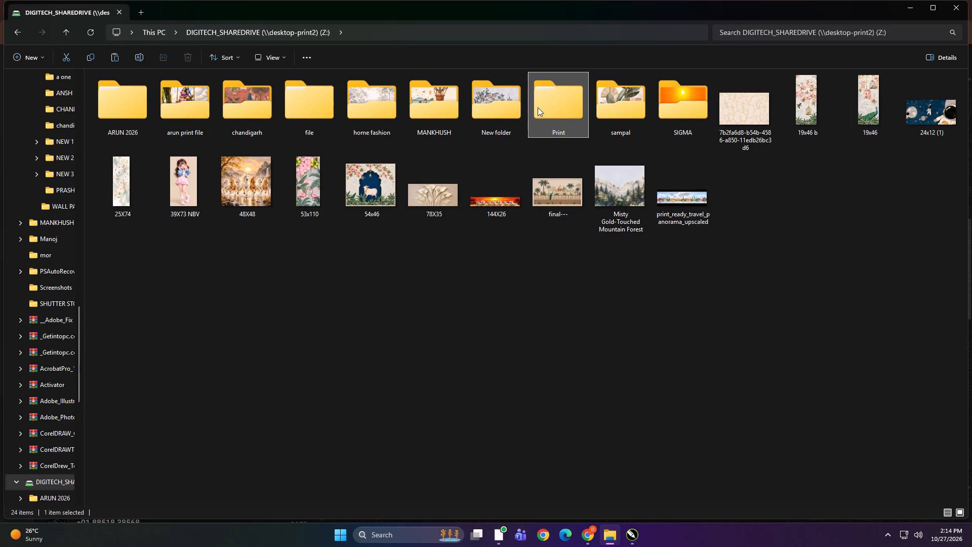
{"action": "double_click", "coordinate": [541, 106]}
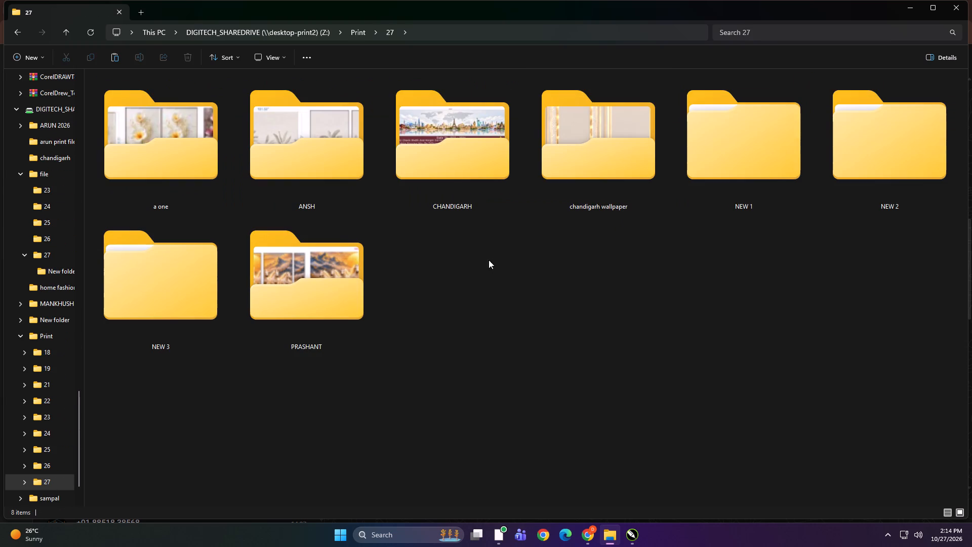
{"action": "left_click", "coordinate": [498, 262]}
{"action": "right_click", "coordinate": [498, 262]}
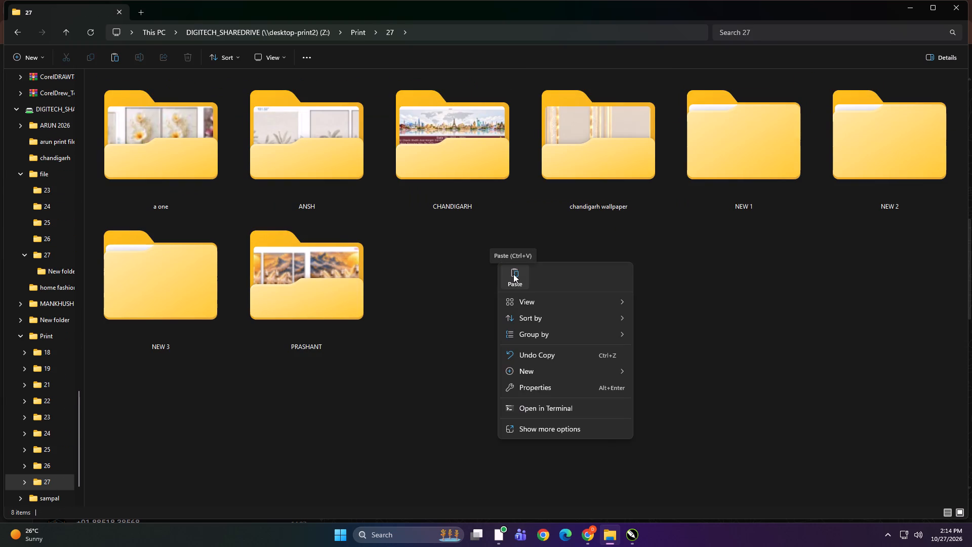
{"action": "left_click", "coordinate": [513, 274]}
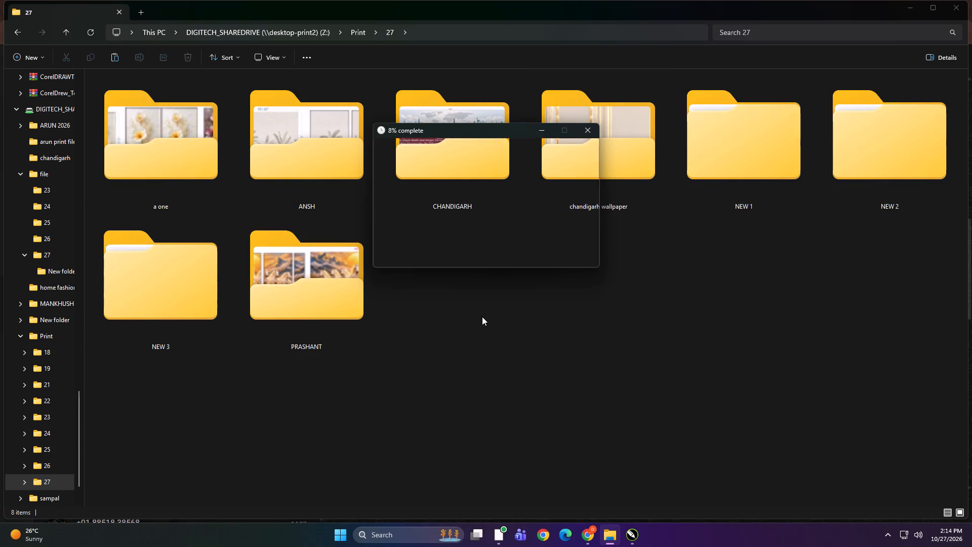
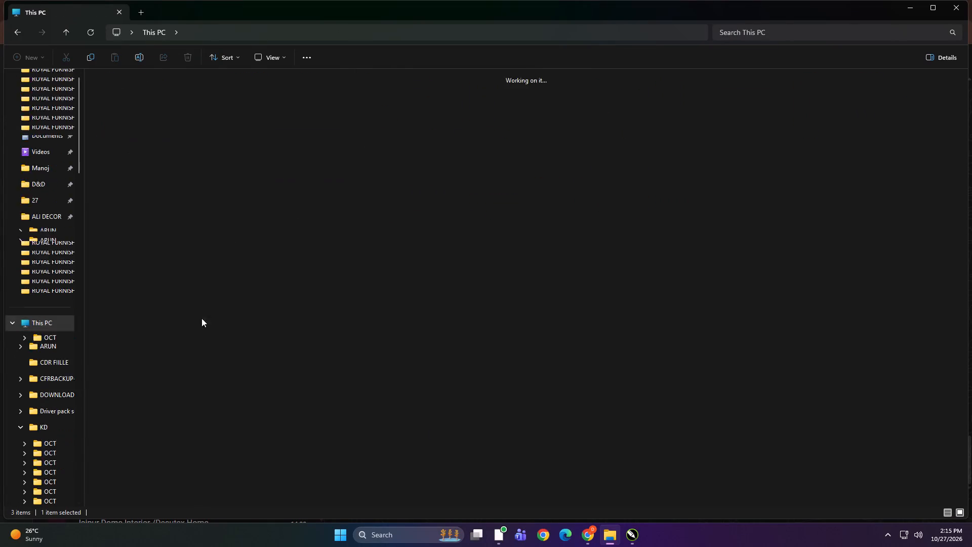
Open the file > 27 folder on the DIGITECH_SHAREDRIVE (Z:) network drive.
{"action": "double_click", "coordinate": [300, 109]}
{"action": "left_click", "coordinate": [525, 375]}
{"action": "double_click", "coordinate": [766, 138]}
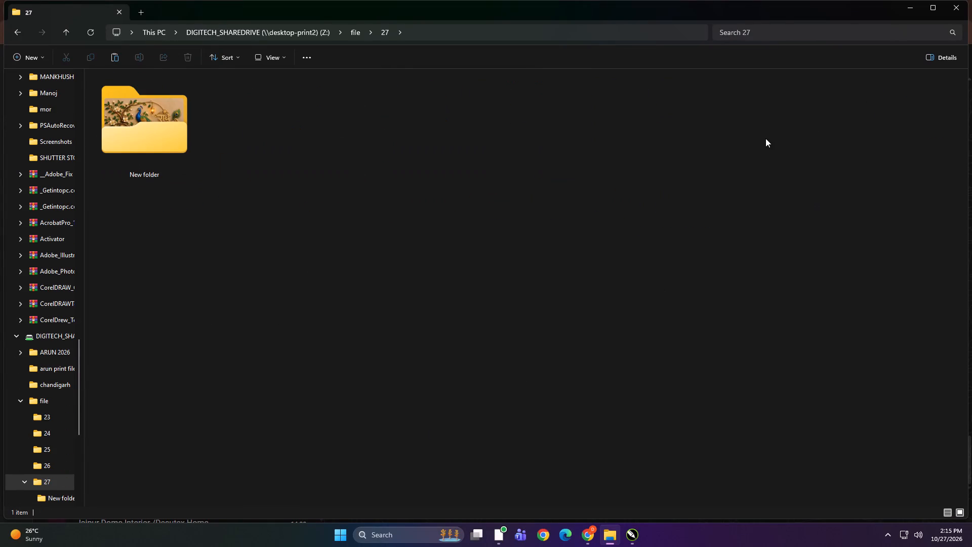
{"action": "left_click", "coordinate": [350, 312]}
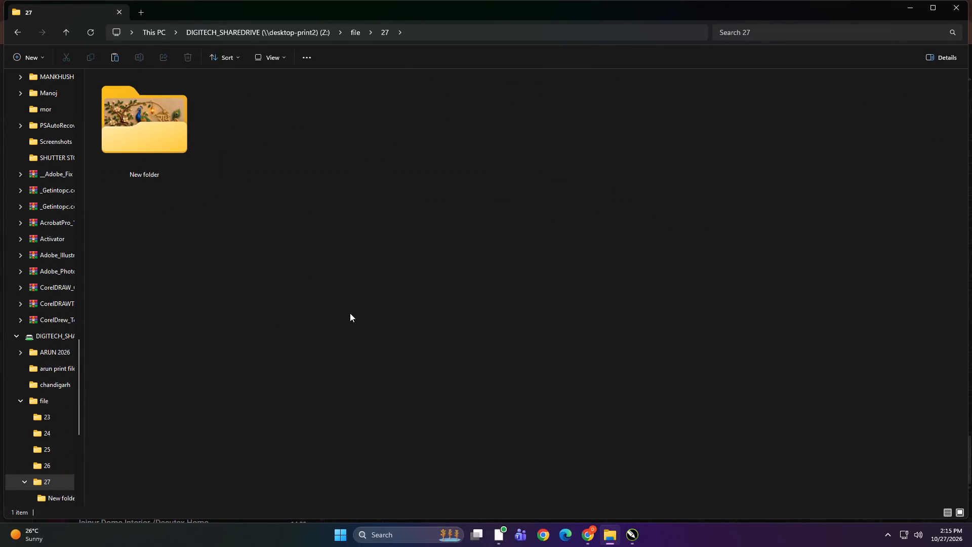
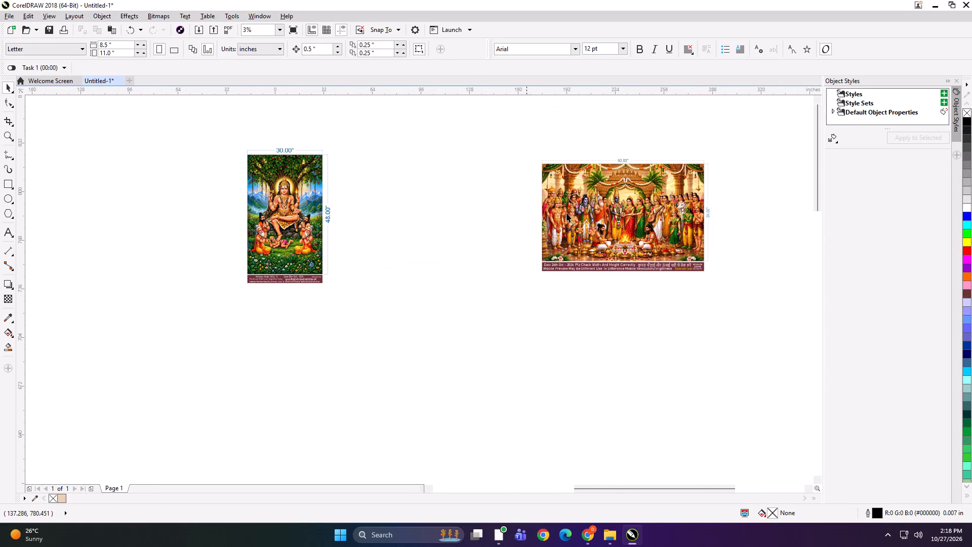
Move the wide divine wedding artwork with its size labels next to the 30 × 48 inch seated deity artwork.
{"action": "left_click_drag", "start_coordinate": [591, 210], "coordinate": [417, 215]}
{"action": "left_click", "coordinate": [437, 316]}
{"action": "scroll", "coordinate": [410, 236], "scroll_direction": "down", "scroll_amount": 1}
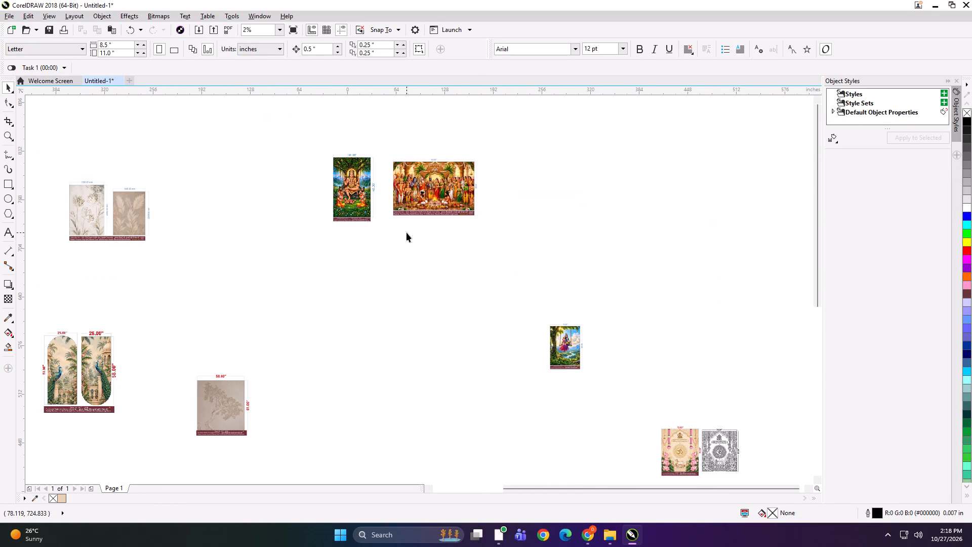
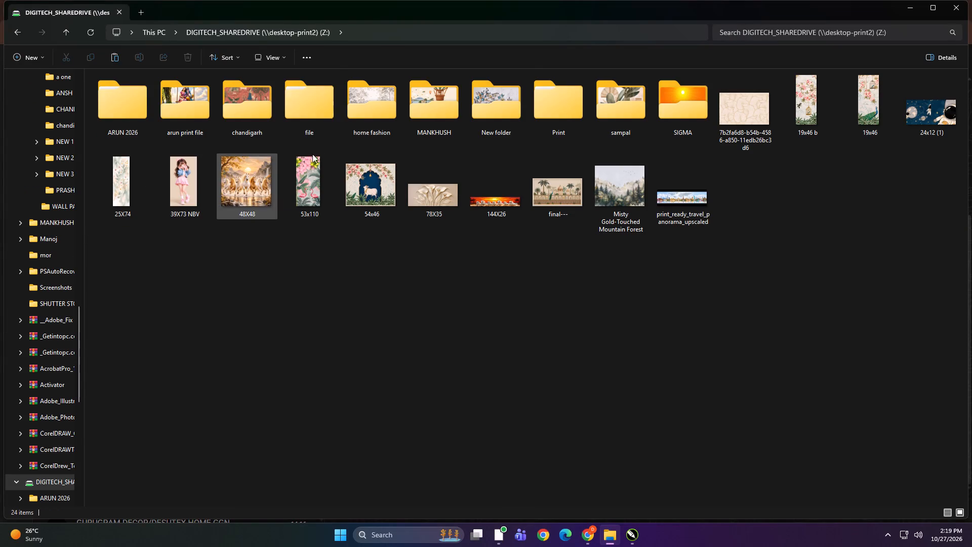
Open folder 27 inside the file folder on the shared print drive.
{"action": "double_click", "coordinate": [310, 108]}
{"action": "double_click", "coordinate": [741, 148]}
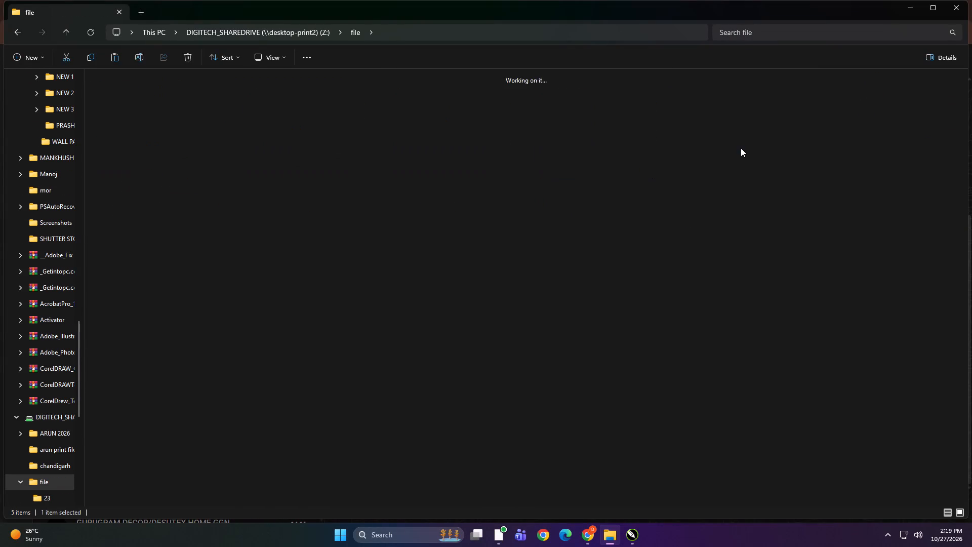
{"action": "left_click", "coordinate": [294, 261]}
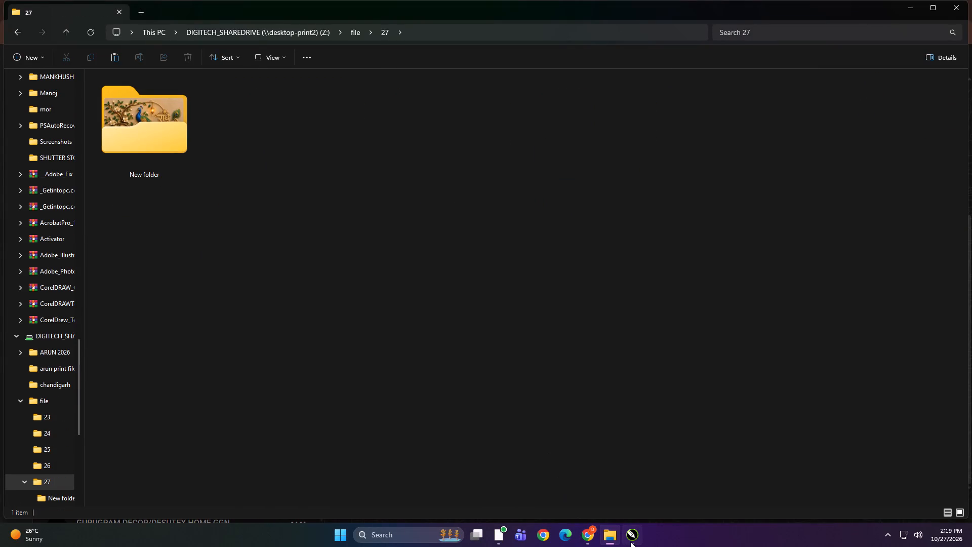
In CorelDRAW, enlarge the deity-on-a-swing artwork to about 119 × 164 inches and place it beyond the wide divine wedding artwork.
{"action": "left_click", "coordinate": [630, 541]}
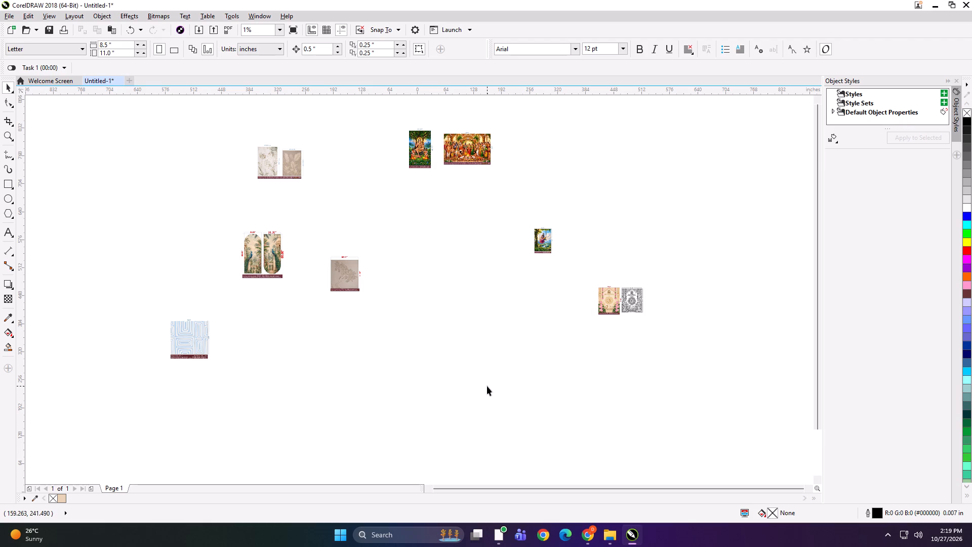
{"action": "left_click", "coordinate": [540, 244]}
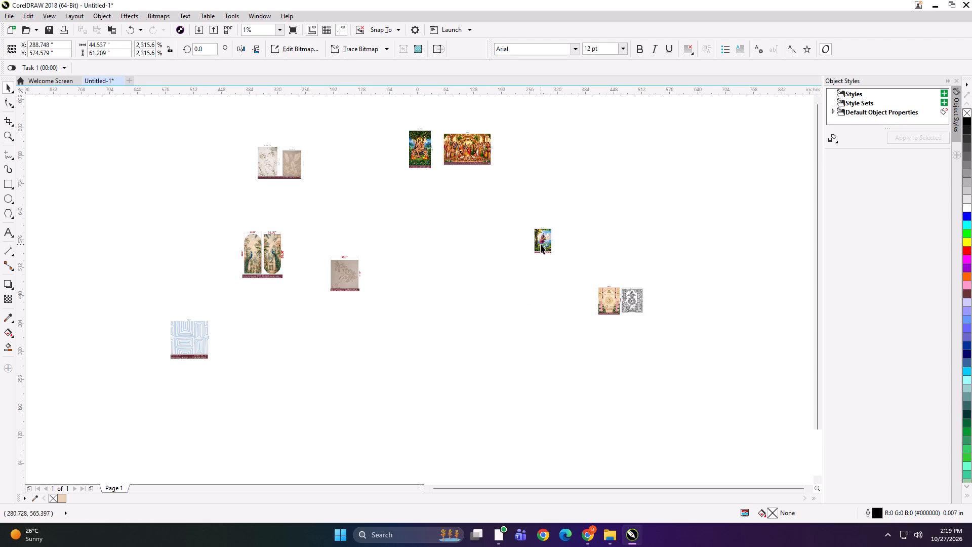
{"action": "left_click_drag", "start_coordinate": [559, 258], "coordinate": [576, 280], "text": "shift"}
{"action": "left_click_drag", "start_coordinate": [550, 254], "coordinate": [573, 219]}
{"action": "left_click_drag", "start_coordinate": [582, 210], "coordinate": [596, 189]}
{"action": "left_click_drag", "start_coordinate": [596, 189], "coordinate": [593, 156]}
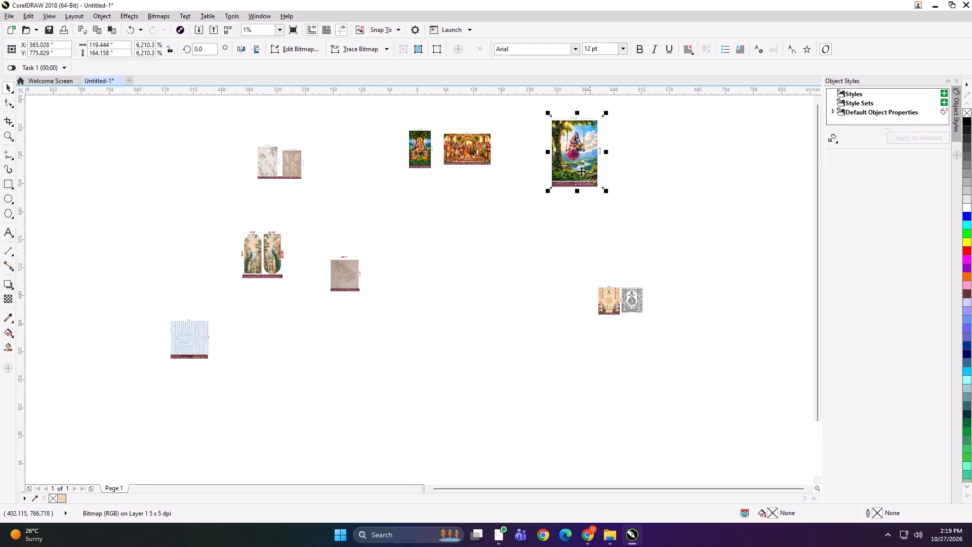
Enlarge the Om and cow artwork together with its black-and-white line version and place them below and beyond the swing artwork.
{"action": "left_click_drag", "start_coordinate": [669, 267], "coordinate": [553, 343]}
{"action": "left_click_drag", "start_coordinate": [650, 320], "coordinate": [684, 345], "text": "shift"}
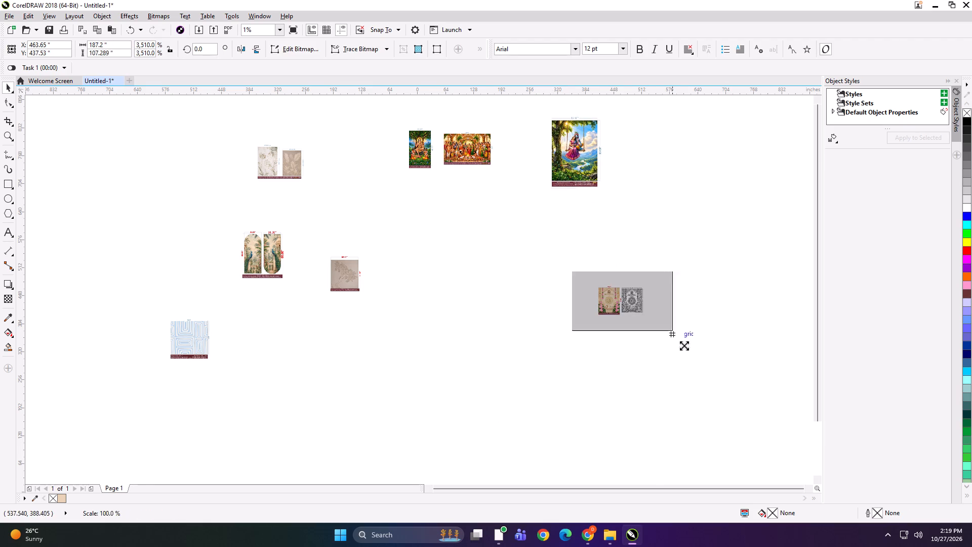
{"action": "left_click_drag", "start_coordinate": [684, 345], "coordinate": [705, 363], "text": "shift"}
{"action": "left_click_drag", "start_coordinate": [569, 297], "coordinate": [639, 264]}
{"action": "left_click", "coordinate": [640, 247]}
{"action": "left_click", "coordinate": [518, 302]}
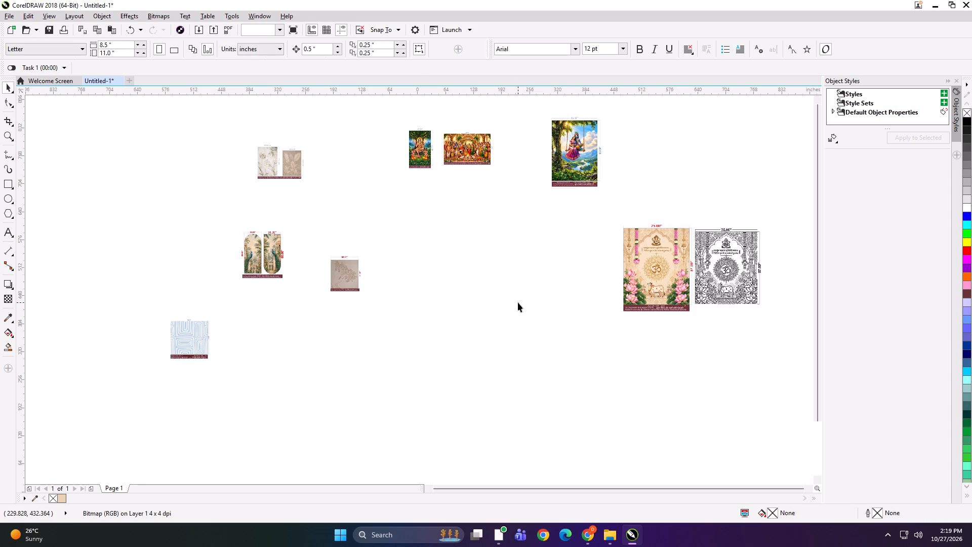
Move the beige floral-branch artwork with its size labels across to the far side of the arched peacock panels, above the blue maze artwork.
{"action": "scroll", "coordinate": [691, 298], "scroll_direction": "up", "scroll_amount": 2}
{"action": "scroll", "coordinate": [579, 244], "scroll_direction": "down", "scroll_amount": 2}
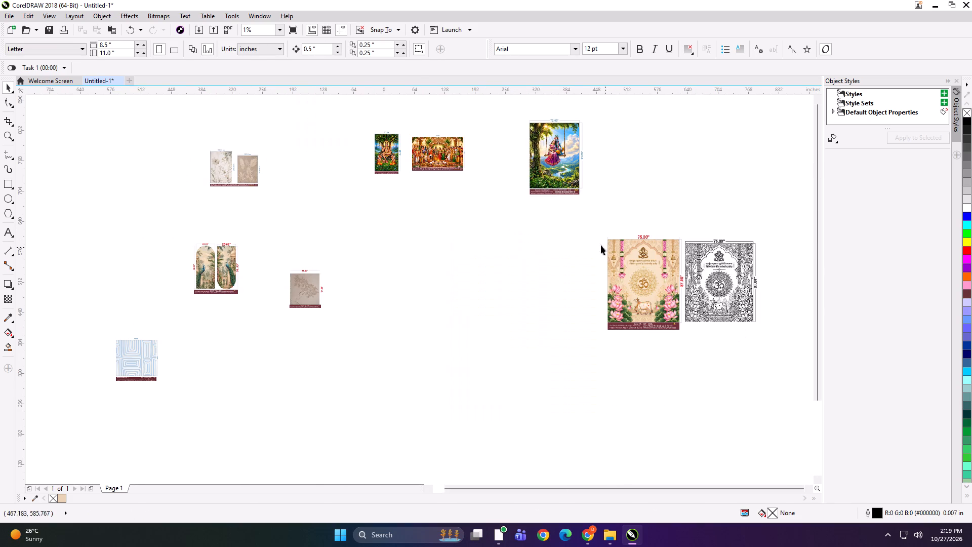
{"action": "left_click", "coordinate": [488, 275]}
{"action": "left_click_drag", "start_coordinate": [311, 292], "coordinate": [161, 283]}
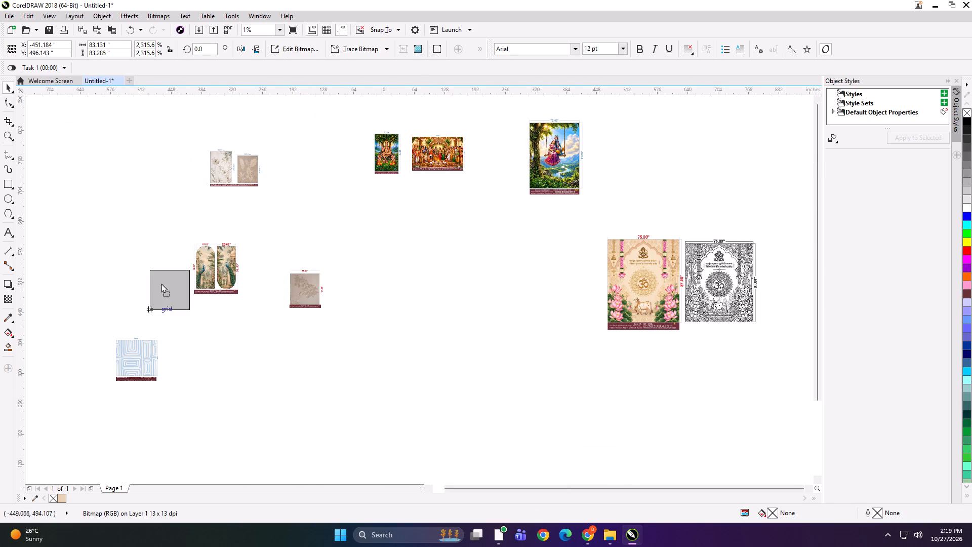
{"action": "left_click_drag", "start_coordinate": [161, 283], "coordinate": [139, 276]}
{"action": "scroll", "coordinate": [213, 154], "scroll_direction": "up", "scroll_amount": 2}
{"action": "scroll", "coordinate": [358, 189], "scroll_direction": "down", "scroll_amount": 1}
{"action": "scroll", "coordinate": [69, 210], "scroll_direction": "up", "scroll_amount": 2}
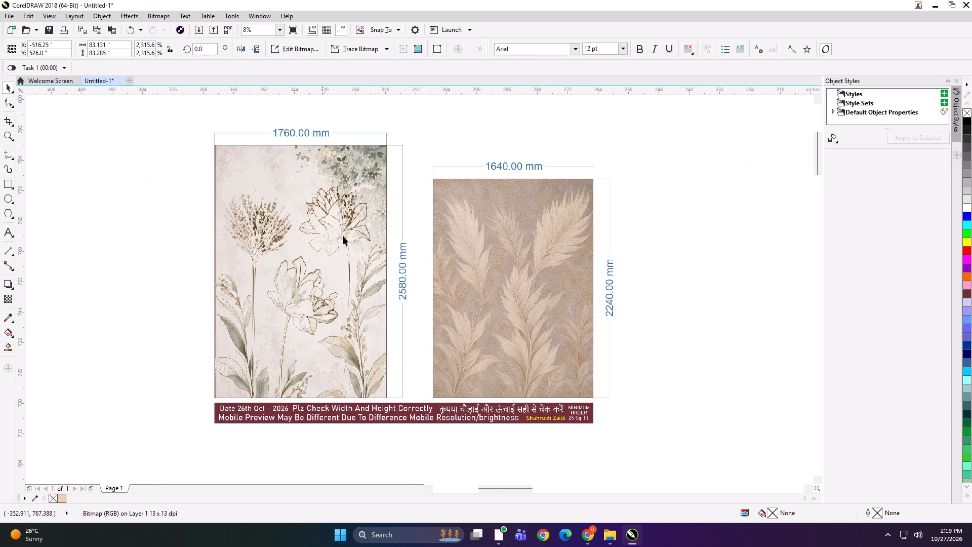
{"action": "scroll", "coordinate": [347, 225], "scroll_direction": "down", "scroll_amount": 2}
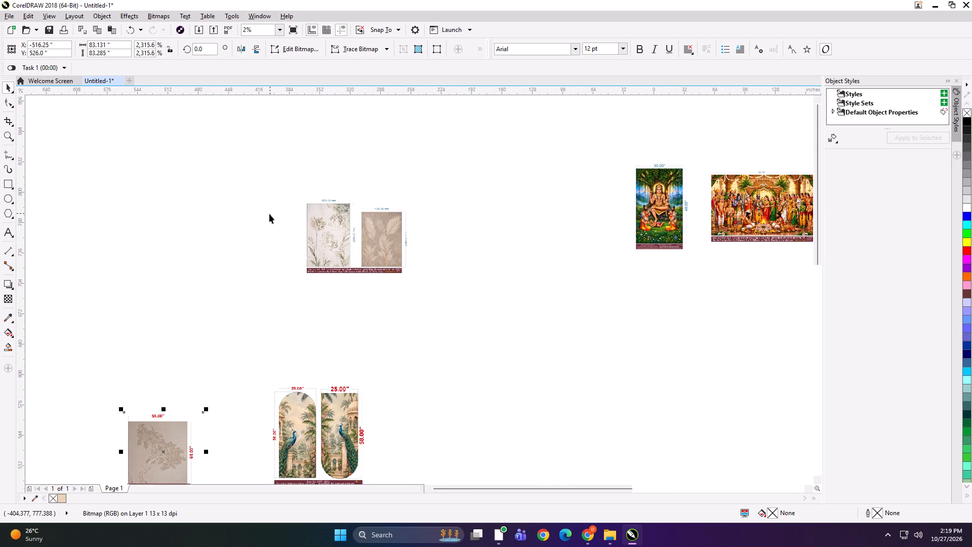
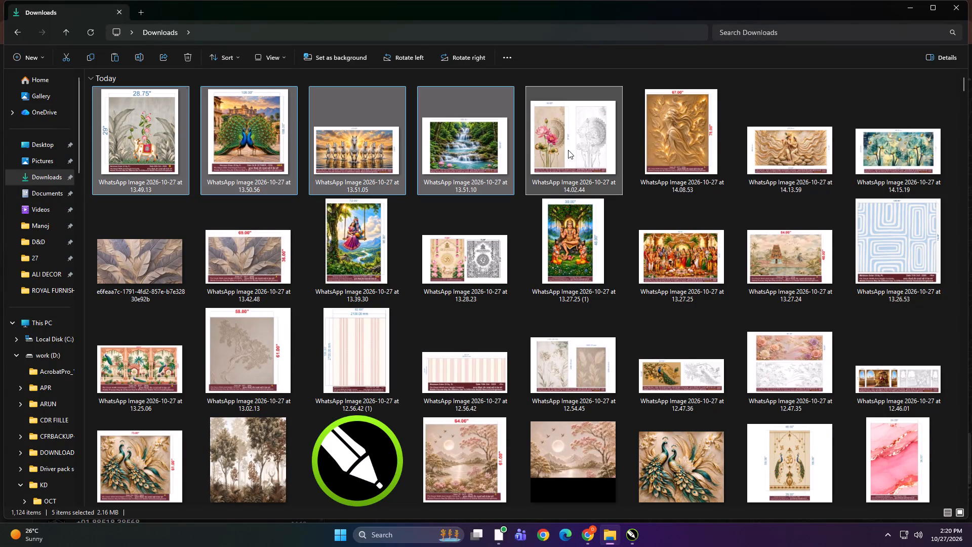
Add the remaining three top-row images to the selection in Downloads and bring all eight artworks into the open CorelDRAW drawing.
{"action": "left_click", "coordinate": [671, 158], "text": "shift"}
{"action": "left_click", "coordinate": [861, 162], "text": "shift"}
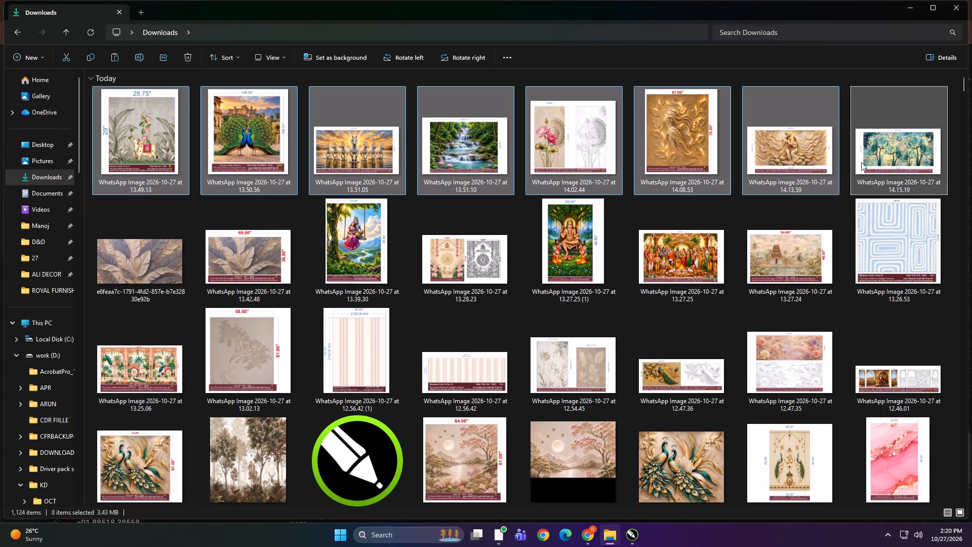
{"action": "left_click_drag", "start_coordinate": [566, 138], "coordinate": [611, 500]}
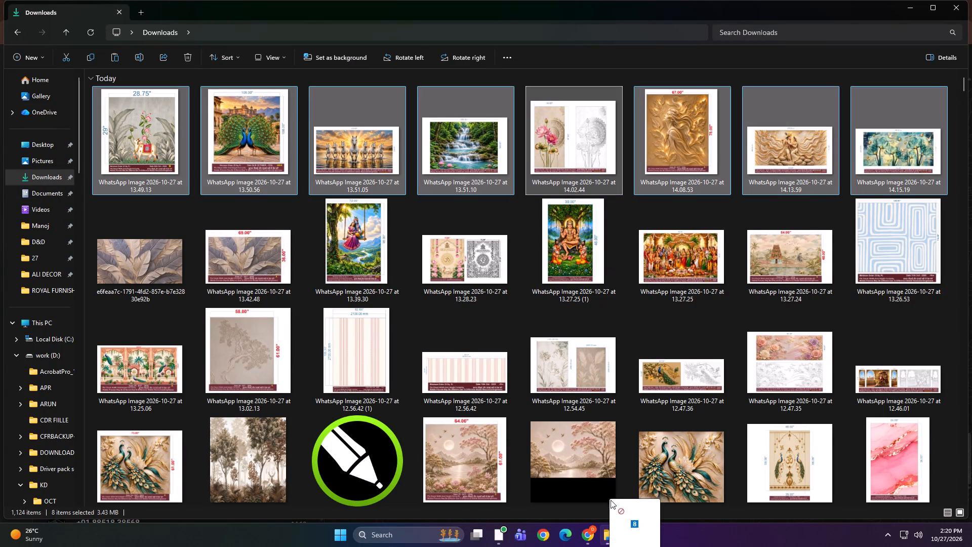
{"action": "left_click_drag", "start_coordinate": [611, 500], "coordinate": [471, 358]}
{"action": "left_click_drag", "start_coordinate": [453, 339], "coordinate": [516, 403]}
{"action": "left_click_drag", "start_coordinate": [477, 362], "coordinate": [522, 405], "text": "shift"}
{"action": "left_click", "coordinate": [572, 413]}
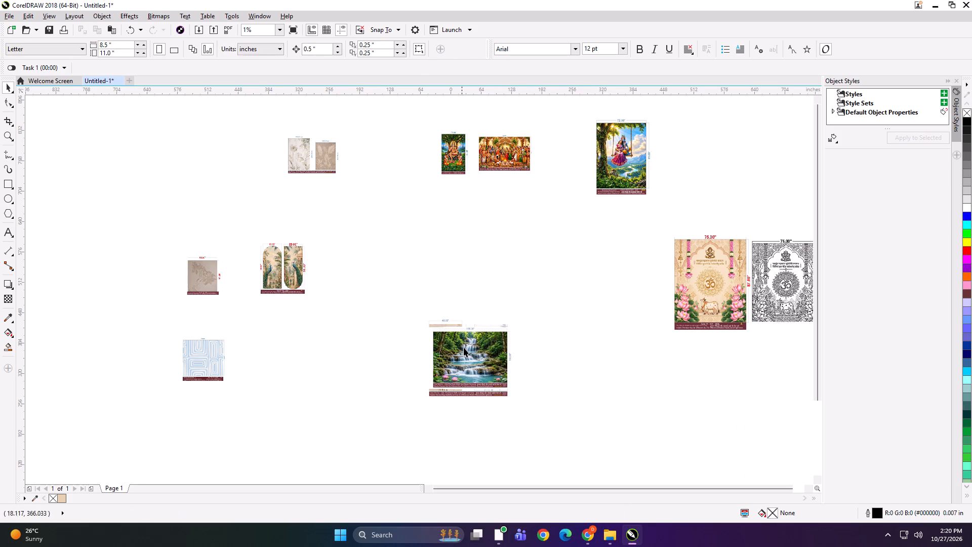
Move the waterfall artwork from the imported stack to below the beige floral-branch artwork, and the blue maze artwork to the space above that branch artwork.
{"action": "left_click", "coordinate": [464, 347]}
{"action": "left_click_drag", "start_coordinate": [462, 350], "coordinate": [297, 412]}
{"action": "left_click_drag", "start_coordinate": [215, 357], "coordinate": [184, 160]}
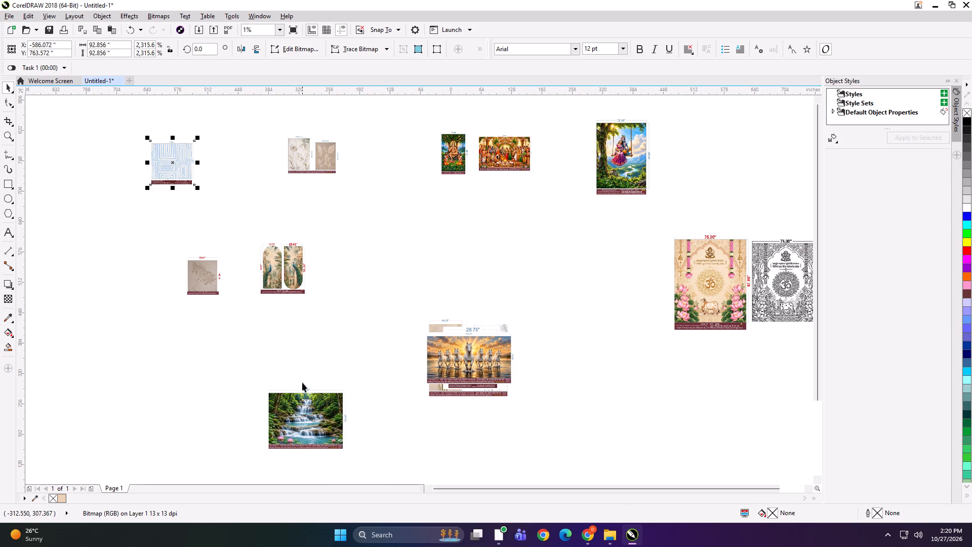
{"action": "left_click_drag", "start_coordinate": [303, 409], "coordinate": [94, 334]}
Spread the white horses, peacock and grey elephant-and-leaves artworks out of the stack into the free space between the waterfall and the stack.
{"action": "left_click_drag", "start_coordinate": [480, 356], "coordinate": [253, 388]}
{"action": "left_click_drag", "start_coordinate": [470, 367], "coordinate": [459, 368]}
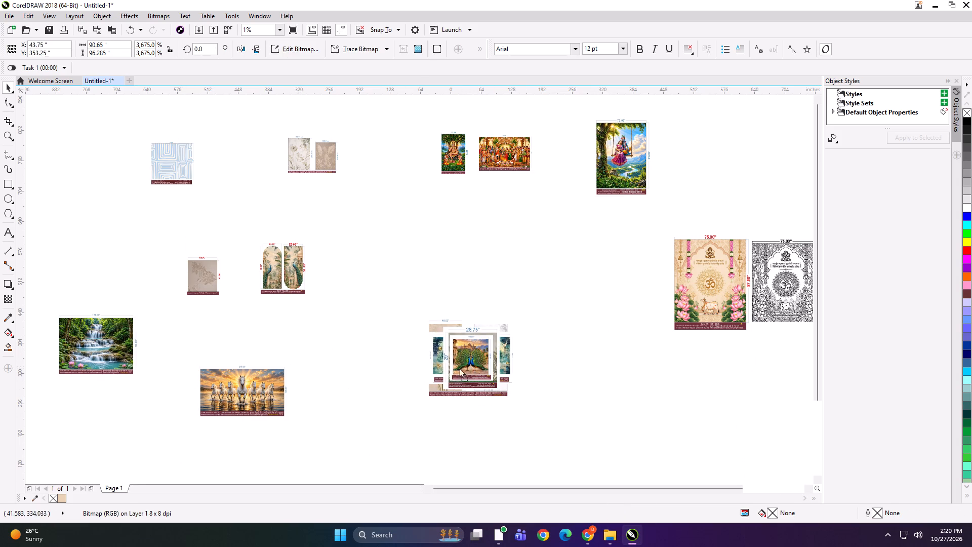
{"action": "left_click_drag", "start_coordinate": [459, 368], "coordinate": [369, 312]}
{"action": "left_click_drag", "start_coordinate": [376, 302], "coordinate": [363, 371]}
{"action": "left_click_drag", "start_coordinate": [476, 361], "coordinate": [357, 448]}
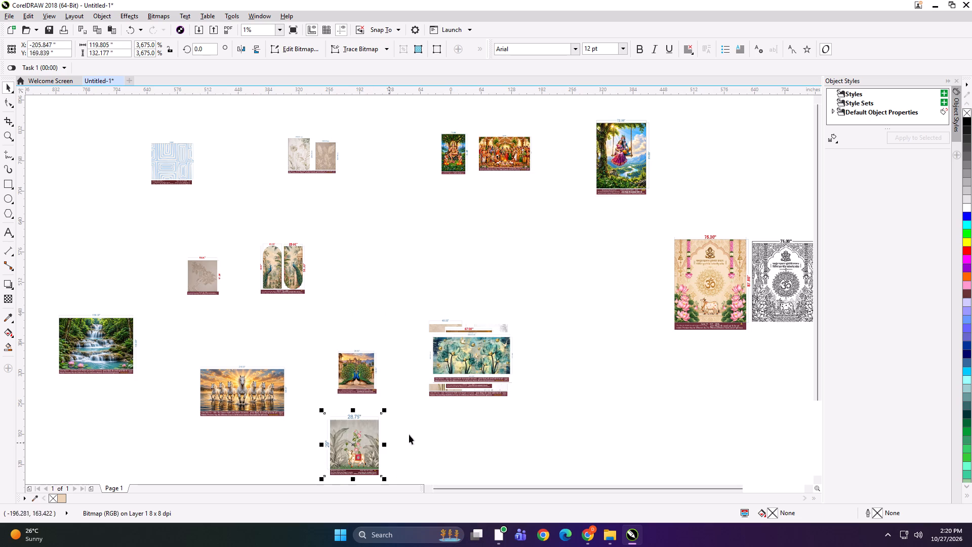
Spread the turquoise trees and both golden relief artworks out of the stack into free space, leaving the pink lotus artwork standing alone.
{"action": "left_click_drag", "start_coordinate": [463, 357], "coordinate": [529, 450]}
{"action": "left_click_drag", "start_coordinate": [481, 360], "coordinate": [635, 394]}
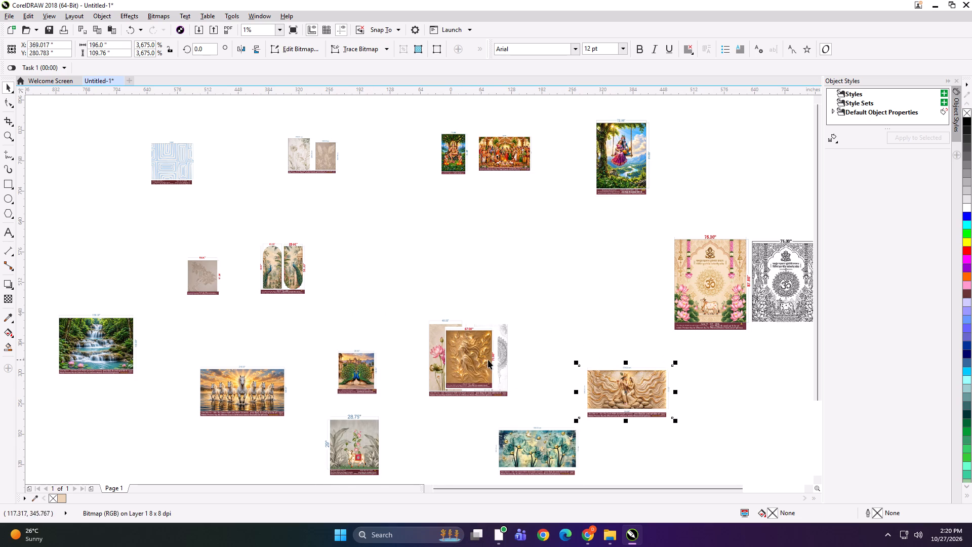
{"action": "left_click_drag", "start_coordinate": [483, 360], "coordinate": [481, 353]}
{"action": "left_click_drag", "start_coordinate": [479, 345], "coordinate": [146, 424]}
{"action": "left_click_drag", "start_coordinate": [465, 353], "coordinate": [439, 309]}
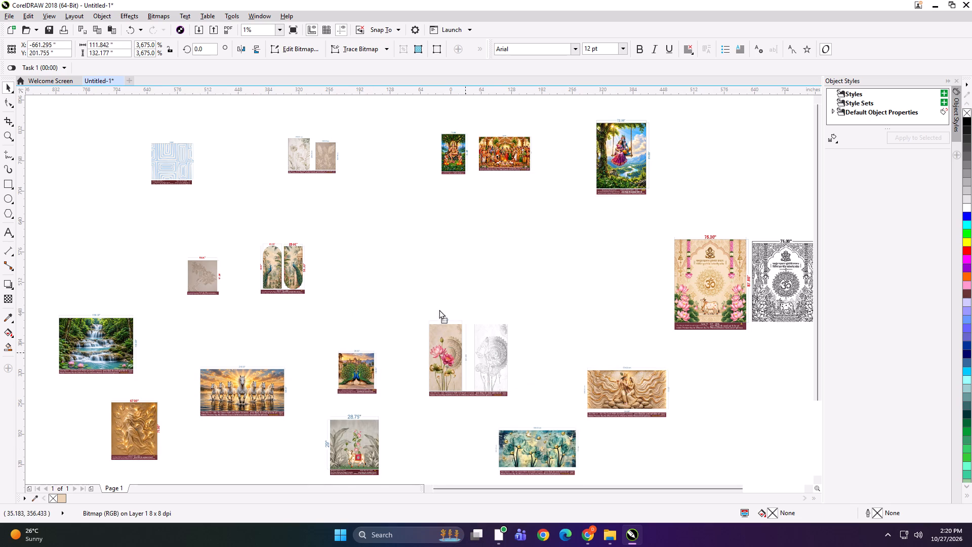
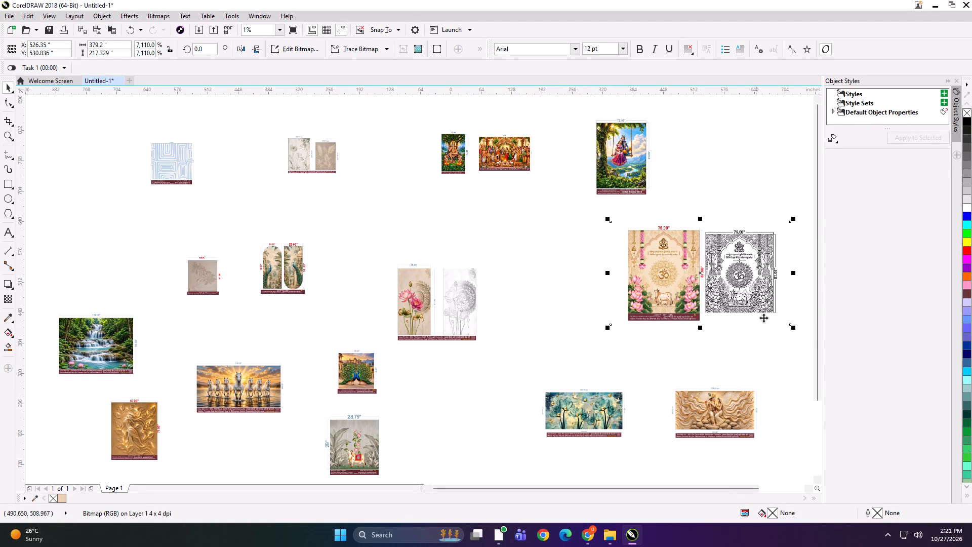
Scale the beige Om-and-cow artwork with its line drawing down to about 276 in wide and place it beneath the swing artwork.
{"action": "left_click_drag", "start_coordinate": [795, 329], "coordinate": [771, 328], "text": "shift"}
{"action": "left_click_drag", "start_coordinate": [712, 288], "coordinate": [731, 246]}
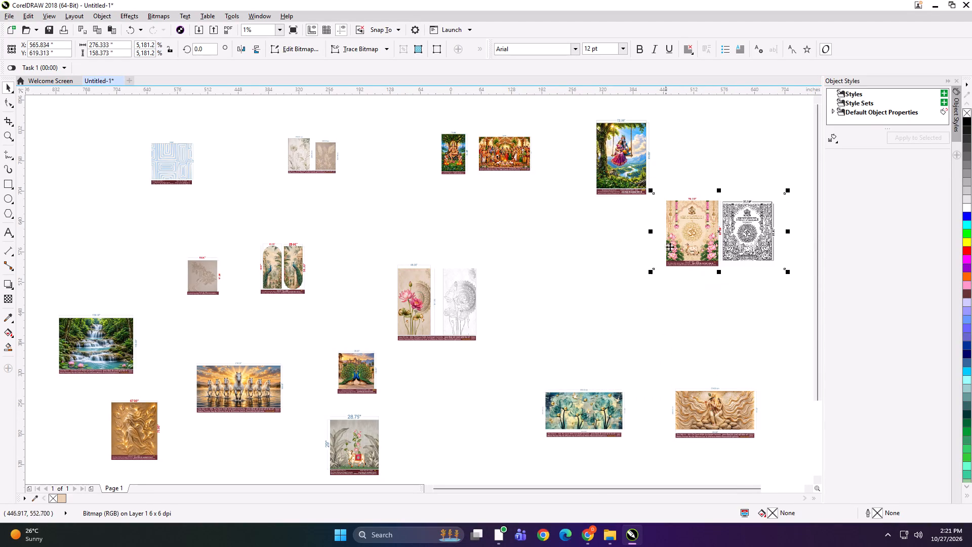
{"action": "left_click_drag", "start_coordinate": [677, 235], "coordinate": [681, 245]}
Move the pink lotus artwork up into the open space below the two small deity artworks, centred at about X 109, Y 542 in.
{"action": "left_click", "coordinate": [569, 291]}
{"action": "left_click_drag", "start_coordinate": [469, 304], "coordinate": [531, 270]}
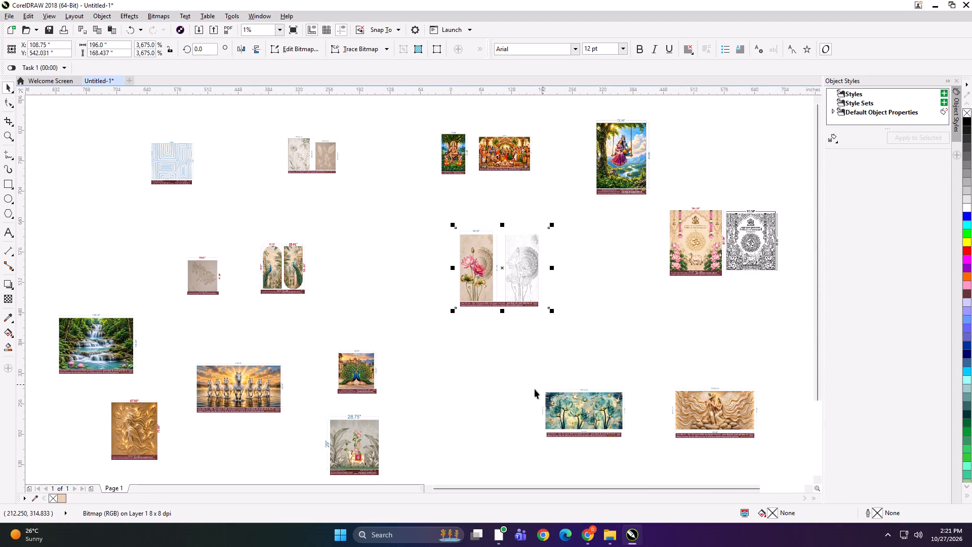
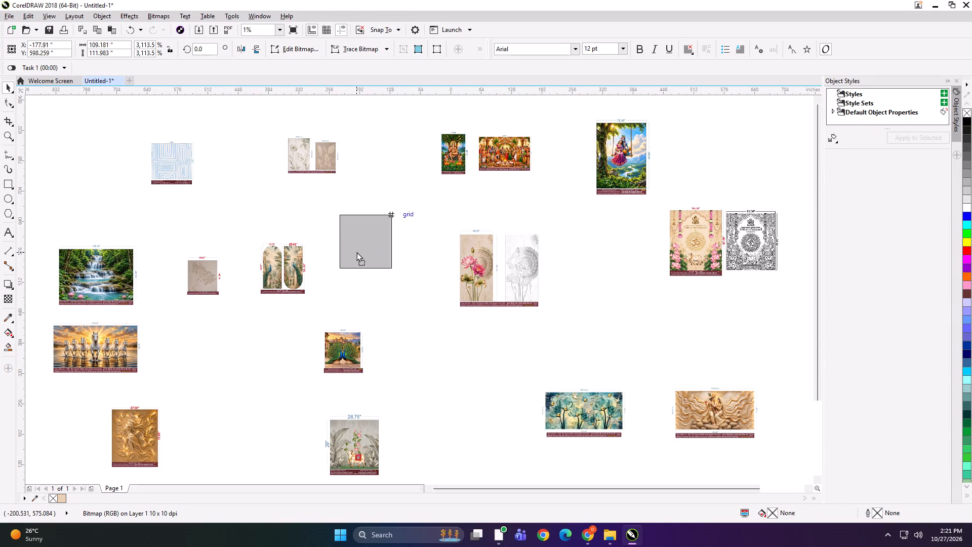
Move the arched peacock panels up into the open space beside the pink lotus artwork, centred at about X -178, Y 598 in.
{"action": "left_click_drag", "start_coordinate": [356, 252], "coordinate": [357, 252]}
Enlarge the small beige leaf artwork to about 109 in wide and move it up beside the arched peacock panels.
{"action": "left_click_drag", "start_coordinate": [213, 278], "coordinate": [220, 268]}
{"action": "left_click_drag", "start_coordinate": [238, 287], "coordinate": [250, 293], "text": "shift"}
{"action": "left_click_drag", "start_coordinate": [227, 272], "coordinate": [238, 261]}
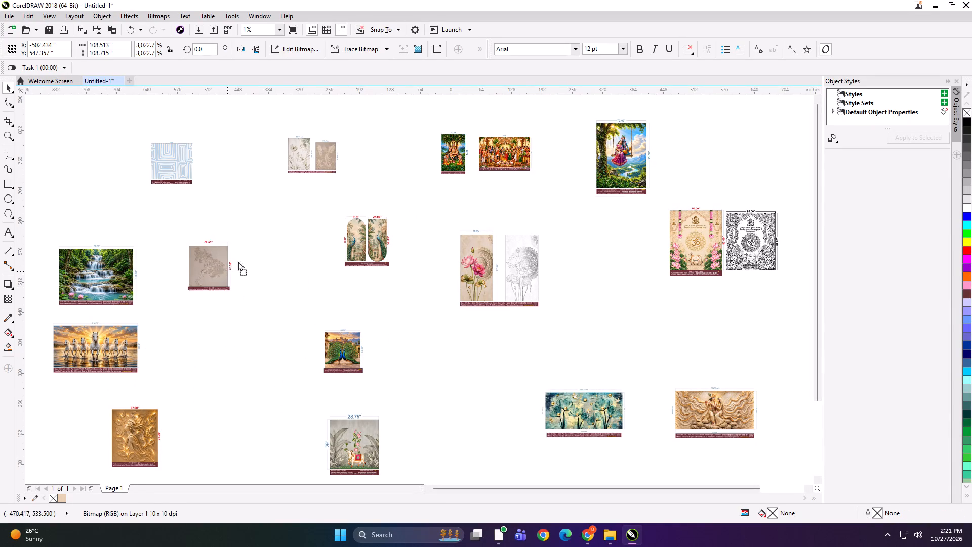
{"action": "left_click_drag", "start_coordinate": [238, 261], "coordinate": [278, 228]}
Move the square peacock artwork beside the waterfall artwork and enlarge it to about 123 in wide.
{"action": "left_click_drag", "start_coordinate": [337, 355], "coordinate": [189, 309]}
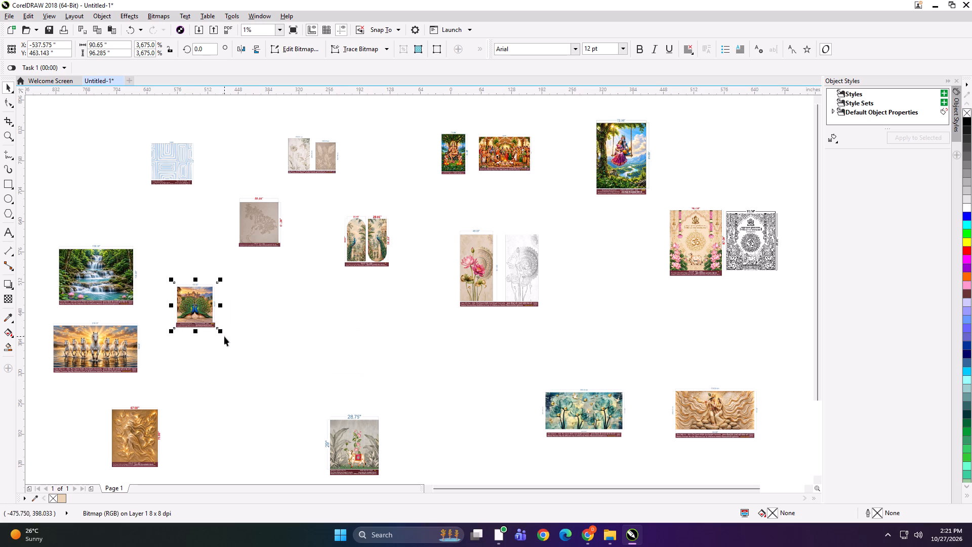
{"action": "left_click_drag", "start_coordinate": [221, 332], "coordinate": [235, 339], "text": "shift"}
{"action": "left_click", "coordinate": [239, 340], "text": "shift"}
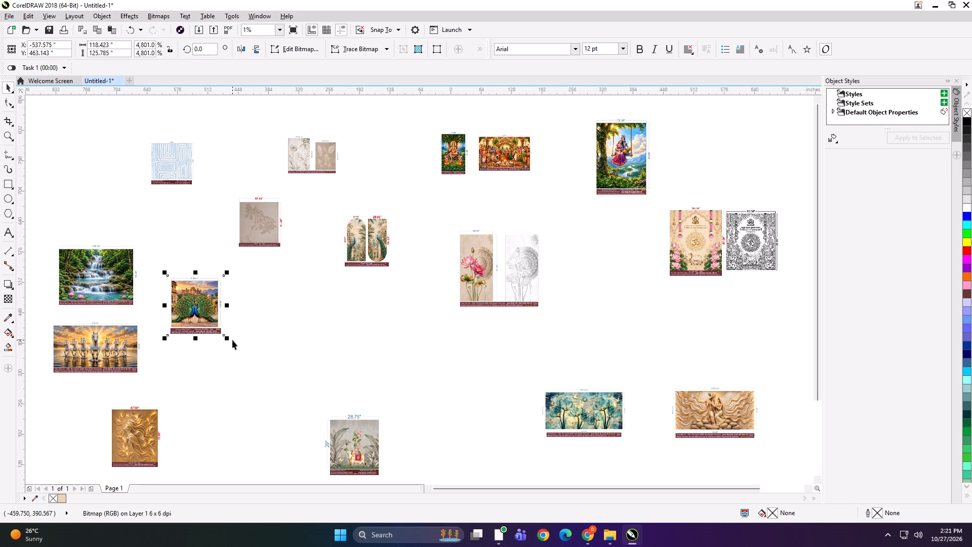
{"action": "left_click_drag", "start_coordinate": [227, 340], "coordinate": [235, 341], "text": "shift"}
{"action": "left_click_drag", "start_coordinate": [207, 316], "coordinate": [201, 315]}
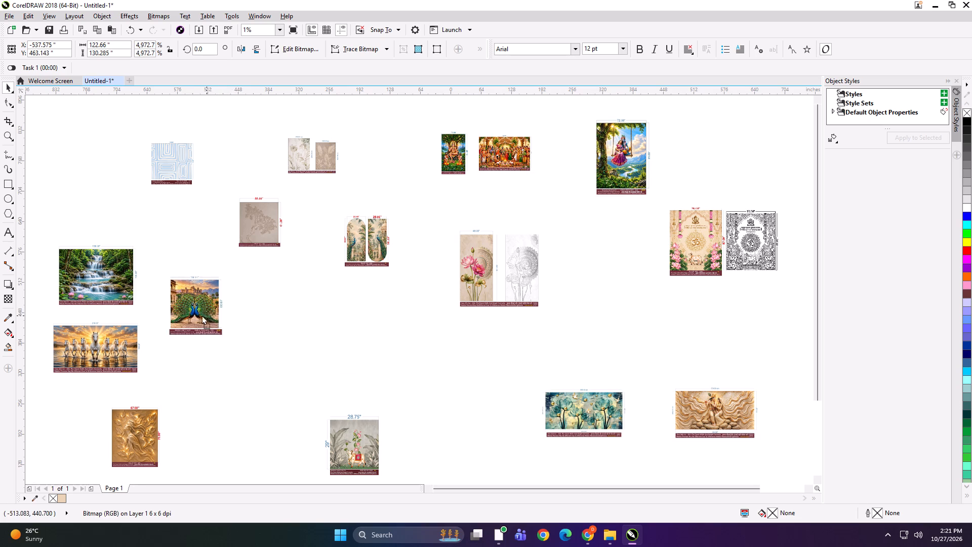
{"action": "left_click_drag", "start_coordinate": [201, 315], "coordinate": [190, 315]}
{"action": "left_click", "coordinate": [228, 382]}
Arrange the golden relief artwork beneath the arched peacock panels and the grey 28.75 in artwork at about X -479, Y 265 in.
{"action": "left_click_drag", "start_coordinate": [129, 433], "coordinate": [304, 328]}
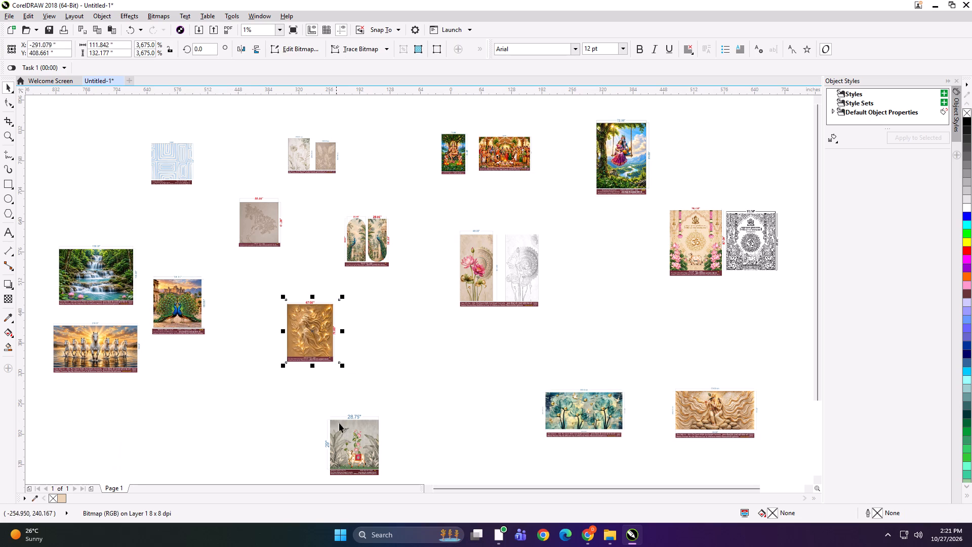
{"action": "left_click_drag", "start_coordinate": [351, 445], "coordinate": [215, 431]}
{"action": "left_click_drag", "start_coordinate": [301, 337], "coordinate": [327, 357]}
{"action": "left_click_drag", "start_coordinate": [213, 427], "coordinate": [223, 398]}
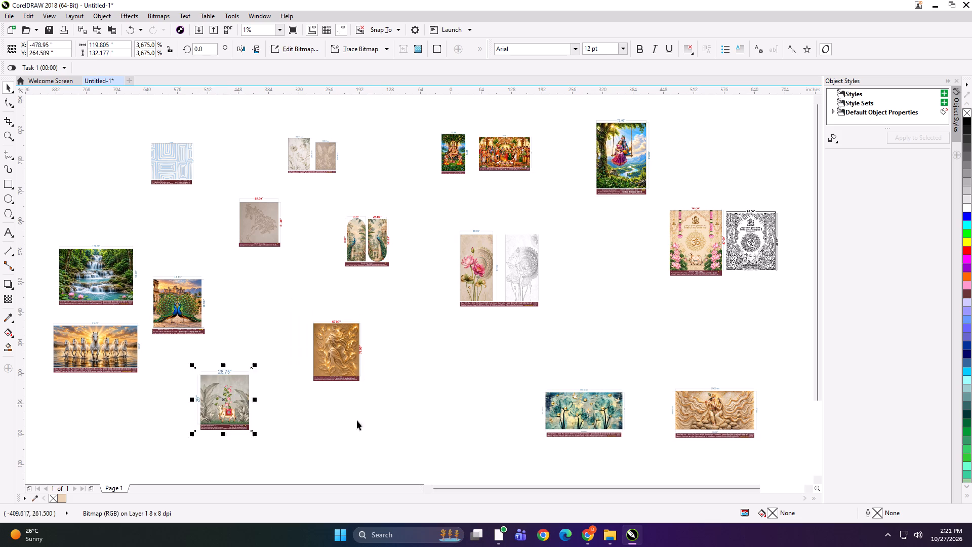
{"action": "left_click", "coordinate": [375, 421]}
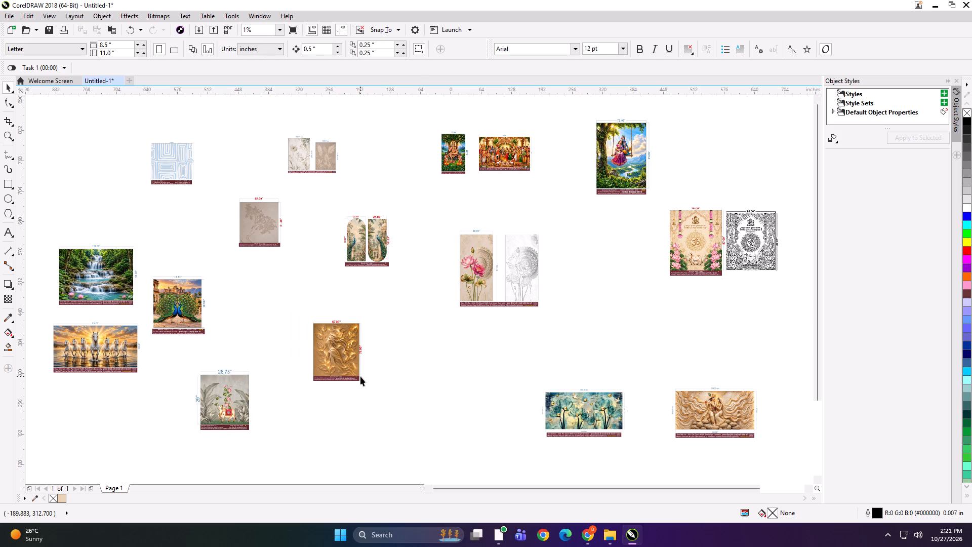
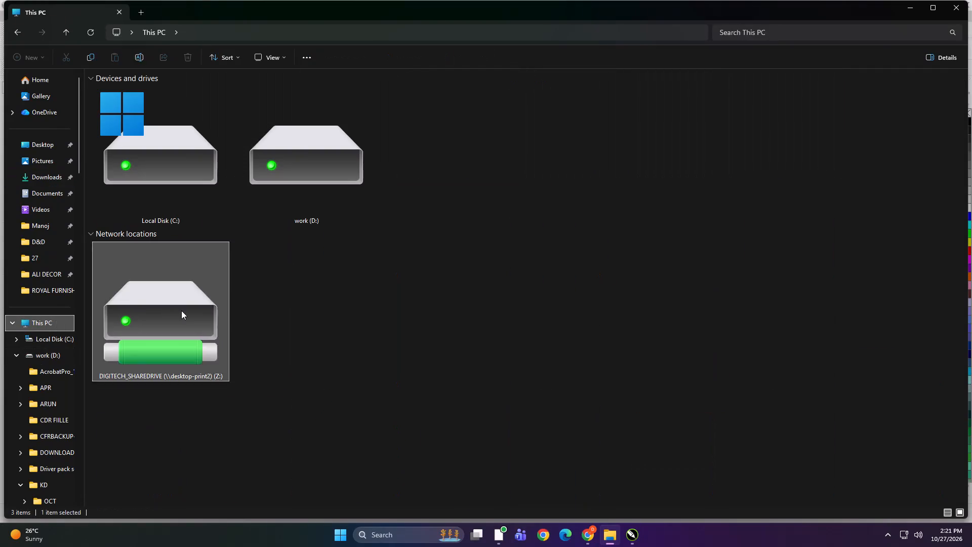
Open the folder 27 inside the file folder on the DIGITECH_SHAREDRIVE (Z:) network drive.
{"action": "double_click", "coordinate": [306, 108]}
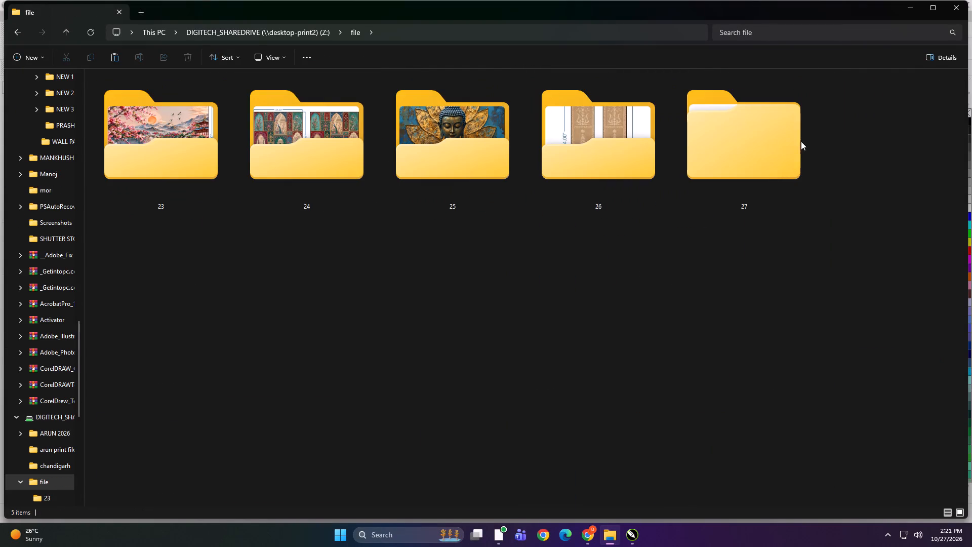
{"action": "double_click", "coordinate": [801, 141]}
{"action": "left_click", "coordinate": [490, 250]}
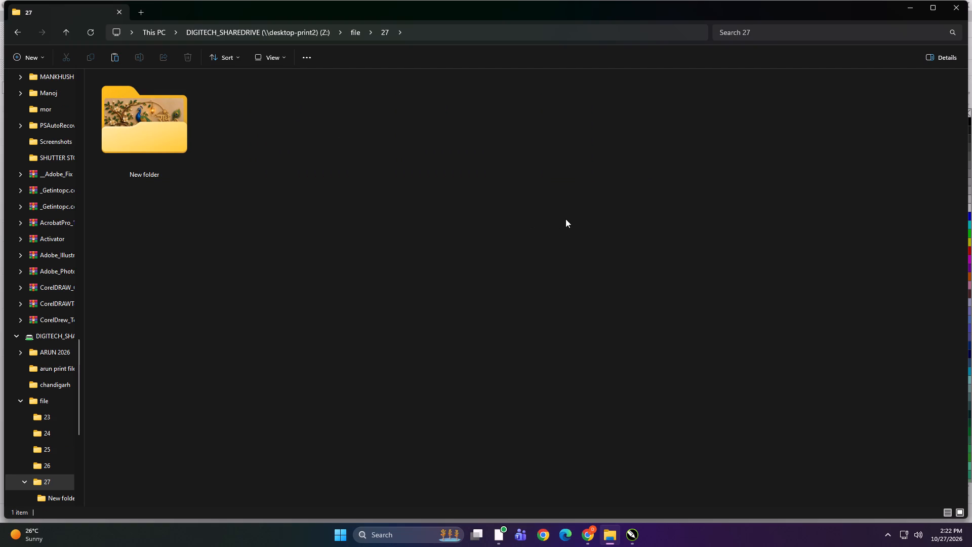
Look through the Screenshots folder and the top-level contents of the work (D:) drive.
{"action": "left_click", "coordinate": [73, 138]}
{"action": "scroll", "coordinate": [70, 387], "scroll_direction": "up", "scroll_amount": 3}
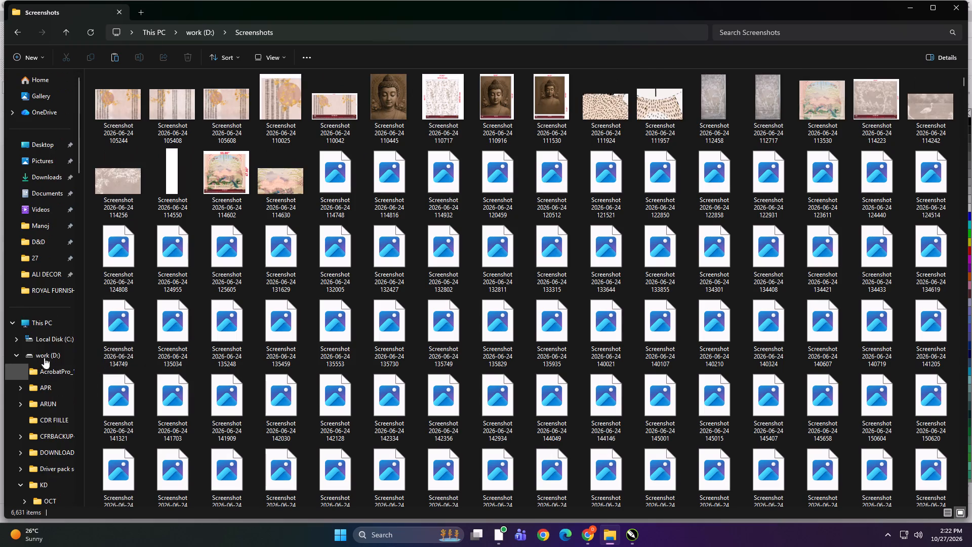
{"action": "left_click", "coordinate": [47, 322]}
{"action": "double_click", "coordinate": [285, 183]}
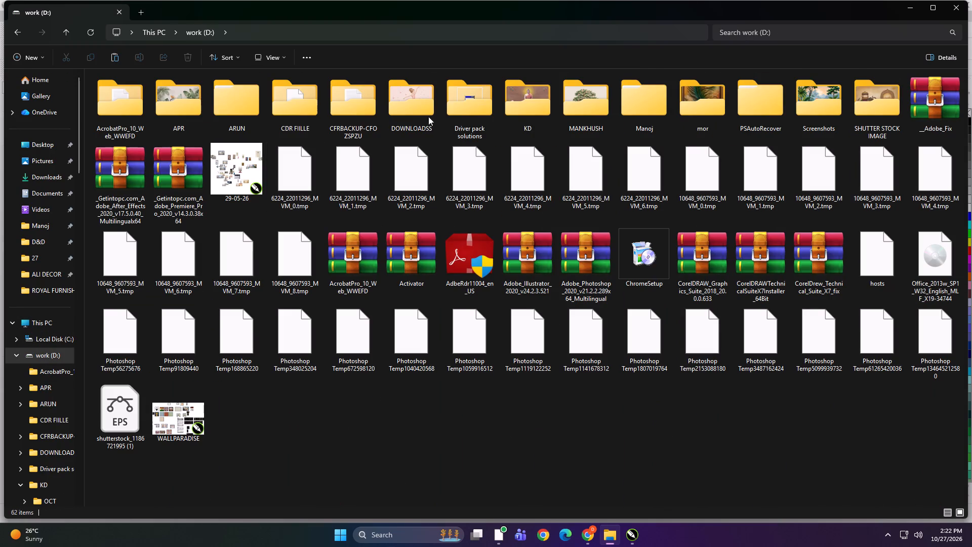
{"action": "scroll", "coordinate": [296, 154], "scroll_direction": "up", "scroll_amount": 3}
{"action": "scroll", "coordinate": [308, 205], "scroll_direction": "up", "scroll_amount": 2}
{"action": "scroll", "coordinate": [29, 343], "scroll_direction": "up", "scroll_amount": 2}
{"action": "left_click", "coordinate": [37, 325]}
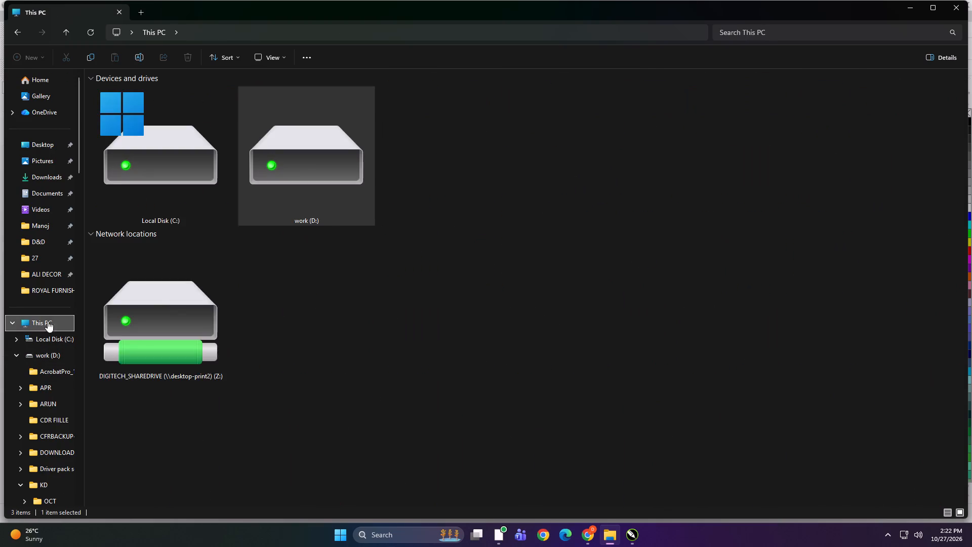
{"action": "double_click", "coordinate": [268, 187]}
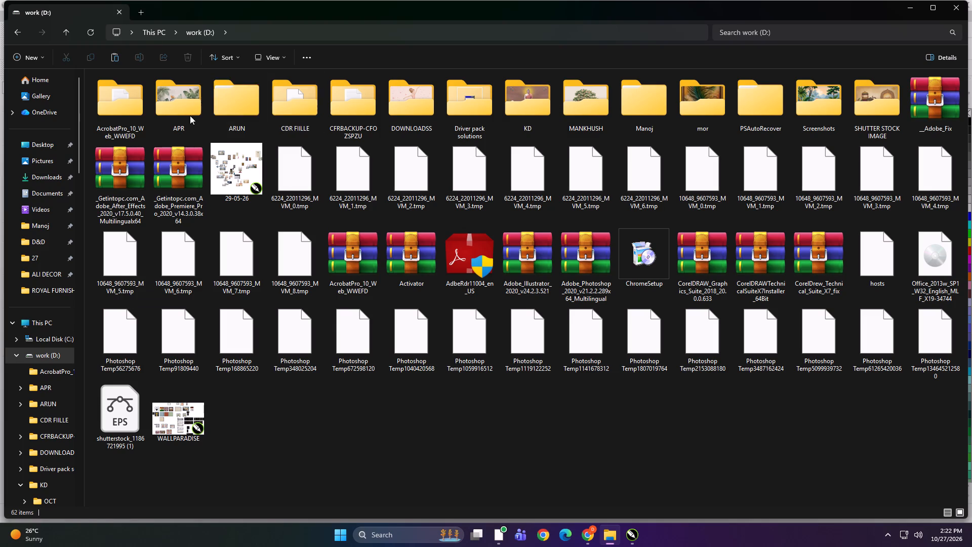
Open New folder within file > 27 on the DIGITECH_SHAREDRIVE (Z:) network drive to view its artwork files.
{"action": "left_click", "coordinate": [40, 318]}
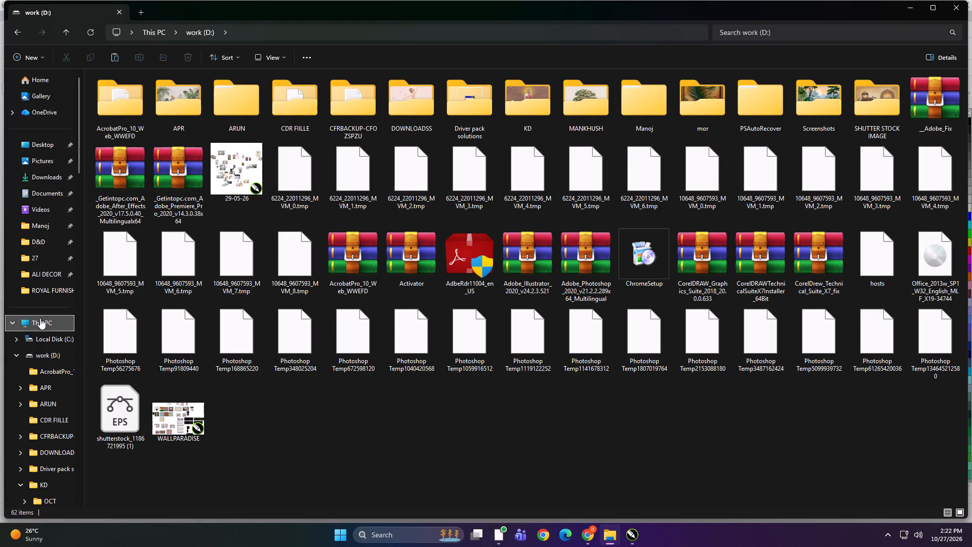
{"action": "double_click", "coordinate": [174, 311]}
{"action": "double_click", "coordinate": [321, 92]}
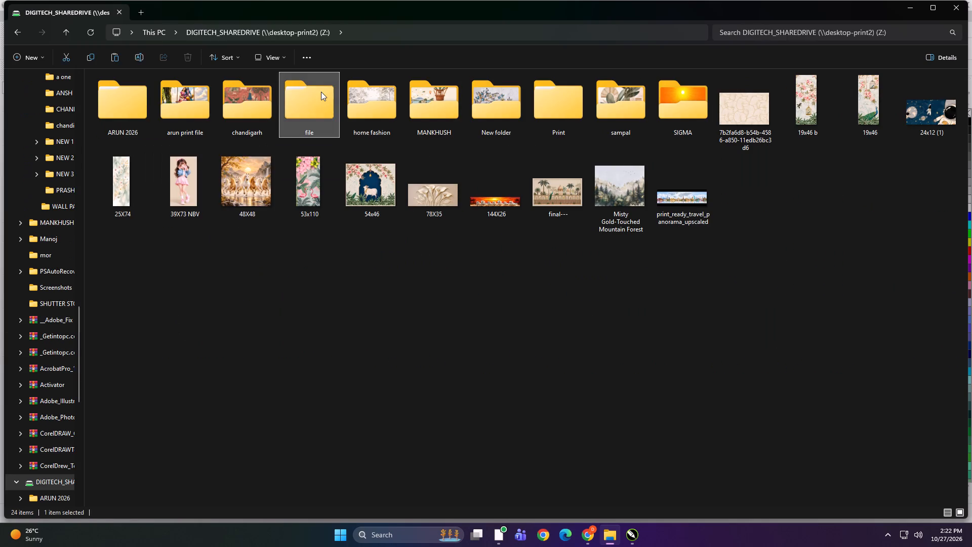
{"action": "double_click", "coordinate": [741, 150]}
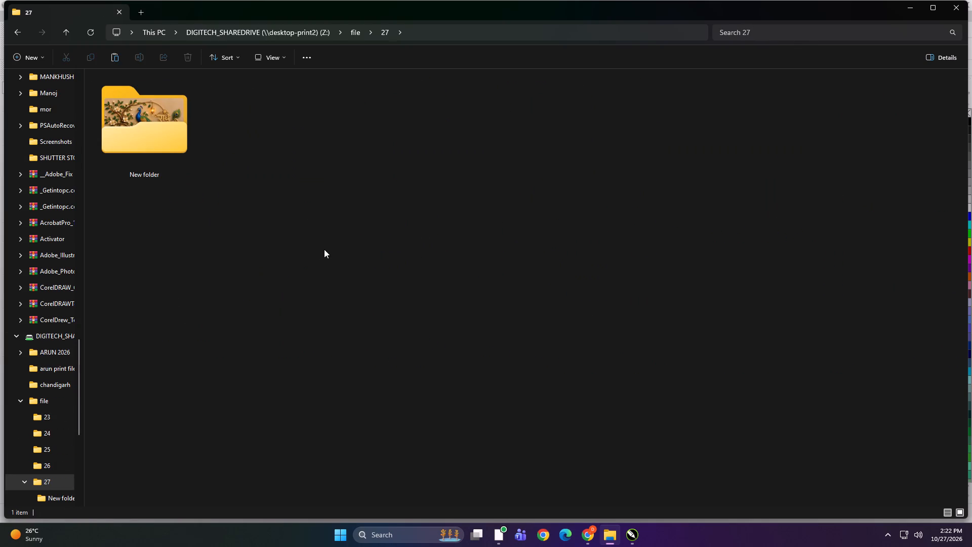
{"action": "double_click", "coordinate": [167, 144]}
{"action": "left_click", "coordinate": [346, 335]}
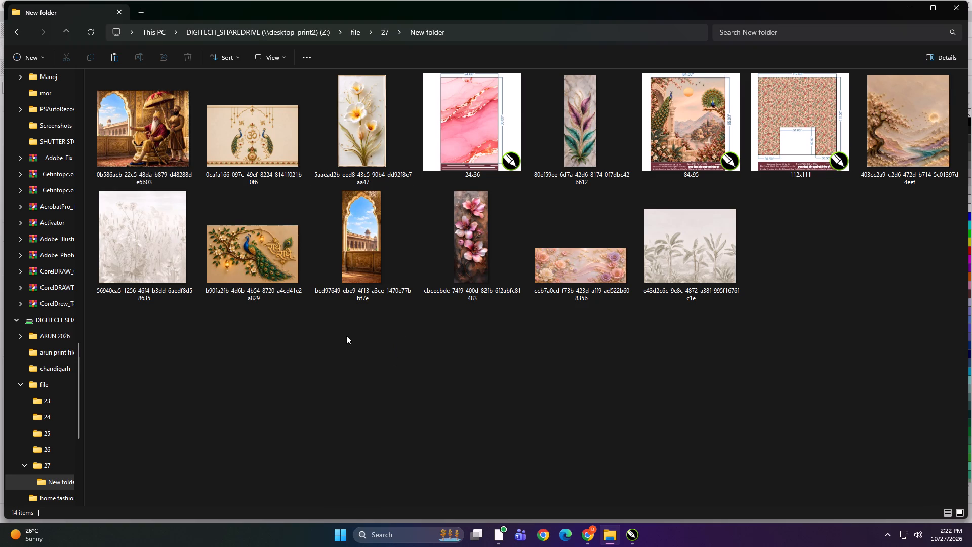
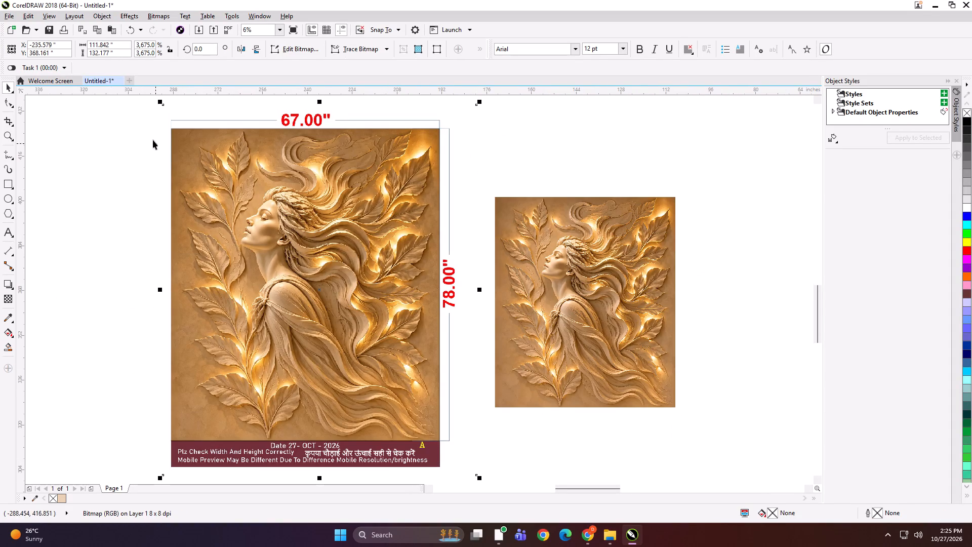
Scale the dimensioned golden relief mock-up to about 61 × 72 in at X -245, Y 369 in, and bring the plain relief image closer beside it.
{"action": "left_click_drag", "start_coordinate": [161, 101], "coordinate": [192, 185], "text": "shift"}
{"action": "left_click_drag", "start_coordinate": [330, 282], "coordinate": [304, 280]}
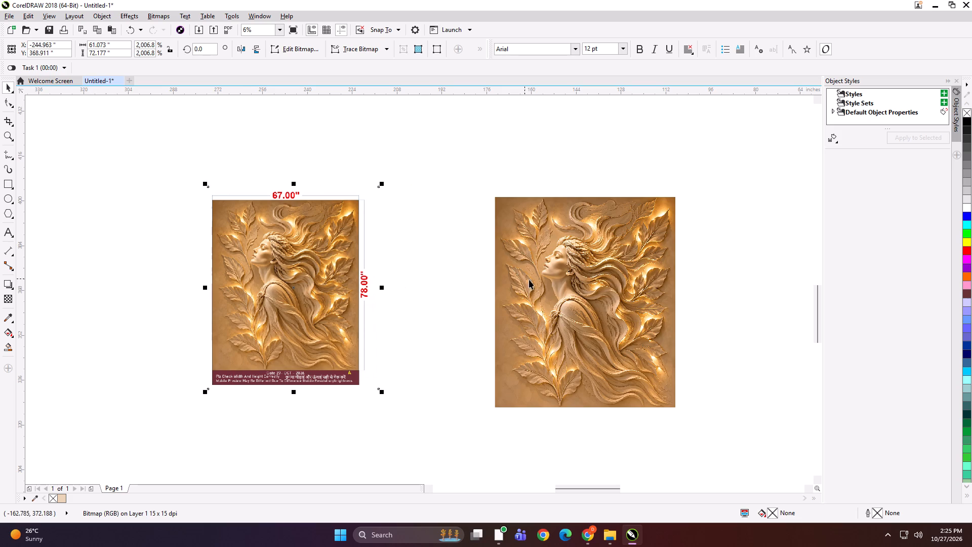
{"action": "left_click_drag", "start_coordinate": [548, 283], "coordinate": [510, 277]}
{"action": "left_click", "coordinate": [362, 278], "text": "shift"}
{"action": "key", "text": "shift+F2"}
{"action": "left_click", "coordinate": [363, 205]}
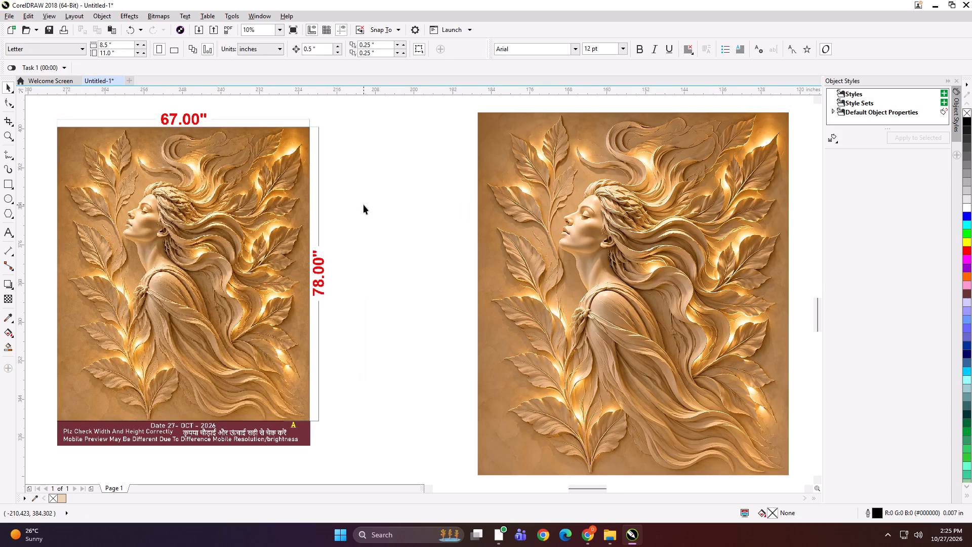
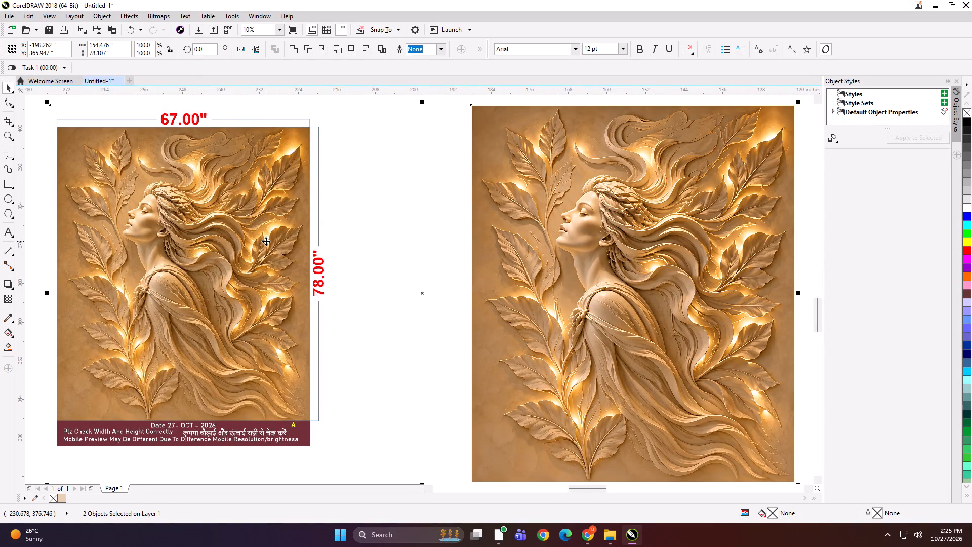
Create a 67 × 78 in rectangle exactly framing the undimensioned golden relief artwork beside the dimensioned mock-up.
{"action": "key", "text": "shift+F2"}
{"action": "left_click", "coordinate": [418, 223]}
{"action": "left_click", "coordinate": [536, 198]}
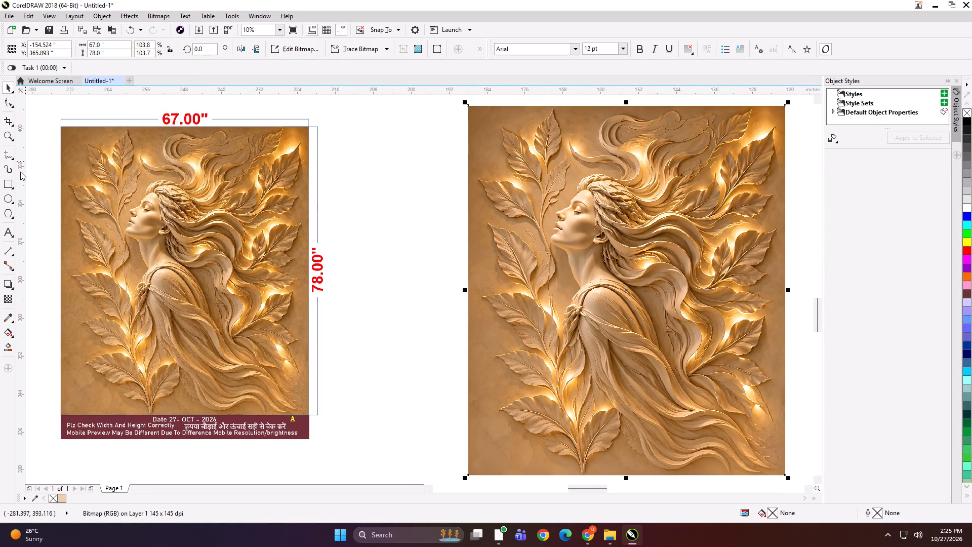
{"action": "double_click", "coordinate": [9, 181], "text": "shift"}
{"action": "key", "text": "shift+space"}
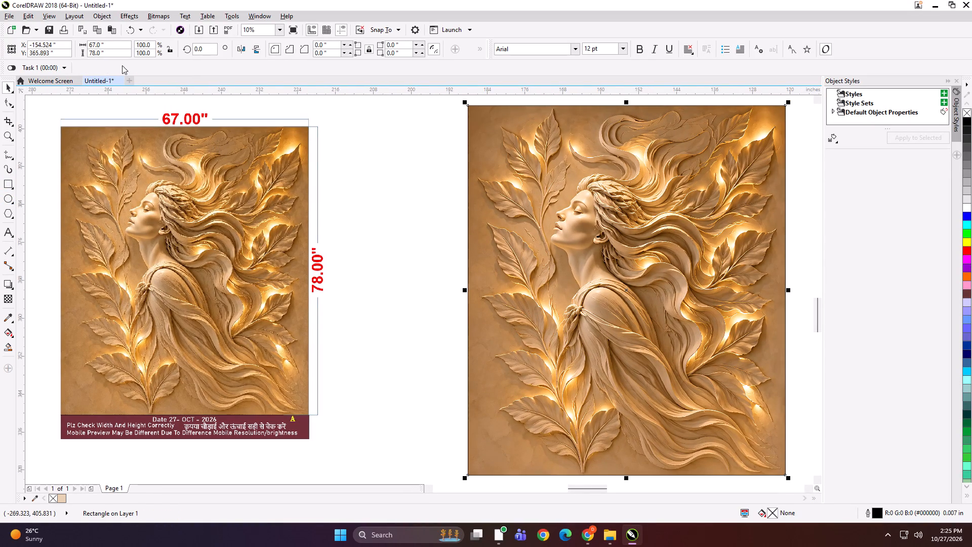
Set the framing rectangle's width to 53 in and align its left edge with the golden relief artwork.
{"action": "left_click_drag", "start_coordinate": [114, 46], "coordinate": [39, 47]}
{"action": "scroll", "coordinate": [587, 198], "scroll_direction": "up", "scroll_amount": 3}
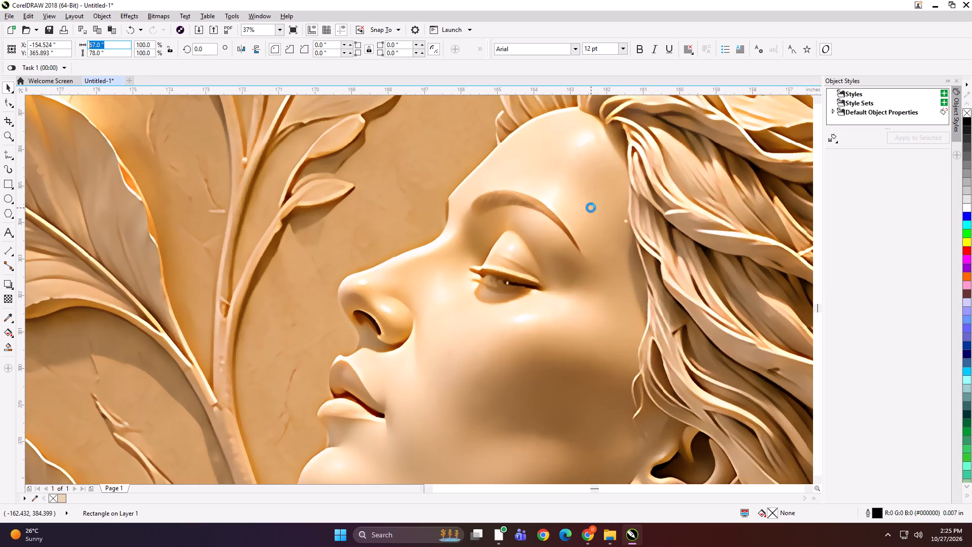
{"action": "scroll", "coordinate": [511, 222], "scroll_direction": "down", "scroll_amount": 3}
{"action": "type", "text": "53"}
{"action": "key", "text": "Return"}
{"action": "left_click", "coordinate": [387, 180], "text": "shift"}
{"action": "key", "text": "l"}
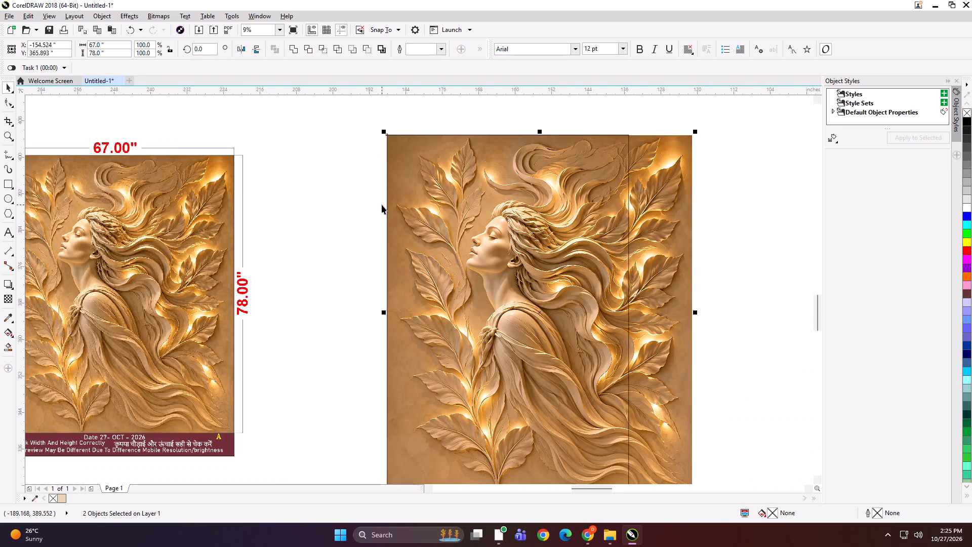
{"action": "scroll", "coordinate": [380, 206], "scroll_direction": "down", "scroll_amount": 1}
{"action": "left_click", "coordinate": [413, 131]}
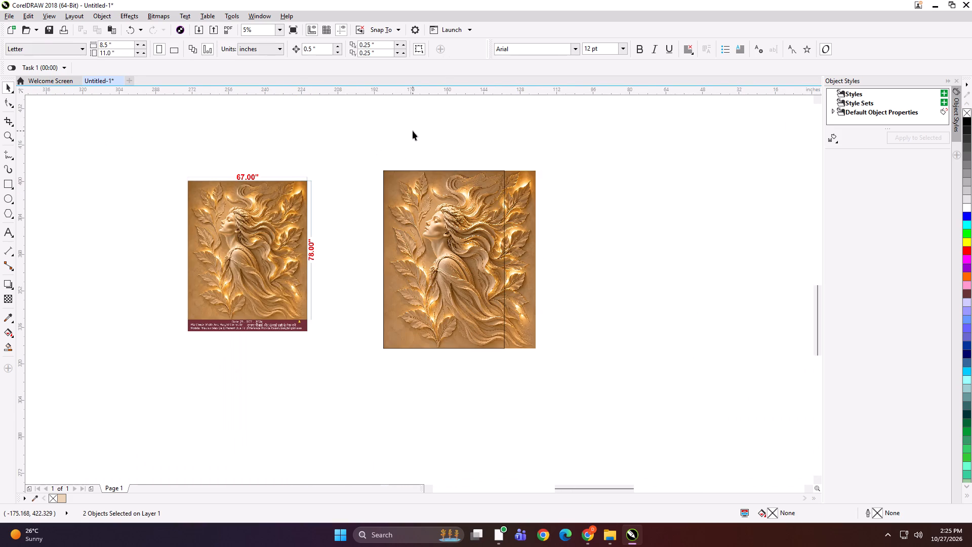
Select the 53 in wide panel rectangle lying over the undimensioned golden relief artwork.
{"action": "left_click", "coordinate": [411, 219]}
{"action": "left_click_drag", "start_coordinate": [285, 246], "coordinate": [287, 247]}
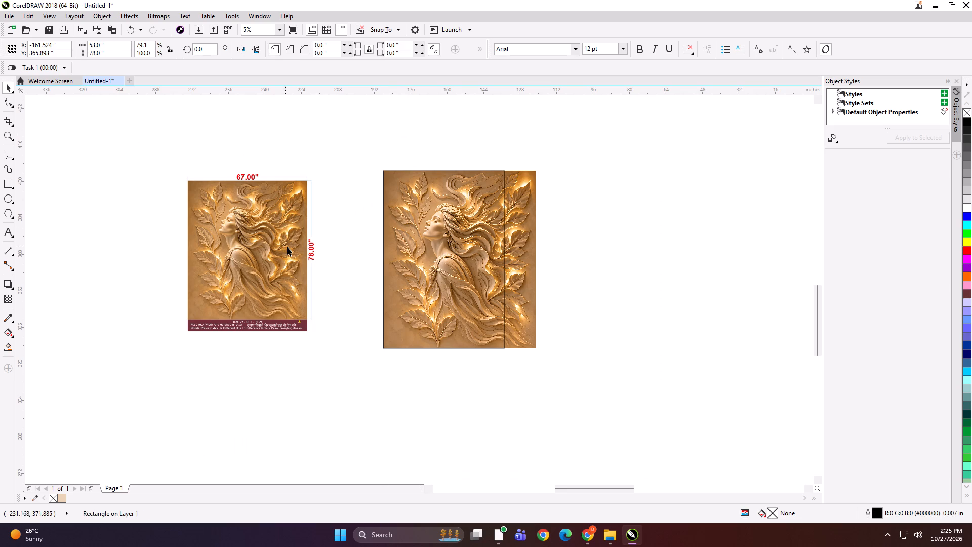
Enlarge the dimensioned 67 x 78 inch preview and reposition it beside the print artwork.
{"action": "left_click_drag", "start_coordinate": [287, 247], "coordinate": [301, 249]}
{"action": "left_click_drag", "start_coordinate": [342, 343], "coordinate": [364, 361], "text": "shift"}
{"action": "left_click", "coordinate": [434, 284], "text": "shift"}
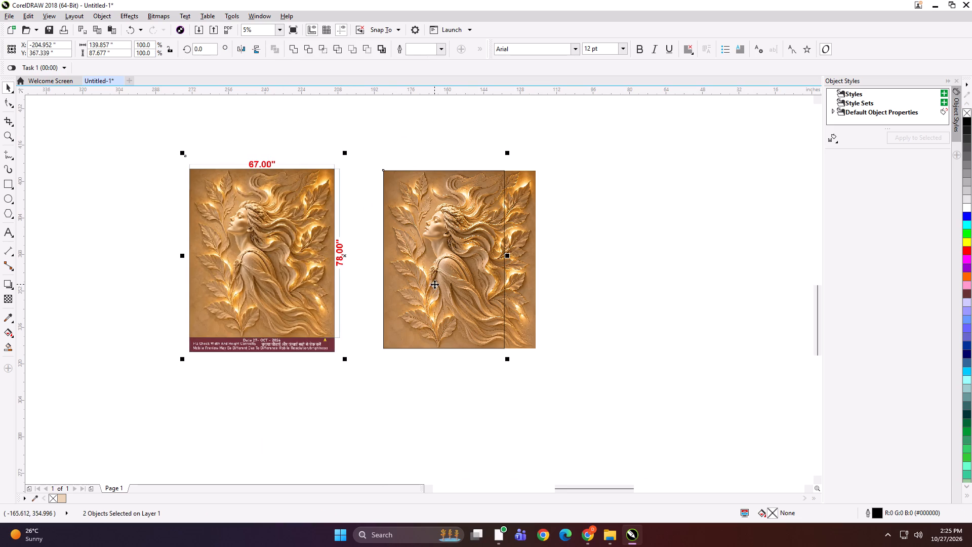
{"action": "left_click", "coordinate": [511, 277], "text": "shift"}
{"action": "key", "text": "shift+F2"}
{"action": "left_click", "coordinate": [781, 167]}
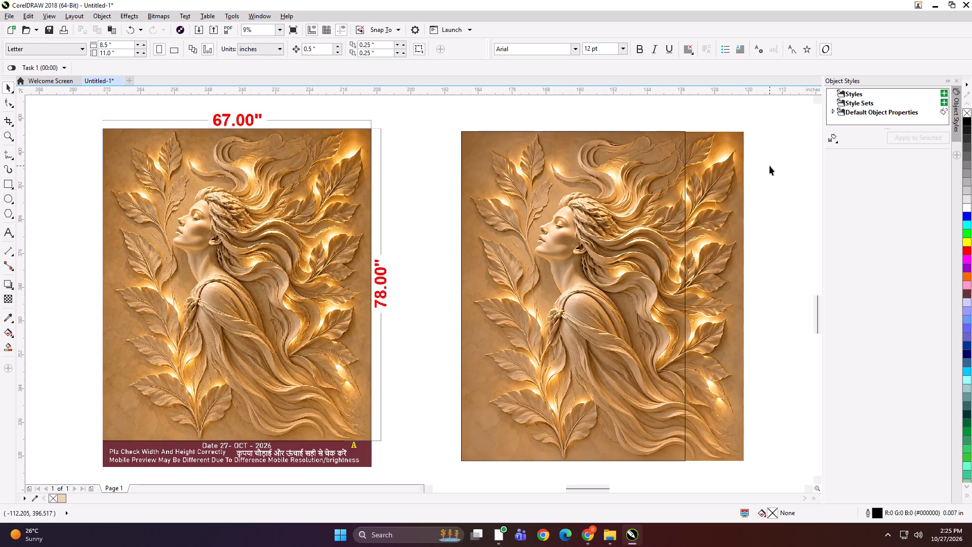
Mirror a copy of the 53-inch panel frame across the artwork, nudge it to overlap by 0.5 inch, and narrow it to 14.5 inches.
{"action": "left_click", "coordinate": [548, 243]}
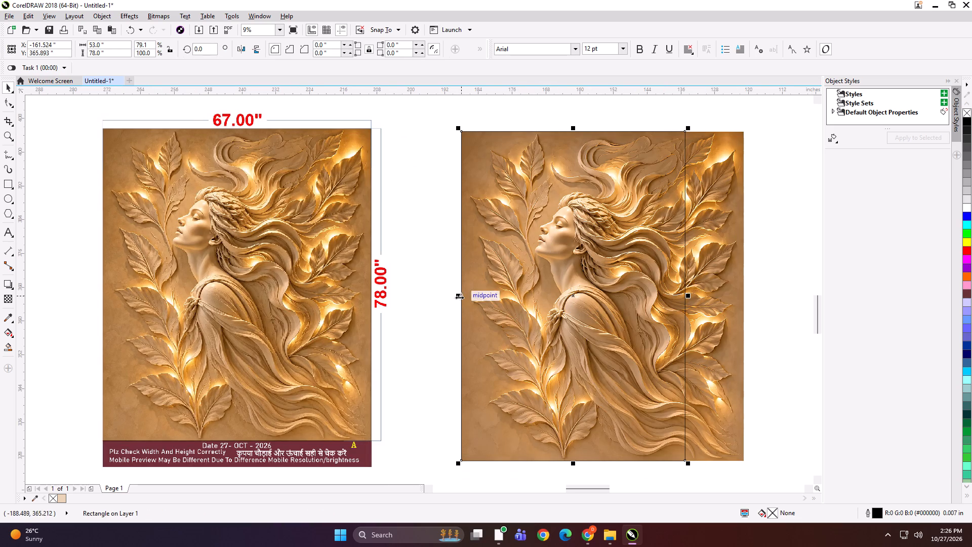
{"action": "left_click_drag", "start_coordinate": [458, 295], "coordinate": [699, 287]}
{"action": "right_click_drag", "start_coordinate": [670, 286], "coordinate": [699, 287], "text": "ctrl"}
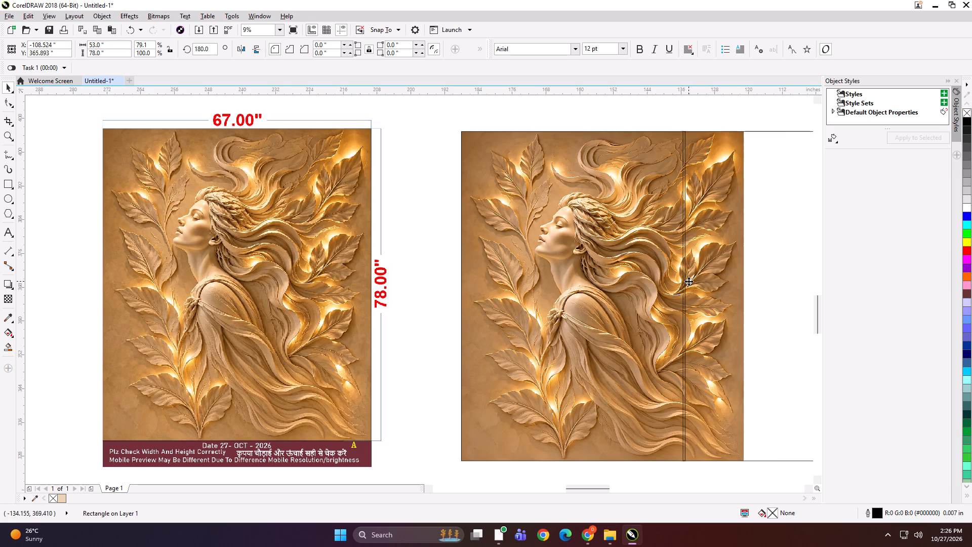
{"action": "key", "text": "Left"}
{"action": "scroll", "coordinate": [564, 281], "scroll_direction": "down", "scroll_amount": 1}
{"action": "scroll", "coordinate": [695, 288], "scroll_direction": "up", "scroll_amount": 1}
{"action": "left_click_drag", "start_coordinate": [809, 291], "coordinate": [766, 291]}
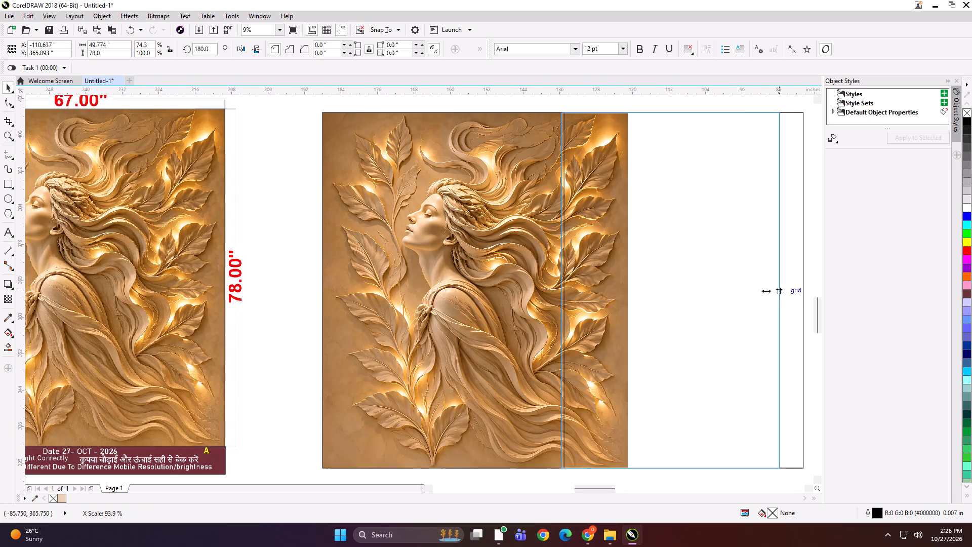
{"action": "left_click_drag", "start_coordinate": [766, 291], "coordinate": [634, 277]}
{"action": "scroll", "coordinate": [658, 277], "scroll_direction": "down", "scroll_amount": 1}
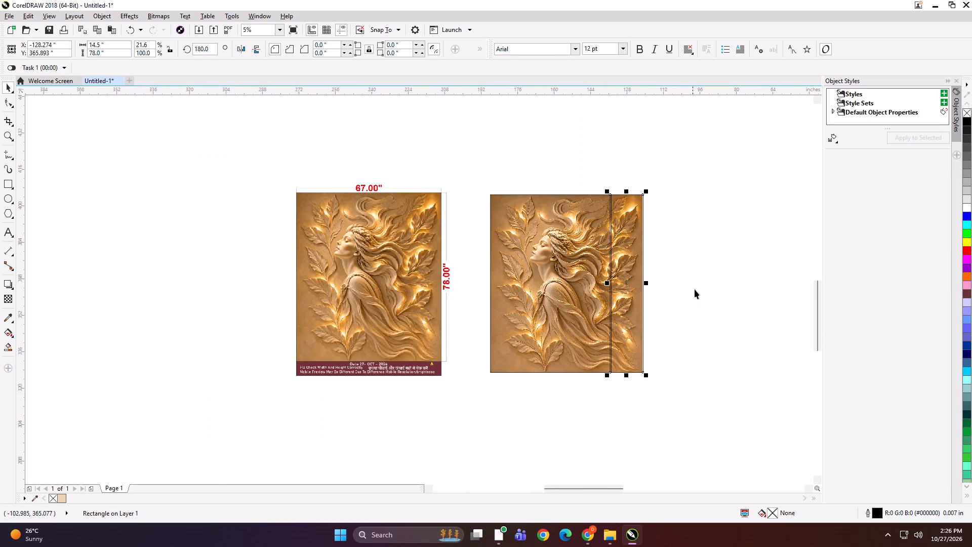
Group the two panel frames, place the artwork bitmap inside them, and ungroup them into separate panels.
{"action": "left_click", "coordinate": [580, 271], "text": "shift"}
{"action": "key", "text": "ctrl+g"}
{"action": "left_click", "coordinate": [568, 239], "text": "alt"}
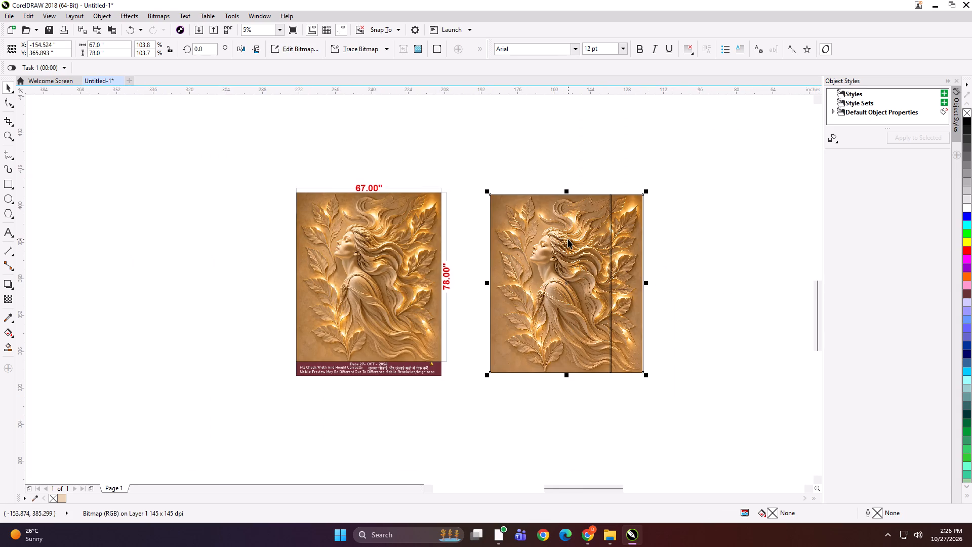
{"action": "key", "text": "shift+Return"}
{"action": "left_click", "coordinate": [600, 242]}
{"action": "scroll", "coordinate": [614, 243], "scroll_direction": "up", "scroll_amount": 2}
{"action": "scroll", "coordinate": [614, 243], "scroll_direction": "down", "scroll_amount": 1}
{"action": "key", "text": "ctrl+u"}
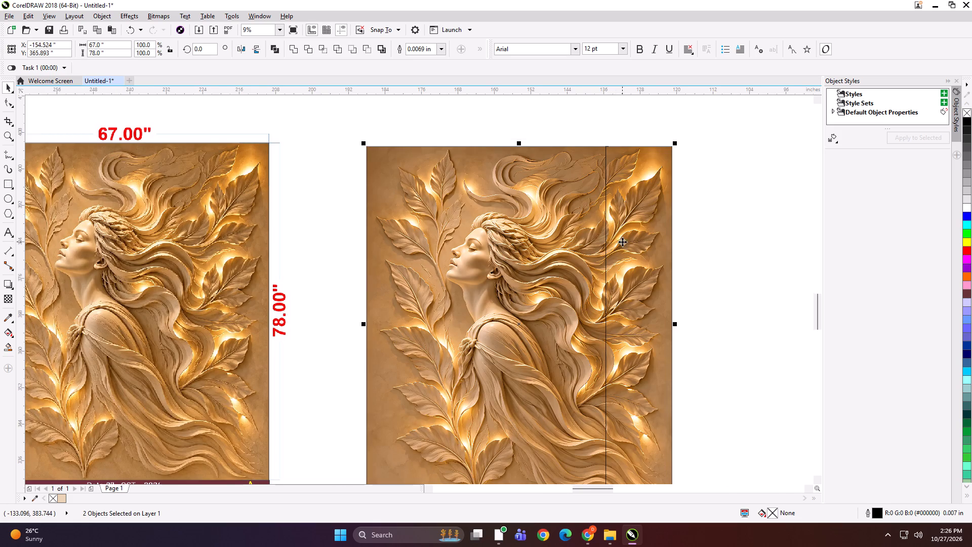
{"action": "left_click", "coordinate": [622, 242]}
{"action": "left_click", "coordinate": [707, 238]}
{"action": "left_click", "coordinate": [668, 241]}
{"action": "scroll", "coordinate": [657, 221], "scroll_direction": "down", "scroll_amount": 1}
{"action": "left_click", "coordinate": [722, 228]}
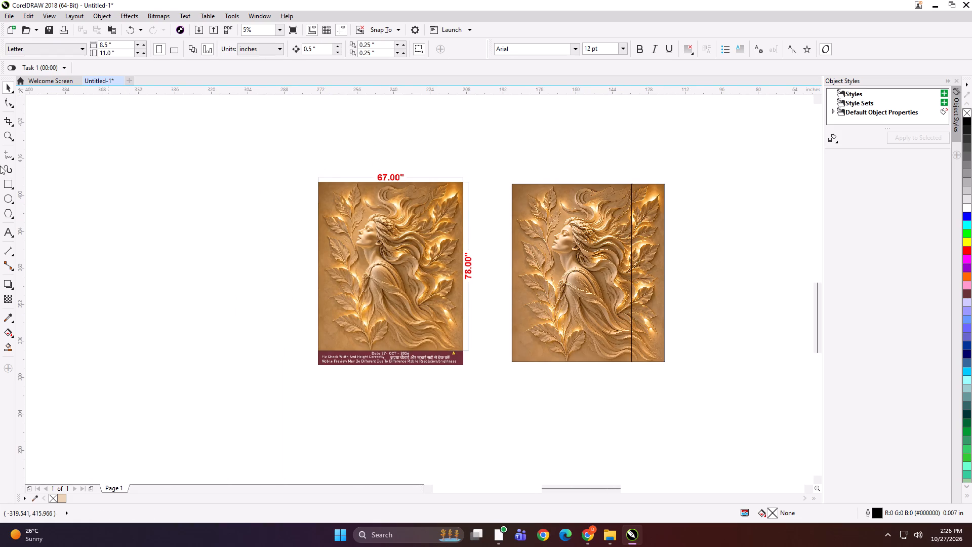
Add the text label "67*78 PANEL 1" at the top edge of the wider panel.
{"action": "left_click", "coordinate": [10, 229]}
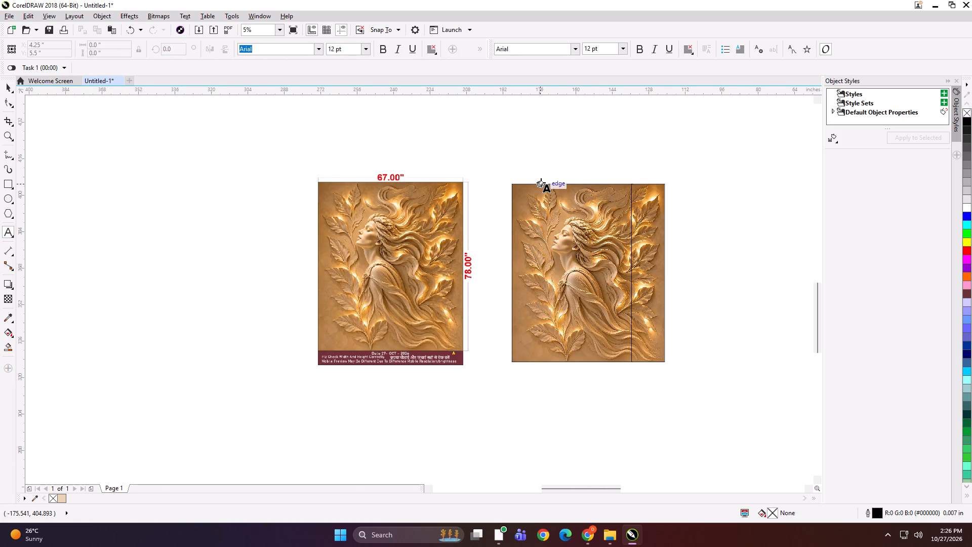
{"action": "left_click", "coordinate": [541, 182]}
{"action": "type", "text": "67*78"}
{"action": "key", "text": "space"}
{"action": "type", "text": "PANEL 1"}
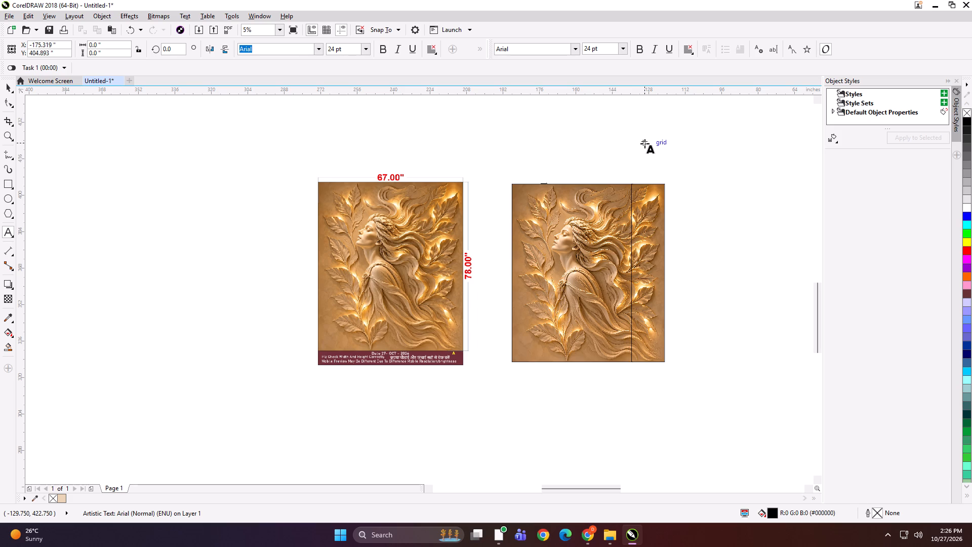
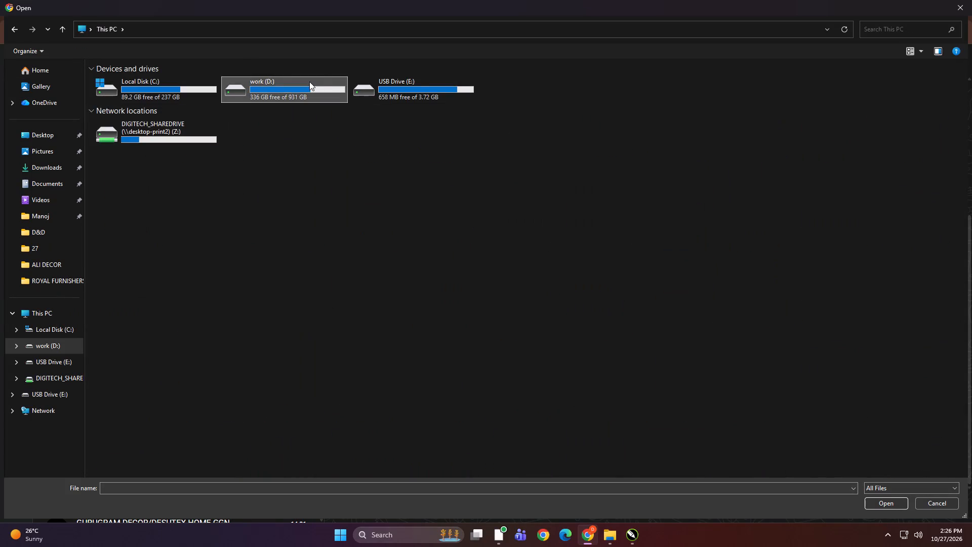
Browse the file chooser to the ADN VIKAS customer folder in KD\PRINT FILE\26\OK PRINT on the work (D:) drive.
{"action": "double_click", "coordinate": [484, 95]}
{"action": "scroll", "coordinate": [347, 220], "scroll_direction": "up", "scroll_amount": 7, "text": "ctrl"}
{"action": "double_click", "coordinate": [278, 128]}
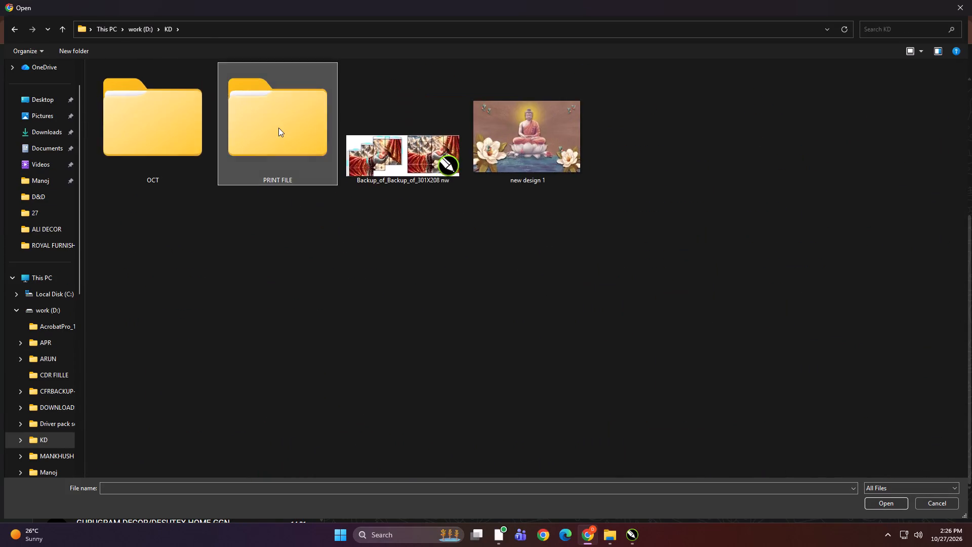
{"action": "double_click", "coordinate": [482, 92]}
{"action": "scroll", "coordinate": [385, 246], "scroll_direction": "up", "scroll_amount": 10, "text": "ctrl"}
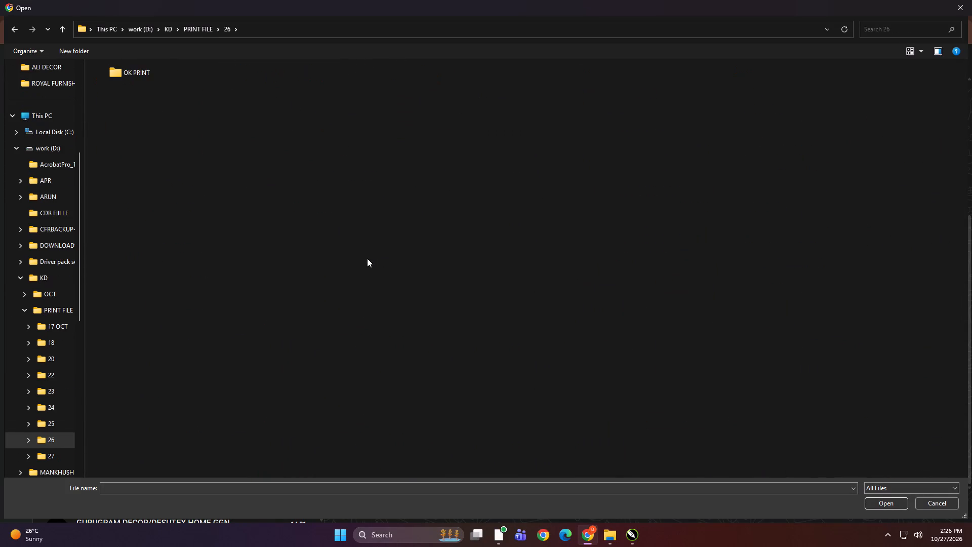
{"action": "scroll", "coordinate": [367, 258], "scroll_direction": "up", "scroll_amount": 12, "text": "ctrl"}
{"action": "double_click", "coordinate": [101, 74]}
{"action": "scroll", "coordinate": [141, 167], "scroll_direction": "up", "scroll_amount": 16, "text": "ctrl"}
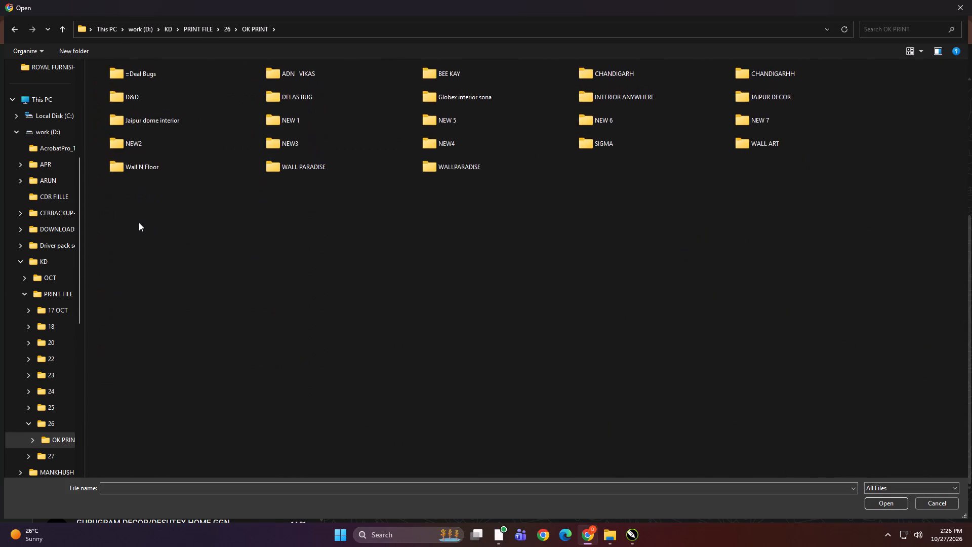
{"action": "scroll", "coordinate": [139, 222], "scroll_direction": "up", "scroll_amount": 20, "text": "ctrl"}
{"action": "scroll", "coordinate": [139, 222], "scroll_direction": "up", "scroll_amount": 2, "text": "ctrl"}
{"action": "double_click", "coordinate": [303, 140]}
{"action": "scroll", "coordinate": [258, 197], "scroll_direction": "up", "scroll_amount": 10, "text": "ctrl"}
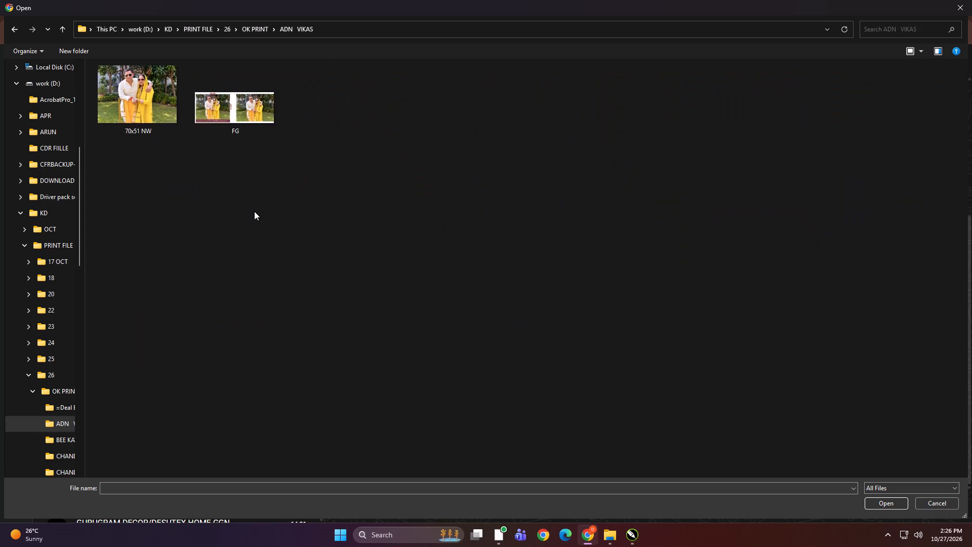
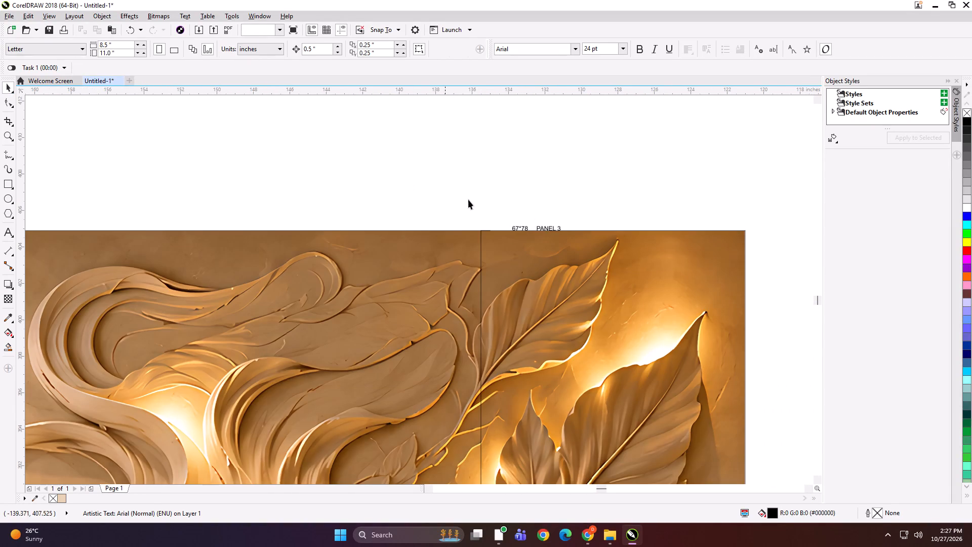
Group the narrow and the wide panel of the 67 × 78 woman-and-leaves artwork, each with its own size label.
{"action": "scroll", "coordinate": [538, 230], "scroll_direction": "up", "scroll_amount": 2}
{"action": "scroll", "coordinate": [523, 194], "scroll_direction": "down", "scroll_amount": 2}
{"action": "left_click_drag", "start_coordinate": [466, 170], "coordinate": [592, 258]}
{"action": "left_click", "coordinate": [553, 254], "text": "shift"}
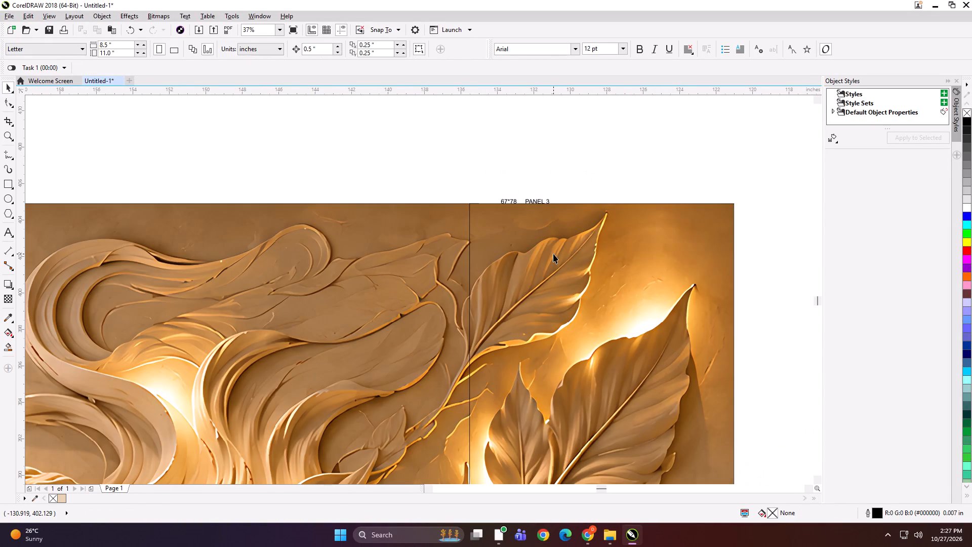
{"action": "scroll", "coordinate": [547, 181], "scroll_direction": "down", "scroll_amount": 3}
{"action": "left_click_drag", "start_coordinate": [513, 161], "coordinate": [600, 407]}
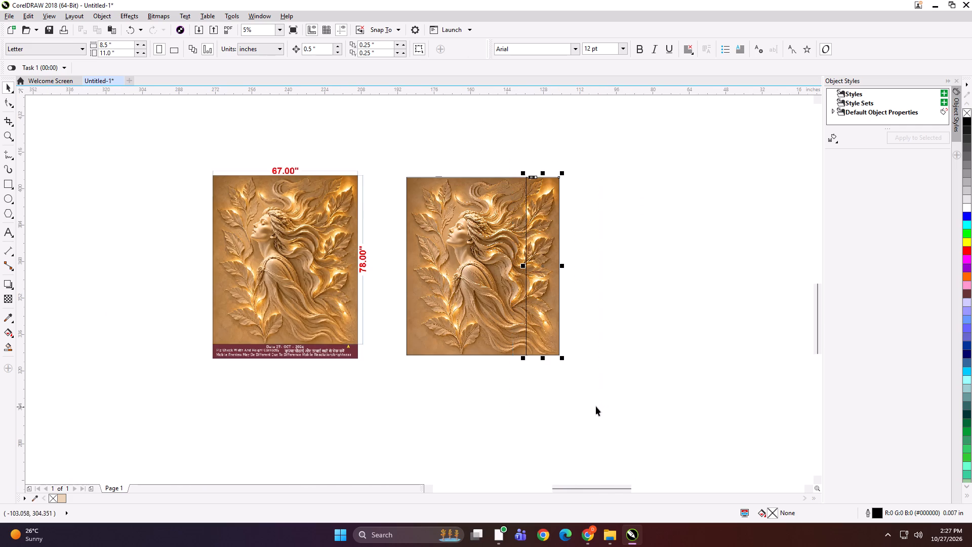
{"action": "key", "text": "ctrl+g"}
{"action": "left_click_drag", "start_coordinate": [457, 141], "coordinate": [425, 248]}
{"action": "left_click", "coordinate": [453, 239], "text": "shift"}
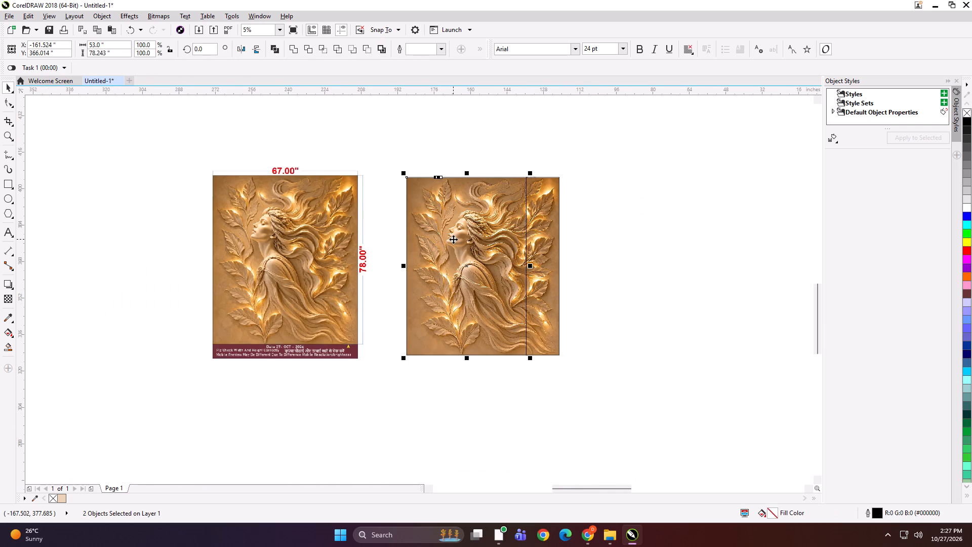
{"action": "key", "text": "ctrl+g"}
Start exporting the wide 53-inch panel group and create a WALLPARADISE folder for it in KD\PRINT FILE\27.
{"action": "left_click_drag", "start_coordinate": [663, 153], "coordinate": [383, 426]}
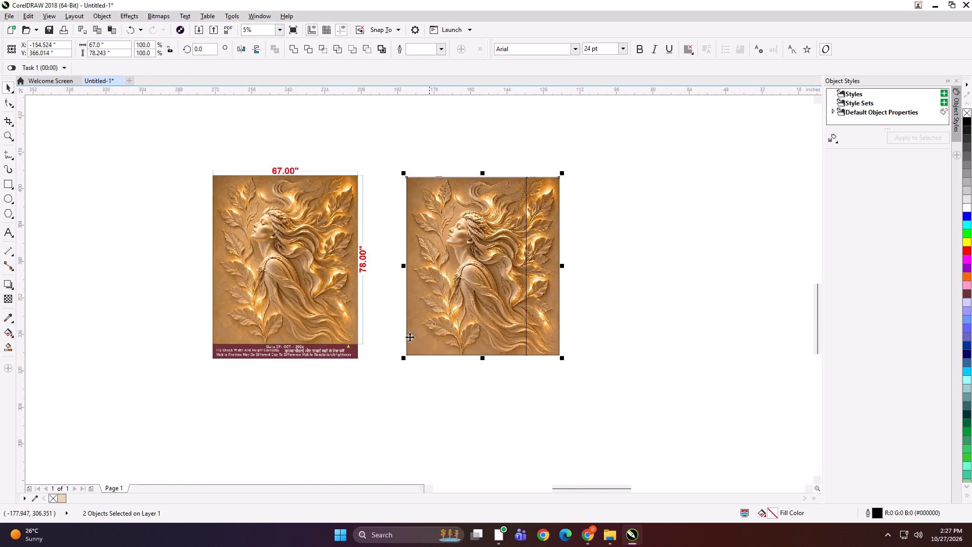
{"action": "left_click", "coordinate": [333, 270], "text": "shift"}
{"action": "key", "text": "shift+F2"}
{"action": "left_click", "coordinate": [53, 236]}
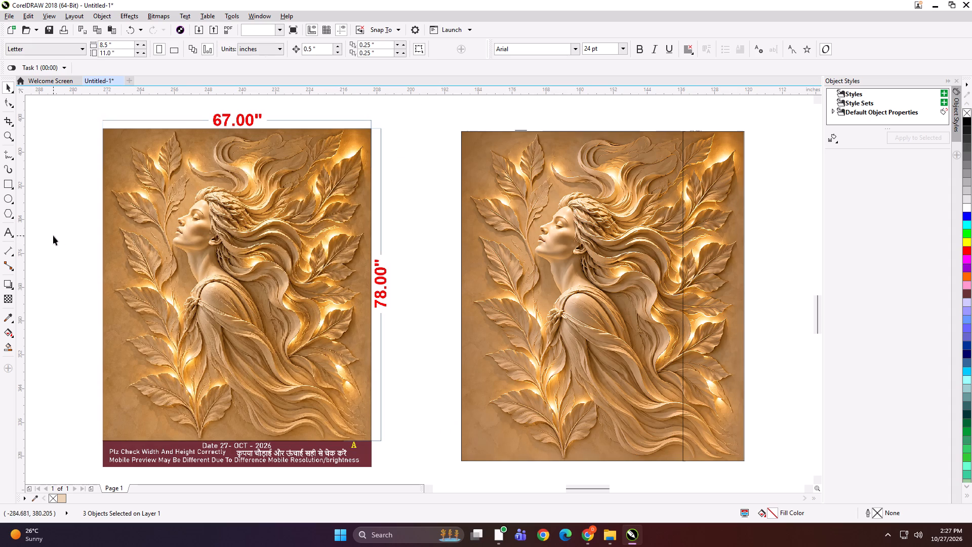
{"action": "left_click", "coordinate": [533, 221]}
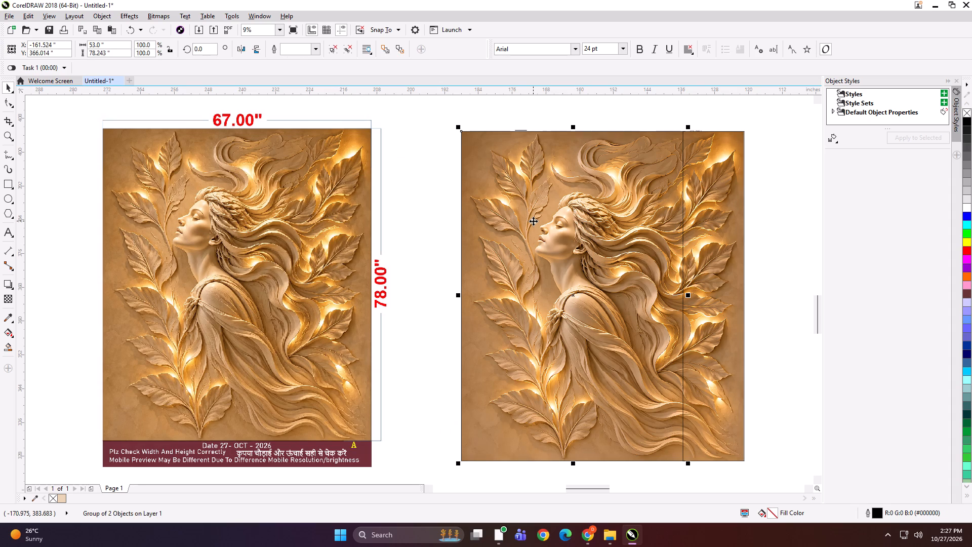
{"action": "key", "text": "ctrl+e"}
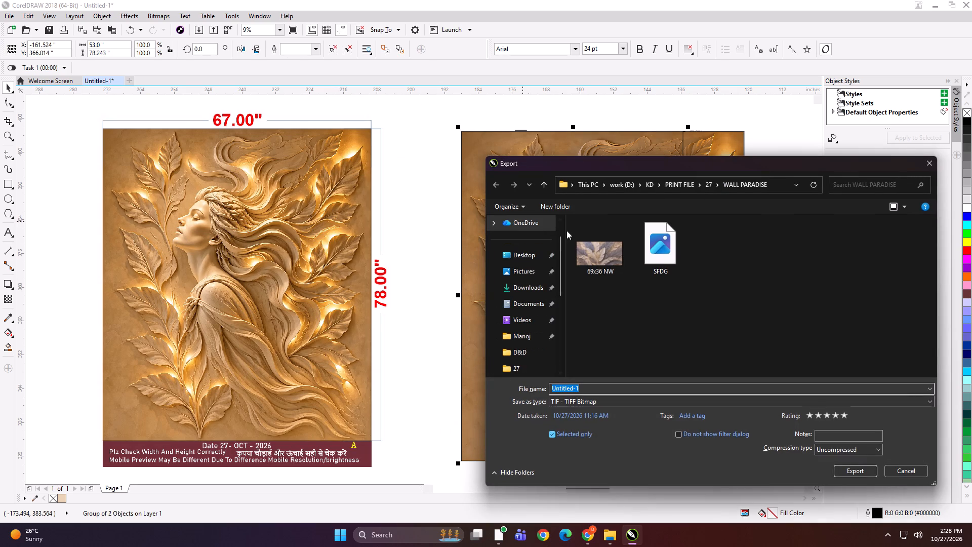
{"action": "left_click", "coordinate": [543, 185]}
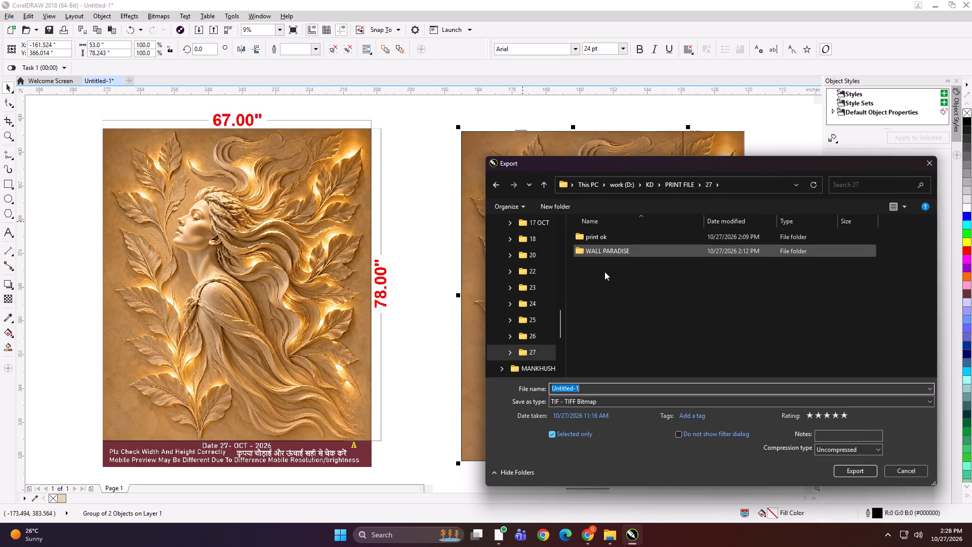
{"action": "double_click", "coordinate": [610, 256]}
{"action": "left_click", "coordinate": [547, 186]}
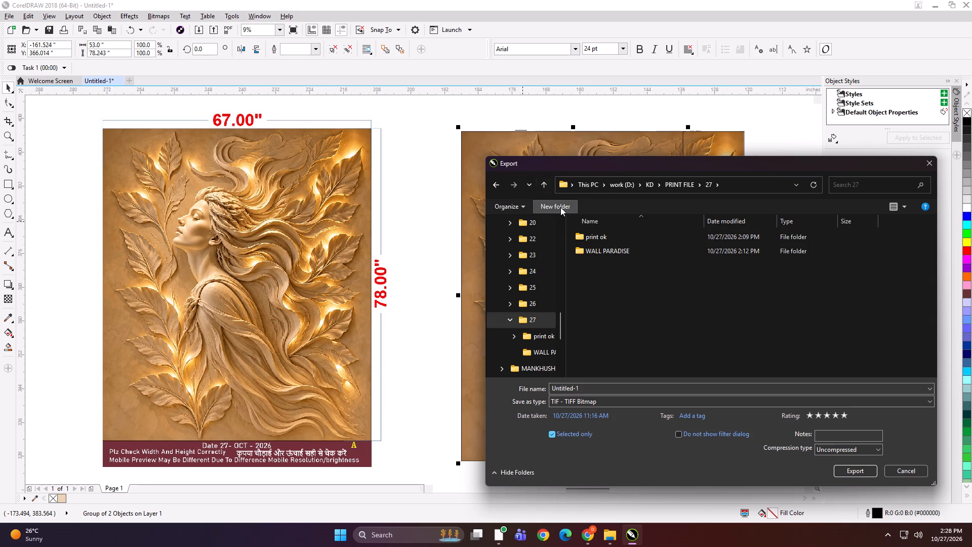
{"action": "left_click", "coordinate": [560, 207]}
{"action": "type", "text": "WALLPA"}
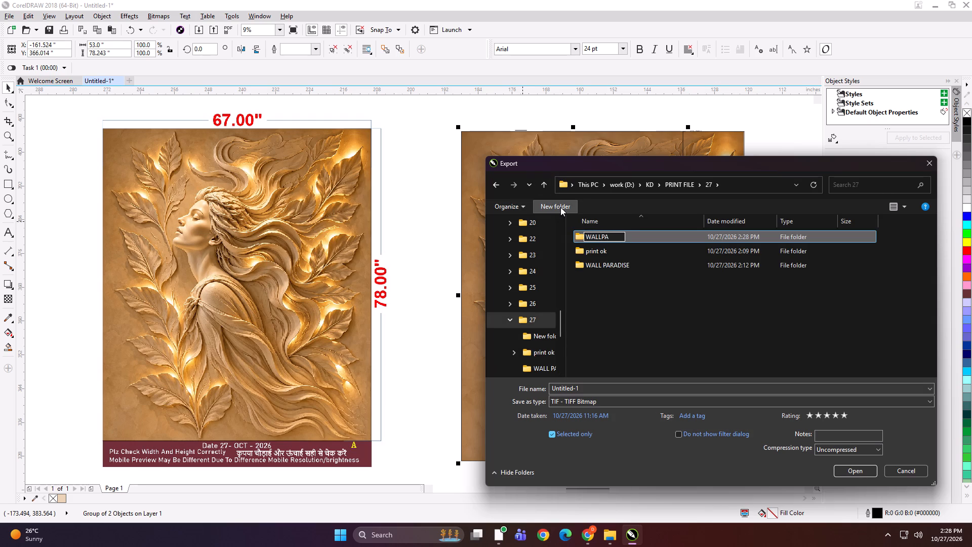
{"action": "type", "text": "RADISE"}
{"action": "key", "text": "Return"}
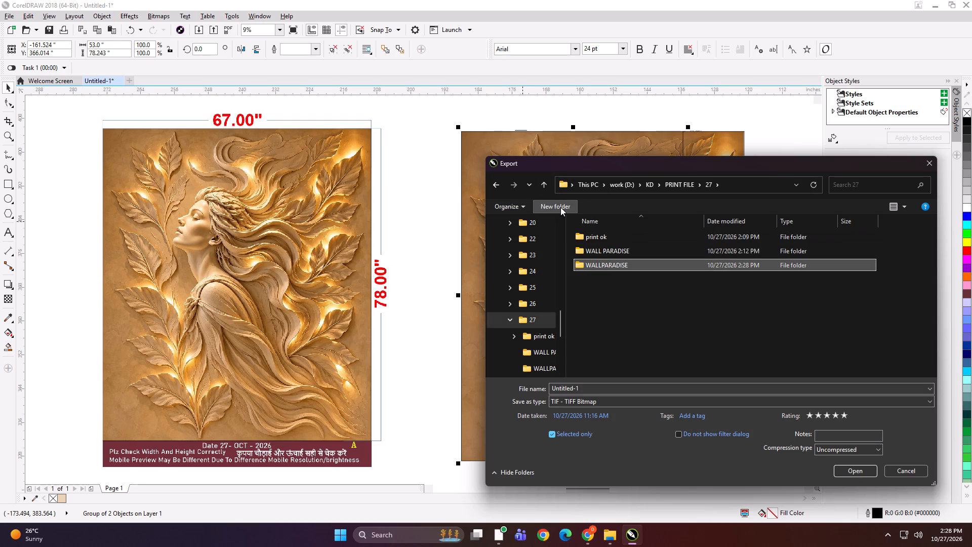
{"action": "left_click", "coordinate": [610, 262]}
{"action": "left_click", "coordinate": [642, 267]}
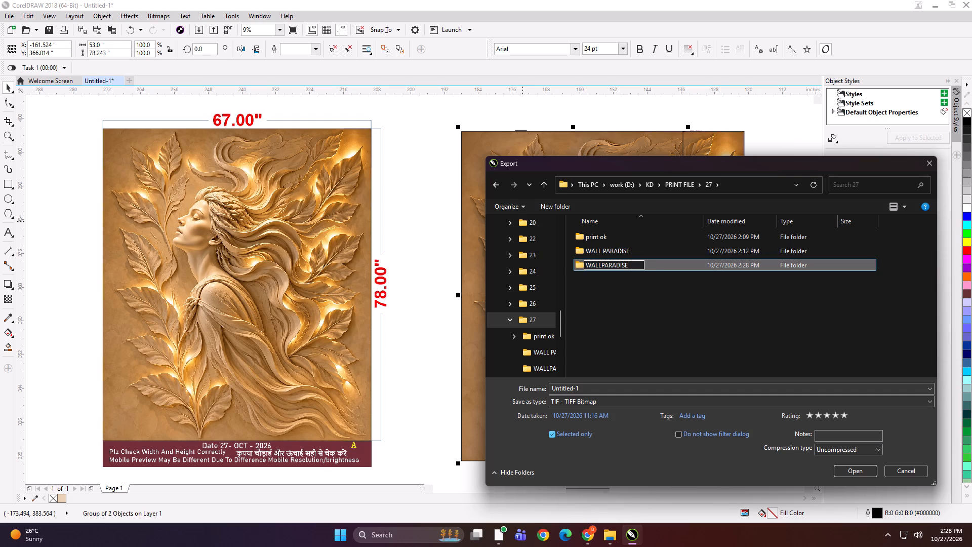
{"action": "double_click", "coordinate": [653, 267]}
Export the wide panel as a TIFF named 53x78 A NW into the WALLPARADISE folder.
{"action": "left_click", "coordinate": [625, 389]}
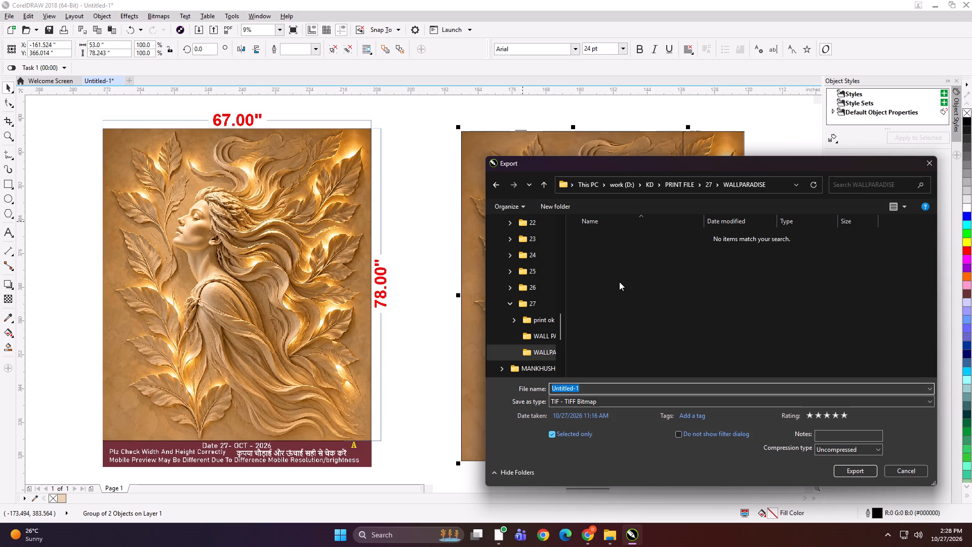
{"action": "type", "text": "53x78 A NW"}
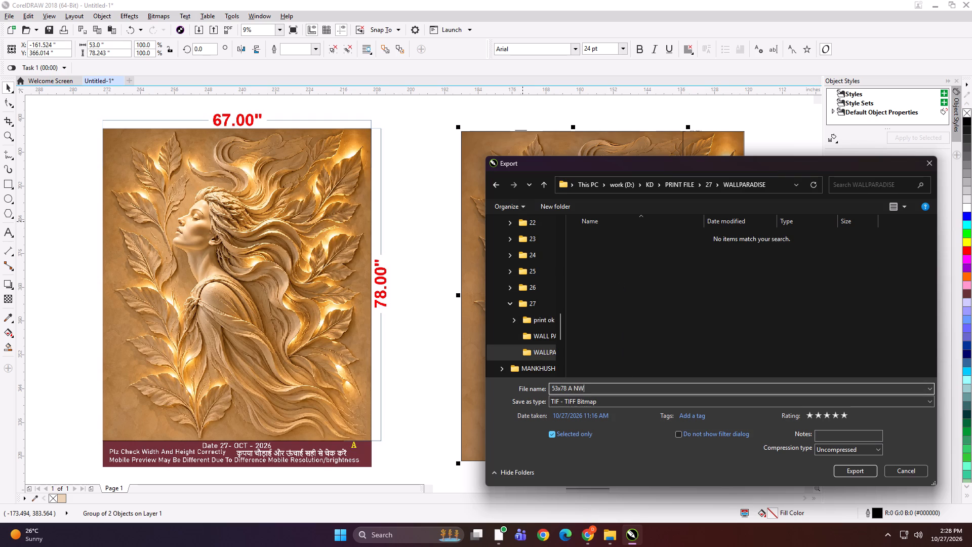
{"action": "key", "text": "Return"}
{"action": "key", "text": "Return"}
Export the narrow panel as a TIFF named 14.5x78 B NW into the WALLPARADISE folder.
{"action": "left_click", "coordinate": [718, 295]}
{"action": "key", "text": "ctrl+e"}
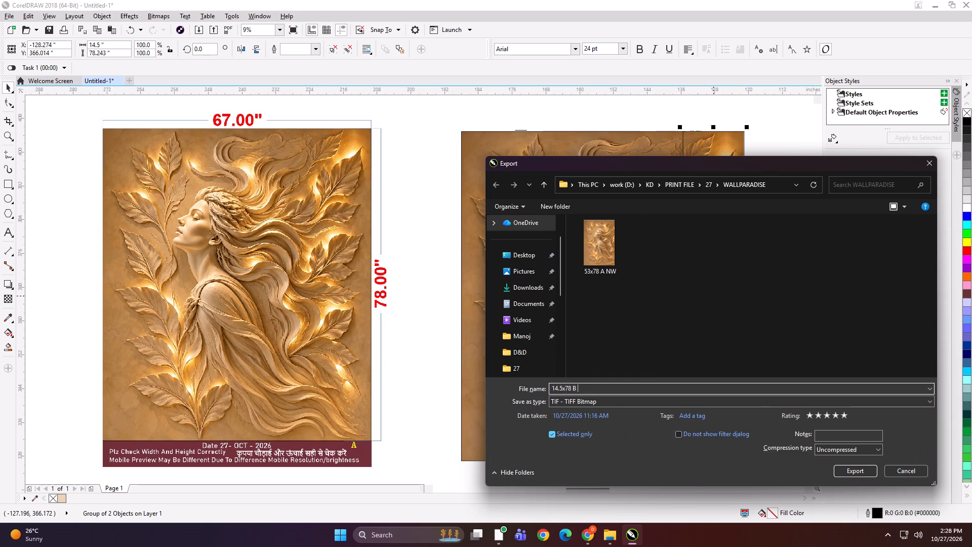
{"action": "key", "text": "Return"}
{"action": "key", "text": "Return"}
Nudge the narrow panel away from the wide panel to leave a gap between them.
{"action": "key", "text": "Right"}
{"action": "key", "text": "Right"}
{"action": "key", "text": "Right"}
{"action": "key", "text": "Right"}
{"action": "key", "text": "Right"}
{"action": "key", "text": "Right"}
{"action": "key", "text": "Right"}
{"action": "key", "text": "Right"}
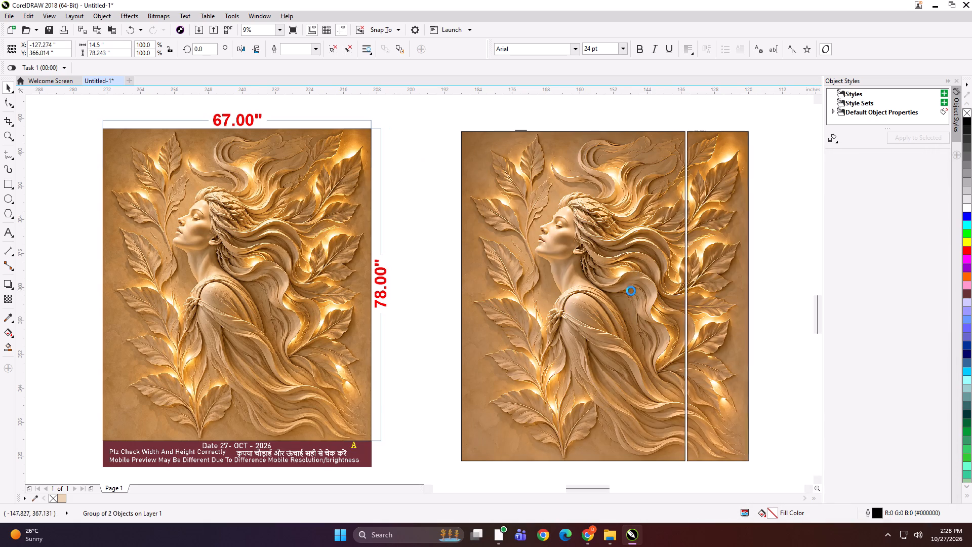
Move both panels closer to the dimensioned 67 × 78 preview and group them with it.
{"action": "left_click", "coordinate": [637, 301]}
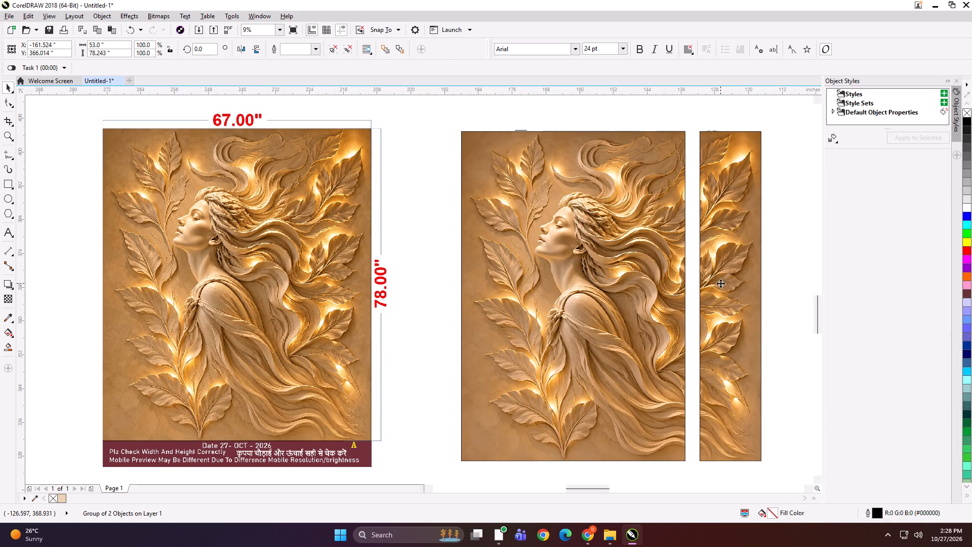
{"action": "left_click", "coordinate": [720, 283], "text": "shift"}
{"action": "left_click_drag", "start_coordinate": [602, 272], "coordinate": [558, 273]}
{"action": "left_click", "coordinate": [341, 281], "text": "shift"}
{"action": "key", "text": "ctrl+g"}
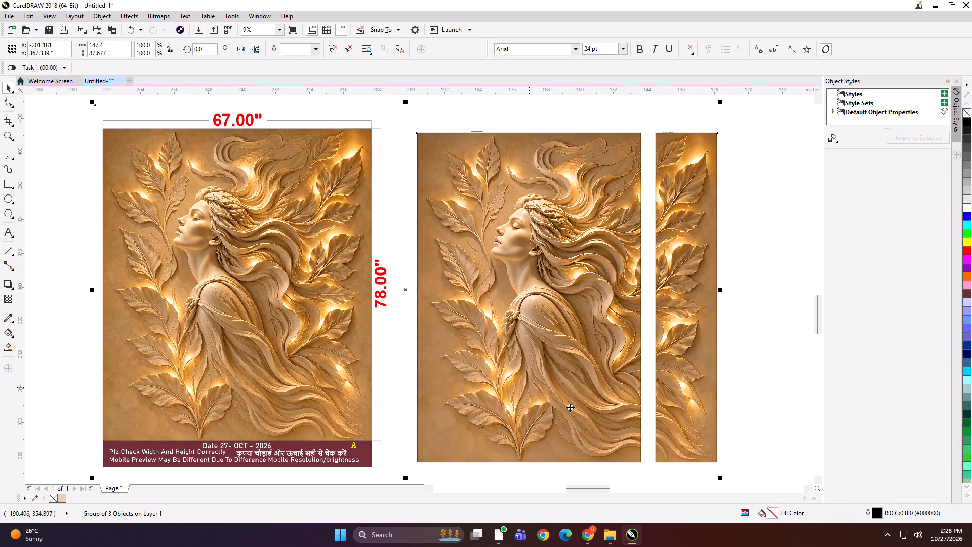
Scale the combined preview-and-panels group down proportionally to about 2.58 × 1.54 inches.
{"action": "left_click_drag", "start_coordinate": [722, 479], "coordinate": [414, 298], "text": "shift"}
{"action": "scroll", "coordinate": [409, 291], "scroll_direction": "up", "scroll_amount": 6}
{"action": "scroll", "coordinate": [366, 262], "scroll_direction": "down", "scroll_amount": 1}
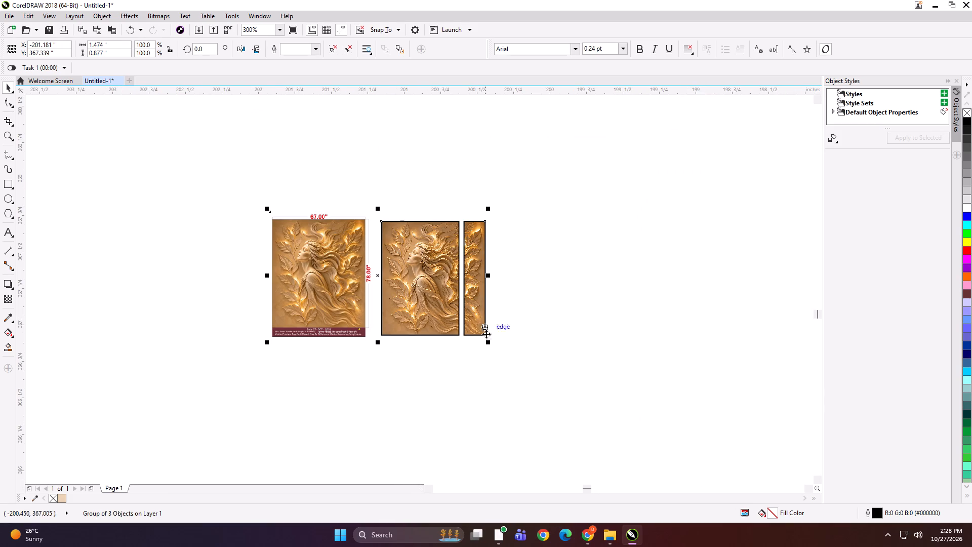
{"action": "left_click_drag", "start_coordinate": [490, 346], "coordinate": [583, 387], "text": "shift"}
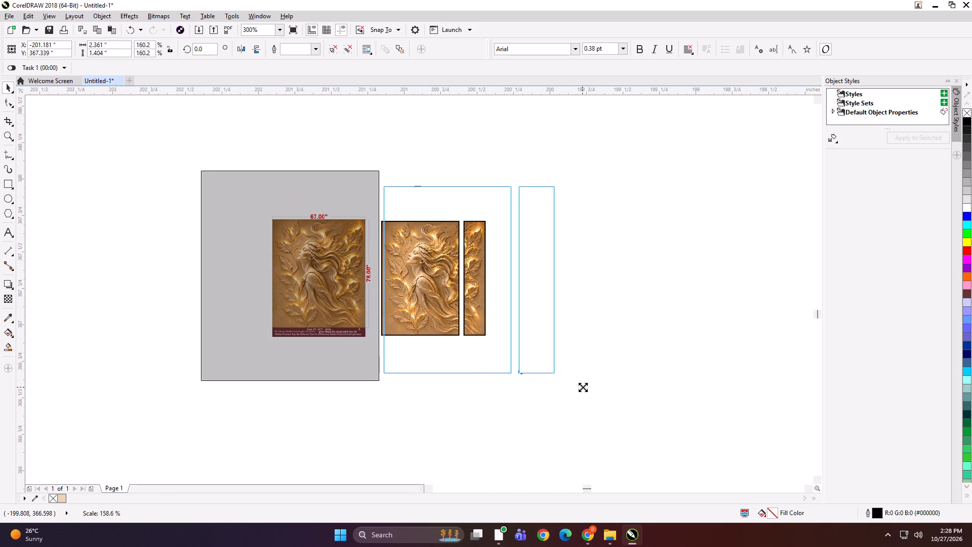
{"action": "left_click_drag", "start_coordinate": [583, 387], "coordinate": [596, 394], "text": "shift"}
Export the scaled-down group as a TIFF named SFDG into the WALLPARADISE folder.
{"action": "key", "text": "ctrl+e"}
{"action": "type", "text": "SFDG"}
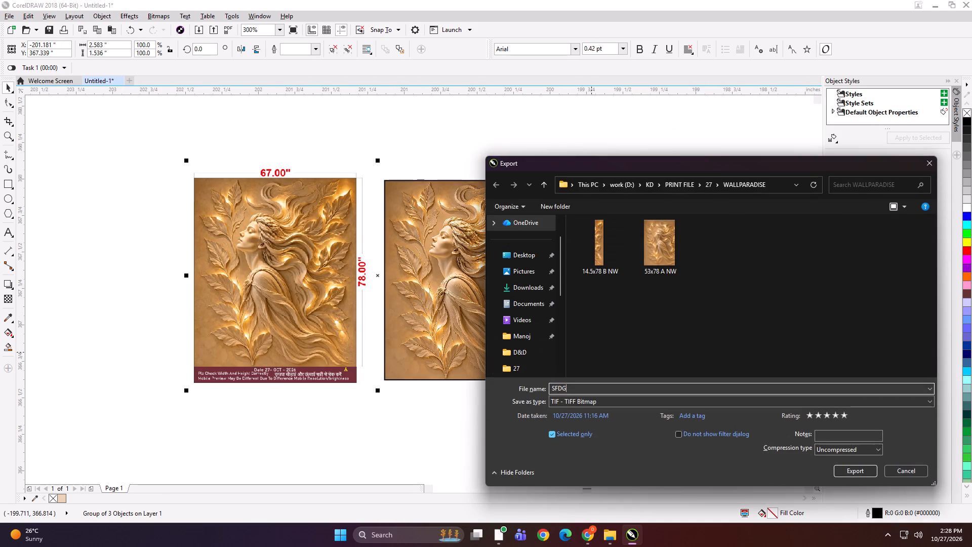
{"action": "key", "text": "Return"}
{"action": "key", "text": "Return"}
{"action": "key", "text": "Return"}
{"action": "key", "text": "Return"}
Delete the exported preview-and-panels group from the drawing.
{"action": "key", "text": "Delete"}
{"action": "key", "text": "F4"}
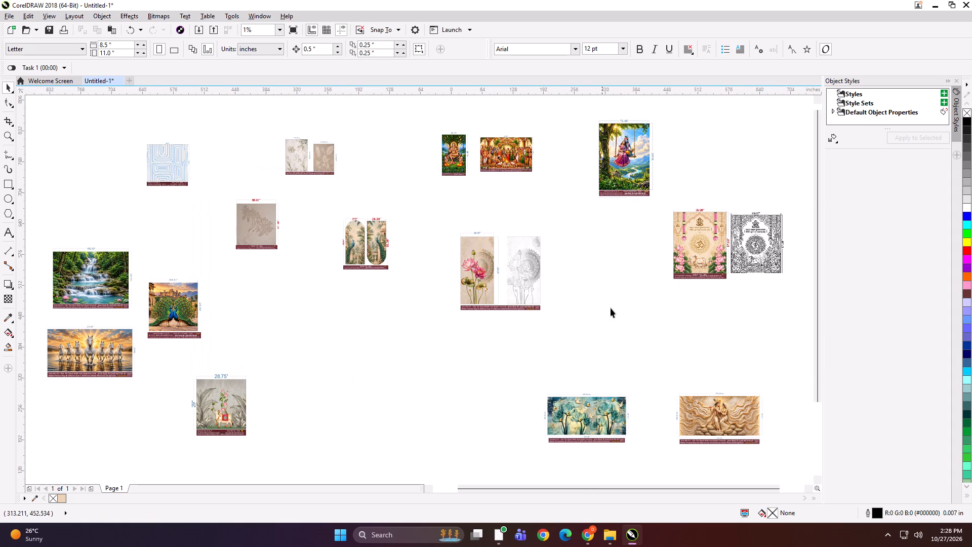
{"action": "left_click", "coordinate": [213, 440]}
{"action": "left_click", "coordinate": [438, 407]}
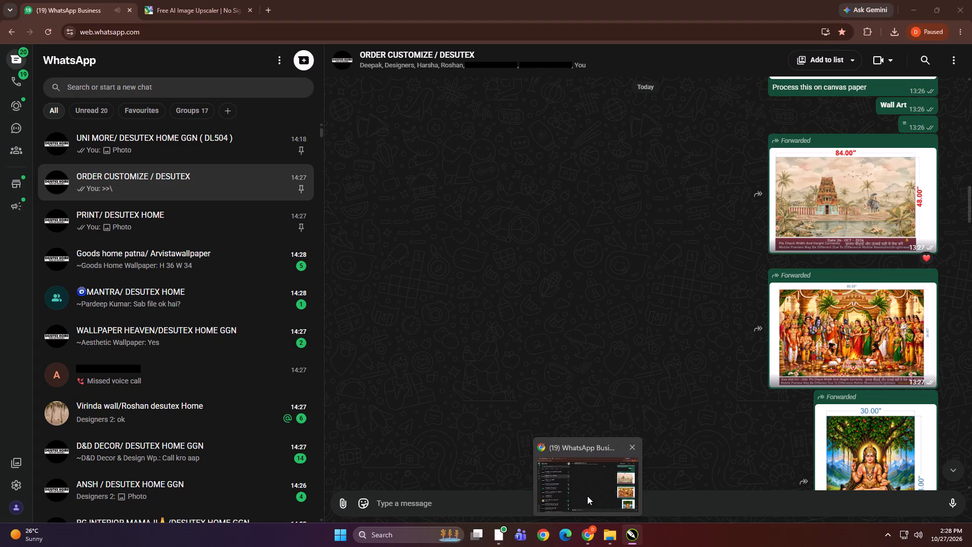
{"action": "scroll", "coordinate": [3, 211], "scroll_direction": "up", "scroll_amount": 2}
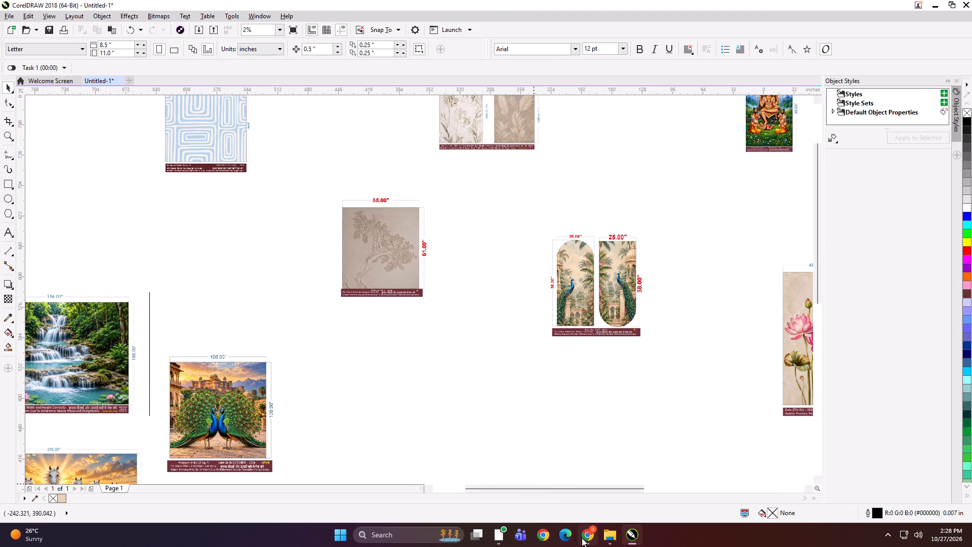
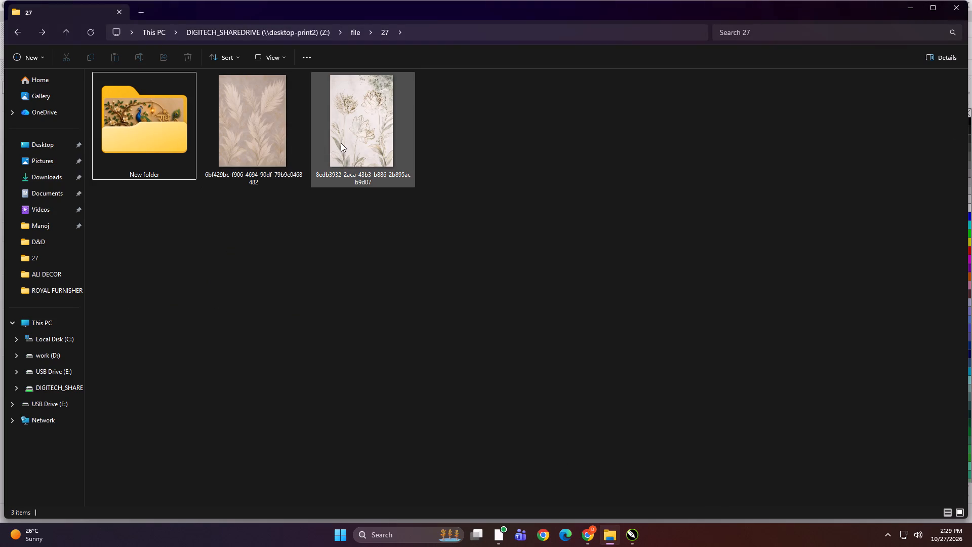
Bring the pampas-leaf and line-flower images from folder 27 on the share drive into the empty middle area of the CorelDRAW drawing.
{"action": "left_click", "coordinate": [341, 143], "text": "ctrl"}
{"action": "left_click", "coordinate": [253, 137], "text": "ctrl"}
{"action": "left_click_drag", "start_coordinate": [249, 111], "coordinate": [616, 517]}
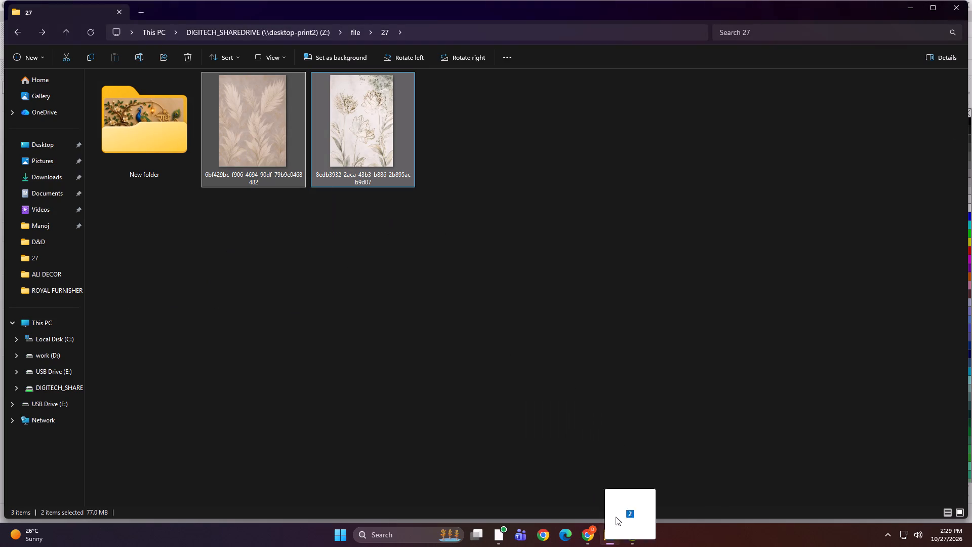
{"action": "left_click_drag", "start_coordinate": [616, 517], "coordinate": [396, 365]}
{"action": "left_click", "coordinate": [395, 363]}
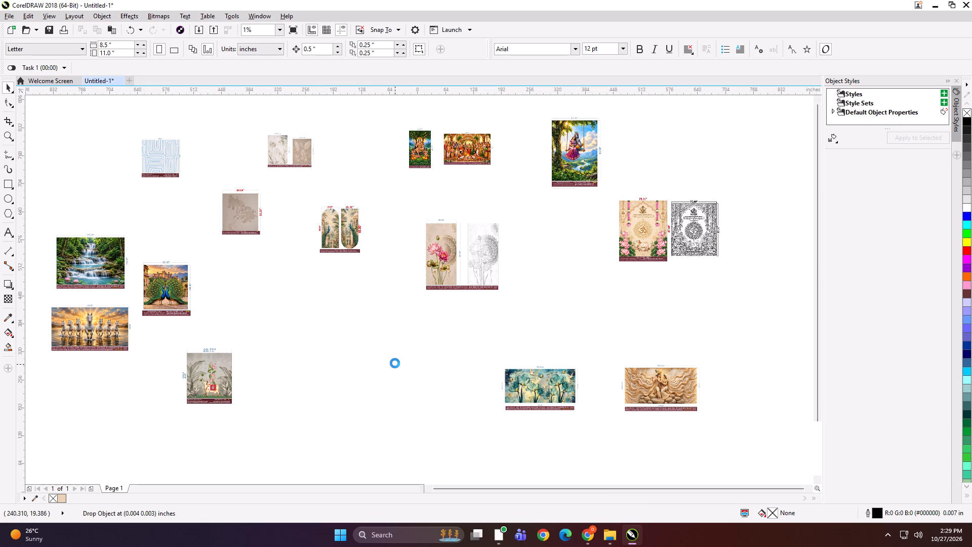
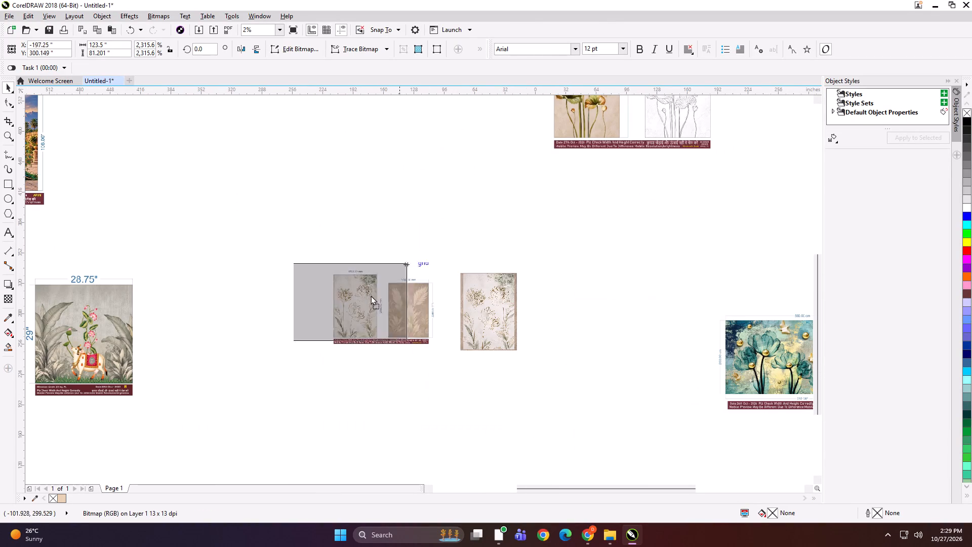
Shift the order preview aside and place the line-flower image between it and the pampas-leaf image.
{"action": "left_click_drag", "start_coordinate": [371, 295], "coordinate": [362, 295]}
{"action": "left_click_drag", "start_coordinate": [478, 301], "coordinate": [414, 298]}
Compare the line-flower image with its counterpart in the order preview, checking the edge beside the stems.
{"action": "left_click", "coordinate": [474, 303], "text": "shift"}
{"action": "left_click", "coordinate": [353, 311], "text": "shift"}
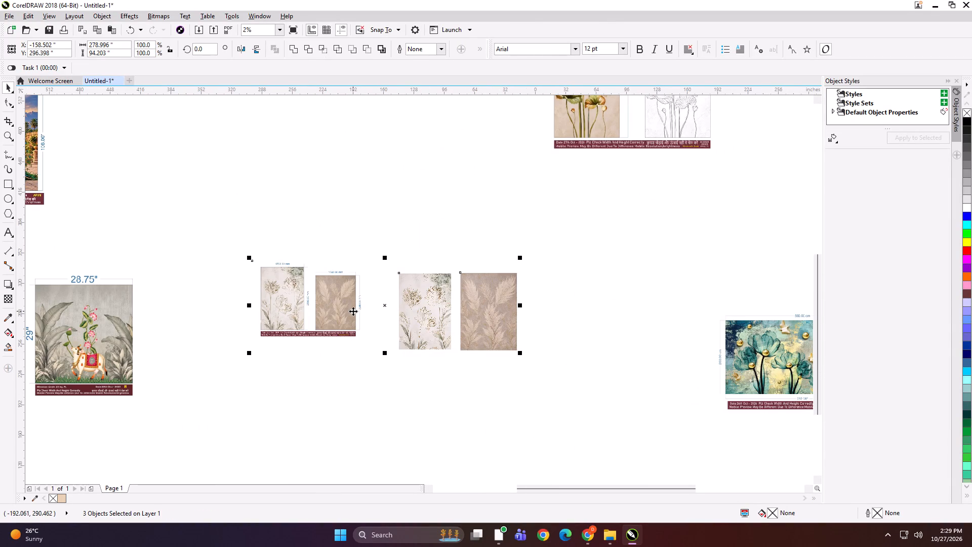
{"action": "key", "text": "shift+F2"}
{"action": "left_click", "coordinate": [464, 150]}
{"action": "left_click", "coordinate": [508, 264]}
{"action": "scroll", "coordinate": [481, 275], "scroll_direction": "up", "scroll_amount": 1}
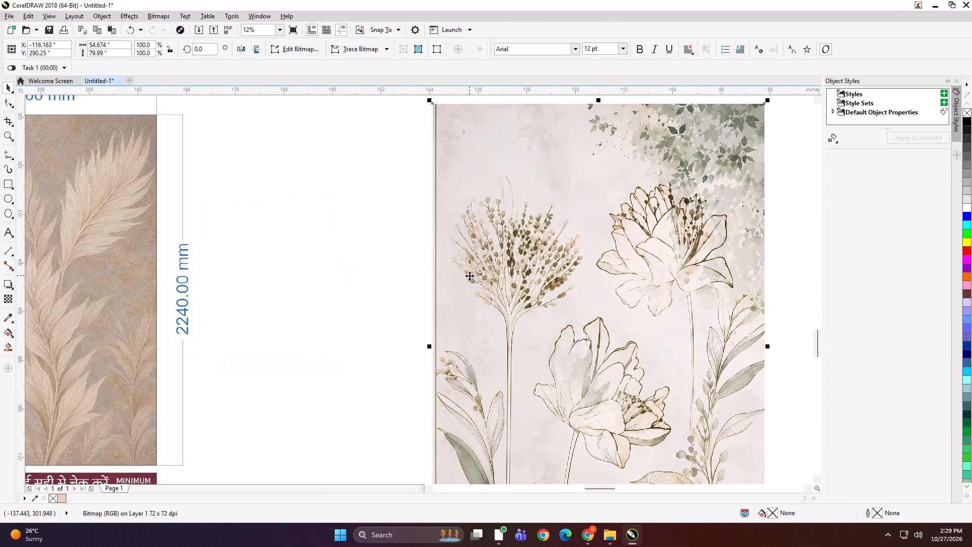
{"action": "scroll", "coordinate": [460, 252], "scroll_direction": "down", "scroll_amount": 2}
{"action": "scroll", "coordinate": [231, 214], "scroll_direction": "up", "scroll_amount": 2}
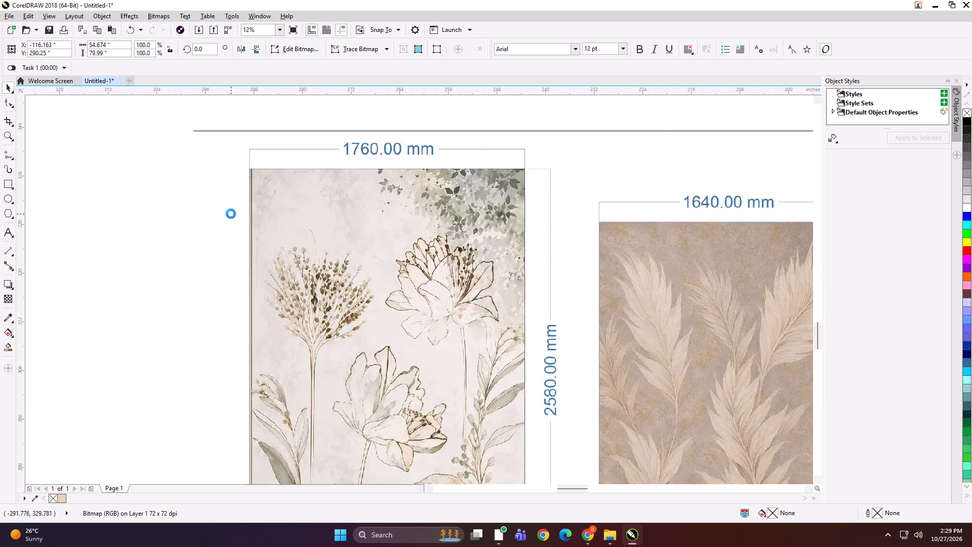
{"action": "scroll", "coordinate": [231, 214], "scroll_direction": "up", "scroll_amount": 1}
{"action": "scroll", "coordinate": [221, 196], "scroll_direction": "down", "scroll_amount": 2}
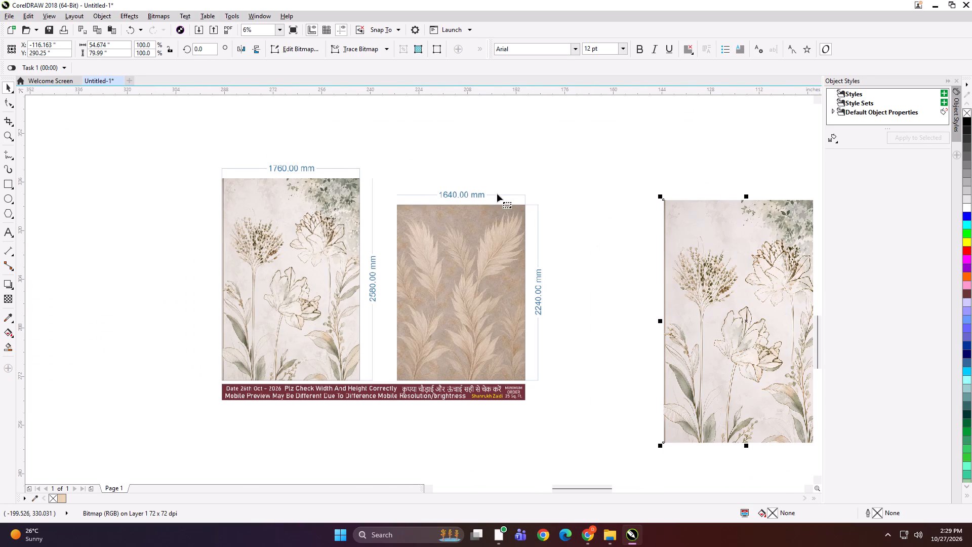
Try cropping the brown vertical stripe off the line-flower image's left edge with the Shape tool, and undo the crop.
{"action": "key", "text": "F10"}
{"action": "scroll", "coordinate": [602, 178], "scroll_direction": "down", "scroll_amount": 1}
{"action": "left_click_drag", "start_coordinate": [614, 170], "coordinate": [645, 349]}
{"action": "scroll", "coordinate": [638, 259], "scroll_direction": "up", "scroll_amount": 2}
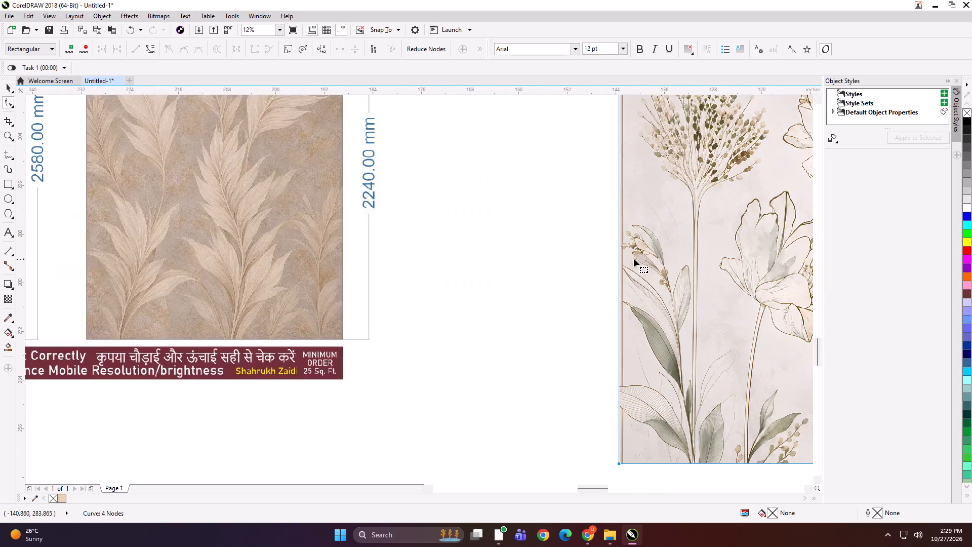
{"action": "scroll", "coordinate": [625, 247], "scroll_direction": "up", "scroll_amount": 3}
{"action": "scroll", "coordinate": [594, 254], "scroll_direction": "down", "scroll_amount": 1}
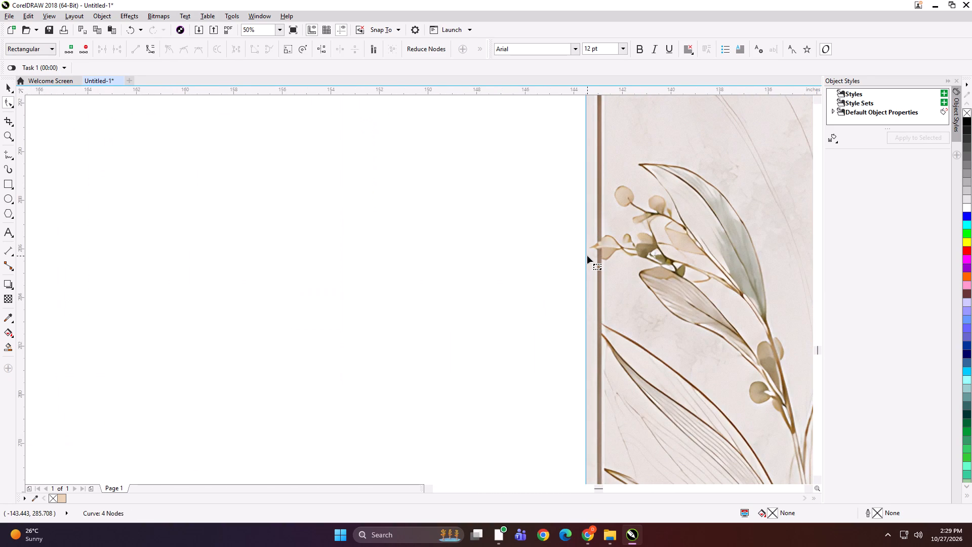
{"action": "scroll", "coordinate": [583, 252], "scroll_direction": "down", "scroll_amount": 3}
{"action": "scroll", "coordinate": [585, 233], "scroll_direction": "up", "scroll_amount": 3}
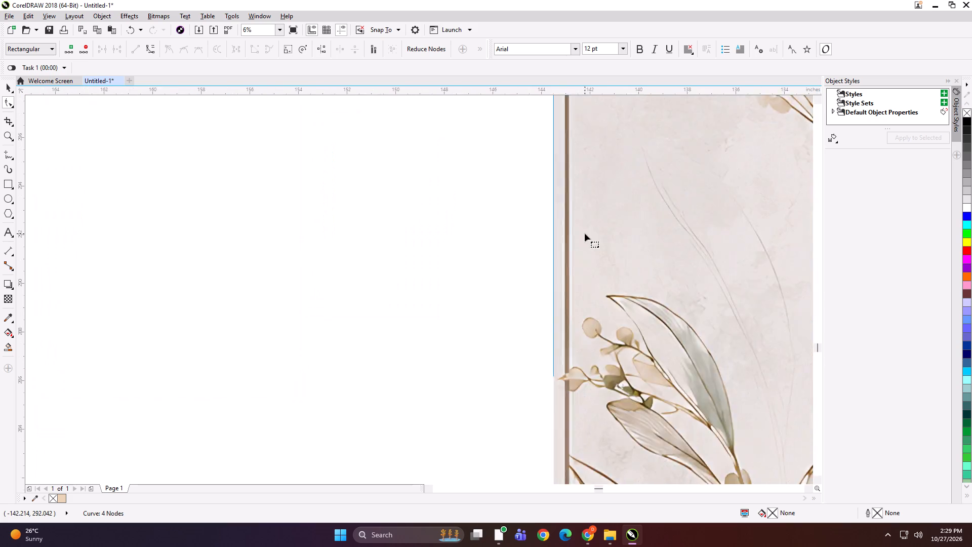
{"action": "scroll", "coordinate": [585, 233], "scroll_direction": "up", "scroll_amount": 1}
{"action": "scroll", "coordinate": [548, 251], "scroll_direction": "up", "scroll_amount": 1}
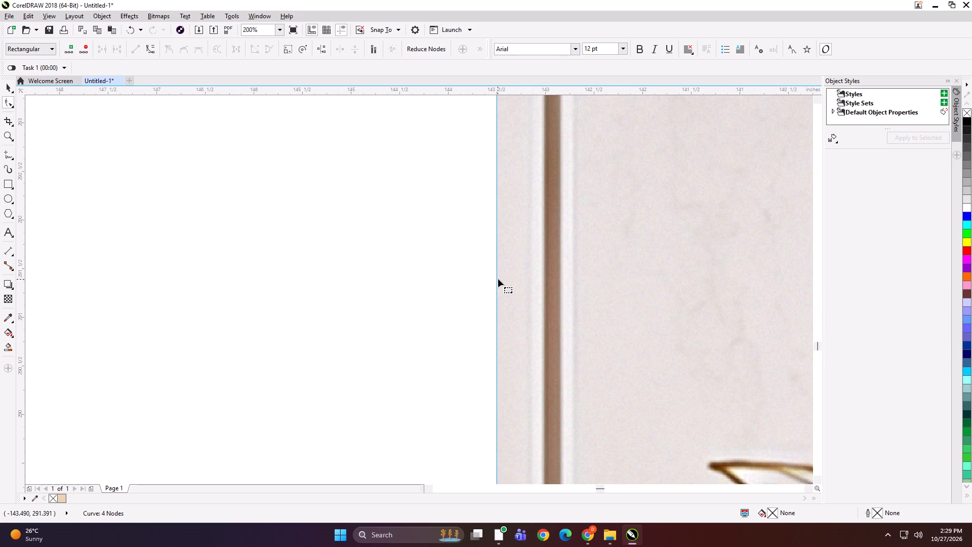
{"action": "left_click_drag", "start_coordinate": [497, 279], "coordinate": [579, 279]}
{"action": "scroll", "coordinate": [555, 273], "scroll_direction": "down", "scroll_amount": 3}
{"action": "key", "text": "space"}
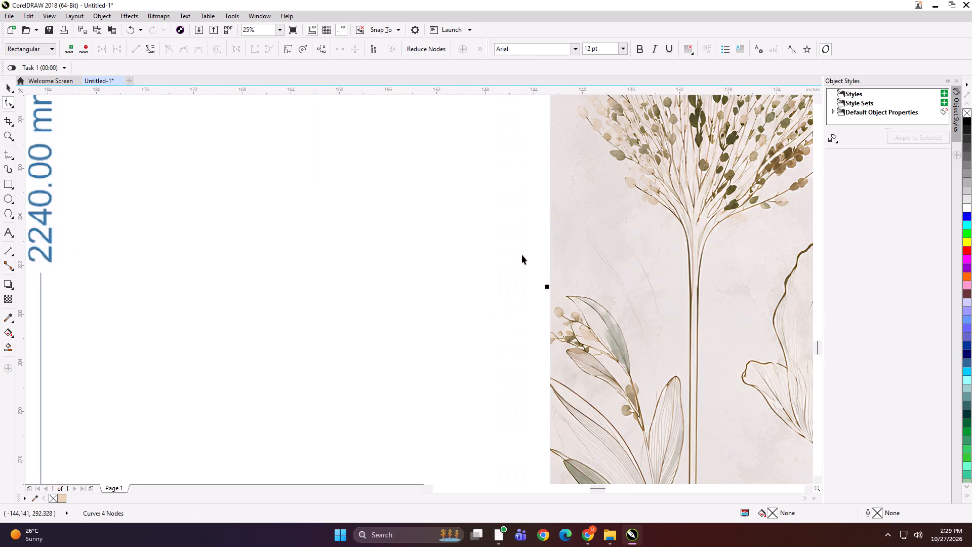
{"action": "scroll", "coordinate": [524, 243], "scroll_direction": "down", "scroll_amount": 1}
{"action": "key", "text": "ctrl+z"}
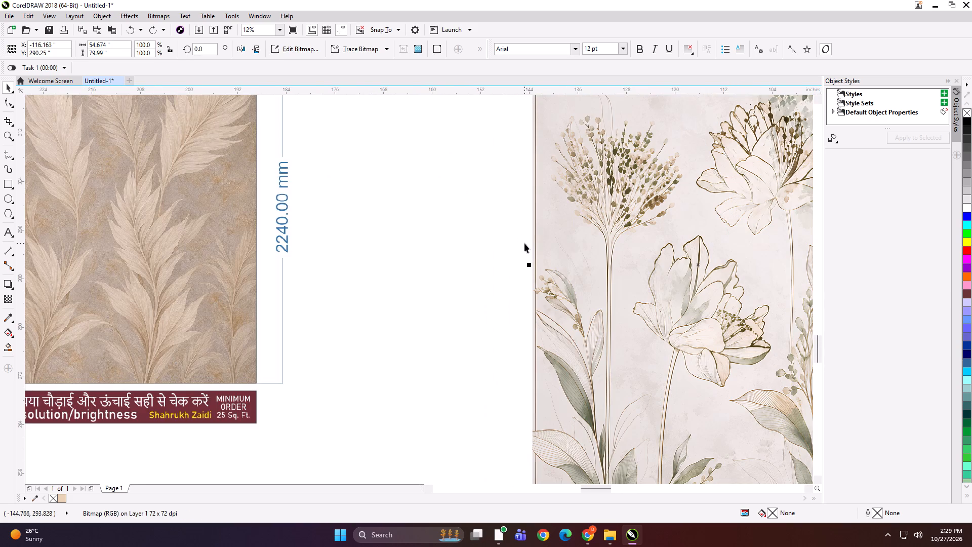
Examine the brown stripe along the line-flower image's left edge at close range.
{"action": "left_click", "coordinate": [524, 243]}
{"action": "scroll", "coordinate": [524, 243], "scroll_direction": "down", "scroll_amount": 2}
{"action": "scroll", "coordinate": [532, 215], "scroll_direction": "up", "scroll_amount": 4}
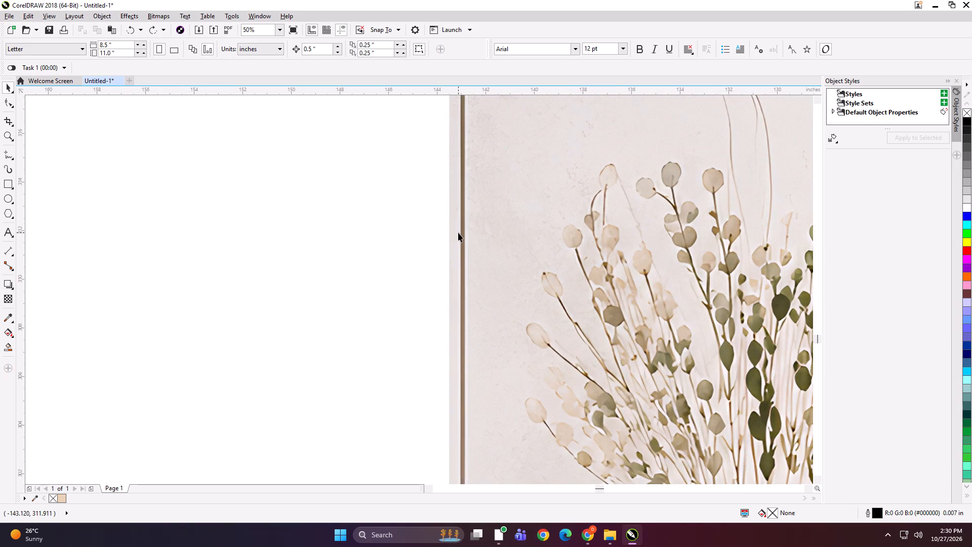
{"action": "scroll", "coordinate": [458, 232], "scroll_direction": "up", "scroll_amount": 1}
{"action": "scroll", "coordinate": [458, 232], "scroll_direction": "down", "scroll_amount": 3}
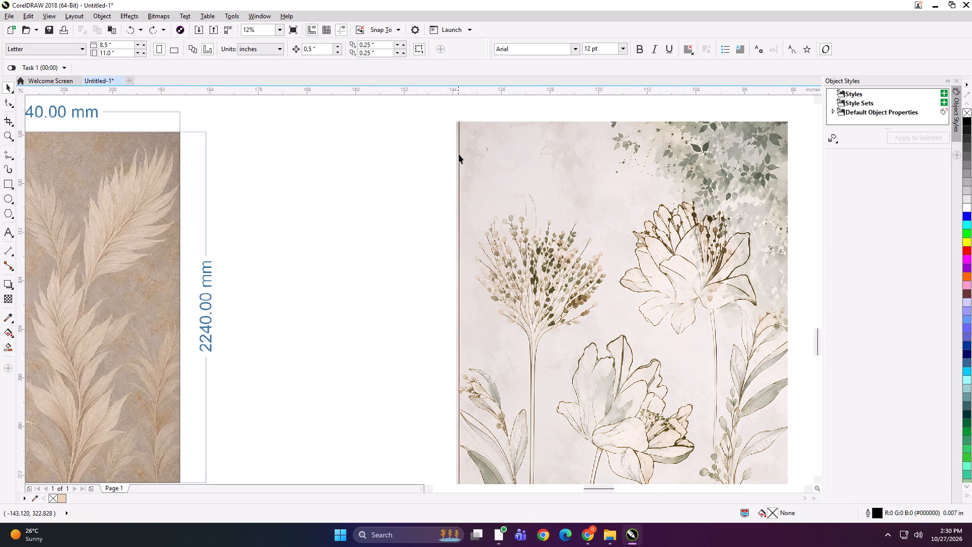
{"action": "scroll", "coordinate": [459, 151], "scroll_direction": "up", "scroll_amount": 4}
{"action": "scroll", "coordinate": [460, 144], "scroll_direction": "down", "scroll_amount": 4}
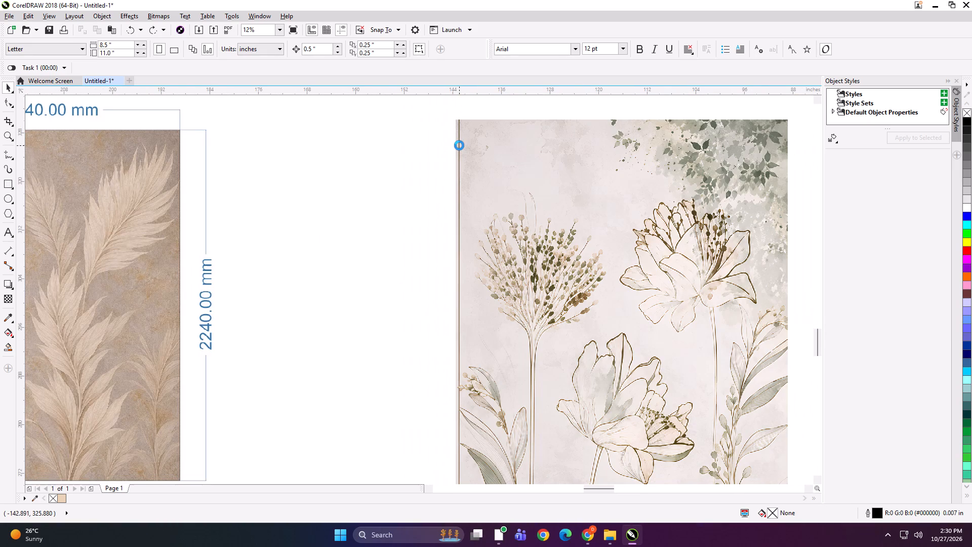
{"action": "scroll", "coordinate": [459, 145], "scroll_direction": "down", "scroll_amount": 1}
Resize the line-flower image to 1760 mm wide by 2580 mm high.
{"action": "left_click", "coordinate": [479, 221]}
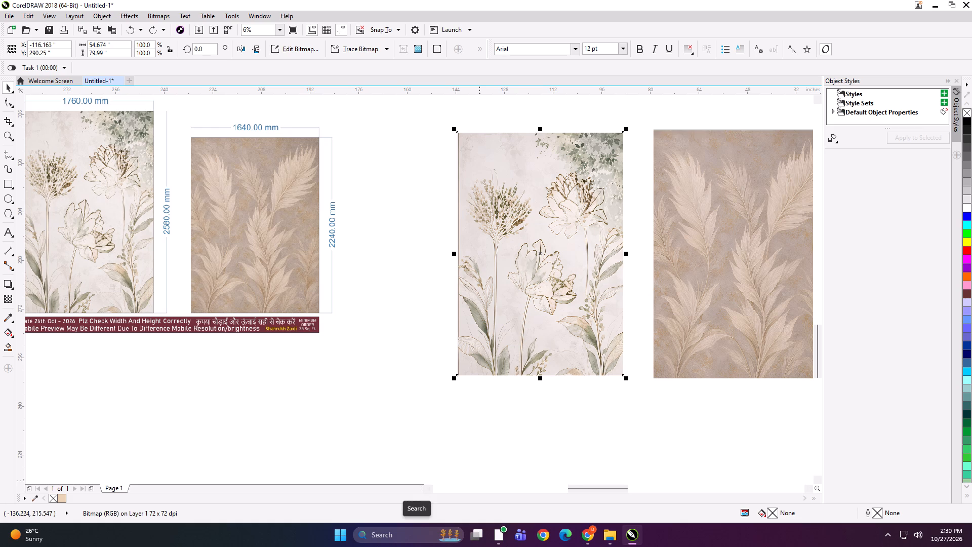
{"action": "scroll", "coordinate": [518, 295], "scroll_direction": "down", "scroll_amount": 1}
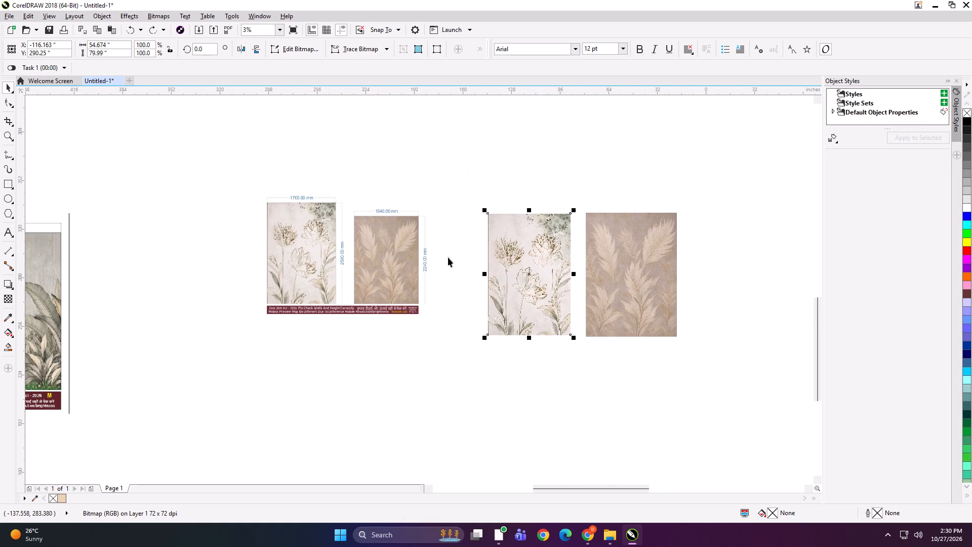
{"action": "scroll", "coordinate": [353, 236], "scroll_direction": "up", "scroll_amount": 1}
{"action": "left_click_drag", "start_coordinate": [115, 47], "coordinate": [65, 51]}
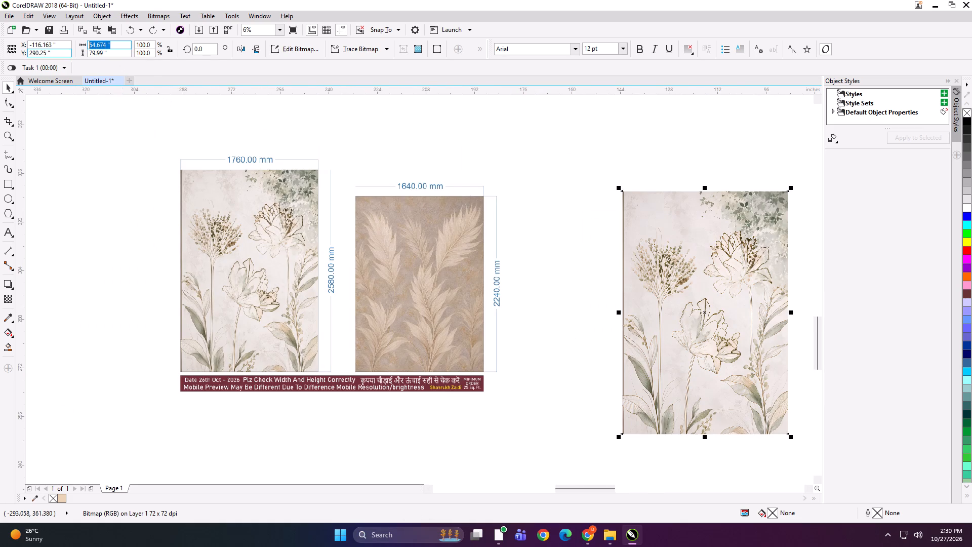
{"action": "type", "text": "1760"}
{"action": "key", "text": "Tab"}
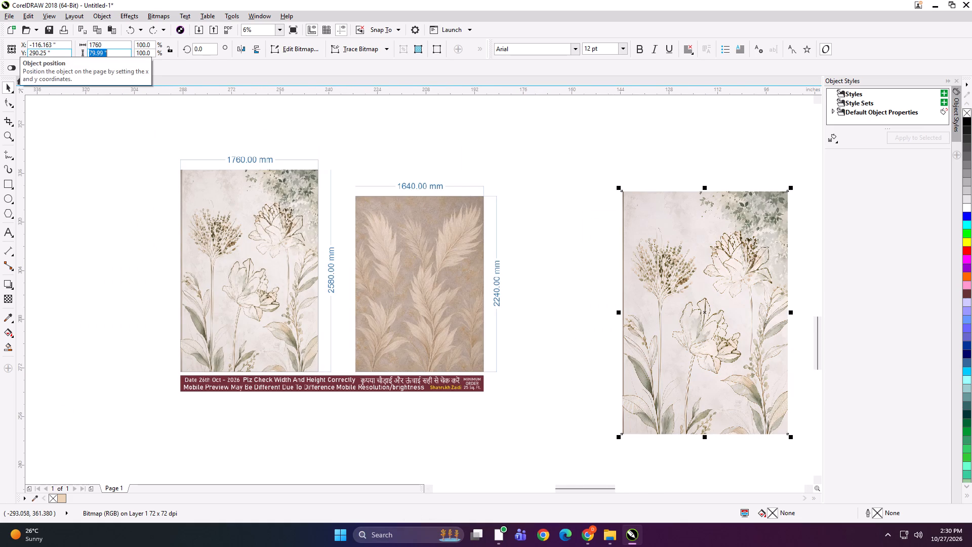
{"action": "key", "text": "2"}
{"action": "type", "text": "80"}
{"action": "type", "text": "MM"}
{"action": "left_click", "coordinate": [104, 42]}
{"action": "type", "text": "MM"}
{"action": "key", "text": "Return"}
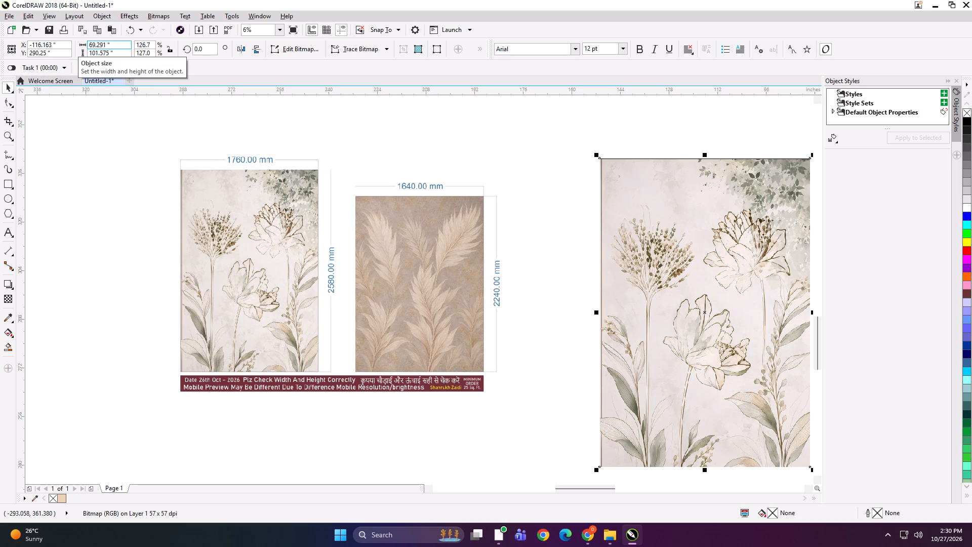
Enlarge the order preview to about 180.5 by 118.7 inches and space the line-flower and pampas-leaf images out beside it.
{"action": "scroll", "coordinate": [419, 243], "scroll_direction": "down", "scroll_amount": 1}
{"action": "left_click_drag", "start_coordinate": [397, 257], "coordinate": [325, 257]}
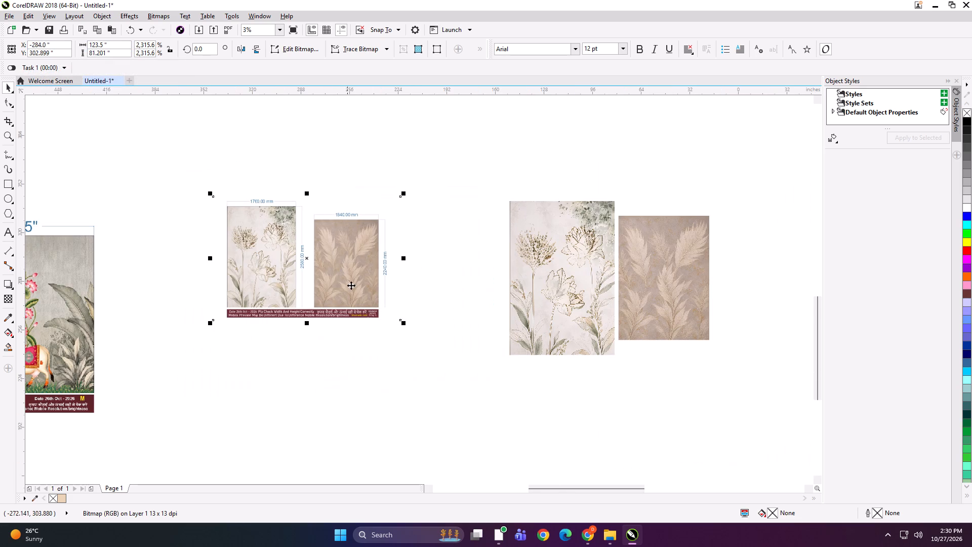
{"action": "left_click_drag", "start_coordinate": [403, 326], "coordinate": [447, 385], "text": "shift"}
{"action": "left_click_drag", "start_coordinate": [378, 279], "coordinate": [363, 279]}
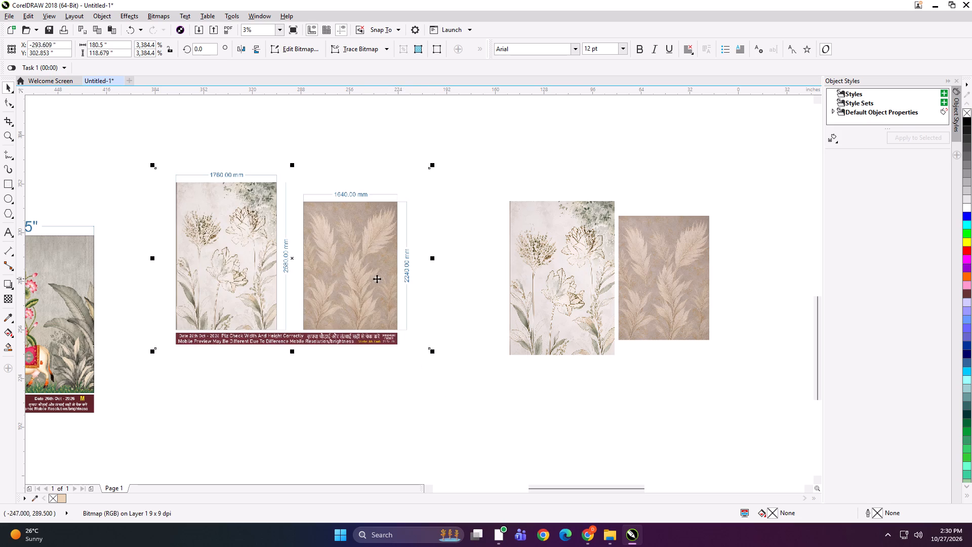
{"action": "left_click_drag", "start_coordinate": [535, 275], "coordinate": [485, 255]}
{"action": "left_click_drag", "start_coordinate": [644, 246], "coordinate": [629, 234]}
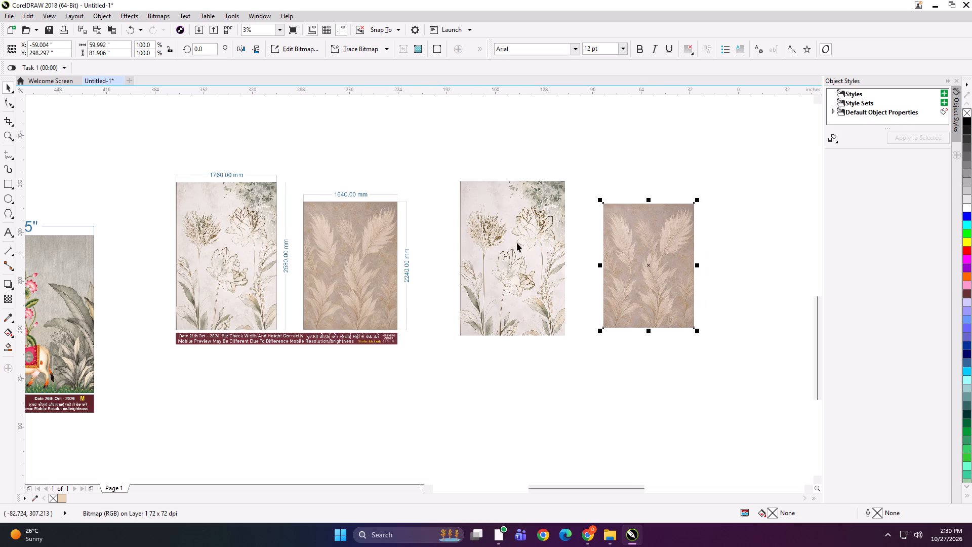
Resize the pampas-leaf image to 1640 mm wide by 2240 mm high.
{"action": "left_click_drag", "start_coordinate": [125, 42], "coordinate": [74, 42]}
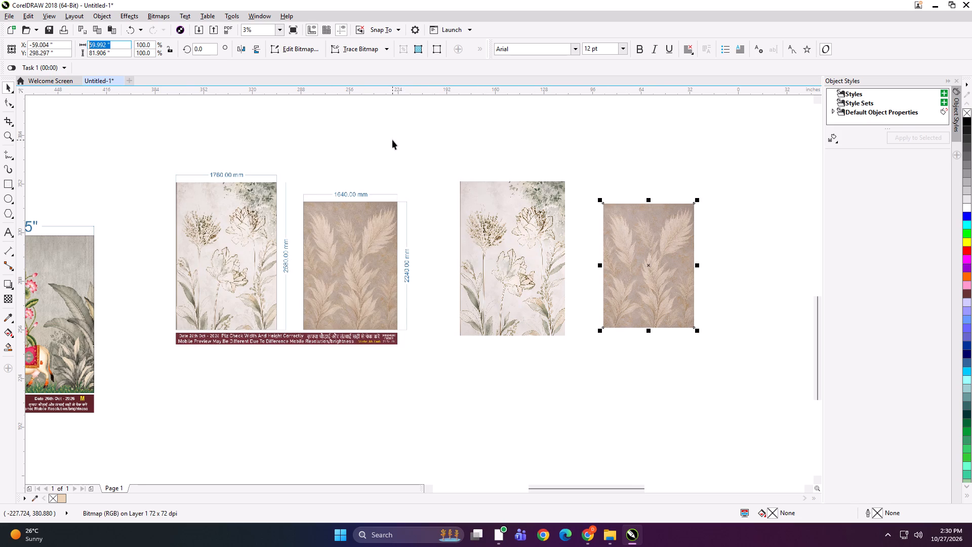
{"action": "type", "text": "16"}
{"action": "type", "text": "40"}
{"action": "type", "text": "MM"}
{"action": "key", "text": "Tab"}
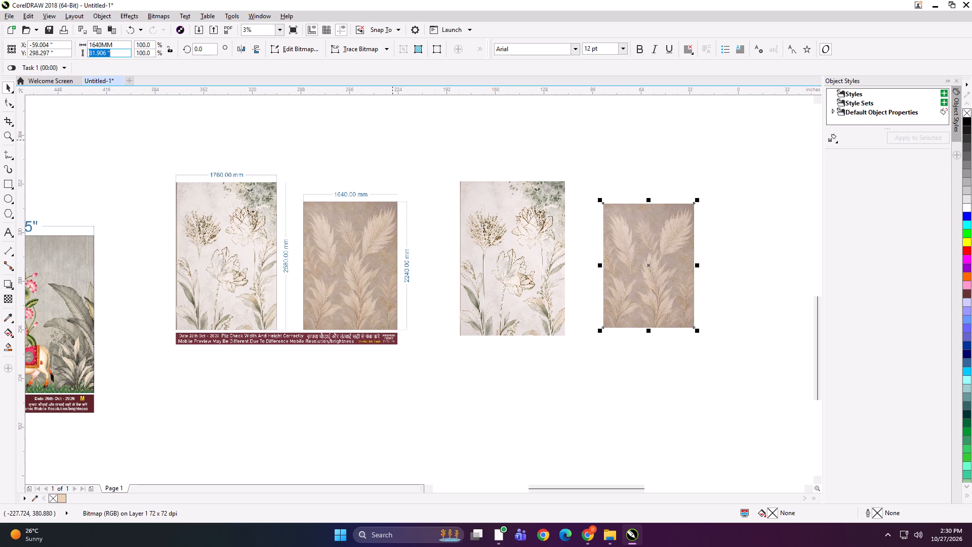
{"action": "type", "text": "2240MM"}
{"action": "key", "text": "Return"}
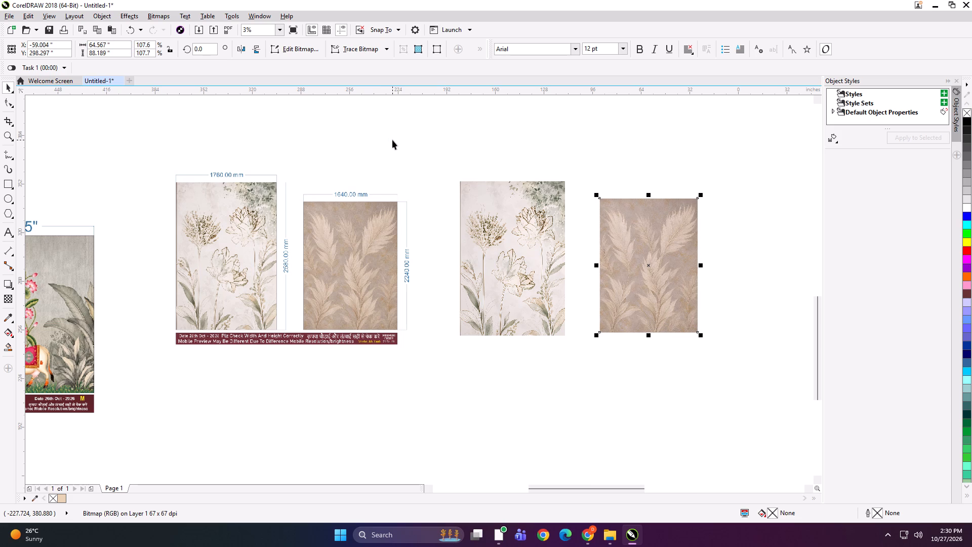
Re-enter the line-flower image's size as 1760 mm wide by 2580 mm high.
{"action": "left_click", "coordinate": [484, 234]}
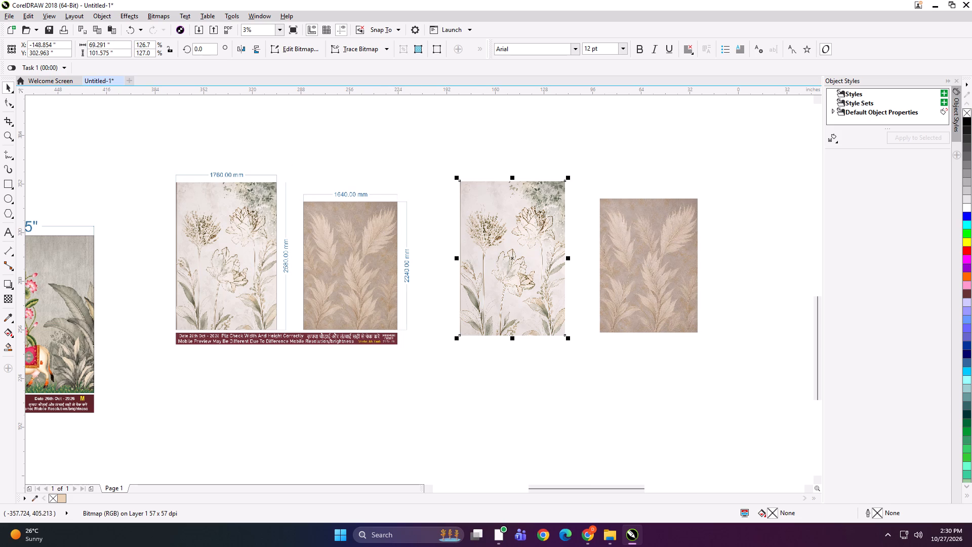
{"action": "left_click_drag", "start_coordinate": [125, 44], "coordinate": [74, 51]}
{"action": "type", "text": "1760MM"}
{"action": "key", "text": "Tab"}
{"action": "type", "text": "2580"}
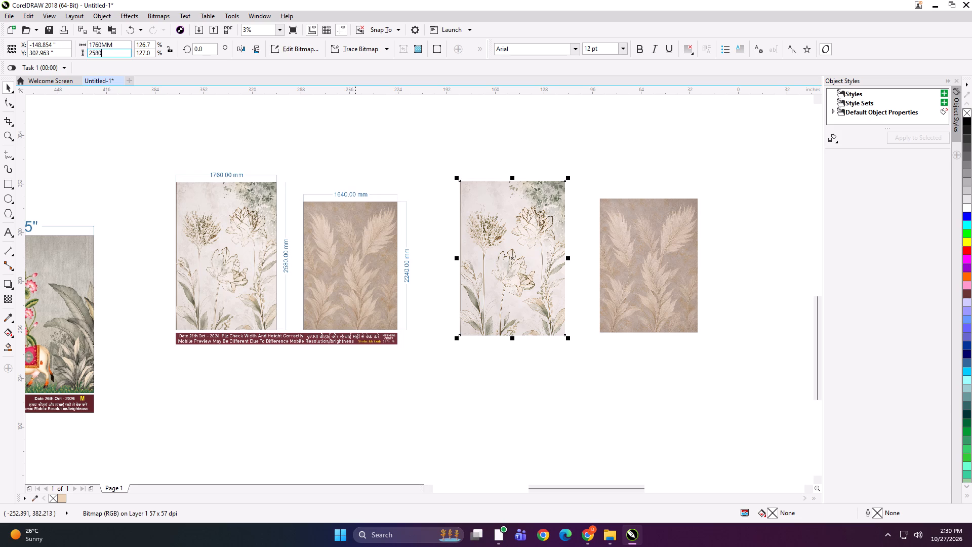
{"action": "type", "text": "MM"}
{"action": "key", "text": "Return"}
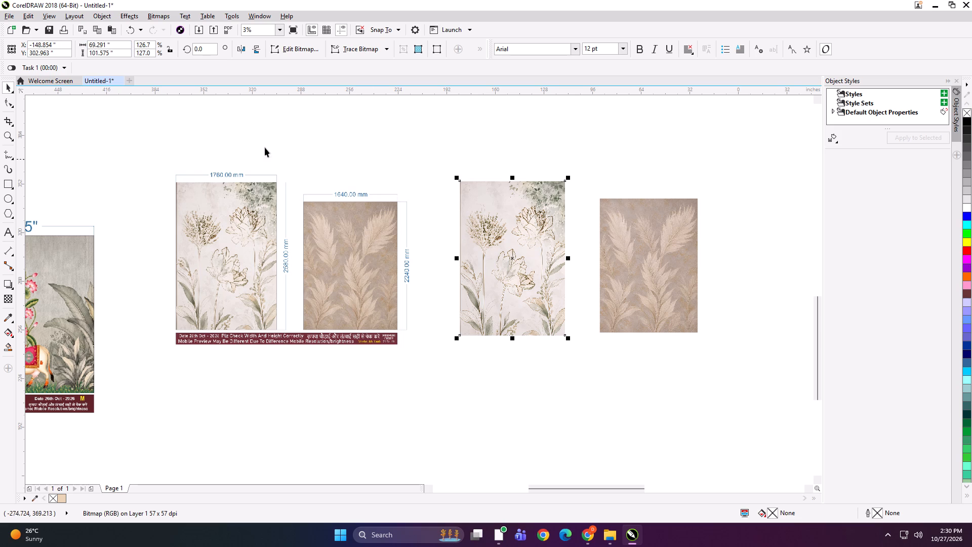
Add 1 inch to both the width and the height of the line-flower image.
{"action": "left_click", "coordinate": [118, 44]}
{"action": "key", "text": "1"}
{"action": "key", "text": "Tab"}
{"action": "key", "text": "Right"}
{"action": "key", "text": "1"}
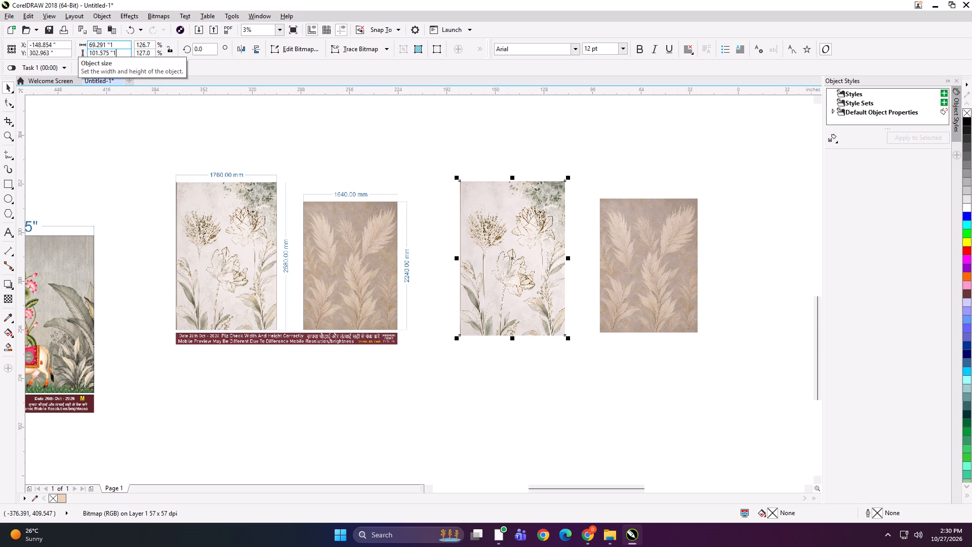
{"action": "key", "text": "Return"}
Add 1 inch to the pampas-leaf image's width and height, making it 65.567 by 89.189 inches, and deselect it.
{"action": "left_click", "coordinate": [669, 233]}
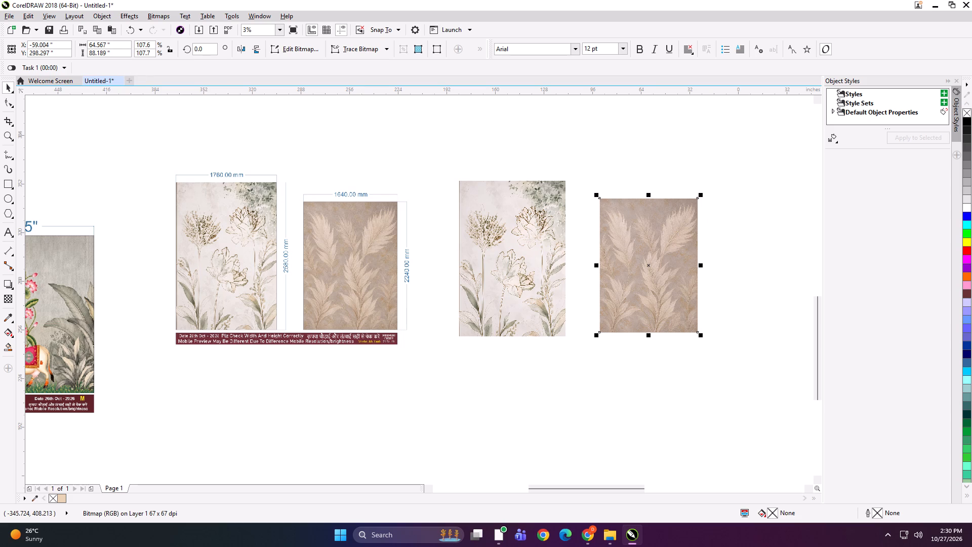
{"action": "left_click", "coordinate": [118, 45]}
{"action": "key", "text": "1"}
{"action": "key", "text": "Tab"}
{"action": "key", "text": "Right"}
{"action": "key", "text": "1"}
{"action": "key", "text": "Return"}
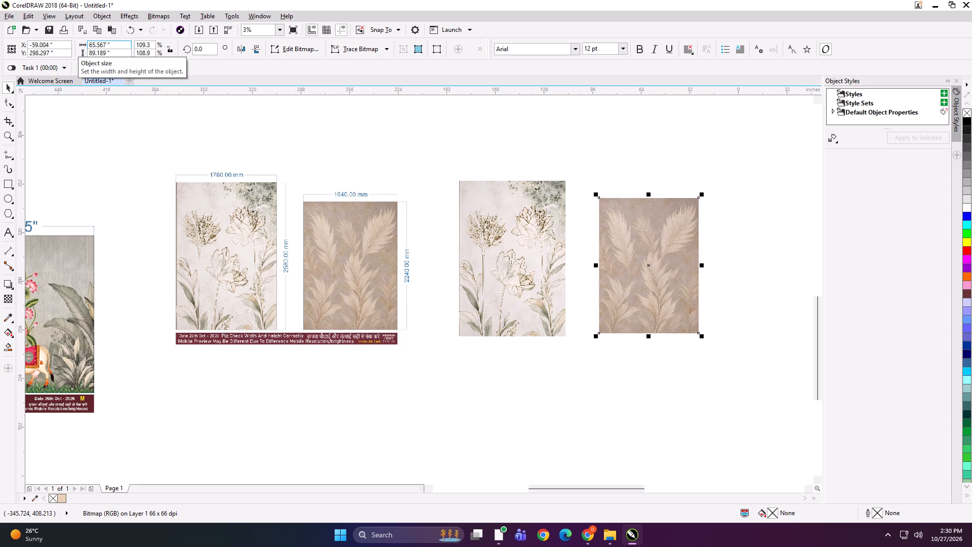
{"action": "left_click", "coordinate": [453, 390]}
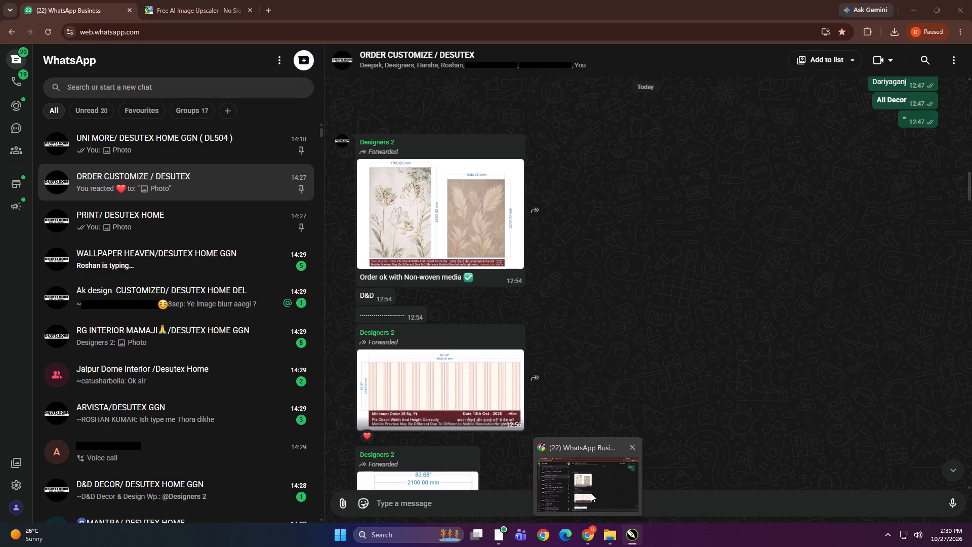
Create a 53-inch-wide, full-height panel rectangle over the line-flower image and align it to the image's left edge.
{"action": "left_click", "coordinate": [533, 193]}
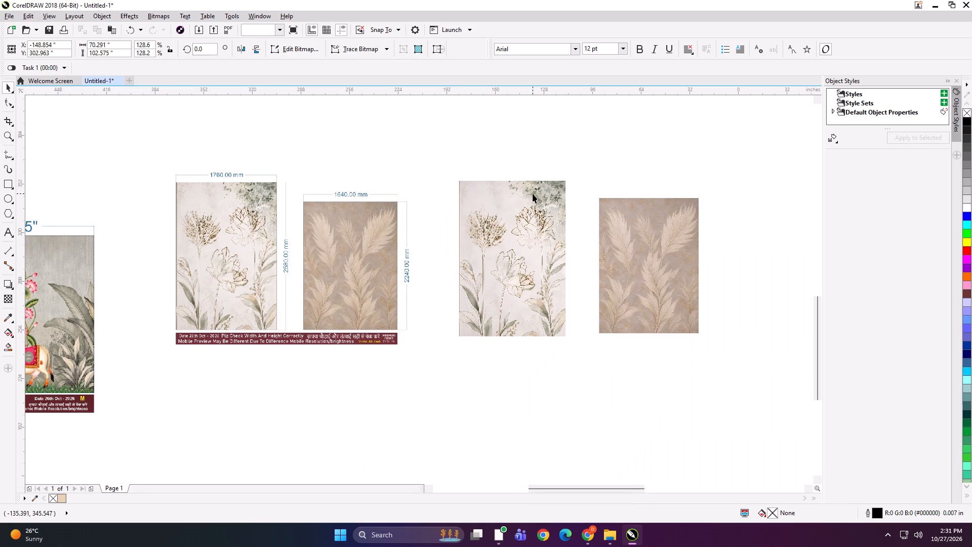
{"action": "double_click", "coordinate": [6, 182], "text": "shift"}
{"action": "key", "text": "shift+space"}
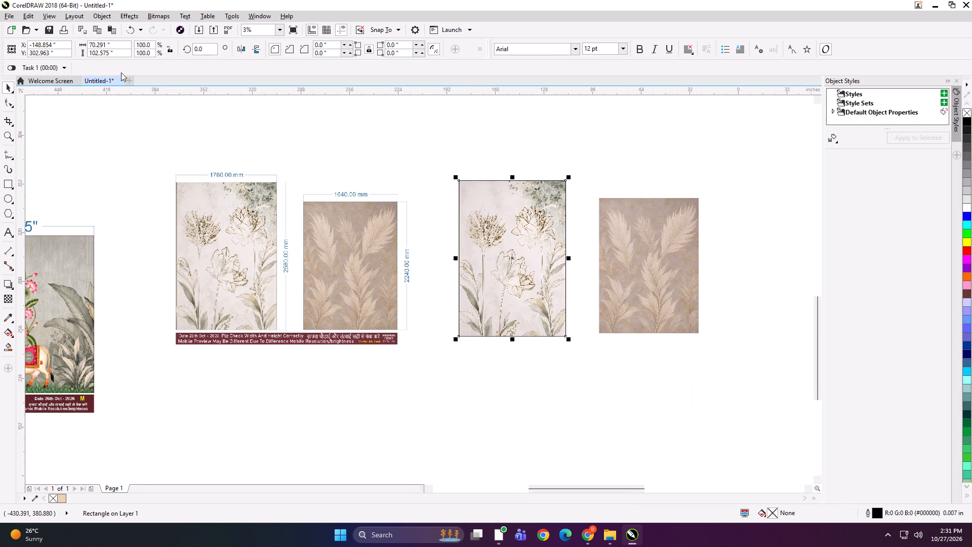
{"action": "left_click", "coordinate": [115, 44]}
{"action": "key", "text": "ctrl+a"}
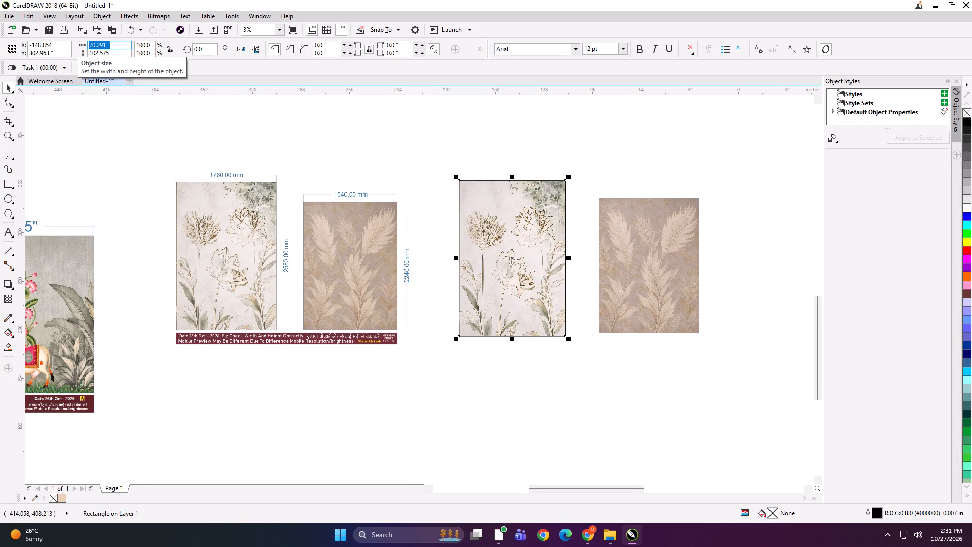
{"action": "type", "text": "53"}
{"action": "key", "text": "Return"}
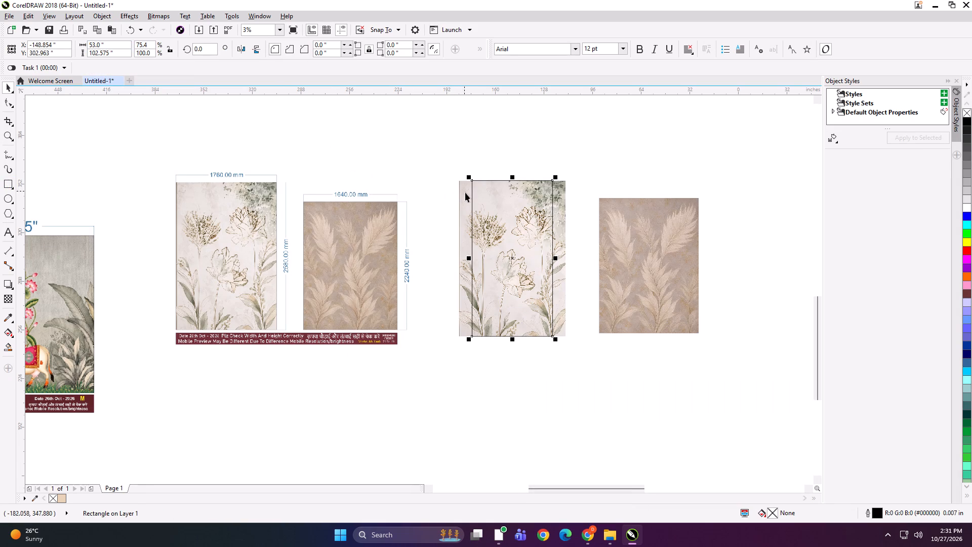
{"action": "left_click", "coordinate": [466, 194], "text": "shift"}
{"action": "key", "text": "l"}
{"action": "left_click", "coordinate": [493, 152]}
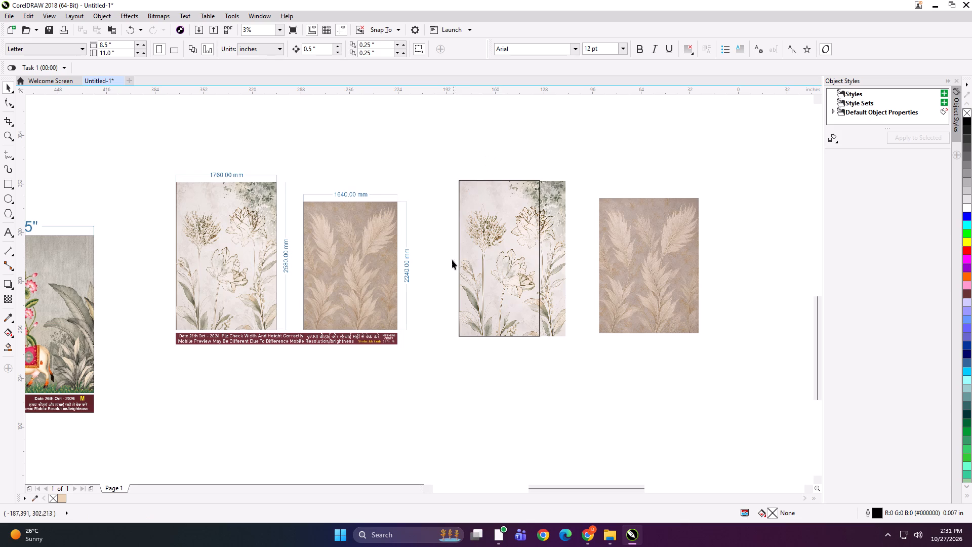
Mirror-copy the panel rectangle rightward, overlap it 0.5 inch, trim it to the line-flower image's right edge, and group both rectangles.
{"action": "left_click", "coordinate": [494, 245]}
{"action": "left_click_drag", "start_coordinate": [455, 260], "coordinate": [588, 260]}
{"action": "right_click", "coordinate": [588, 260], "text": "ctrl"}
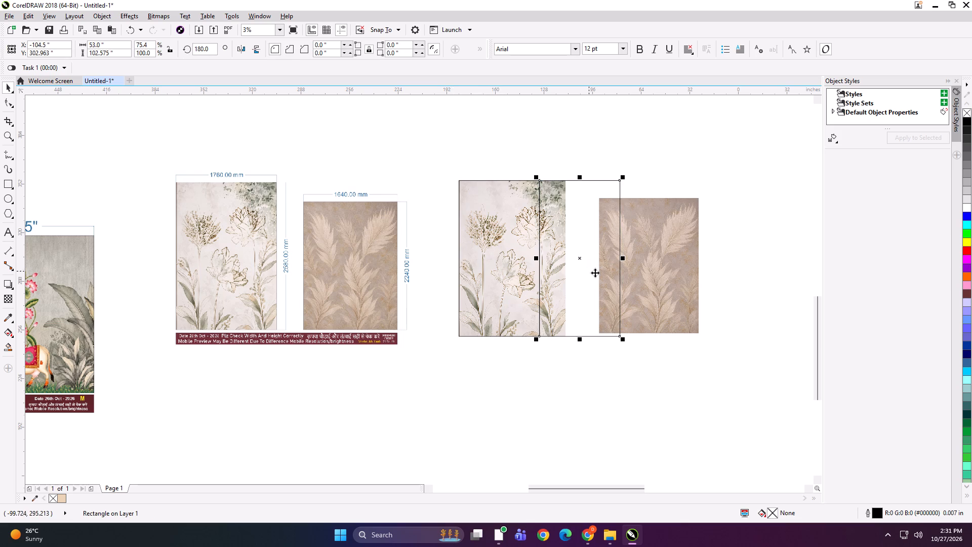
{"action": "key", "text": "Left"}
{"action": "left_click", "coordinate": [626, 261]}
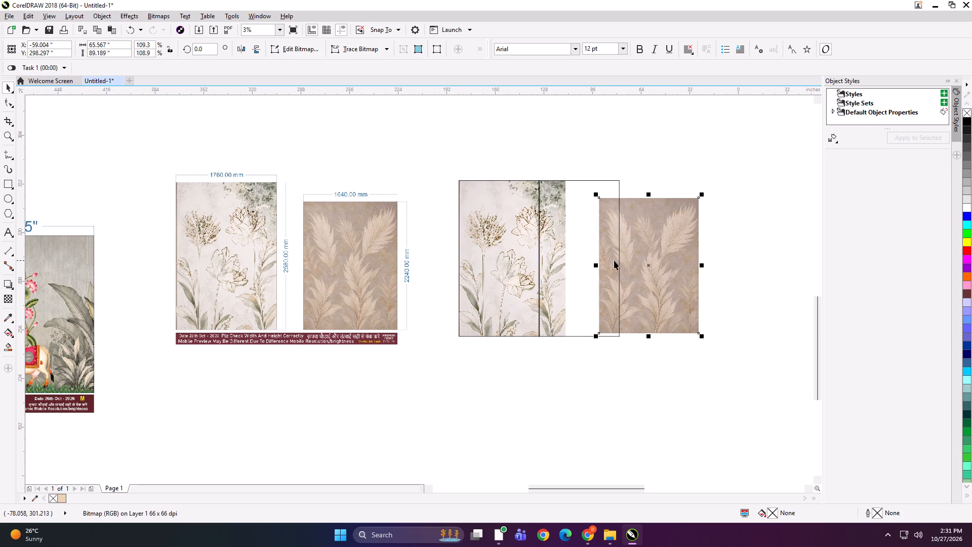
{"action": "left_click", "coordinate": [613, 259]}
{"action": "left_click_drag", "start_coordinate": [624, 258], "coordinate": [570, 254]}
{"action": "left_click", "coordinate": [518, 220], "text": "shift"}
{"action": "key", "text": "ctrl+g"}
{"action": "left_click", "coordinate": [510, 153]}
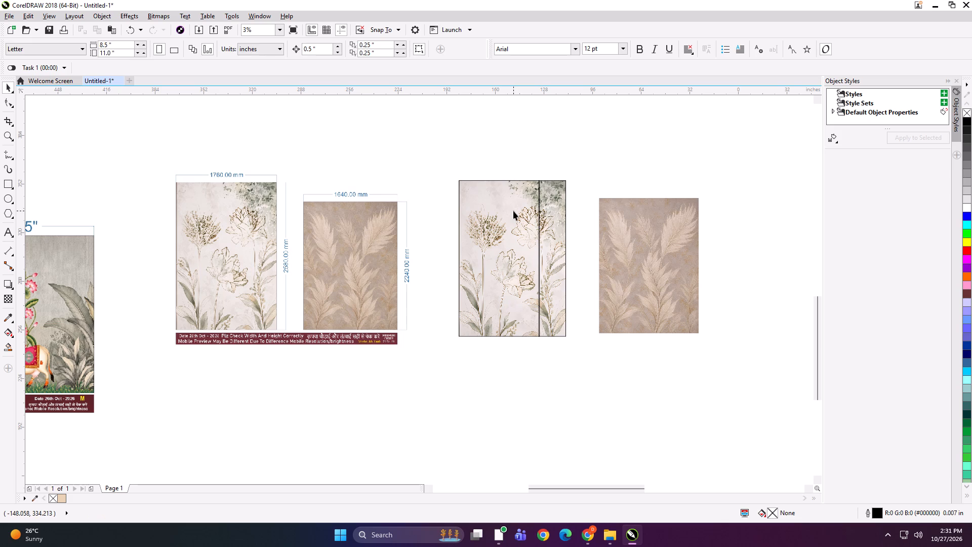
PowerClip the line-flower image into the grouped rectangles and ungroup them into separate panels.
{"action": "left_click", "coordinate": [513, 211], "text": "alt"}
{"action": "key", "text": "shift+Return"}
{"action": "left_click", "coordinate": [513, 211]}
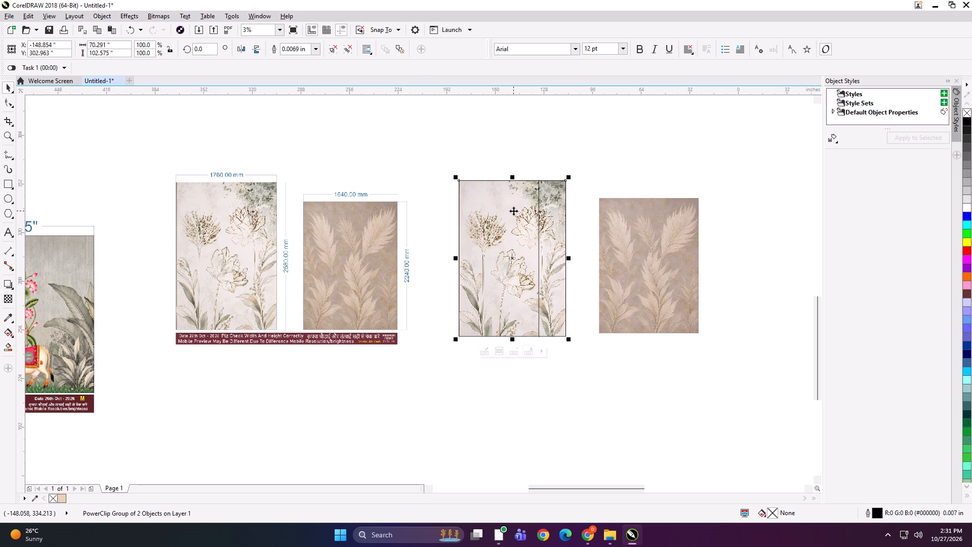
{"action": "key", "text": "ctrl+u"}
{"action": "left_click", "coordinate": [637, 240]}
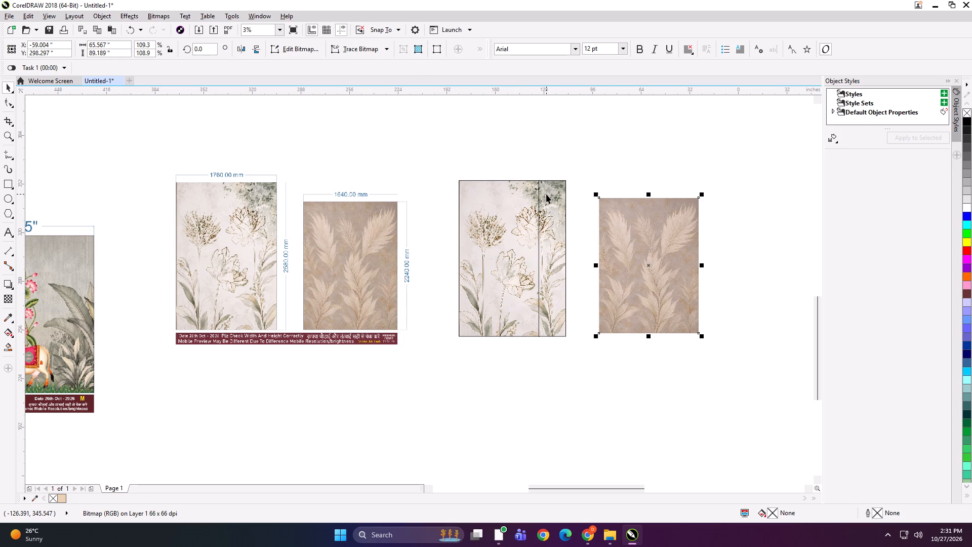
{"action": "left_click", "coordinate": [546, 194]}
{"action": "left_click", "coordinate": [551, 158]}
Create a 53-inch-wide, full-height panel rectangle over the pampas-leaf image and align it to the image's left edge.
{"action": "left_click", "coordinate": [630, 247]}
{"action": "double_click", "coordinate": [10, 182], "text": "shift"}
{"action": "key", "text": "shift+space"}
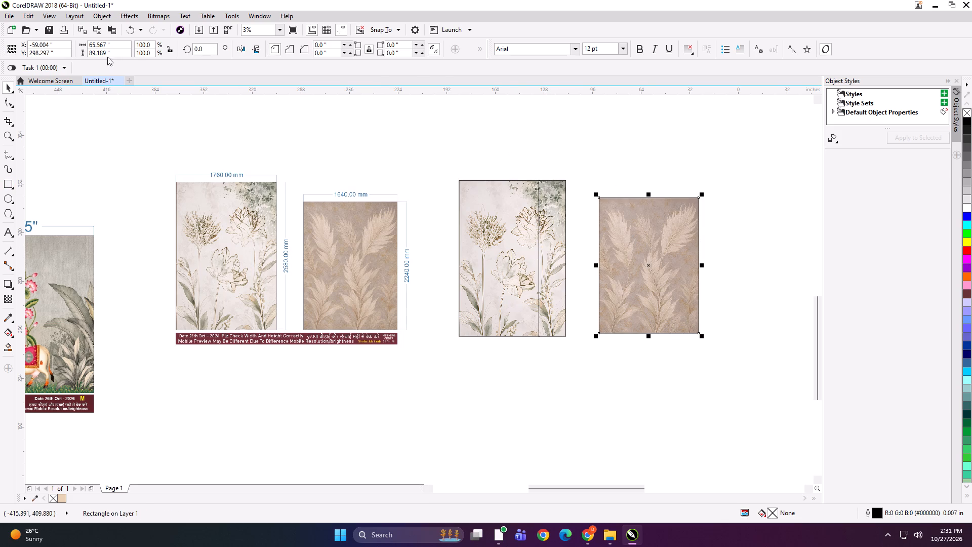
{"action": "left_click", "coordinate": [110, 46]}
{"action": "key", "text": "ctrl+a"}
{"action": "type", "text": "53"}
{"action": "key", "text": "Return"}
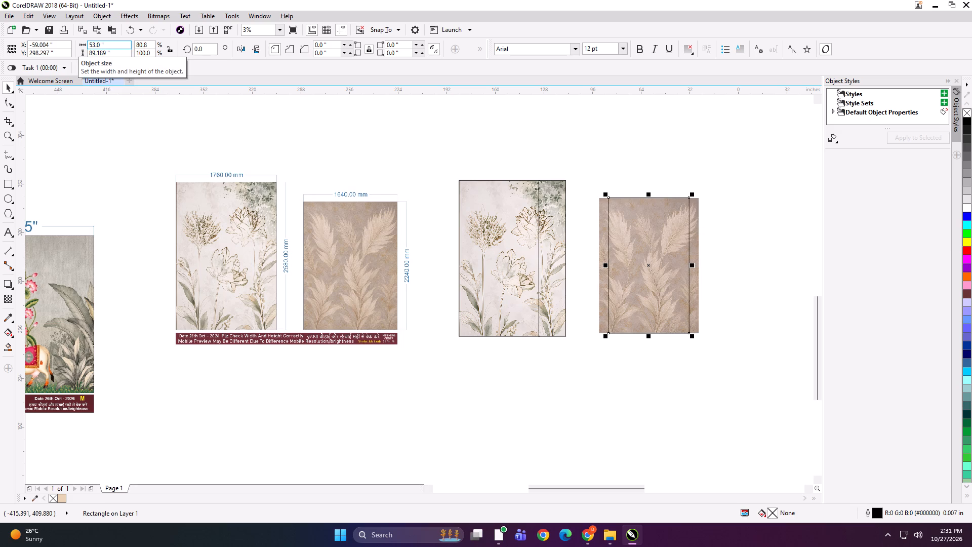
{"action": "left_click", "coordinate": [606, 218], "text": "shift"}
{"action": "left_click", "coordinate": [620, 223]}
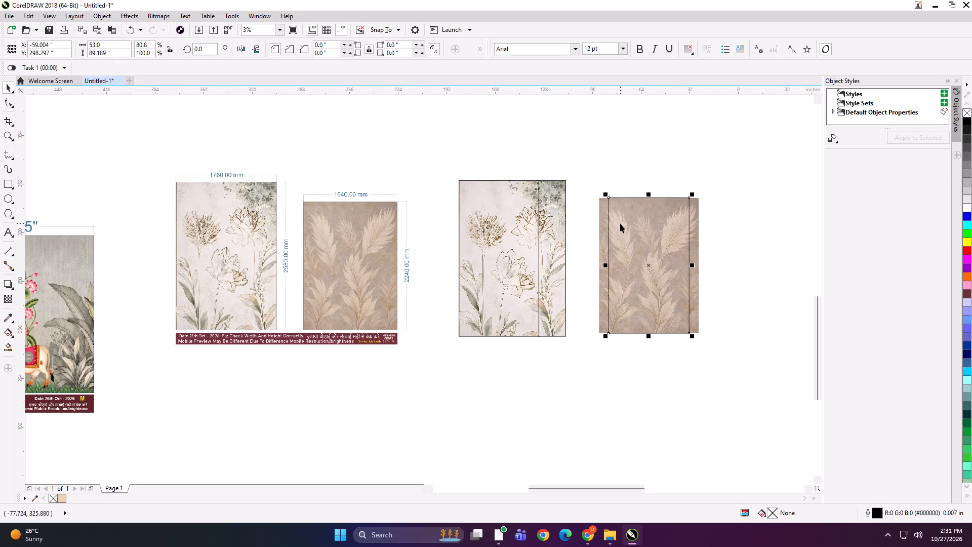
{"action": "left_click", "coordinate": [601, 224], "text": "shift"}
{"action": "key", "text": "l"}
{"action": "left_click", "coordinate": [602, 178]}
Mirror-copy the pampas panel rectangle rightward, overlap it 0.5 inch, trim it to the image's right edge, and group both rectangles.
{"action": "left_click", "coordinate": [638, 259]}
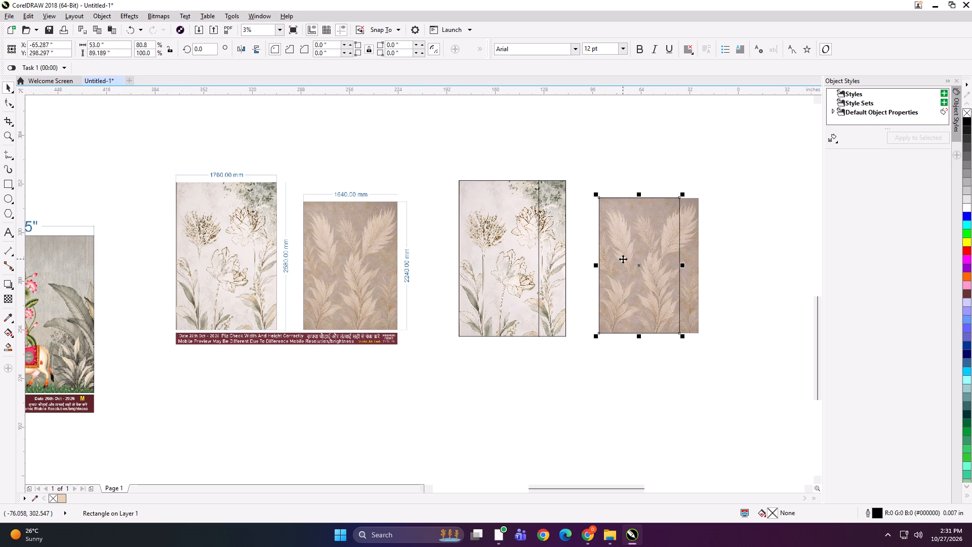
{"action": "left_click_drag", "start_coordinate": [595, 266], "coordinate": [706, 253]}
{"action": "right_click", "coordinate": [706, 253], "text": "ctrl"}
{"action": "key", "text": "Left"}
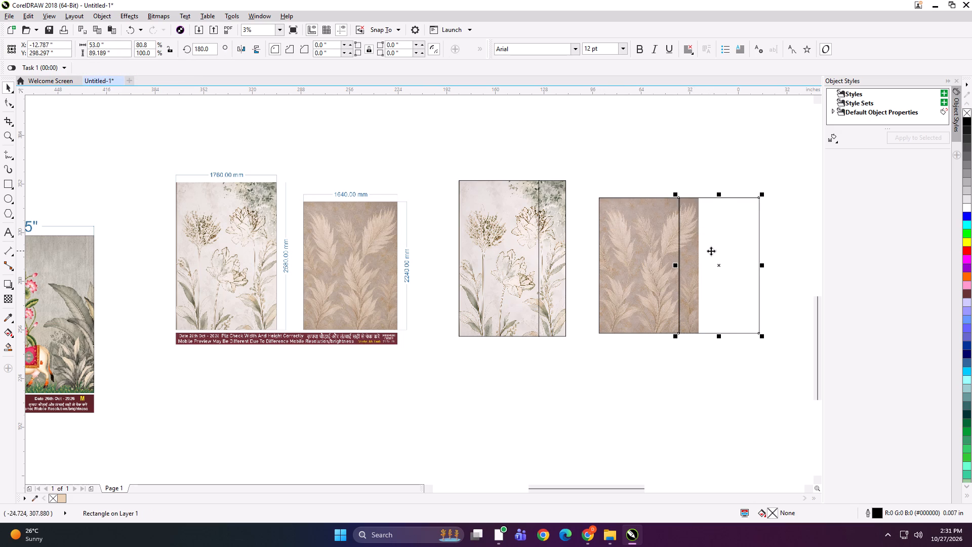
{"action": "left_click_drag", "start_coordinate": [761, 266], "coordinate": [703, 256]}
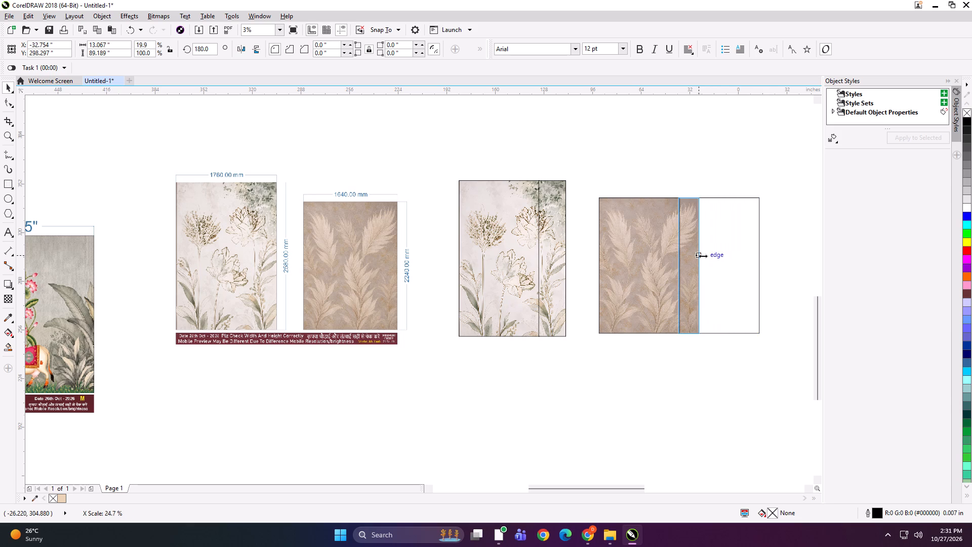
{"action": "left_click_drag", "start_coordinate": [703, 256], "coordinate": [701, 256]}
{"action": "left_click", "coordinate": [632, 238], "text": "shift"}
{"action": "key", "text": "ctrl+g"}
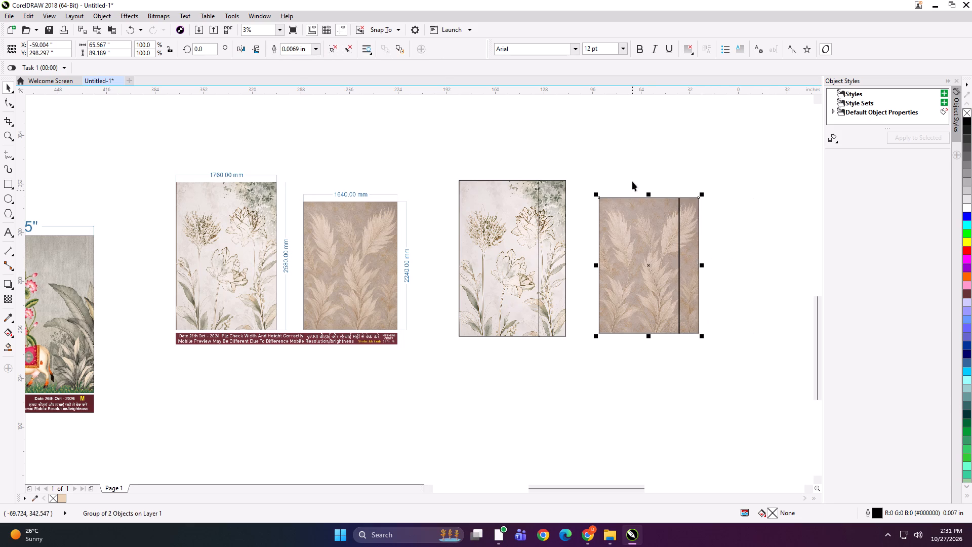
{"action": "left_click", "coordinate": [632, 156]}
PowerClip the pampas-leaf image into the grouped rectangles and ungroup them into separate panels.
{"action": "left_click", "coordinate": [647, 215], "text": "alt"}
{"action": "key", "text": "shift+Return"}
{"action": "left_click", "coordinate": [647, 215]}
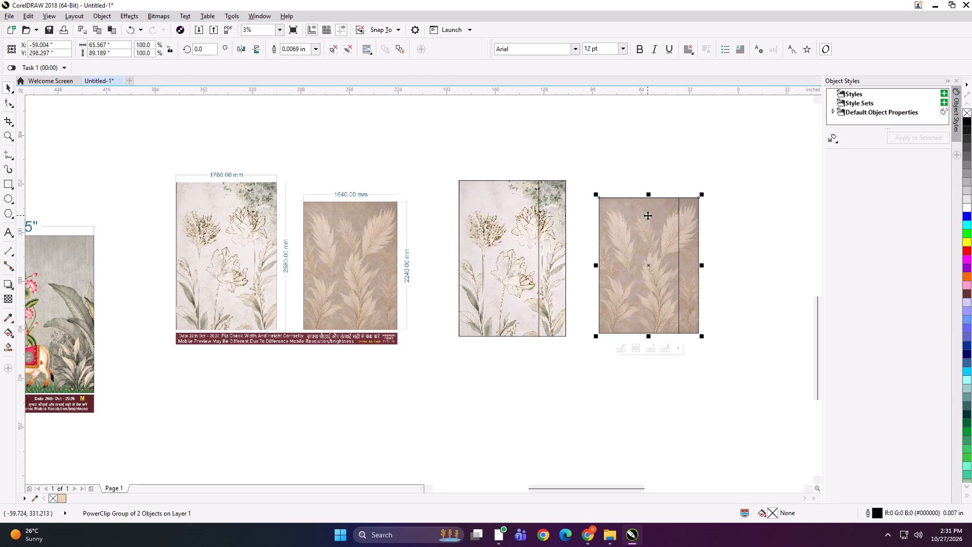
{"action": "key", "text": "ctrl+u"}
{"action": "left_click", "coordinate": [649, 180]}
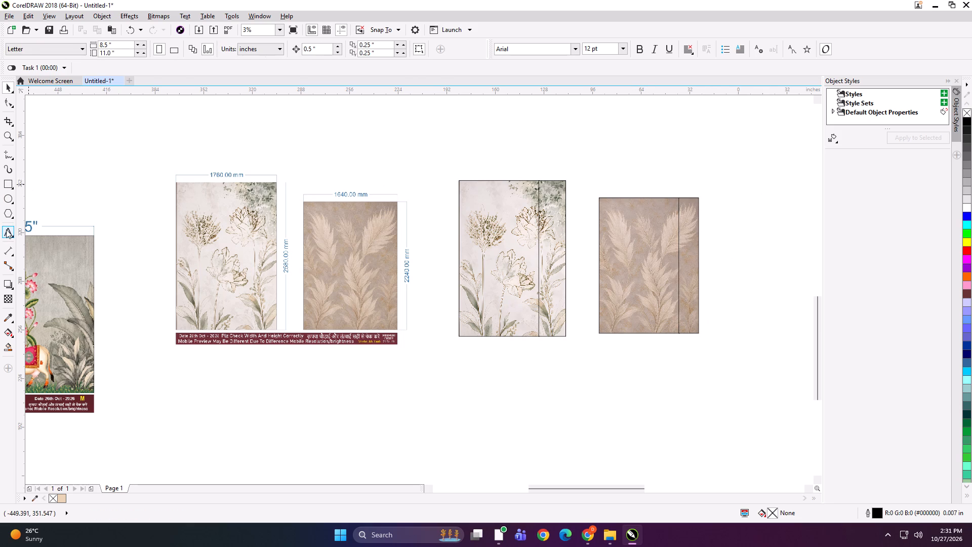
Add the text label "1760MMx2580MM PANEL 1" at the top edge of the line-flower image's first panel.
{"action": "left_click", "coordinate": [6, 229]}
{"action": "left_click", "coordinate": [476, 178]}
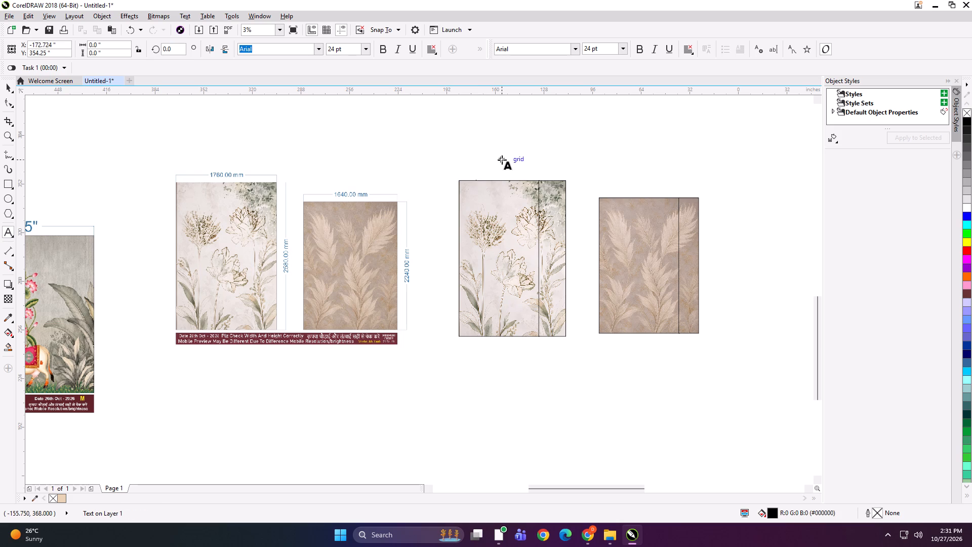
{"action": "key", "text": "1"}
{"action": "type", "text": "760"}
{"action": "type", "text": "MM"}
{"action": "key", "text": "shift+x"}
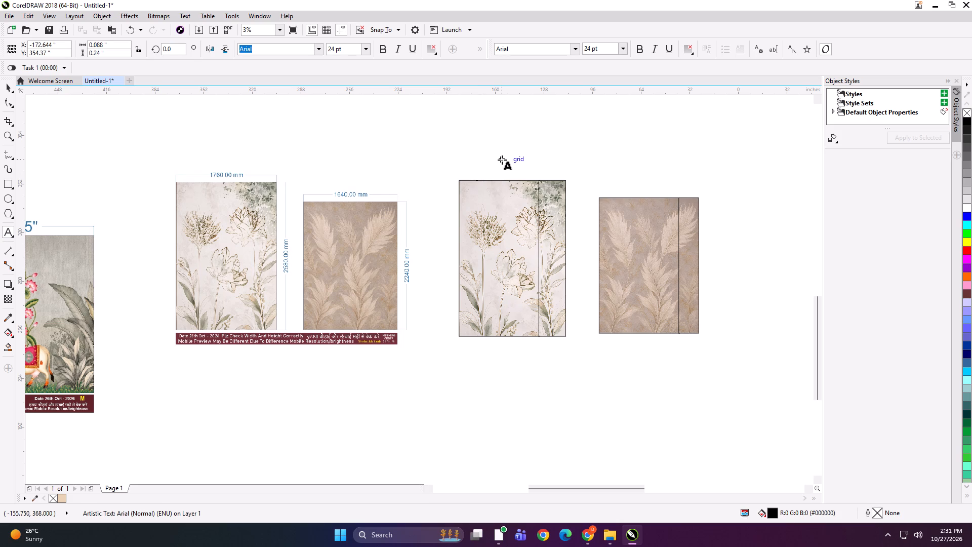
{"action": "type", "text": "2580MM"}
{"action": "key", "text": "space"}
{"action": "type", "text": "PANEL 1"}
Copy the label to the top edge of the line-flower image's second panel and change its ending to PANEL 2.
{"action": "key", "text": "ctrl+a"}
{"action": "key", "text": "ctrl+c"}
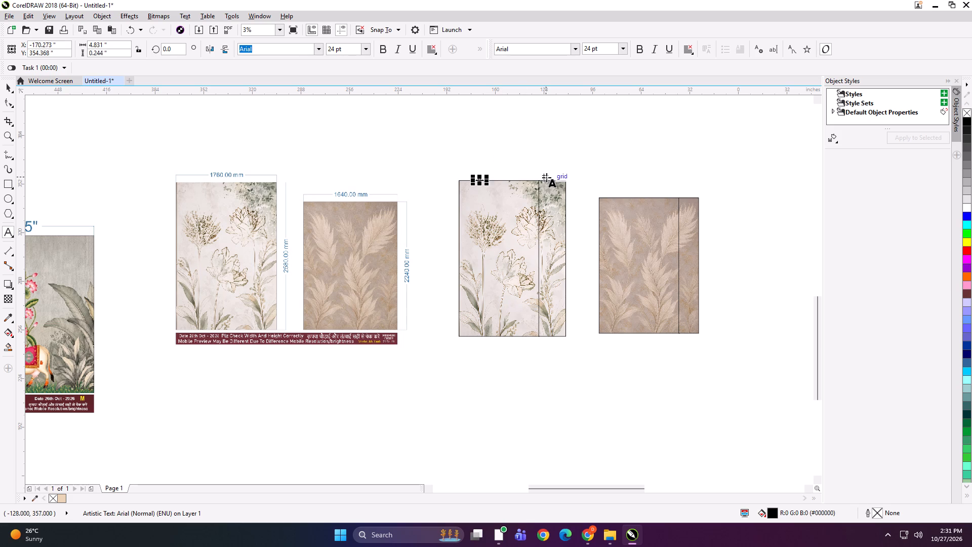
{"action": "left_click", "coordinate": [547, 179]}
{"action": "scroll", "coordinate": [547, 179], "scroll_direction": "up", "scroll_amount": 4}
{"action": "key", "text": "ctrl+v"}
{"action": "key", "text": "BackSpace"}
{"action": "key", "text": "2"}
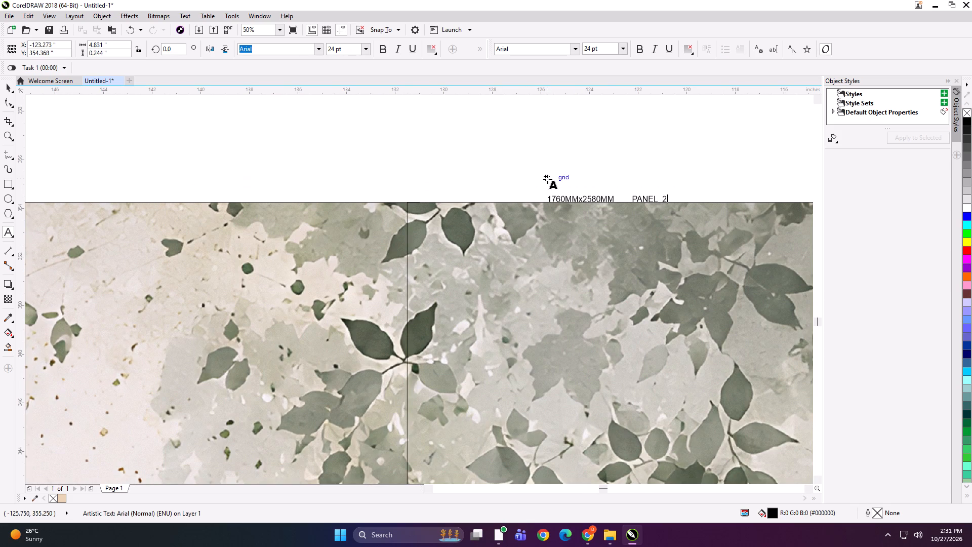
{"action": "scroll", "coordinate": [481, 159], "scroll_direction": "down", "scroll_amount": 3}
{"action": "scroll", "coordinate": [492, 163], "scroll_direction": "up", "scroll_amount": 5}
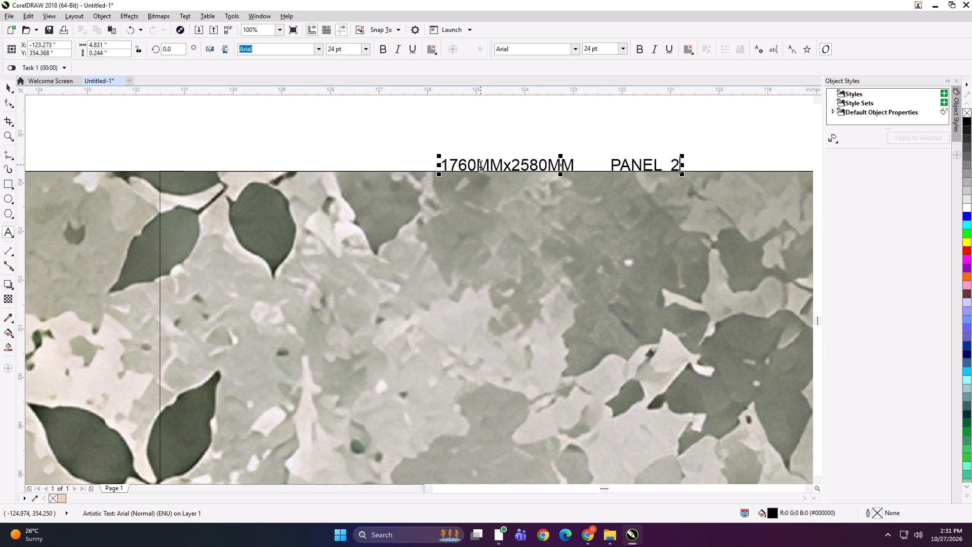
{"action": "scroll", "coordinate": [475, 167], "scroll_direction": "down", "scroll_amount": 5}
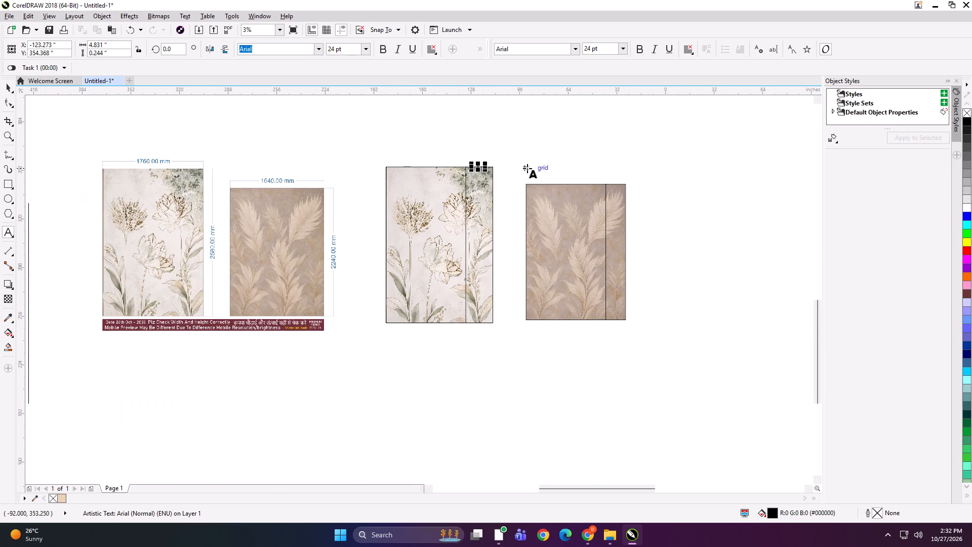
Add the text label "1640*2240 PANEL 1" at the top edge of the pampas-leaf image's first panel.
{"action": "left_click", "coordinate": [545, 182]}
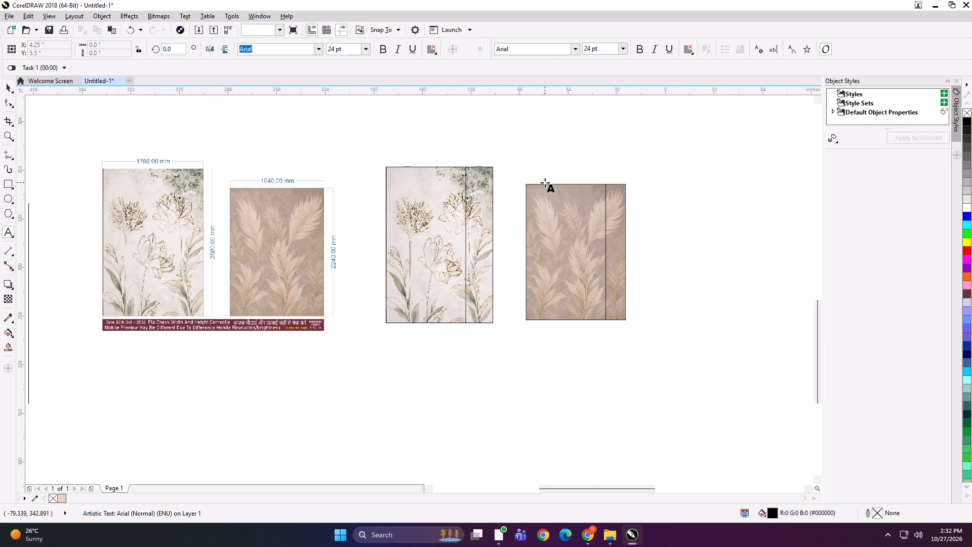
{"action": "type", "text": "1640*2240 PANEL 1"}
Copy the pampas label to the top edge of the second pampas panel and change its ending to PANEL 2.
{"action": "key", "text": "ctrl+a"}
{"action": "key", "text": "ctrl+c"}
{"action": "scroll", "coordinate": [548, 165], "scroll_direction": "up", "scroll_amount": 5}
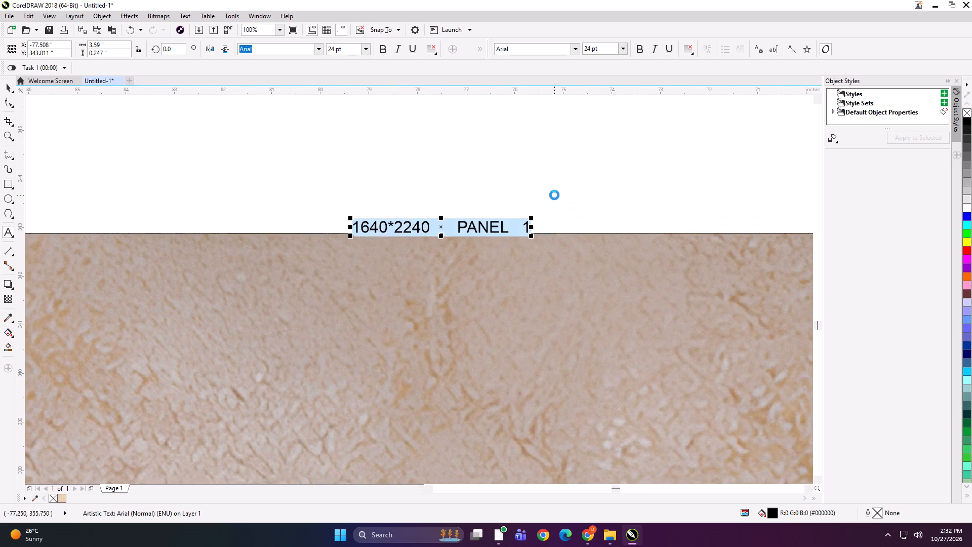
{"action": "scroll", "coordinate": [409, 184], "scroll_direction": "down", "scroll_amount": 4}
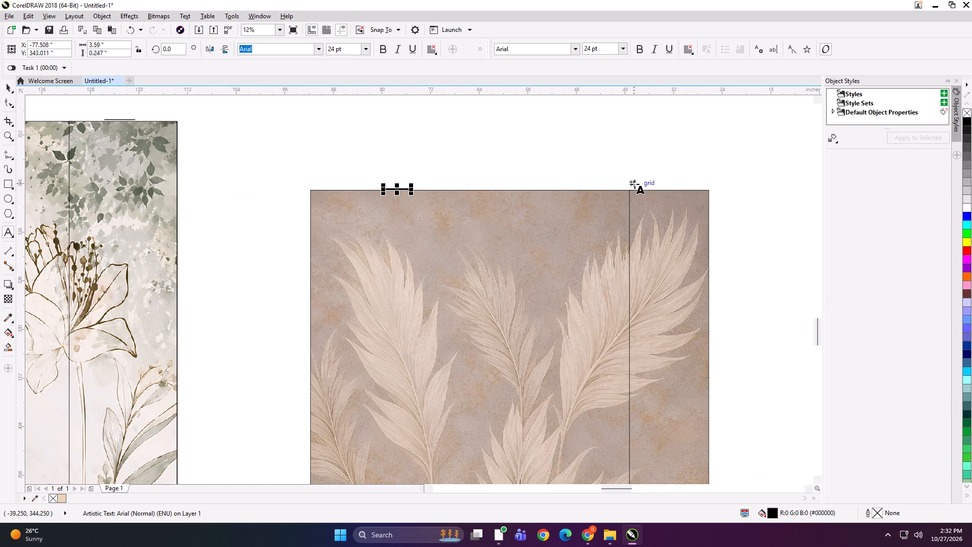
{"action": "left_click", "coordinate": [649, 188]}
{"action": "key", "text": "ctrl+v"}
{"action": "key", "text": "BackSpace"}
{"action": "key", "text": "2"}
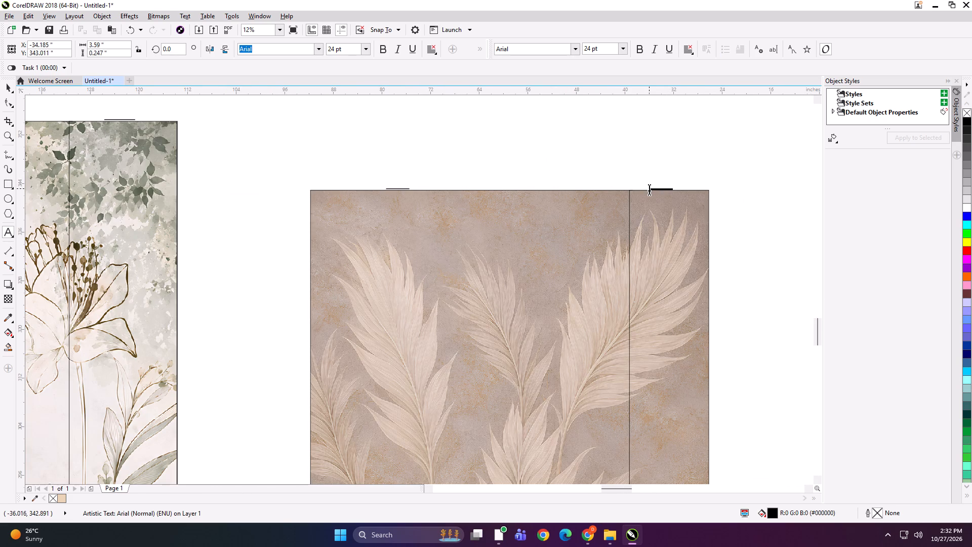
{"action": "scroll", "coordinate": [663, 187], "scroll_direction": "up", "scroll_amount": 3}
{"action": "scroll", "coordinate": [624, 181], "scroll_direction": "down", "scroll_amount": 5}
{"action": "scroll", "coordinate": [484, 174], "scroll_direction": "up", "scroll_amount": 1}
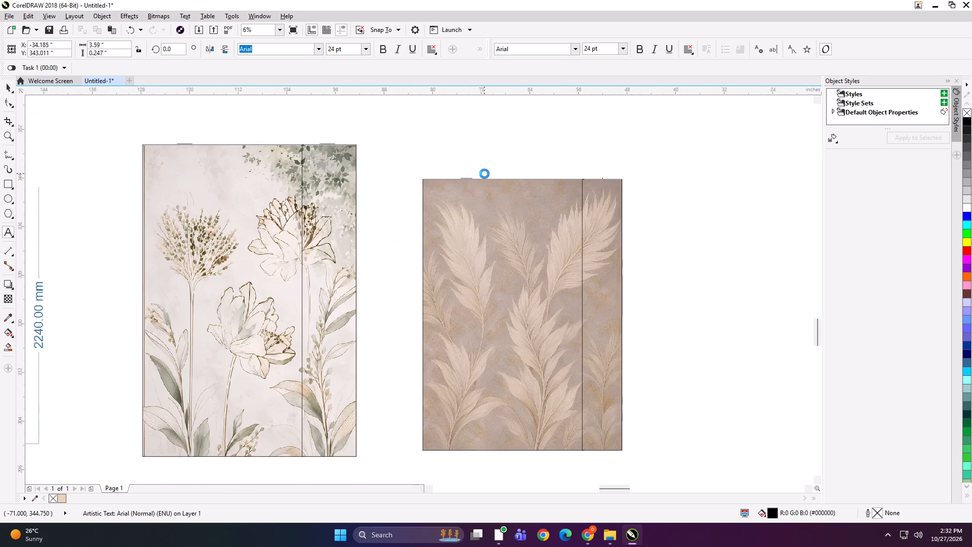
{"action": "scroll", "coordinate": [484, 174], "scroll_direction": "up", "scroll_amount": 1}
{"action": "scroll", "coordinate": [419, 173], "scroll_direction": "down", "scroll_amount": 2}
Group each of the two pampas-leaf panels with its own text label.
{"action": "left_click", "coordinate": [8, 86]}
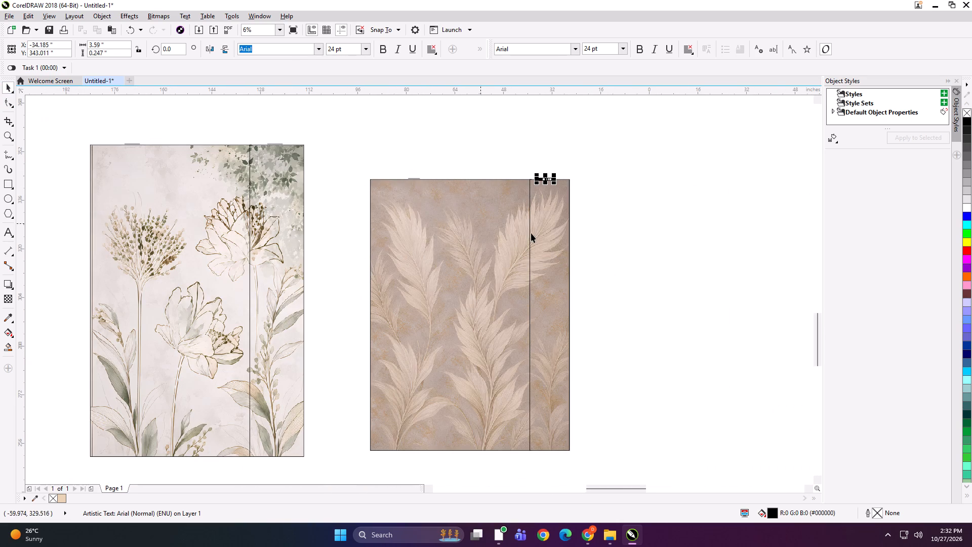
{"action": "left_click", "coordinate": [540, 235], "text": "shift"}
{"action": "key", "text": "ctrl+g"}
{"action": "left_click_drag", "start_coordinate": [510, 157], "coordinate": [393, 225]}
{"action": "left_click", "coordinate": [410, 225], "text": "shift"}
{"action": "key", "text": "ctrl+g"}
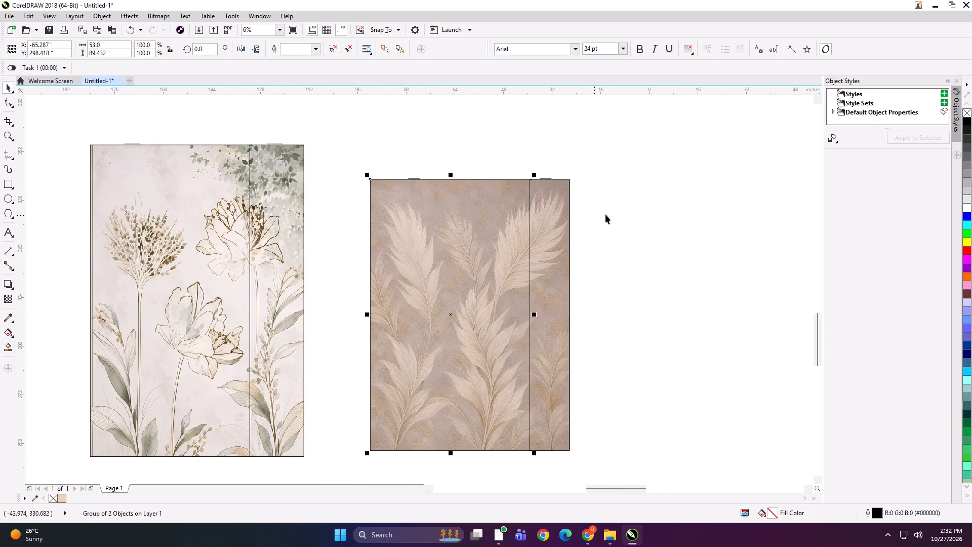
Start the export of the line-flower image's first panel and create a customer folder named D&D inside folder 27.
{"action": "scroll", "coordinate": [607, 214], "scroll_direction": "down", "scroll_amount": 1}
{"action": "left_click", "coordinate": [398, 213]}
{"action": "key", "text": "ctrl+e"}
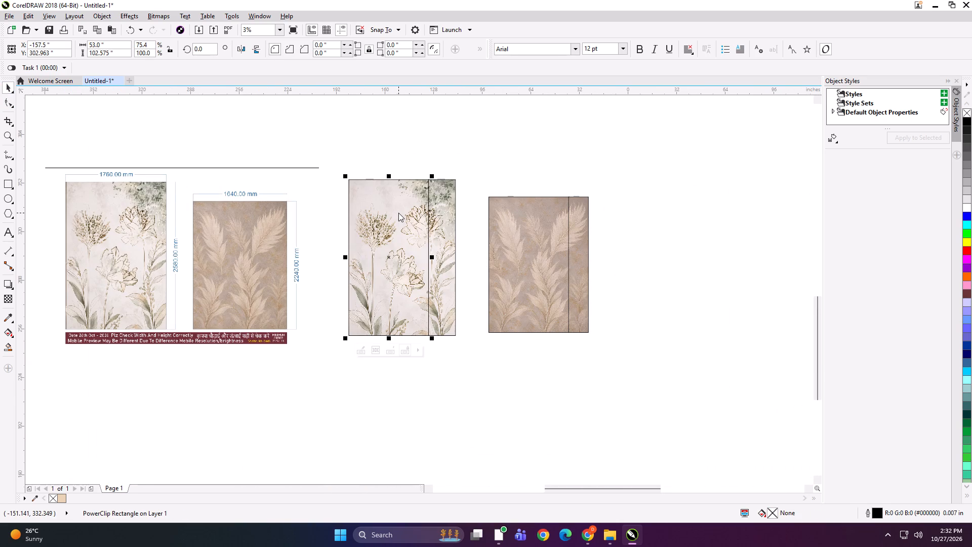
{"action": "left_click", "coordinate": [544, 181]}
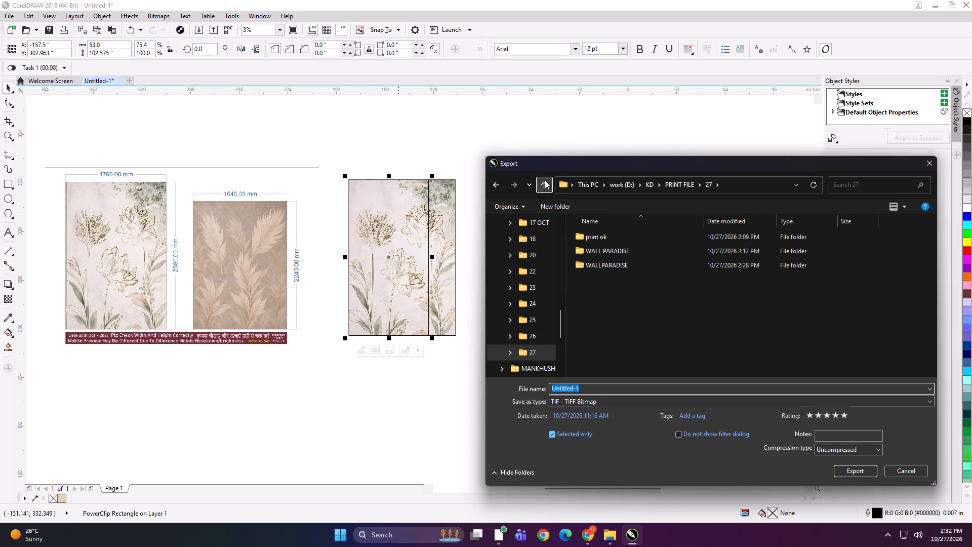
{"action": "left_click", "coordinate": [561, 208]}
{"action": "type", "text": "D&D"}
{"action": "key", "text": "Return"}
{"action": "double_click", "coordinate": [609, 234]}
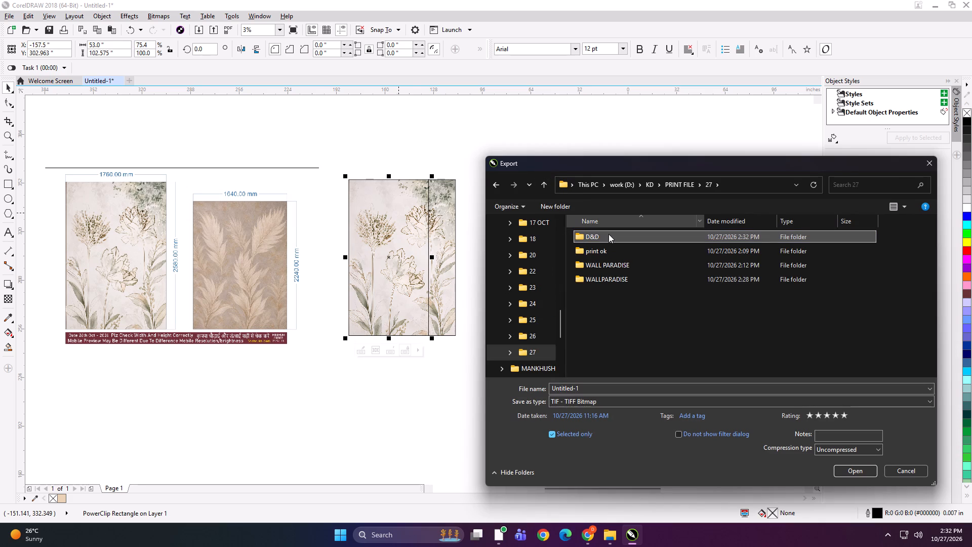
Export the first line-flower panel as a TIFF named "53x102 A NW" in the D&D folder.
{"action": "left_click", "coordinate": [611, 387]}
{"action": "type", "text": "53x102 A NW"}
{"action": "key", "text": "Return"}
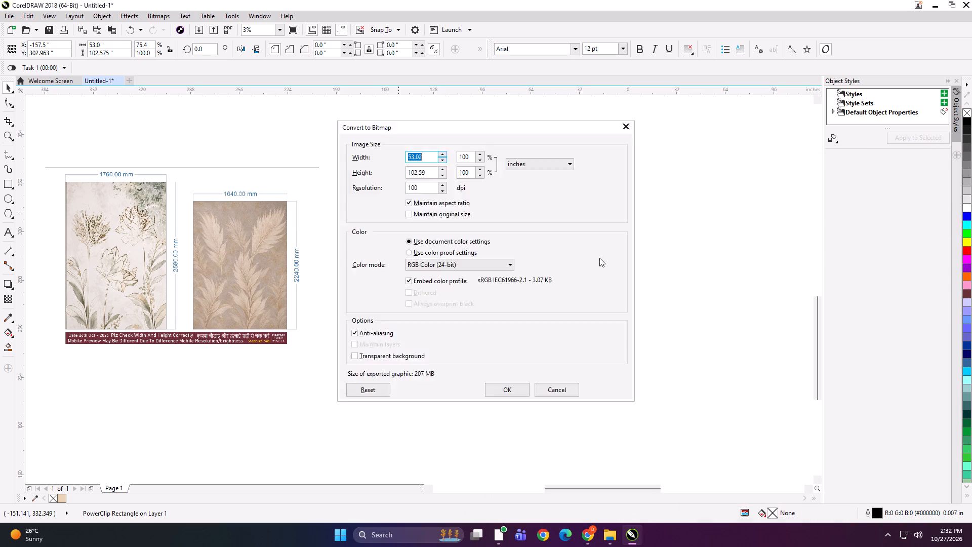
{"action": "key", "text": "Return"}
Export the second line-flower panel as a TIFF named "17.7x102 B NW" to the D&D folder.
{"action": "left_click", "coordinate": [449, 211]}
{"action": "key", "text": "ctrl+e"}
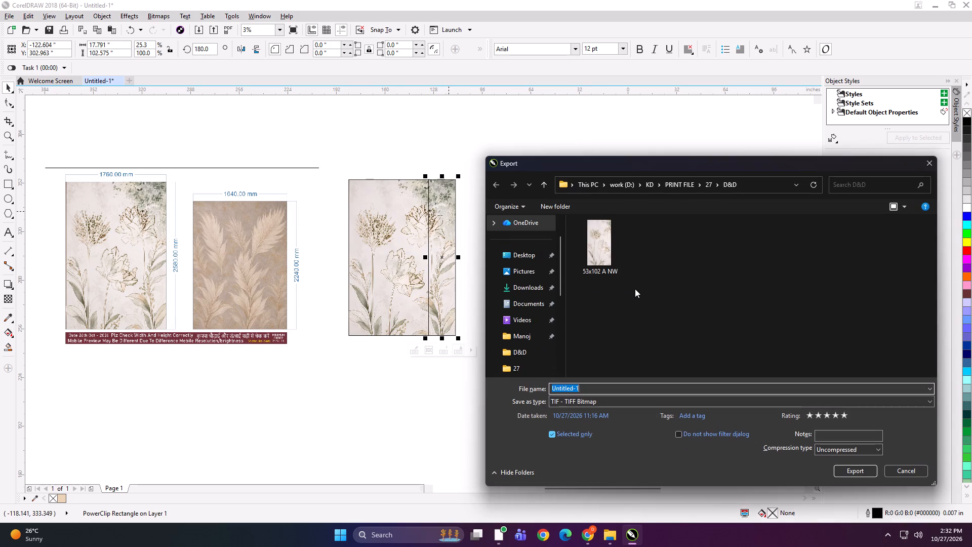
{"action": "type", "text": "17.7x102 B NW"}
{"action": "key", "text": "Return"}
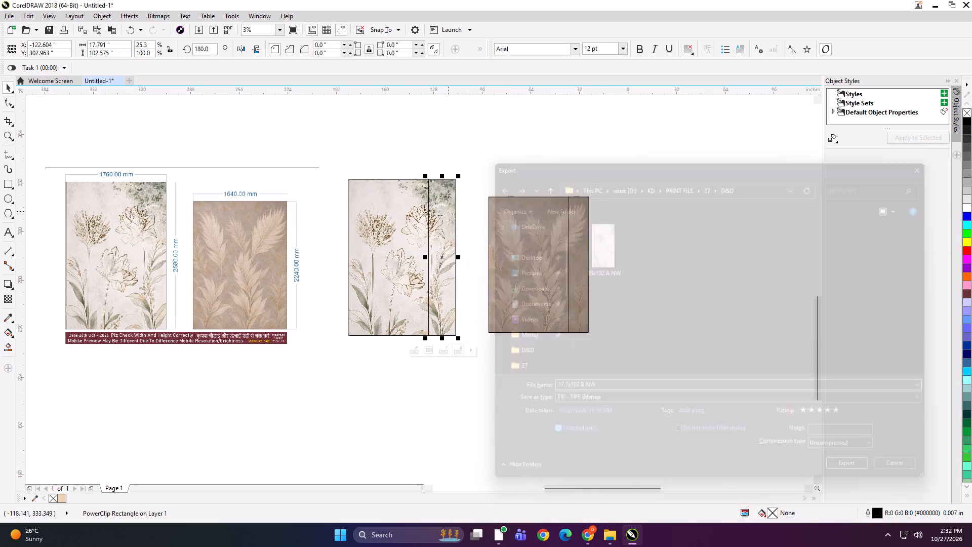
{"action": "key", "text": "Return"}
Export the first pampas-leaf panel with its label as a TIFF named "53x89 A NW" to the D&D folder.
{"action": "left_click", "coordinate": [548, 250]}
{"action": "key", "text": "ctrl+e"}
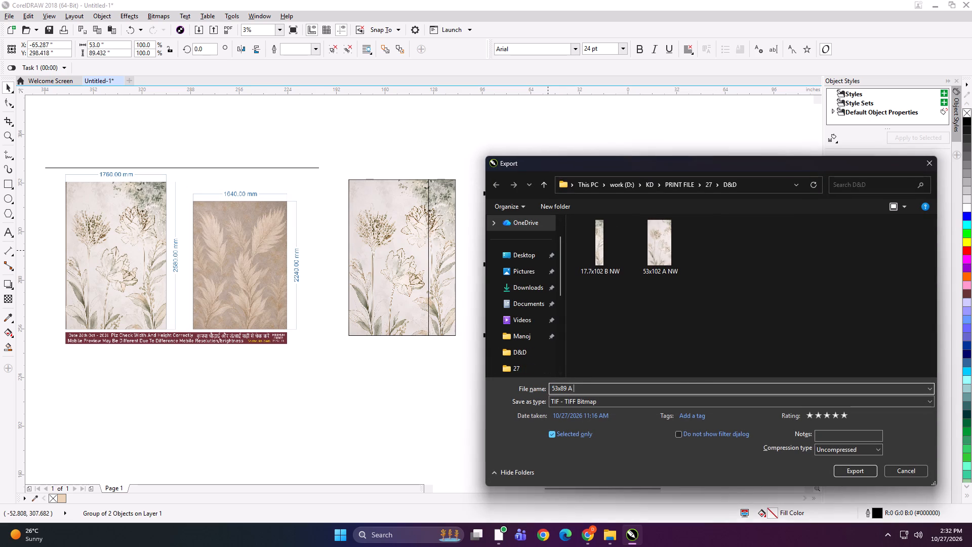
{"action": "key", "text": "Return"}
{"action": "key", "text": "Return"}
Export the narrow second pampas-leaf panel with its label as a TIFF named "13x89 B NW" to the D&D folder.
{"action": "left_click", "coordinate": [582, 269]}
{"action": "key", "text": "ctrl+e"}
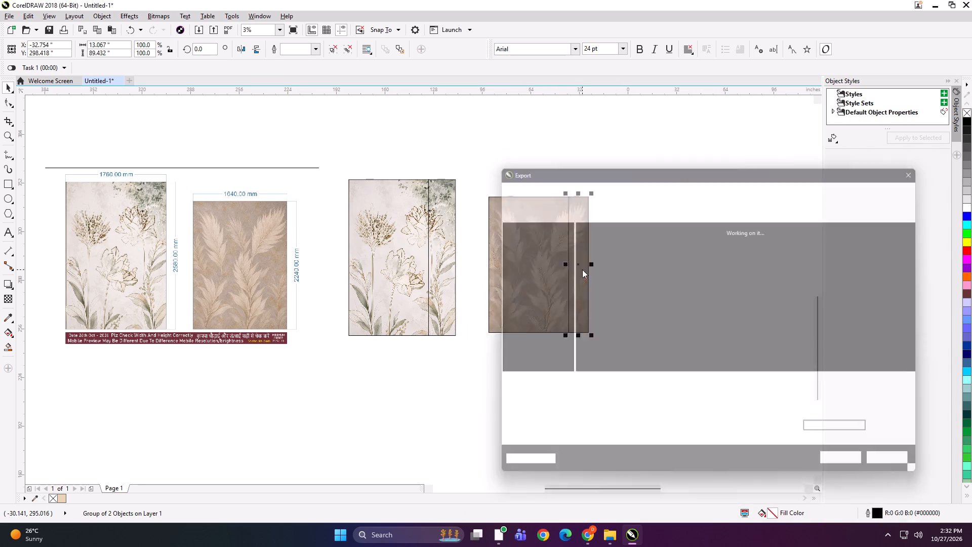
{"action": "type", "text": "1x79"}
{"action": "key", "text": "BackSpace"}
{"action": "key", "text": "BackSpace"}
{"action": "type", "text": "89"}
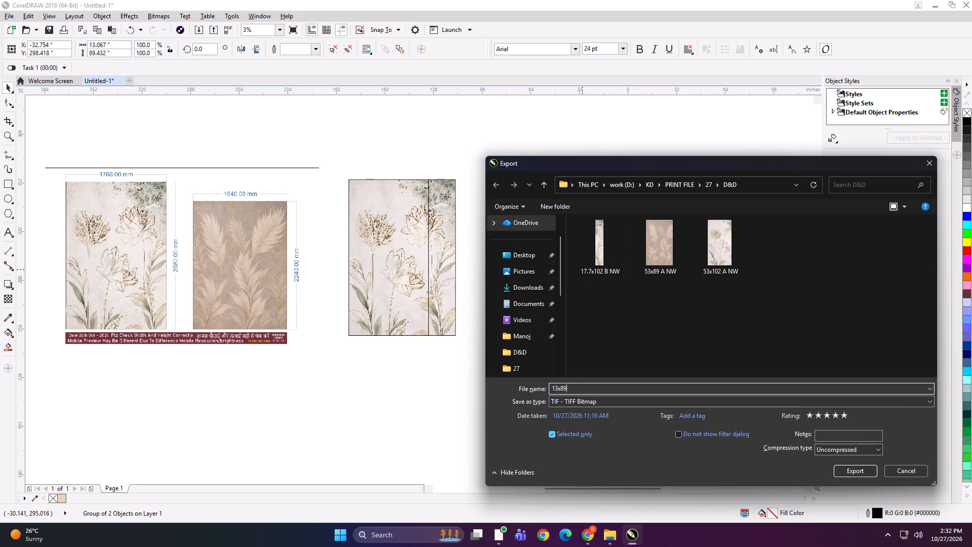
{"action": "key", "text": "space"}
{"action": "type", "text": "B NW"}
{"action": "key", "text": "Return"}
{"action": "key", "text": "Return"}
Nudge the second panels of both artworks sideways to leave a visible gap beside their first panels.
{"action": "key", "text": "Right"}
{"action": "key", "text": "Right"}
{"action": "key", "text": "Right"}
{"action": "key", "text": "Right"}
{"action": "key", "text": "Right"}
{"action": "key", "text": "Right"}
{"action": "key", "text": "Right"}
{"action": "key", "text": "Right"}
{"action": "key", "text": "Right"}
{"action": "key", "text": "Right"}
{"action": "key", "text": "Right"}
{"action": "key", "text": "Right"}
{"action": "key", "text": "Right"}
{"action": "key", "text": "Right"}
{"action": "key", "text": "Right"}
{"action": "key", "text": "Right"}
{"action": "key", "text": "Right"}
{"action": "key", "text": "Right"}
{"action": "key", "text": "Right"}
{"action": "key", "text": "Right"}
{"action": "left_click_drag", "start_coordinate": [412, 155], "coordinate": [620, 357]}
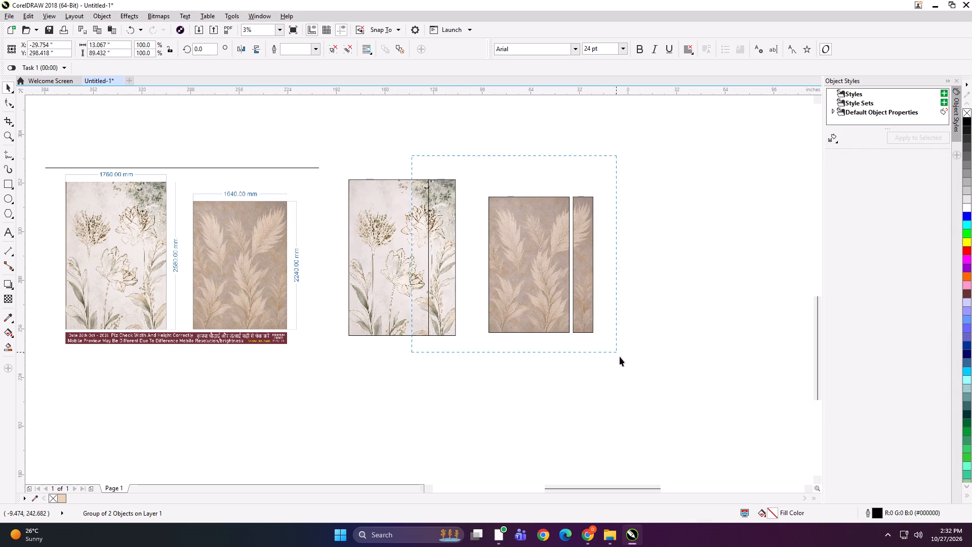
{"action": "left_click_drag", "start_coordinate": [620, 357], "coordinate": [624, 362]}
{"action": "key", "text": "Right"}
{"action": "key", "text": "Right"}
{"action": "key", "text": "Right"}
{"action": "key", "text": "Right"}
{"action": "left_click_drag", "start_coordinate": [528, 152], "coordinate": [673, 377]}
{"action": "key", "text": "Right"}
{"action": "key", "text": "Right"}
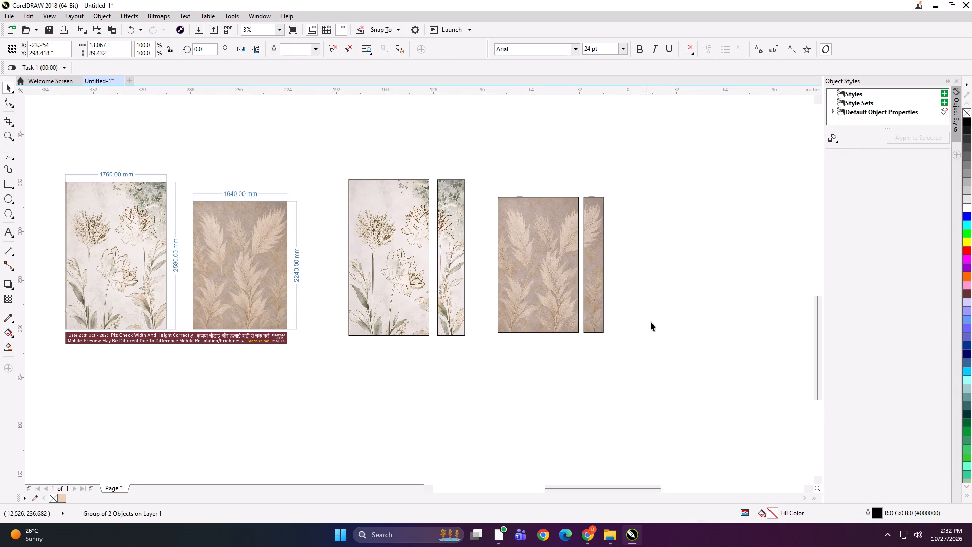
{"action": "key", "text": "Right"}
{"action": "key", "text": "Right"}
{"action": "key", "text": "Right"}
Group the dimensioned order preview together with all line-flower and pampas-leaf panels.
{"action": "left_click_drag", "start_coordinate": [665, 157], "coordinate": [304, 349]}
{"action": "left_click", "coordinate": [261, 278], "text": "shift"}
{"action": "key", "text": "ctrl+g"}
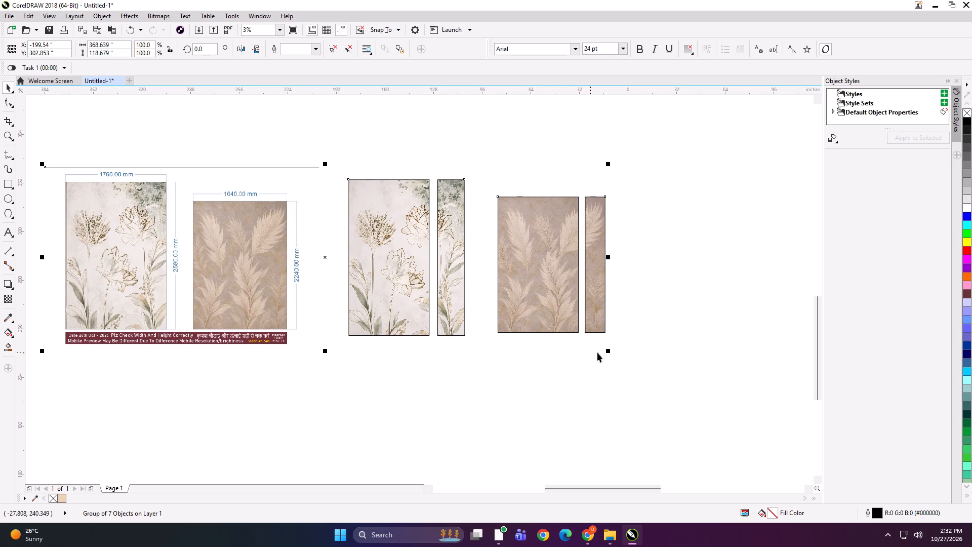
Scale the combined preview-and-panels group down proportionally around its centre to about 6.2 × 2.0 inches.
{"action": "left_click_drag", "start_coordinate": [612, 352], "coordinate": [344, 287], "text": "shift"}
{"action": "scroll", "coordinate": [331, 262], "scroll_direction": "up", "scroll_amount": 4}
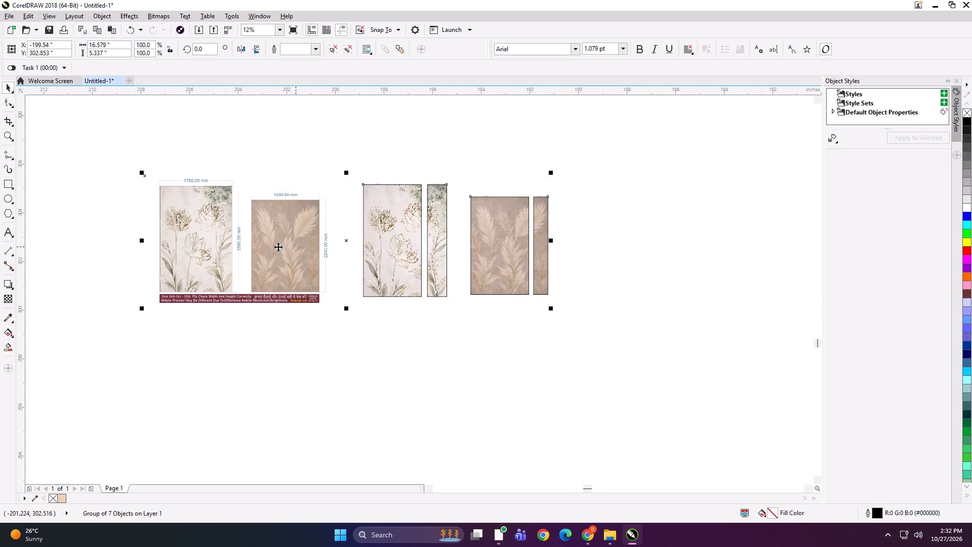
{"action": "left_click_drag", "start_coordinate": [549, 311], "coordinate": [458, 300], "text": "shift"}
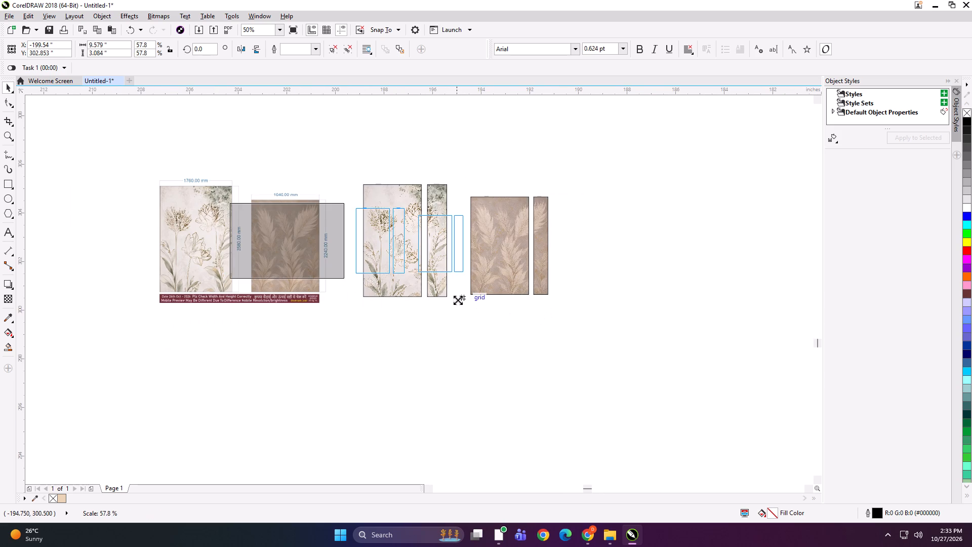
{"action": "left_click_drag", "start_coordinate": [458, 300], "coordinate": [423, 286], "text": "shift"}
{"action": "left_click", "coordinate": [423, 286], "text": "shift"}
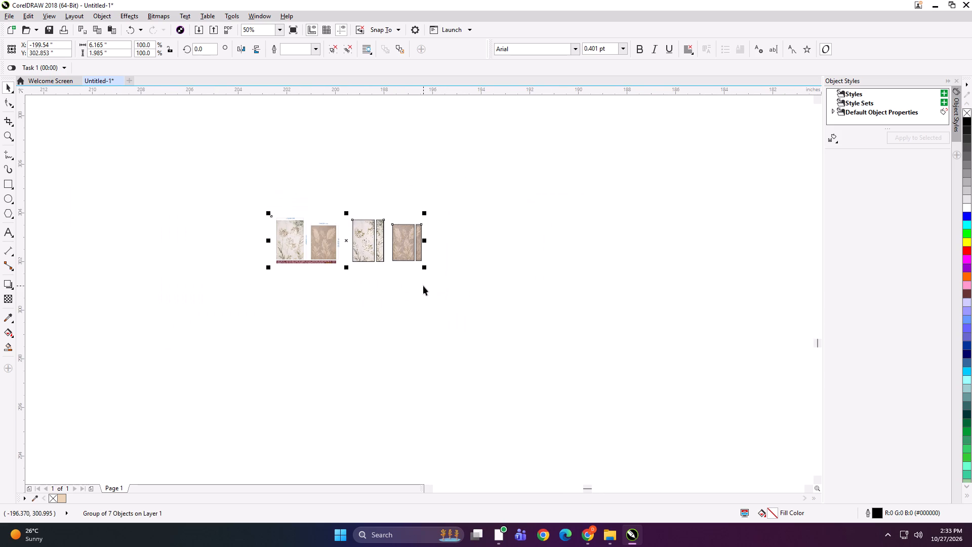
{"action": "left_click", "coordinate": [423, 286], "text": "shift"}
Export the reduced overview group as a TIFF named "SFGDHGH" to the D&D folder.
{"action": "key", "text": "ctrl+e"}
{"action": "type", "text": "SFGDHGH"}
{"action": "key", "text": "Return"}
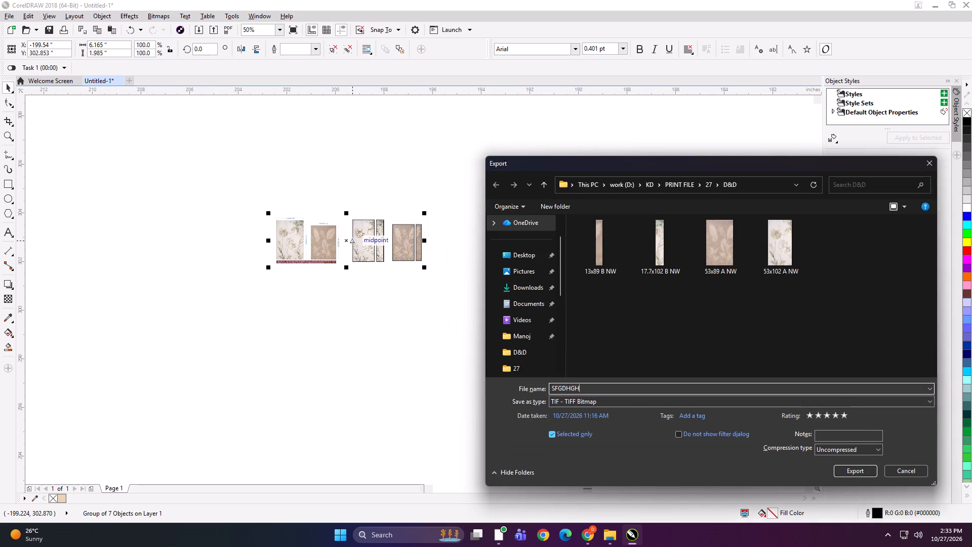
{"action": "key", "text": "Return"}
{"action": "key", "text": "Return"}
Delete the exported overview group from the drawing.
{"action": "key", "text": "Delete"}
Move the peacock-arch preview beside the peacock picture and shift the lotus preview into the cleared space.
{"action": "key", "text": "F4"}
{"action": "left_click", "coordinate": [410, 298]}
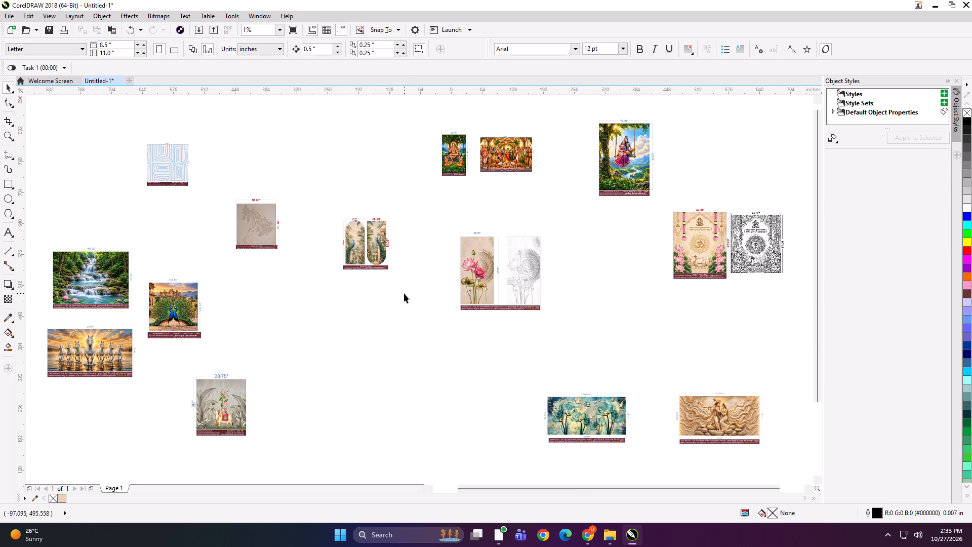
{"action": "left_click_drag", "start_coordinate": [384, 256], "coordinate": [286, 322]}
{"action": "left_click_drag", "start_coordinate": [500, 272], "coordinate": [420, 282]}
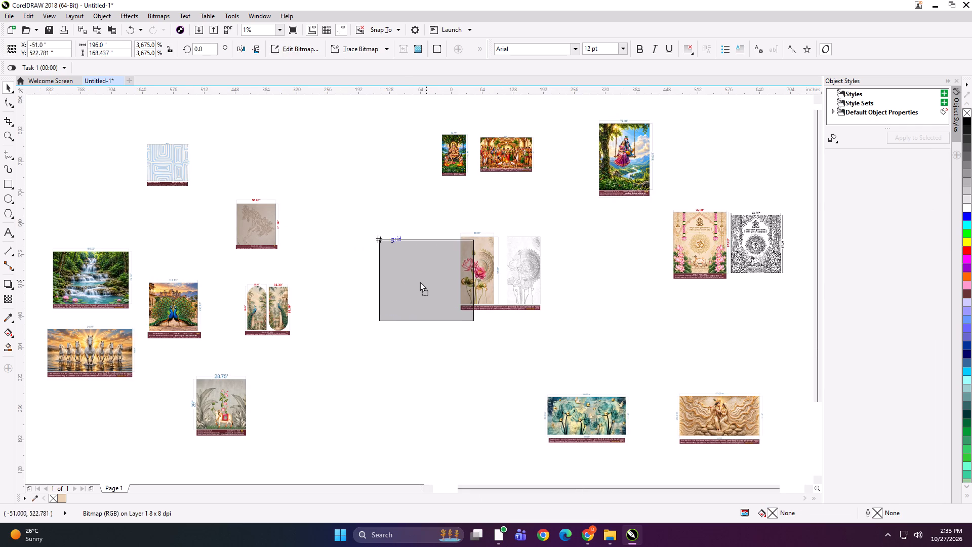
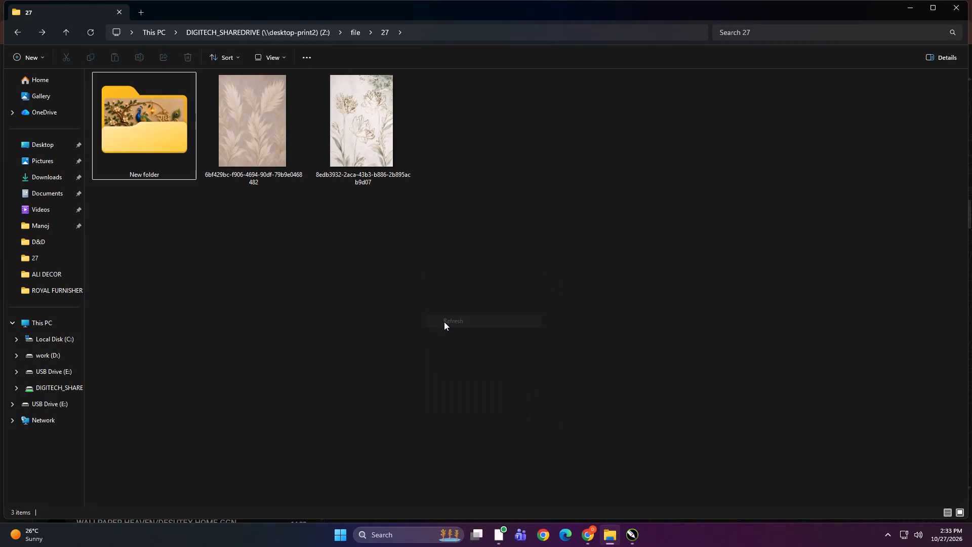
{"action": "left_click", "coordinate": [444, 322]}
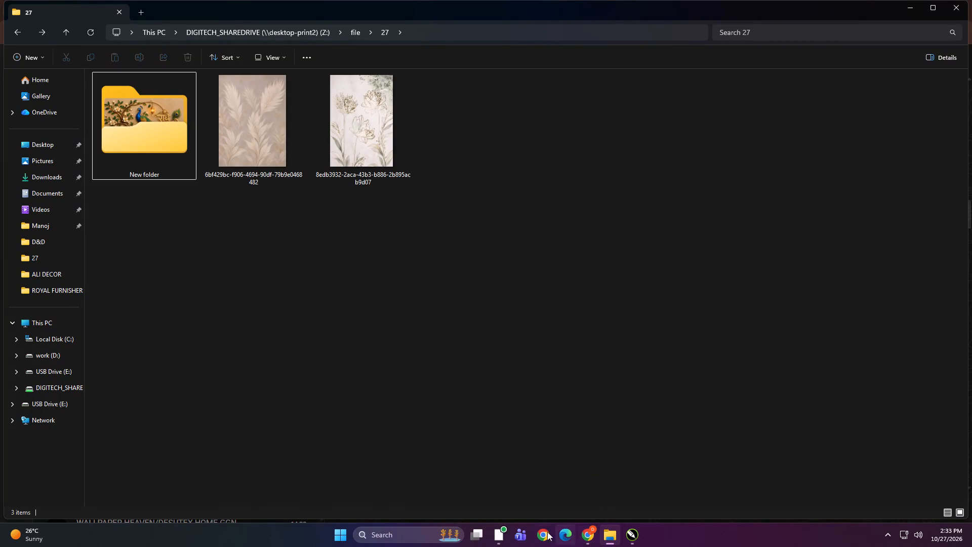
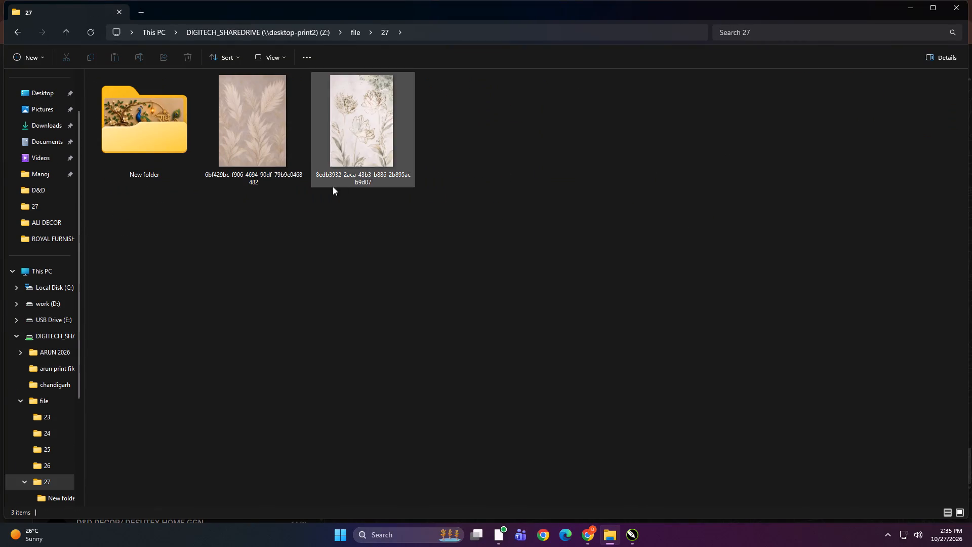
Switch to CorelDRAW and look over the dated artwork layouts, including the lotus, peacock arch and peacock palace designs.
{"action": "left_click", "coordinate": [384, 334]}
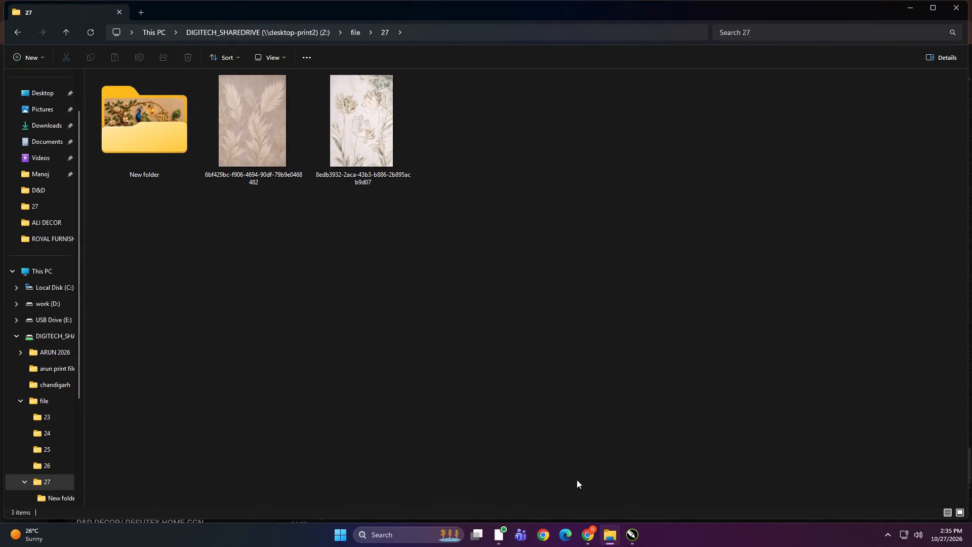
{"action": "left_click", "coordinate": [634, 543]}
{"action": "scroll", "coordinate": [381, 302], "scroll_direction": "up", "scroll_amount": 2}
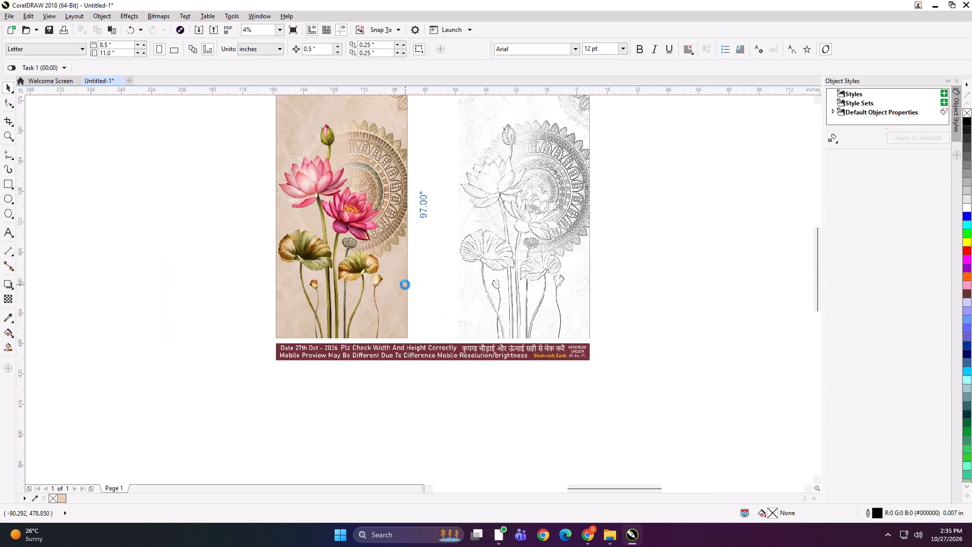
{"action": "scroll", "coordinate": [399, 236], "scroll_direction": "down", "scroll_amount": 3}
{"action": "scroll", "coordinate": [254, 280], "scroll_direction": "up", "scroll_amount": 3}
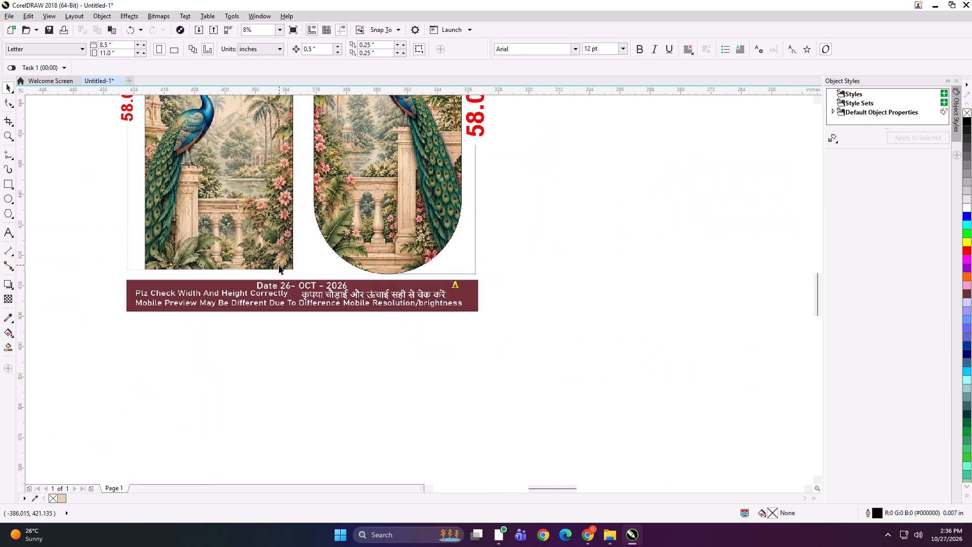
{"action": "scroll", "coordinate": [322, 273], "scroll_direction": "down", "scroll_amount": 2}
{"action": "scroll", "coordinate": [128, 282], "scroll_direction": "up", "scroll_amount": 2}
{"action": "scroll", "coordinate": [253, 265], "scroll_direction": "down", "scroll_amount": 1}
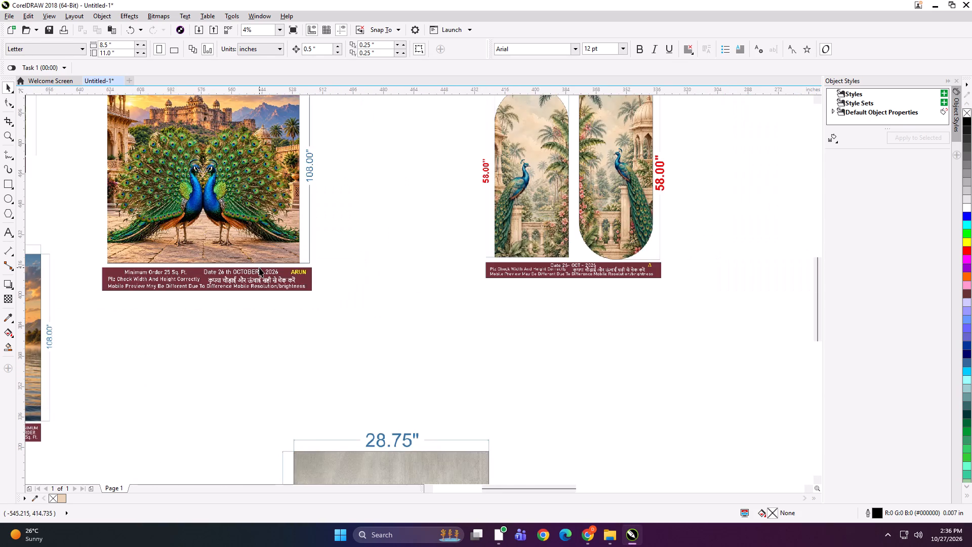
{"action": "scroll", "coordinate": [259, 267], "scroll_direction": "down", "scroll_amount": 1}
Return to File Explorer and open the arun print file folder at the root of the shared DIGITECH_SHAREDRIVE drive.
{"action": "left_click", "coordinate": [612, 534]}
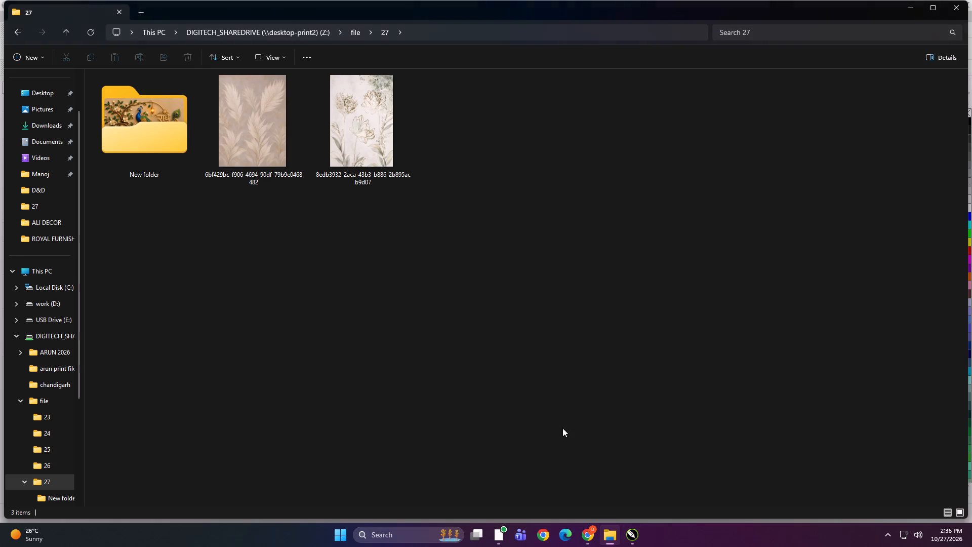
{"action": "key", "text": "BackSpace"}
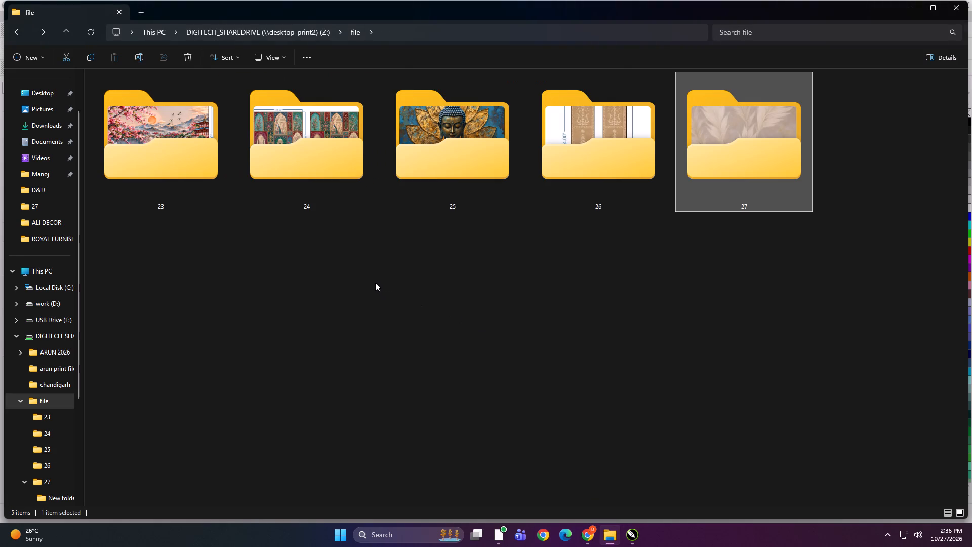
{"action": "key", "text": "BackSpace"}
{"action": "double_click", "coordinate": [194, 105]}
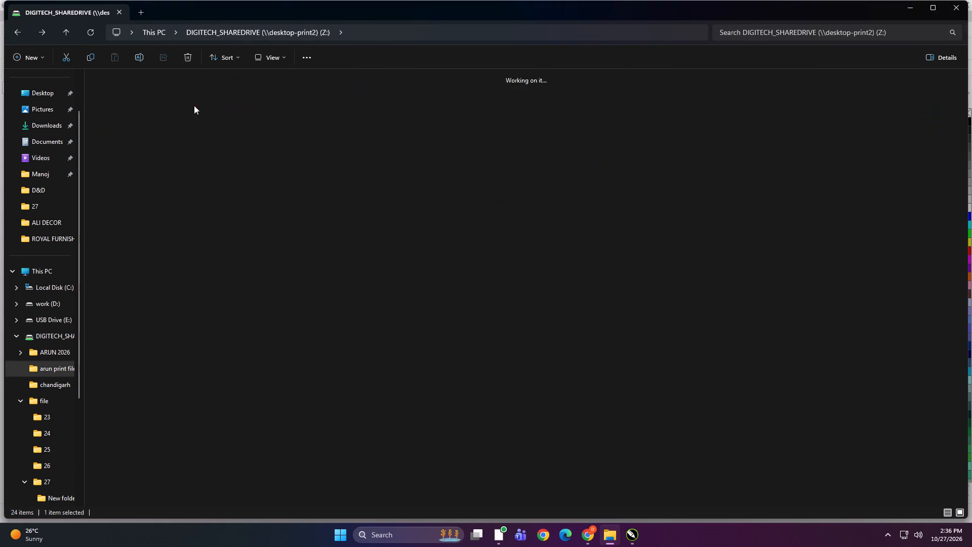
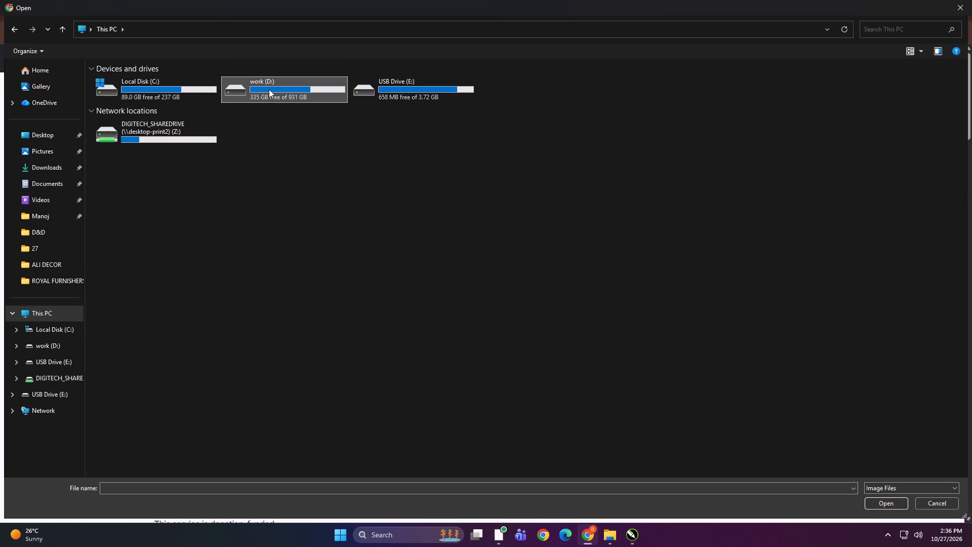
From arun print file on DIGITECH_SHAREDRIVE, select the Symmetrical Peacocks at Sunset Palace image and the couple-on-a-swing image together for browser upload.
{"action": "double_click", "coordinate": [197, 124]}
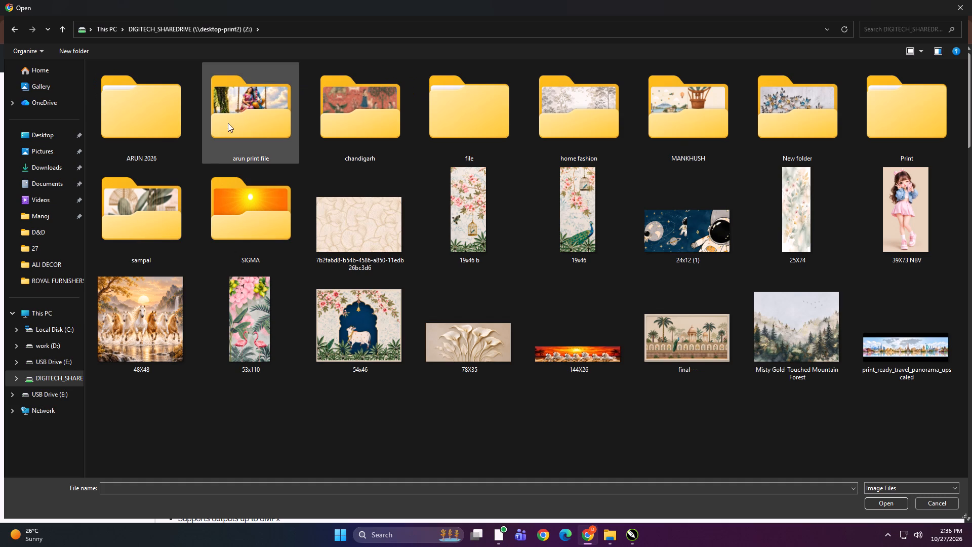
{"action": "left_click", "coordinate": [251, 123]}
{"action": "double_click", "coordinate": [238, 121]}
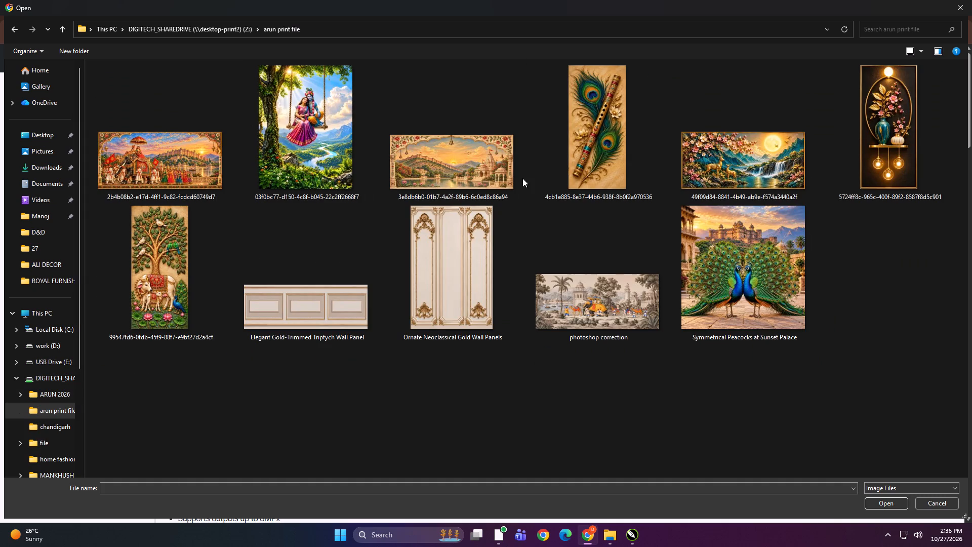
{"action": "left_click", "coordinate": [744, 280]}
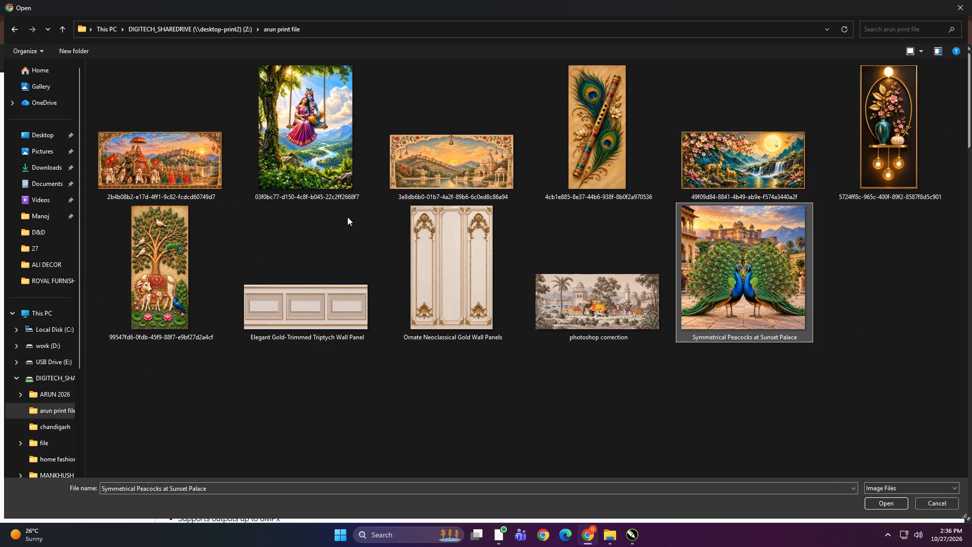
{"action": "left_click", "coordinate": [322, 172], "text": "ctrl"}
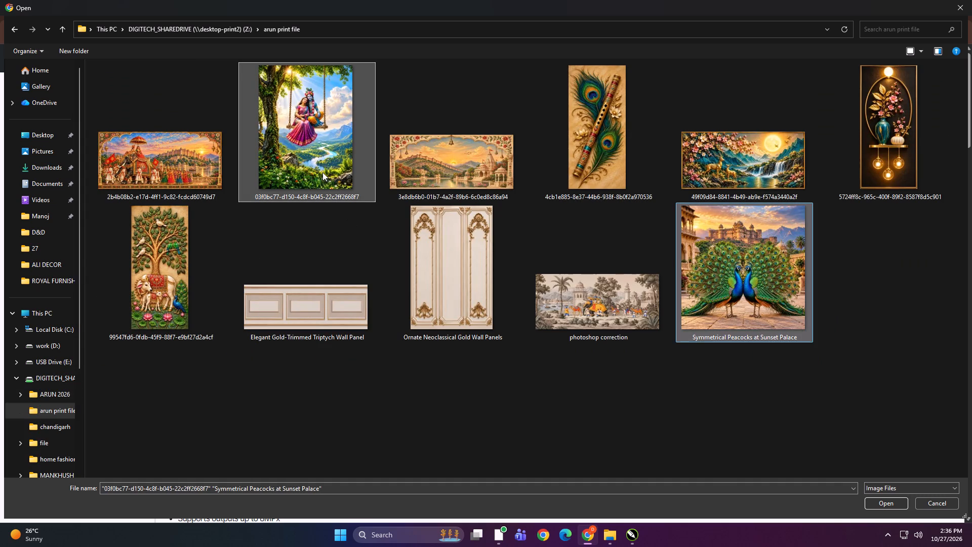
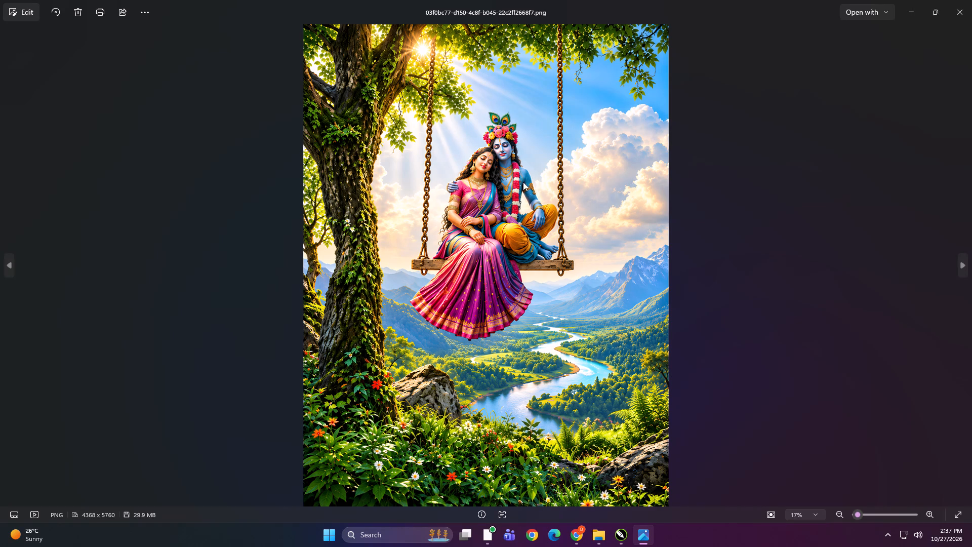
Examine the faces, clothing and landscape detail of the couple-on-a-swing image up close, and close the preview.
{"action": "scroll", "coordinate": [495, 118], "scroll_direction": "up", "scroll_amount": 17}
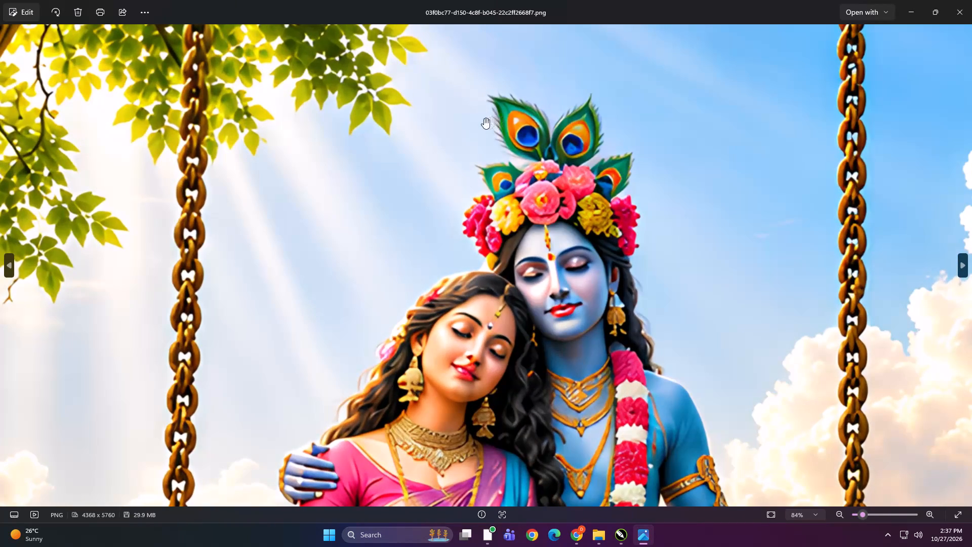
{"action": "scroll", "coordinate": [484, 120], "scroll_direction": "down", "scroll_amount": 11}
{"action": "scroll", "coordinate": [491, 161], "scroll_direction": "down", "scroll_amount": 5}
{"action": "scroll", "coordinate": [483, 345], "scroll_direction": "up", "scroll_amount": 5}
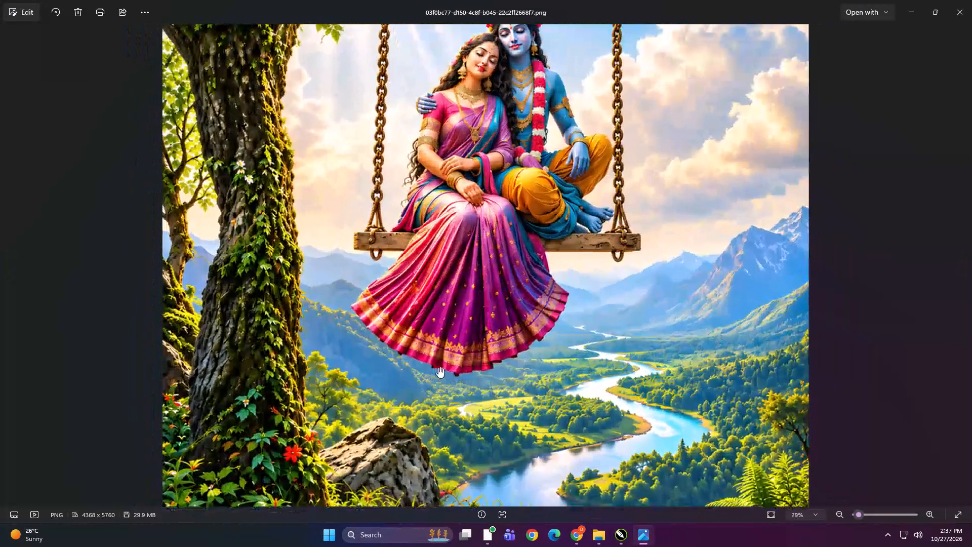
{"action": "scroll", "coordinate": [441, 367], "scroll_direction": "up", "scroll_amount": 6}
{"action": "left_click", "coordinate": [971, 0]}
Bring the couple-on-a-swing image from arun print file into the CorelDRAW layout, beside the existing swing artwork.
{"action": "left_click_drag", "start_coordinate": [274, 111], "coordinate": [623, 464]}
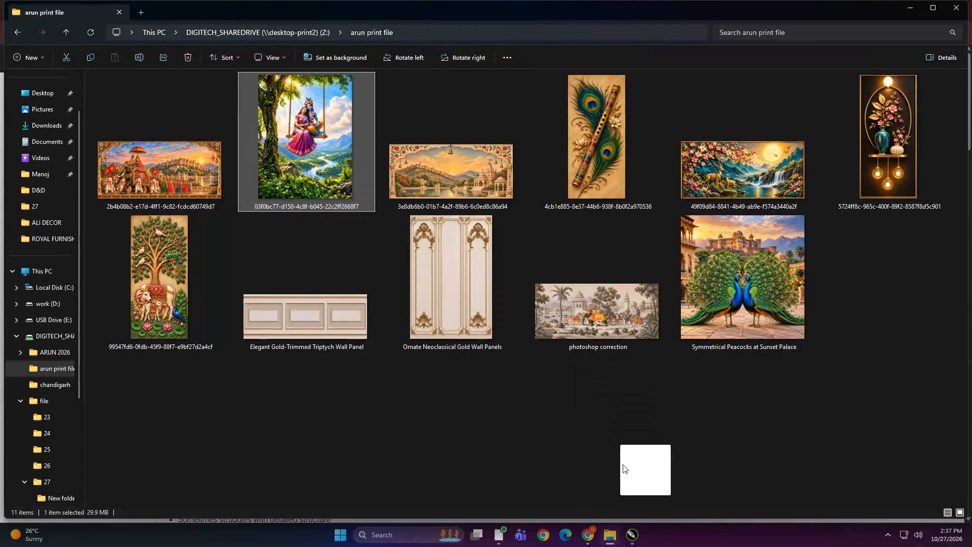
{"action": "left_click_drag", "start_coordinate": [623, 464], "coordinate": [456, 366]}
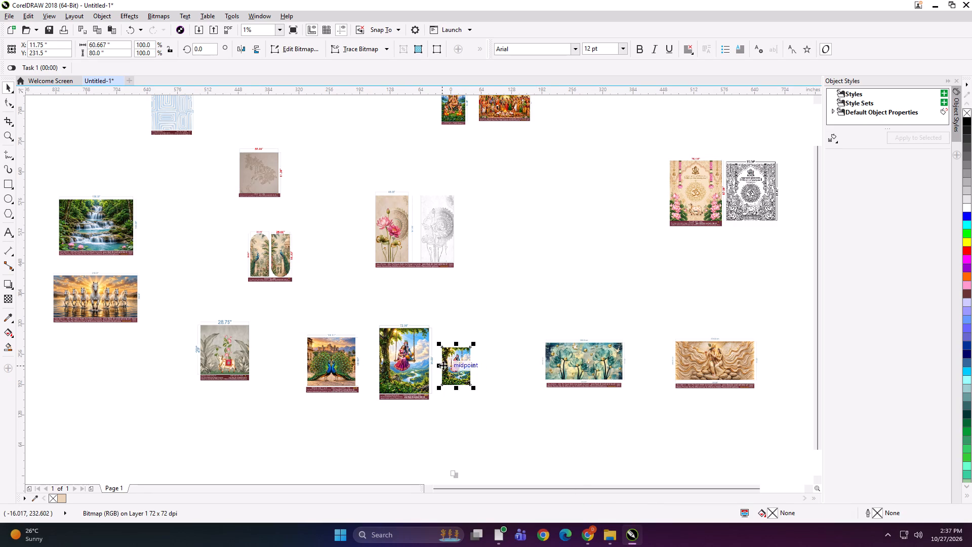
Move the labelled swing artwork and the imported swing image together slightly to the right, away from the peacock artwork.
{"action": "left_click", "coordinate": [412, 361], "text": "shift"}
{"action": "left_click_drag", "start_coordinate": [416, 361], "coordinate": [427, 361]}
{"action": "left_click", "coordinate": [351, 408]}
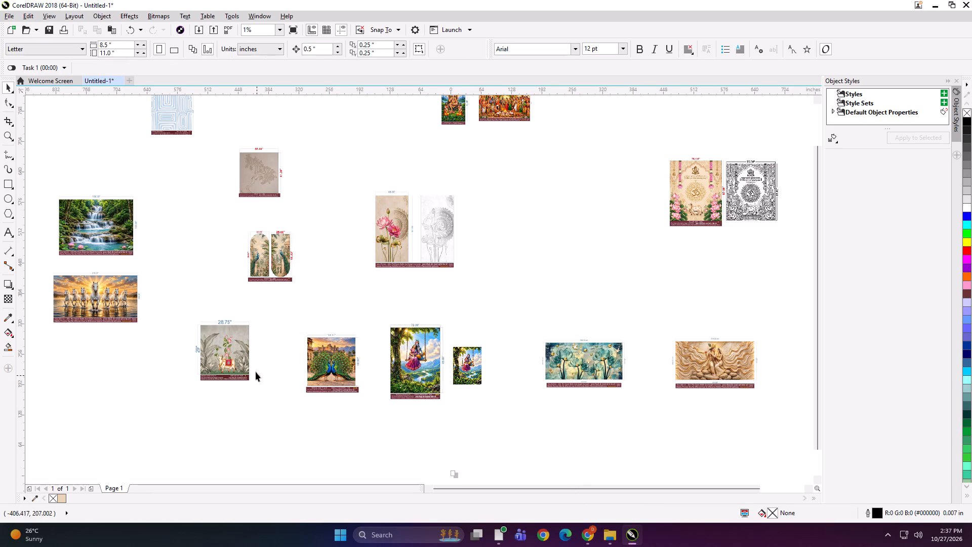
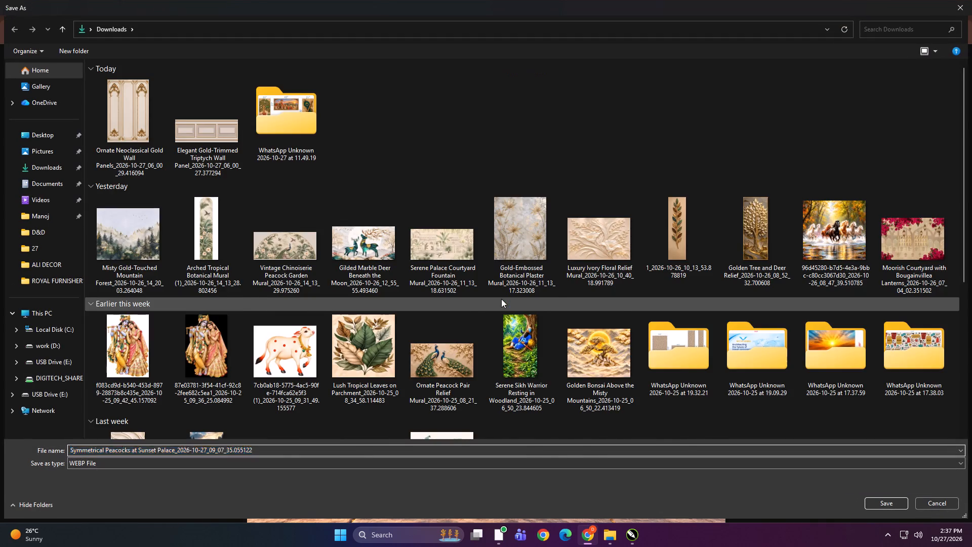
Copy the upscaled Symmetrical Peacocks at Sunset Palace image into the CorelDRAW layout and place it just left of the labelled peacock artwork.
{"action": "right_click", "coordinate": [501, 299]}
{"action": "left_click", "coordinate": [536, 335]}
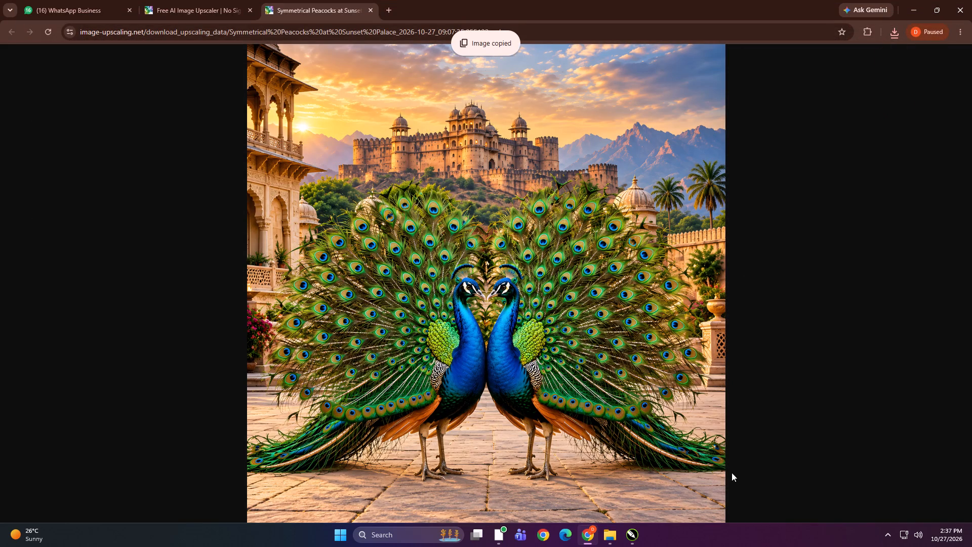
{"action": "left_click", "coordinate": [632, 531]}
{"action": "left_click", "coordinate": [476, 442]}
{"action": "key", "text": "ctrl+v"}
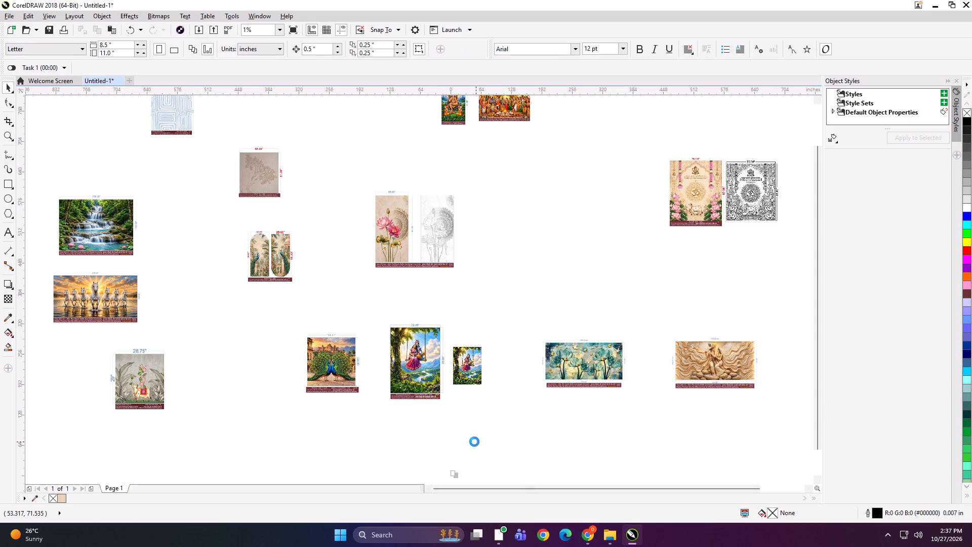
{"action": "left_click_drag", "start_coordinate": [460, 463], "coordinate": [282, 359]}
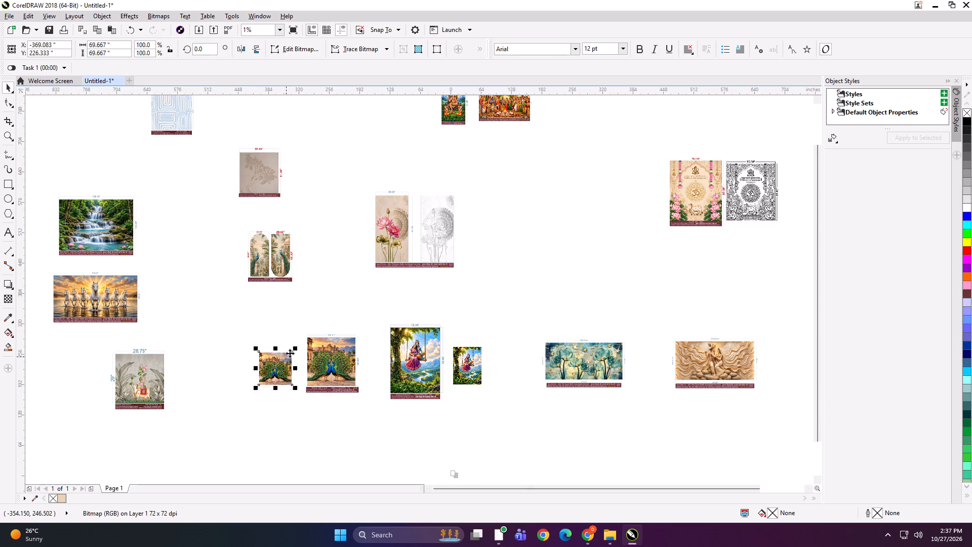
{"action": "left_click", "coordinate": [288, 355]}
{"action": "scroll", "coordinate": [302, 377], "scroll_direction": "up", "scroll_amount": 1}
{"action": "scroll", "coordinate": [316, 332], "scroll_direction": "down", "scroll_amount": 1}
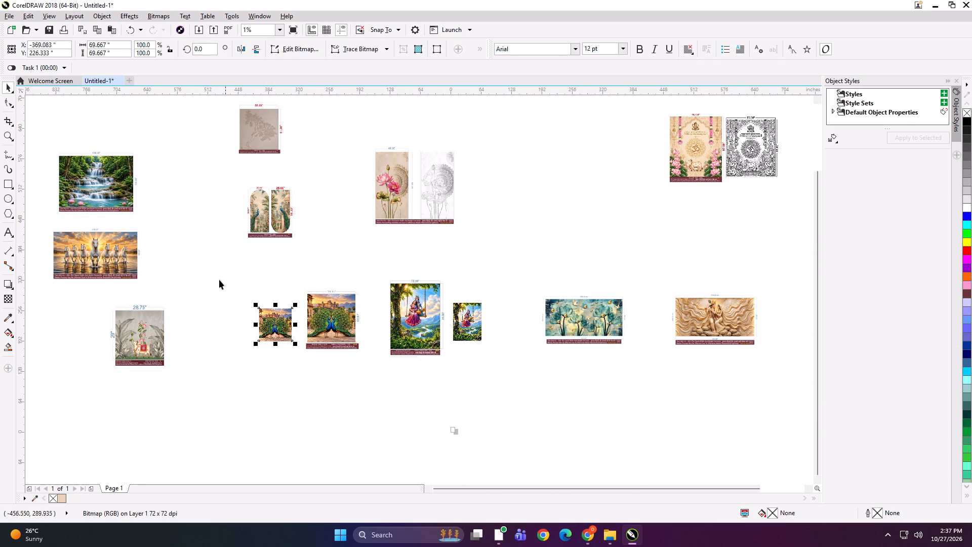
{"action": "left_click_drag", "start_coordinate": [217, 277], "coordinate": [516, 397]}
{"action": "key", "text": "shift+F2"}
{"action": "left_click", "coordinate": [428, 433]}
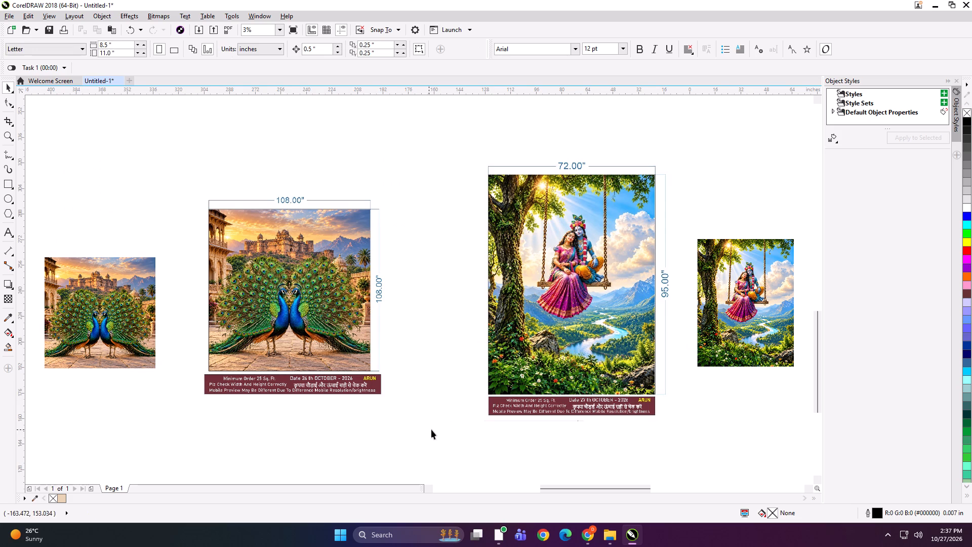
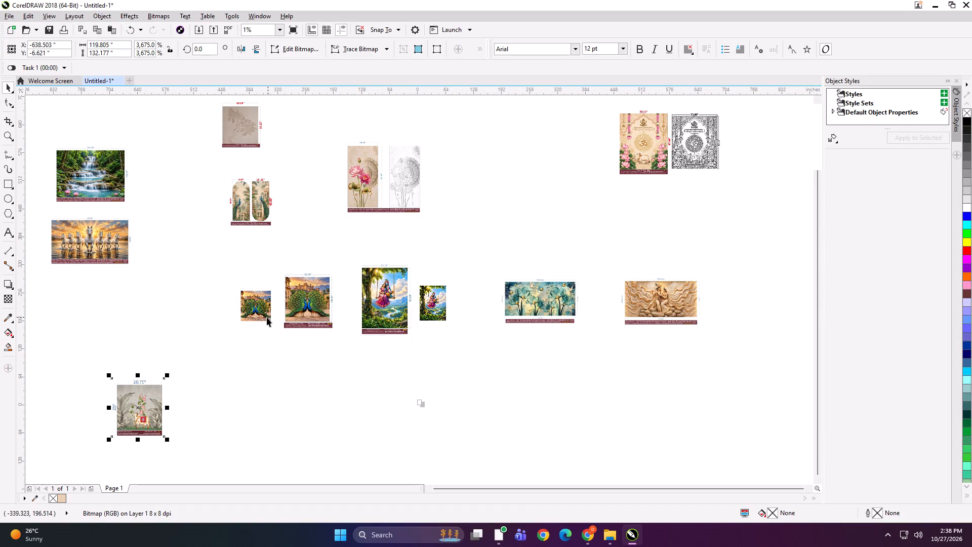
Move the upscaled peacock image and the labelled peacock artwork together to just below the running horses artwork.
{"action": "left_click", "coordinate": [267, 316]}
{"action": "left_click", "coordinate": [298, 316], "text": "shift"}
{"action": "left_click_drag", "start_coordinate": [308, 296], "coordinate": [105, 293]}
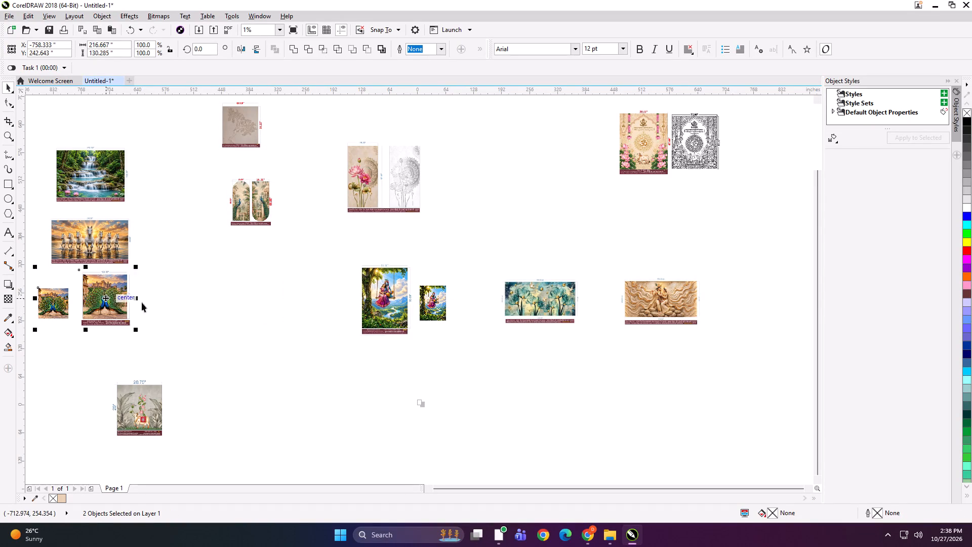
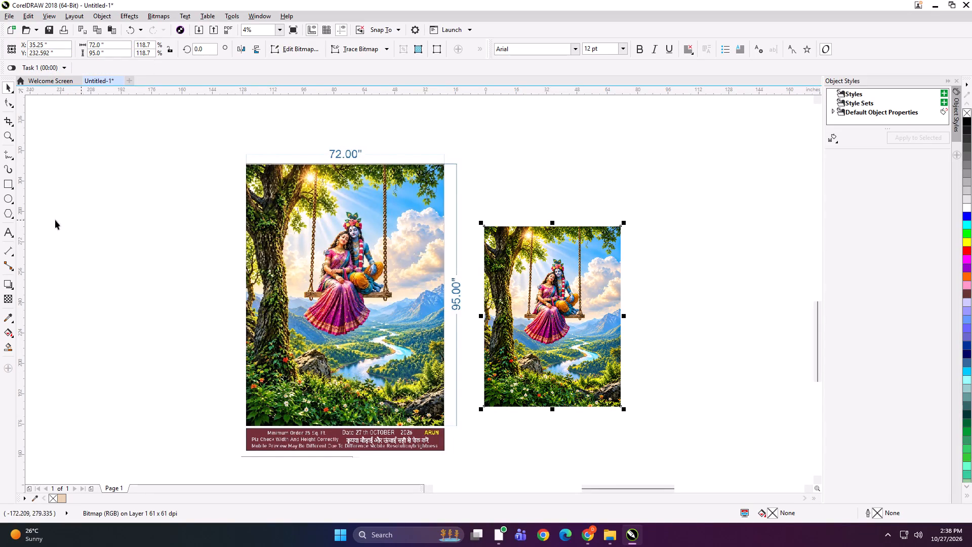
Frame the swing image with a 72 by 95 inch rectangle, then narrow it to 41 inches and align it to the image's right edge.
{"action": "double_click", "coordinate": [6, 186], "text": "shift"}
{"action": "key", "text": "shift+space"}
{"action": "left_click", "coordinate": [112, 44]}
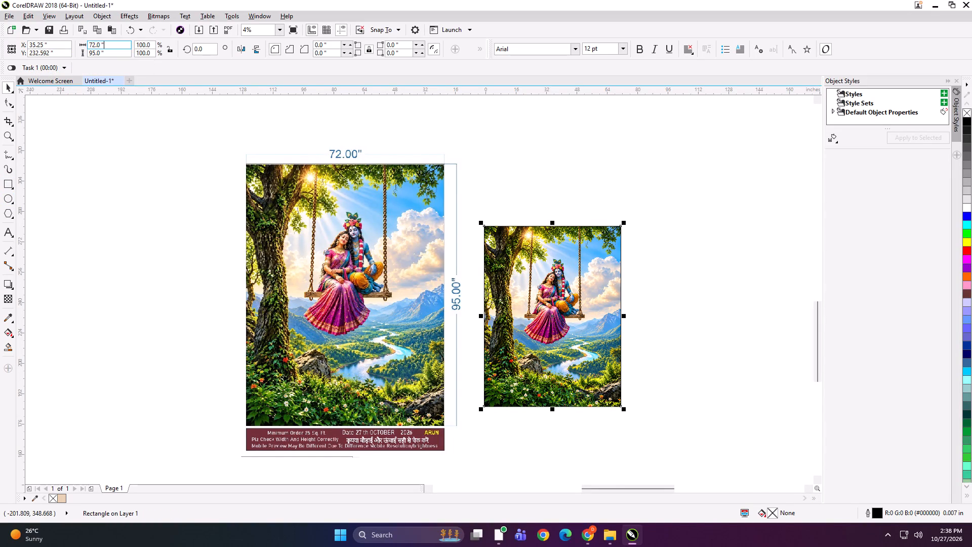
{"action": "key", "text": "ctrl+a"}
{"action": "type", "text": "41"}
{"action": "key", "text": "Return"}
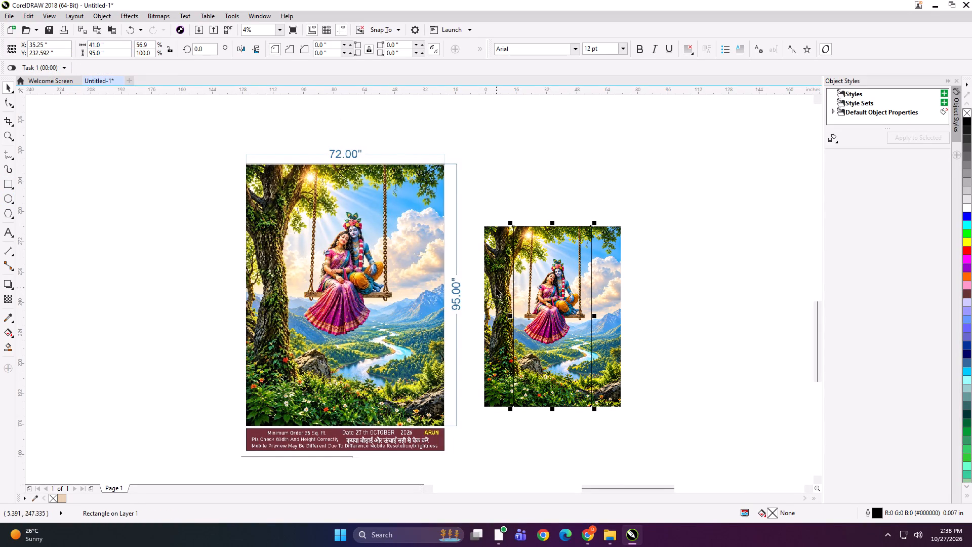
{"action": "left_click", "coordinate": [496, 288], "text": "shift"}
{"action": "key", "text": "l"}
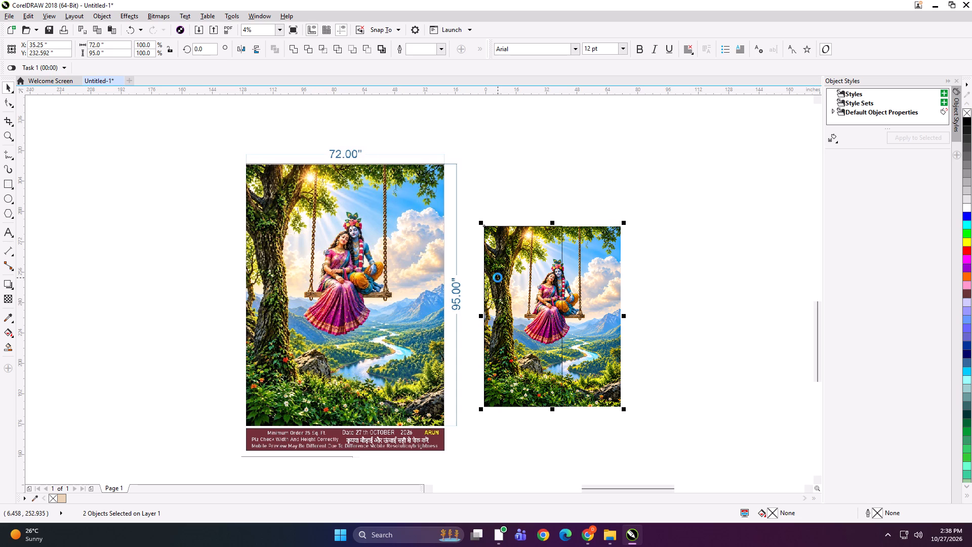
{"action": "key", "text": "r"}
{"action": "left_click", "coordinate": [579, 198]}
Mirror a copy of the 41-inch frame leftward, overlap the original by 0.5 inch, and narrow it to 31.5 inches at the image's left edge.
{"action": "scroll", "coordinate": [543, 287], "scroll_direction": "up", "scroll_amount": 2}
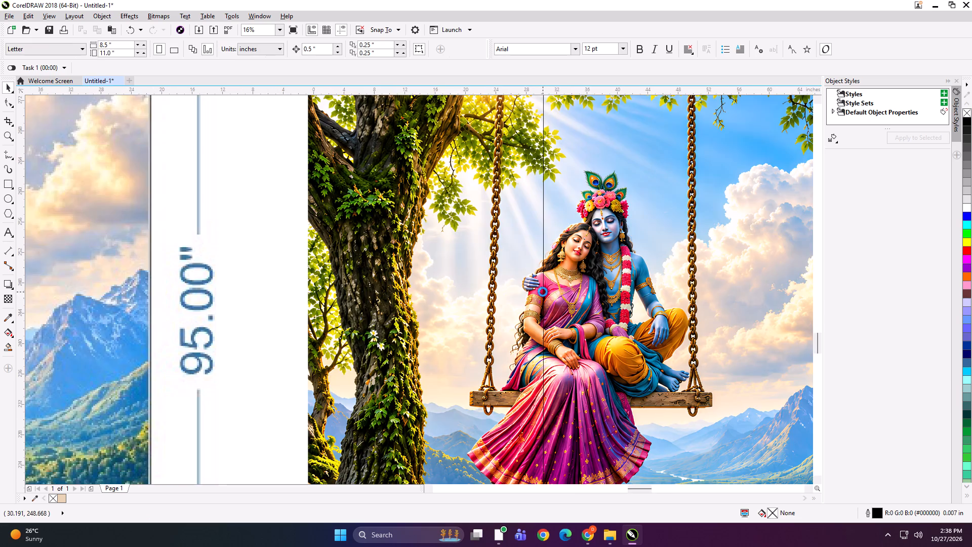
{"action": "scroll", "coordinate": [554, 289], "scroll_direction": "down", "scroll_amount": 2}
{"action": "left_click", "coordinate": [611, 302]}
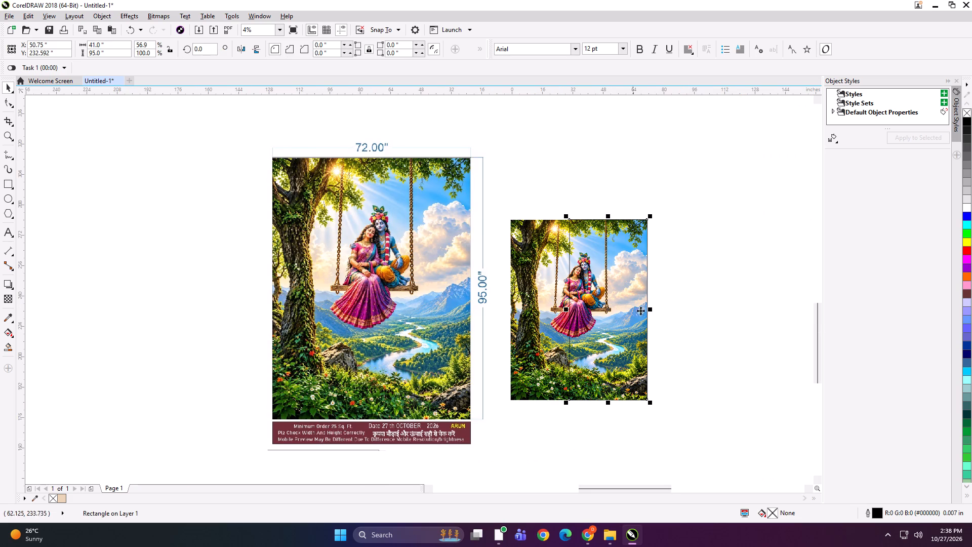
{"action": "left_click_drag", "start_coordinate": [651, 311], "coordinate": [537, 321]}
{"action": "right_click", "coordinate": [537, 321], "text": "ctrl"}
{"action": "scroll", "coordinate": [582, 316], "scroll_direction": "up", "scroll_amount": 1}
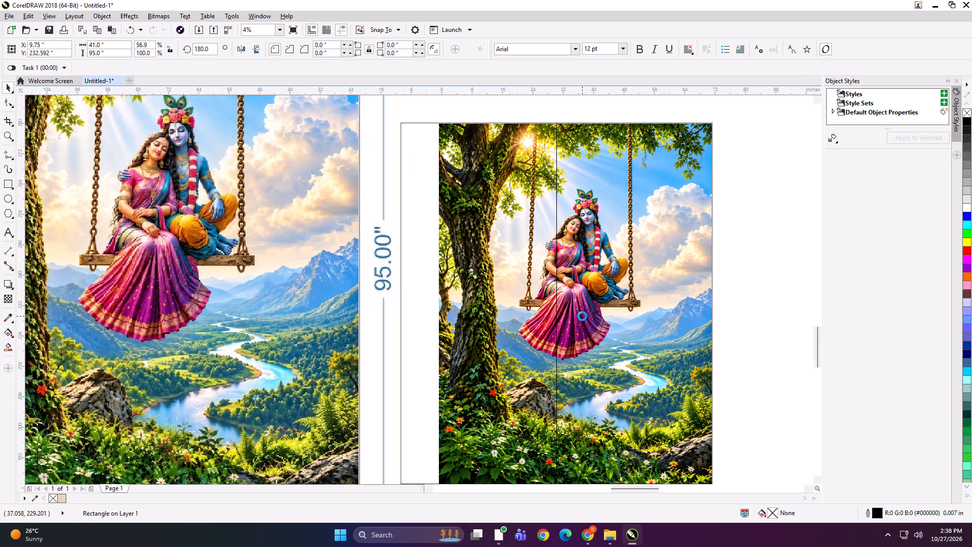
{"action": "scroll", "coordinate": [568, 299], "scroll_direction": "up", "scroll_amount": 2}
{"action": "key", "text": "Right"}
{"action": "scroll", "coordinate": [564, 297], "scroll_direction": "down", "scroll_amount": 1}
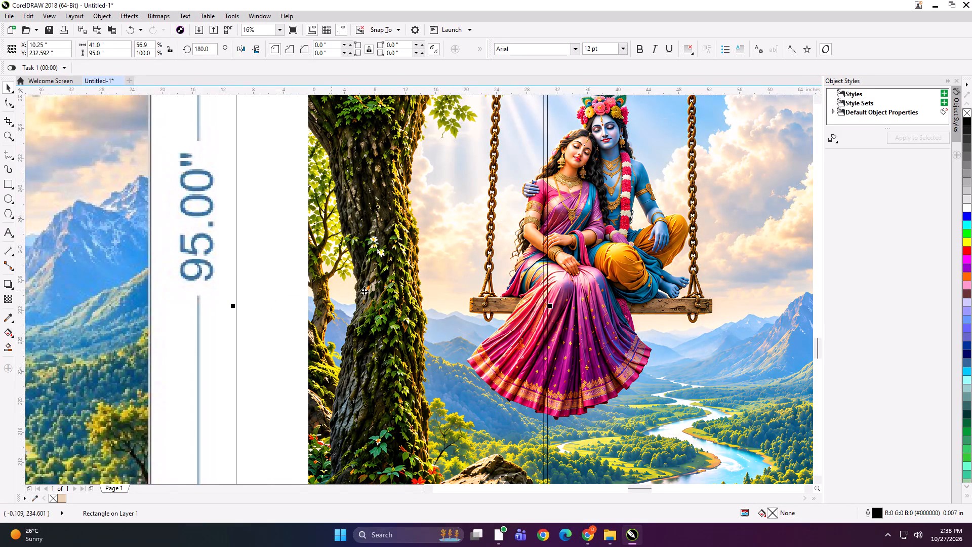
{"action": "left_click_drag", "start_coordinate": [231, 305], "coordinate": [303, 306]}
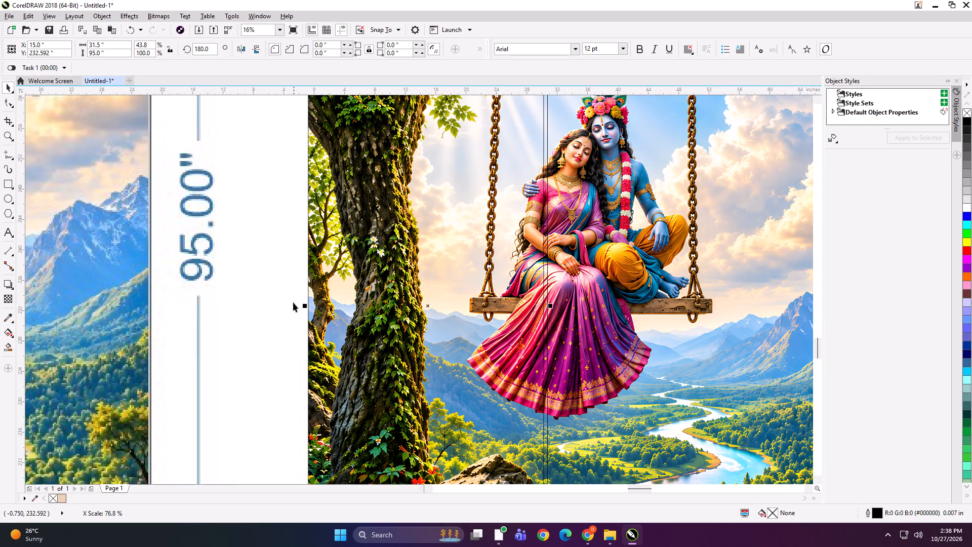
{"action": "scroll", "coordinate": [358, 285], "scroll_direction": "down", "scroll_amount": 2}
Group the two panel frames, PowerClip the swing image inside them, and ungroup the result into separate panels.
{"action": "left_click", "coordinate": [443, 300], "text": "shift"}
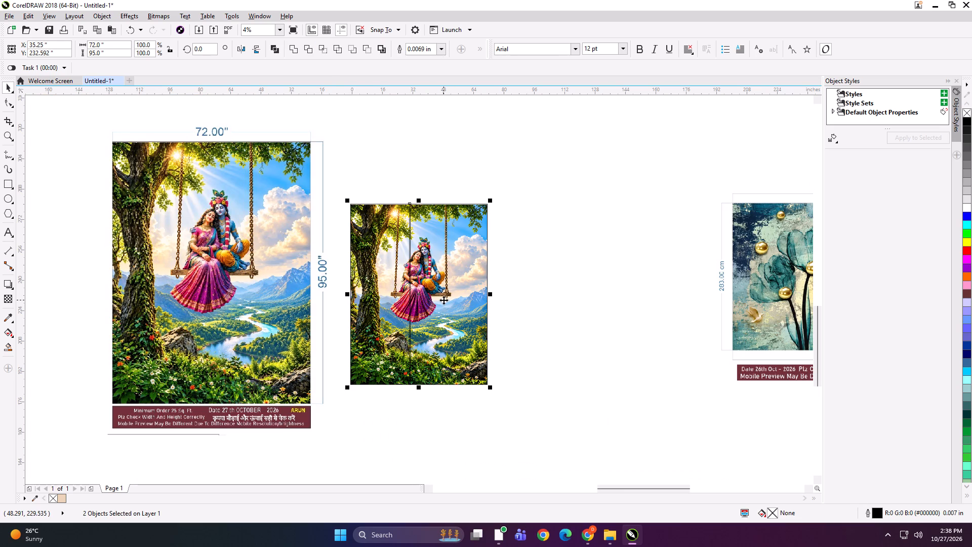
{"action": "key", "text": "ctrl+g"}
{"action": "left_click", "coordinate": [427, 415]}
{"action": "left_click", "coordinate": [437, 341], "text": "alt"}
{"action": "key", "text": "shift+Return"}
{"action": "left_click", "coordinate": [437, 341]}
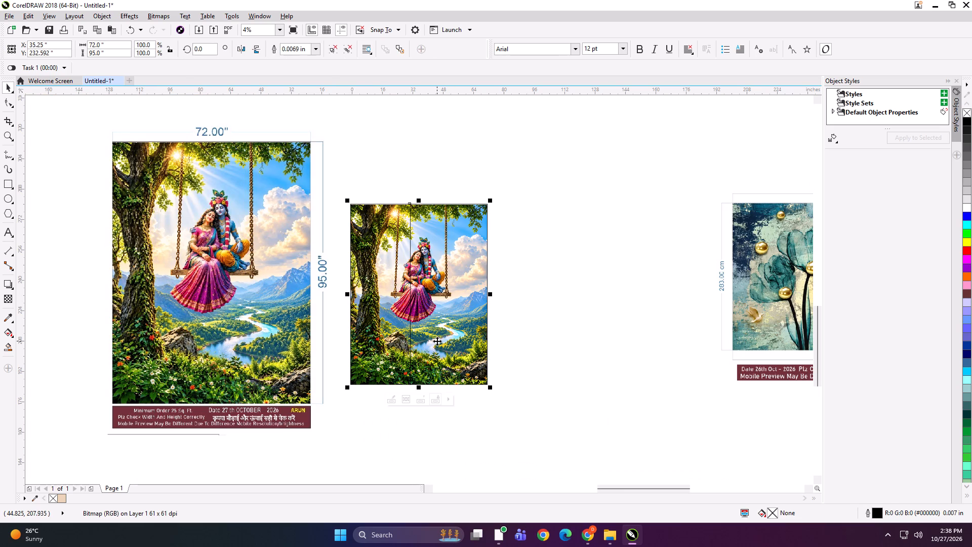
{"action": "key", "text": "ctrl+u"}
{"action": "left_click", "coordinate": [540, 335]}
Scale the labelled swing artwork down to about 75 inches wide and move it closer to the split panels.
{"action": "left_click", "coordinate": [285, 282]}
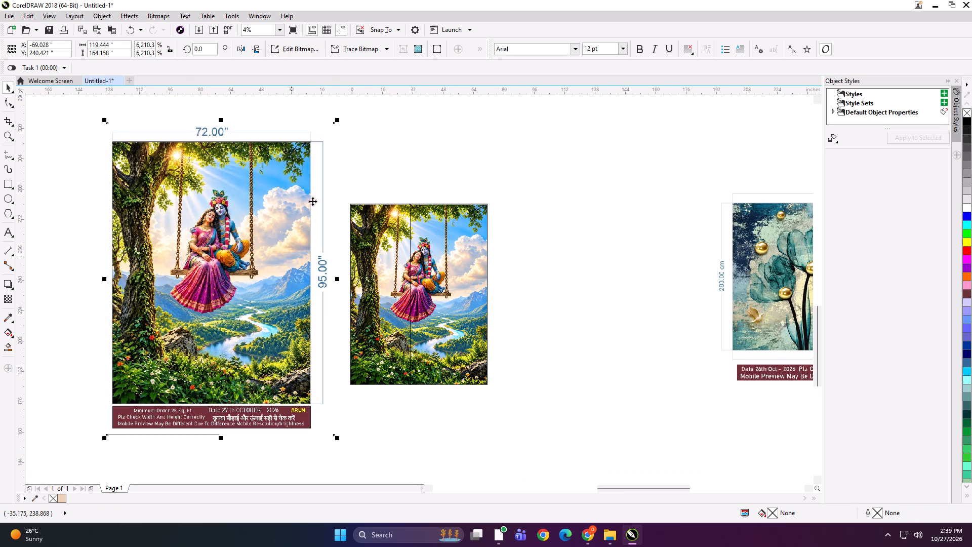
{"action": "left_click_drag", "start_coordinate": [339, 122], "coordinate": [339, 179], "text": "shift"}
{"action": "left_click_drag", "start_coordinate": [244, 244], "coordinate": [274, 246]}
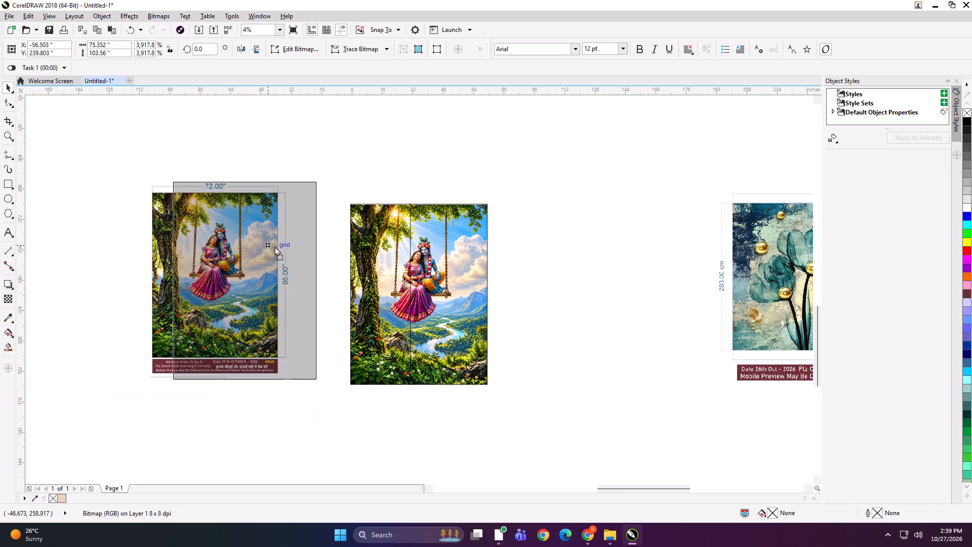
{"action": "left_click_drag", "start_coordinate": [274, 246], "coordinate": [275, 246]}
Select the labelled swing artwork together with its two split panels.
{"action": "left_click_drag", "start_coordinate": [316, 144], "coordinate": [536, 414], "text": "shift"}
{"action": "key", "text": "shift+F2"}
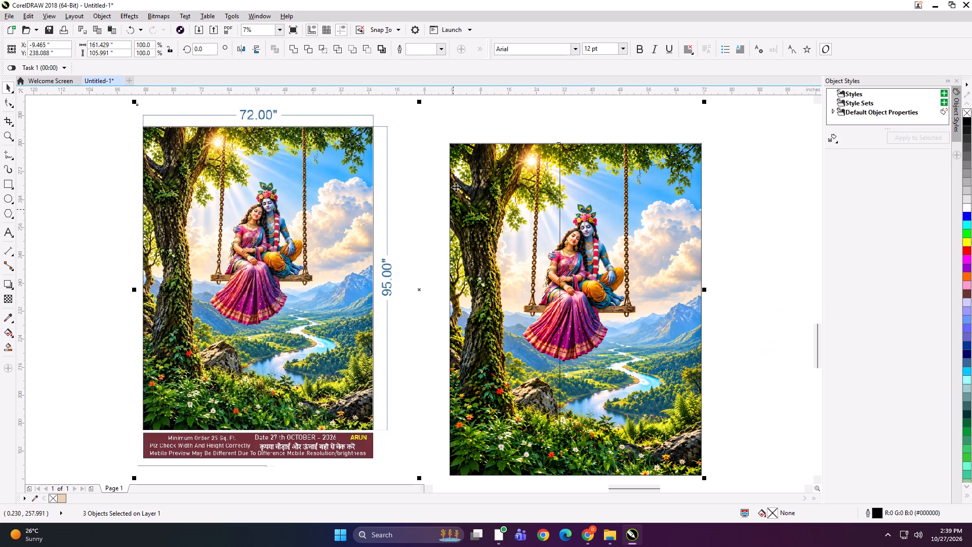
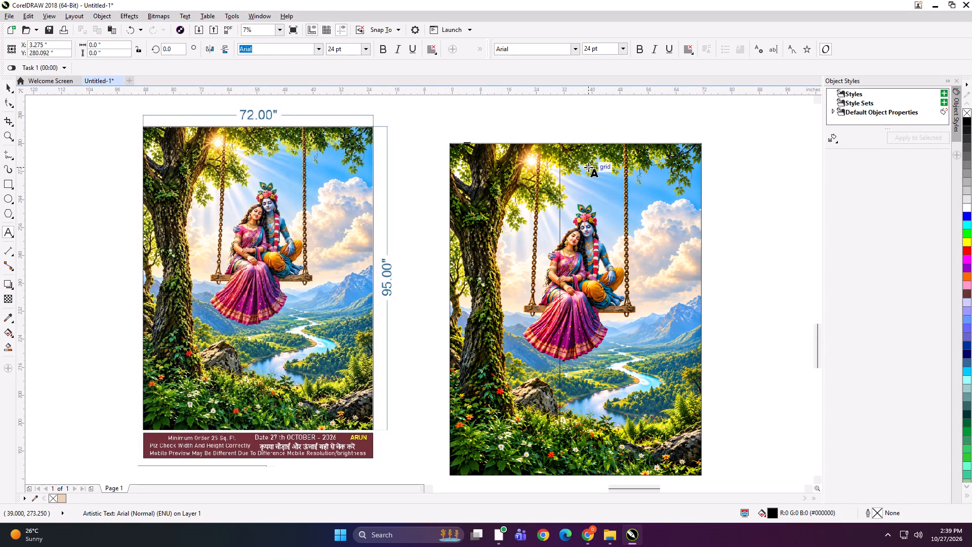
Finish the first panel's text label with "L 1" and place a copy above the 41-inch panel with its number changed to 2.
{"action": "type", "text": "L 1"}
{"action": "key", "text": "ctrl+a"}
{"action": "key", "text": "ctrl+c"}
{"action": "left_click", "coordinate": [594, 141]}
{"action": "key", "text": "ctrl+v"}
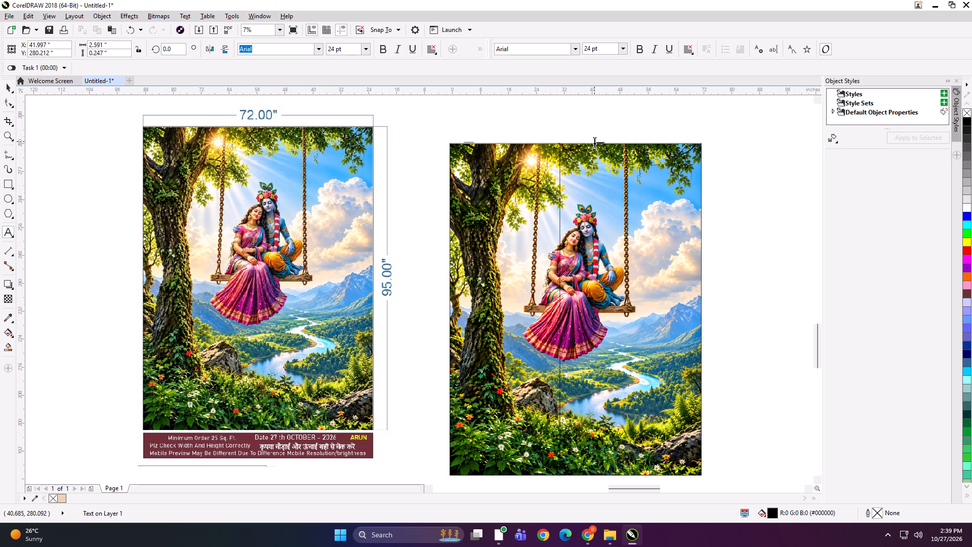
{"action": "key", "text": "BackSpace"}
{"action": "key", "text": "2"}
{"action": "left_click", "coordinate": [9, 89]}
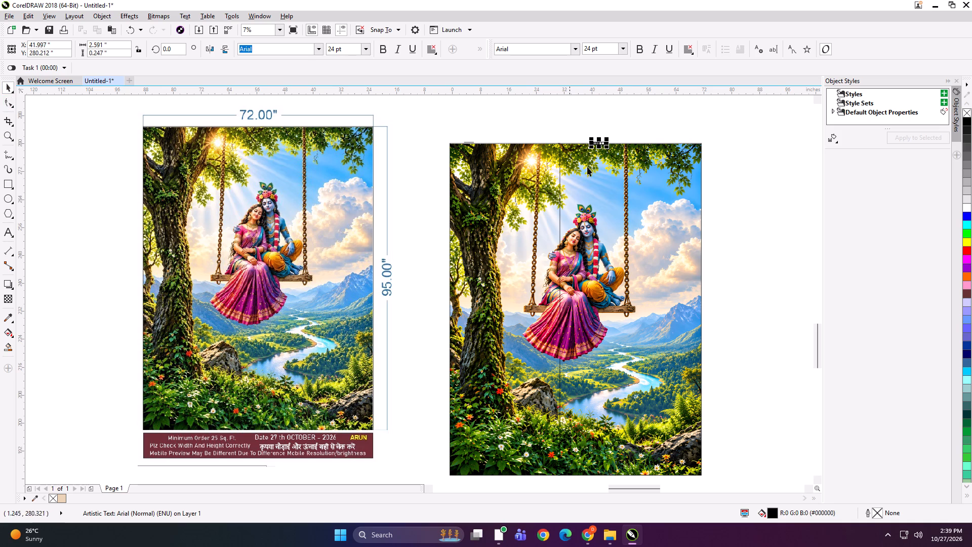
Group each small text label with its own panel, first the 41-inch panel and then the 31.5-inch panel.
{"action": "left_click", "coordinate": [631, 214], "text": "shift"}
{"action": "key", "text": "ctrl+g"}
{"action": "left_click_drag", "start_coordinate": [604, 126], "coordinate": [449, 188]}
{"action": "left_click", "coordinate": [489, 177], "text": "shift"}
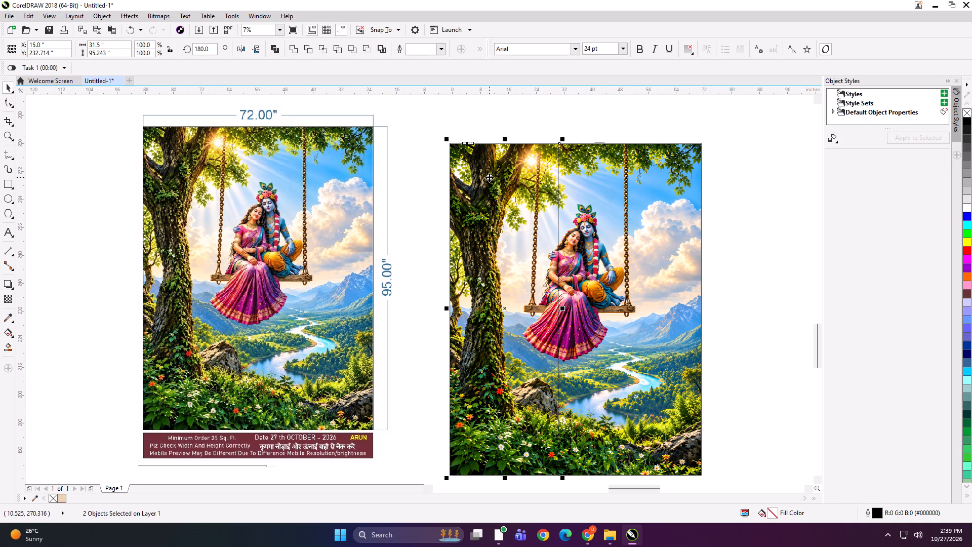
{"action": "key", "text": "ctrl+g"}
Start exporting the 31.5-inch panel group and create and open a new folder named ASLAM inside PRINT FILE folder 27.
{"action": "key", "text": "ctrl+e"}
{"action": "left_click", "coordinate": [548, 186]}
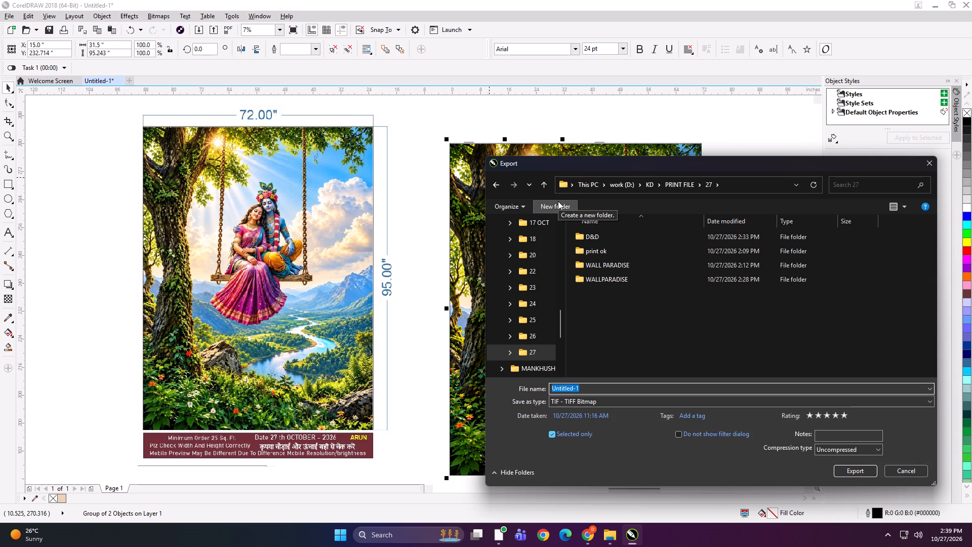
{"action": "left_click", "coordinate": [558, 201]}
{"action": "type", "text": "ASLAM"}
{"action": "key", "text": "Return"}
{"action": "double_click", "coordinate": [617, 235]}
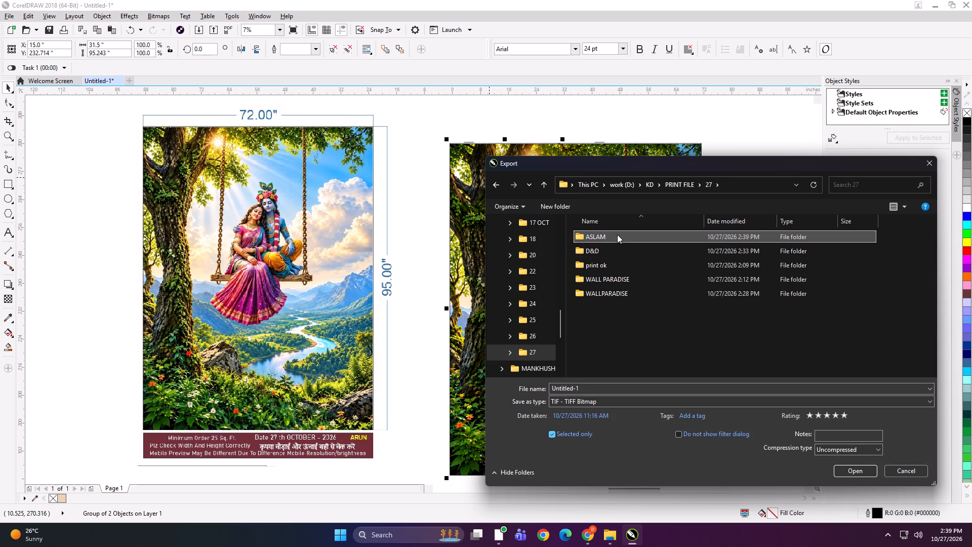
Export the selected 31.5-inch panel as a TIFF named "31.5x95 A ROYAL GLITTER" at 100 dpi in RGB.
{"action": "left_click", "coordinate": [615, 383]}
{"action": "left_click", "coordinate": [615, 386]}
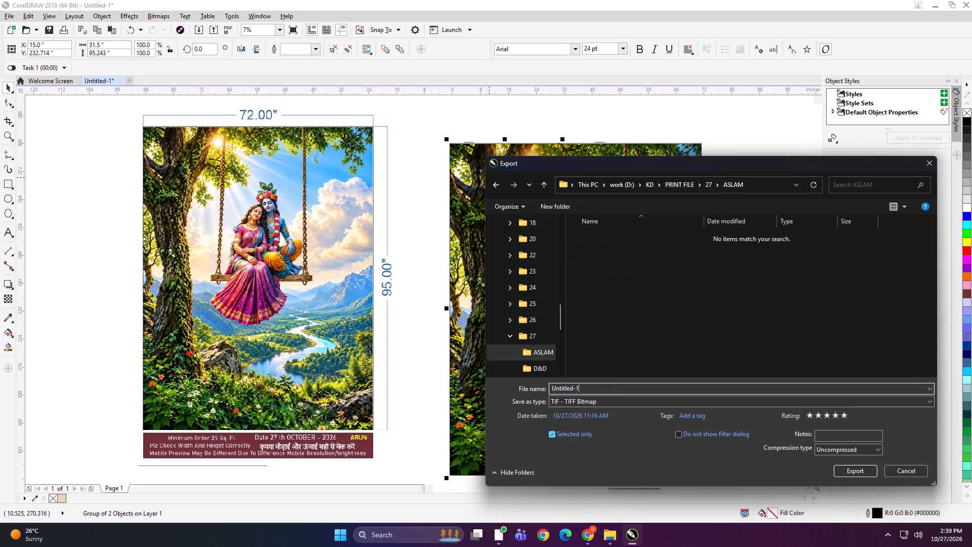
{"action": "key", "text": "ctrl+a"}
{"action": "type", "text": "1.5x95 A"}
{"action": "key", "text": "space"}
{"action": "type", "text": "ROYAL GLITTER"}
{"action": "key", "text": "Return"}
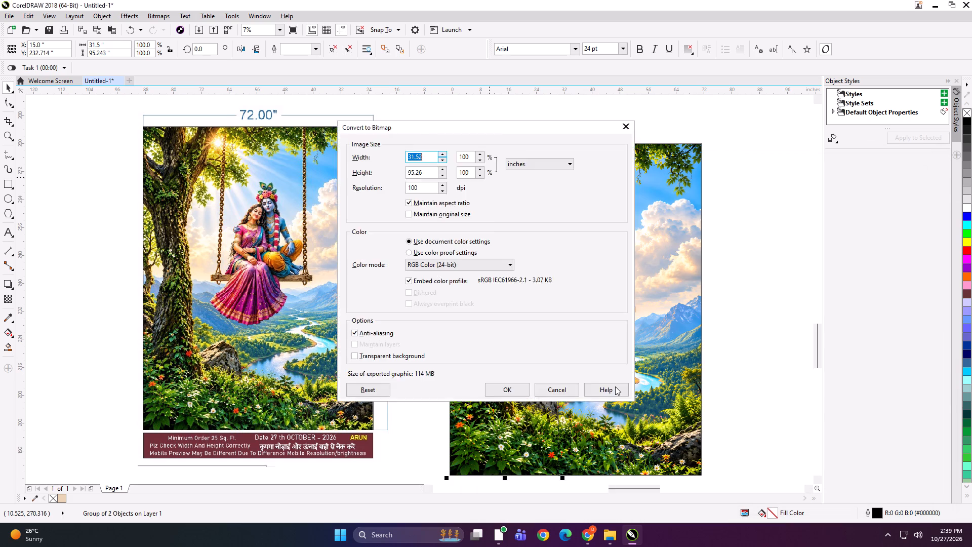
{"action": "key", "text": "Return"}
Export the 41-inch panel group as a TIFF named "41x95 B ROYAL GLITTER" in the ASLAM folder.
{"action": "key", "text": "ctrl+e"}
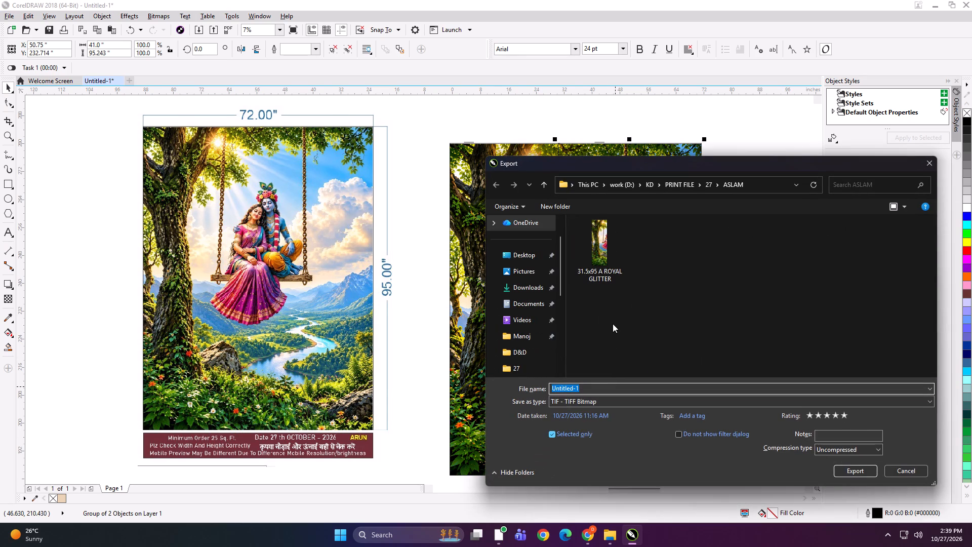
{"action": "type", "text": "41x95 B ROYAL GLITTER"}
{"action": "key", "text": "Return"}
{"action": "key", "text": "Return"}
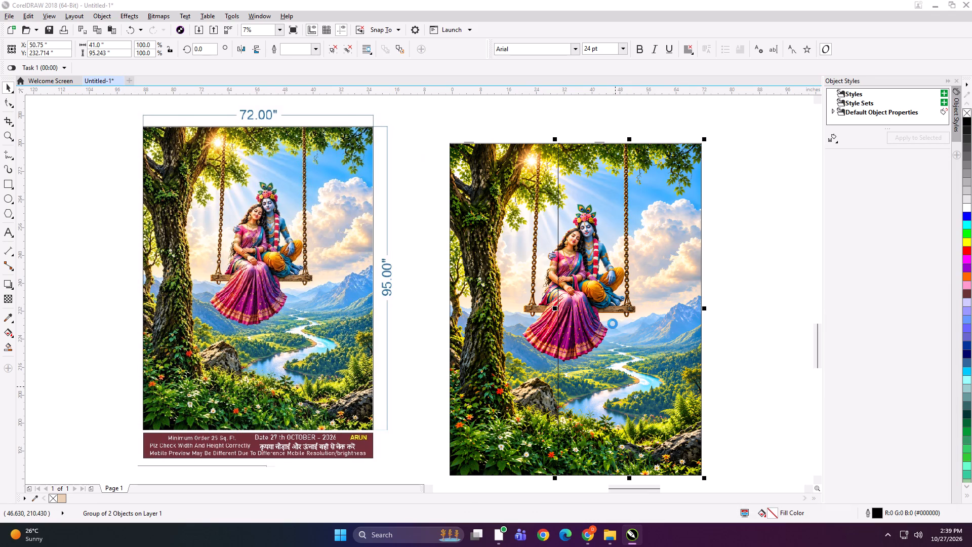
Shift the 41-inch panel 3 inches to the right, away from the 31.5-inch panel.
{"action": "key", "text": "Right"}
{"action": "key", "text": "Right"}
{"action": "key", "text": "Right"}
{"action": "key", "text": "Right"}
{"action": "key", "text": "Right"}
{"action": "key", "text": "Right"}
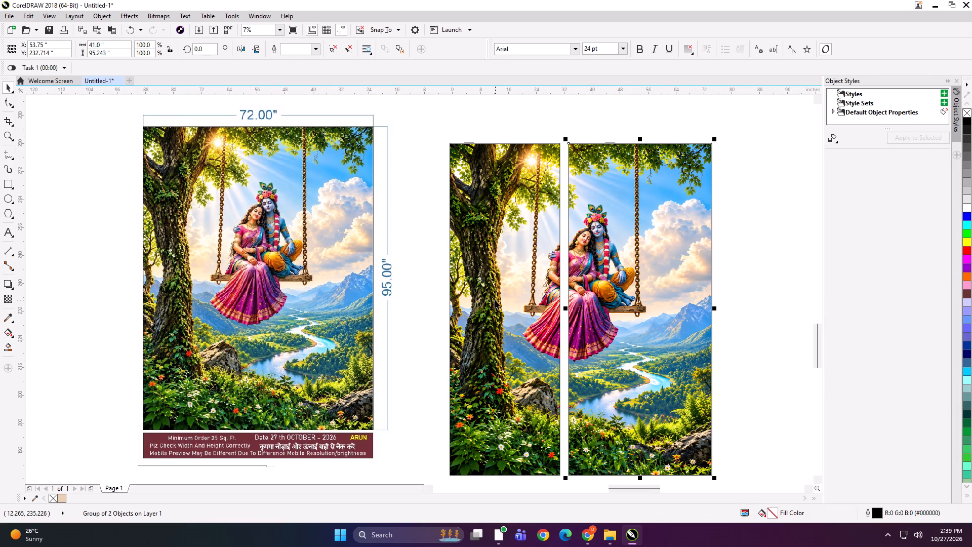
Move both panels up and closer to the labelled swing artwork, and group all three together.
{"action": "left_click", "coordinate": [495, 300], "text": "shift"}
{"action": "left_click_drag", "start_coordinate": [495, 300], "coordinate": [469, 275]}
{"action": "left_click", "coordinate": [329, 280], "text": "shift"}
{"action": "key", "text": "ctrl+g"}
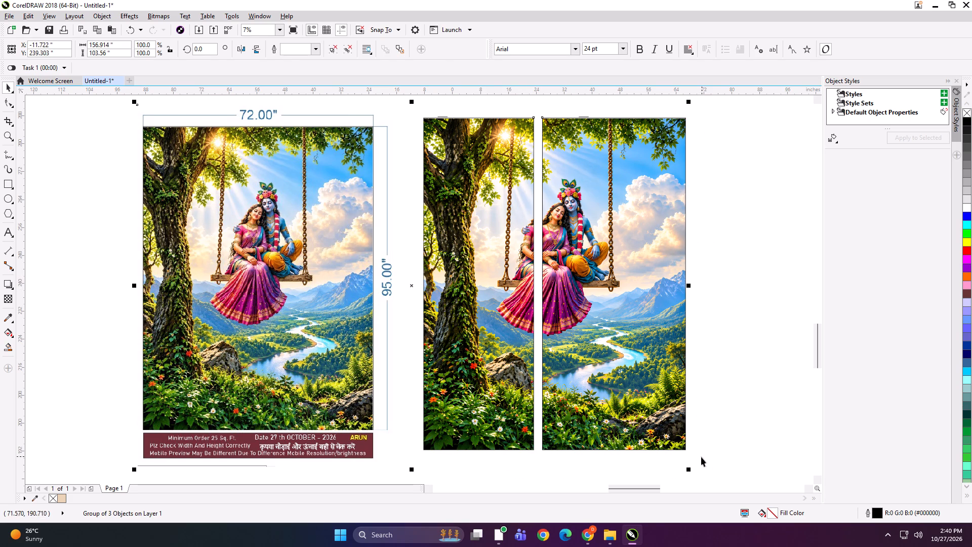
Scale the group of the labelled artwork and both panels down to about 2.4 inches wide.
{"action": "left_click_drag", "start_coordinate": [691, 469], "coordinate": [532, 381], "text": "shift"}
{"action": "left_click_drag", "start_coordinate": [523, 376], "coordinate": [451, 321], "text": "shift"}
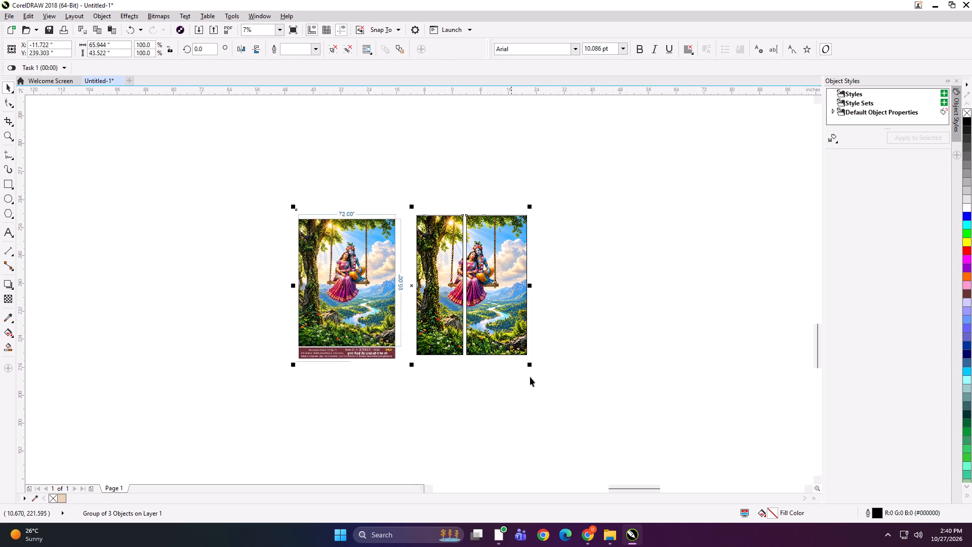
{"action": "left_click_drag", "start_coordinate": [531, 367], "coordinate": [425, 299], "text": "shift"}
{"action": "scroll", "coordinate": [416, 289], "scroll_direction": "up", "scroll_amount": 1}
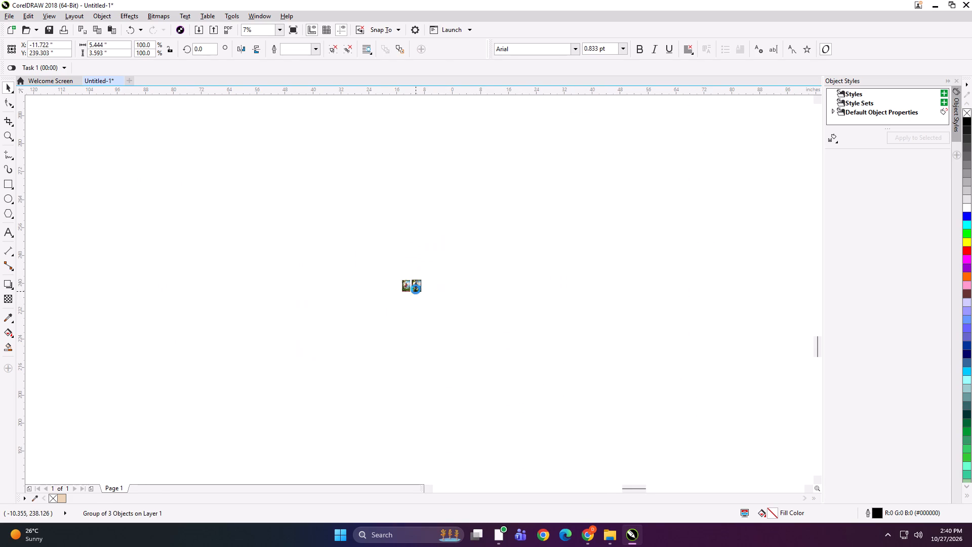
{"action": "scroll", "coordinate": [416, 289], "scroll_direction": "up", "scroll_amount": 3}
{"action": "left_click_drag", "start_coordinate": [588, 375], "coordinate": [504, 329], "text": "shift"}
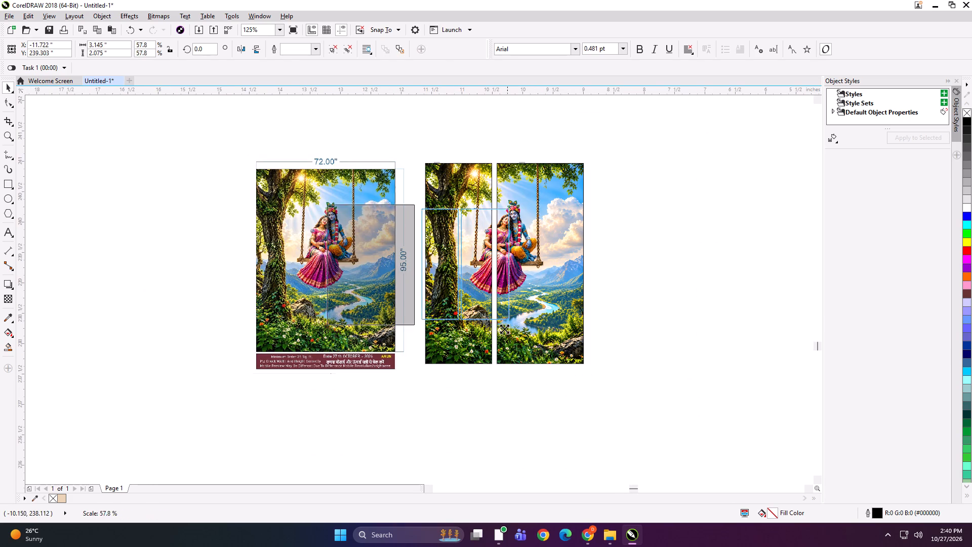
{"action": "left_click_drag", "start_coordinate": [504, 329], "coordinate": [497, 316], "text": "shift"}
Start exporting the reduced group of the labelled artwork and its two panels.
{"action": "key", "text": "ctrl+e"}
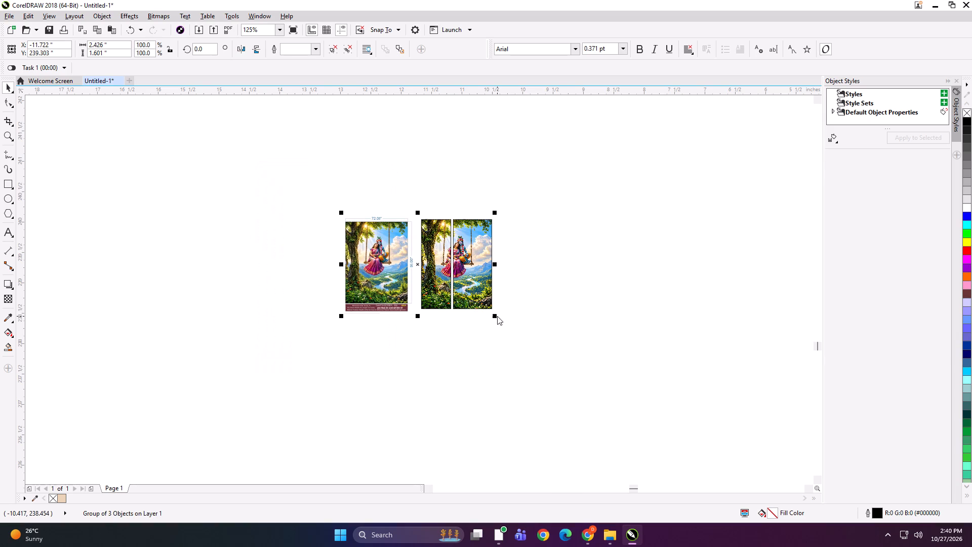
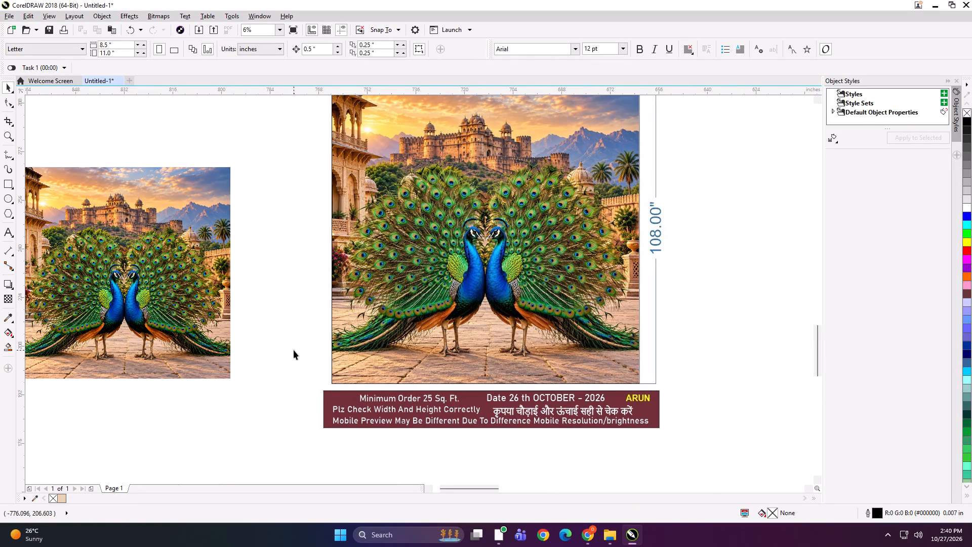
Look over the labelled wallpaper artworks laid out across the drawing to locate the blue geometric pattern.
{"action": "scroll", "coordinate": [294, 350], "scroll_direction": "down", "scroll_amount": 2}
{"action": "scroll", "coordinate": [165, 102], "scroll_direction": "up", "scroll_amount": 3}
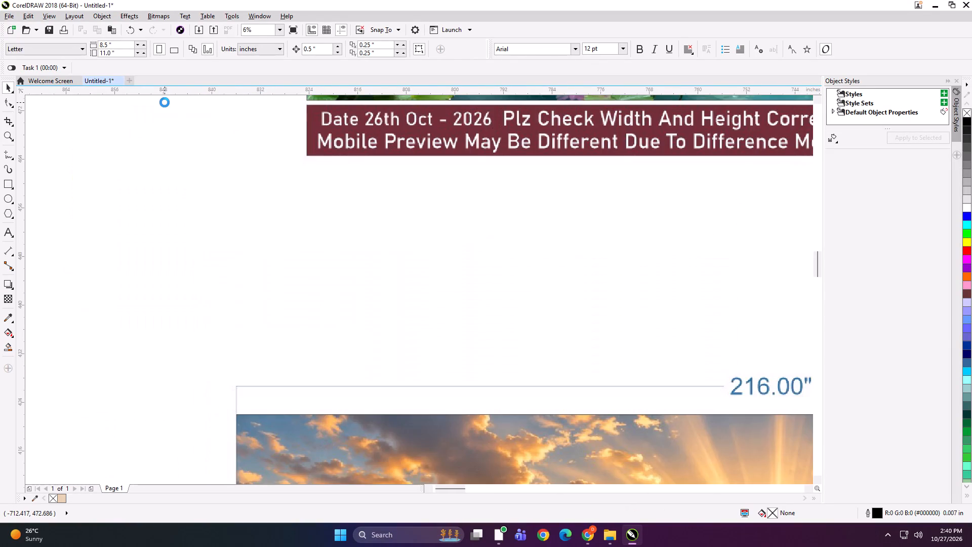
{"action": "scroll", "coordinate": [158, 133], "scroll_direction": "down", "scroll_amount": 4}
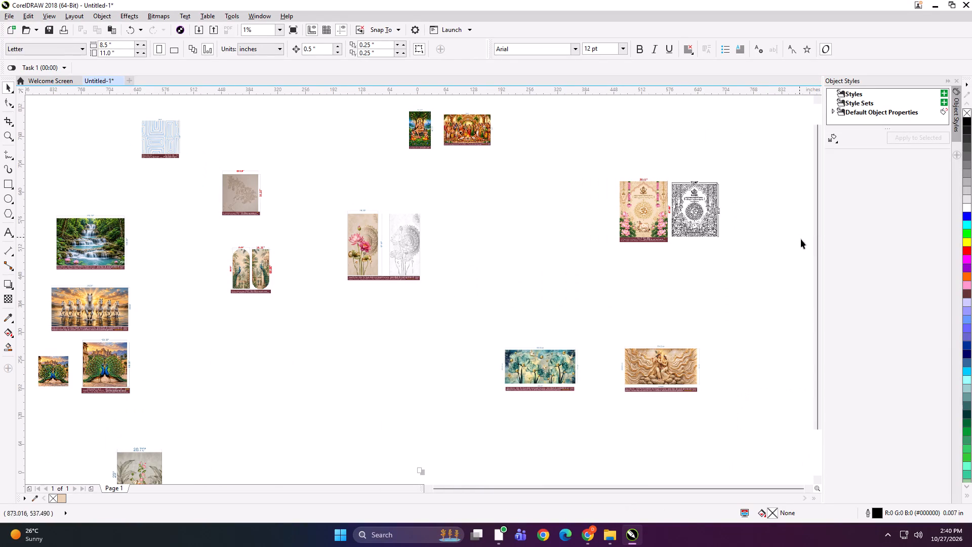
{"action": "scroll", "coordinate": [399, 257], "scroll_direction": "up", "scroll_amount": 1}
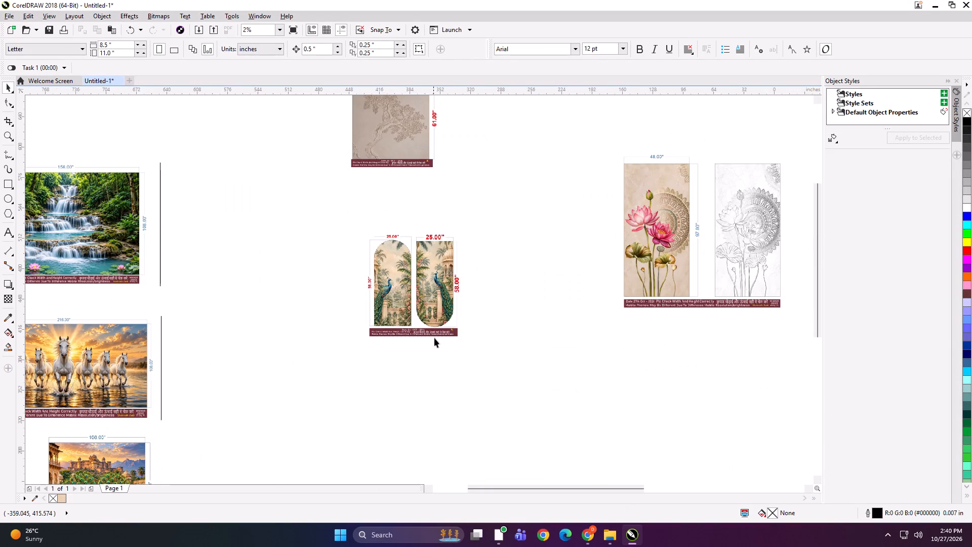
{"action": "scroll", "coordinate": [434, 338], "scroll_direction": "up", "scroll_amount": 1}
{"action": "scroll", "coordinate": [439, 290], "scroll_direction": "down", "scroll_amount": 2}
{"action": "scroll", "coordinate": [264, 206], "scroll_direction": "up", "scroll_amount": 2}
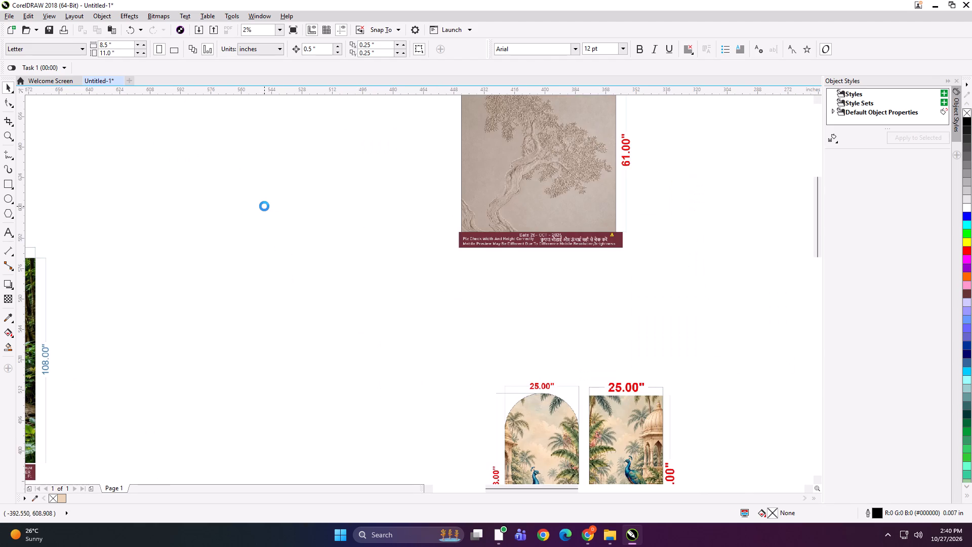
{"action": "scroll", "coordinate": [356, 257], "scroll_direction": "down", "scroll_amount": 2}
{"action": "scroll", "coordinate": [196, 159], "scroll_direction": "up", "scroll_amount": 3}
{"action": "scroll", "coordinate": [193, 159], "scroll_direction": "down", "scroll_amount": 1}
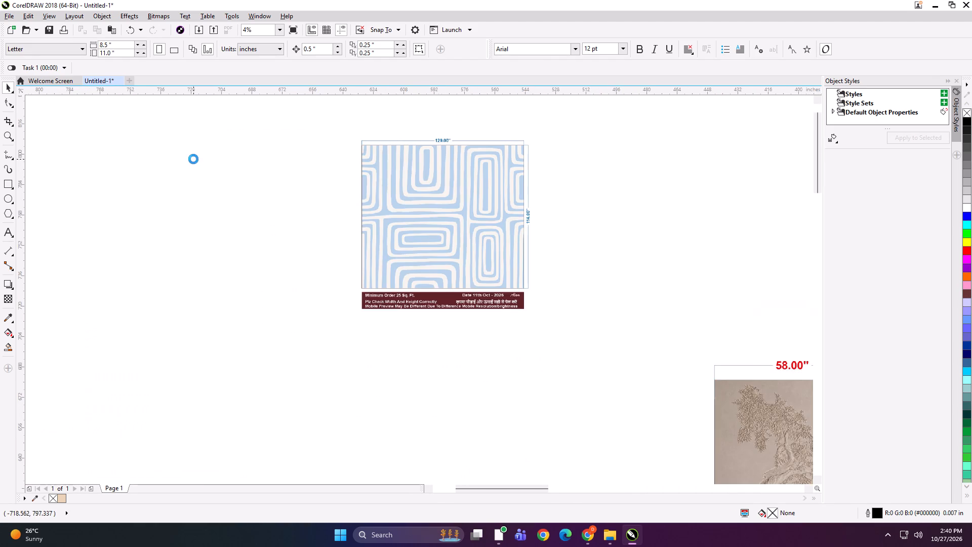
{"action": "scroll", "coordinate": [513, 308], "scroll_direction": "up", "scroll_amount": 2}
{"action": "scroll", "coordinate": [472, 279], "scroll_direction": "down", "scroll_amount": 3}
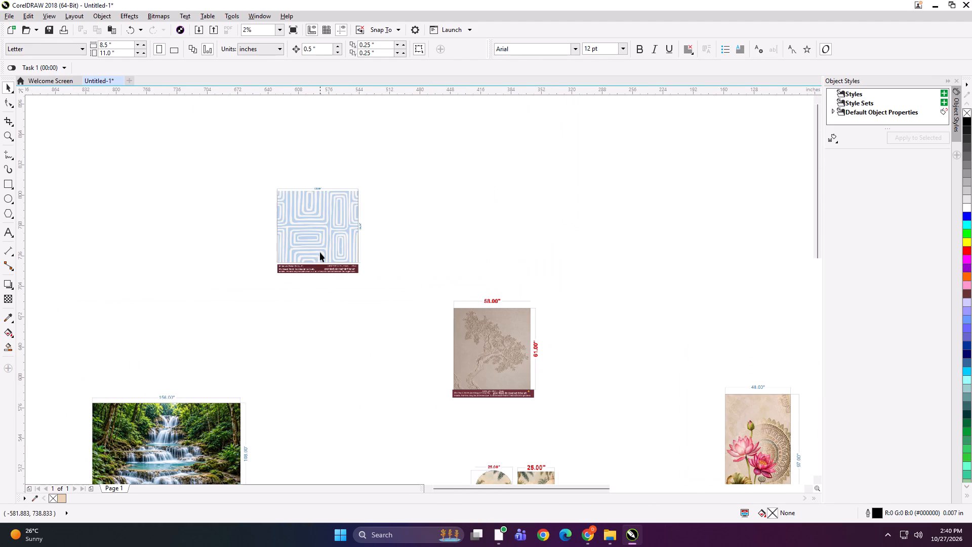
Select the blue-and-cream geometric pattern bitmap in the 129 by 114-inch artwork dated 11th Oct - 2026.
{"action": "left_click_drag", "start_coordinate": [320, 250], "coordinate": [339, 252]}
{"action": "scroll", "coordinate": [332, 237], "scroll_direction": "up", "scroll_amount": 1}
{"action": "scroll", "coordinate": [429, 239], "scroll_direction": "up", "scroll_amount": 1}
{"action": "left_click_drag", "start_coordinate": [443, 230], "coordinate": [430, 246]}
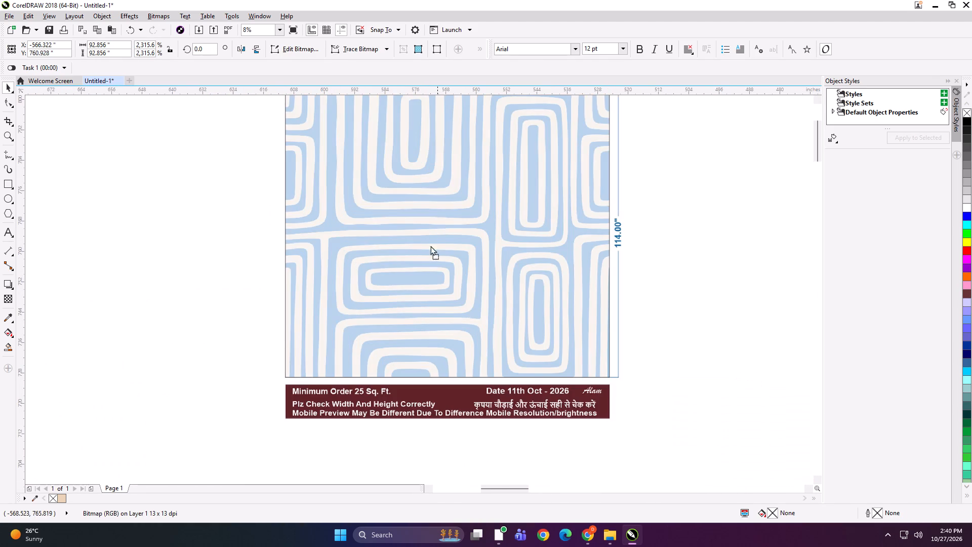
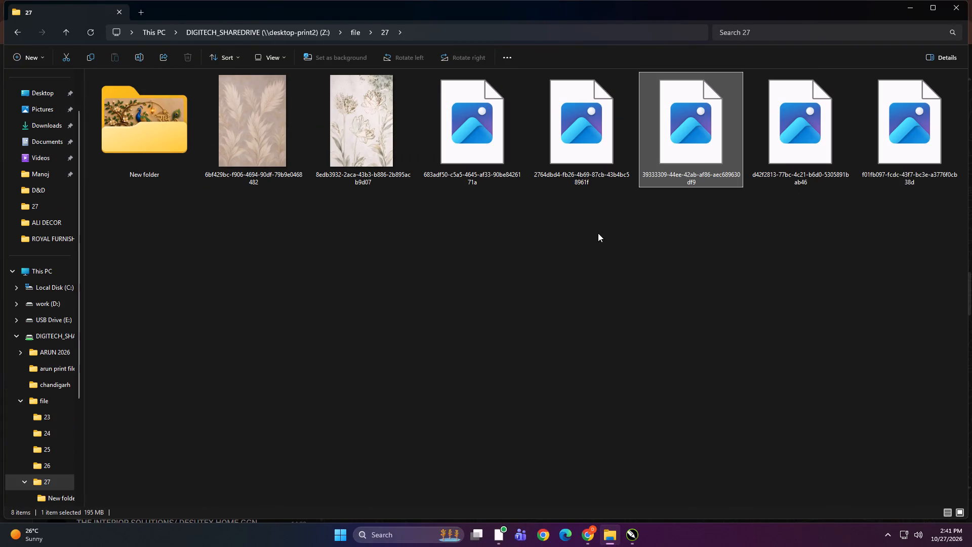
Refresh shared folder 27 and bring its waterfall image, file 683adf50…, into the CorelDRAW drawing.
{"action": "scroll", "coordinate": [577, 311], "scroll_direction": "up", "scroll_amount": 2, "text": "ctrl"}
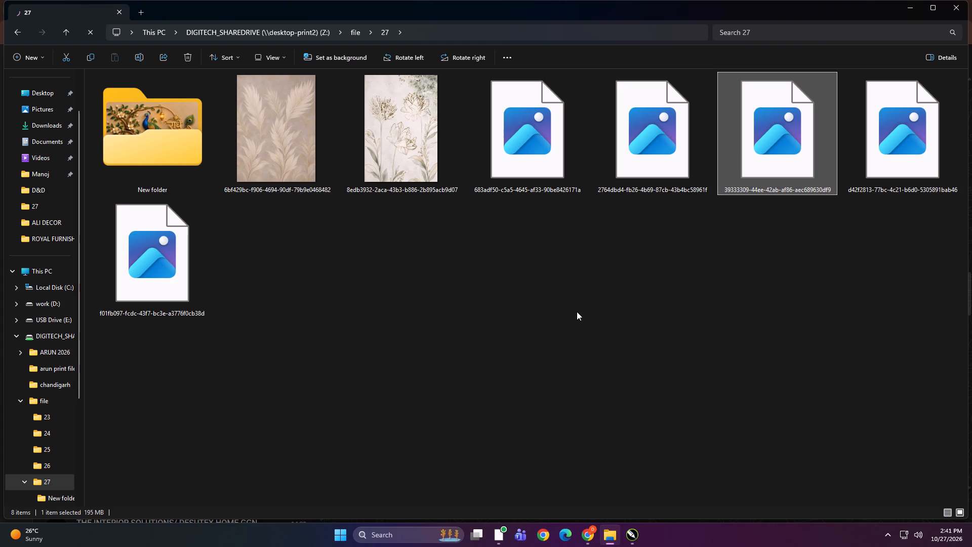
{"action": "left_click", "coordinate": [577, 311]}
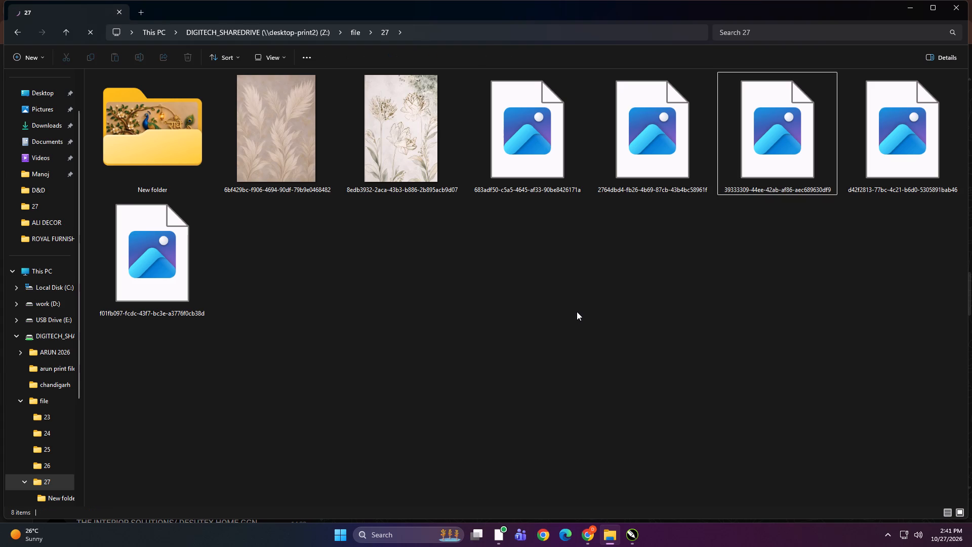
{"action": "right_click", "coordinate": [577, 311]}
{"action": "left_click", "coordinate": [604, 454]}
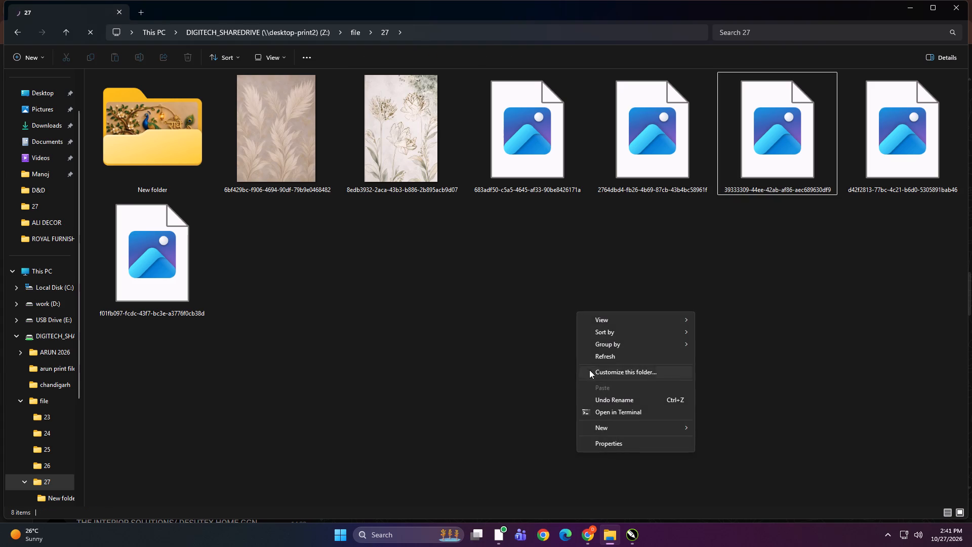
{"action": "left_click", "coordinate": [590, 359]}
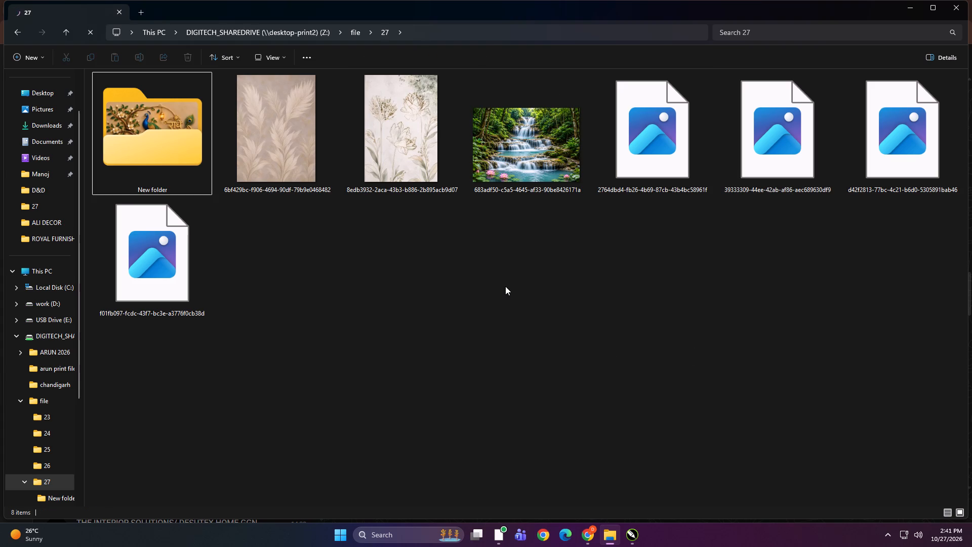
{"action": "left_click", "coordinate": [515, 190]}
{"action": "left_click_drag", "start_coordinate": [520, 129], "coordinate": [632, 534]}
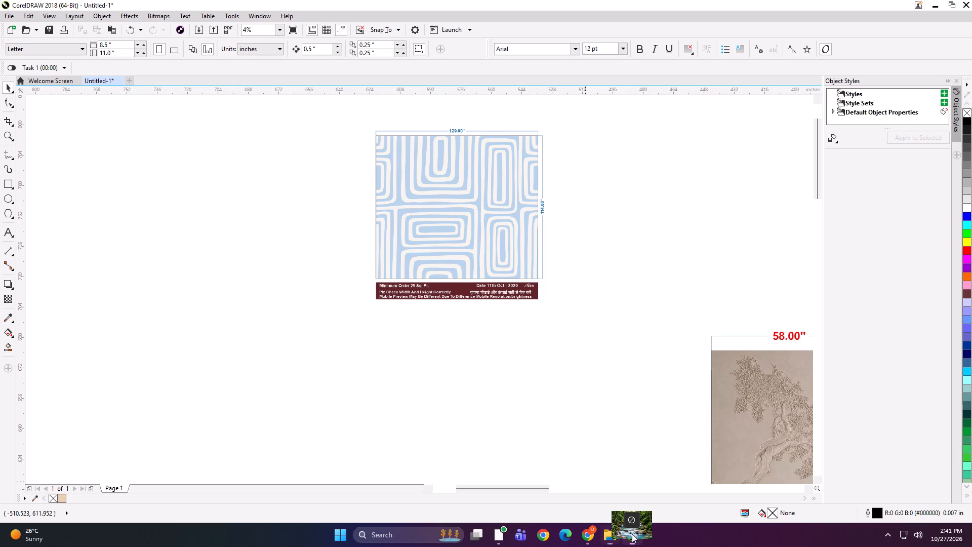
{"action": "left_click_drag", "start_coordinate": [632, 534], "coordinate": [424, 404]}
{"action": "key", "text": "F4"}
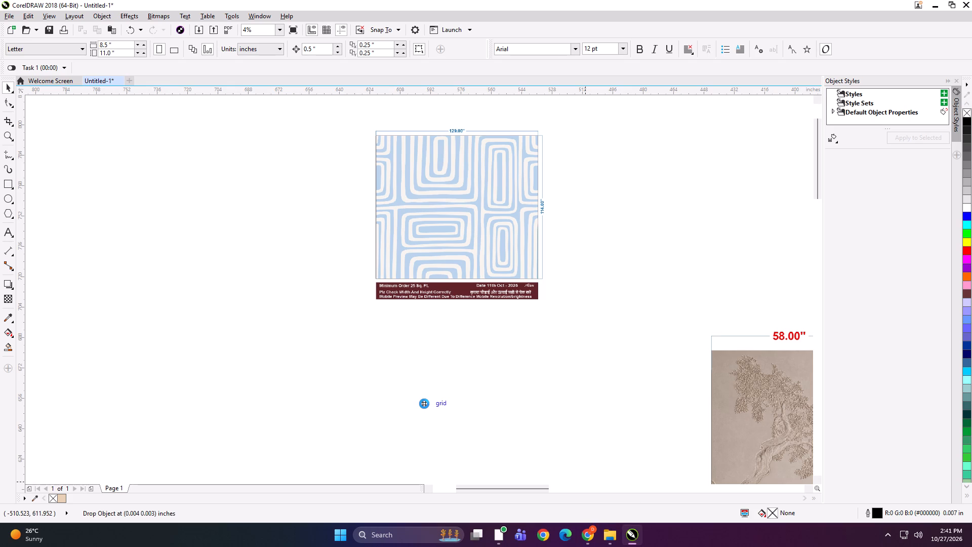
{"action": "key", "text": "F4"}
{"action": "key", "text": "F4"}
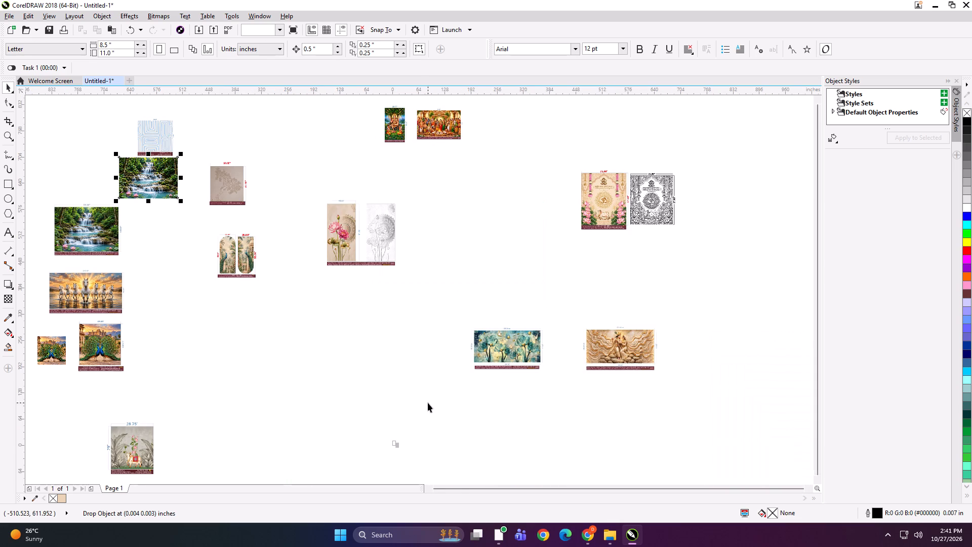
Place the imported waterfall image beside the labelled waterfall artwork, shifting that artwork outward to make room.
{"action": "scroll", "coordinate": [234, 246], "scroll_direction": "up", "scroll_amount": 1}
{"action": "scroll", "coordinate": [292, 261], "scroll_direction": "up", "scroll_amount": 2}
{"action": "scroll", "coordinate": [324, 293], "scroll_direction": "up", "scroll_amount": 1}
{"action": "scroll", "coordinate": [327, 293], "scroll_direction": "down", "scroll_amount": 1}
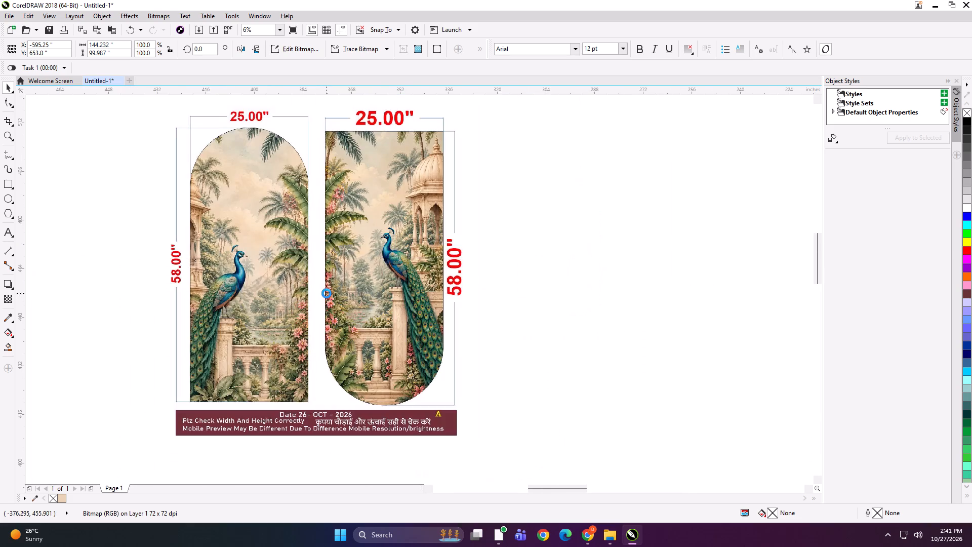
{"action": "scroll", "coordinate": [327, 293], "scroll_direction": "down", "scroll_amount": 3}
{"action": "left_click_drag", "start_coordinate": [167, 203], "coordinate": [175, 272]}
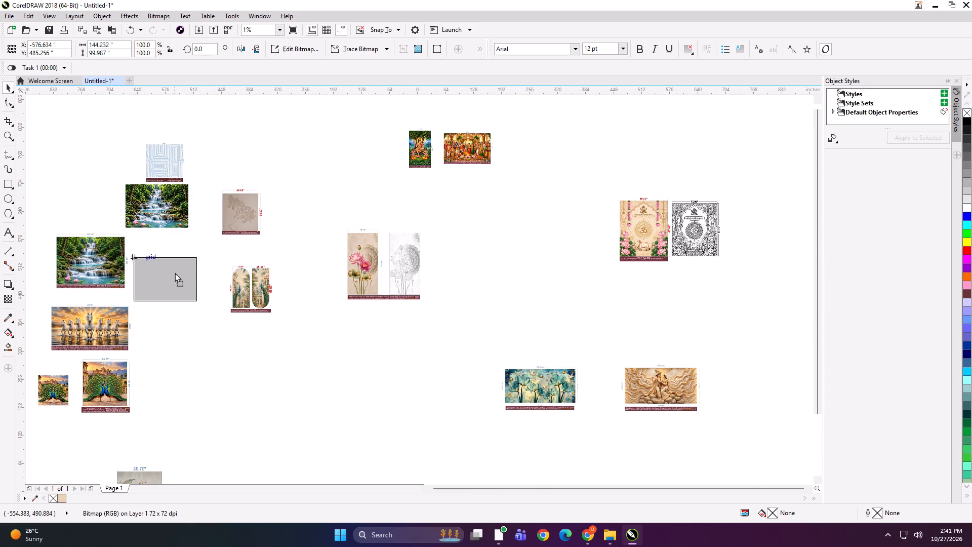
{"action": "left_click_drag", "start_coordinate": [175, 272], "coordinate": [175, 263]}
{"action": "left_click", "coordinate": [112, 258], "text": "shift"}
{"action": "left_click_drag", "start_coordinate": [101, 271], "coordinate": [85, 271]}
Move the two-arch peacock artwork up near the deity artworks and nudge the running horses artwork outward.
{"action": "left_click_drag", "start_coordinate": [191, 344], "coordinate": [195, 338]}
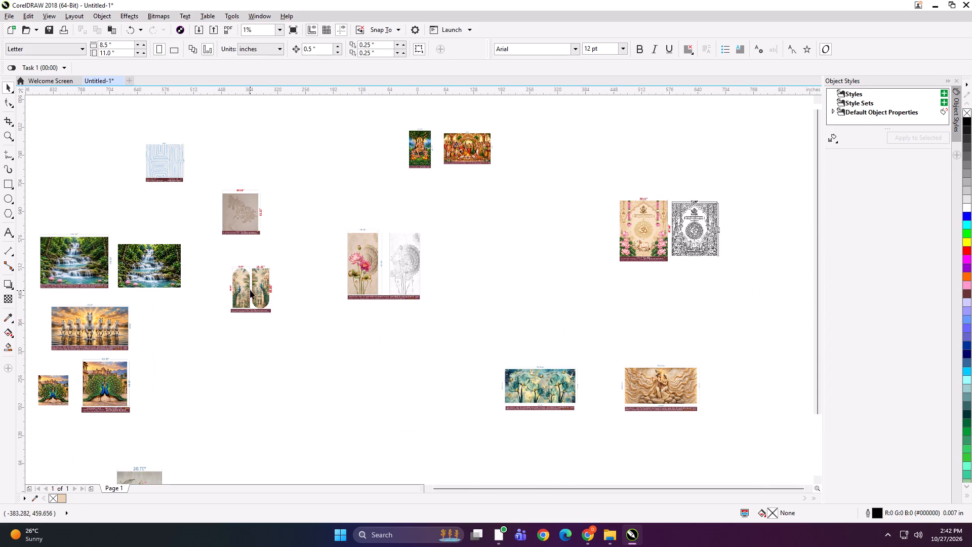
{"action": "left_click_drag", "start_coordinate": [256, 290], "coordinate": [327, 136]}
{"action": "left_click", "coordinate": [215, 332]}
{"action": "left_click_drag", "start_coordinate": [127, 321], "coordinate": [120, 321]}
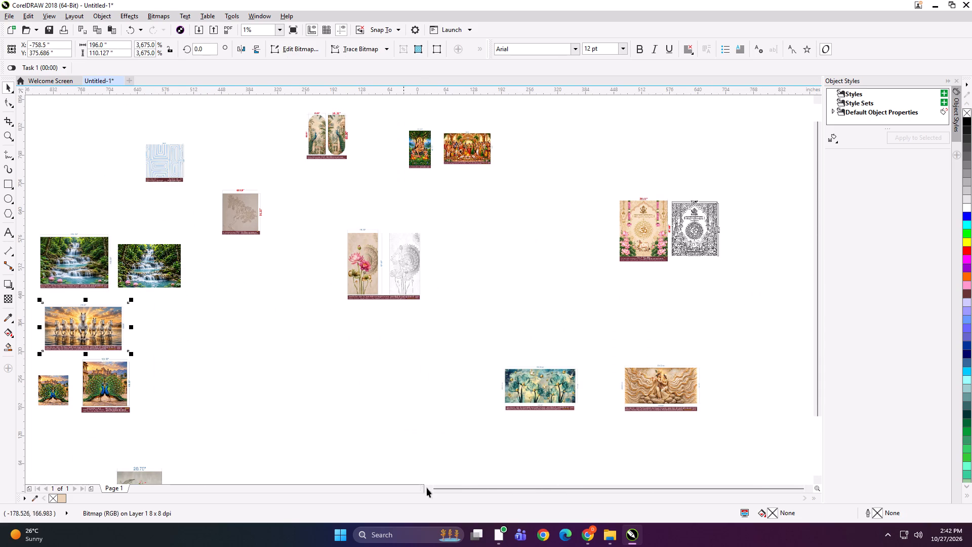
Bring the teal flower image, file 2764dbd4…, from shared folder 27 into the CorelDRAW drawing beside the labelled teal flower artwork.
{"action": "left_click", "coordinate": [609, 532]}
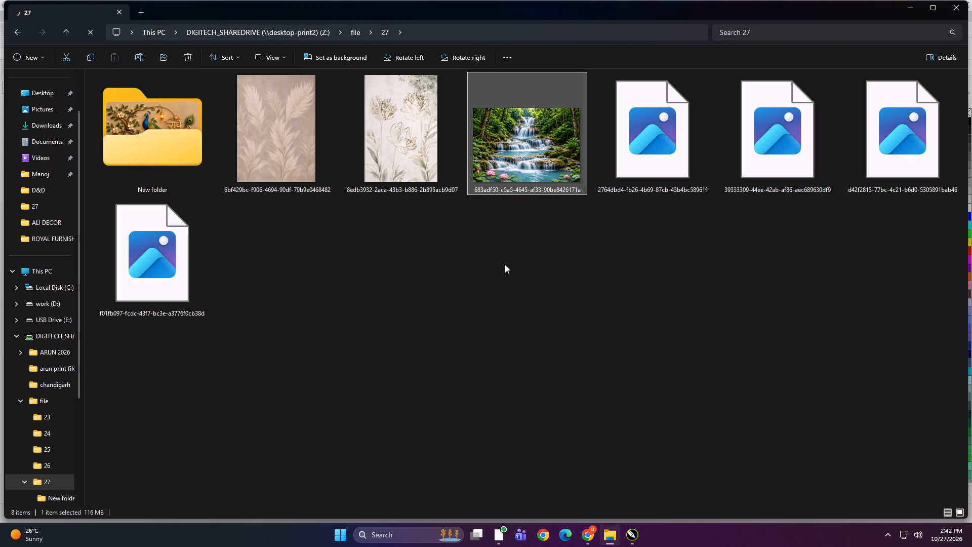
{"action": "left_click", "coordinate": [638, 269]}
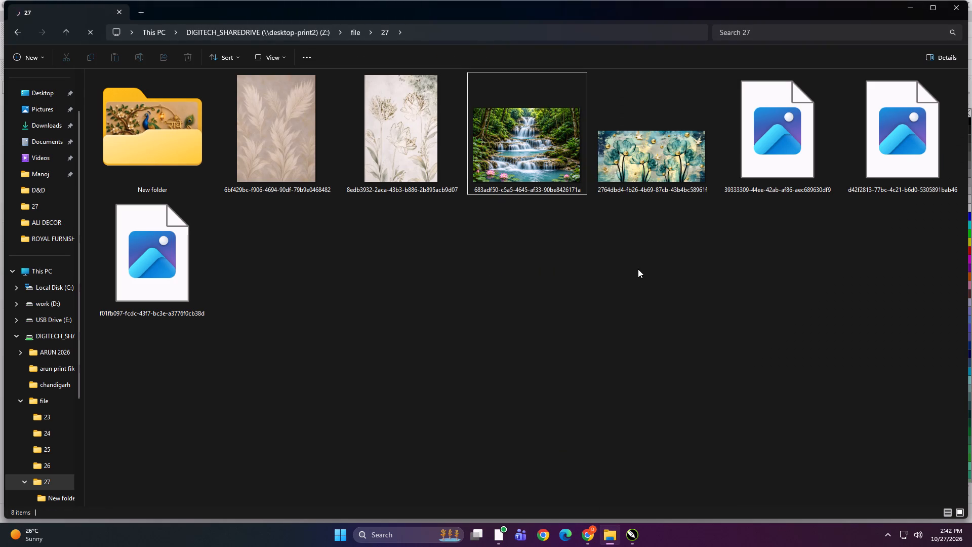
{"action": "left_click", "coordinate": [644, 172]}
{"action": "left_click_drag", "start_coordinate": [644, 142], "coordinate": [633, 534]}
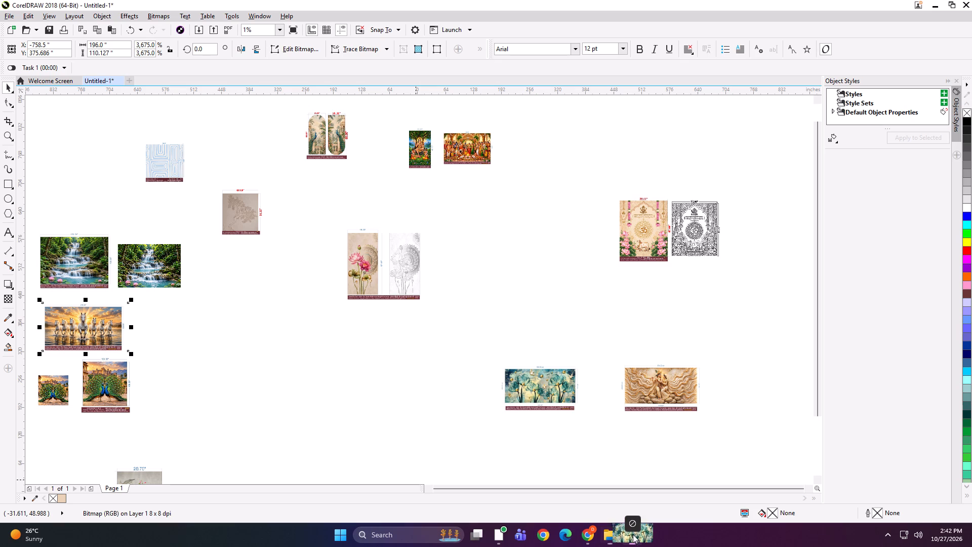
{"action": "left_click_drag", "start_coordinate": [633, 534], "coordinate": [465, 387]}
{"action": "left_click_drag", "start_coordinate": [457, 387], "coordinate": [452, 386]}
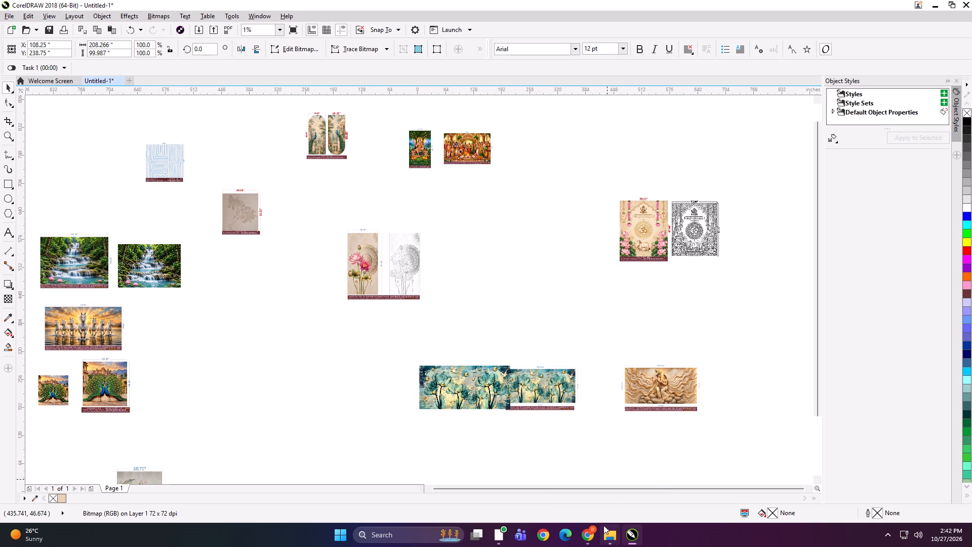
Refresh shared folder 27, bring golden sculpted-couple image 39333309… into the CorelDRAW drawing and position it below its matching labelled artwork.
{"action": "left_click", "coordinate": [587, 461]}
{"action": "double_click", "coordinate": [573, 283]}
{"action": "right_click", "coordinate": [573, 283]}
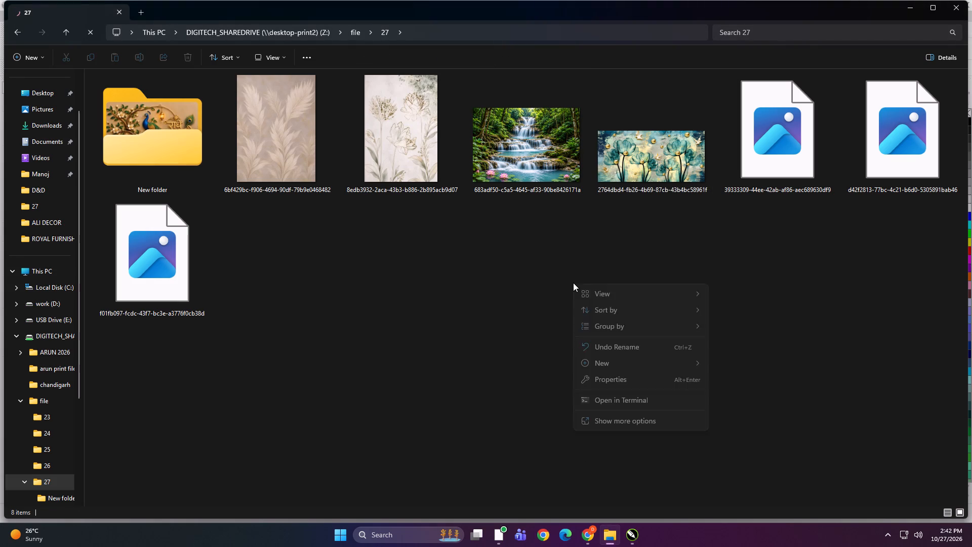
{"action": "left_click", "coordinate": [625, 424]}
{"action": "left_click", "coordinate": [523, 405]}
{"action": "right_click", "coordinate": [568, 317]}
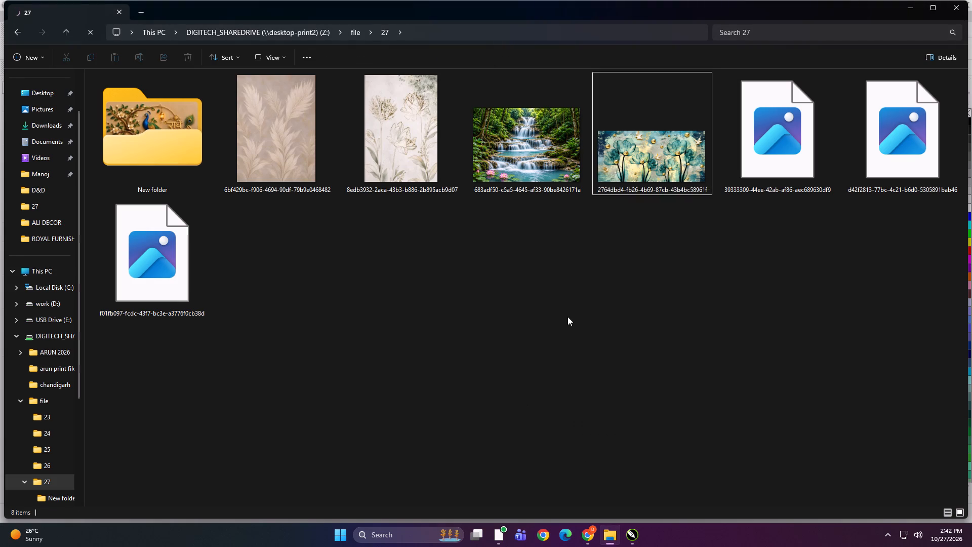
{"action": "left_click", "coordinate": [599, 454]}
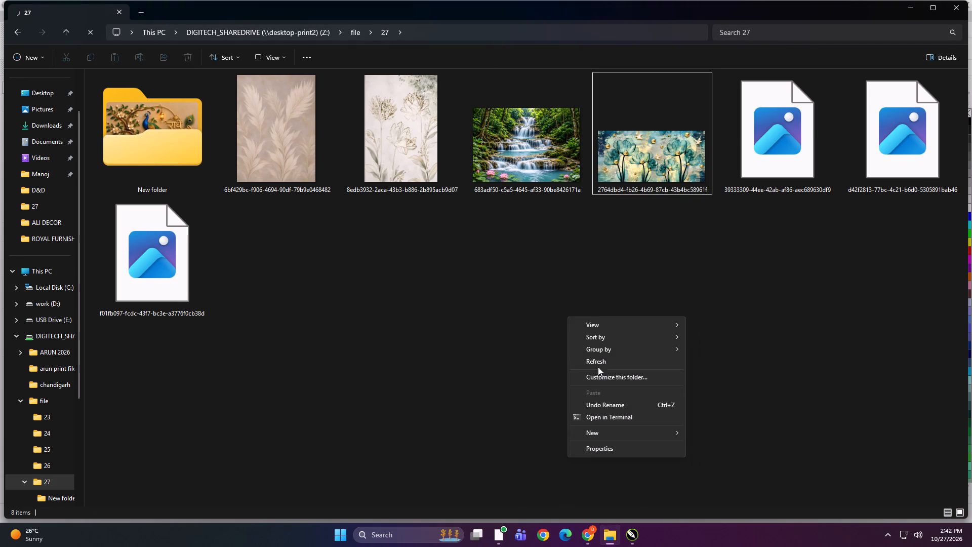
{"action": "left_click", "coordinate": [598, 362]}
{"action": "left_click", "coordinate": [727, 294]}
{"action": "left_click", "coordinate": [764, 171]}
{"action": "left_click_drag", "start_coordinate": [776, 151], "coordinate": [673, 466]}
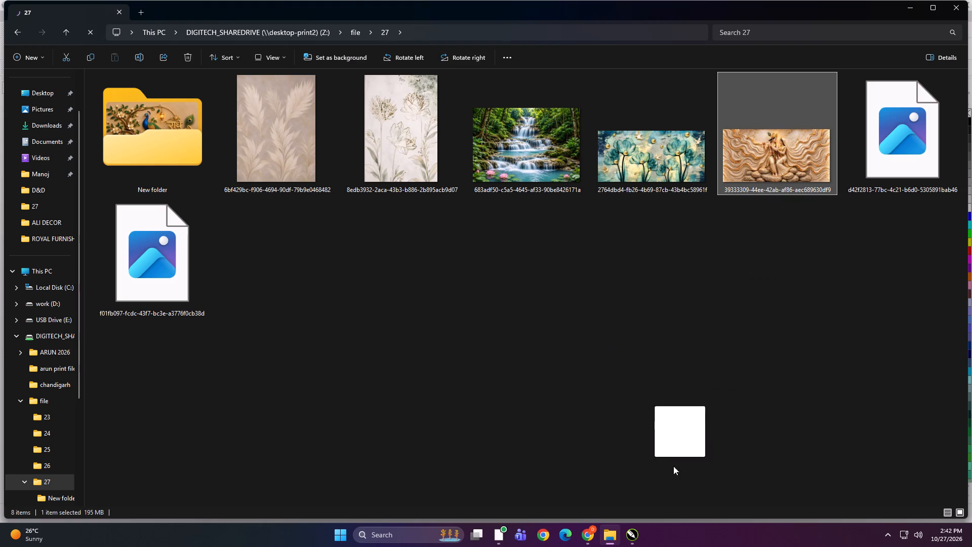
{"action": "left_click_drag", "start_coordinate": [673, 466], "coordinate": [613, 480]}
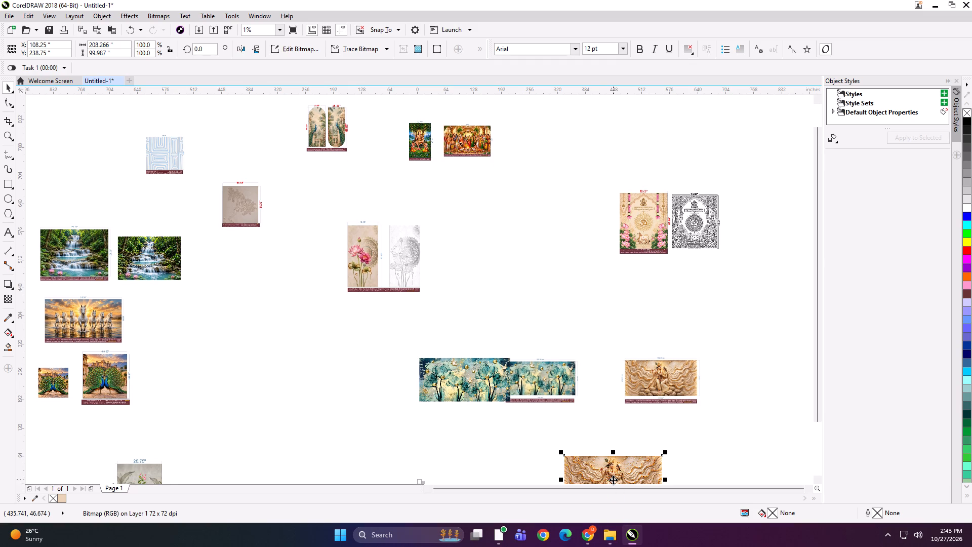
{"action": "left_click_drag", "start_coordinate": [618, 475], "coordinate": [673, 437]}
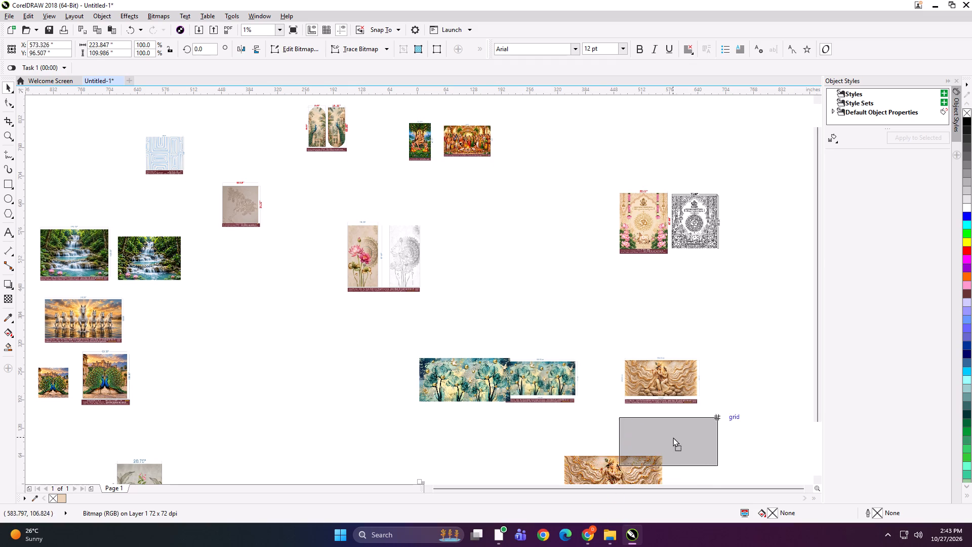
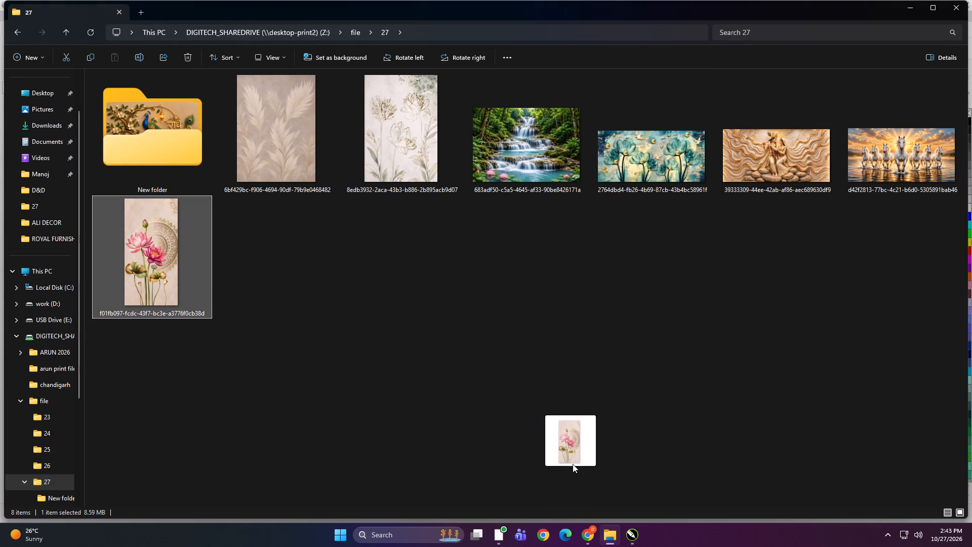
Bring the pink lotus image, file f01fb097…, from shared folder 27 into the CorelDRAW drawing and place it beside the scaled-down labelled lotus artwork.
{"action": "left_click_drag", "start_coordinate": [573, 464], "coordinate": [456, 259]}
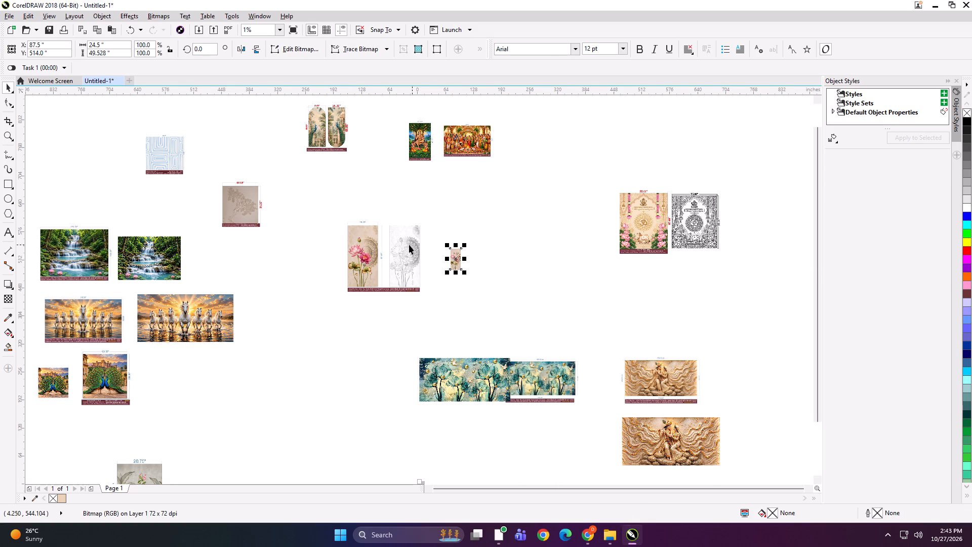
{"action": "scroll", "coordinate": [409, 244], "scroll_direction": "up", "scroll_amount": 1}
{"action": "scroll", "coordinate": [595, 265], "scroll_direction": "up", "scroll_amount": 1}
{"action": "left_click", "coordinate": [485, 250]}
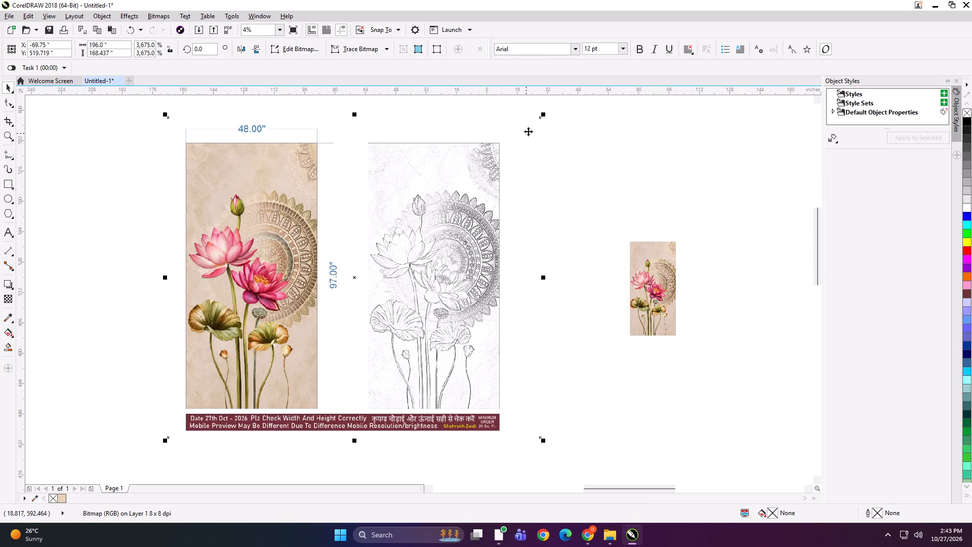
{"action": "left_click_drag", "start_coordinate": [546, 114], "coordinate": [525, 250], "text": "shift"}
{"action": "left_click_drag", "start_coordinate": [354, 271], "coordinate": [387, 271]}
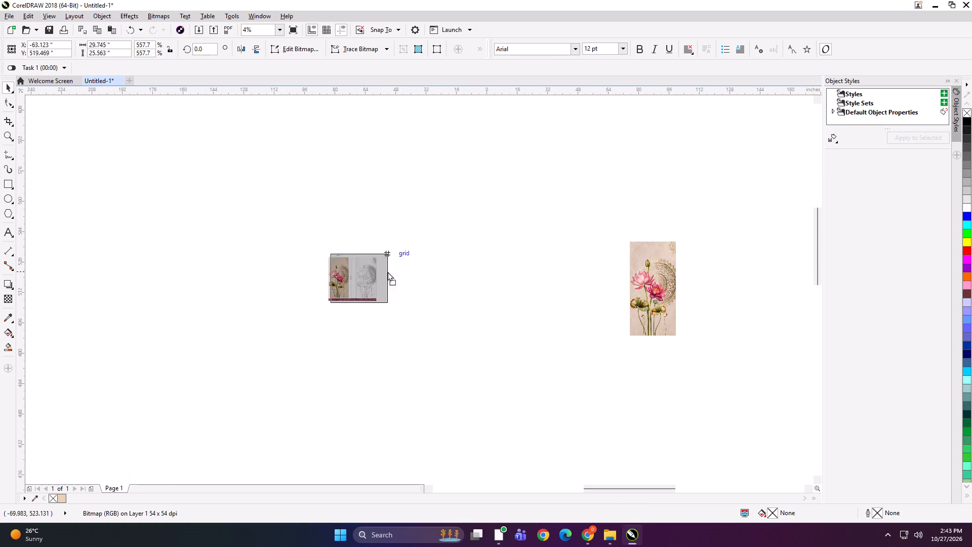
{"action": "left_click_drag", "start_coordinate": [387, 271], "coordinate": [405, 269]}
{"action": "left_click_drag", "start_coordinate": [639, 285], "coordinate": [313, 270]}
{"action": "left_click", "coordinate": [386, 270], "text": "shift"}
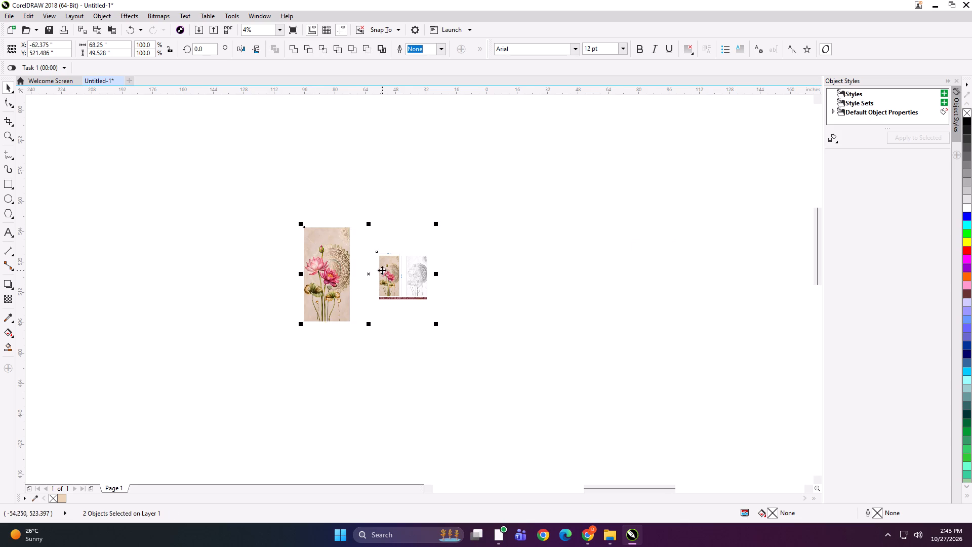
Resize the imported lotus image to 48 inches wide by 97 inches high, the size ordered on the labelled artwork.
{"action": "key", "text": "shift+F2"}
{"action": "left_click", "coordinate": [115, 211]}
{"action": "left_click", "coordinate": [253, 186]}
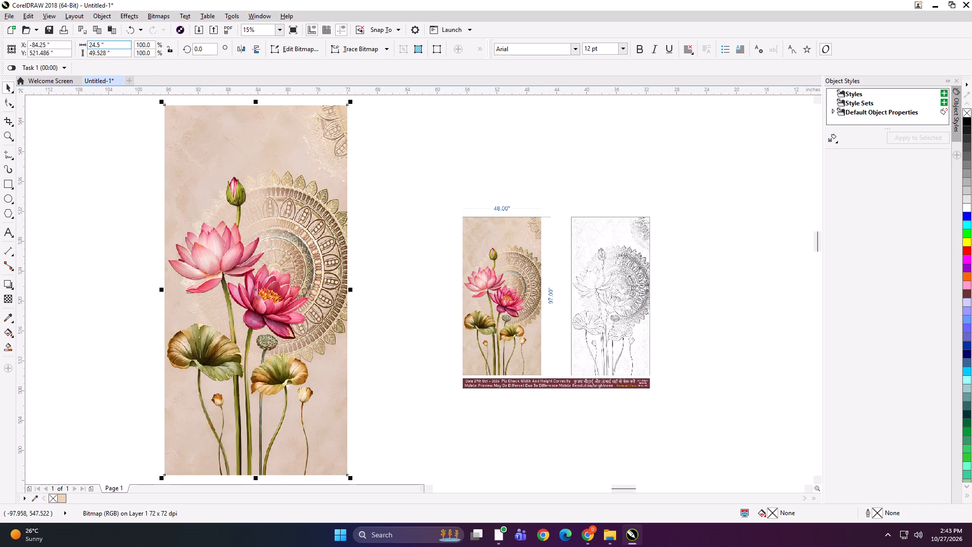
{"action": "left_click_drag", "start_coordinate": [117, 46], "coordinate": [75, 46]}
{"action": "type", "text": "48"}
{"action": "key", "text": "Tab"}
{"action": "type", "text": "97"}
{"action": "key", "text": "Return"}
Move the labelled lotus artwork clear of the resized image and enlarge it to a comparable height beside it.
{"action": "scroll", "coordinate": [286, 225], "scroll_direction": "down", "scroll_amount": 1}
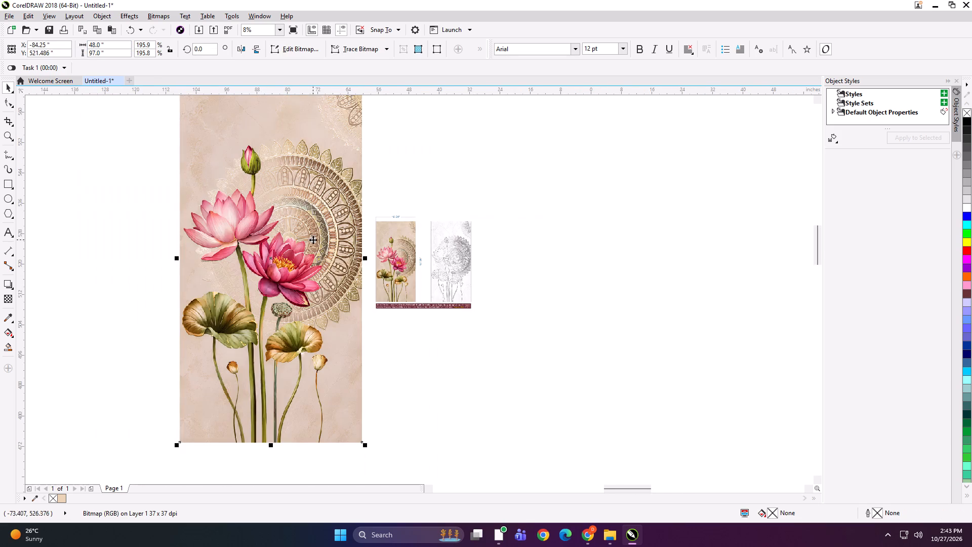
{"action": "scroll", "coordinate": [380, 263], "scroll_direction": "down", "scroll_amount": 1}
{"action": "left_click_drag", "start_coordinate": [392, 260], "coordinate": [417, 199]}
{"action": "left_click", "coordinate": [417, 199]}
{"action": "left_click", "coordinate": [447, 208]}
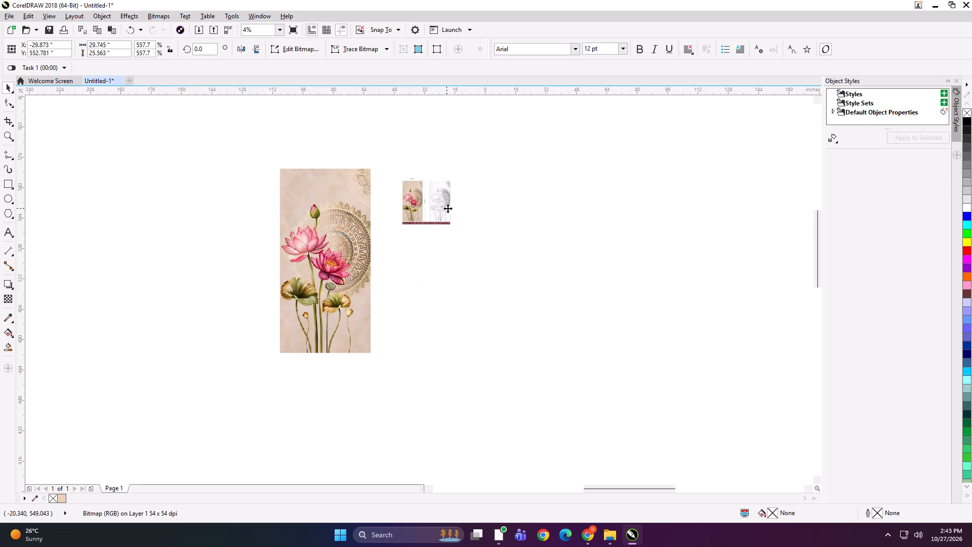
{"action": "left_click_drag", "start_coordinate": [462, 230], "coordinate": [600, 393]}
{"action": "left_click", "coordinate": [342, 272], "text": "shift"}
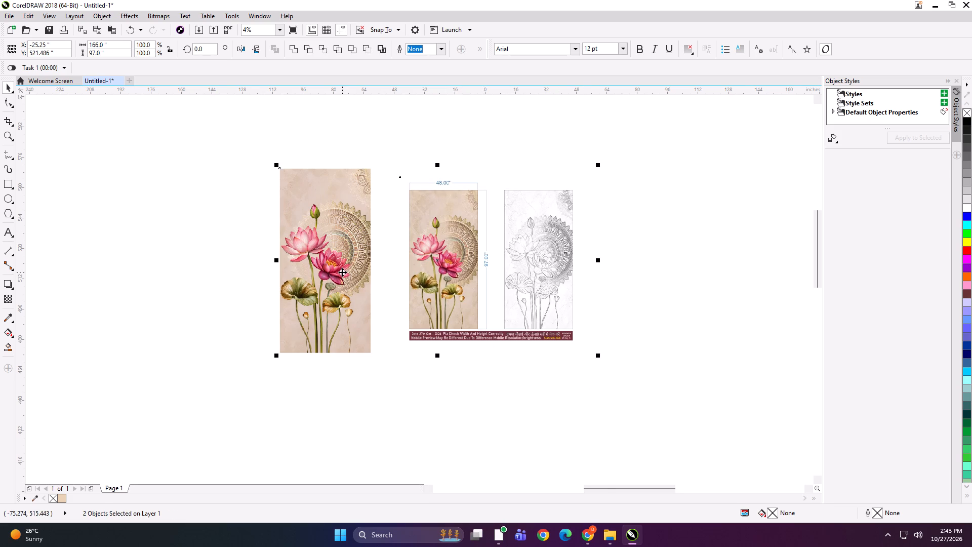
Create a 48 by 97 inch rectangle over the lotus image and PowerClip the image into it.
{"action": "key", "text": "shift+F2"}
{"action": "left_click", "coordinate": [39, 210]}
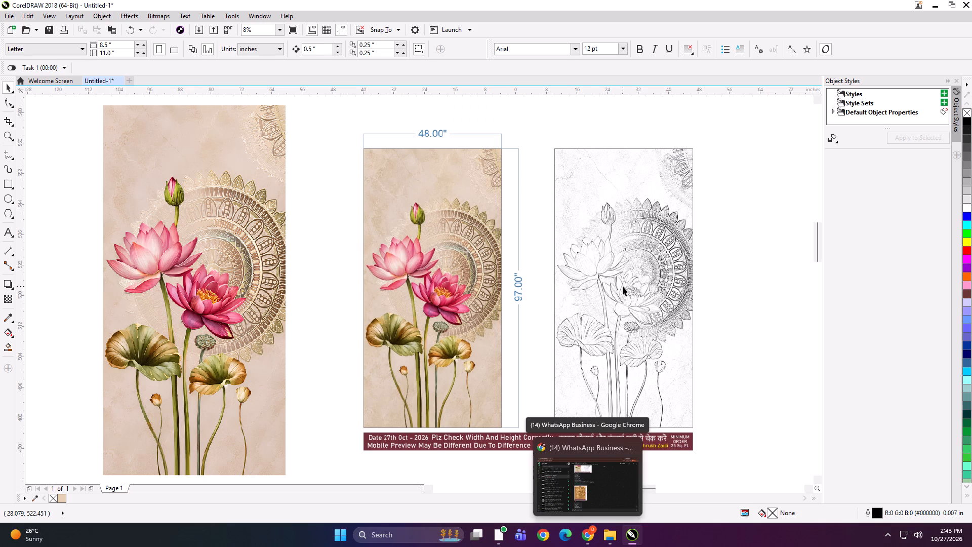
{"action": "left_click", "coordinate": [166, 219]}
{"action": "double_click", "coordinate": [6, 183], "text": "shift"}
{"action": "key", "text": "shift+space"}
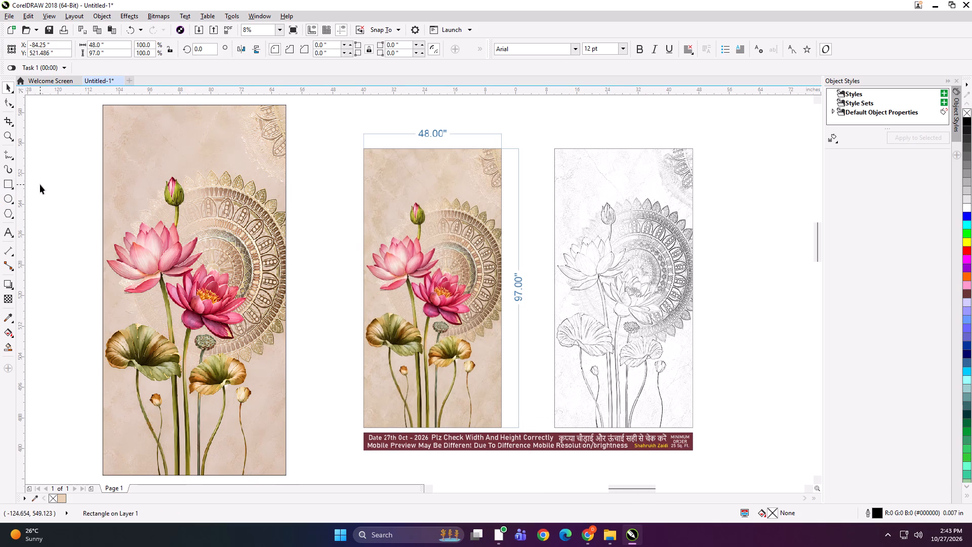
{"action": "left_click", "coordinate": [40, 184]}
{"action": "left_click", "coordinate": [175, 202], "text": "alt"}
{"action": "key", "text": "shift+Return"}
{"action": "left_click", "coordinate": [175, 202]}
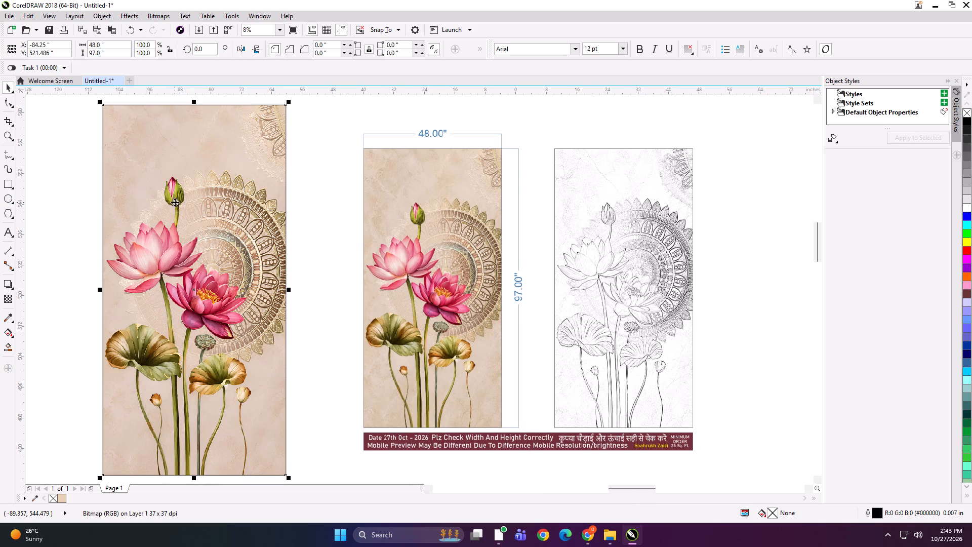
Create folder ALI DECOR in PRINT FILE, folder 27, and export the framed lotus there as an uncompressed TIFF named 48x97 GOLDEN FOIL.
{"action": "key", "text": "ctrl+e"}
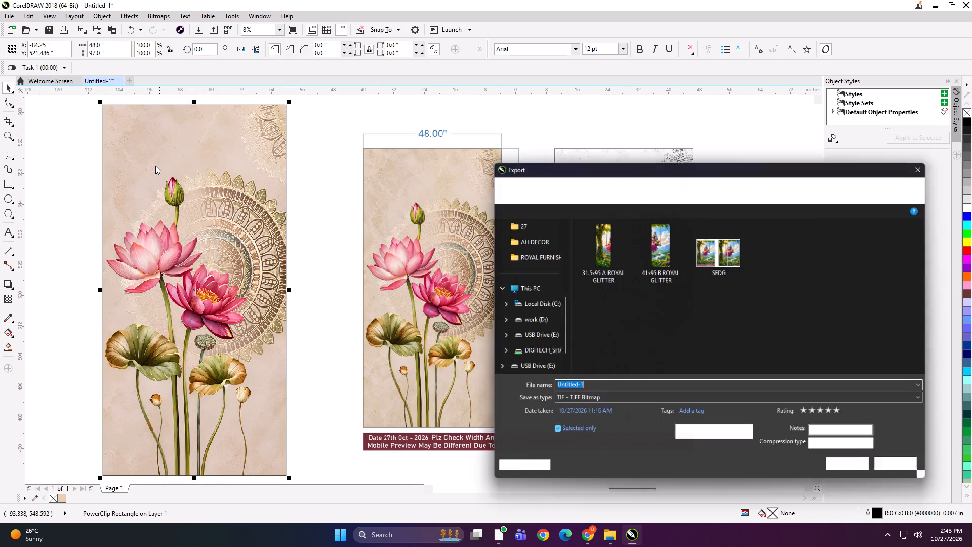
{"action": "left_click", "coordinate": [545, 184]}
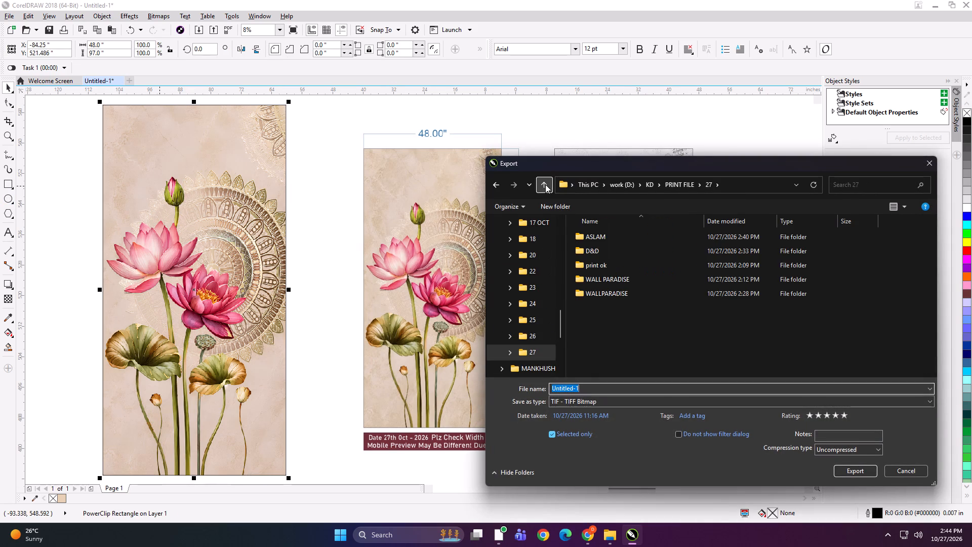
{"action": "left_click", "coordinate": [555, 203]}
{"action": "type", "text": "ALI DECOR"}
{"action": "key", "text": "Return"}
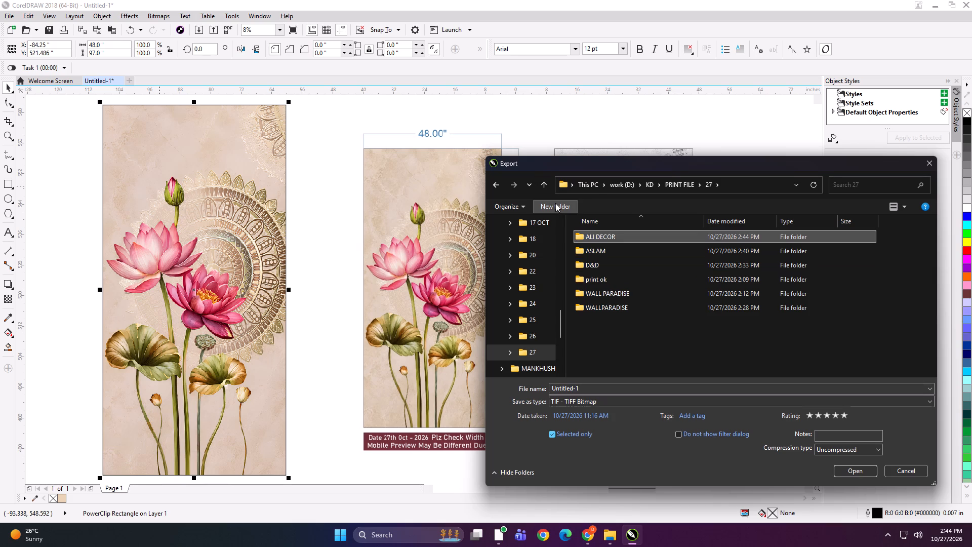
{"action": "double_click", "coordinate": [627, 238]}
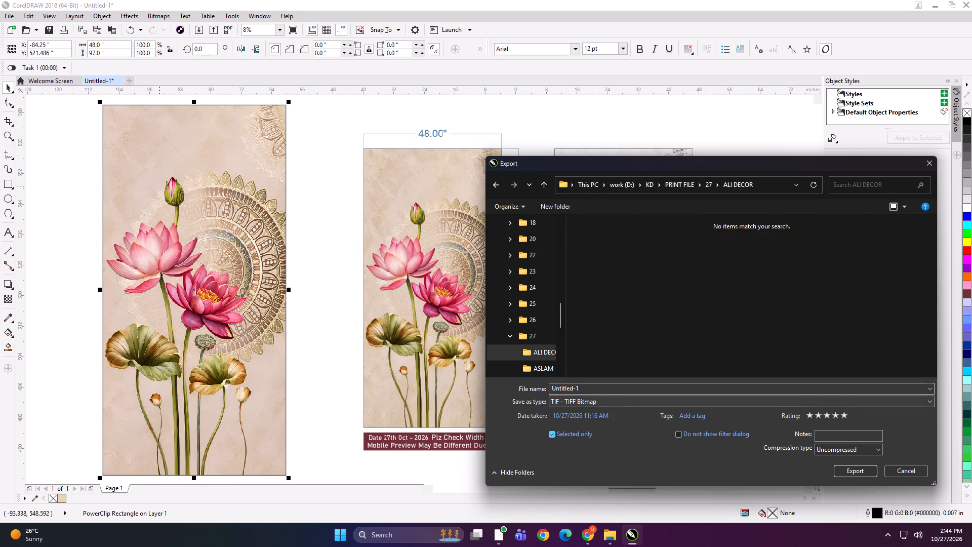
{"action": "left_click", "coordinate": [632, 390]}
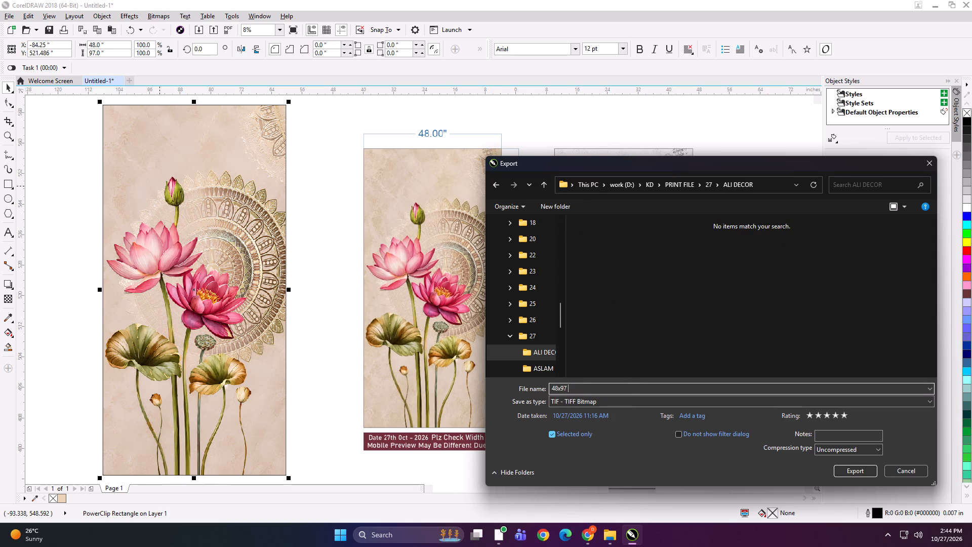
{"action": "type", "text": "GOLDEN FOIL"}
{"action": "key", "text": "Return"}
{"action": "key", "text": "Return"}
Shrink the framed lotus, set it beside its labelled artwork, group both and scale the group down to about 3.28 inches wide.
{"action": "left_click_drag", "start_coordinate": [101, 101], "coordinate": [120, 125], "text": "shift"}
{"action": "left_click_drag", "start_coordinate": [215, 243], "coordinate": [274, 244]}
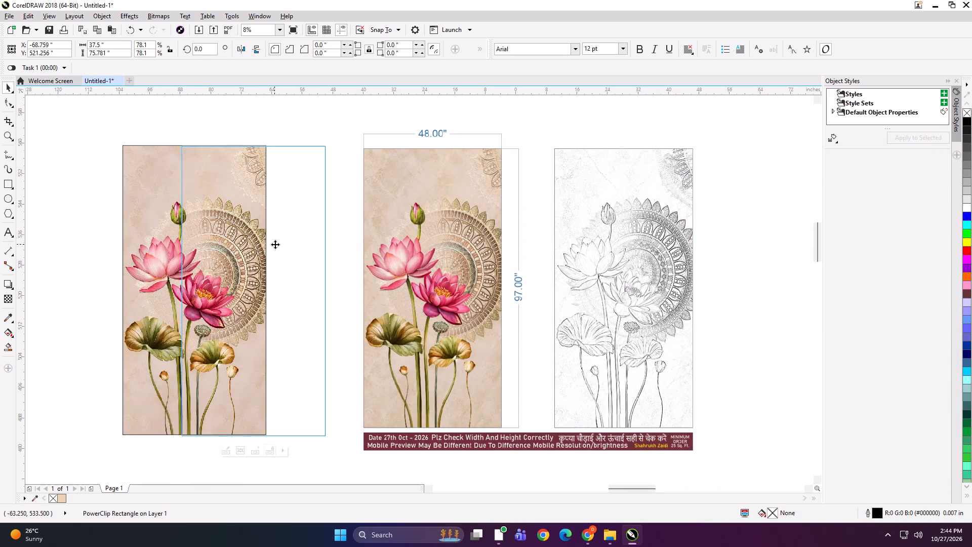
{"action": "left_click", "coordinate": [367, 249], "text": "shift"}
{"action": "key", "text": "ctrl+g"}
{"action": "left_click_drag", "start_coordinate": [739, 460], "coordinate": [510, 346], "text": "shift"}
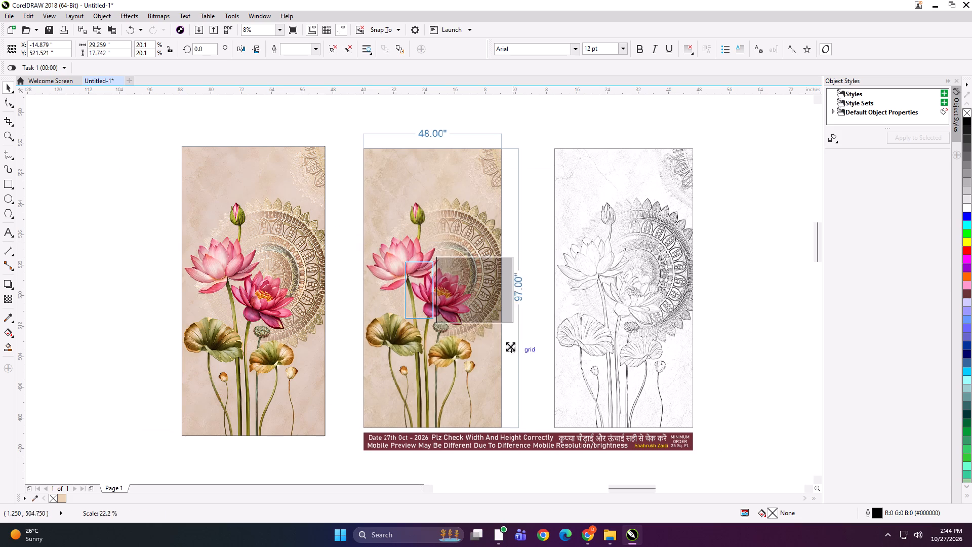
{"action": "left_click_drag", "start_coordinate": [510, 346], "coordinate": [470, 303], "text": "shift"}
{"action": "scroll", "coordinate": [461, 290], "scroll_direction": "up", "scroll_amount": 4}
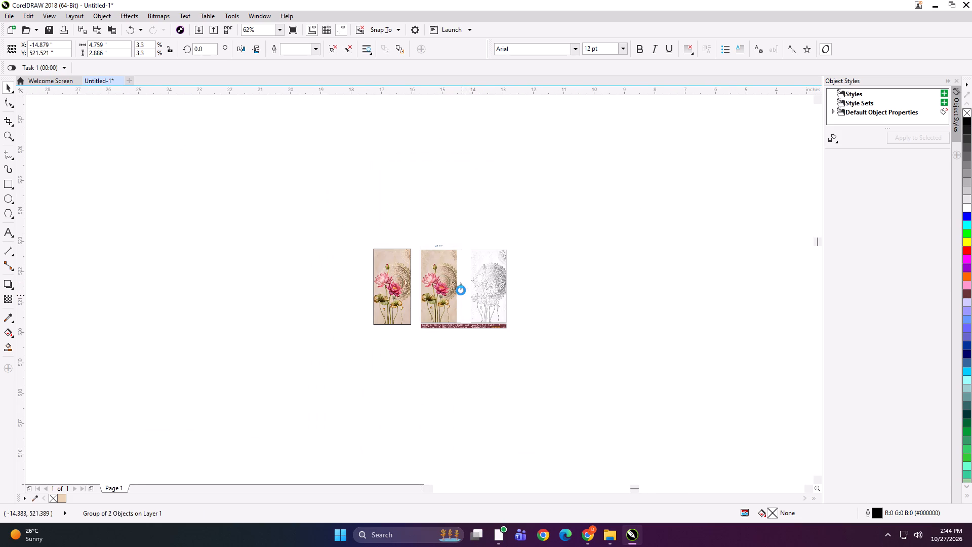
{"action": "scroll", "coordinate": [461, 290], "scroll_direction": "up", "scroll_amount": 1}
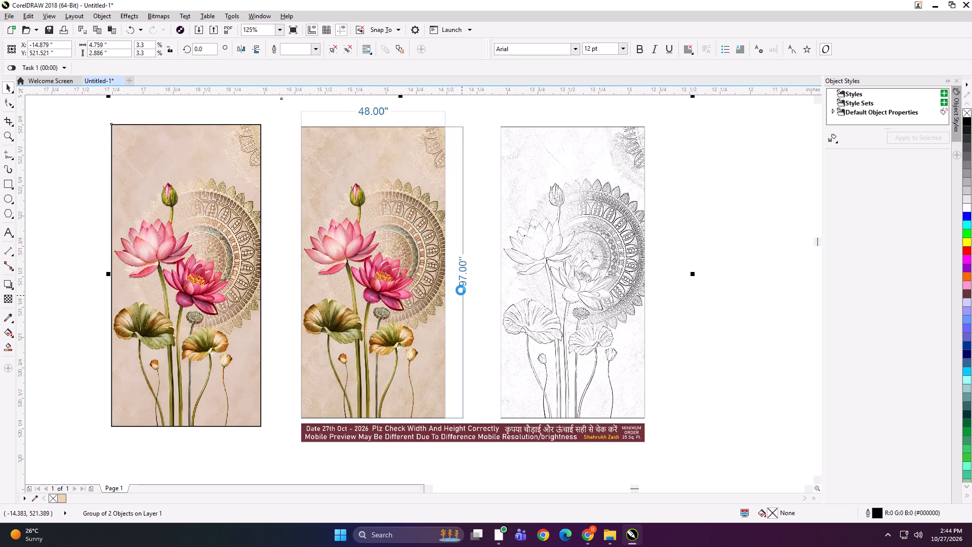
{"action": "left_click_drag", "start_coordinate": [693, 456], "coordinate": [567, 397], "text": "shift"}
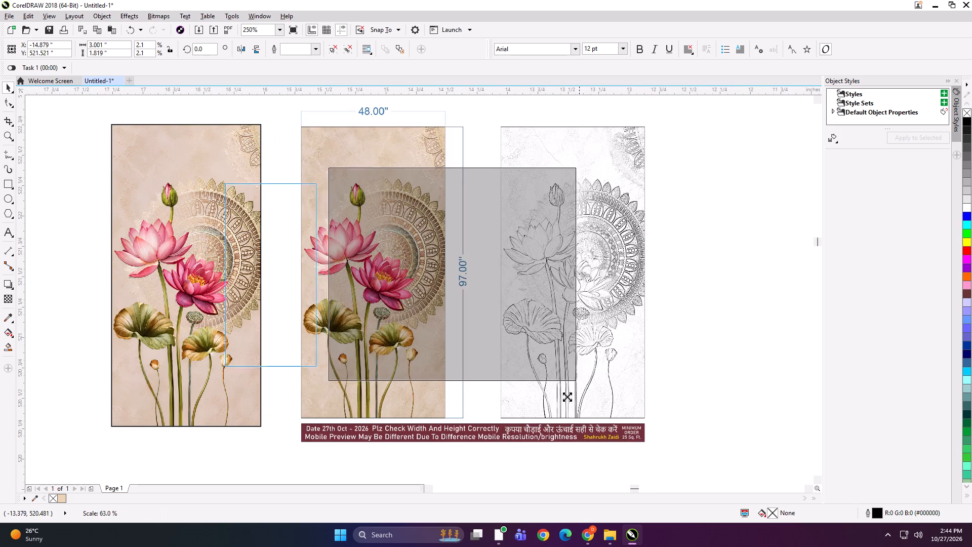
{"action": "left_click_drag", "start_coordinate": [567, 397], "coordinate": [619, 401], "text": "shift"}
Export the small lotus comparison group to the ALI DECOR folder as an uncompressed TIFF named SFDG.
{"action": "key", "text": "ctrl+e"}
{"action": "type", "text": "SFDG"}
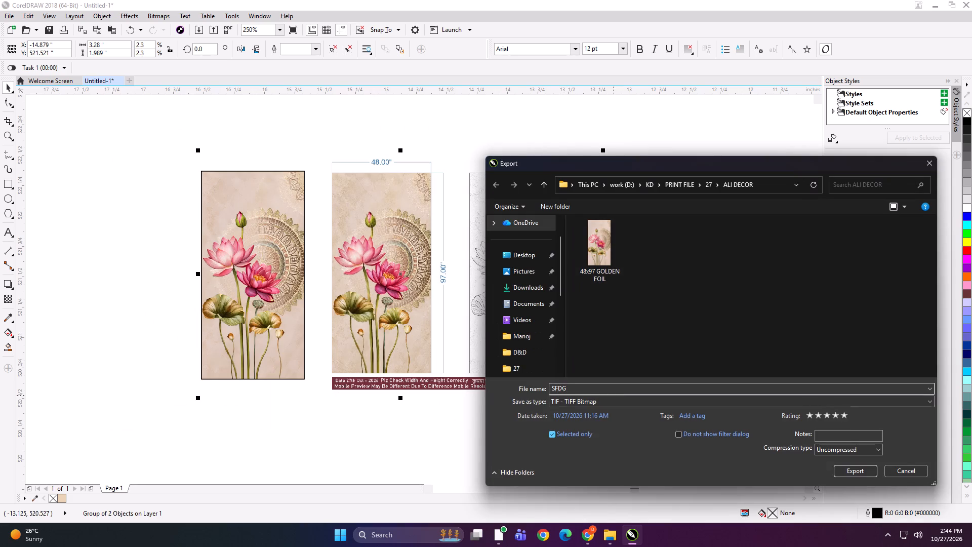
{"action": "key", "text": "Return"}
{"action": "key", "text": "Return"}
Delete the exported lotus comparison group from the drawing.
{"action": "key", "text": "Delete"}
{"action": "key", "text": "F4"}
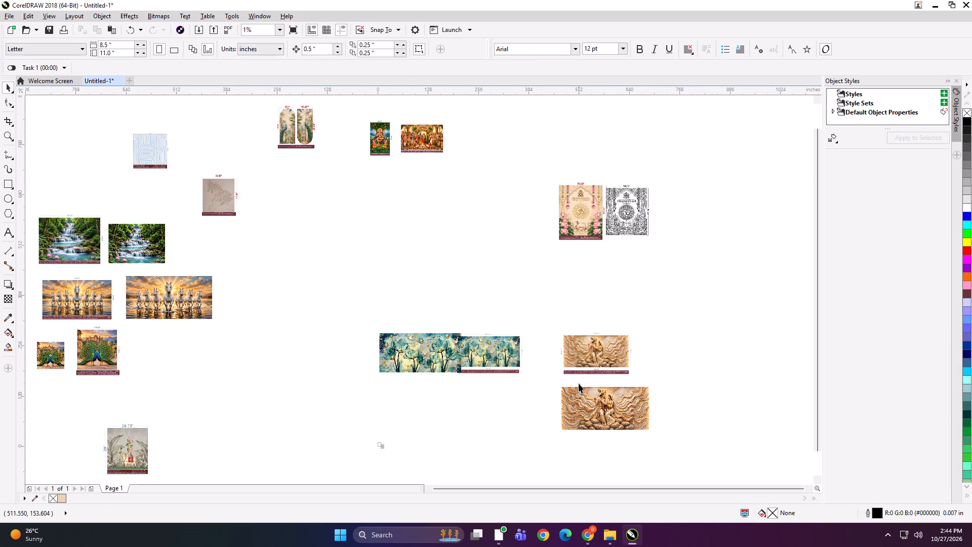
Find and launch Adobe Photoshop 2020.
{"action": "left_click", "coordinate": [422, 540]}
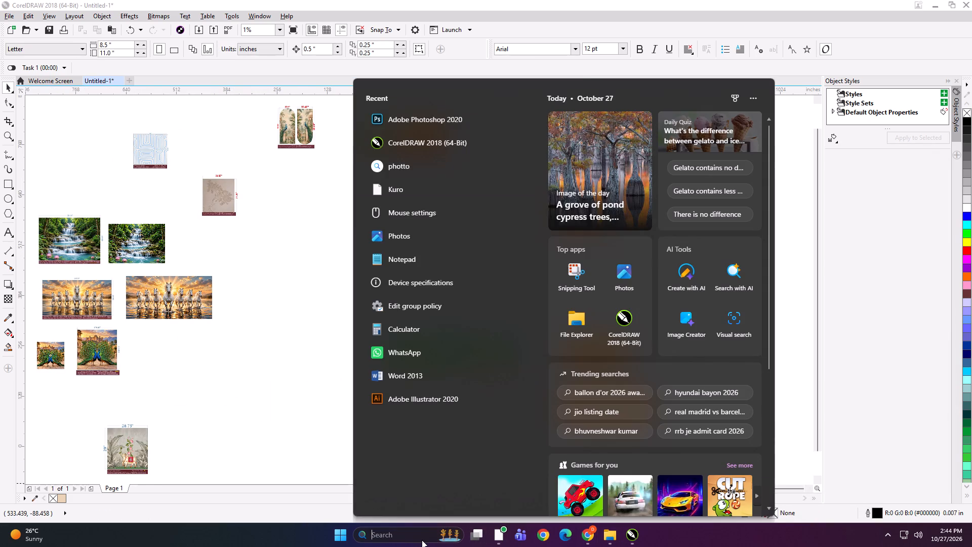
{"action": "type", "text": "PHOTO"}
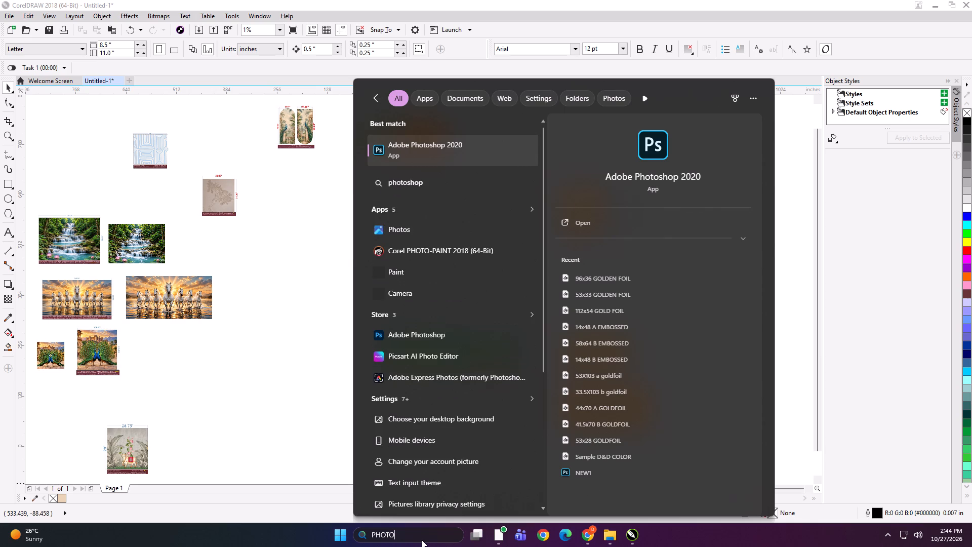
{"action": "key", "text": "Return"}
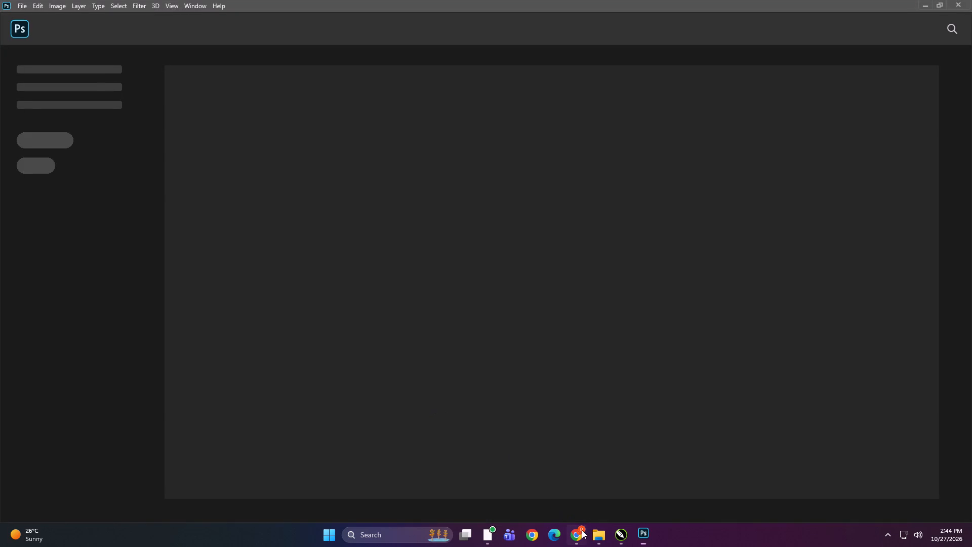
Browse to work (D:), KD, PRINT FILE, 27, ALI DECOR and open the 48x97 GOLDEN FOIL image in Photoshop.
{"action": "left_click", "coordinate": [597, 539]}
{"action": "scroll", "coordinate": [385, 273], "scroll_direction": "up", "scroll_amount": 4}
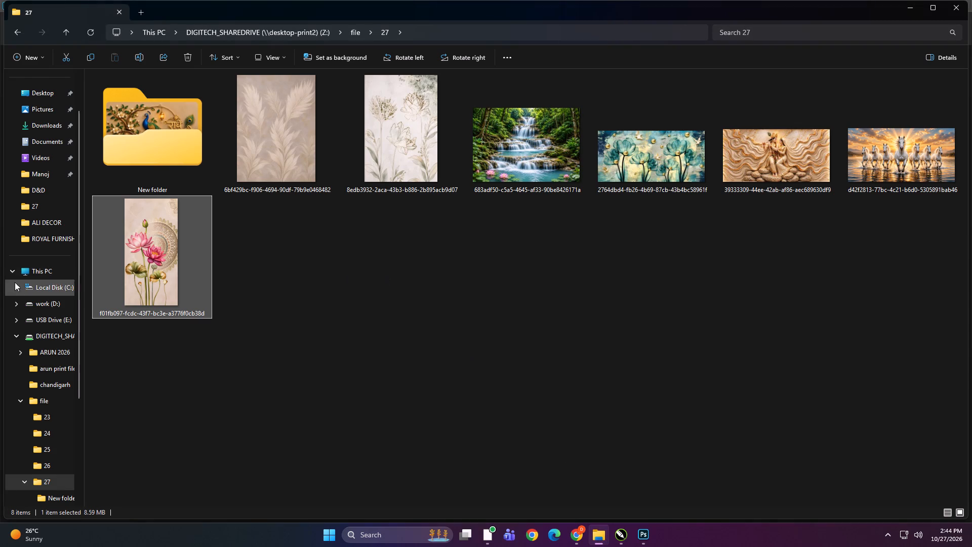
{"action": "scroll", "coordinate": [23, 295], "scroll_direction": "up", "scroll_amount": 5}
{"action": "left_click", "coordinate": [39, 320]}
{"action": "double_click", "coordinate": [252, 193]}
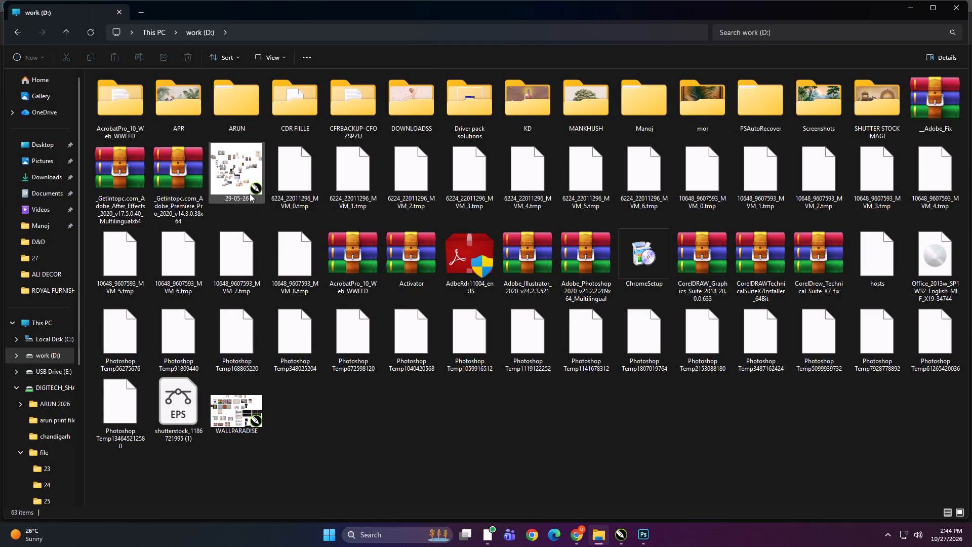
{"action": "double_click", "coordinate": [526, 103]}
{"action": "double_click", "coordinate": [311, 136]}
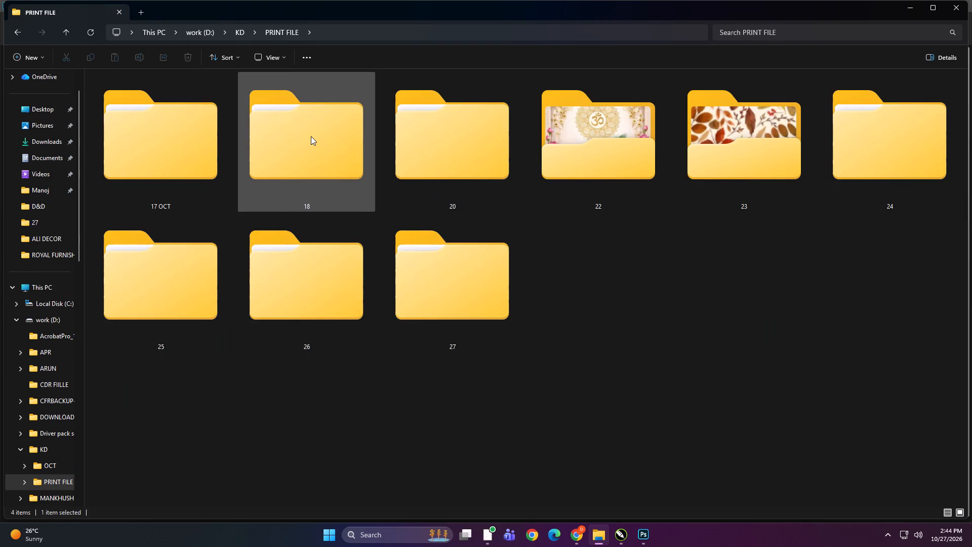
{"action": "double_click", "coordinate": [440, 274]}
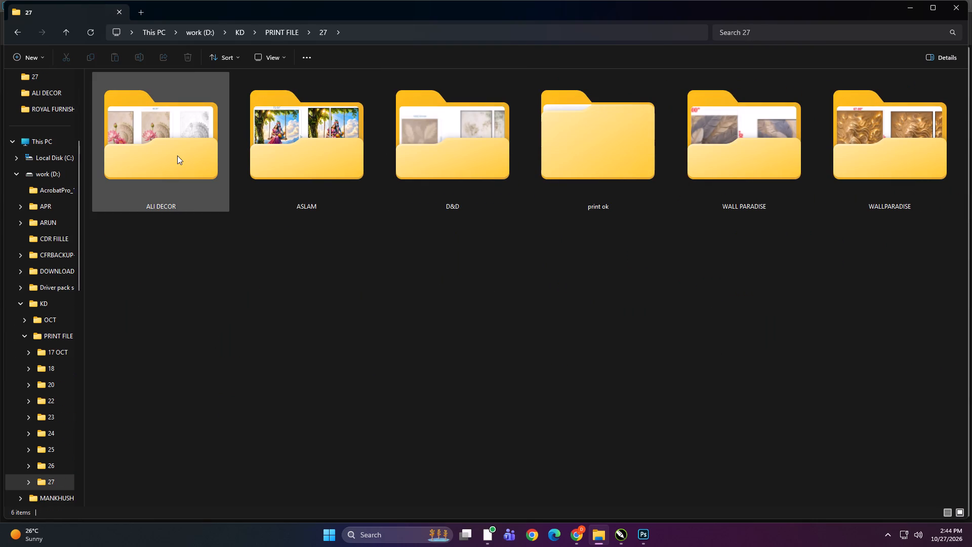
{"action": "double_click", "coordinate": [177, 155]}
{"action": "left_click", "coordinate": [167, 155]}
{"action": "left_click_drag", "start_coordinate": [158, 125], "coordinate": [620, 530]}
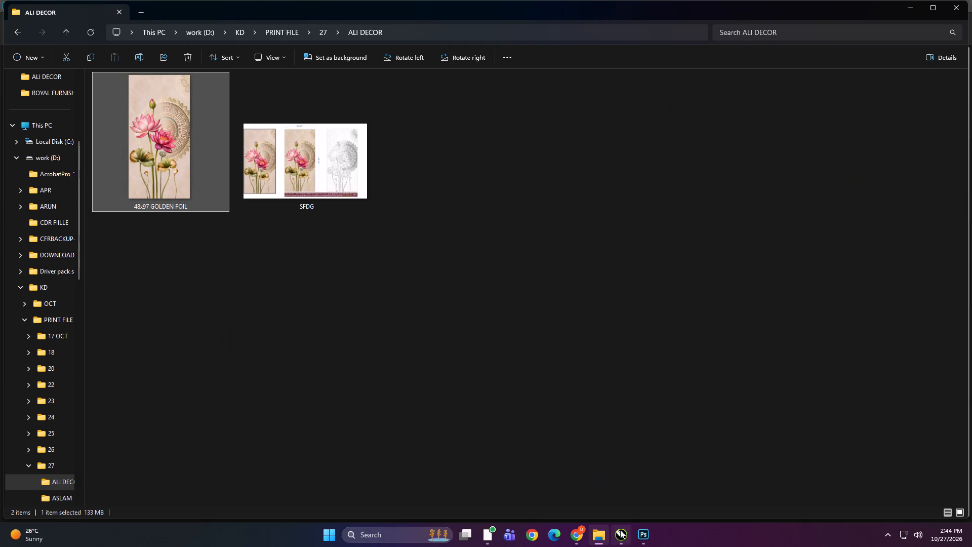
{"action": "left_click_drag", "start_coordinate": [620, 530], "coordinate": [626, 488]}
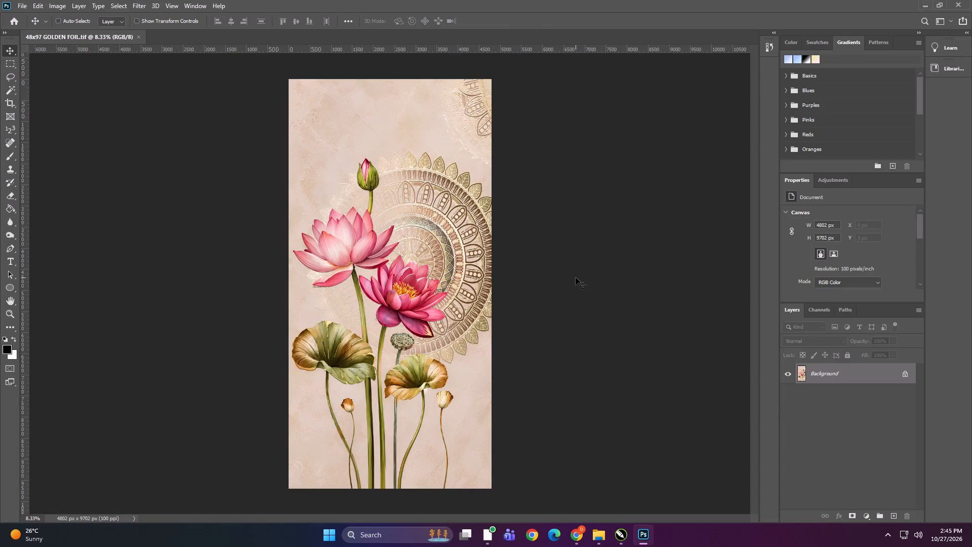
Duplicate the Background layer and apply the Photocopy filter to the copy with Detail 3 and Darkness 50.
{"action": "key", "text": "ctrl+j"}
{"action": "left_click", "coordinate": [137, 8]}
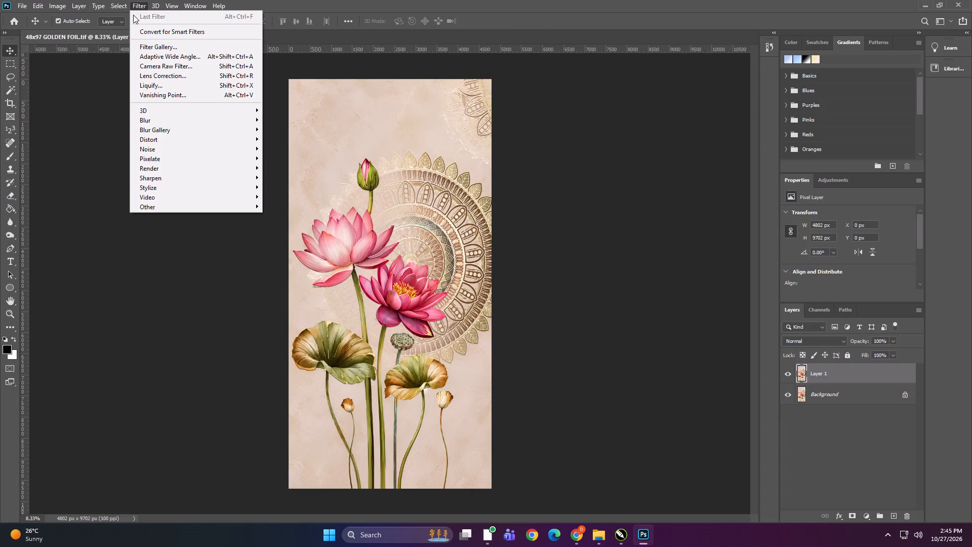
{"action": "left_click", "coordinate": [164, 45]}
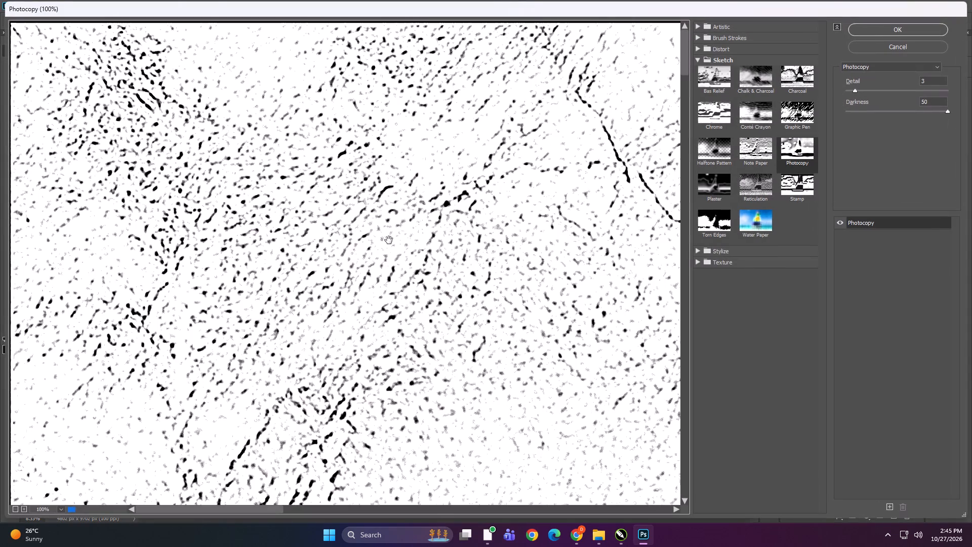
{"action": "left_click", "coordinate": [872, 25]}
Select a black petal outline on the photocopy layer with the Magic Wand and extend the selection to similar pixels.
{"action": "scroll", "coordinate": [525, 177], "scroll_direction": "down", "scroll_amount": 1, "text": "alt"}
{"action": "scroll", "coordinate": [494, 222], "scroll_direction": "up", "scroll_amount": 6, "text": "alt"}
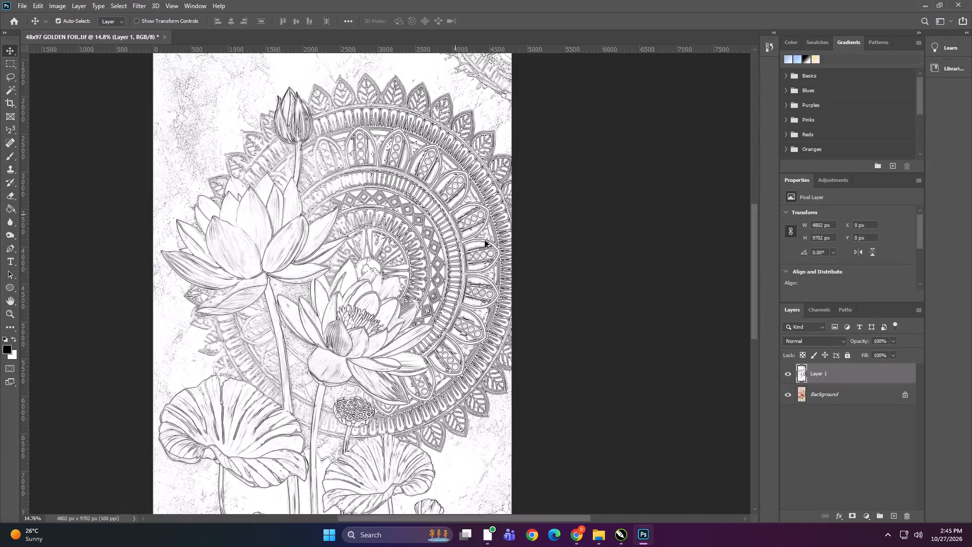
{"action": "scroll", "coordinate": [485, 241], "scroll_direction": "up", "scroll_amount": 20, "text": "alt"}
{"action": "scroll", "coordinate": [485, 241], "scroll_direction": "up", "scroll_amount": 6, "text": "alt"}
{"action": "key", "text": "w"}
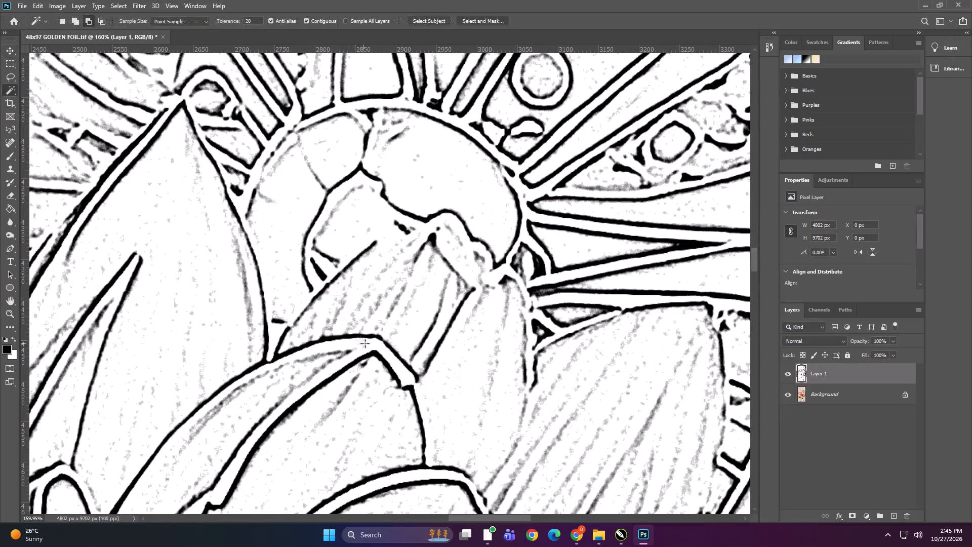
{"action": "left_click", "coordinate": [376, 354], "text": "shift"}
{"action": "right_click", "coordinate": [376, 354]}
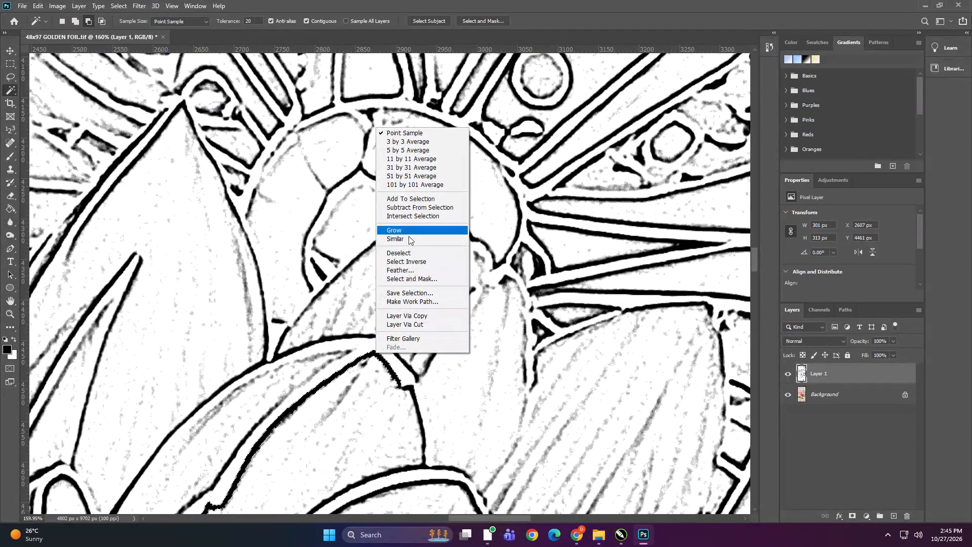
{"action": "left_click", "coordinate": [409, 236]}
Add the grey petal shading lines to the selection and extend it to similar pixels.
{"action": "scroll", "coordinate": [409, 237], "scroll_direction": "down", "scroll_amount": 10, "text": "alt"}
{"action": "scroll", "coordinate": [392, 385], "scroll_direction": "up", "scroll_amount": 20, "text": "alt"}
{"action": "scroll", "coordinate": [392, 385], "scroll_direction": "up", "scroll_amount": 1, "text": "alt"}
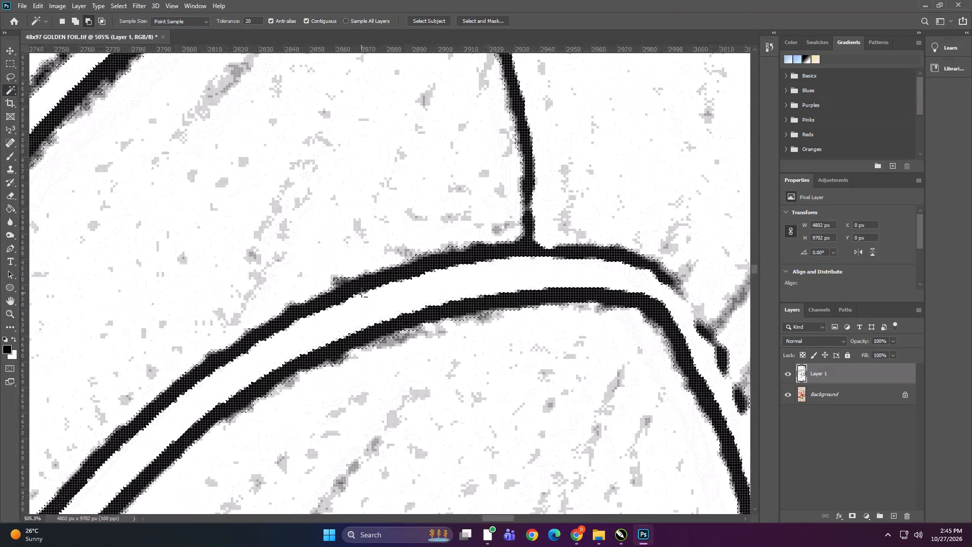
{"action": "scroll", "coordinate": [374, 268], "scroll_direction": "down", "scroll_amount": 18, "text": "alt"}
{"action": "scroll", "coordinate": [428, 287], "scroll_direction": "up", "scroll_amount": 12, "text": "alt"}
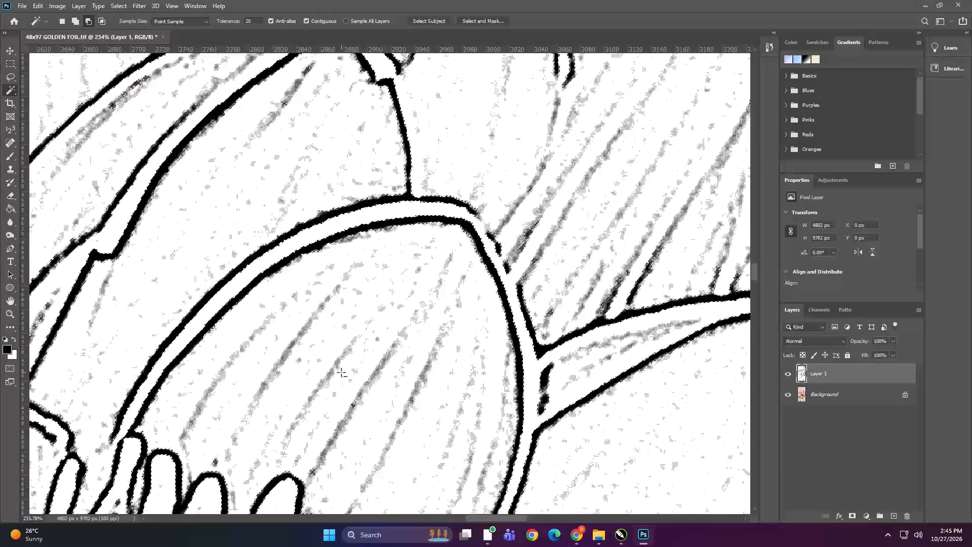
{"action": "scroll", "coordinate": [341, 372], "scroll_direction": "up", "scroll_amount": 6, "text": "alt"}
{"action": "scroll", "coordinate": [416, 360], "scroll_direction": "up", "scroll_amount": 10, "text": "alt"}
{"action": "left_click", "coordinate": [428, 348], "text": "shift"}
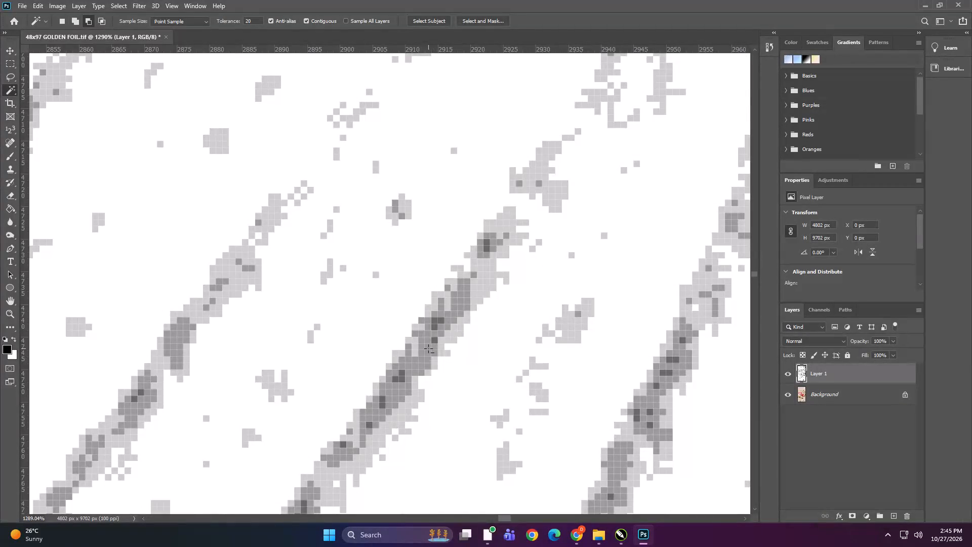
{"action": "right_click", "coordinate": [428, 348]}
{"action": "left_click", "coordinate": [455, 232]}
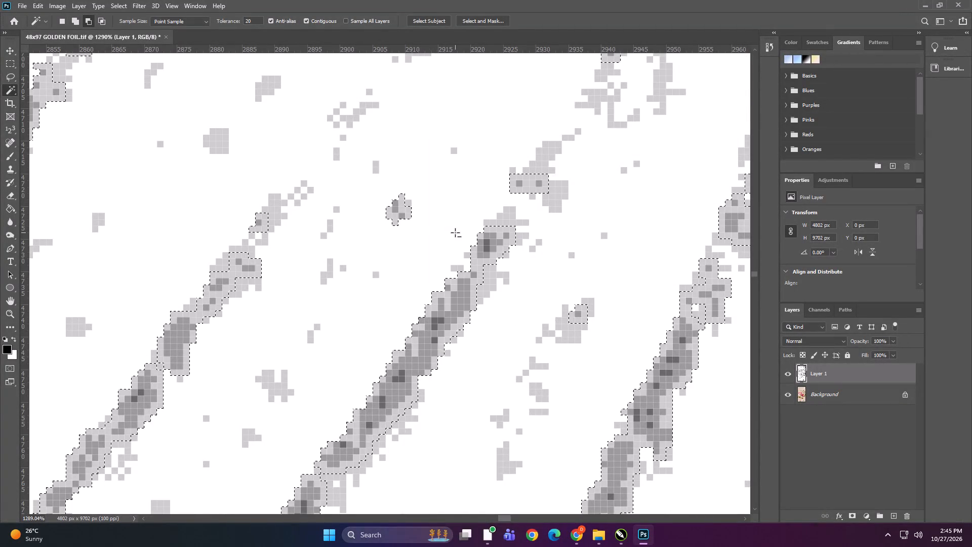
Add light grey shading pixels around the petal lines to the selection and extend it to similar pixels.
{"action": "left_click", "coordinate": [487, 278], "text": "shift"}
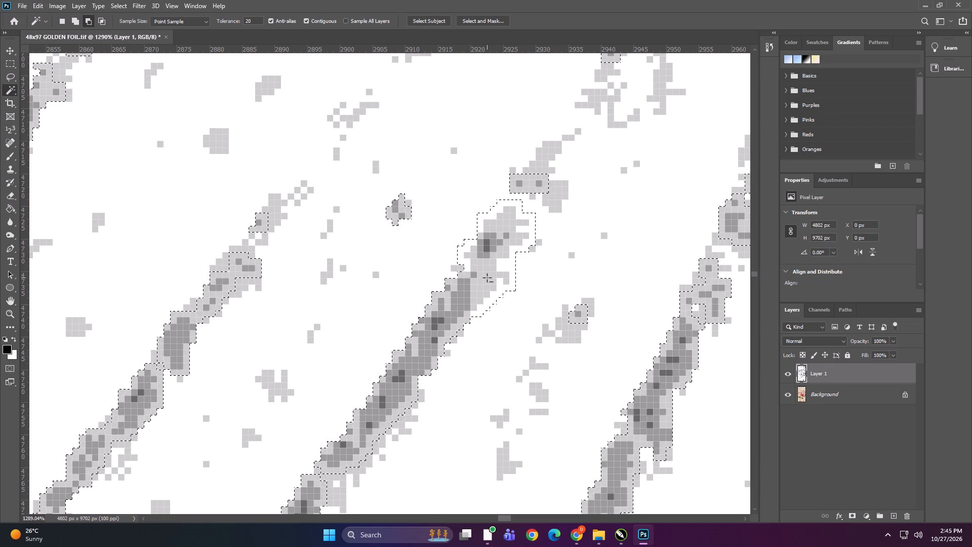
{"action": "left_click", "coordinate": [540, 392], "text": "shift"}
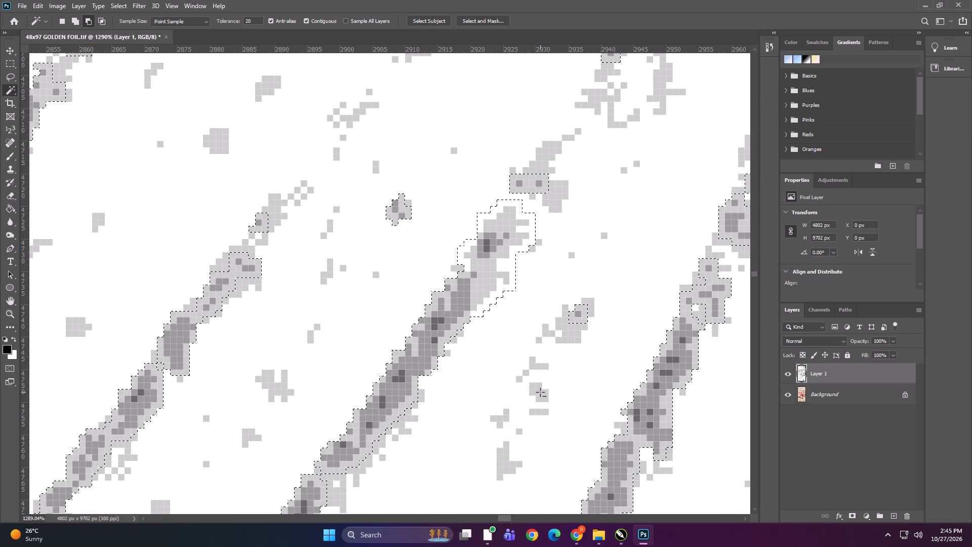
{"action": "right_click", "coordinate": [540, 392]}
{"action": "left_click", "coordinate": [560, 279]}
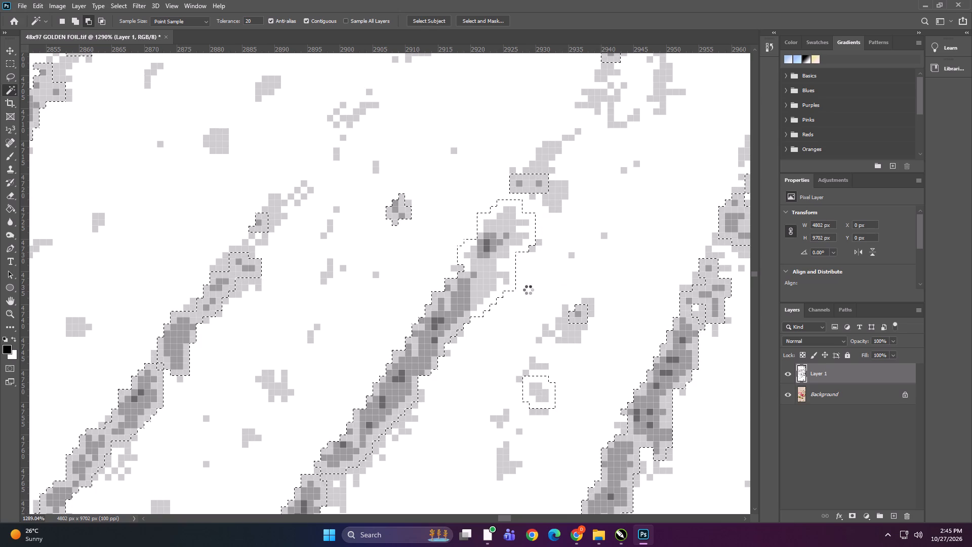
Activate the Background layer and create a new spot channel from the selection with the default settings.
{"action": "scroll", "coordinate": [483, 243], "scroll_direction": "down", "scroll_amount": 20, "text": "alt"}
{"action": "scroll", "coordinate": [483, 243], "scroll_direction": "down", "scroll_amount": 19, "text": "alt"}
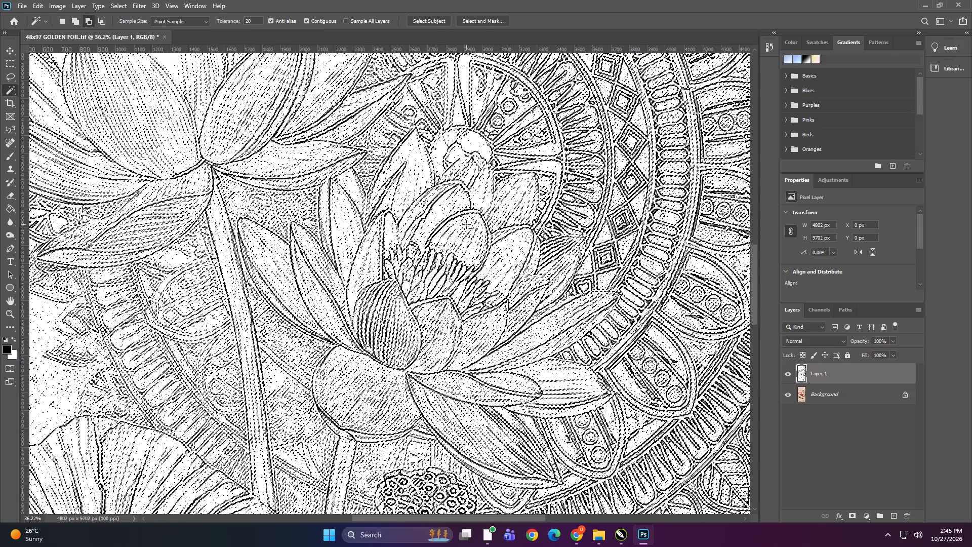
{"action": "scroll", "coordinate": [466, 224], "scroll_direction": "down", "scroll_amount": 14, "text": "alt"}
{"action": "left_click", "coordinate": [869, 399]}
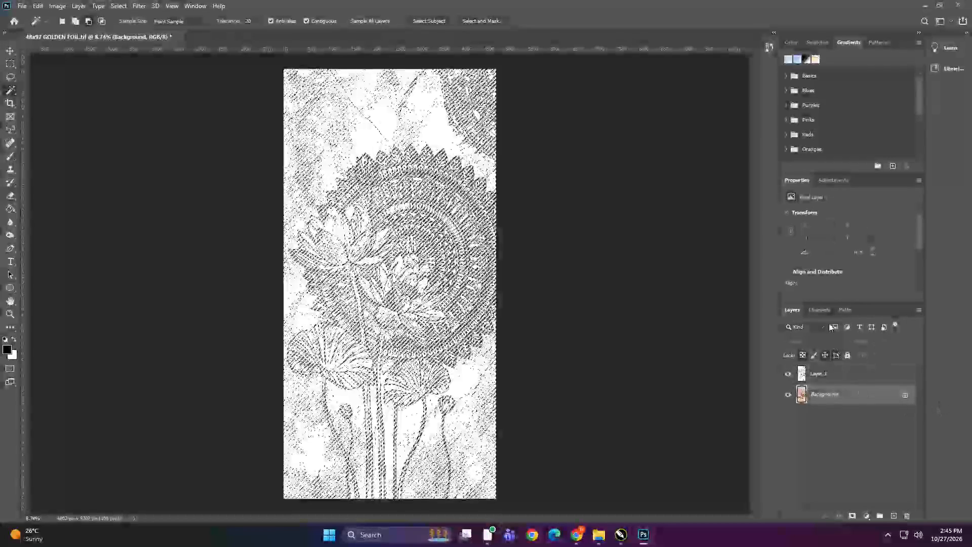
{"action": "left_click", "coordinate": [825, 314]}
{"action": "left_click", "coordinate": [916, 309]}
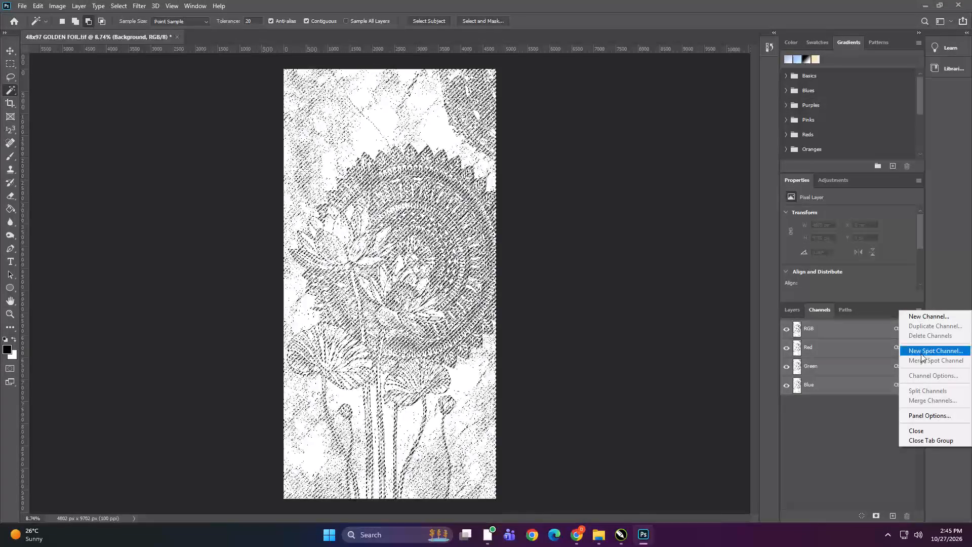
{"action": "left_click", "coordinate": [921, 353]}
{"action": "left_click", "coordinate": [563, 157]}
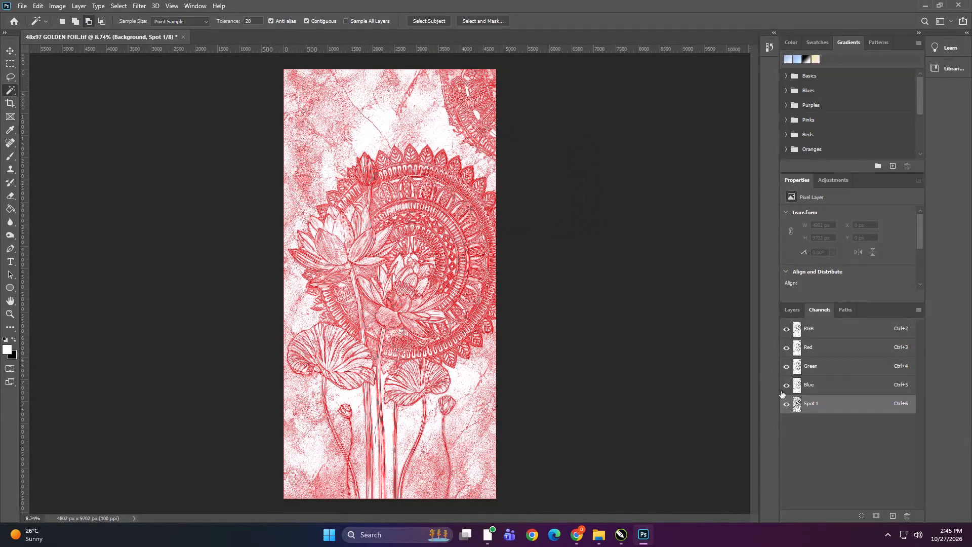
Duplicate the Spot 1 channel as Spot 2 and turn on the copy's visibility.
{"action": "right_click", "coordinate": [829, 404]}
{"action": "left_click", "coordinate": [845, 407]}
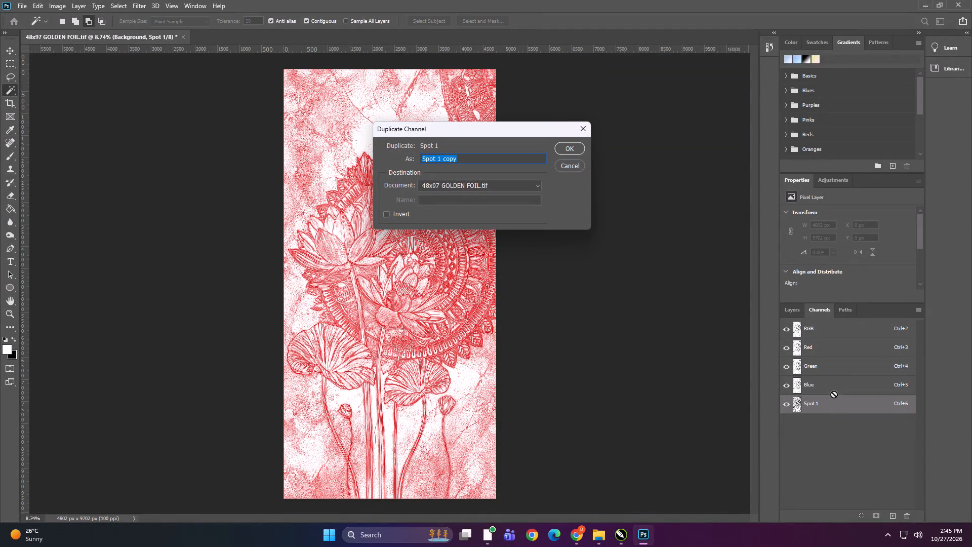
{"action": "key", "text": "Right"}
{"action": "key", "text": "BackSpace"}
{"action": "key", "text": "BackSpace"}
{"action": "key", "text": "BackSpace"}
{"action": "key", "text": "BackSpace"}
{"action": "key", "text": "BackSpace"}
{"action": "key", "text": "BackSpace"}
{"action": "key", "text": "2"}
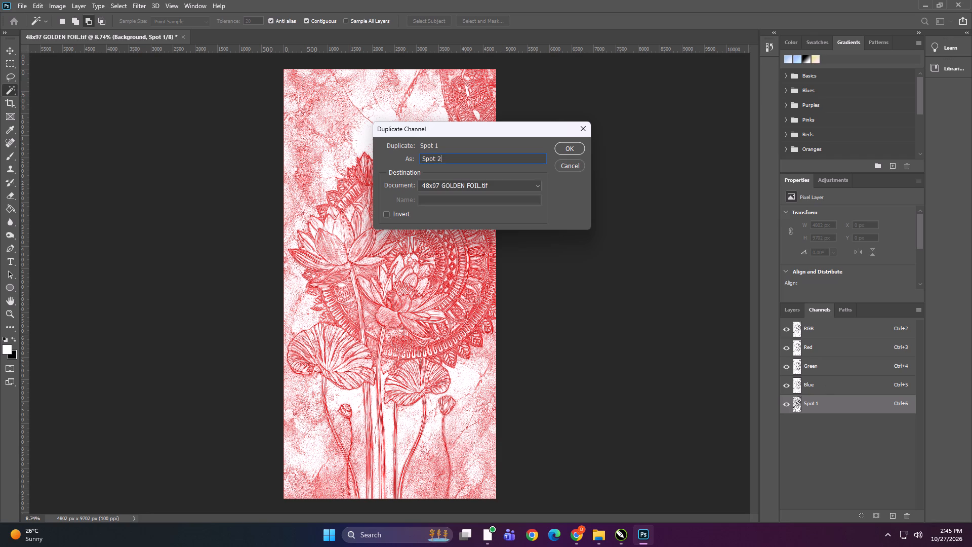
{"action": "left_click", "coordinate": [578, 146]}
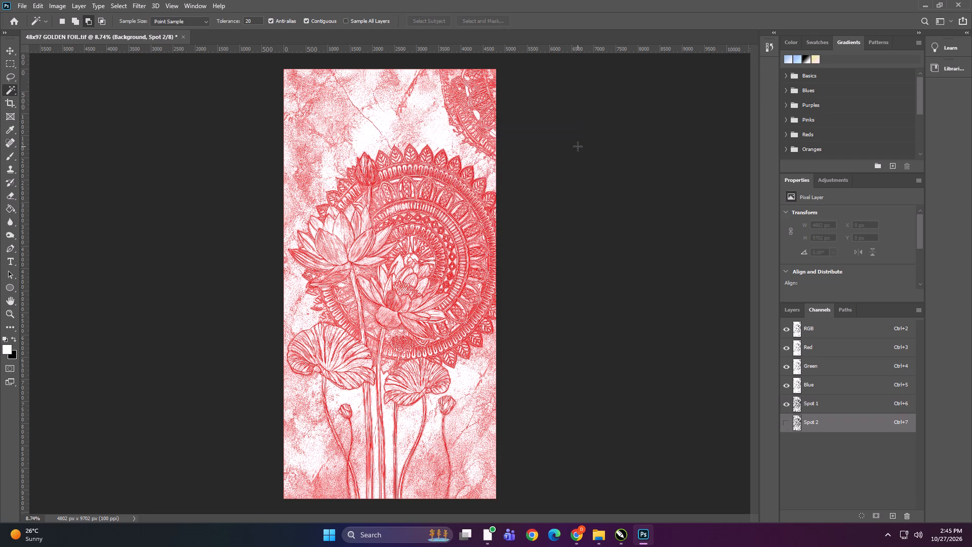
{"action": "left_click", "coordinate": [787, 423]}
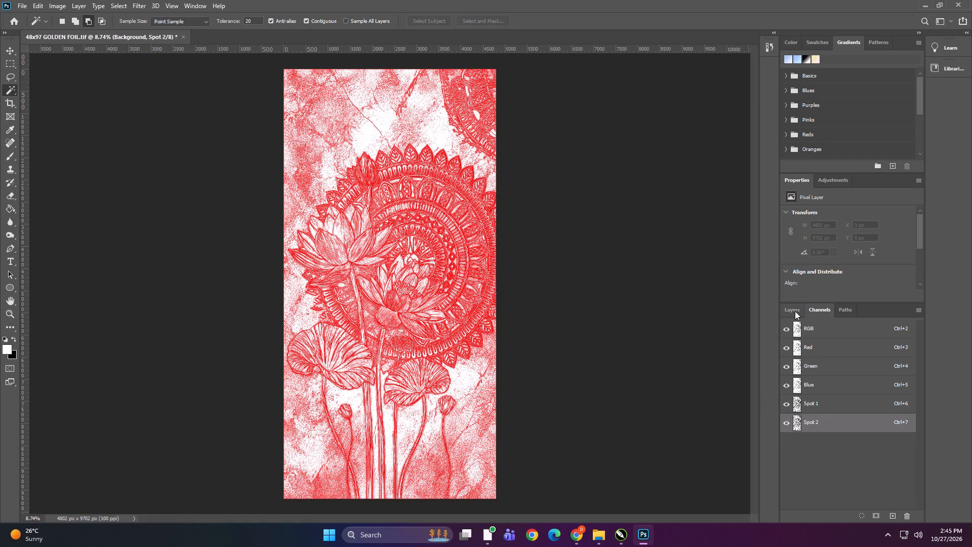
Delete the photocopy layer, Layer 1, leaving the Background artwork.
{"action": "left_click", "coordinate": [795, 311]}
{"action": "left_click", "coordinate": [841, 379]}
{"action": "key", "text": "Delete"}
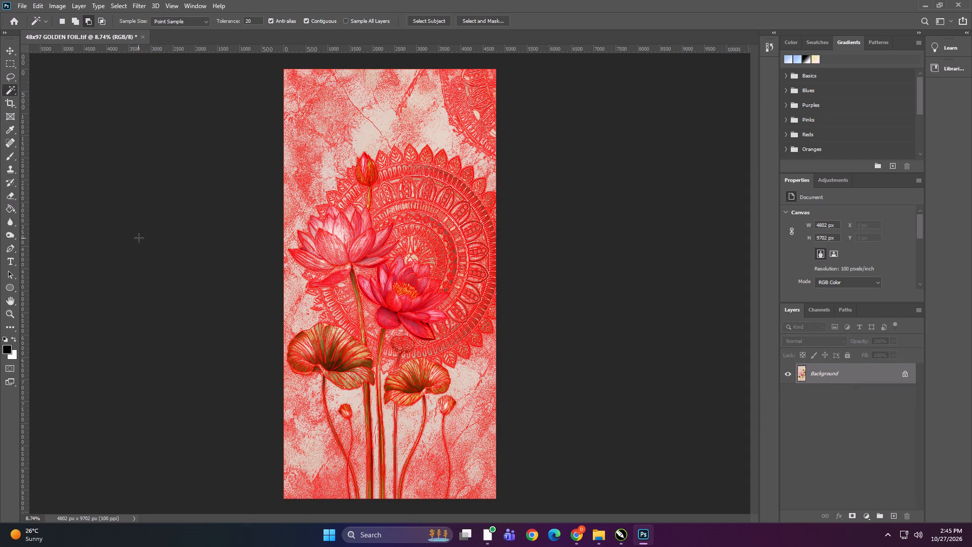
Save the image with its spot colors over 48x97 GOLDEN FOIL in the ALI DECOR folder as an LZW-compressed TIFF.
{"action": "key", "text": "ctrl+shift+s"}
{"action": "left_click", "coordinate": [512, 354]}
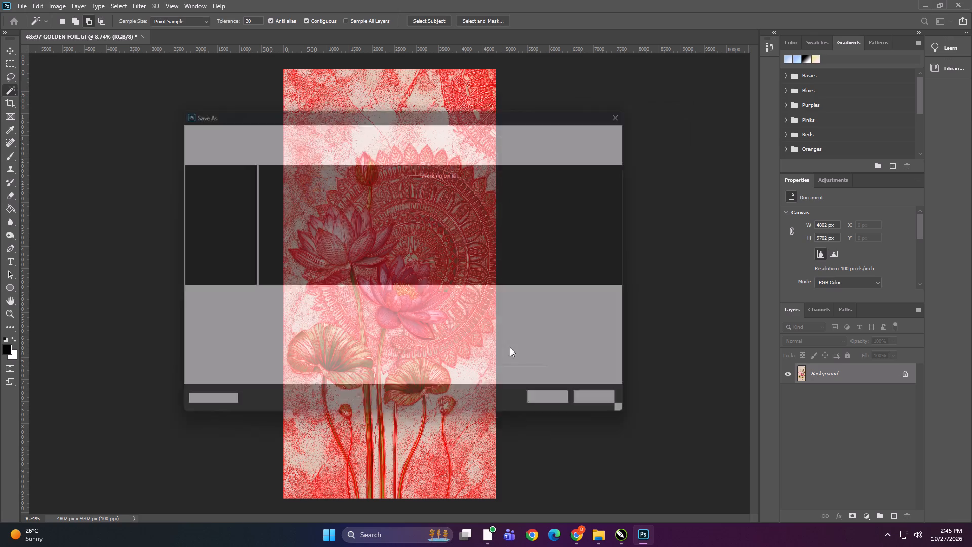
{"action": "left_click", "coordinate": [557, 407]}
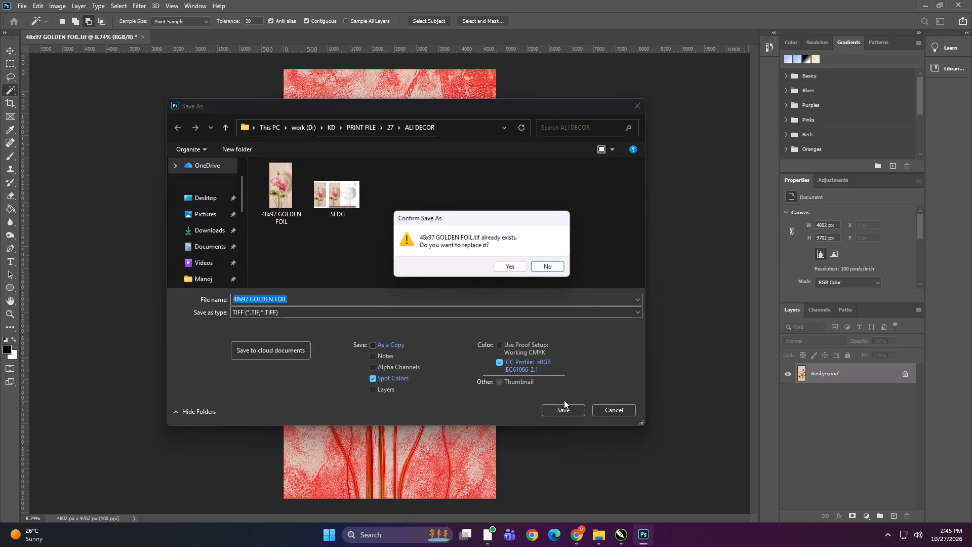
{"action": "left_click", "coordinate": [521, 268]}
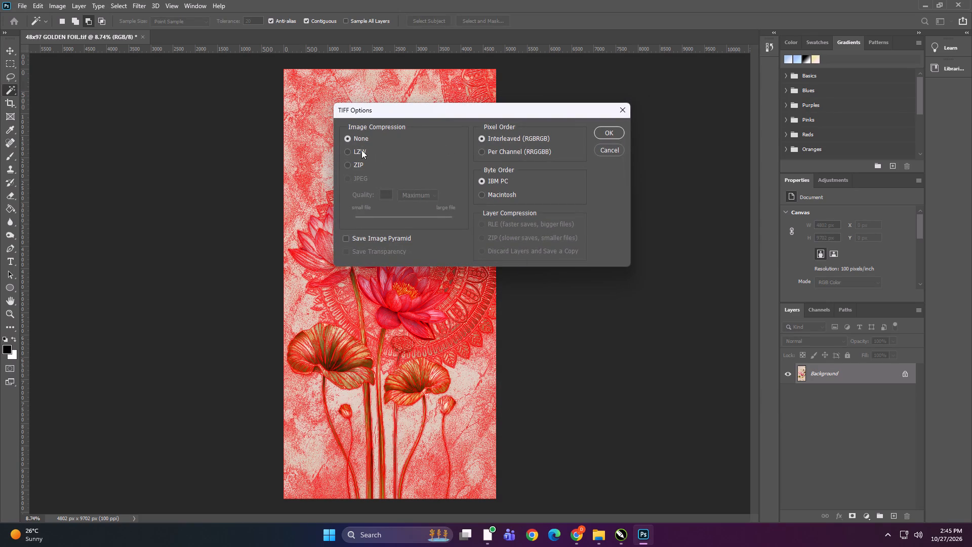
{"action": "left_click", "coordinate": [361, 150]}
{"action": "left_click", "coordinate": [602, 135]}
{"action": "left_click", "coordinate": [5, 52]}
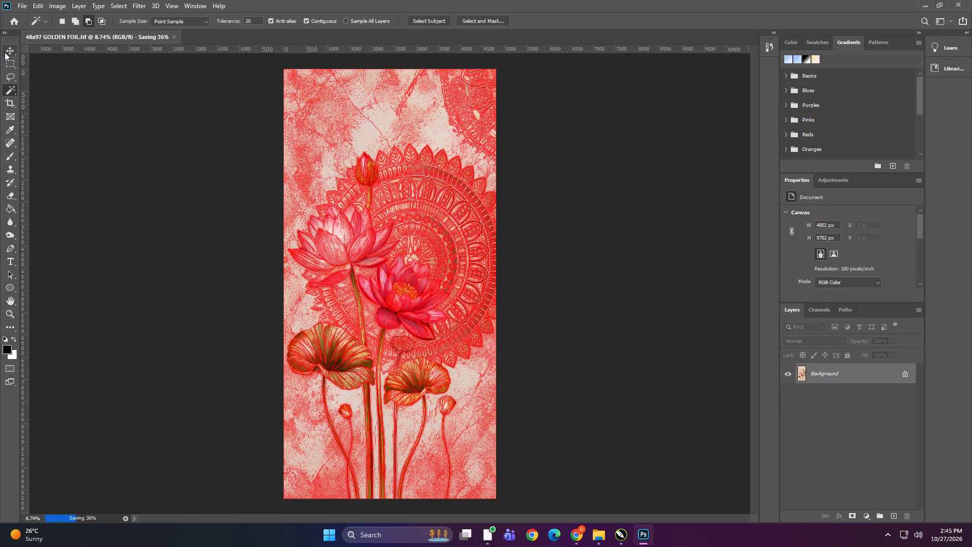
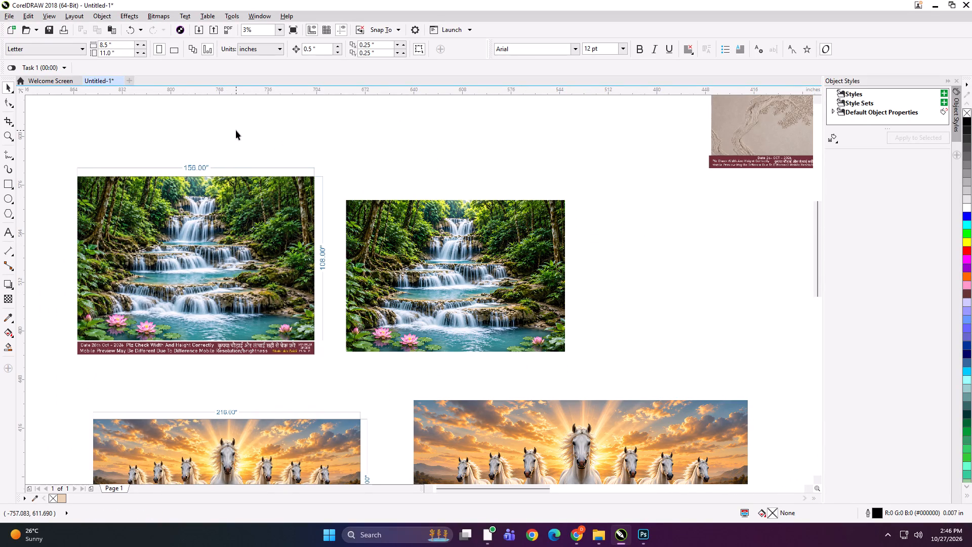
Resize the undimensioned waterfall image to 156 × 108 inches and move it roughly level with the dimensioned preview.
{"action": "left_click", "coordinate": [392, 243]}
{"action": "left_click", "coordinate": [117, 42]}
{"action": "key", "text": "ctrl+a"}
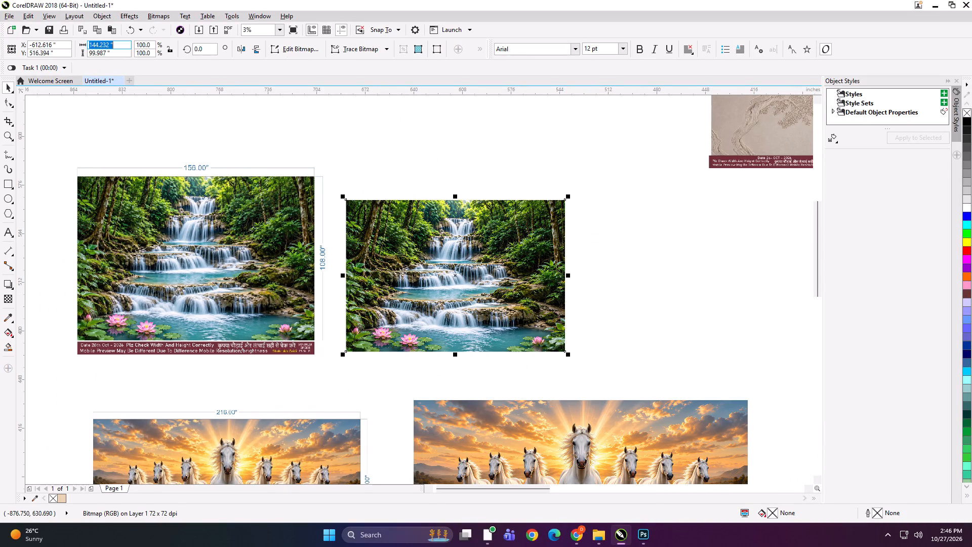
{"action": "type", "text": "156"}
{"action": "key", "text": "Tab"}
{"action": "type", "text": "10"}
{"action": "key", "text": "Return"}
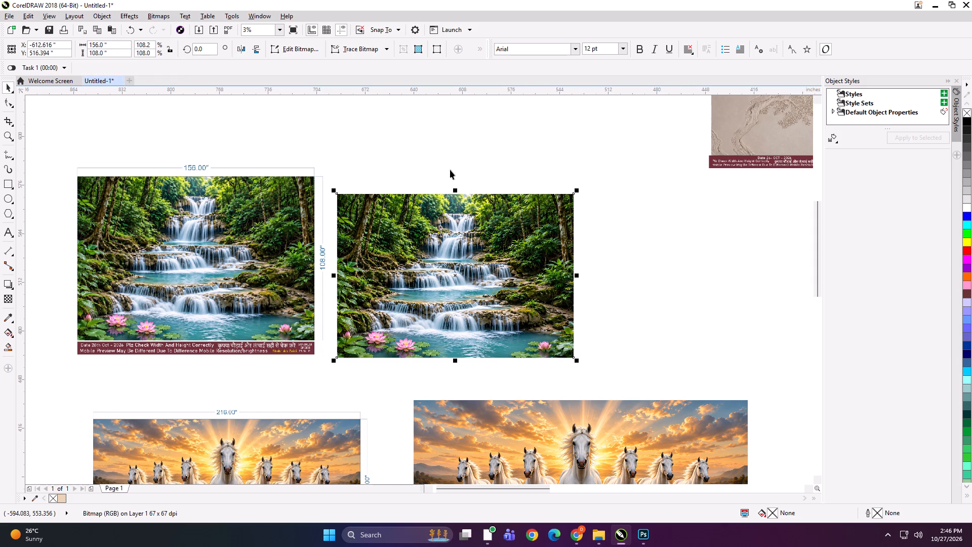
{"action": "left_click_drag", "start_coordinate": [412, 252], "coordinate": [430, 240]}
{"action": "left_click", "coordinate": [399, 154]}
{"action": "left_click", "coordinate": [441, 235]}
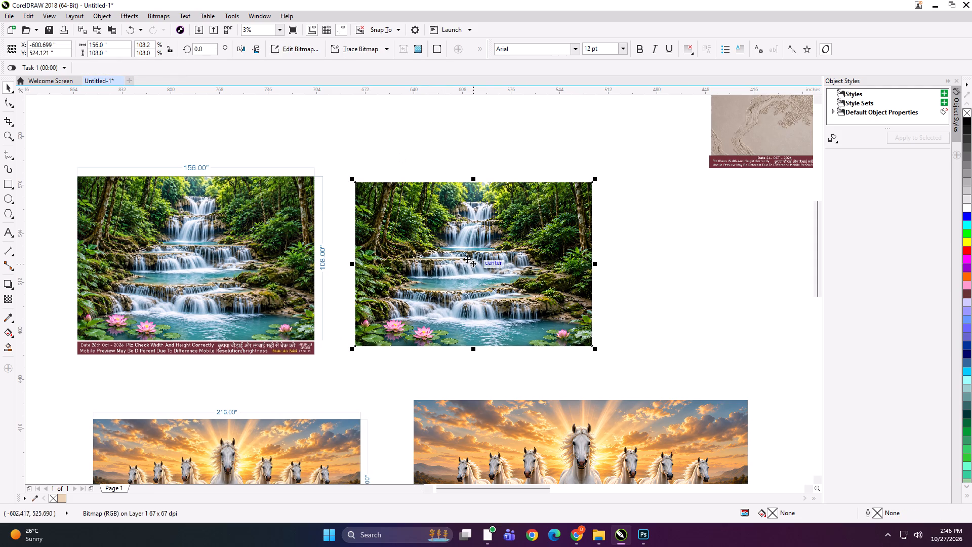
Create a rectangle matching the resized waterfall image and set its width to 53 inches.
{"action": "double_click", "coordinate": [5, 184], "text": "shift"}
{"action": "key", "text": "space"}
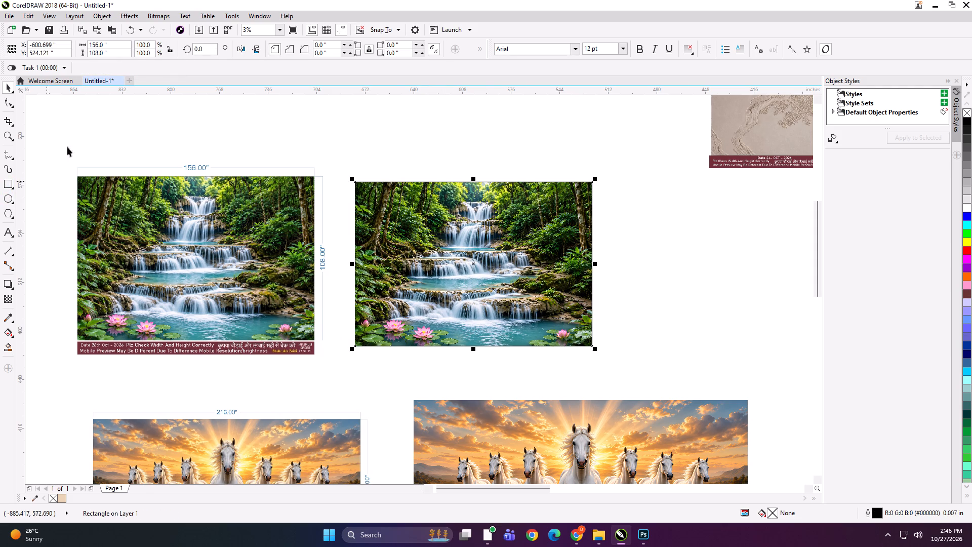
{"action": "left_click", "coordinate": [113, 47]}
{"action": "key", "text": "ctrl+a"}
{"action": "type", "text": "59"}
{"action": "key", "text": "Return"}
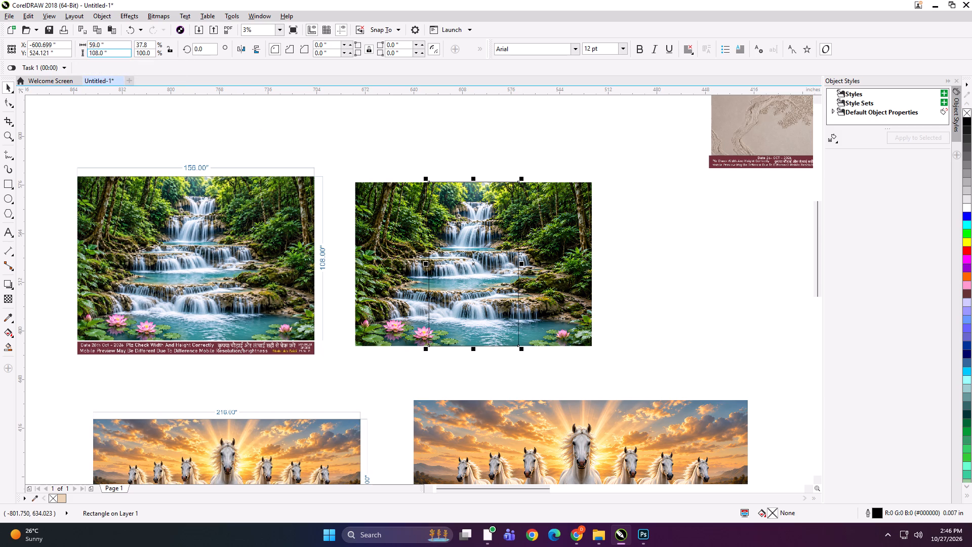
{"action": "left_click_drag", "start_coordinate": [118, 46], "coordinate": [54, 42]}
{"action": "type", "text": "53"}
{"action": "key", "text": "Return"}
Align the 53-inch rectangle with the waterfall image's left edge, undoing any accidental shift.
{"action": "left_click", "coordinate": [415, 248], "text": "shift"}
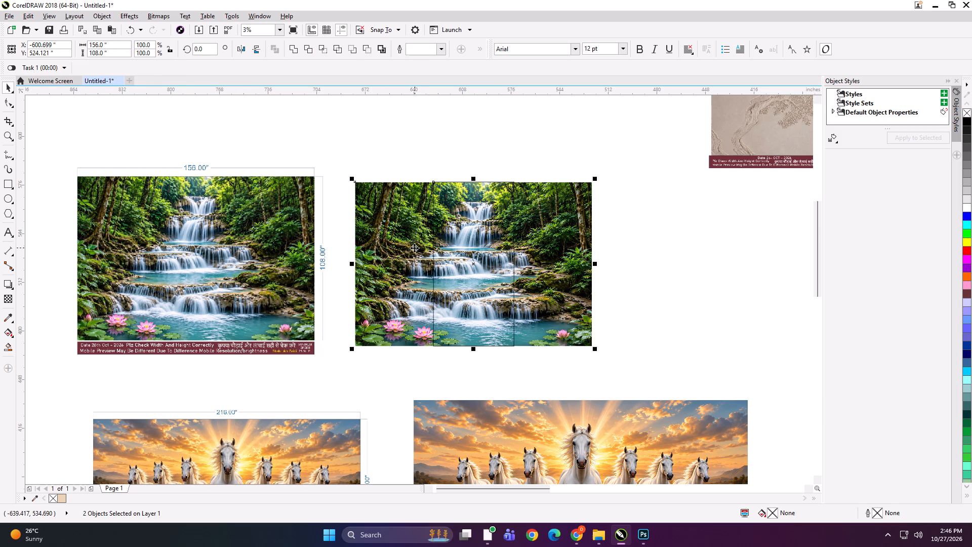
{"action": "key", "text": "l"}
{"action": "left_click", "coordinate": [417, 150]}
{"action": "left_click", "coordinate": [408, 230]}
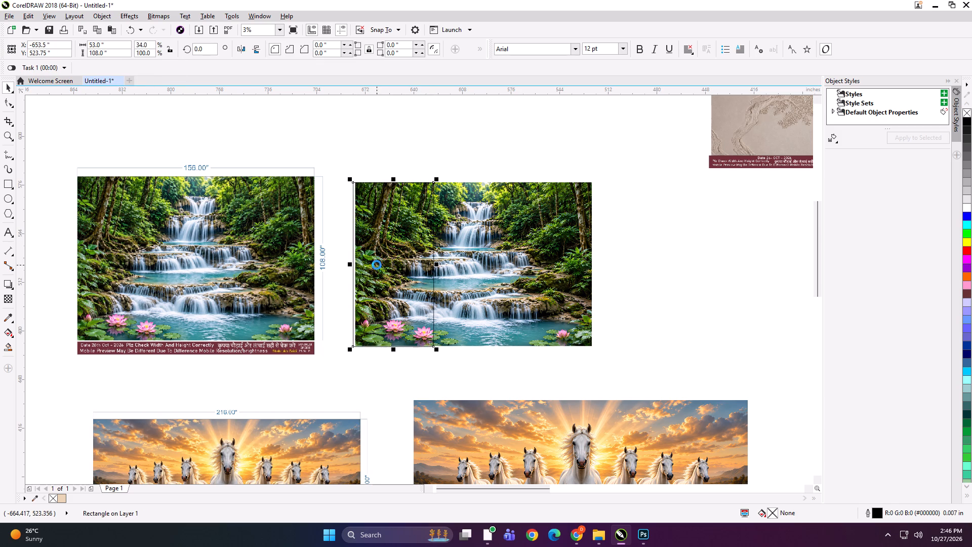
{"action": "key", "text": "ctrl+z"}
Make a mirrored copy of the first panel rectangle on its right side and nudge it 0.5 inch left to overlap.
{"action": "left_click_drag", "start_coordinate": [353, 266], "coordinate": [441, 268]}
{"action": "right_click", "coordinate": [441, 268], "text": "ctrl"}
{"action": "key", "text": "Left"}
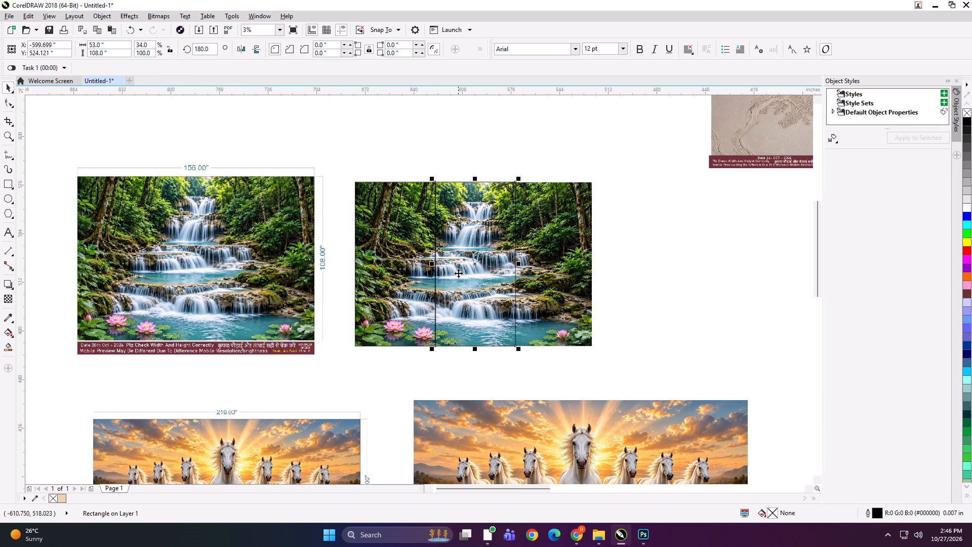
{"action": "left_click", "coordinate": [437, 159]}
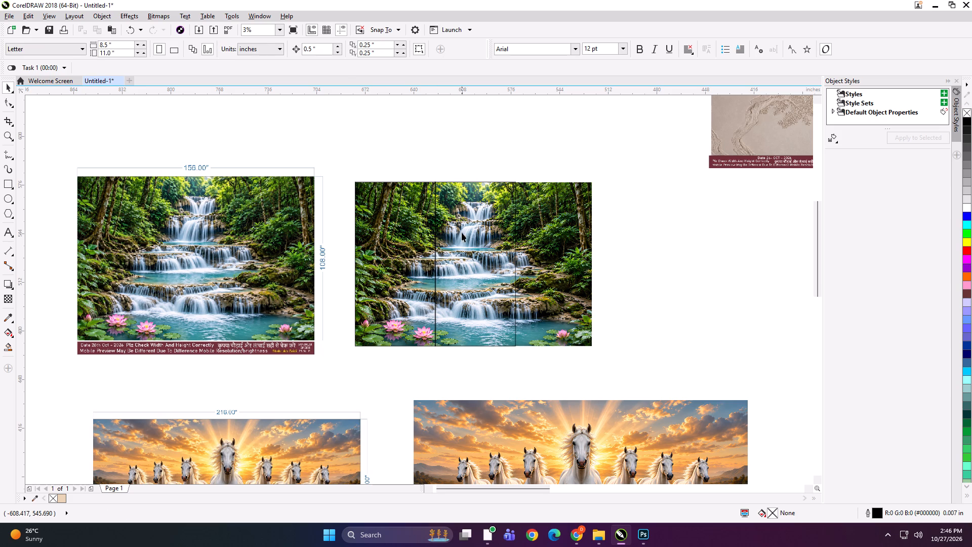
Mirror-copy the middle rectangle to its right, nudge it 0.5 inch left, and trim it to 51 inches wide at the image's edge.
{"action": "left_click", "coordinate": [480, 259]}
{"action": "left_click_drag", "start_coordinate": [432, 265], "coordinate": [545, 265]}
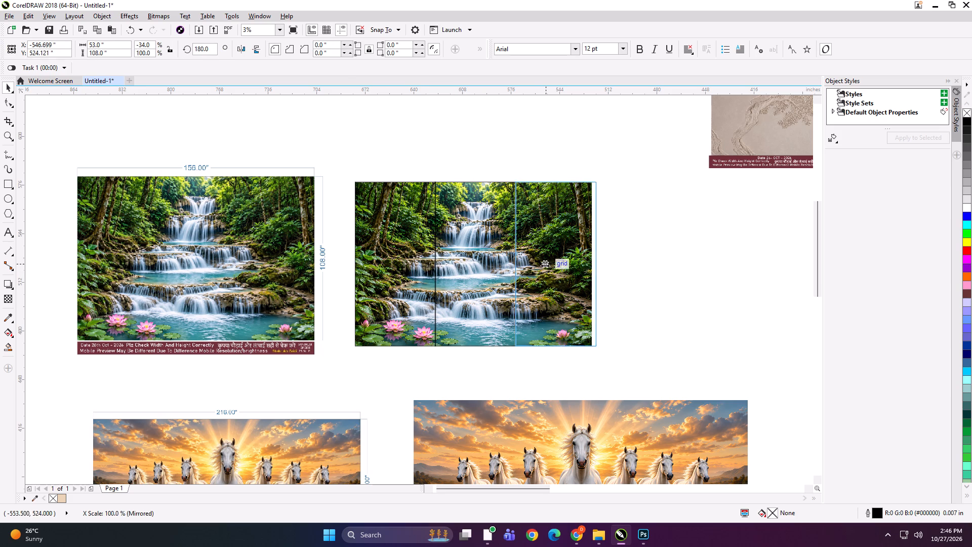
{"action": "left_click_drag", "start_coordinate": [545, 265], "coordinate": [545, 265]}
{"action": "right_click", "coordinate": [545, 265], "text": "ctrl"}
{"action": "scroll", "coordinate": [545, 265], "scroll_direction": "up", "scroll_amount": 1}
{"action": "key", "text": "Left"}
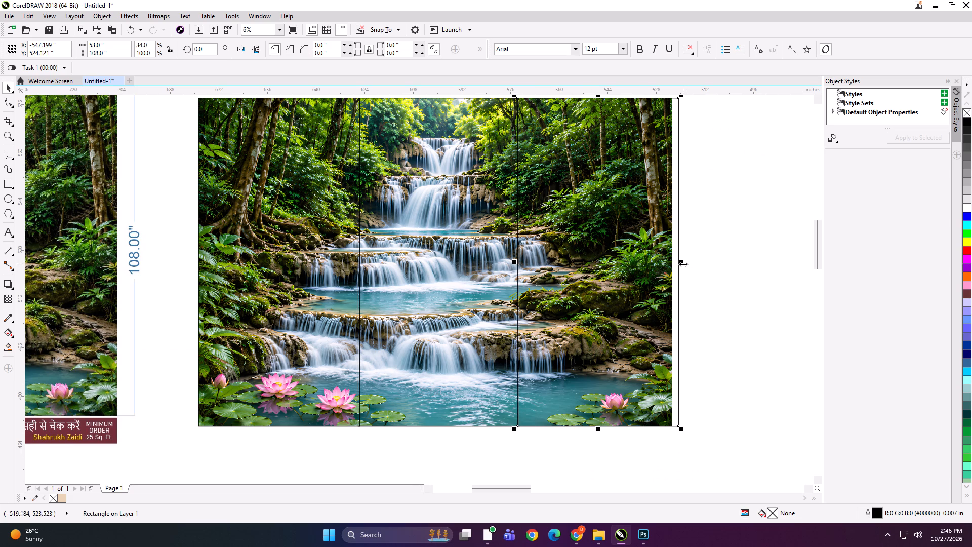
{"action": "left_click_drag", "start_coordinate": [683, 264], "coordinate": [676, 263]}
{"action": "scroll", "coordinate": [603, 243], "scroll_direction": "down", "scroll_amount": 1}
Group the three panel rectangles over the waterfall image.
{"action": "left_click", "coordinate": [424, 235], "text": "shift"}
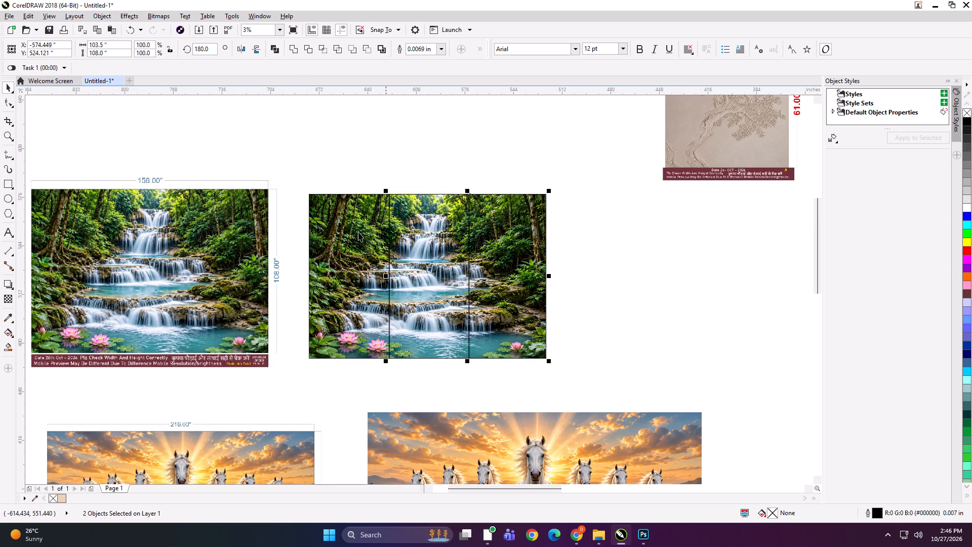
{"action": "left_click", "coordinate": [344, 232], "text": "shift"}
{"action": "key", "text": "ctrl+g"}
{"action": "left_click", "coordinate": [385, 153]}
PowerClip the waterfall image into the grouped panel rectangles.
{"action": "left_click", "coordinate": [438, 270], "text": "alt"}
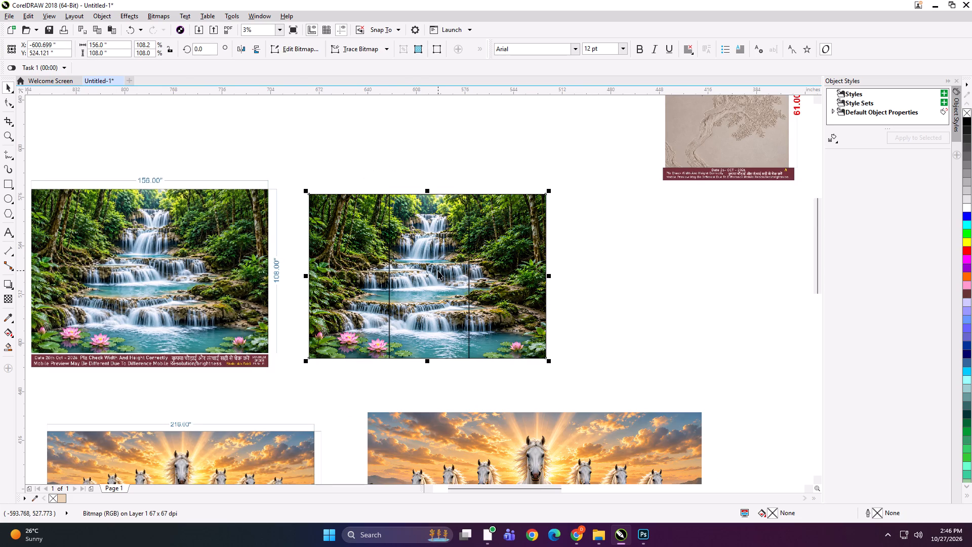
{"action": "key", "text": "shift+Return"}
{"action": "left_click", "coordinate": [444, 270]}
{"action": "key", "text": "ctrl+z"}
{"action": "scroll", "coordinate": [386, 266], "scroll_direction": "up", "scroll_amount": 1}
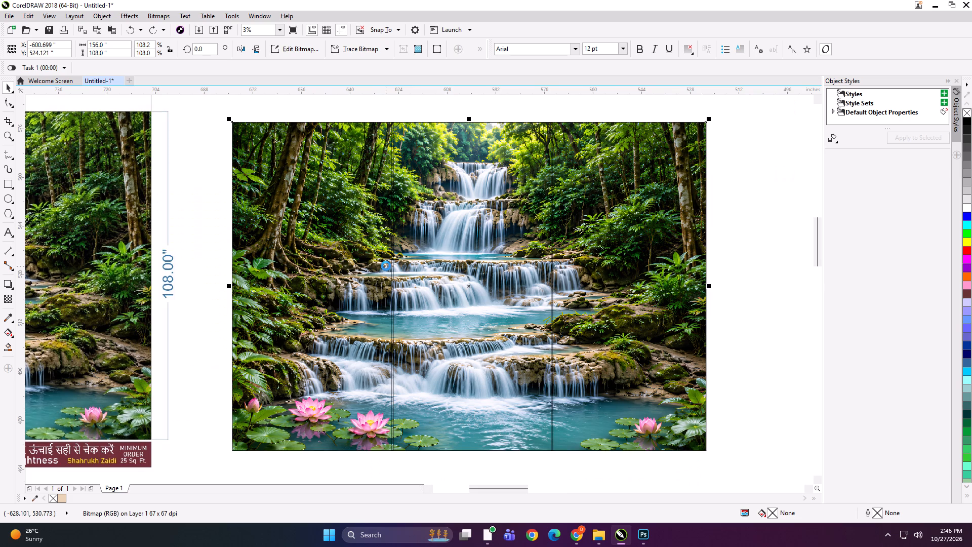
{"action": "scroll", "coordinate": [386, 266], "scroll_direction": "down", "scroll_amount": 1}
{"action": "key", "text": "ctrl+shift+z"}
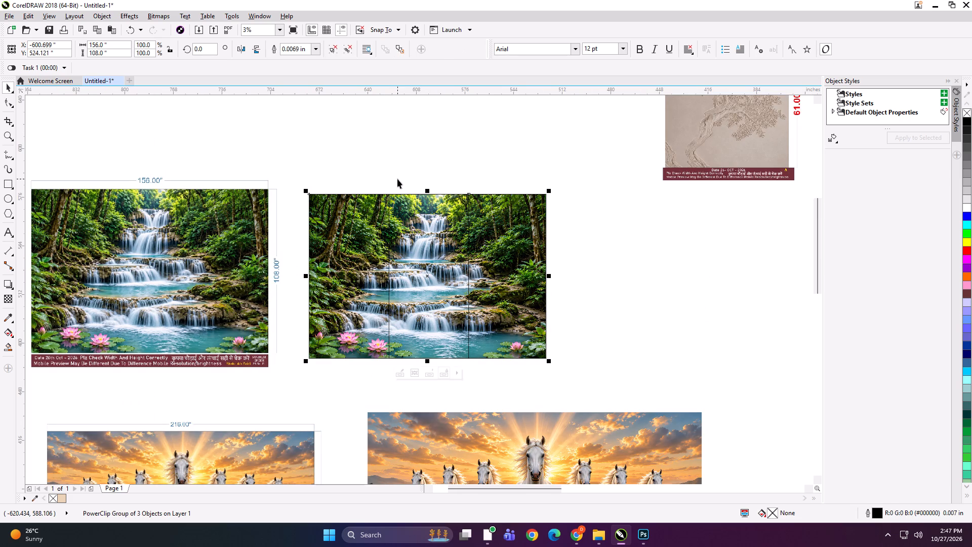
Ungroup the clipped panels and check the right panel by nudging it right and back.
{"action": "key", "text": "ctrl+u"}
{"action": "left_click", "coordinate": [402, 171]}
{"action": "left_click", "coordinate": [512, 260]}
{"action": "scroll", "coordinate": [471, 255], "scroll_direction": "up", "scroll_amount": 2}
{"action": "key", "text": "Right"}
{"action": "key", "text": "Left"}
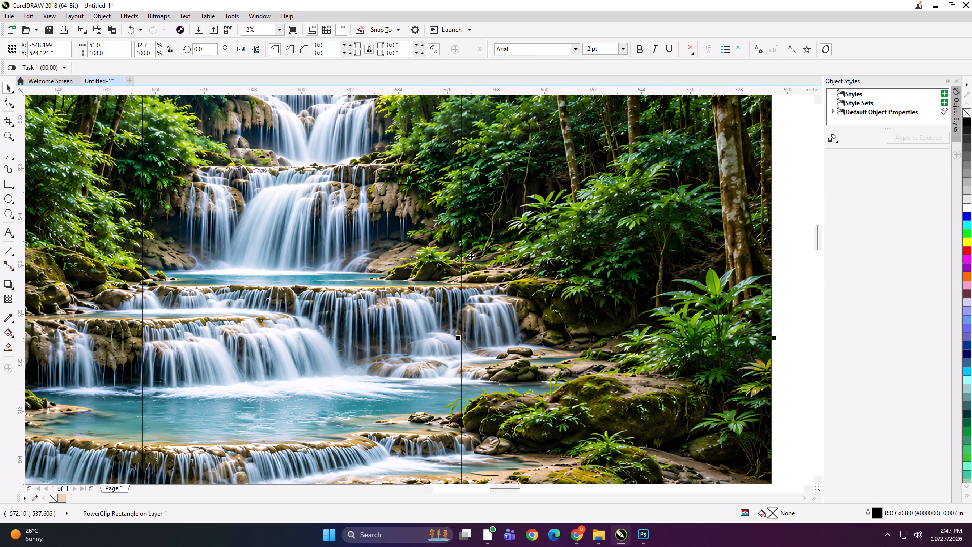
{"action": "scroll", "coordinate": [477, 256], "scroll_direction": "down", "scroll_amount": 2}
{"action": "left_click", "coordinate": [400, 185]}
Add the text label "156*108 PANEL 1" at the top edge of the left panel and copy the text.
{"action": "left_click", "coordinate": [6, 231]}
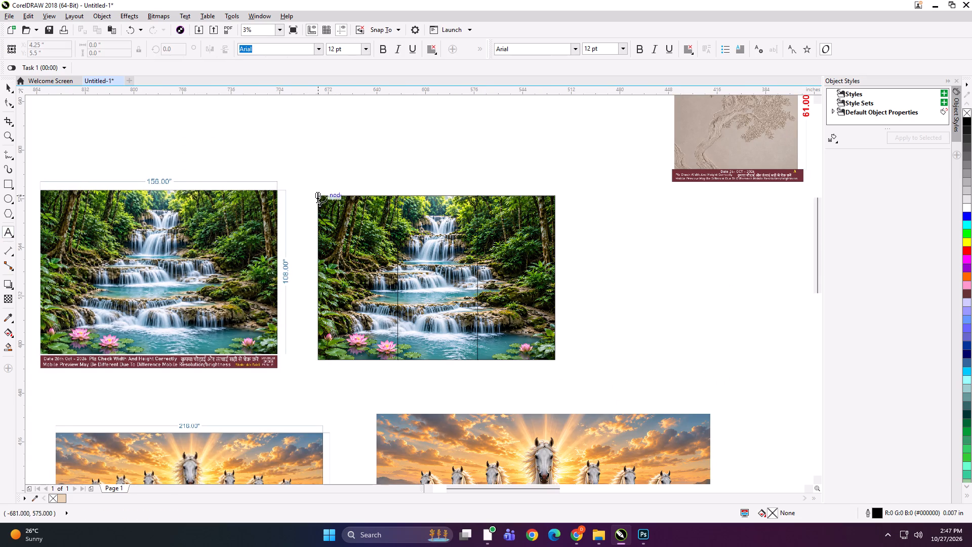
{"action": "left_click", "coordinate": [340, 194]}
{"action": "type", "text": "156*"}
{"action": "type", "text": "108 A"}
{"action": "key", "text": "BackSpace"}
{"action": "type", "text": "PANEL 1"}
{"action": "key", "text": "ctrl+a"}
{"action": "key", "text": "ctrl+c"}
Paste the label at the top edge of the middle panel and change it to read "156*108 PANEL 2".
{"action": "scroll", "coordinate": [376, 180], "scroll_direction": "up", "scroll_amount": 2}
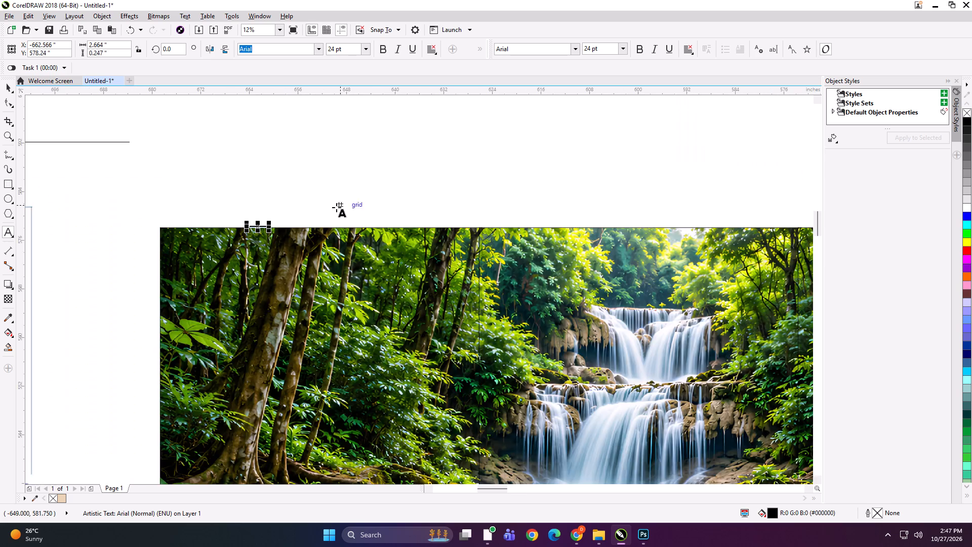
{"action": "scroll", "coordinate": [295, 222], "scroll_direction": "up", "scroll_amount": 2}
{"action": "scroll", "coordinate": [215, 214], "scroll_direction": "down", "scroll_amount": 4}
{"action": "scroll", "coordinate": [298, 199], "scroll_direction": "down", "scroll_amount": 1}
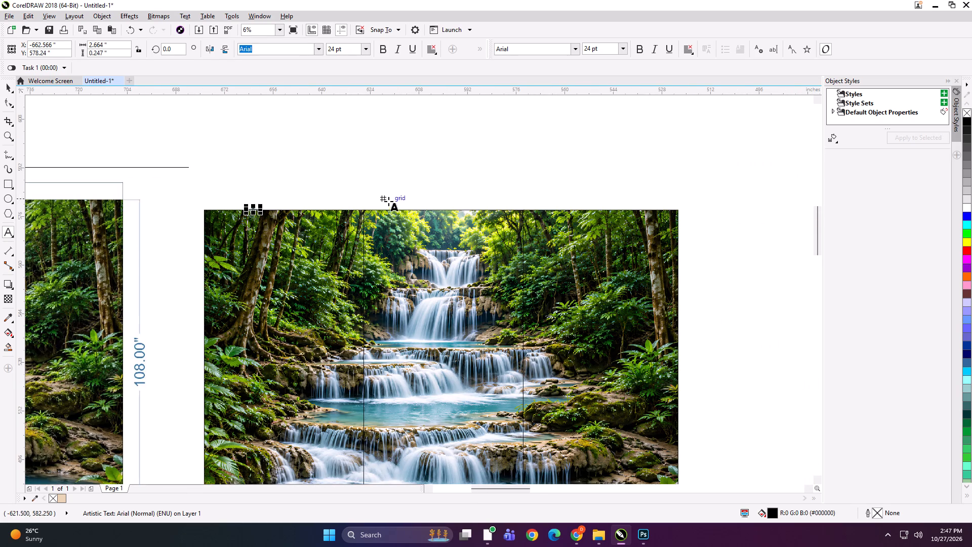
{"action": "scroll", "coordinate": [400, 208], "scroll_direction": "up", "scroll_amount": 4}
{"action": "key", "text": "ctrl+v"}
{"action": "scroll", "coordinate": [401, 213], "scroll_direction": "down", "scroll_amount": 2}
{"action": "scroll", "coordinate": [112, 215], "scroll_direction": "up", "scroll_amount": 2}
{"action": "scroll", "coordinate": [213, 217], "scroll_direction": "down", "scroll_amount": 2}
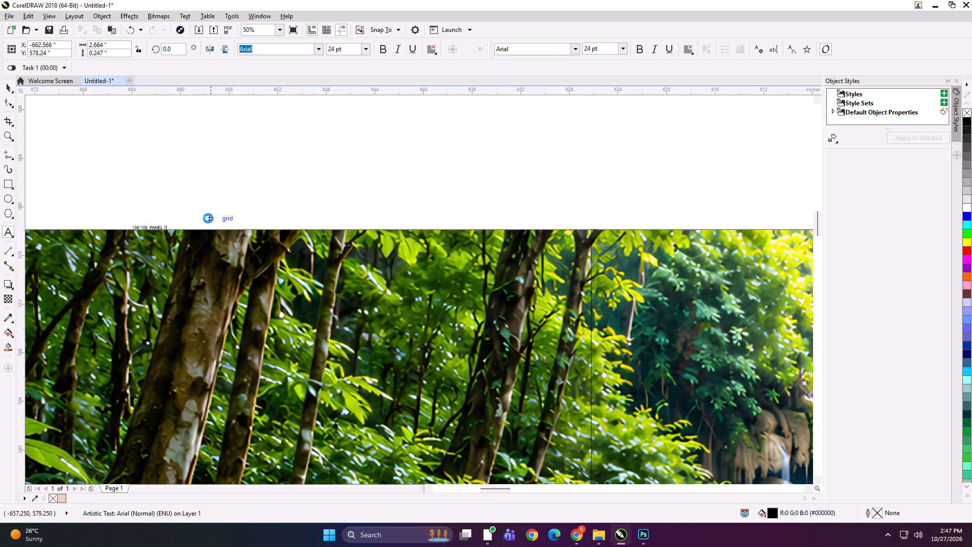
{"action": "left_click", "coordinate": [454, 223]}
{"action": "scroll", "coordinate": [455, 223], "scroll_direction": "up", "scroll_amount": 2}
{"action": "key", "text": "ctrl+v"}
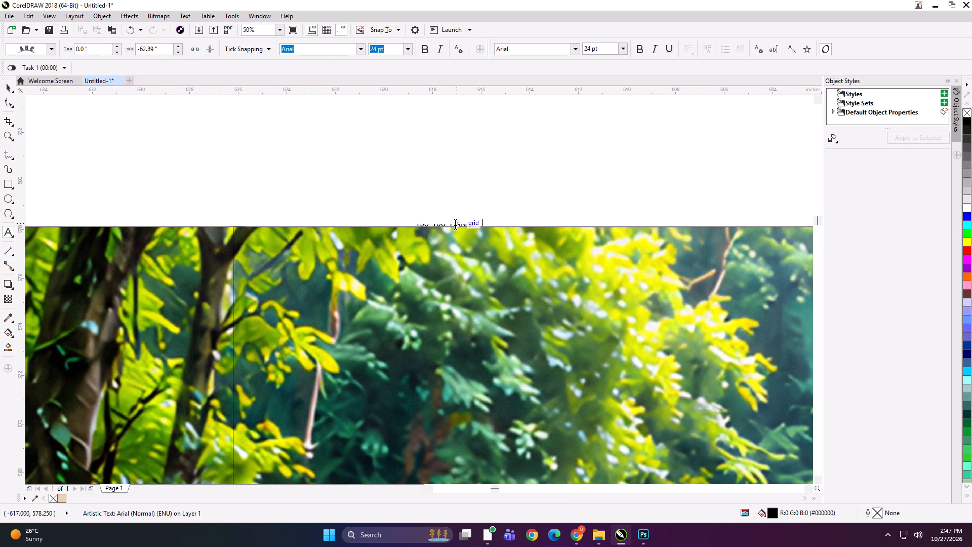
{"action": "key", "text": "BackSpace"}
{"action": "key", "text": "2"}
Paste the label at the top edge of the right panel and change it to read "156*108 PANEL 3".
{"action": "scroll", "coordinate": [419, 196], "scroll_direction": "down", "scroll_amount": 3}
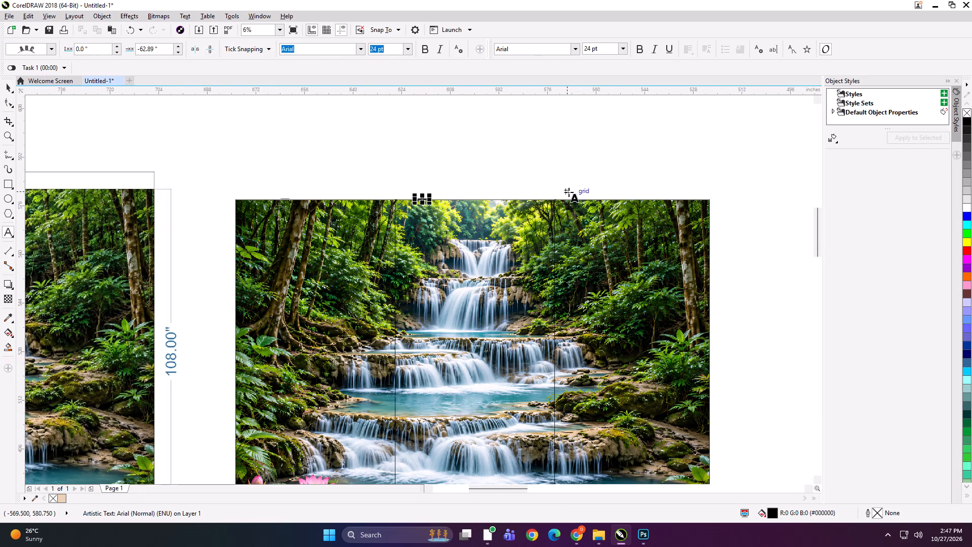
{"action": "left_click", "coordinate": [582, 198]}
{"action": "key", "text": "ctrl+v"}
{"action": "key", "text": "BackSpace"}
{"action": "key", "text": "3"}
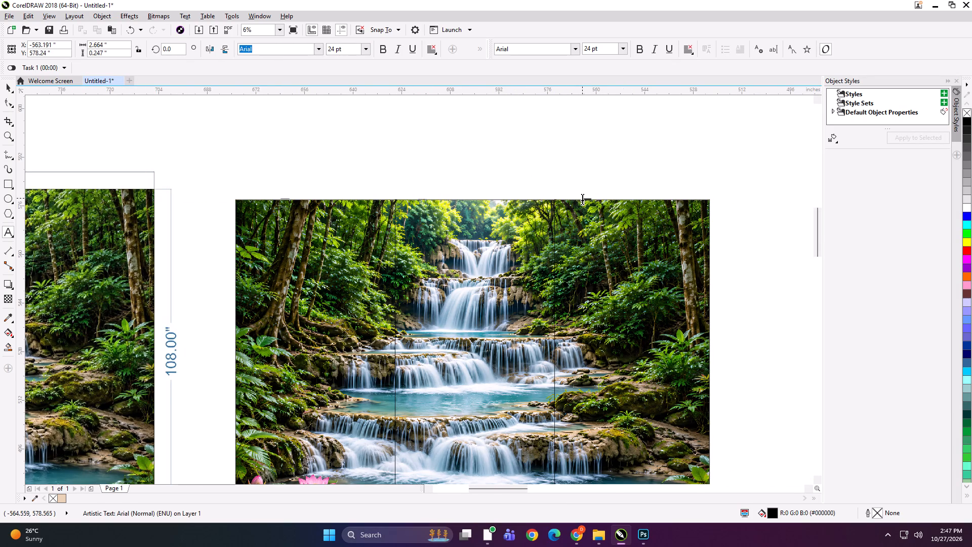
{"action": "left_click", "coordinate": [12, 87]}
Group each of the three panels with its own text label.
{"action": "left_click", "coordinate": [615, 276], "text": "shift"}
{"action": "key", "text": "ctrl+g"}
{"action": "left_click_drag", "start_coordinate": [566, 160], "coordinate": [410, 267]}
{"action": "double_click", "coordinate": [442, 257], "text": "shift"}
{"action": "key", "text": "ctrl+g"}
{"action": "left_click_drag", "start_coordinate": [377, 156], "coordinate": [233, 231]}
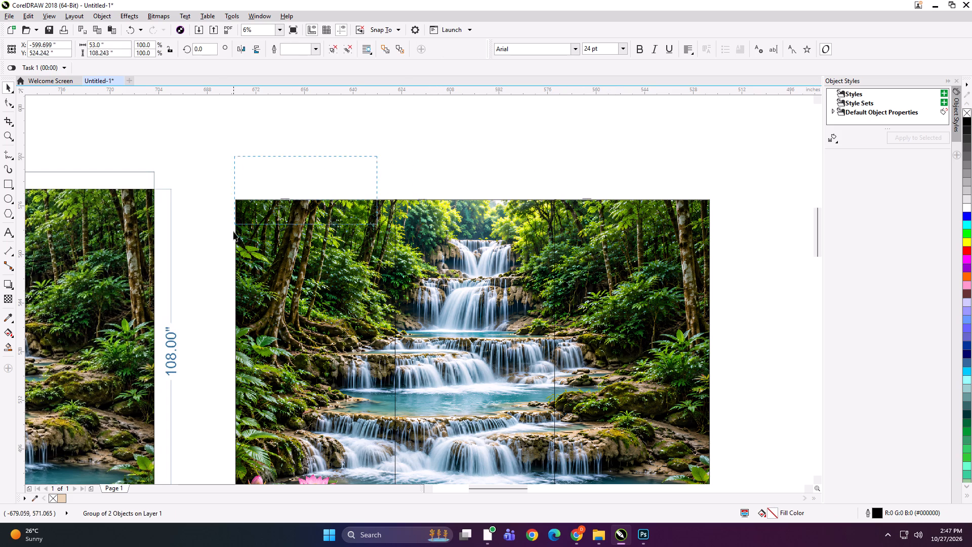
{"action": "left_click_drag", "start_coordinate": [233, 231], "coordinate": [234, 237]}
{"action": "left_click", "coordinate": [328, 242], "text": "shift"}
{"action": "key", "text": "ctrl+g"}
Start exporting the left panel and create and open a new folder named SIGMA inside folder 27.
{"action": "scroll", "coordinate": [416, 213], "scroll_direction": "down", "scroll_amount": 1}
{"action": "key", "text": "ctrl+e"}
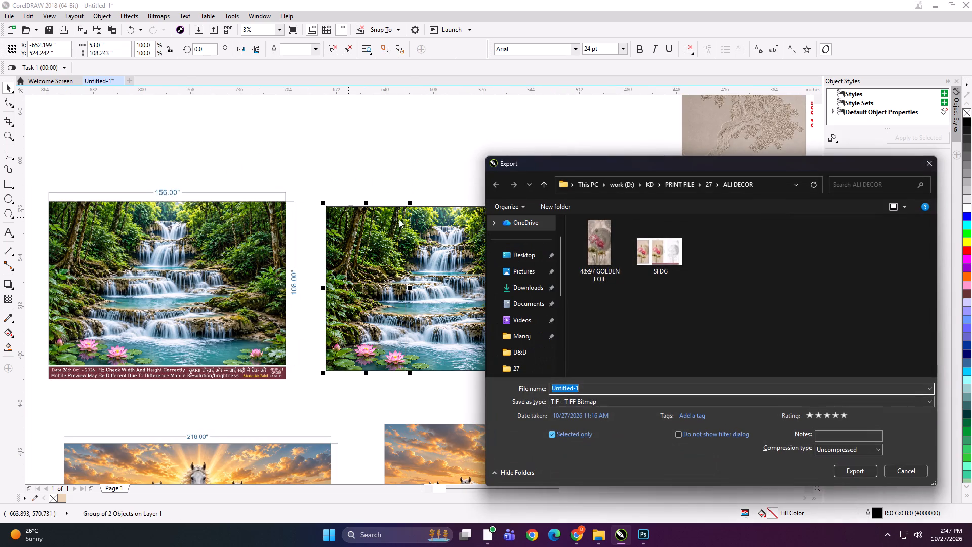
{"action": "left_click", "coordinate": [544, 181]}
{"action": "left_click", "coordinate": [560, 206]}
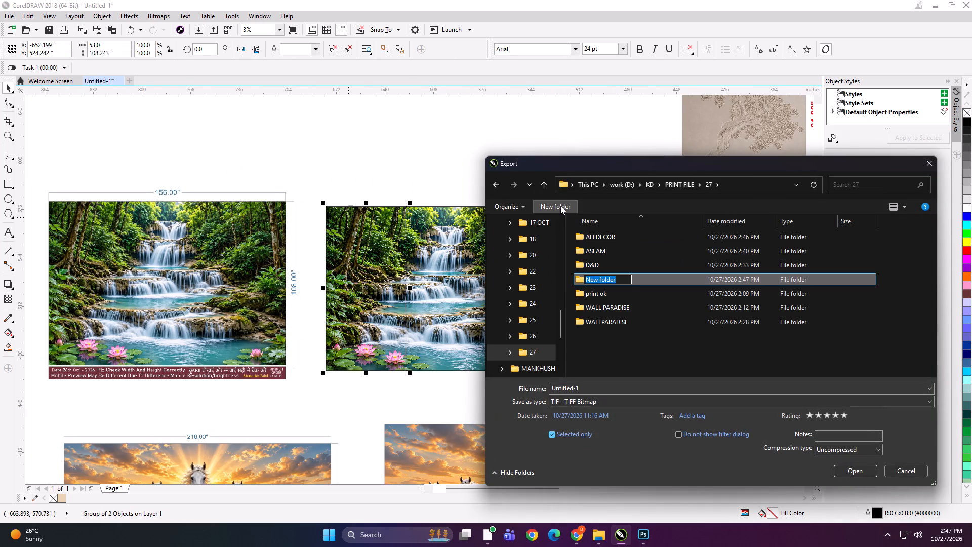
{"action": "type", "text": "SIGMA"}
{"action": "key", "text": "Return"}
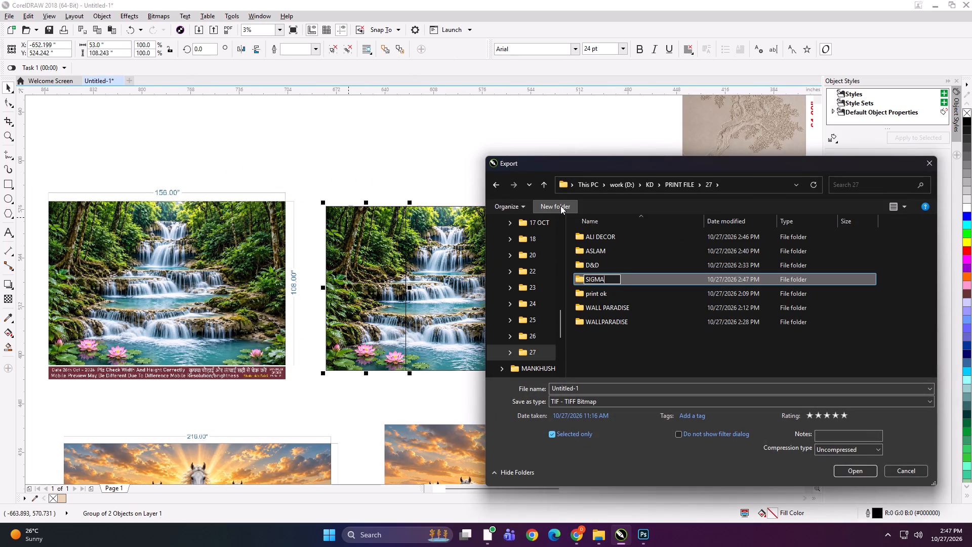
{"action": "double_click", "coordinate": [625, 291]}
Export the left panel as a TIFF named "53x108 A NW" in the SIGMA folder.
{"action": "left_click", "coordinate": [613, 388]}
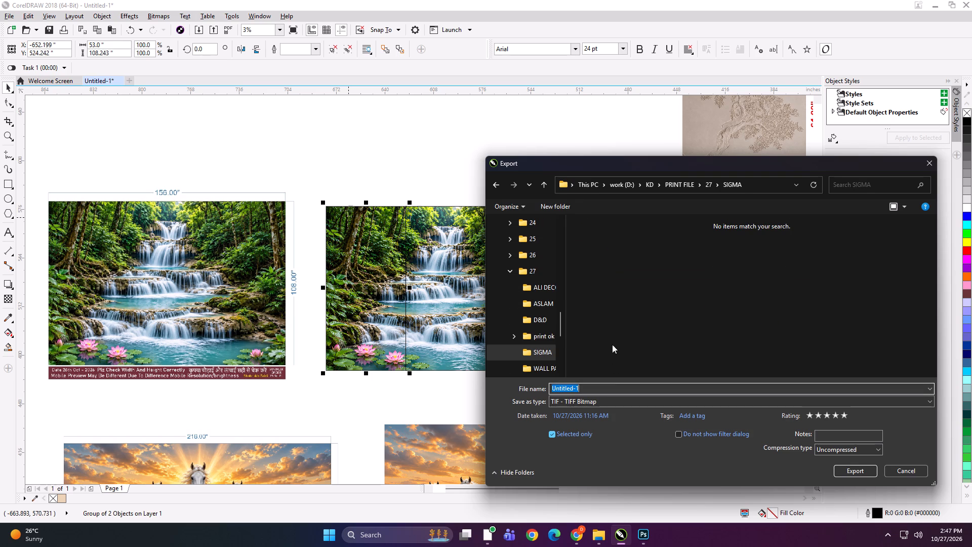
{"action": "type", "text": "53x"}
{"action": "type", "text": "08 A"}
{"action": "key", "text": "space"}
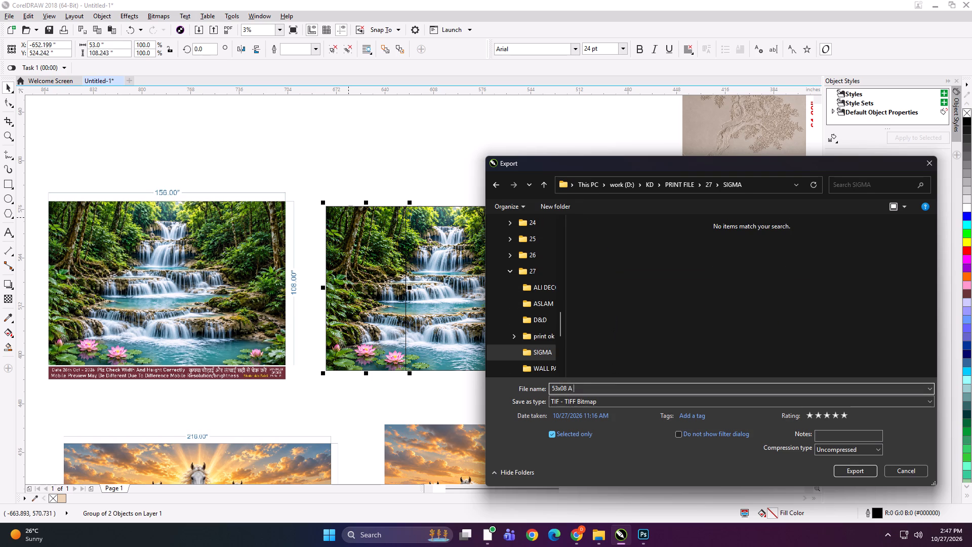
{"action": "key", "text": "BackSpace"}
{"action": "key", "text": "BackSpace"}
{"action": "key", "text": "BackSpace"}
{"action": "key", "text": "BackSpace"}
{"action": "key", "text": "BackSpace"}
{"action": "type", "text": "108 A NW"}
{"action": "key", "text": "Return"}
{"action": "key", "text": "Return"}
Export the middle panel as a TIFF named "53x108 B NW" in the SIGMA folder.
{"action": "left_click", "coordinate": [456, 278]}
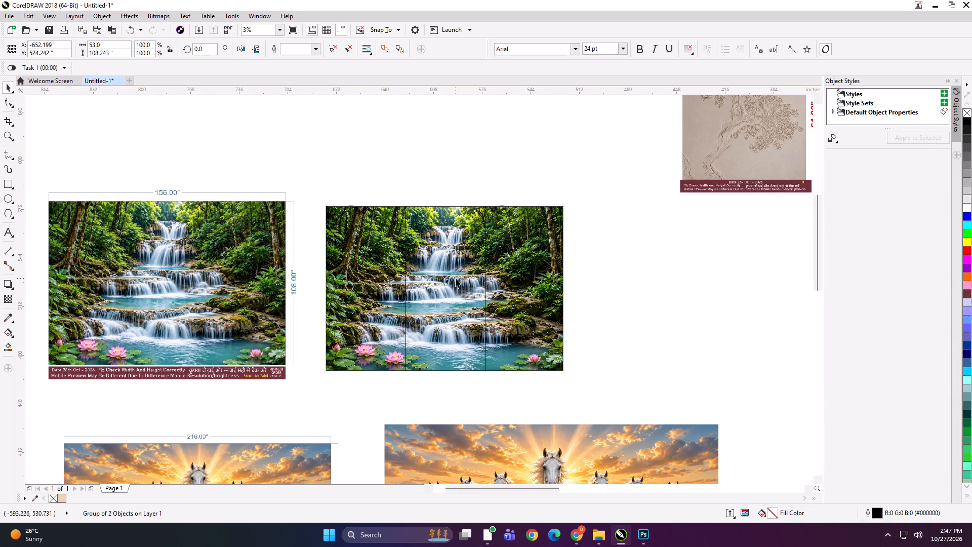
{"action": "key", "text": "ctrl+e"}
{"action": "left_click", "coordinate": [607, 246]}
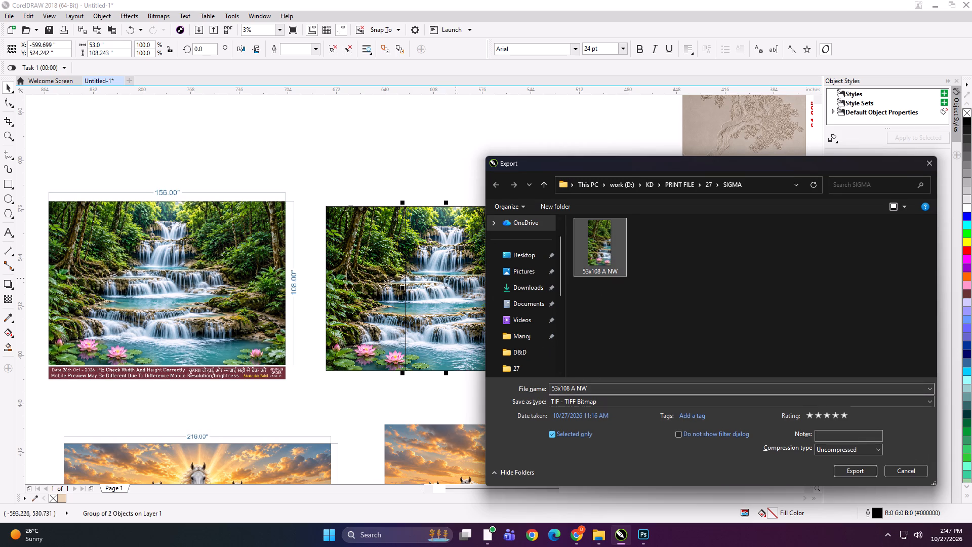
{"action": "double_click", "coordinate": [576, 388]}
{"action": "type", "text": "B"}
{"action": "key", "text": "space"}
{"action": "key", "text": "Return"}
{"action": "key", "text": "Return"}
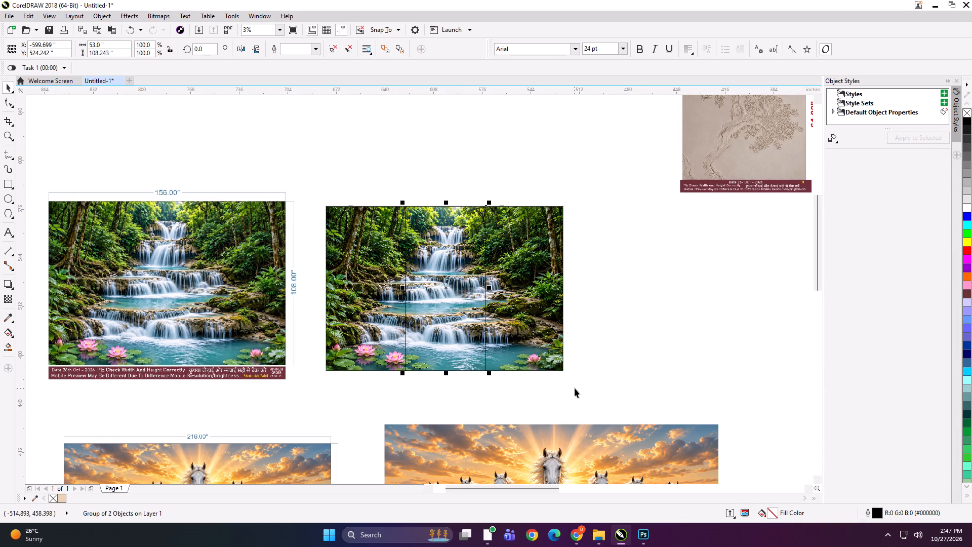
Export the right waterfall panel as a TIFF named "51x108 C NW" in the SIGMA folder.
{"action": "left_click", "coordinate": [536, 303]}
{"action": "key", "text": "ctrl+e"}
{"action": "left_click", "coordinate": [642, 261]}
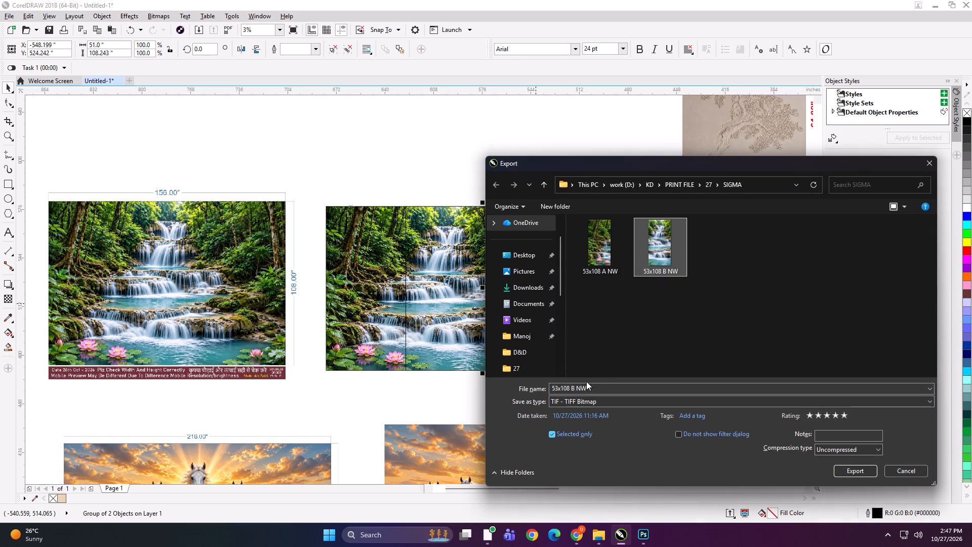
{"action": "left_click", "coordinate": [572, 387]}
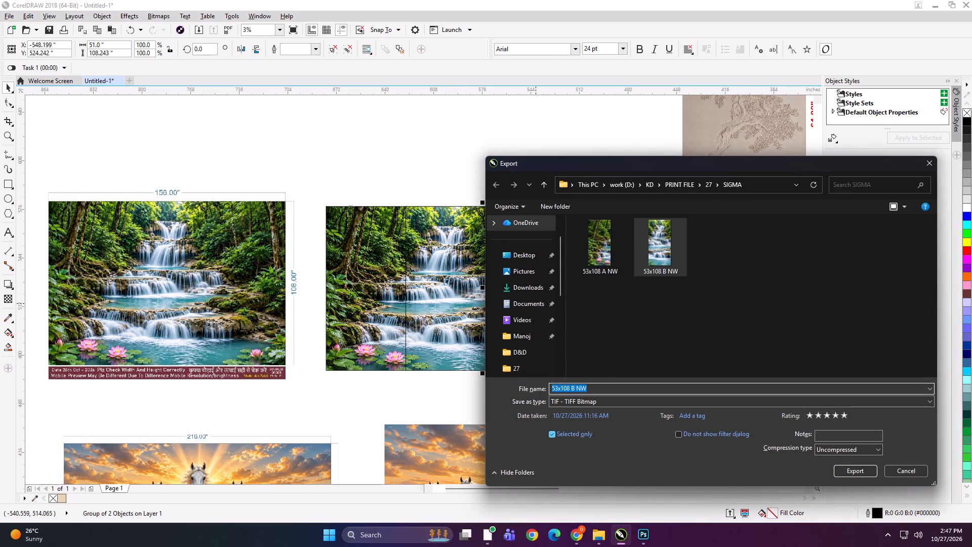
{"action": "double_click", "coordinate": [575, 387]}
{"action": "type", "text": "C"}
{"action": "key", "text": "space"}
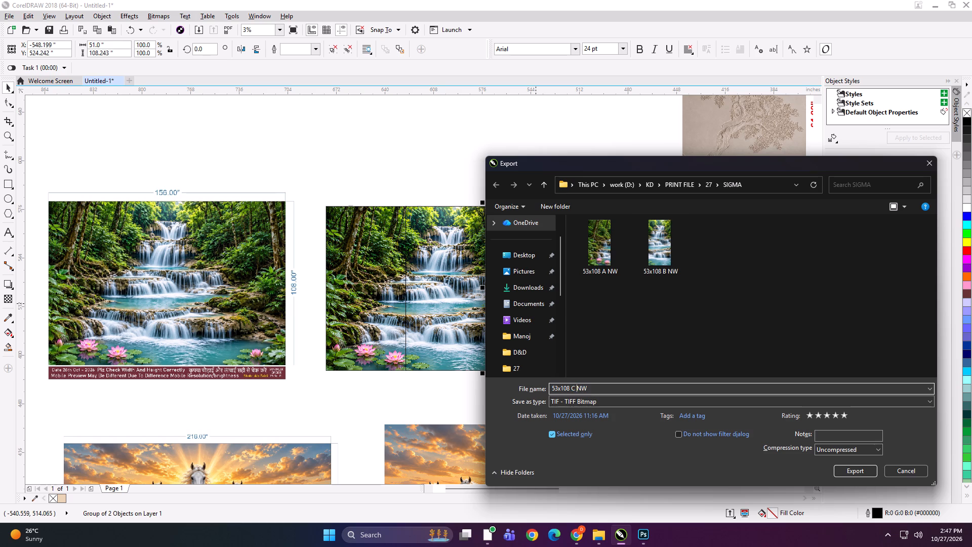
{"action": "key", "text": "Left"}
{"action": "key", "text": "Left"}
{"action": "key", "text": "Left"}
{"action": "key", "text": "Left"}
{"action": "key", "text": "Left"}
{"action": "key", "text": "Left"}
{"action": "key", "text": "Left"}
{"action": "key", "text": "BackSpace"}
{"action": "key", "text": "1"}
{"action": "key", "text": "Return"}
{"action": "key", "text": "Return"}
Spread the three waterfall panels apart with visible gaps by shifting the right panel, and the middle and right panels together, rightward.
{"action": "key", "text": "Right"}
{"action": "key", "text": "Right"}
{"action": "key", "text": "Right"}
{"action": "key", "text": "Right"}
{"action": "key", "text": "Right"}
{"action": "key", "text": "Right"}
{"action": "key", "text": "Right"}
{"action": "key", "text": "Right"}
{"action": "key", "text": "Right"}
{"action": "key", "text": "Right"}
{"action": "key", "text": "Right"}
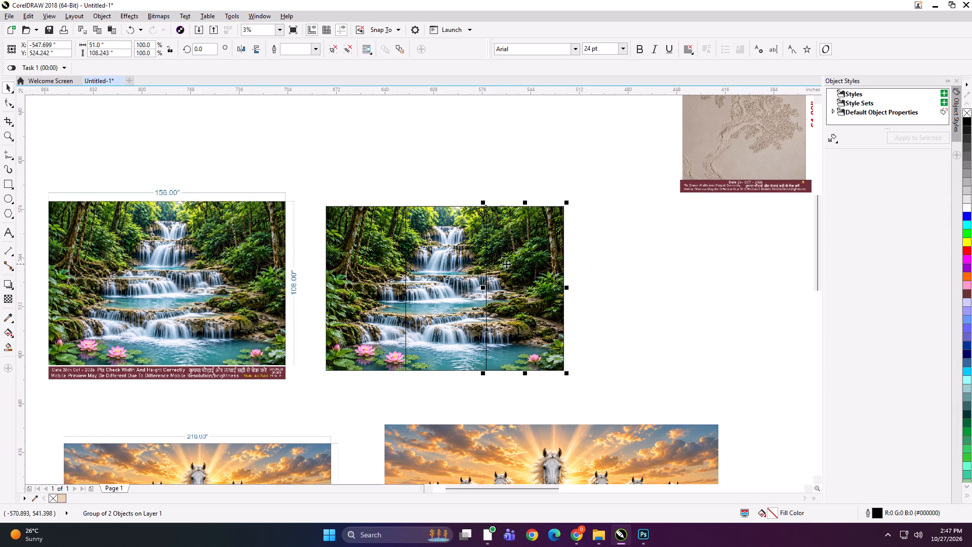
{"action": "left_click_drag", "start_coordinate": [367, 177], "coordinate": [600, 380]}
{"action": "key", "text": "Right"}
{"action": "key", "text": "Right"}
{"action": "key", "text": "Right"}
{"action": "key", "text": "Right"}
{"action": "key", "text": "Right"}
{"action": "key", "text": "Right"}
{"action": "key", "text": "Right"}
{"action": "key", "text": "Right"}
{"action": "key", "text": "Right"}
{"action": "key", "text": "Right"}
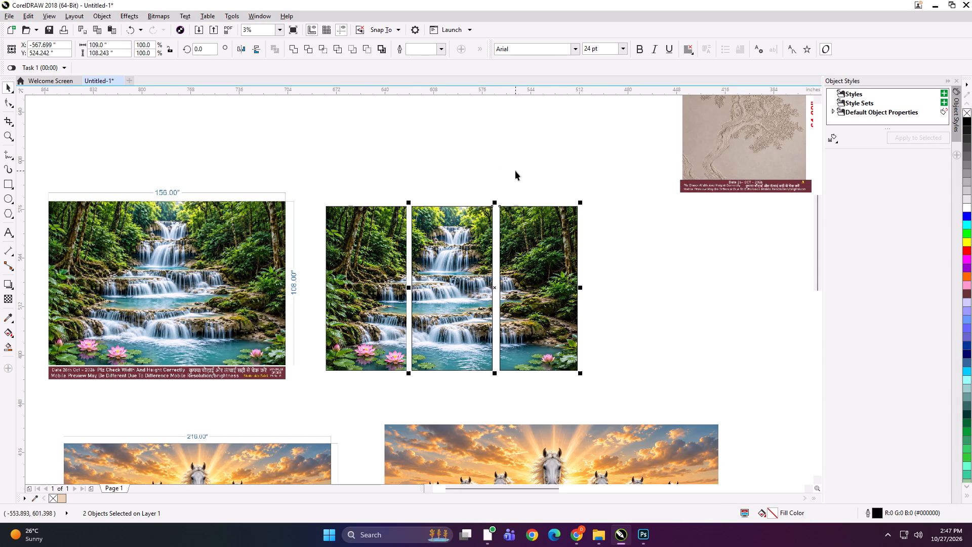
Group the original waterfall layout with its three separated panels and shrink the group to a thumbnail about 6 inches wide.
{"action": "left_click", "coordinate": [383, 256], "text": "shift"}
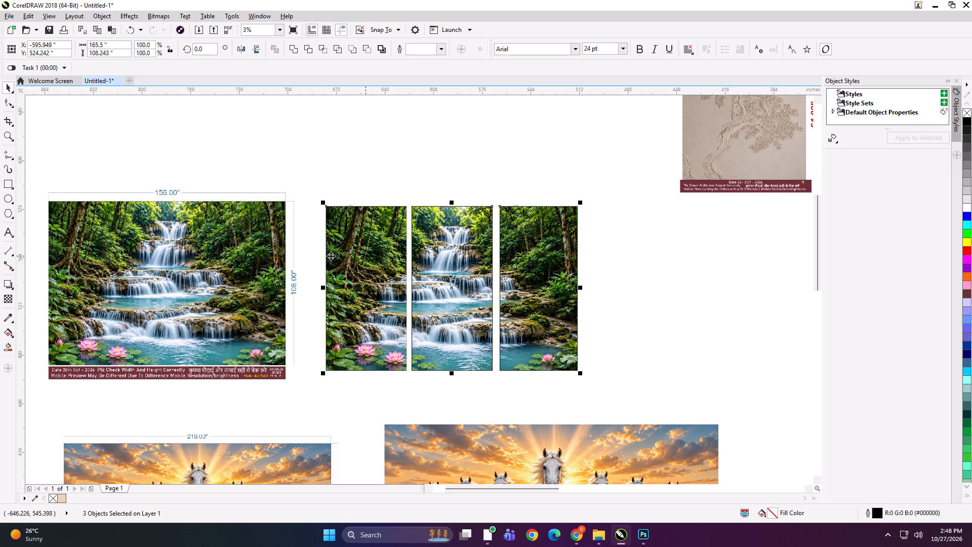
{"action": "left_click", "coordinate": [227, 260], "text": "shift"}
{"action": "key", "text": "ctrl+g"}
{"action": "left_click_drag", "start_coordinate": [582, 387], "coordinate": [353, 325], "text": "shift"}
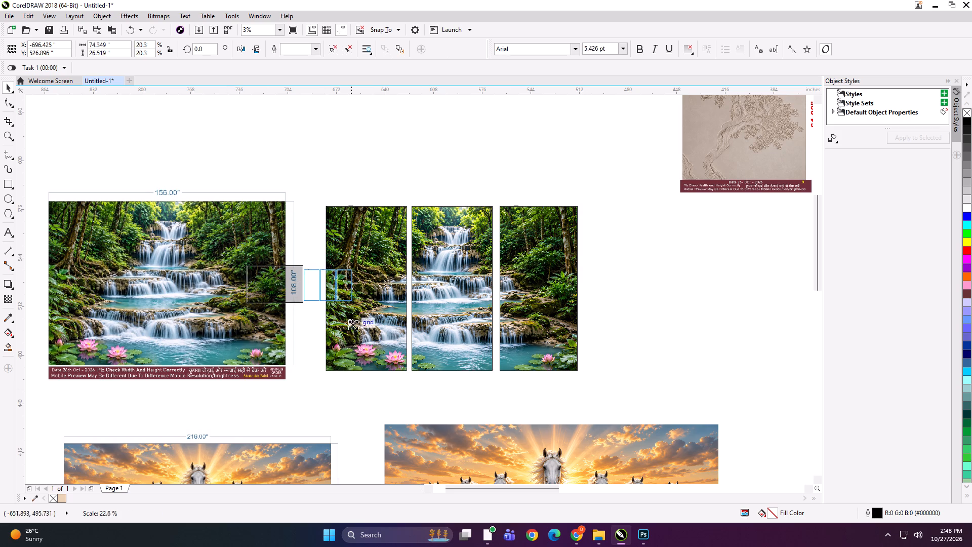
{"action": "left_click_drag", "start_coordinate": [353, 325], "coordinate": [318, 311], "text": "shift"}
{"action": "scroll", "coordinate": [307, 293], "scroll_direction": "up", "scroll_amount": 2}
{"action": "scroll", "coordinate": [272, 268], "scroll_direction": "up", "scroll_amount": 2}
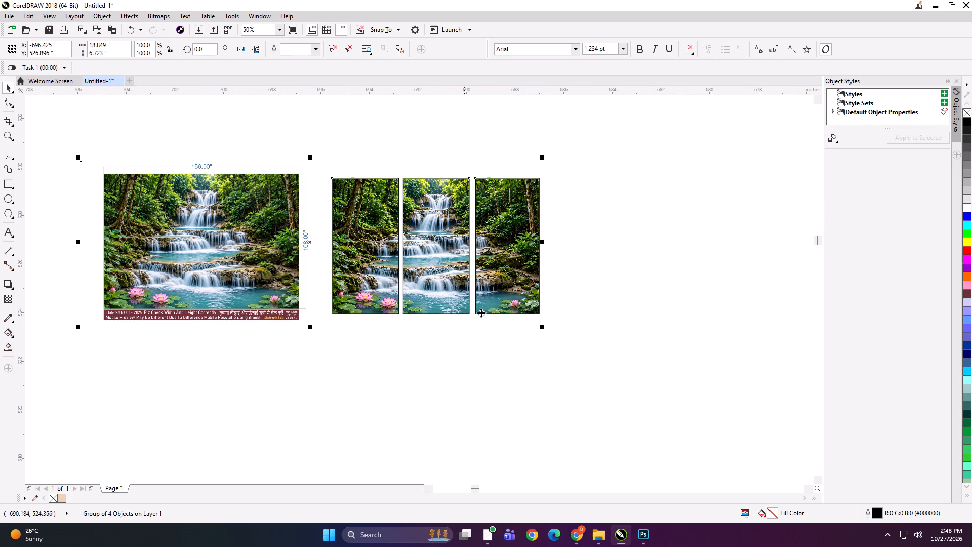
{"action": "left_click_drag", "start_coordinate": [542, 329], "coordinate": [390, 292], "text": "shift"}
{"action": "left_click_drag", "start_coordinate": [390, 292], "coordinate": [376, 283], "text": "shift"}
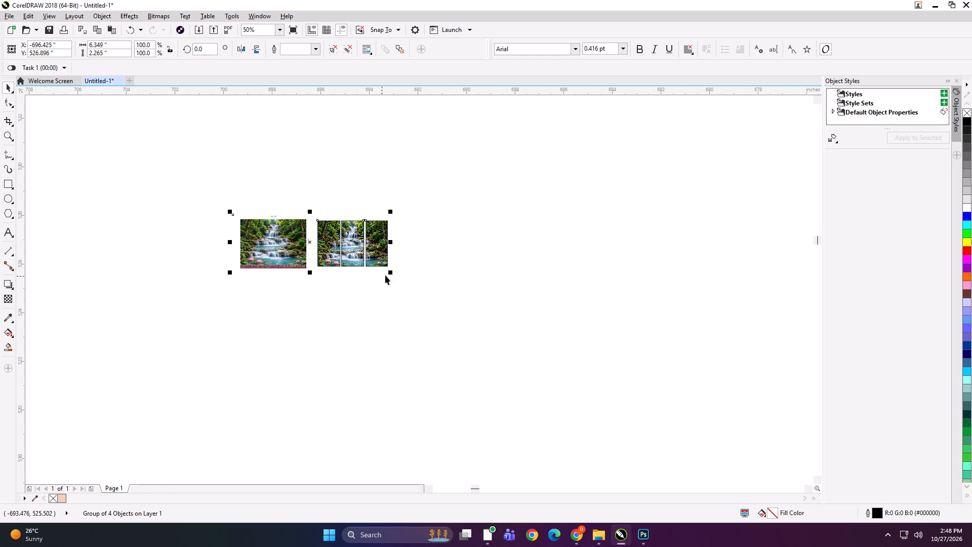
{"action": "left_click_drag", "start_coordinate": [391, 273], "coordinate": [375, 273], "text": "shift"}
Export the shrunken waterfall group under the file name "FSFDG".
{"action": "key", "text": "ctrl+e"}
{"action": "type", "text": "FSFDG"}
{"action": "key", "text": "Return"}
{"action": "key", "text": "Return"}
{"action": "key", "text": "Return"}
{"action": "key", "text": "Return"}
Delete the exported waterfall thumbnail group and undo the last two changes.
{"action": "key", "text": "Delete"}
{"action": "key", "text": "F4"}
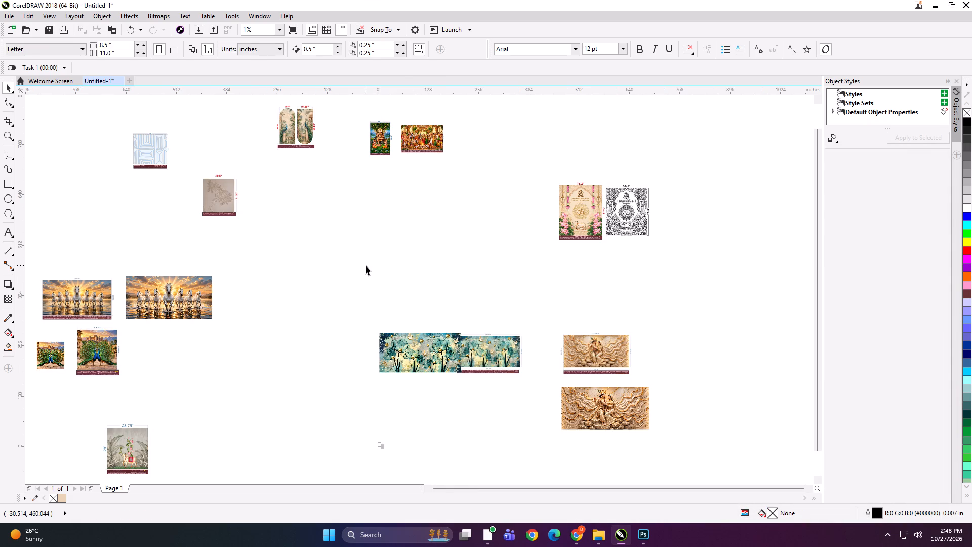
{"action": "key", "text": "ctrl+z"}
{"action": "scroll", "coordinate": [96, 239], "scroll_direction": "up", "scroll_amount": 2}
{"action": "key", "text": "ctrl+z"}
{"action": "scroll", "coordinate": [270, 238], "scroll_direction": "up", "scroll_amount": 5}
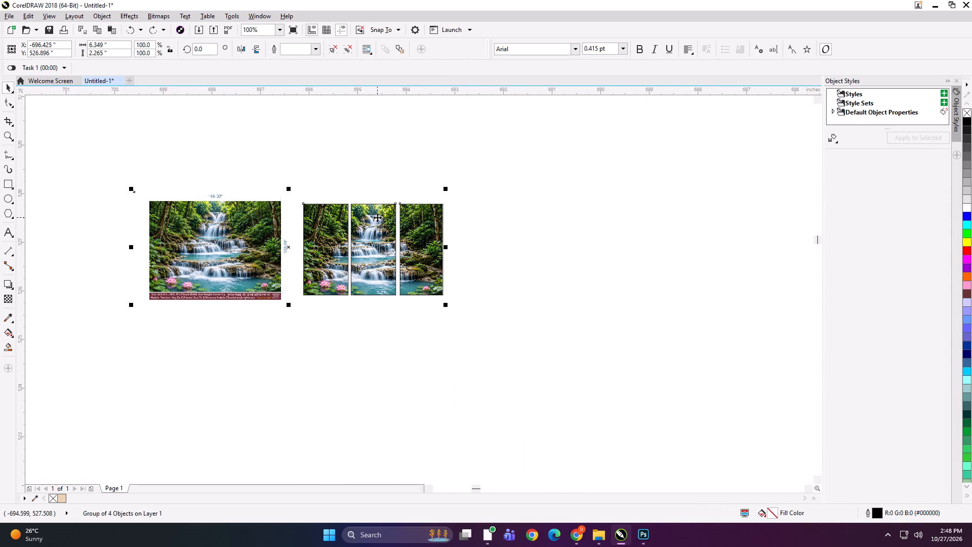
Delete the grouped waterfall thumbnail from the page.
{"action": "key", "text": "Delete"}
Move the seven-horses reference layout and its larger print image up into the cleared area above.
{"action": "scroll", "coordinate": [377, 217], "scroll_direction": "down", "scroll_amount": 6}
{"action": "scroll", "coordinate": [162, 406], "scroll_direction": "up", "scroll_amount": 1}
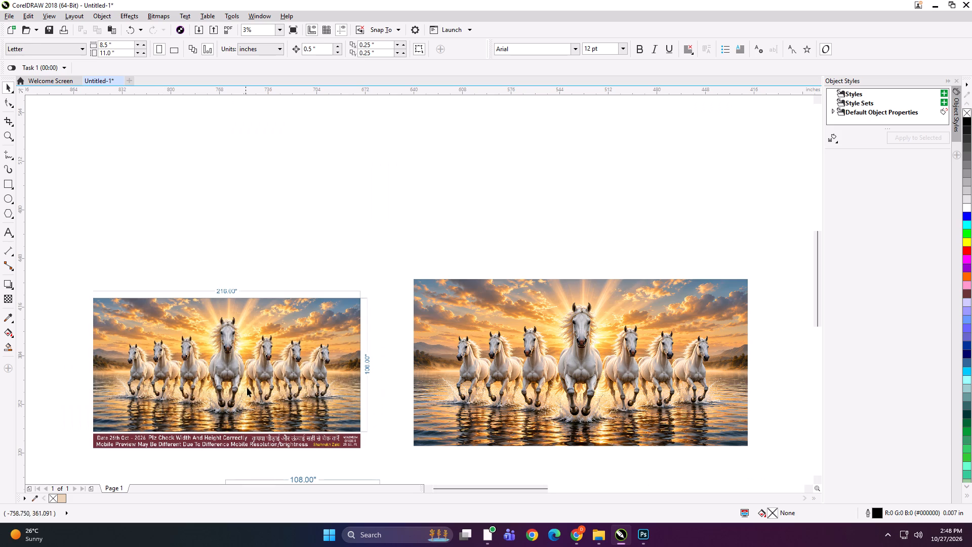
{"action": "left_click_drag", "start_coordinate": [253, 366], "coordinate": [265, 250]}
{"action": "left_click_drag", "start_coordinate": [463, 305], "coordinate": [468, 231]}
Set the larger seven-horses print image's size to 216 × 108 inches.
{"action": "left_click_drag", "start_coordinate": [116, 45], "coordinate": [72, 45]}
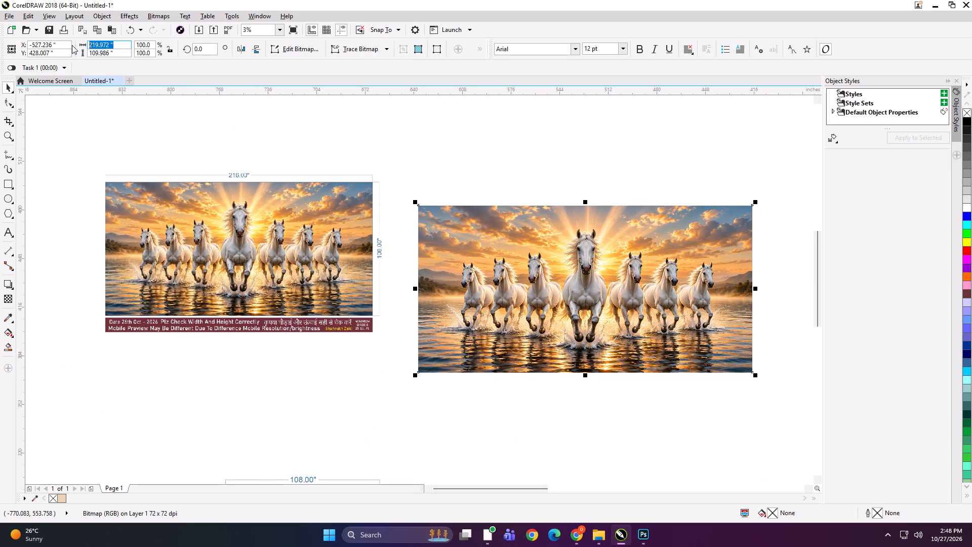
{"action": "type", "text": "216"}
{"action": "key", "text": "Tab"}
{"action": "type", "text": "10"}
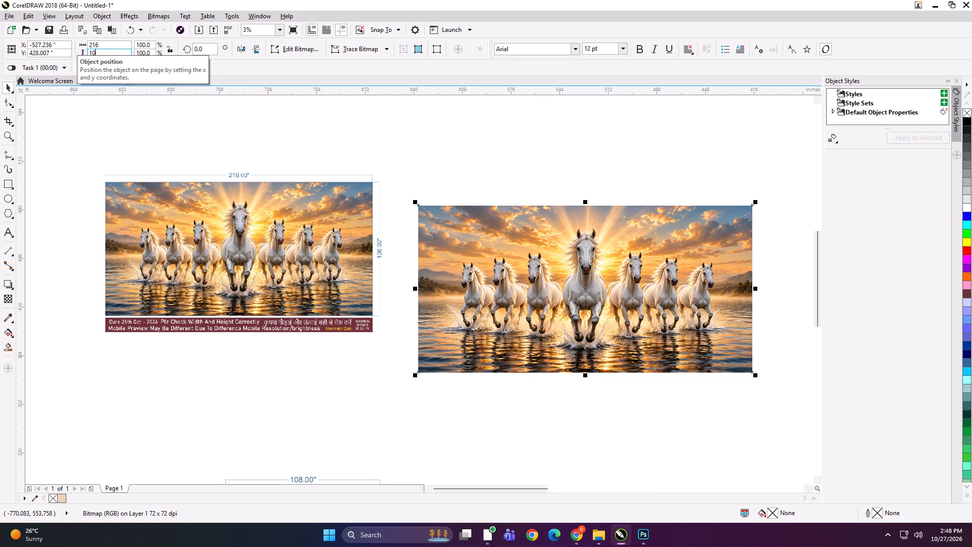
{"action": "key", "text": "8"}
{"action": "key", "text": "Return"}
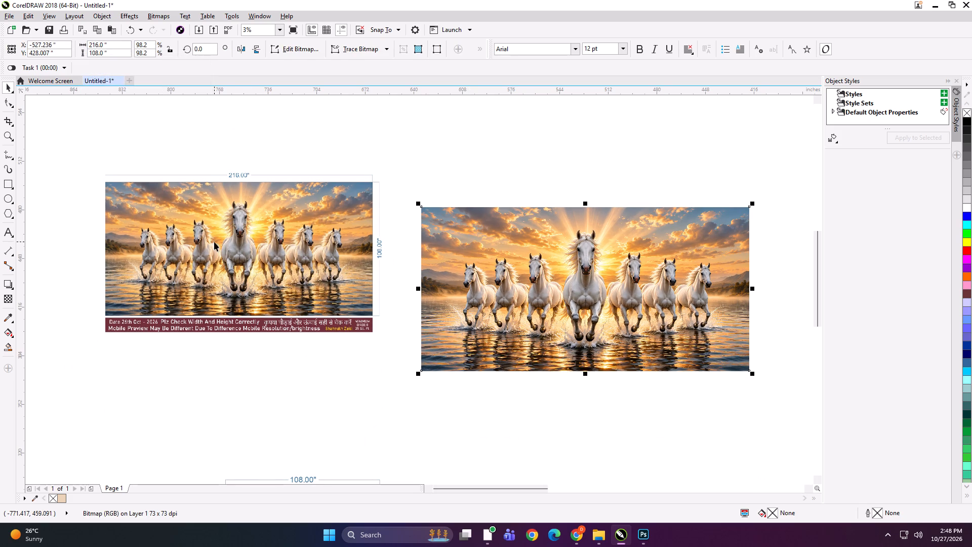
Add a rectangle framing the larger horse image and set its width to 53 inches.
{"action": "left_click_drag", "start_coordinate": [214, 242], "coordinate": [207, 240], "text": "shift"}
{"action": "key", "text": "shift+F2"}
{"action": "left_click", "coordinate": [427, 141]}
{"action": "left_click", "coordinate": [467, 268]}
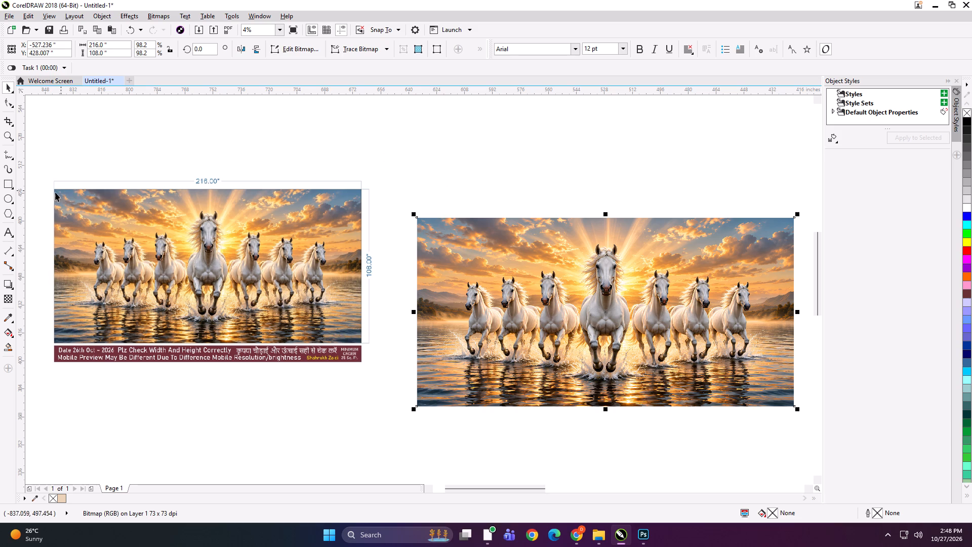
{"action": "double_click", "coordinate": [9, 184], "text": "shift"}
{"action": "key", "text": "shift+space"}
{"action": "left_click", "coordinate": [115, 40]}
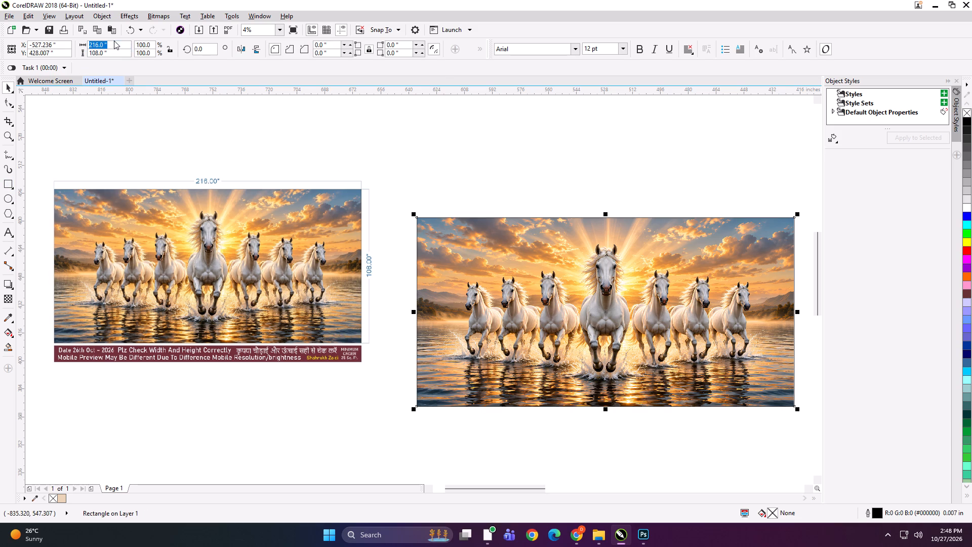
{"action": "key", "text": "ctrl+a"}
{"action": "key", "text": "5"}
{"action": "key", "text": "Return"}
Align the 53-inch rectangle to the horse image's left edge and leave the rectangle selected.
{"action": "left_click", "coordinate": [455, 256], "text": "shift"}
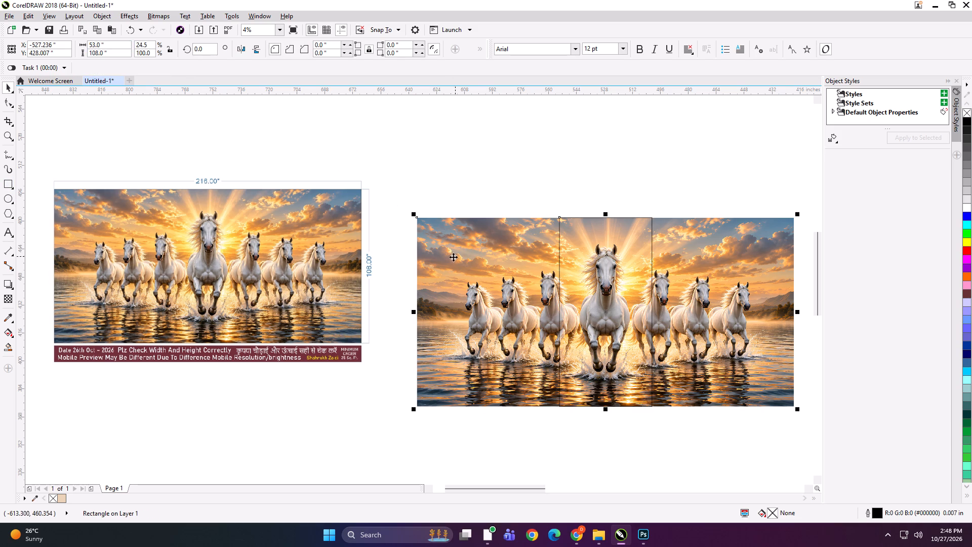
{"action": "key", "text": "l"}
{"action": "left_click", "coordinate": [516, 165]}
{"action": "left_click", "coordinate": [460, 297]}
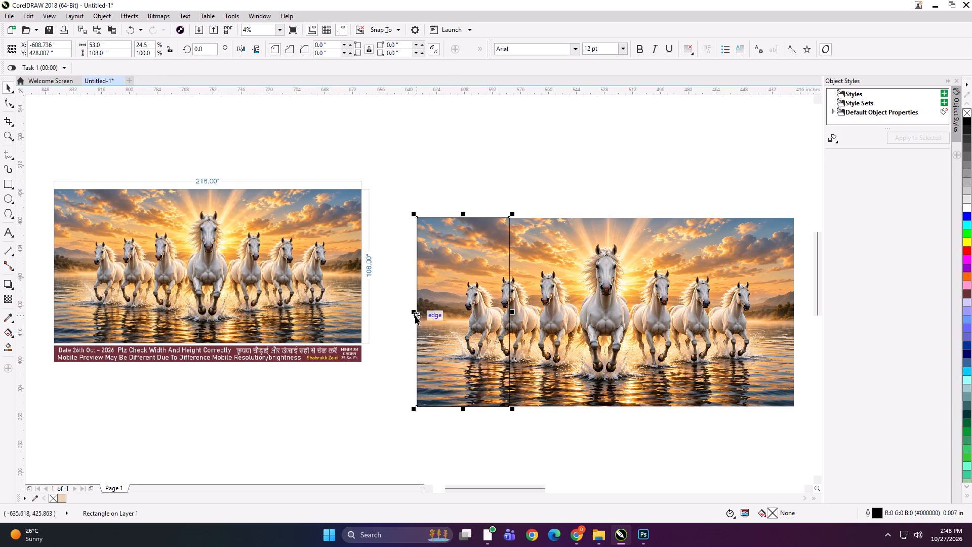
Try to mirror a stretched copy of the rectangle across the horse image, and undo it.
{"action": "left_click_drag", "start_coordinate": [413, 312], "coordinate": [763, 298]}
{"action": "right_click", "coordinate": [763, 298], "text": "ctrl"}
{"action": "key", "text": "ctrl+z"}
Mirror-copy the 53-inch rectangle to its right, then mirror-copy the pair, nudging each new copy 0.5 inch left to overlap.
{"action": "left_click_drag", "start_coordinate": [412, 314], "coordinate": [569, 314]}
{"action": "right_click", "coordinate": [569, 314], "text": "ctrl"}
{"action": "key", "text": "Left"}
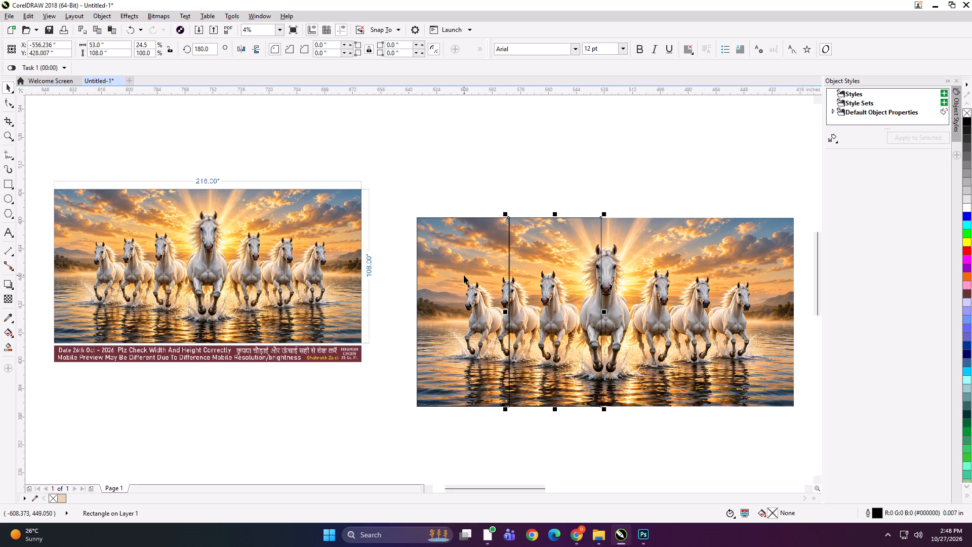
{"action": "left_click", "coordinate": [464, 275], "text": "shift"}
{"action": "left_click_drag", "start_coordinate": [415, 312], "coordinate": [710, 314]}
{"action": "right_click", "coordinate": [710, 314], "text": "ctrl"}
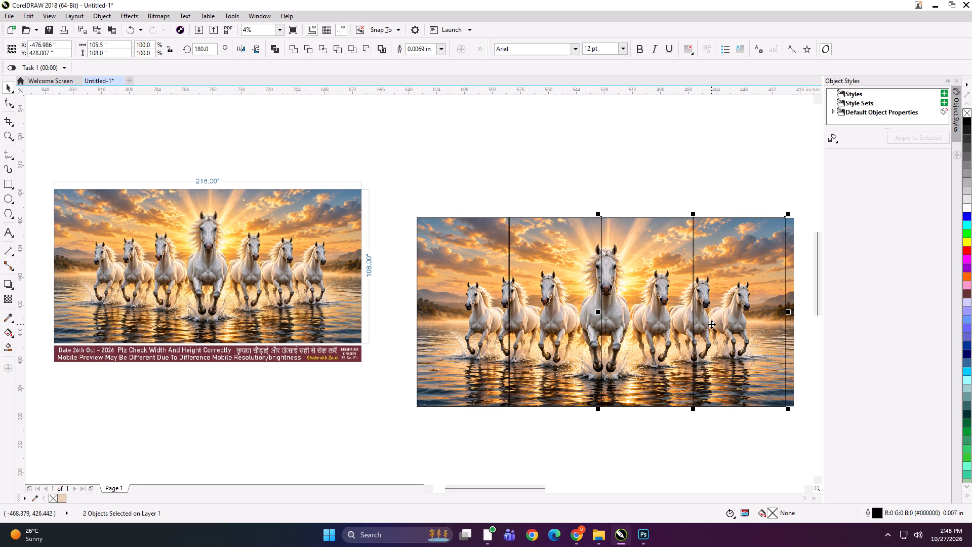
{"action": "key", "text": "Left"}
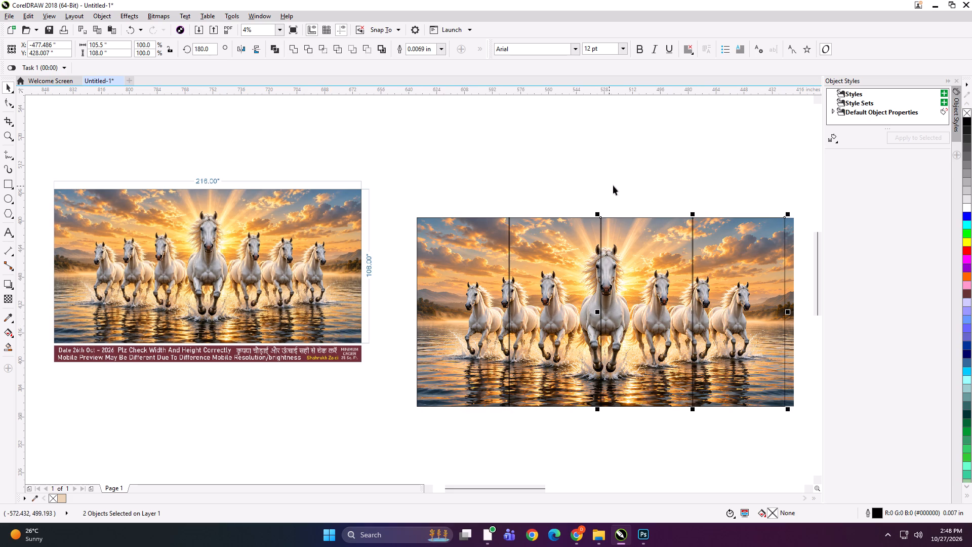
Stretch the three copied rectangles together to the horse image's right edge, spanning about 163.5 inches.
{"action": "left_click", "coordinate": [641, 164]}
{"action": "left_click", "coordinate": [655, 258]}
{"action": "left_click", "coordinate": [735, 252], "text": "shift"}
{"action": "left_click", "coordinate": [558, 263], "text": "shift"}
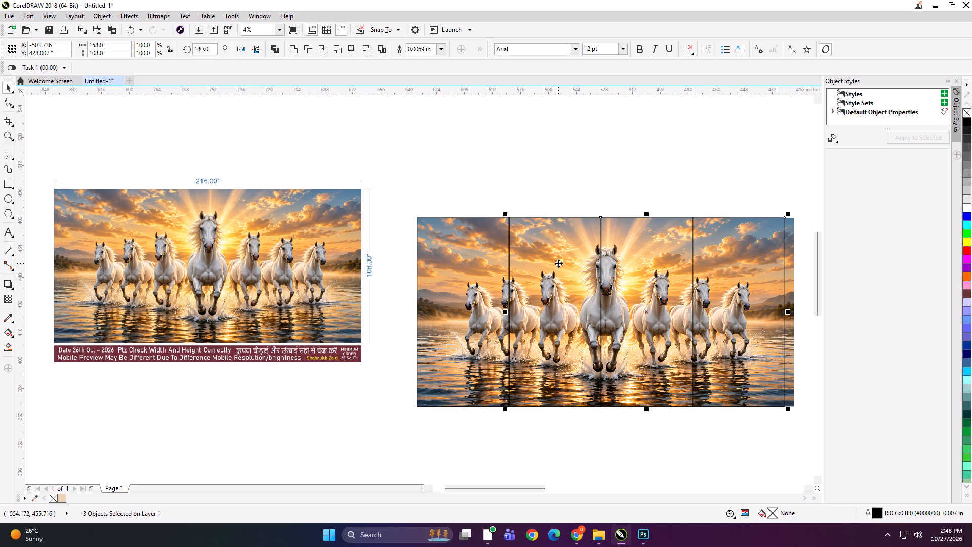
{"action": "left_click_drag", "start_coordinate": [789, 312], "coordinate": [796, 312]}
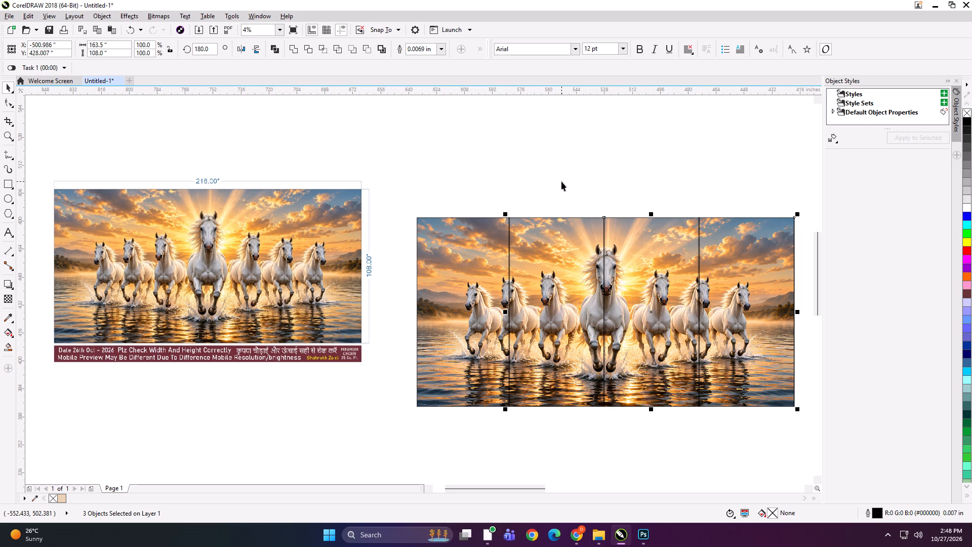
{"action": "left_click", "coordinate": [445, 264]}
Reposition the peacock reference layout and its smaller print image in the area below the horse artwork.
{"action": "scroll", "coordinate": [507, 178], "scroll_direction": "down", "scroll_amount": 1}
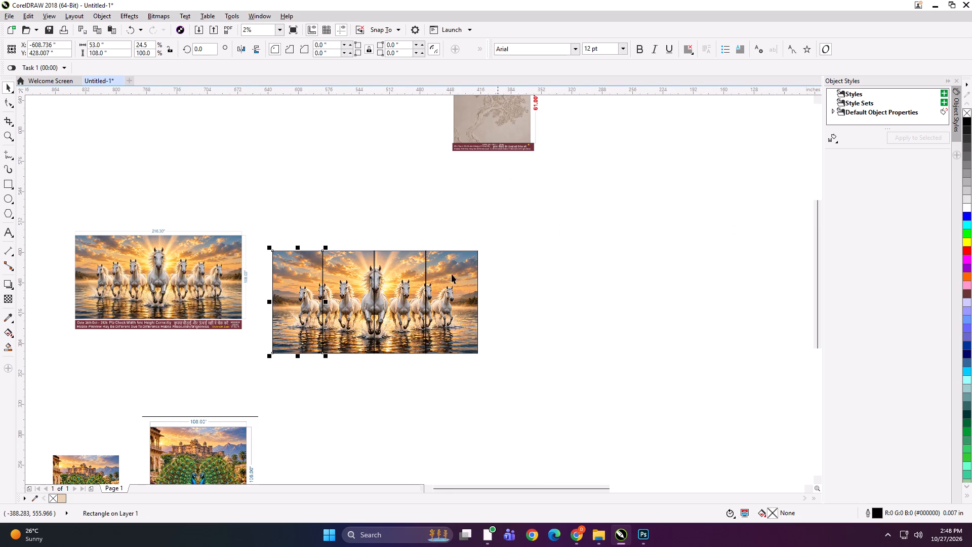
{"action": "scroll", "coordinate": [190, 433], "scroll_direction": "up", "scroll_amount": 1}
{"action": "scroll", "coordinate": [516, 174], "scroll_direction": "down", "scroll_amount": 1}
{"action": "scroll", "coordinate": [108, 439], "scroll_direction": "up", "scroll_amount": 1}
{"action": "left_click_drag", "start_coordinate": [349, 376], "coordinate": [373, 333]}
{"action": "left_click_drag", "start_coordinate": [363, 346], "coordinate": [406, 347]}
{"action": "left_click_drag", "start_coordinate": [192, 367], "coordinate": [217, 309]}
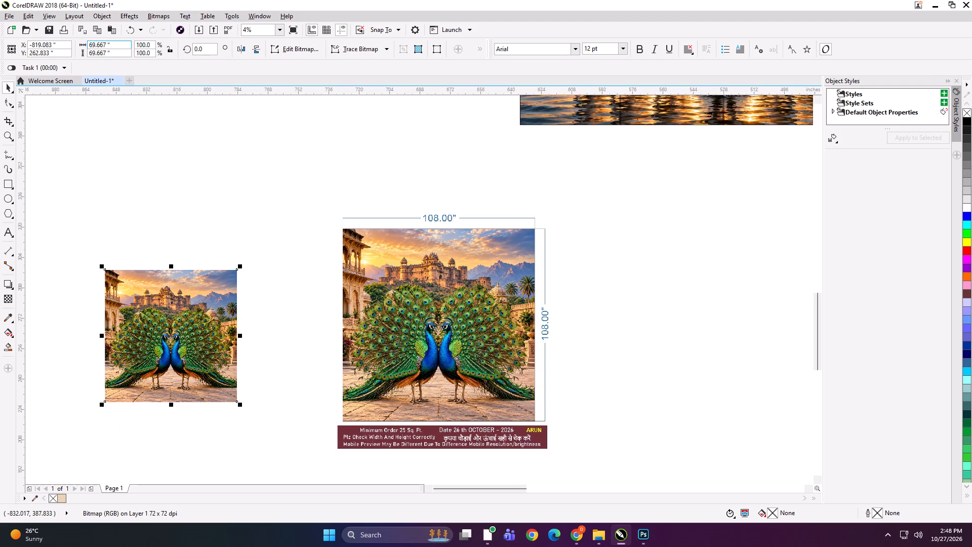
Set the smaller peacock print image's size to 108 × 108 inches.
{"action": "left_click", "coordinate": [119, 44]}
{"action": "key", "text": "ctrl+a"}
{"action": "type", "text": "108"}
{"action": "key", "text": "Tab"}
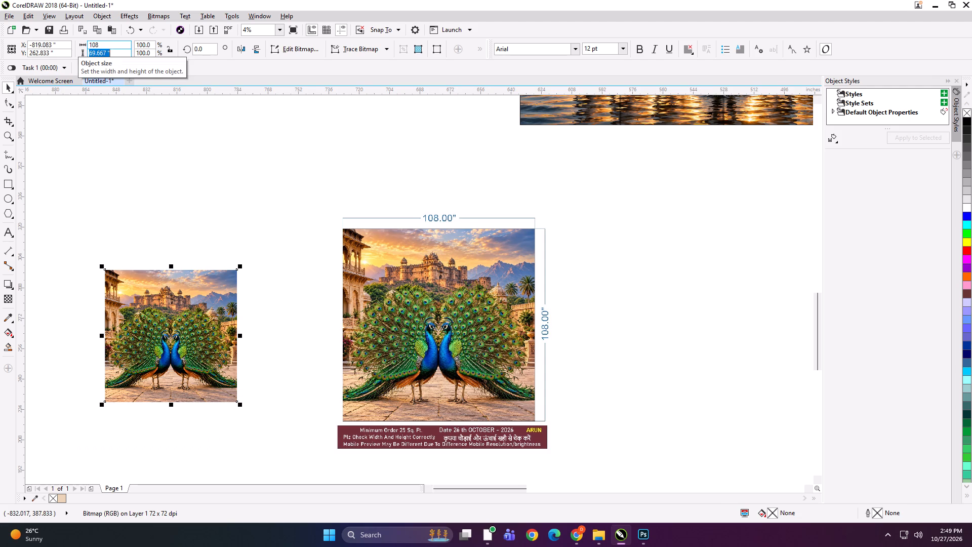
{"action": "type", "text": "108"}
{"action": "key", "text": "Return"}
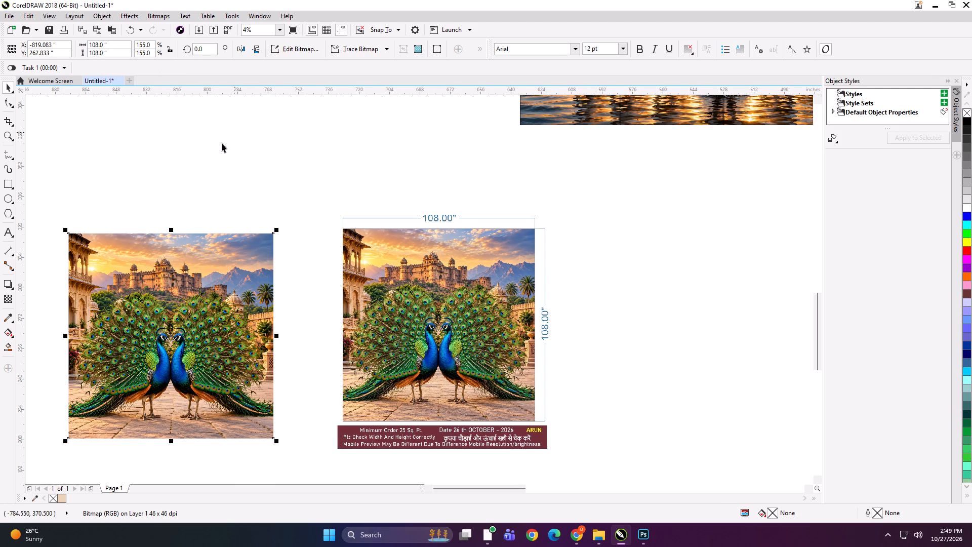
Add a rectangle framing the resized peacock image and set its width to 59 inches.
{"action": "left_click", "coordinate": [8, 184], "text": "shift"}
{"action": "key", "text": "shift+space"}
{"action": "double_click", "coordinate": [7, 183], "text": "shift"}
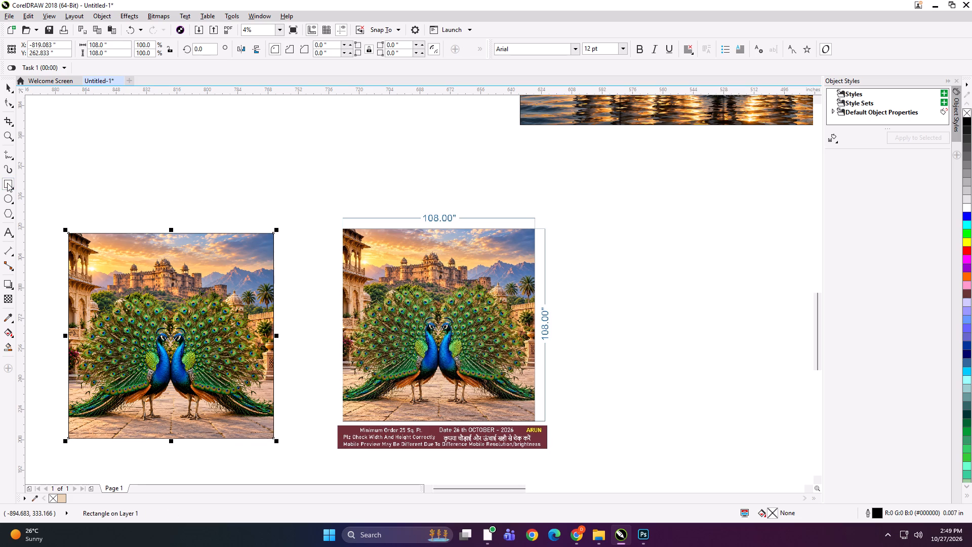
{"action": "key", "text": "space"}
{"action": "left_click", "coordinate": [116, 43]}
{"action": "key", "text": "ctrl+a"}
{"action": "type", "text": "59"}
{"action": "key", "text": "Return"}
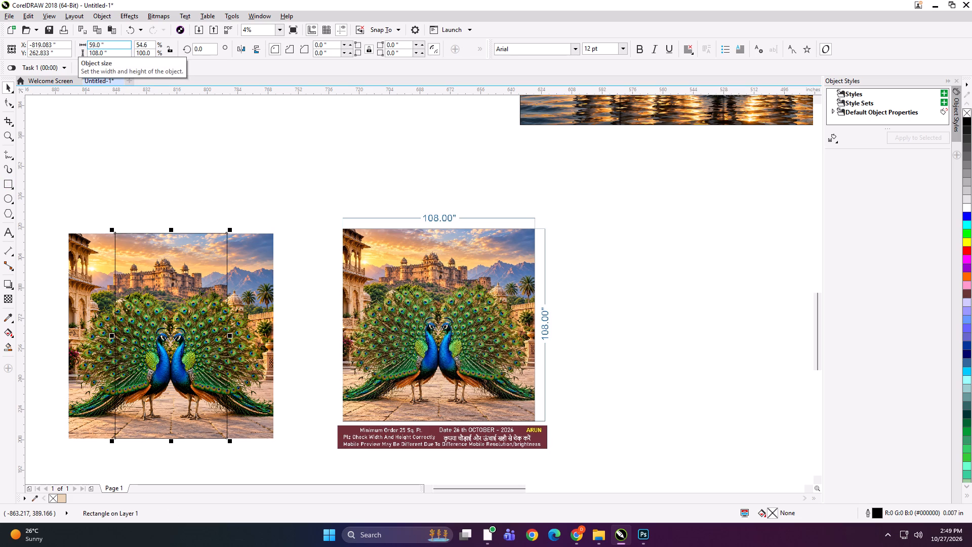
Align the 59-inch rectangle to the peacock image's left edge.
{"action": "left_click", "coordinate": [97, 266], "text": "shift"}
{"action": "key", "text": "l"}
{"action": "left_click", "coordinate": [121, 196]}
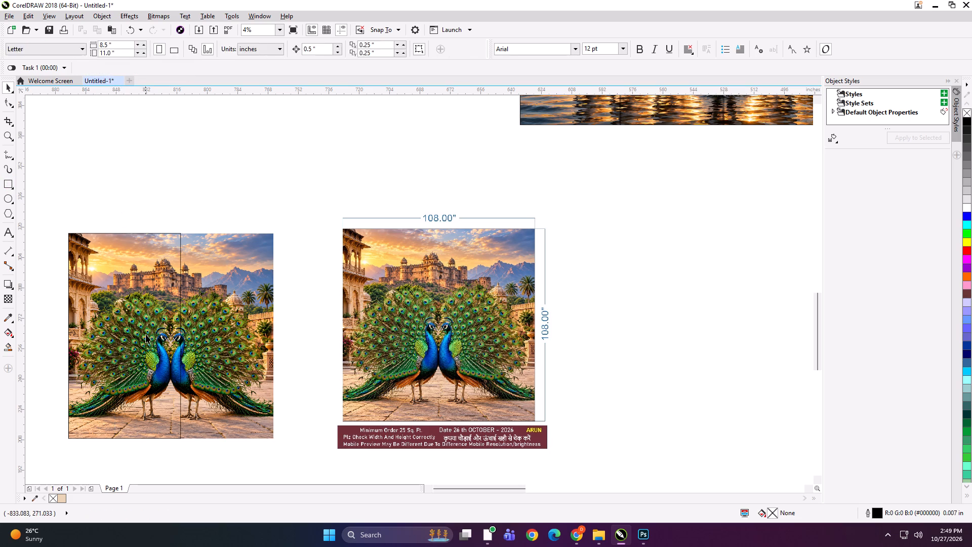
Place a mirrored copy of the 59-inch rectangle directly to its right over the peacock image.
{"action": "left_click", "coordinate": [146, 334]}
{"action": "left_click_drag", "start_coordinate": [65, 333], "coordinate": [269, 339]}
{"action": "right_click", "coordinate": [269, 339], "text": "ctrl"}
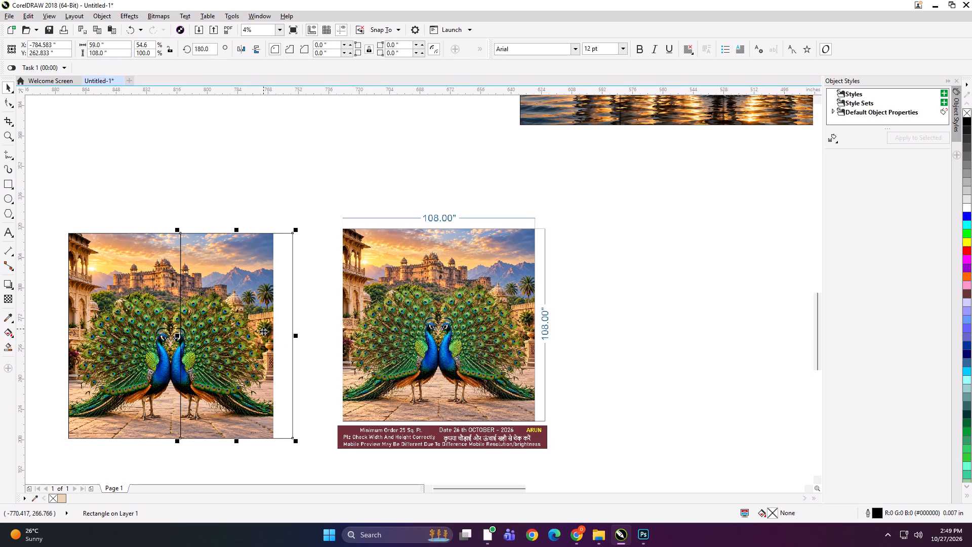
Nudge the mirrored rectangle 0.5 inch left to overlap the first, and shorten it to 49.5 inches at the peacock image's right edge.
{"action": "key", "text": "Left"}
{"action": "left_click_drag", "start_coordinate": [297, 335], "coordinate": [279, 335]}
Group both rectangles, PowerClip the peacock image inside the group, and ungroup it into two separate panels.
{"action": "left_click", "coordinate": [115, 288], "text": "shift"}
{"action": "key", "text": "ctrl+g"}
{"action": "left_click", "coordinate": [112, 177]}
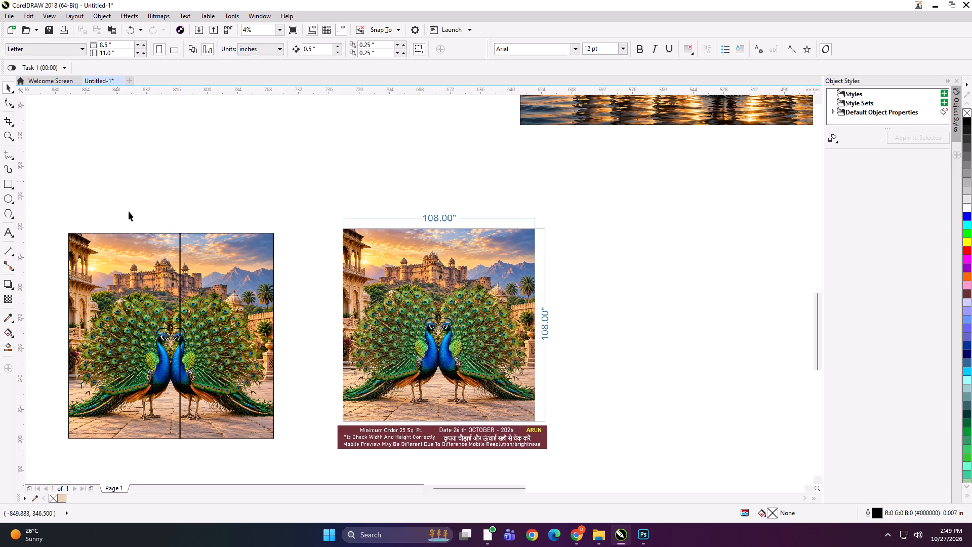
{"action": "left_click", "coordinate": [139, 293], "text": "alt"}
{"action": "key", "text": "shift+Return"}
{"action": "left_click", "coordinate": [176, 288]}
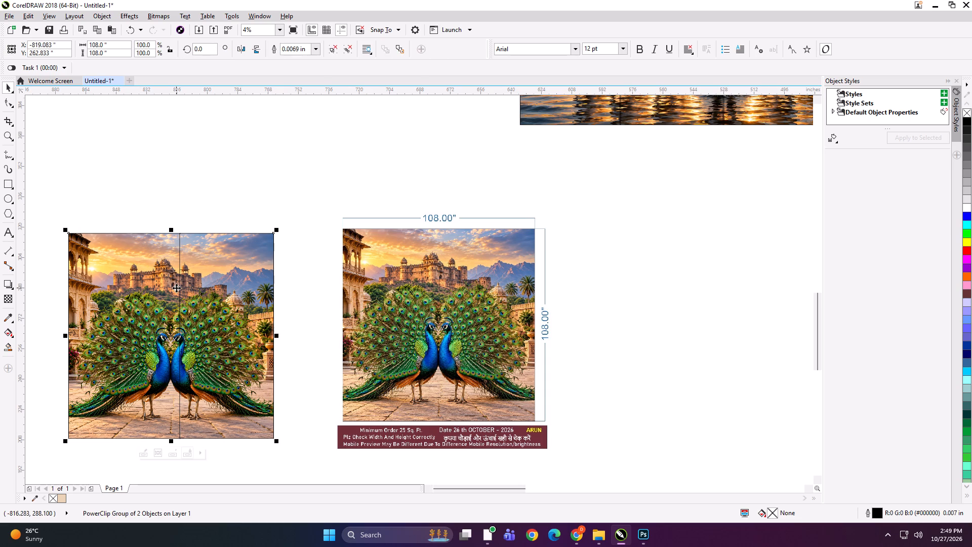
{"action": "key", "text": "ctrl+u"}
Add the text label "108*108 PANEL 1" on the left peacock panel's top edge and copy the text.
{"action": "left_click", "coordinate": [142, 196]}
{"action": "left_click", "coordinate": [4, 235]}
{"action": "key", "text": "space"}
{"action": "left_click", "coordinate": [214, 258]}
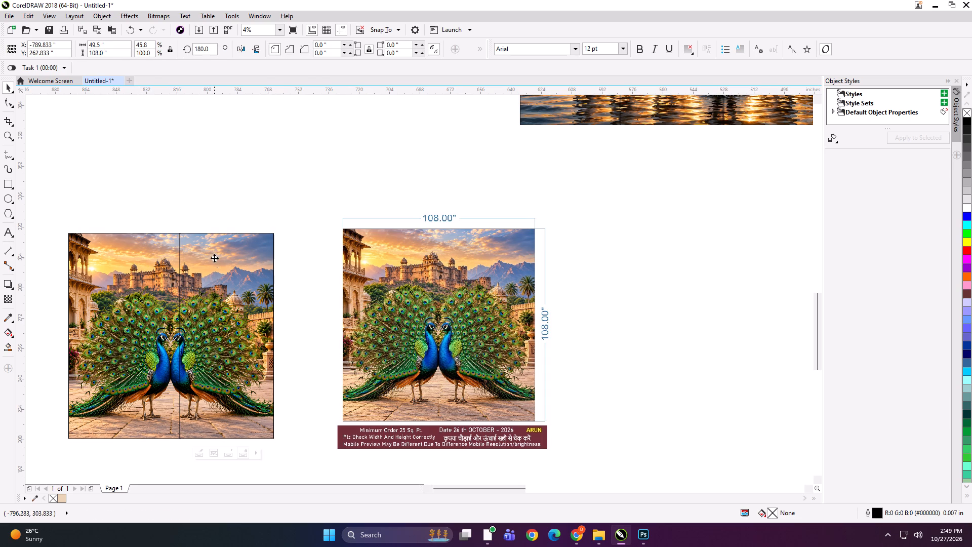
{"action": "left_click", "coordinate": [118, 264]}
{"action": "left_click", "coordinate": [110, 194]}
{"action": "key", "text": "space"}
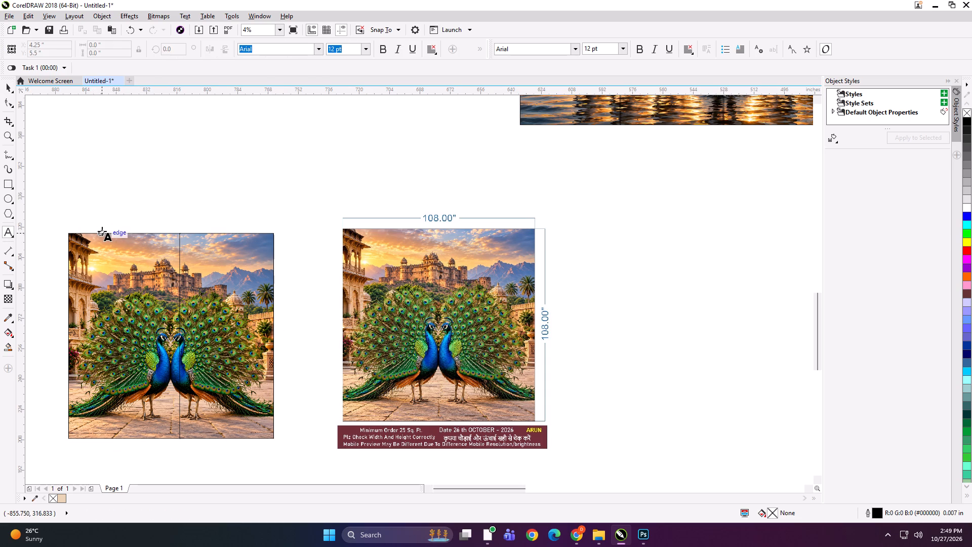
{"action": "left_click", "coordinate": [102, 231]}
{"action": "type", "text": "108*108 PANEL 1"}
{"action": "key", "text": "ctrl+a"}
{"action": "key", "text": "ctrl+c"}
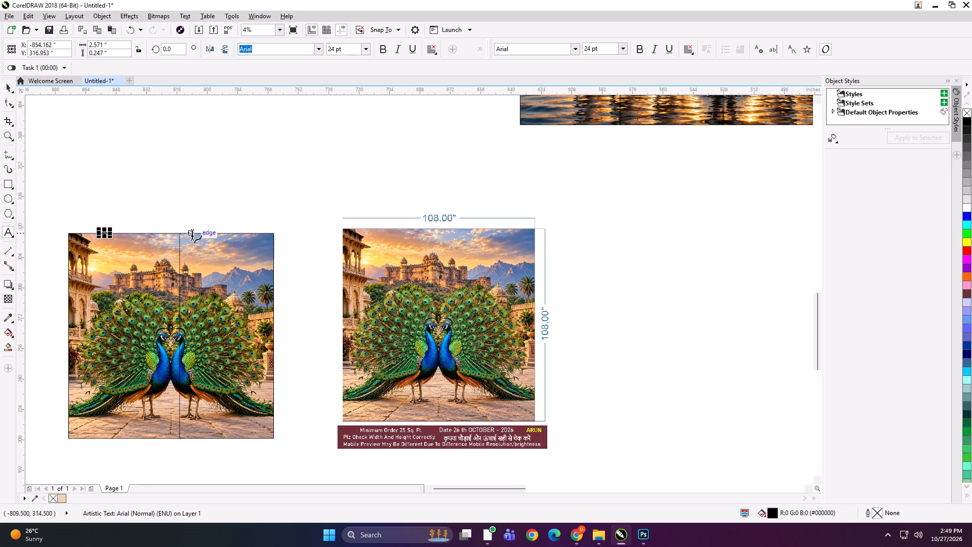
Paste the label onto the right peacock panel's top edge and change it to "108*108 PANEL 2".
{"action": "left_click", "coordinate": [197, 231]}
{"action": "key", "text": "ctrl+v"}
{"action": "key", "text": "BackSpace"}
{"action": "key", "text": "2"}
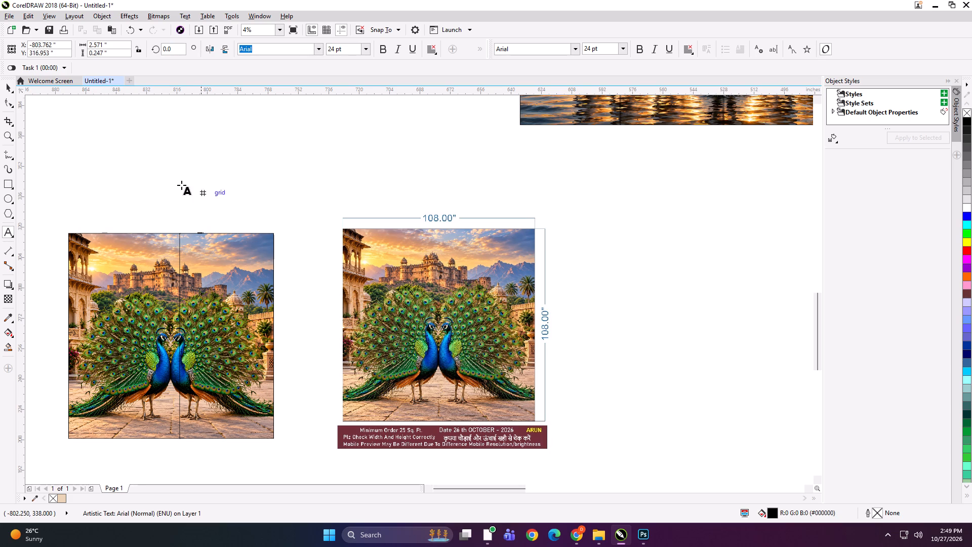
Group each peacock panel with its own text label.
{"action": "left_click", "coordinate": [7, 91]}
{"action": "left_click", "coordinate": [213, 302], "text": "shift"}
{"action": "key", "text": "ctrl+g"}
{"action": "left_click_drag", "start_coordinate": [124, 151], "coordinate": [96, 314]}
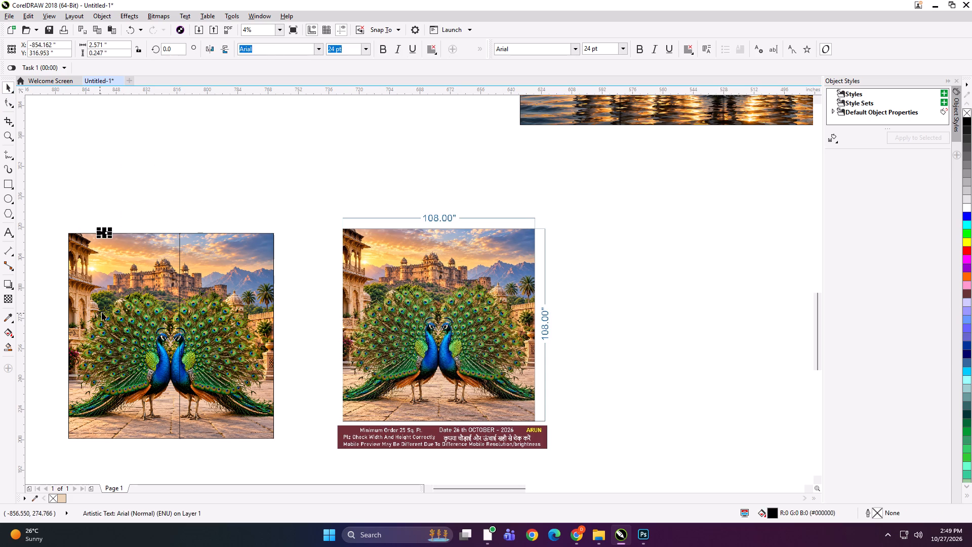
{"action": "left_click", "coordinate": [102, 312], "text": "shift"}
{"action": "key", "text": "ctrl+g"}
Export the left peacock panel as a TIFF named "59x108 A NW" in the SIGMA folder.
{"action": "key", "text": "ctrl+e"}
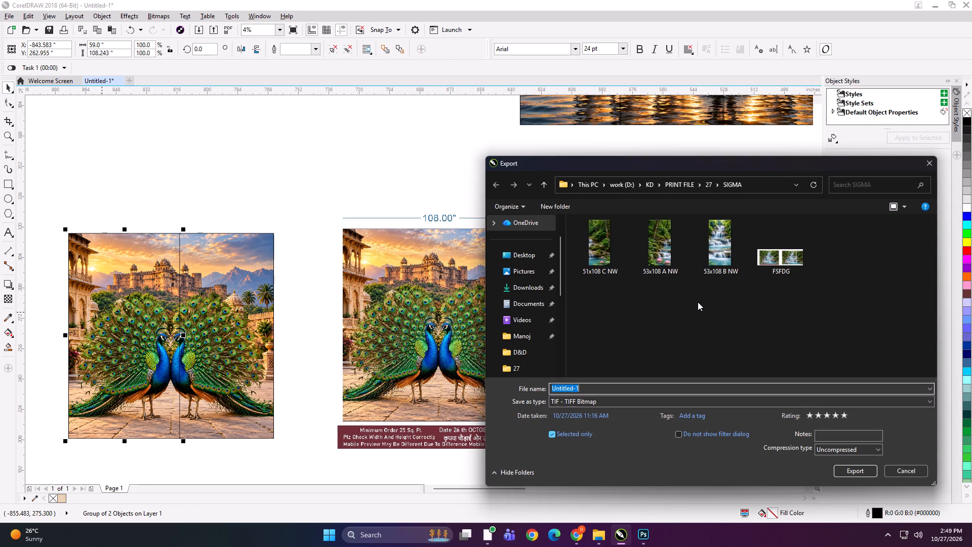
{"action": "type", "text": "59x108 A"}
{"action": "key", "text": "space"}
{"action": "type", "text": "NW"}
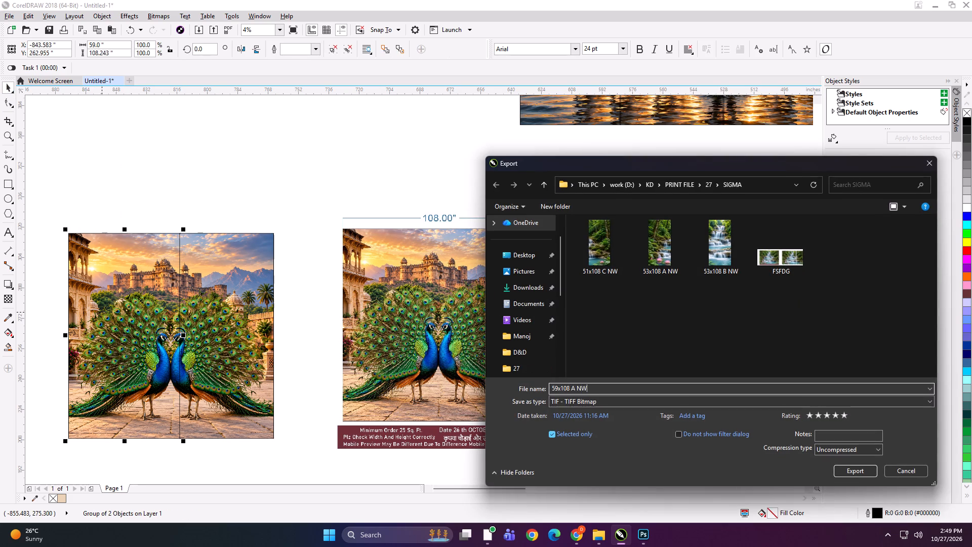
{"action": "key", "text": "Return"}
{"action": "key", "text": "Return"}
Export the right peacock panel under the name "4.x108 B NW".
{"action": "left_click", "coordinate": [247, 311]}
{"action": "key", "text": "ctrl+e"}
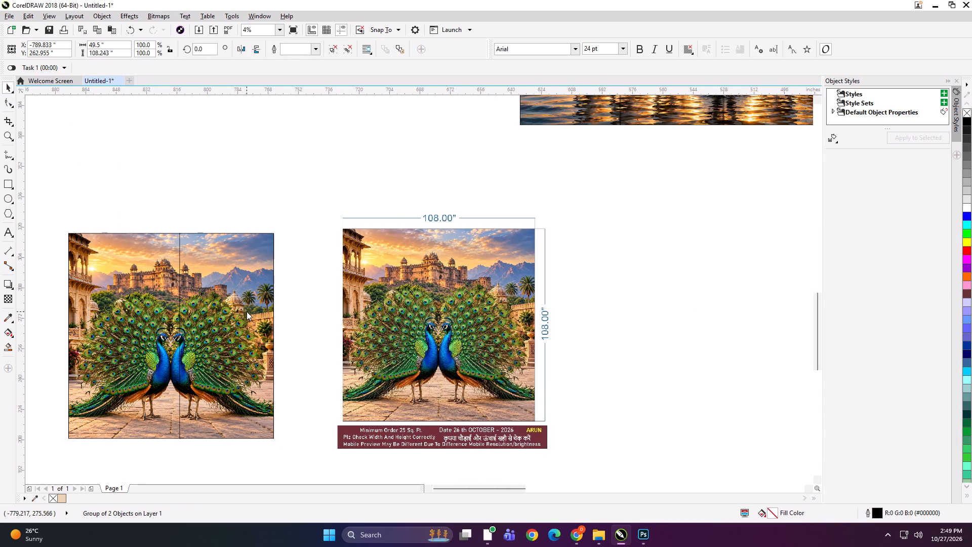
{"action": "type", "text": "4.x108 B NW"}
{"action": "key", "text": "Return"}
{"action": "key", "text": "Return"}
Nudge the right peacock panel 5.5 inches to the right to leave a gap between the panels.
{"action": "key", "text": "Right"}
{"action": "key", "text": "Right"}
{"action": "key", "text": "Right"}
{"action": "key", "text": "Right"}
{"action": "key", "text": "Right"}
{"action": "key", "text": "Right"}
{"action": "key", "text": "Right"}
{"action": "key", "text": "Right"}
{"action": "key", "text": "Right"}
{"action": "key", "text": "Right"}
{"action": "key", "text": "Right"}
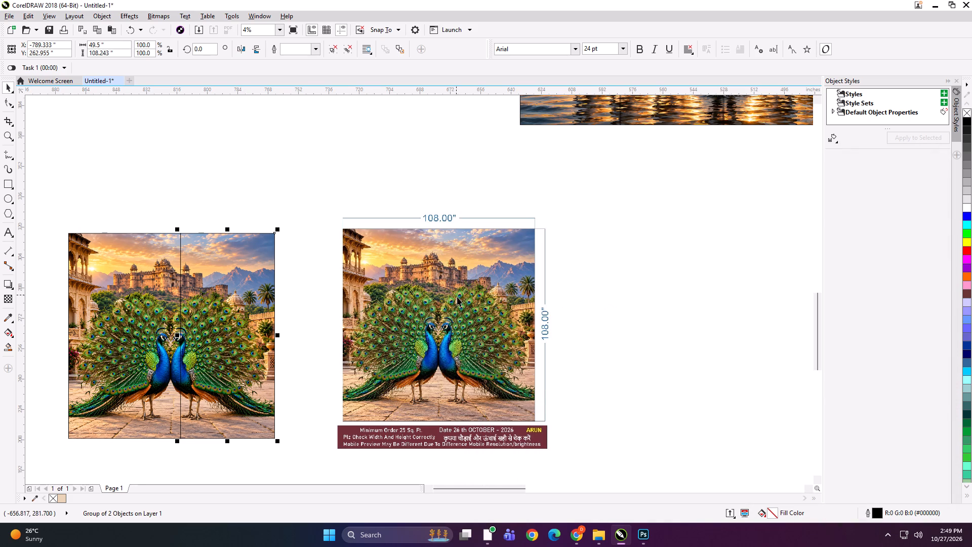
Move both peacock panels closer to the order preview and group them together with the preview.
{"action": "left_click", "coordinate": [135, 297], "text": "shift"}
{"action": "left_click_drag", "start_coordinate": [135, 312], "coordinate": [153, 309]}
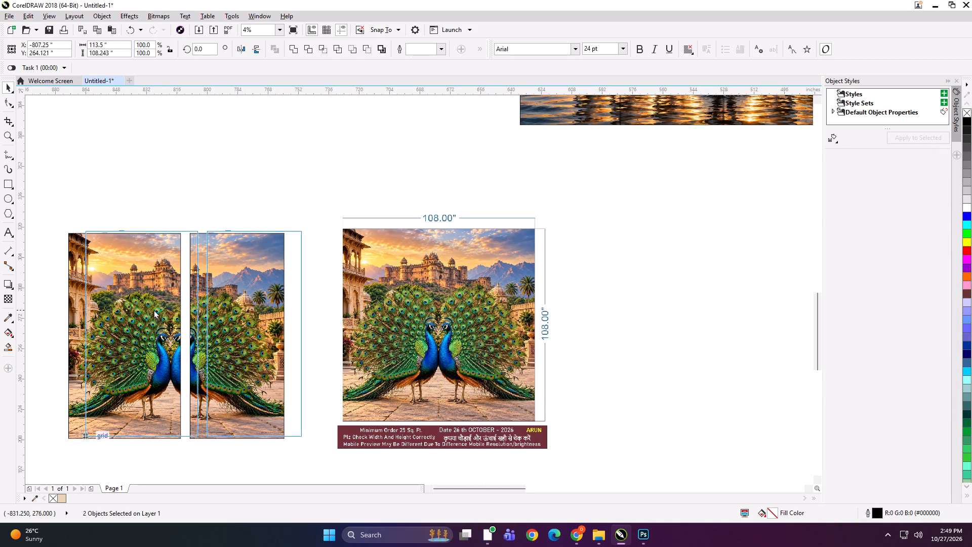
{"action": "left_click_drag", "start_coordinate": [153, 309], "coordinate": [163, 309]}
{"action": "left_click", "coordinate": [521, 363], "text": "shift"}
{"action": "key", "text": "ctrl+g"}
Scale the peacock panels and preview group down to about 4.2 × 2.3 inches.
{"action": "scroll", "coordinate": [479, 325], "scroll_direction": "down", "scroll_amount": 1}
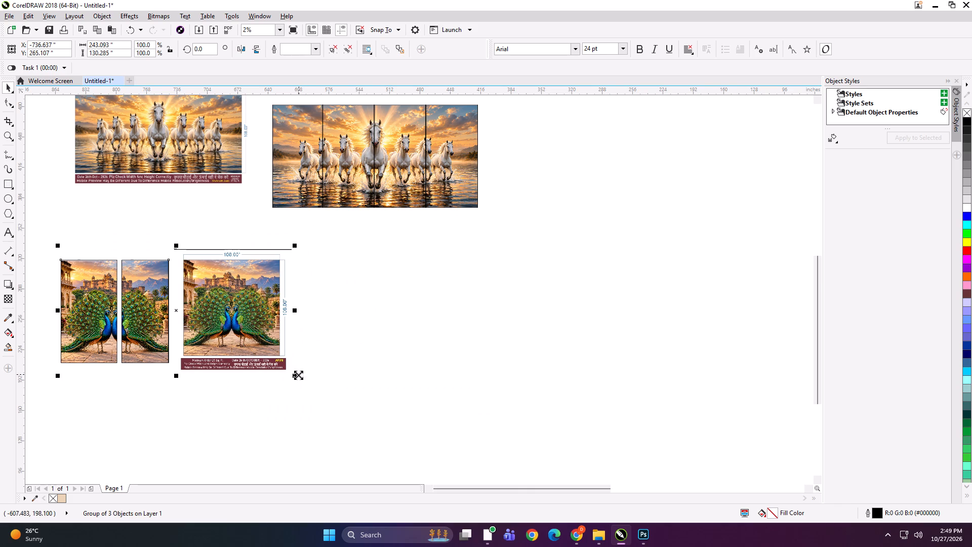
{"action": "left_click_drag", "start_coordinate": [297, 377], "coordinate": [211, 354], "text": "shift"}
{"action": "left_click_drag", "start_coordinate": [209, 353], "coordinate": [182, 323], "text": "shift"}
{"action": "scroll", "coordinate": [131, 311], "scroll_direction": "up", "scroll_amount": 2}
{"action": "left_click_drag", "start_coordinate": [682, 324], "coordinate": [657, 328]}
{"action": "left_click_drag", "start_coordinate": [731, 379], "coordinate": [629, 329], "text": "shift"}
{"action": "scroll", "coordinate": [622, 315], "scroll_direction": "up", "scroll_amount": 2}
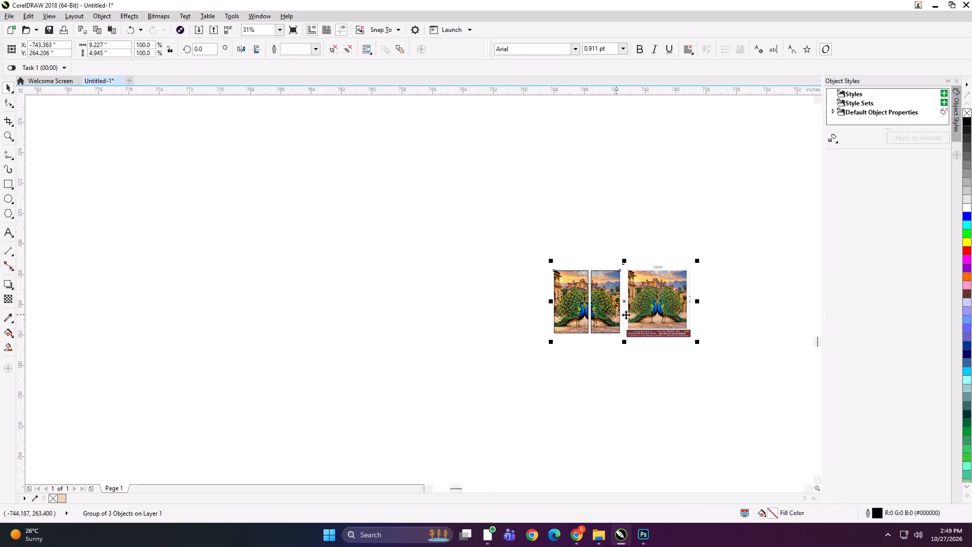
{"action": "scroll", "coordinate": [642, 311], "scroll_direction": "up", "scroll_amount": 1}
{"action": "left_click_drag", "start_coordinate": [751, 368], "coordinate": [676, 337], "text": "shift"}
Export the reduced peacock panels and preview group under the name "SDGFH".
{"action": "key", "text": "ctrl+e"}
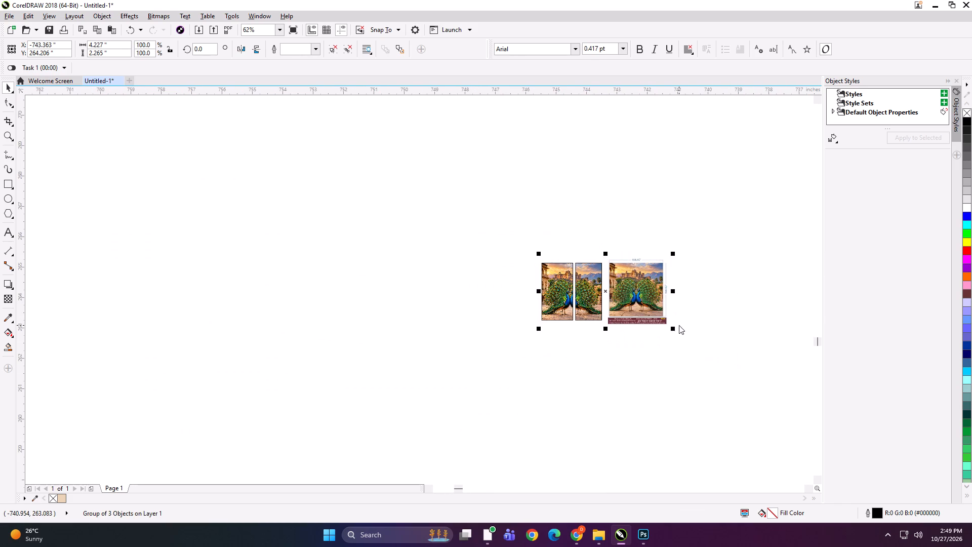
{"action": "type", "text": "SDGFH"}
{"action": "key", "text": "Return"}
{"action": "key", "text": "Return"}
{"action": "key", "text": "Return"}
{"action": "key", "text": "Return"}
Delete the exported peacock group from the canvas.
{"action": "key", "text": "Delete"}
Delete the three panel rectangles over the larger horse image, keeping only the leftmost one.
{"action": "key", "text": "F4"}
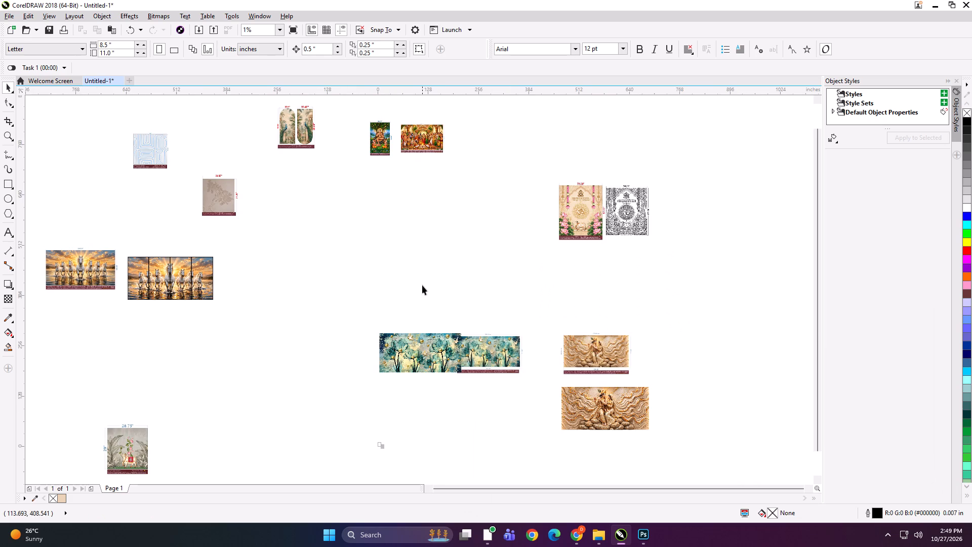
{"action": "scroll", "coordinate": [81, 267], "scroll_direction": "up", "scroll_amount": 2}
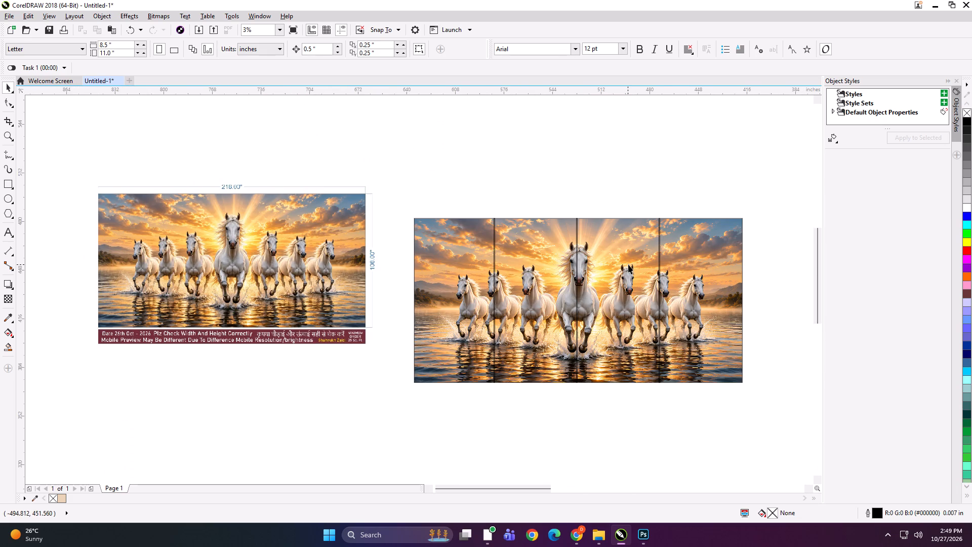
{"action": "left_click", "coordinate": [692, 257]}
{"action": "left_click", "coordinate": [651, 250]}
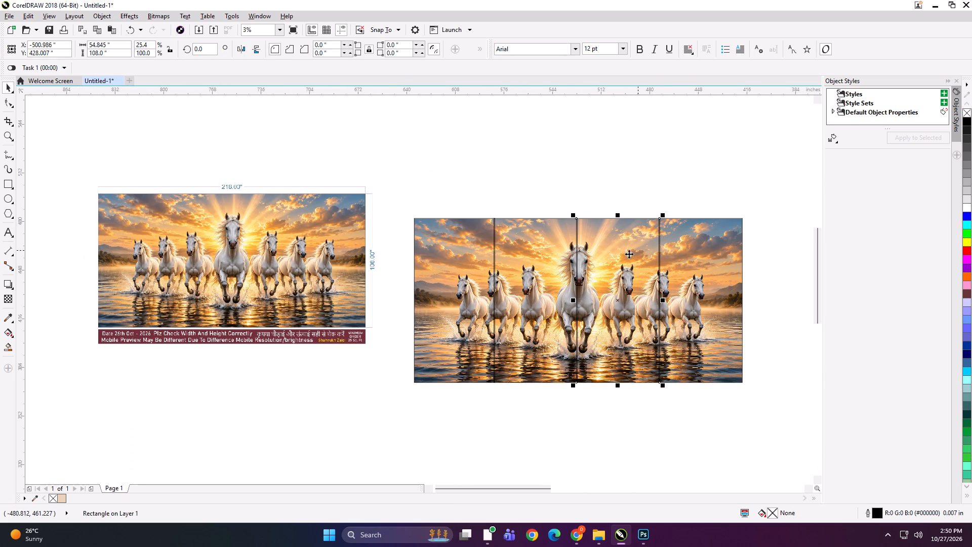
{"action": "left_click", "coordinate": [566, 262]}
{"action": "left_click", "coordinate": [445, 253]}
{"action": "left_click", "coordinate": [698, 268]}
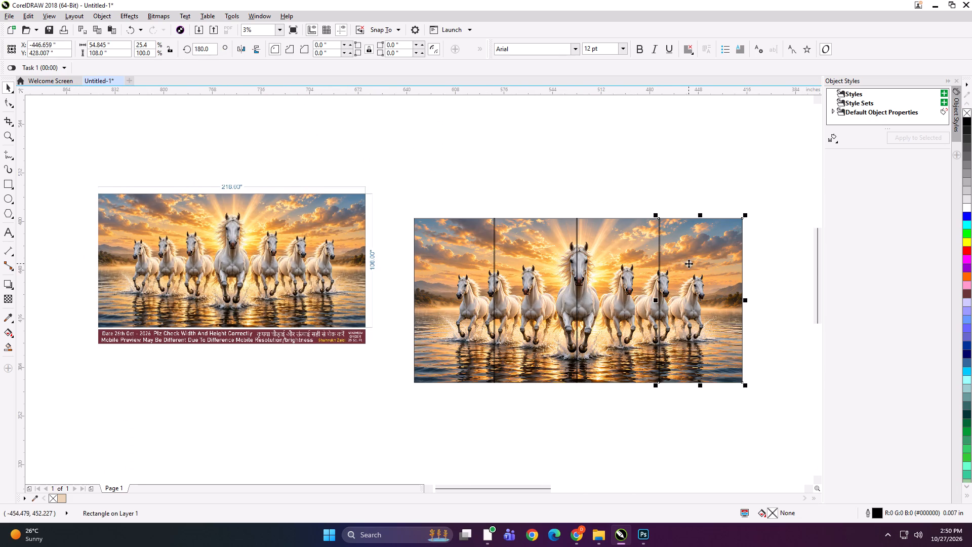
{"action": "key", "text": "Delete"}
{"action": "left_click", "coordinate": [613, 277]}
{"action": "key", "text": "Delete"}
{"action": "left_click", "coordinate": [554, 264]}
{"action": "key", "text": "Delete"}
Set the remaining horse panel rectangle's width to 59 inches.
{"action": "left_click", "coordinate": [452, 258]}
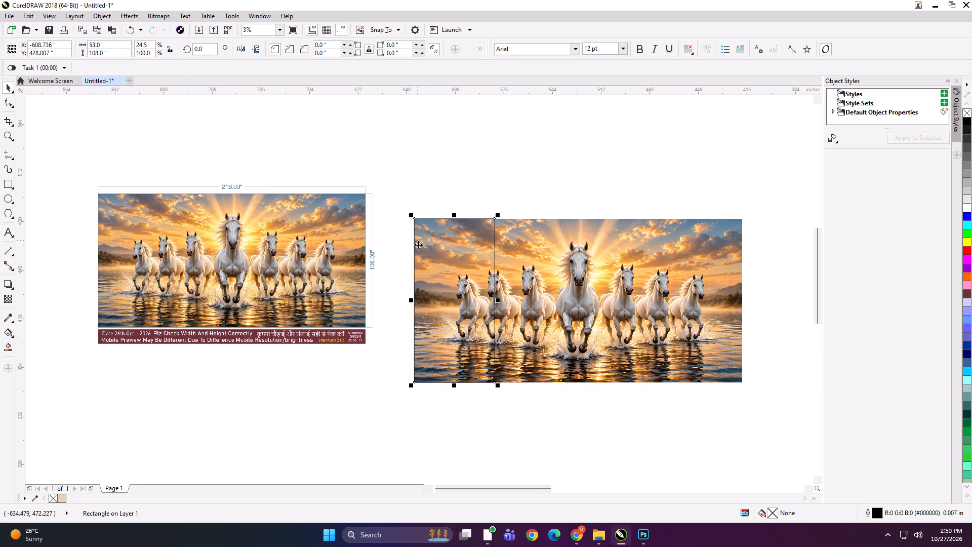
{"action": "left_click", "coordinate": [128, 45]}
{"action": "key", "text": "ctrl+a"}
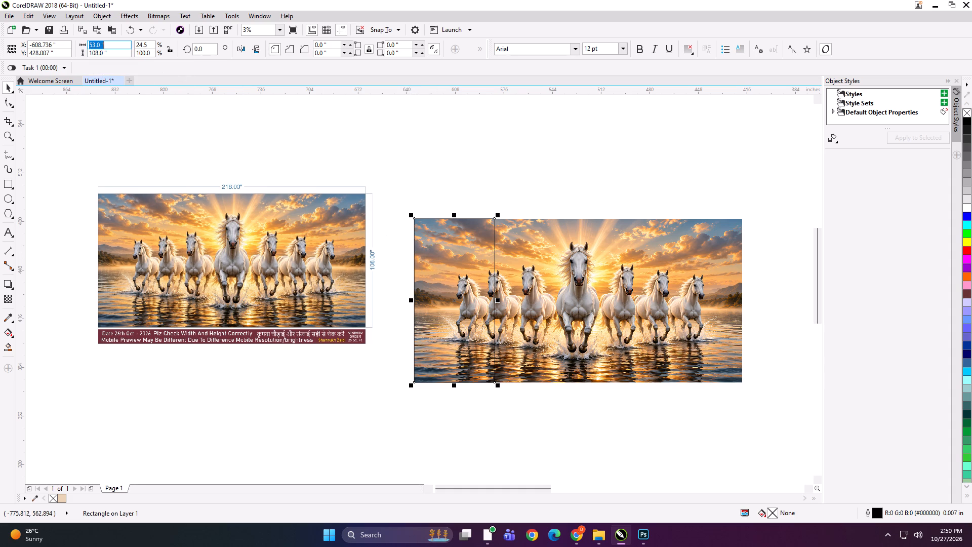
{"action": "left_click", "coordinate": [465, 139]}
{"action": "left_click", "coordinate": [463, 239]}
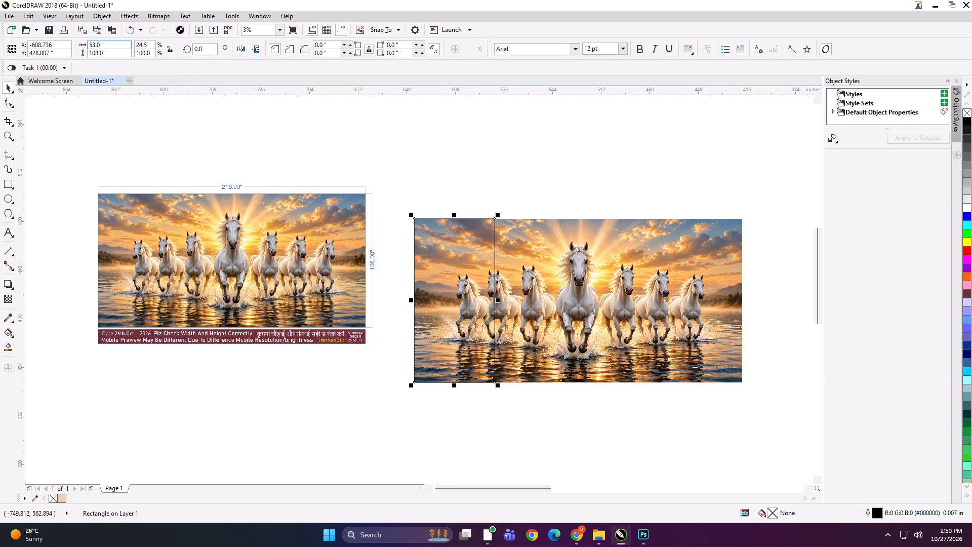
{"action": "left_click", "coordinate": [119, 47]}
{"action": "key", "text": "ctrl+a"}
{"action": "type", "text": "59"}
{"action": "key", "text": "Return"}
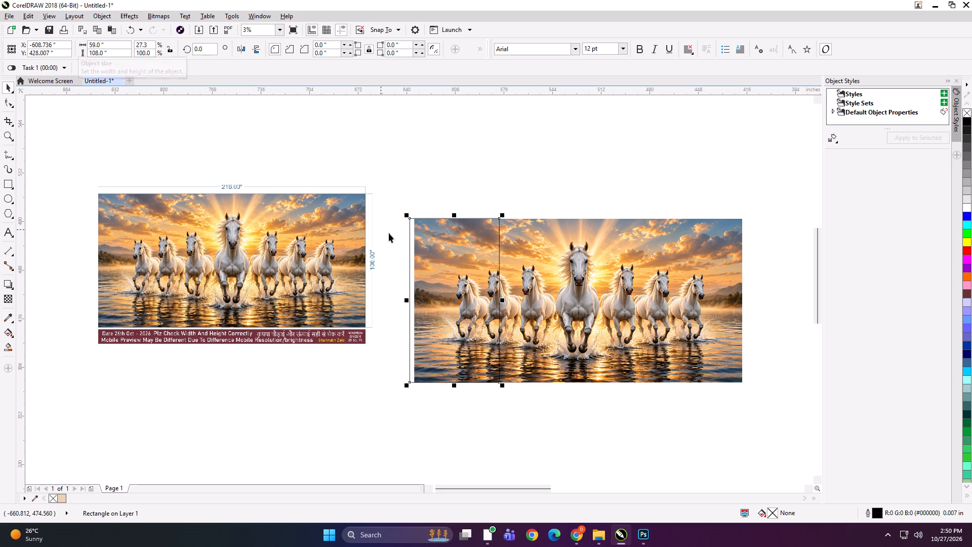
Align the 59-inch rectangle to the horse image's left edge.
{"action": "left_click", "coordinate": [534, 278], "text": "shift"}
{"action": "key", "text": "l"}
{"action": "left_click", "coordinate": [450, 176]}
Place a mirrored copy of the 59-inch rectangle directly to its right, overlapping it by 0.5 inch.
{"action": "left_click", "coordinate": [481, 346]}
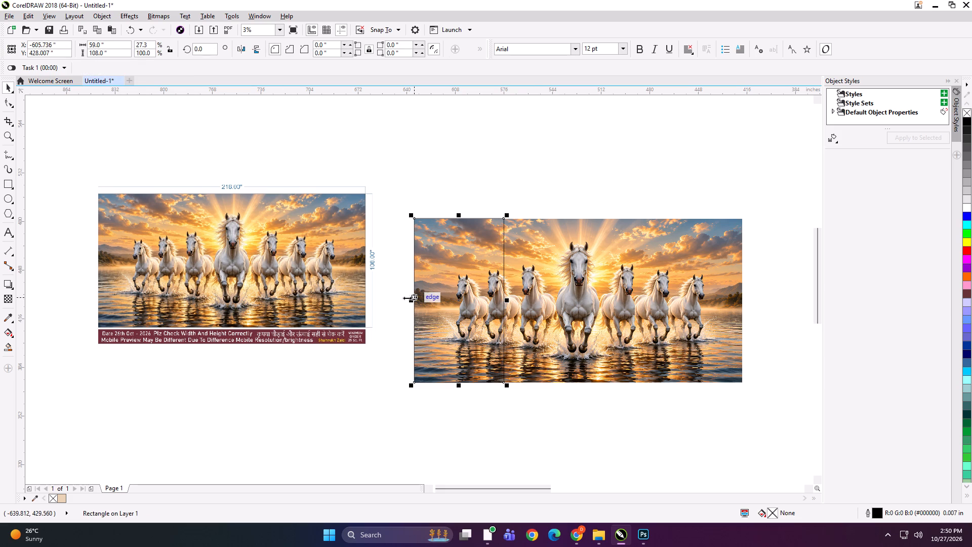
{"action": "left_click_drag", "start_coordinate": [408, 300], "coordinate": [562, 304]}
{"action": "right_click", "coordinate": [562, 304], "text": "ctrl"}
{"action": "key", "text": "Left"}
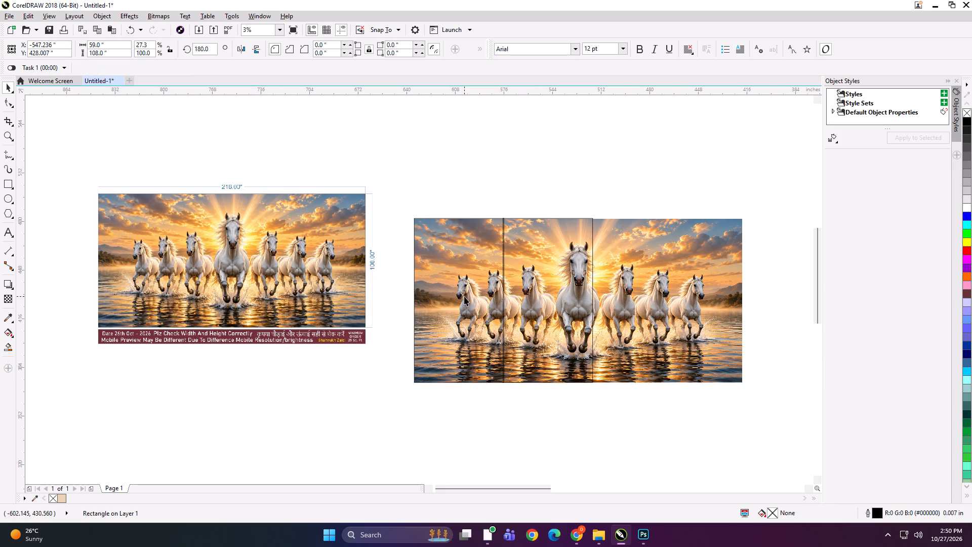
Mirror-copy both horse rectangles together to their right and nudge the copies 0.5 inch left to overlap.
{"action": "left_click", "coordinate": [464, 296], "text": "shift"}
{"action": "left_click", "coordinate": [407, 301]}
{"action": "left_click", "coordinate": [431, 295]}
{"action": "left_click", "coordinate": [525, 294], "text": "shift"}
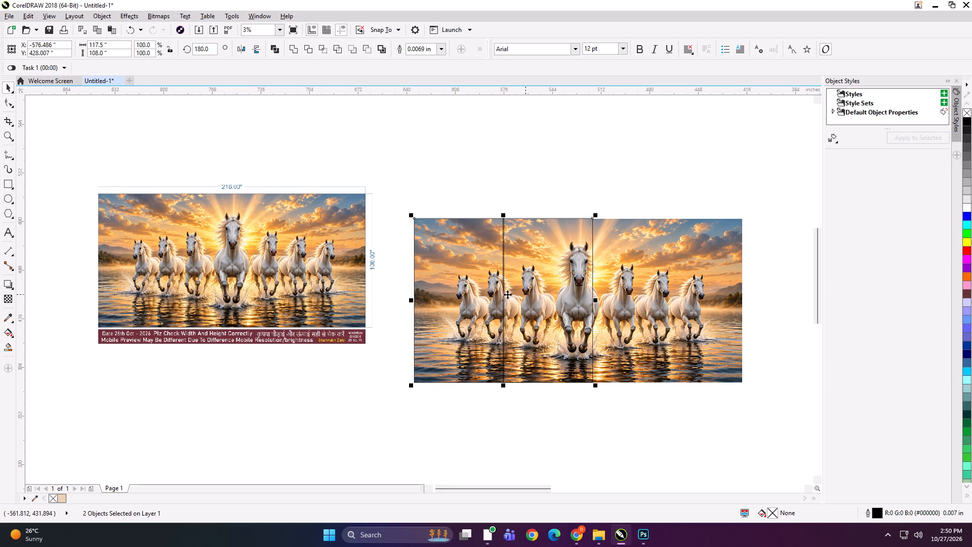
{"action": "left_click_drag", "start_coordinate": [411, 302], "coordinate": [660, 302]}
{"action": "right_click", "coordinate": [660, 302], "text": "ctrl"}
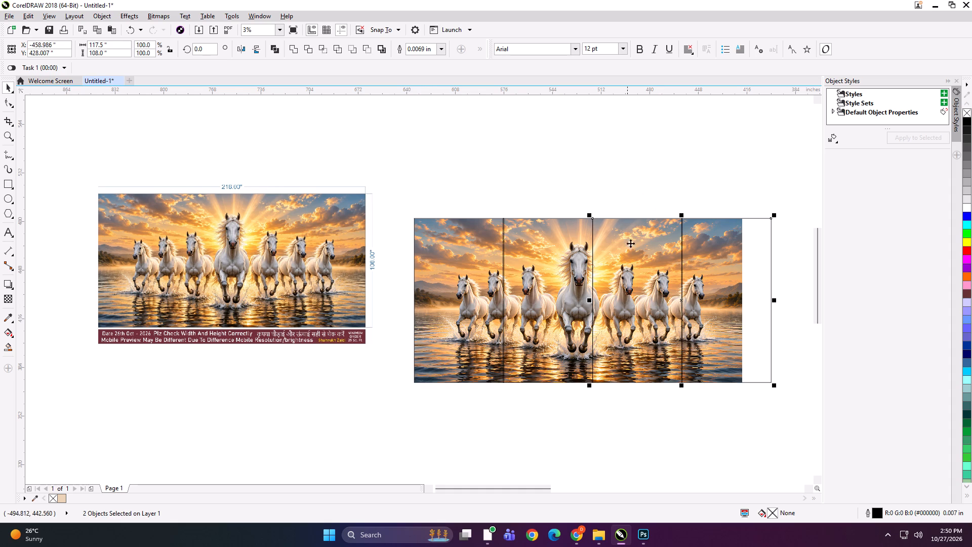
{"action": "key", "text": "Left"}
Shorten the last rectangle so its right side meets the horse image's right edge.
{"action": "left_click", "coordinate": [650, 192]}
{"action": "left_click", "coordinate": [730, 293]}
{"action": "left_click_drag", "start_coordinate": [774, 302], "coordinate": [750, 301]}
Group the four rectangles, PowerClip the horse image inside the group, and ungroup it into four separate panels.
{"action": "left_click", "coordinate": [667, 267]}
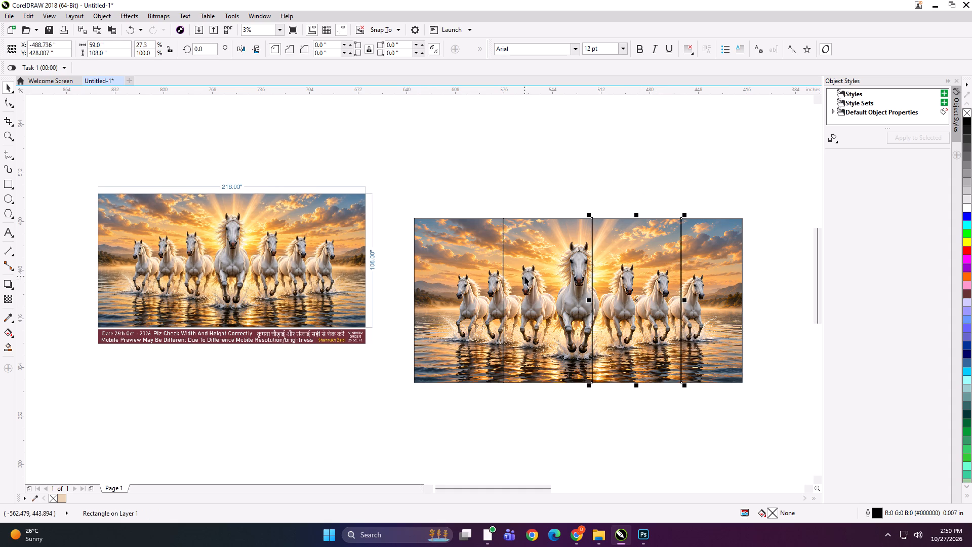
{"action": "left_click", "coordinate": [471, 277]}
{"action": "left_click", "coordinate": [553, 266], "text": "shift"}
{"action": "left_click", "coordinate": [640, 265], "text": "shift"}
{"action": "left_click", "coordinate": [715, 264], "text": "shift"}
{"action": "key", "text": "ctrl+g"}
{"action": "left_click", "coordinate": [591, 193]}
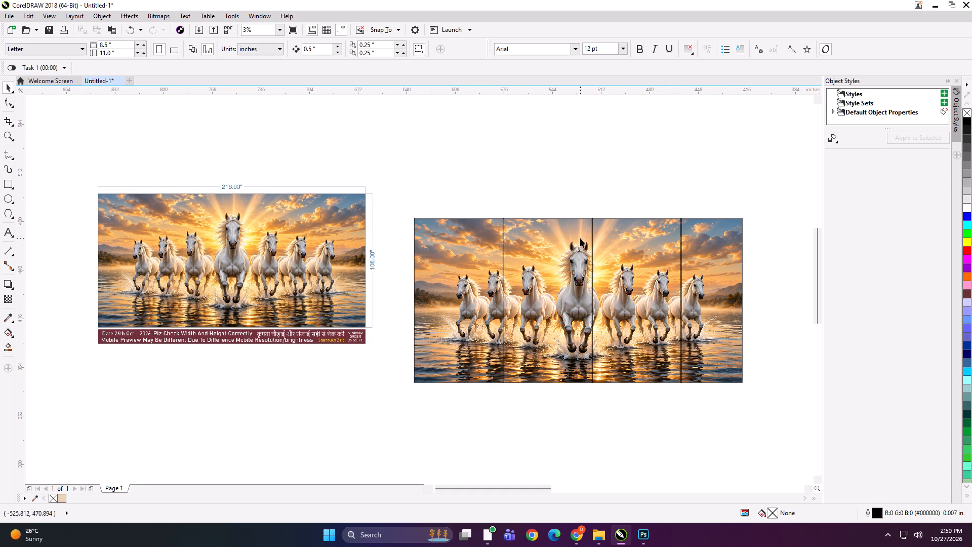
{"action": "left_click", "coordinate": [580, 238], "text": "alt"}
{"action": "key", "text": "shift+Return"}
{"action": "left_click", "coordinate": [580, 238]}
{"action": "key", "text": "ctrl+u"}
{"action": "left_click", "coordinate": [565, 187]}
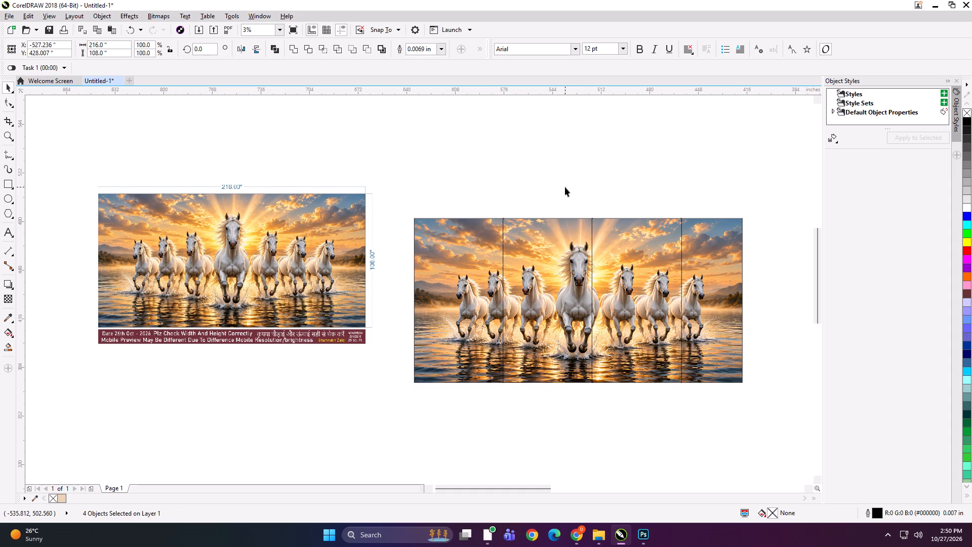
Add the text label "216*108 PANEL 1" on the first horse panel's top edge and copy the text.
{"action": "left_click", "coordinate": [6, 228]}
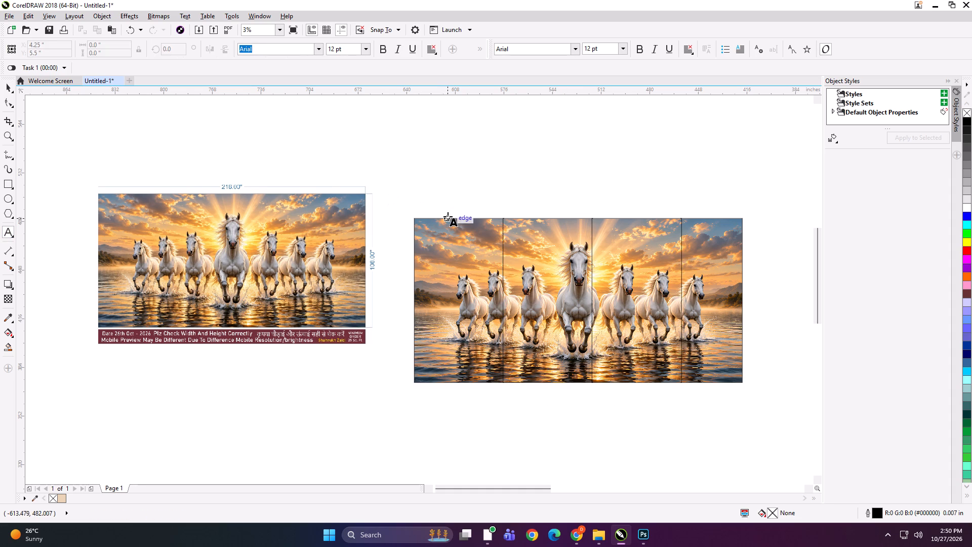
{"action": "left_click", "coordinate": [448, 216]}
{"action": "type", "text": "216*108 PANEL 1"}
{"action": "key", "text": "ctrl+a"}
{"action": "key", "text": "ctrl+c"}
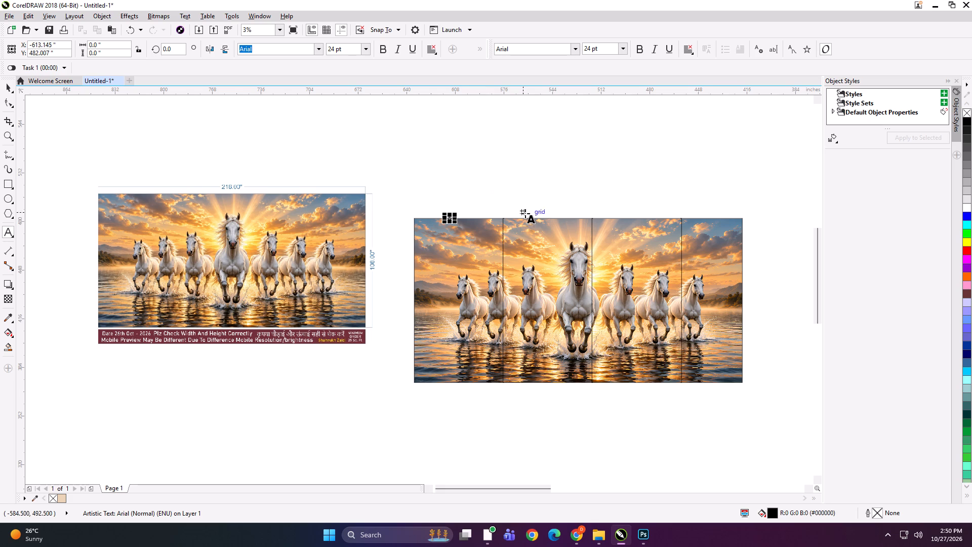
Paste the label onto the top edges of the other three horse panels, renumbering them PANEL 2, PANEL 3 and PANEL 4.
{"action": "left_click", "coordinate": [534, 217]}
{"action": "key", "text": "ctrl+v"}
{"action": "key", "text": "BackSpace"}
{"action": "key", "text": "2"}
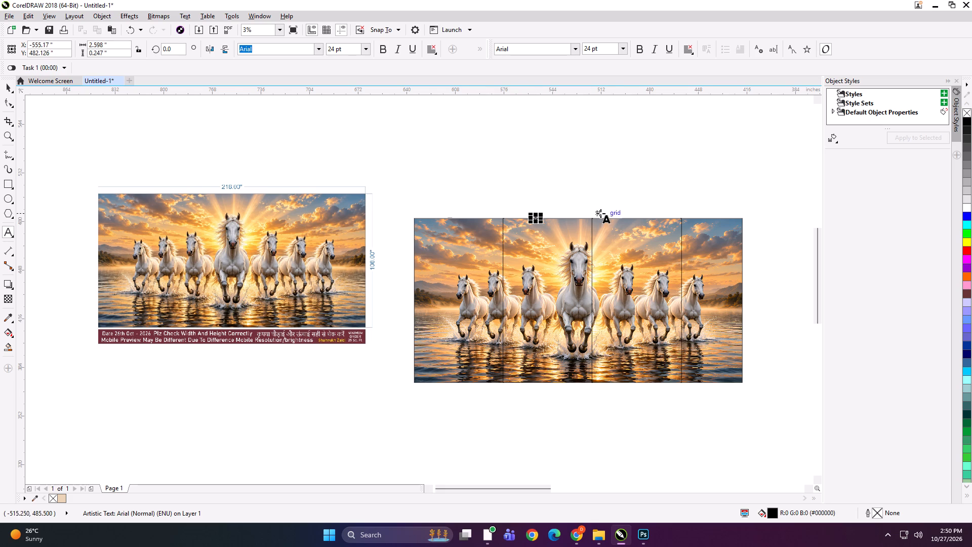
{"action": "left_click", "coordinate": [615, 216]}
{"action": "key", "text": "ctrl+v"}
{"action": "key", "text": "BackSpace"}
{"action": "key", "text": "3"}
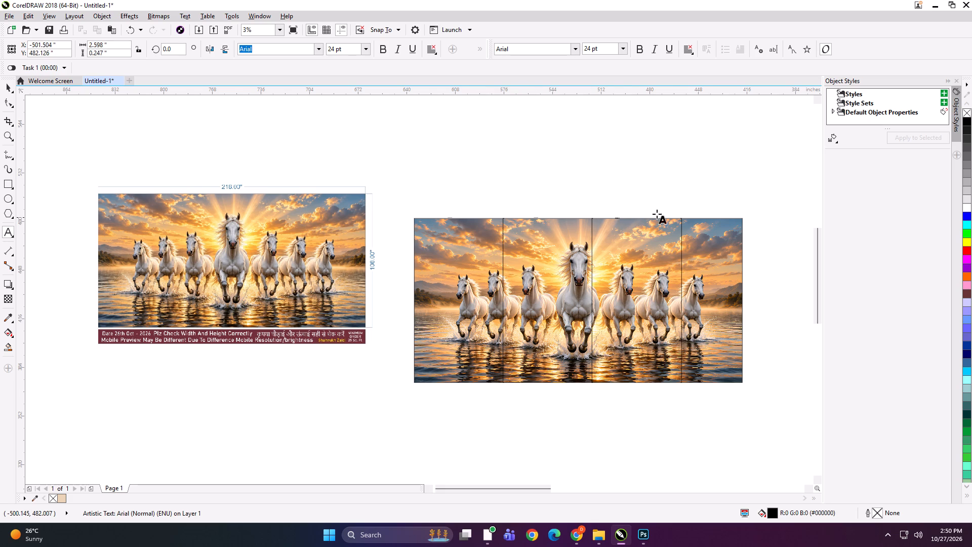
{"action": "left_click", "coordinate": [698, 216]}
{"action": "key", "text": "ctrl+v"}
{"action": "key", "text": "BackSpace"}
{"action": "key", "text": "4"}
Group each of the four horse panels with its own text label, working from PANEL 4 back to PANEL 1.
{"action": "left_click", "coordinate": [9, 86]}
{"action": "left_click", "coordinate": [710, 261], "text": "shift"}
{"action": "key", "text": "ctrl+g"}
{"action": "left_click_drag", "start_coordinate": [655, 193], "coordinate": [611, 267]}
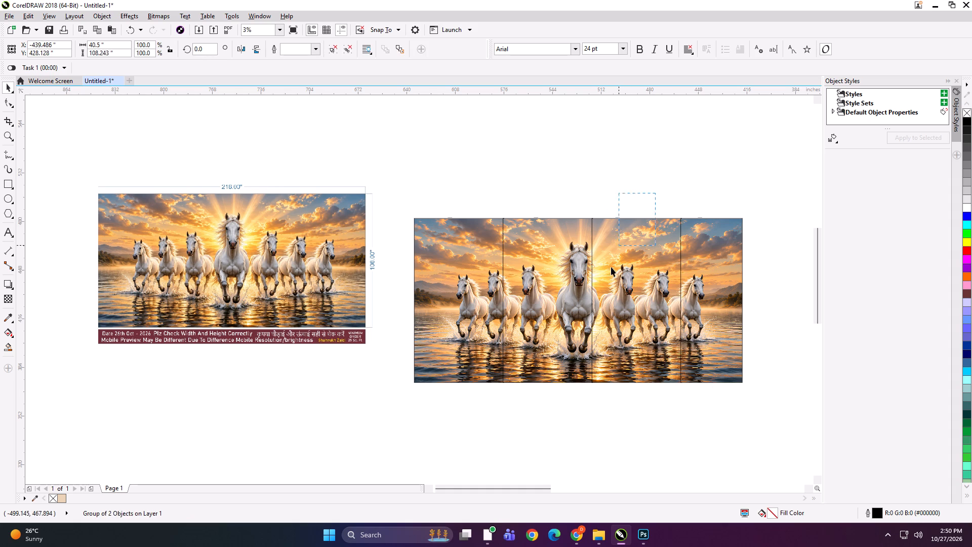
{"action": "left_click_drag", "start_coordinate": [611, 267], "coordinate": [611, 268]}
{"action": "left_click", "coordinate": [616, 267], "text": "shift"}
{"action": "key", "text": "ctrl+g"}
{"action": "left_click_drag", "start_coordinate": [566, 174], "coordinate": [495, 263]}
{"action": "left_click", "coordinate": [534, 261], "text": "shift"}
{"action": "key", "text": "ctrl+g"}
{"action": "left_click_drag", "start_coordinate": [516, 190], "coordinate": [391, 281]}
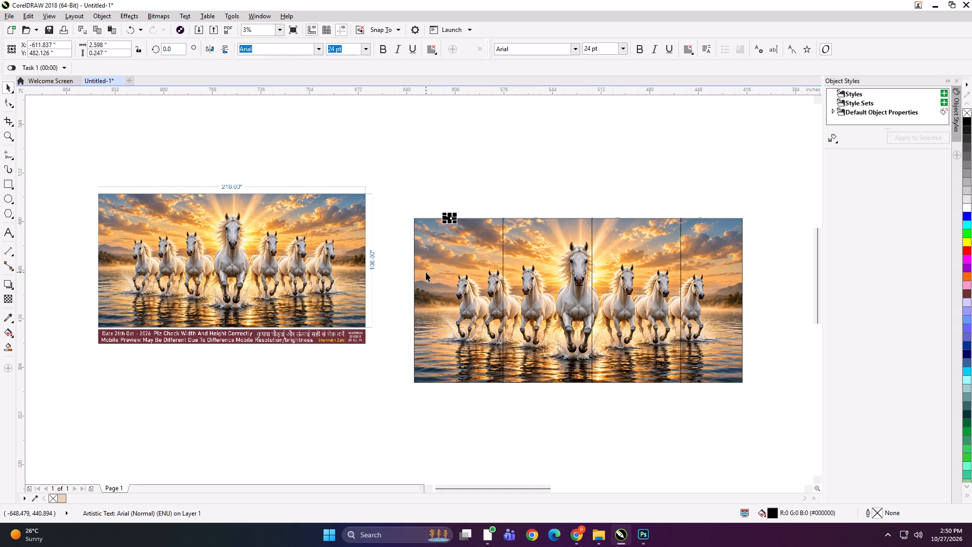
{"action": "left_click", "coordinate": [426, 272], "text": "shift"}
{"action": "key", "text": "ctrl+g"}
Export the first horse panel as a TIFF named "59x108 A NWW" in the SIGMA folder.
{"action": "key", "text": "ctrl+e"}
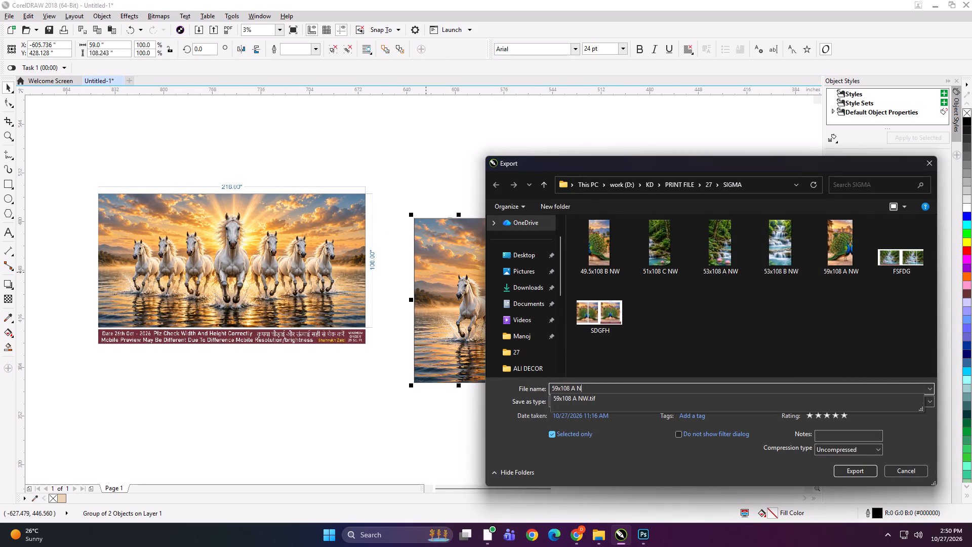
{"action": "key", "text": "w"}
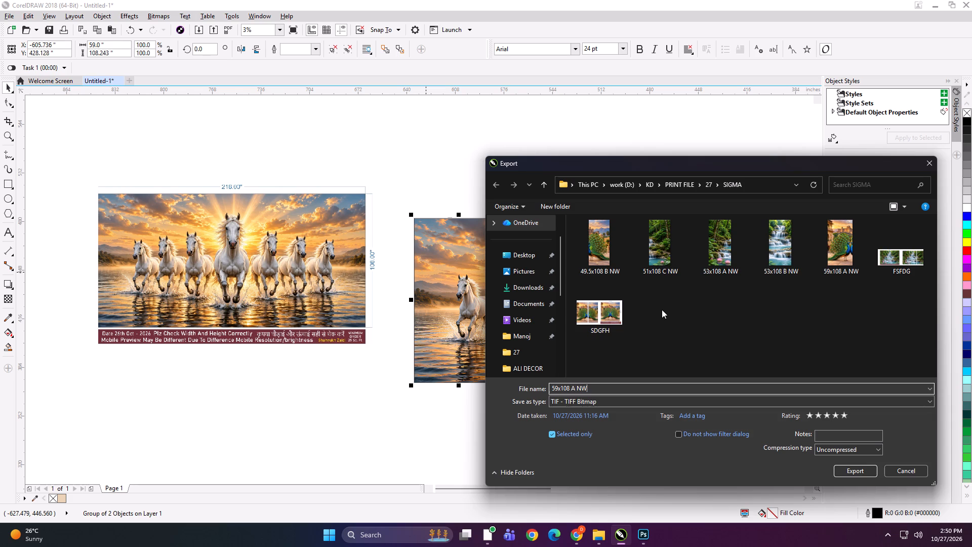
{"action": "key", "text": "Return"}
{"action": "key", "text": "Return"}
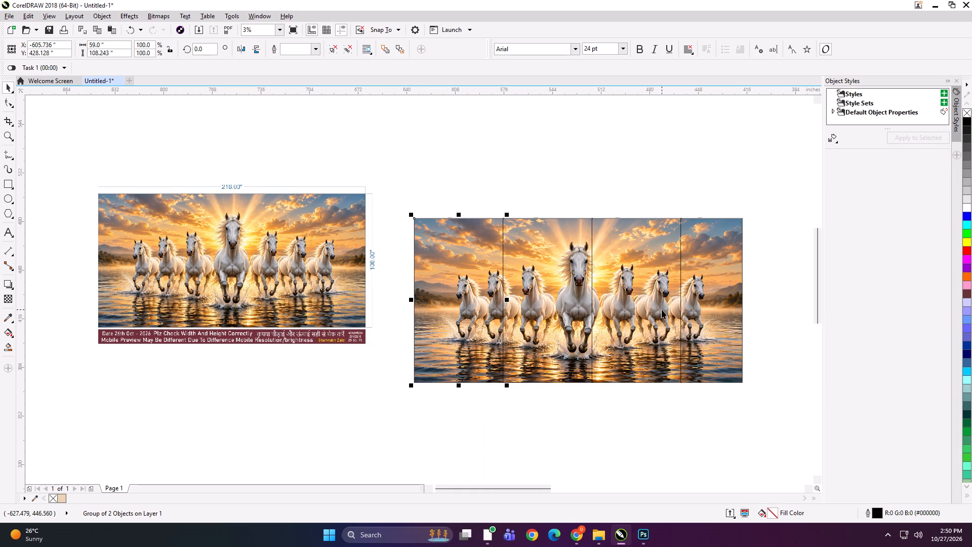
Export the second horse panel as a TIFF named "59x108 B NWW".
{"action": "left_click", "coordinate": [560, 269]}
{"action": "key", "text": "ctrl+e"}
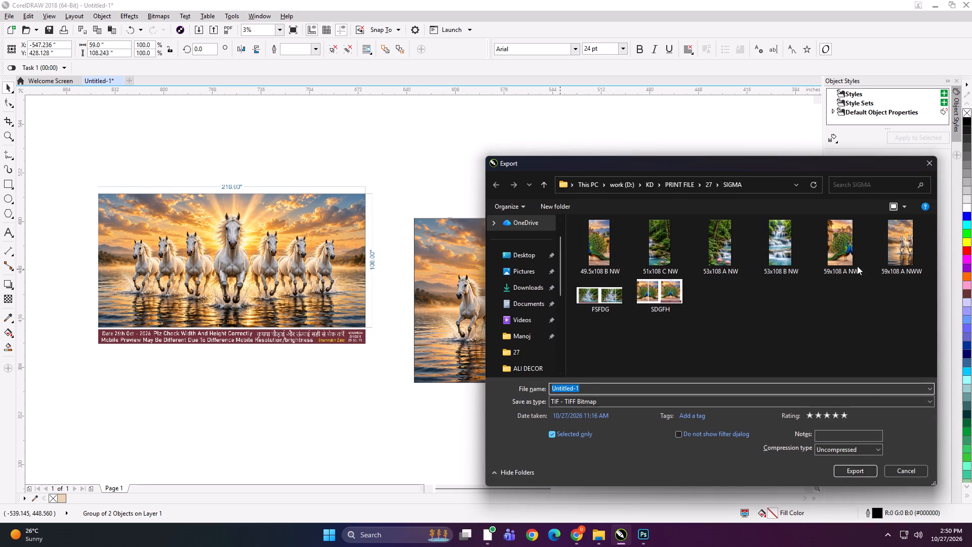
{"action": "left_click", "coordinate": [897, 250]}
{"action": "left_click", "coordinate": [576, 386]}
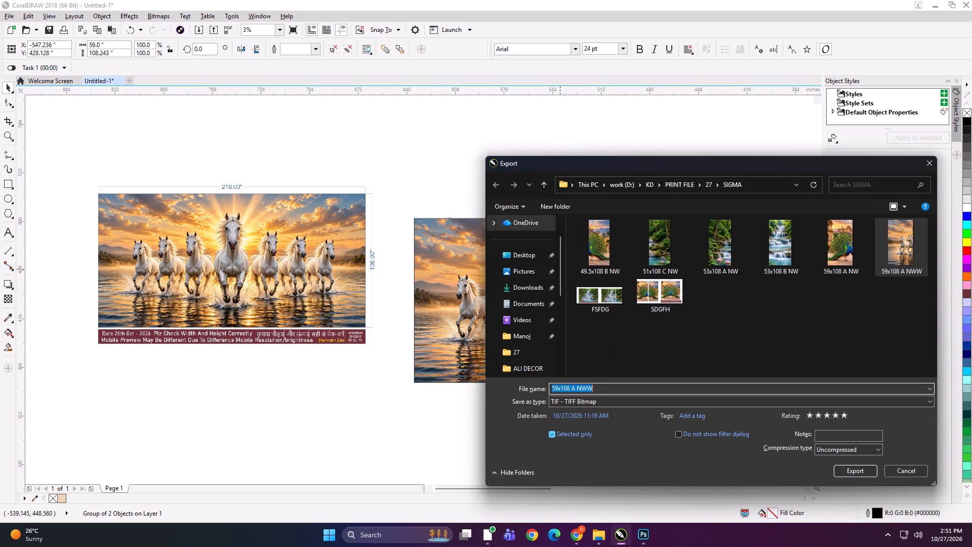
{"action": "left_click", "coordinate": [576, 386]}
{"action": "key", "text": "BackSpace"}
{"action": "key", "text": "b"}
{"action": "key", "text": "Return"}
{"action": "key", "text": "Return"}
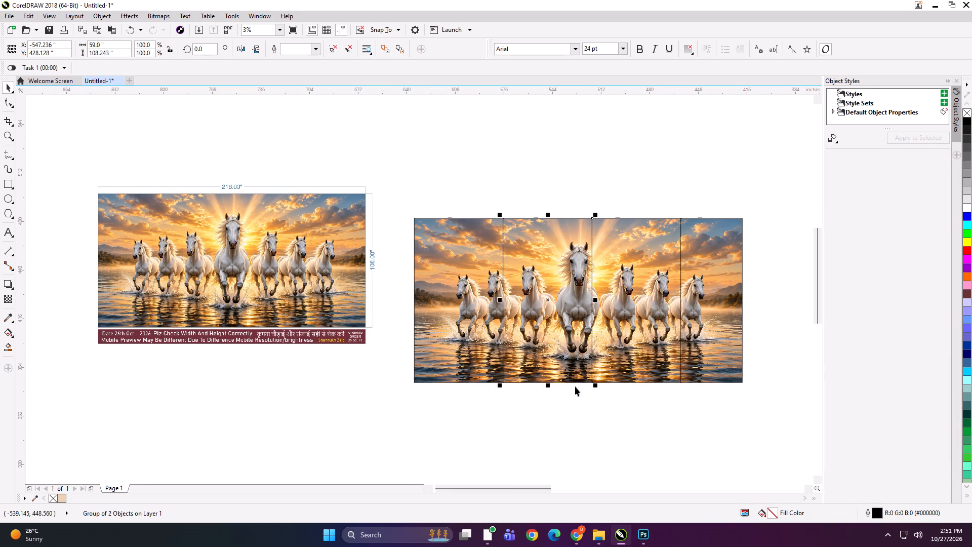
Export the third horse panel as a TIFF named "59x108 C NWW".
{"action": "left_click", "coordinate": [611, 345]}
{"action": "key", "text": "ctrl+e"}
{"action": "key", "text": "ctrl+e"}
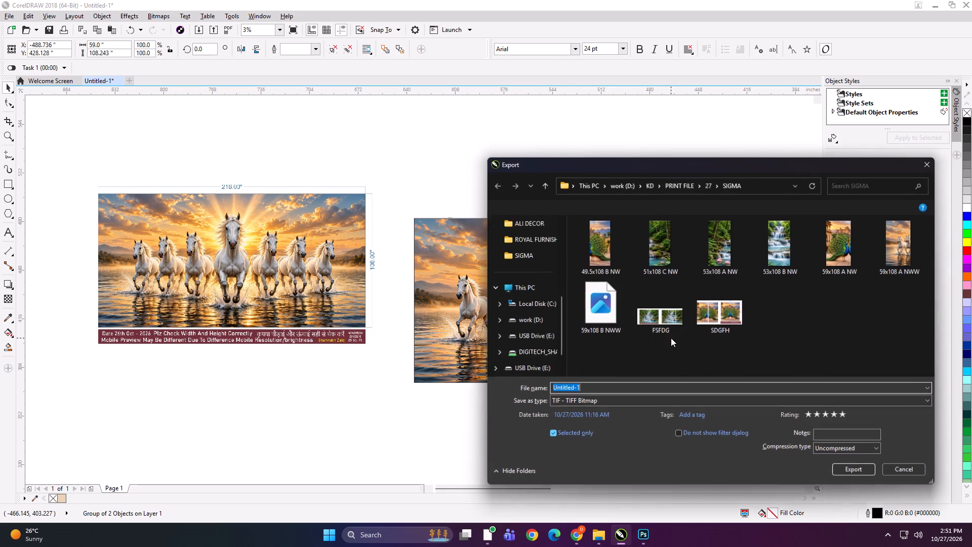
{"action": "left_click", "coordinate": [586, 322]}
{"action": "double_click", "coordinate": [575, 389]}
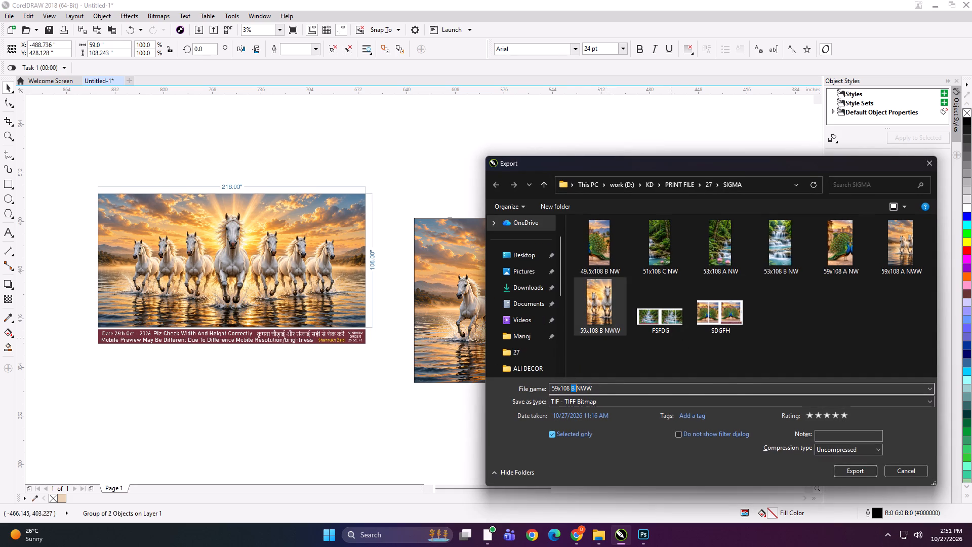
{"action": "type", "text": "C"}
{"action": "key", "text": "space"}
{"action": "key", "text": "Return"}
{"action": "key", "text": "Return"}
Export the fourth horse panel as a TIFF named "40.x108 D NWW".
{"action": "left_click", "coordinate": [700, 335]}
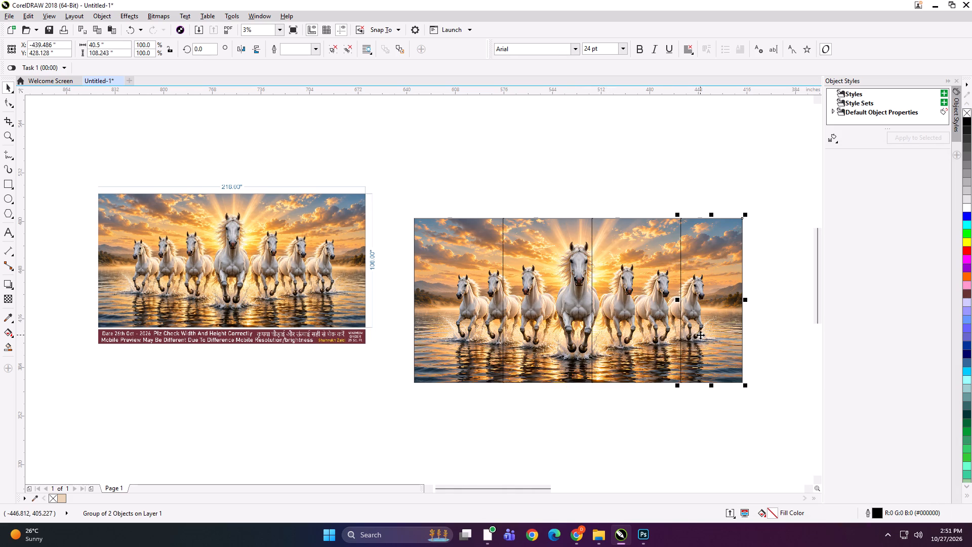
{"action": "key", "text": "ctrl+e"}
{"action": "key", "text": "ctrl+e"}
{"action": "type", "text": "40.x108 D NWW"}
{"action": "key", "text": "Return"}
{"action": "key", "text": "Return"}
Spread the four horse panels apart horizontally, leaving a narrow gap between neighbouring panels.
{"action": "scroll", "coordinate": [525, 272], "scroll_direction": "down", "scroll_amount": 1}
{"action": "left_click_drag", "start_coordinate": [260, 241], "coordinate": [435, 369]}
{"action": "key", "text": "Right"}
{"action": "key", "text": "Right"}
{"action": "key", "text": "Right"}
{"action": "key", "text": "Right"}
{"action": "key", "text": "Right"}
{"action": "key", "text": "Right"}
{"action": "key", "text": "Right"}
{"action": "key", "text": "Right"}
{"action": "key", "text": "Right"}
{"action": "key", "text": "Right"}
{"action": "key", "text": "Right"}
{"action": "key", "text": "Right"}
{"action": "key", "text": "Right"}
{"action": "key", "text": "Right"}
{"action": "key", "text": "Right"}
{"action": "key", "text": "Right"}
{"action": "key", "text": "Right"}
{"action": "key", "text": "Right"}
{"action": "key", "text": "Right"}
{"action": "key", "text": "Right"}
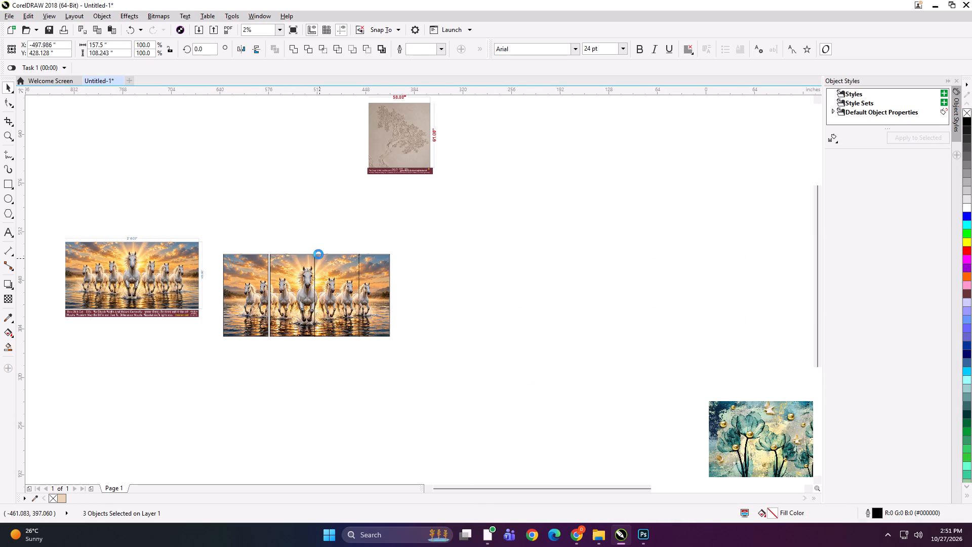
{"action": "left_click_drag", "start_coordinate": [307, 246], "coordinate": [452, 374]}
{"action": "left_click_drag", "start_coordinate": [341, 246], "coordinate": [444, 379]}
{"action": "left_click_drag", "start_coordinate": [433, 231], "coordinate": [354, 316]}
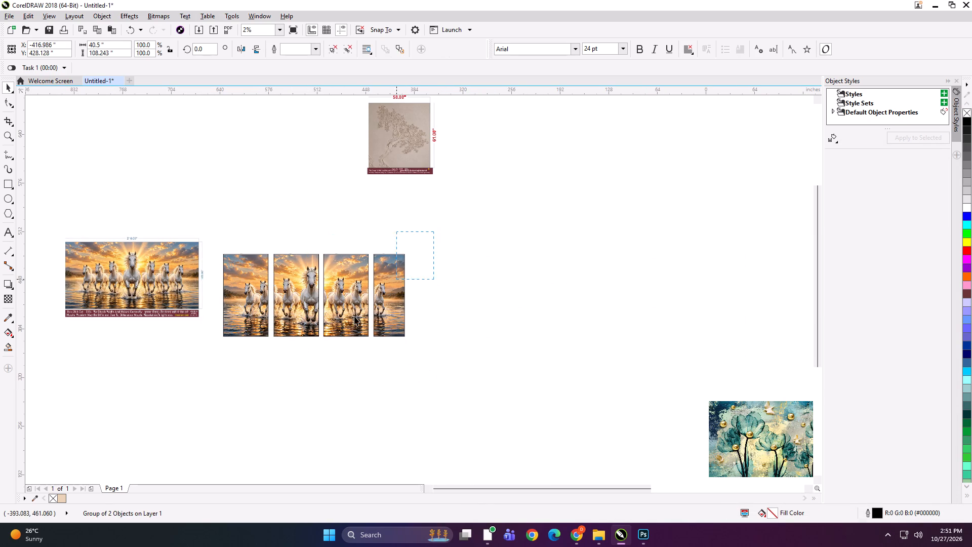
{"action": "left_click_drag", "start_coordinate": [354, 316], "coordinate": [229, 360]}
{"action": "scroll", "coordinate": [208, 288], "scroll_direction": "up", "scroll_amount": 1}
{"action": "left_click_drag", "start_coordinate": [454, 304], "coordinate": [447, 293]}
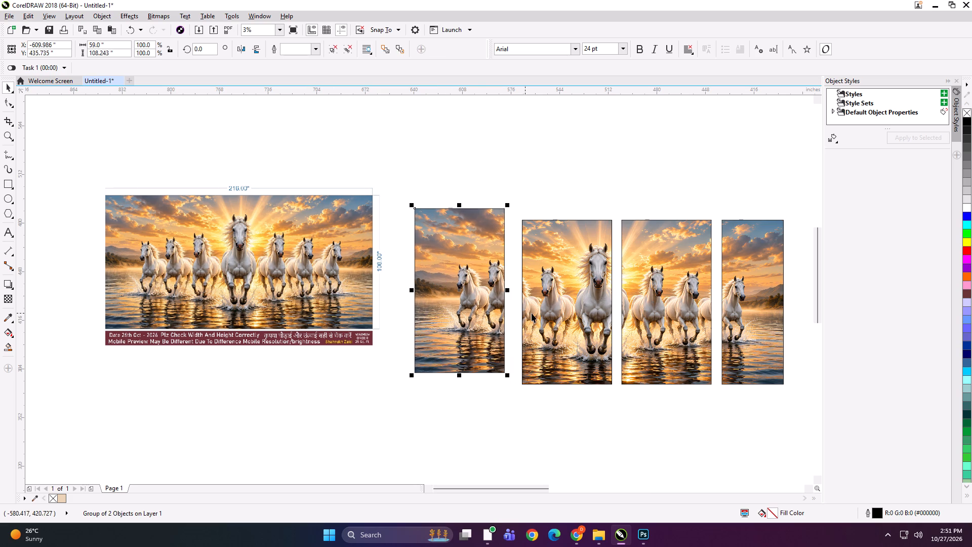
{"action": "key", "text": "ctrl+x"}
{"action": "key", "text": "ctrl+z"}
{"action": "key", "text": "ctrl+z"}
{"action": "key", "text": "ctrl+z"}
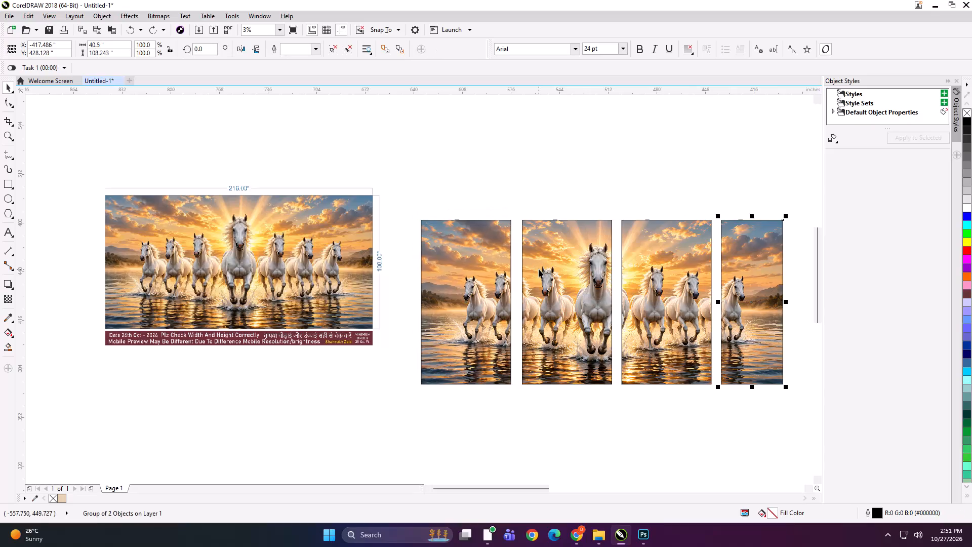
Move the four horse panels together next to the horse reference preview and group them with it.
{"action": "left_click", "coordinate": [638, 265], "text": "shift"}
{"action": "left_click", "coordinate": [547, 259], "text": "shift"}
{"action": "left_click", "coordinate": [487, 259], "text": "shift"}
{"action": "left_click_drag", "start_coordinate": [488, 282], "coordinate": [466, 259]}
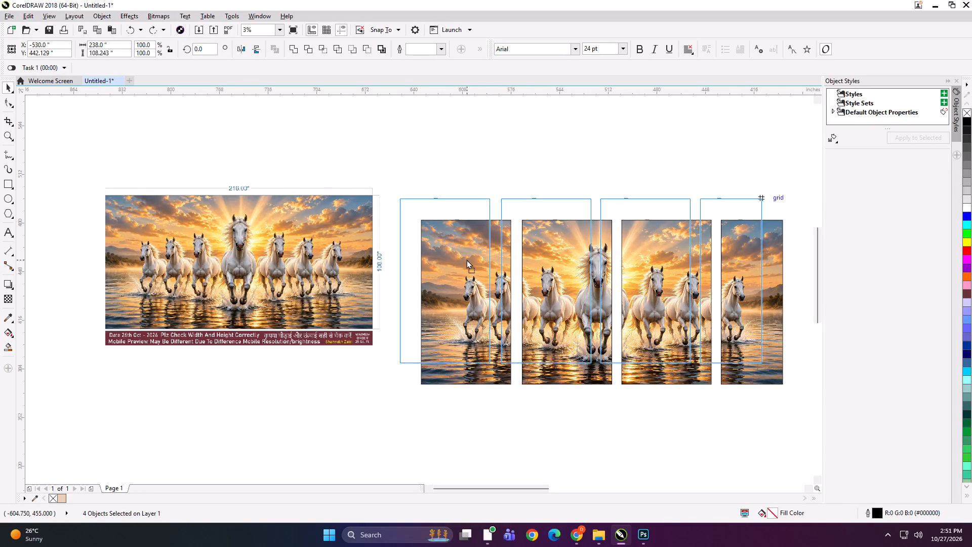
{"action": "left_click_drag", "start_coordinate": [466, 259], "coordinate": [463, 255]}
{"action": "left_click", "coordinate": [354, 256], "text": "shift"}
{"action": "key", "text": "ctrl+g"}
Scale the group of horse panels and reference preview down to about 8.7 by 2.3 inches.
{"action": "left_click_drag", "start_coordinate": [761, 363], "coordinate": [710, 369], "text": "shift"}
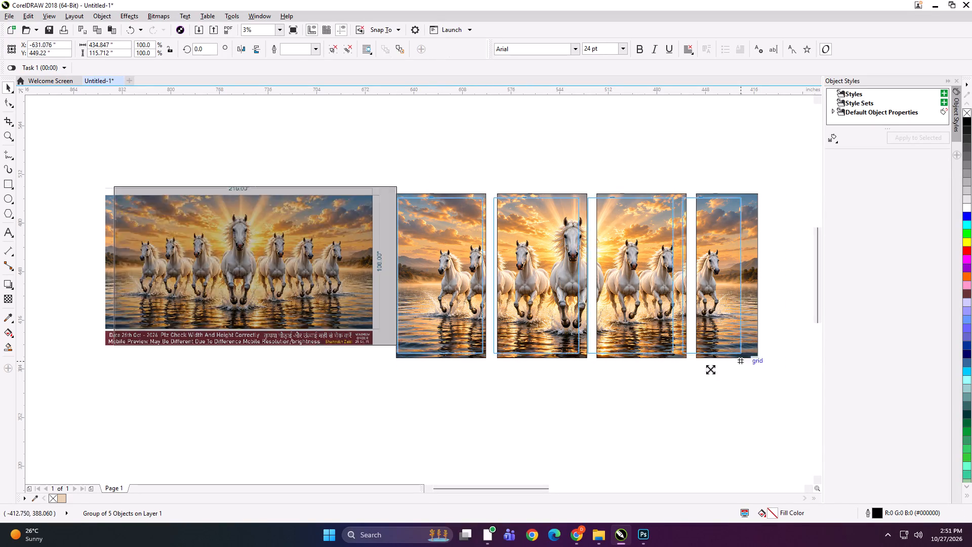
{"action": "left_click_drag", "start_coordinate": [710, 369], "coordinate": [447, 294], "text": "shift"}
{"action": "scroll", "coordinate": [433, 276], "scroll_direction": "up", "scroll_amount": 3}
{"action": "scroll", "coordinate": [447, 215], "scroll_direction": "up", "scroll_amount": 1}
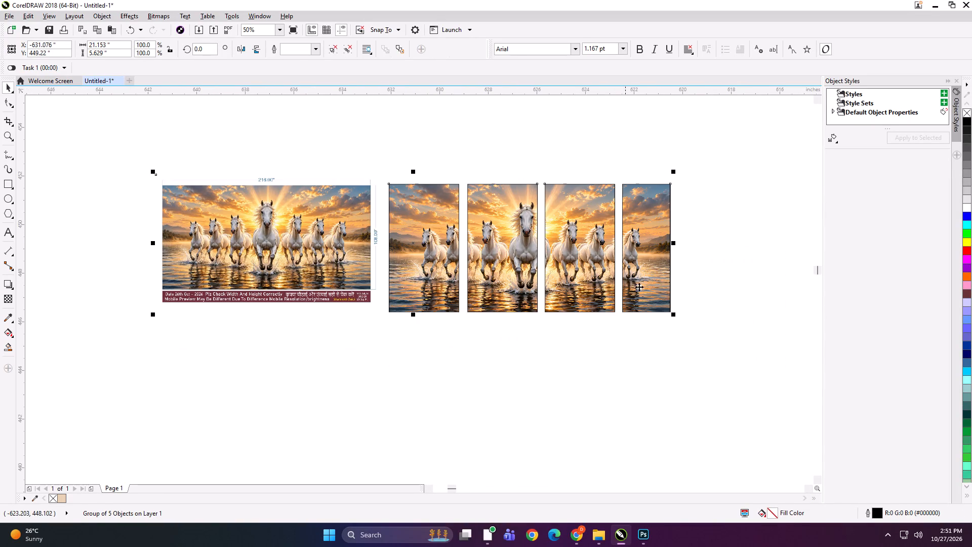
{"action": "left_click_drag", "start_coordinate": [675, 316], "coordinate": [531, 292], "text": "shift"}
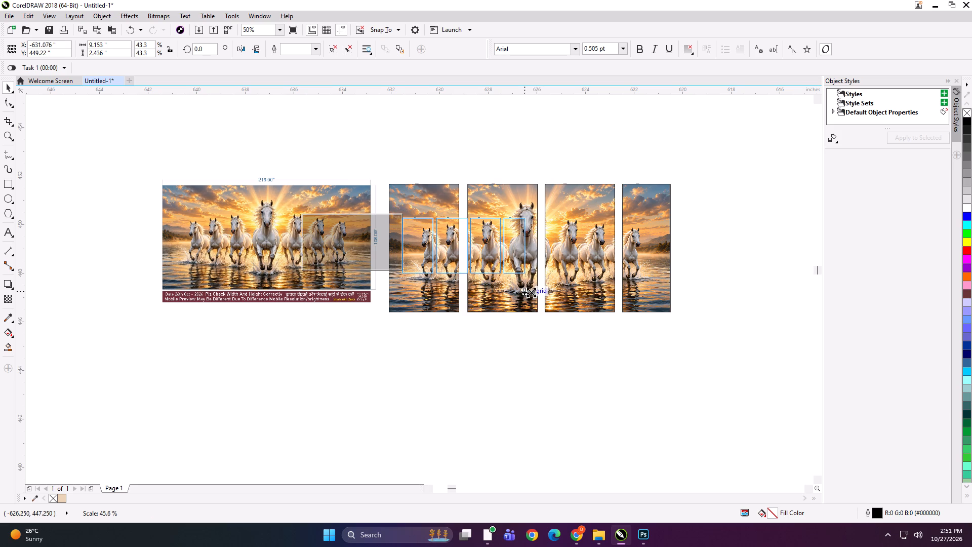
{"action": "left_click_drag", "start_coordinate": [531, 292], "coordinate": [522, 290], "text": "shift"}
Export the reduced horse group under the name "FRDGFJH" and delete it from the page.
{"action": "key", "text": "ctrl+e"}
{"action": "type", "text": "FRDGFJH"}
{"action": "key", "text": "Return"}
{"action": "key", "text": "Return"}
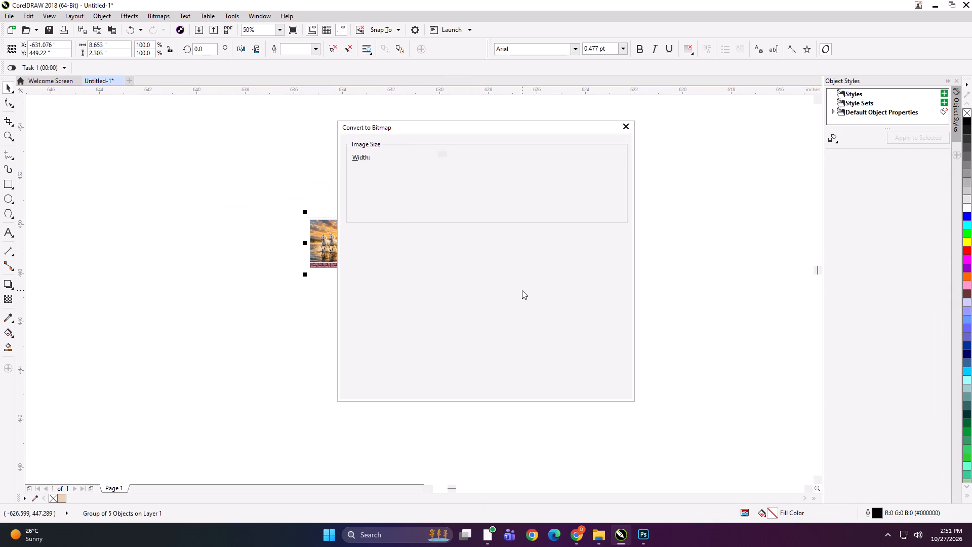
{"action": "key", "text": "Return"}
{"action": "key", "text": "Return"}
{"action": "key", "text": "Delete"}
Move the reference preview image of the golden carved relief slightly to the right.
{"action": "key", "text": "F4"}
{"action": "left_click", "coordinate": [459, 266]}
{"action": "left_click_drag", "start_coordinate": [424, 355], "coordinate": [399, 352]}
{"action": "left_click", "coordinate": [496, 360], "text": "shift"}
{"action": "left_click_drag", "start_coordinate": [488, 351], "coordinate": [378, 298]}
{"action": "left_click", "coordinate": [509, 361]}
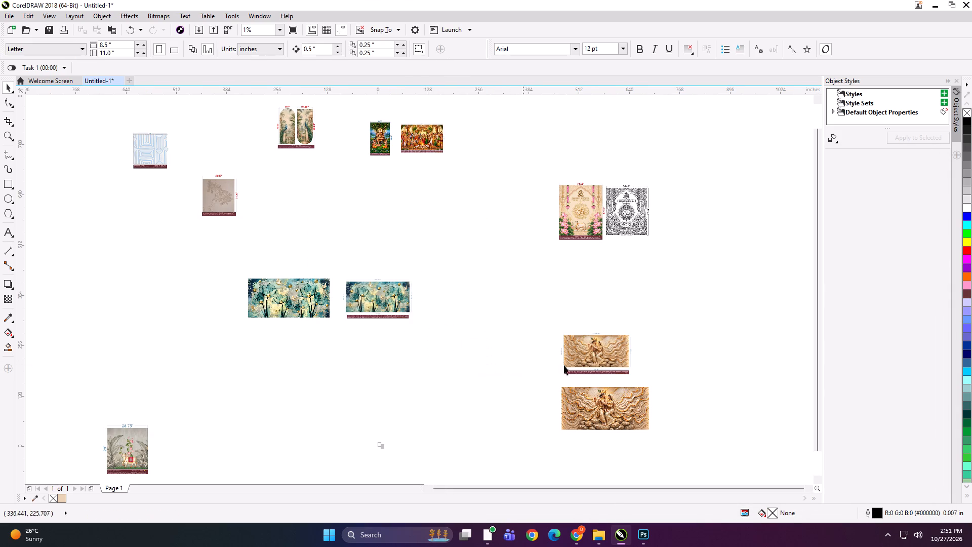
{"action": "left_click_drag", "start_coordinate": [597, 351], "coordinate": [617, 356]}
Select the teal flower wallpaper together with its reference preview and bring the pair into close view.
{"action": "scroll", "coordinate": [344, 317], "scroll_direction": "up", "scroll_amount": 1}
{"action": "scroll", "coordinate": [310, 281], "scroll_direction": "up", "scroll_amount": 1}
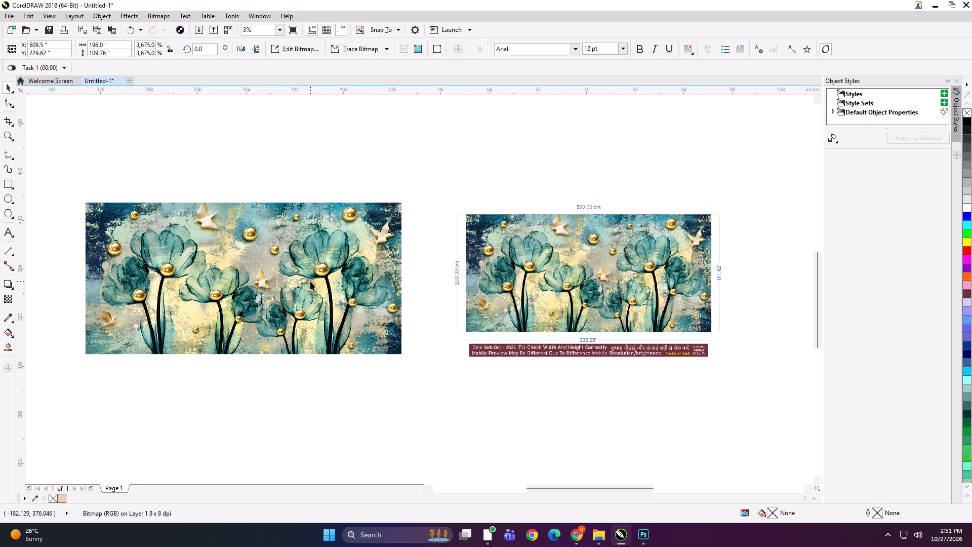
{"action": "left_click", "coordinate": [310, 281]}
{"action": "left_click", "coordinate": [515, 288], "text": "shift"}
{"action": "key", "text": "shift+F2"}
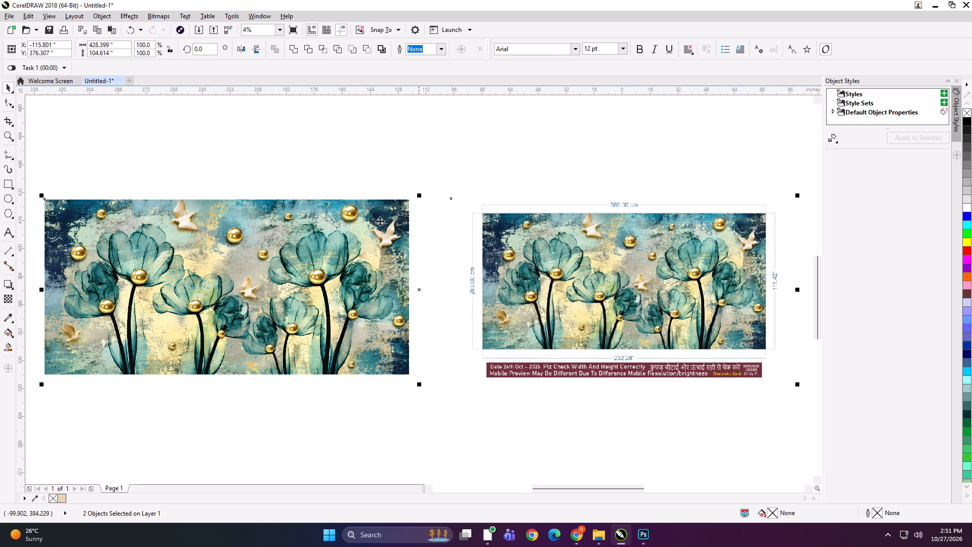
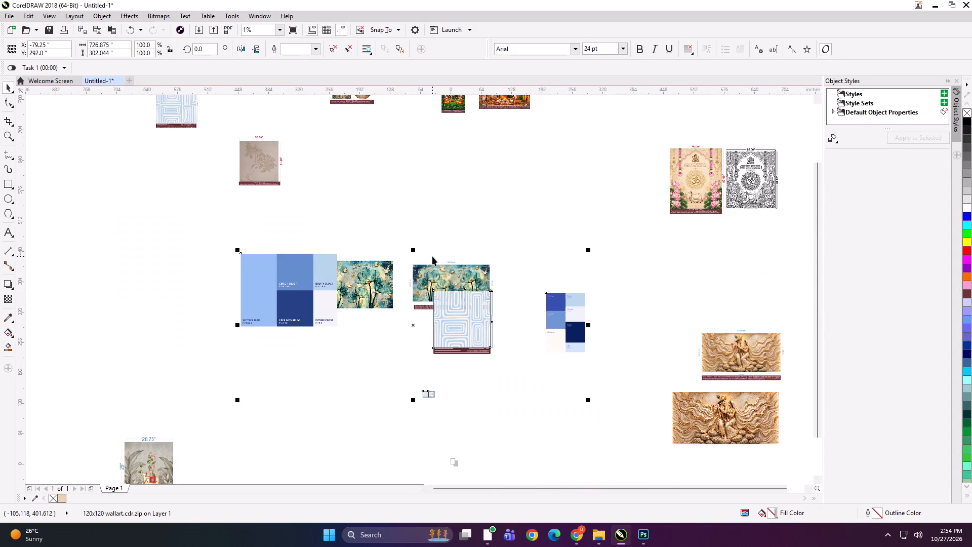
Move the grouped blue maze-pattern artwork and colour palettes below the teal flower wallpaper, clear of it, and ungroup them.
{"action": "key", "text": "F4"}
{"action": "scroll", "coordinate": [427, 257], "scroll_direction": "down", "scroll_amount": 2}
{"action": "left_click_drag", "start_coordinate": [395, 324], "coordinate": [393, 335]}
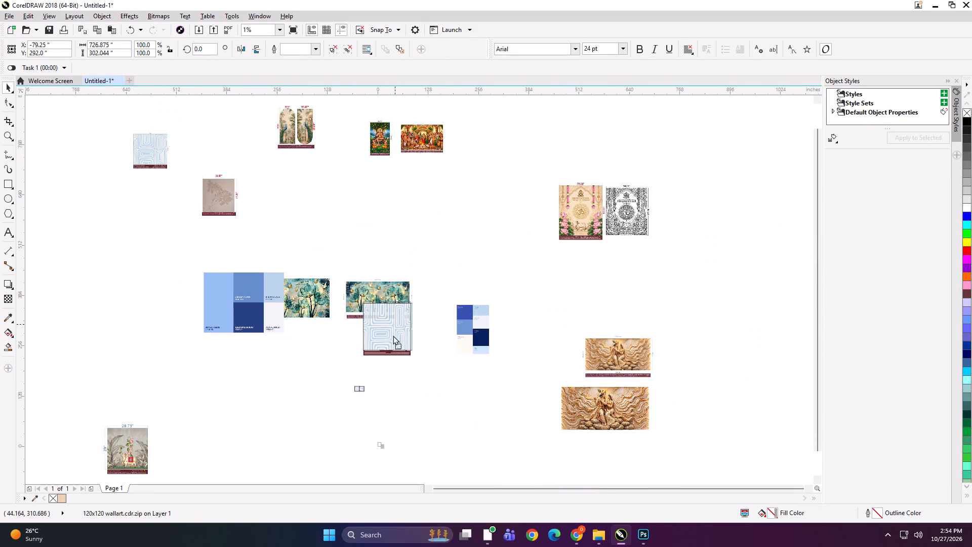
{"action": "left_click_drag", "start_coordinate": [393, 335], "coordinate": [390, 366]}
{"action": "left_click_drag", "start_coordinate": [391, 362], "coordinate": [393, 396]}
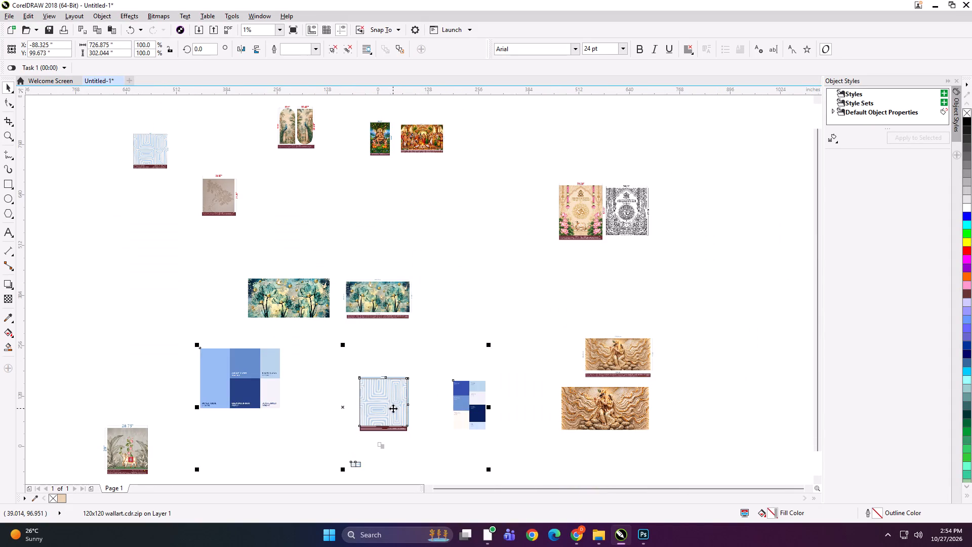
{"action": "left_click_drag", "start_coordinate": [393, 408], "coordinate": [400, 405]}
{"action": "key", "text": "ctrl+u"}
{"action": "left_click", "coordinate": [167, 335]}
Delete both blue colour palettes and the small rectangle pair around the blue maze-pattern artwork.
{"action": "left_click", "coordinate": [226, 366]}
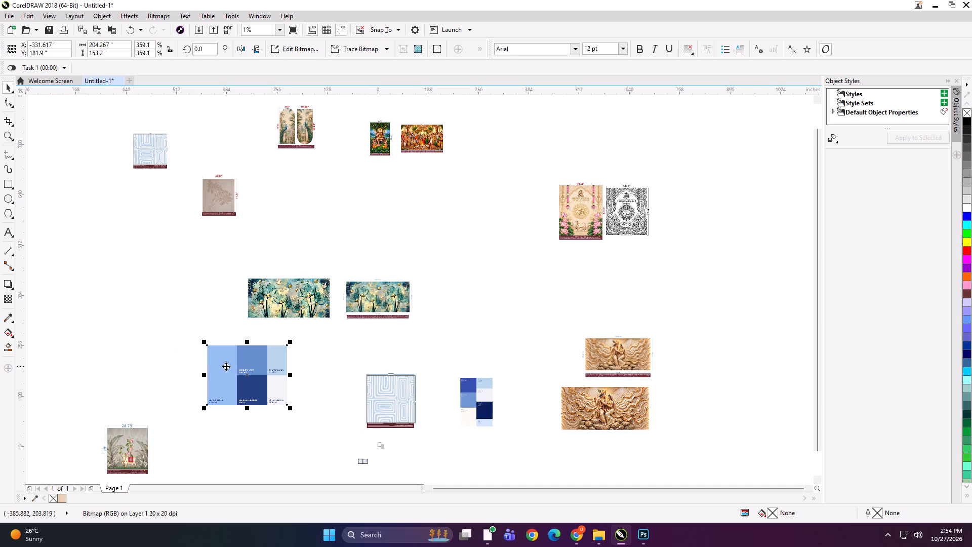
{"action": "key", "text": "Delete"}
{"action": "left_click_drag", "start_coordinate": [293, 456], "coordinate": [382, 477]}
{"action": "key", "text": "Delete"}
{"action": "left_click_drag", "start_coordinate": [439, 333], "coordinate": [442, 343]}
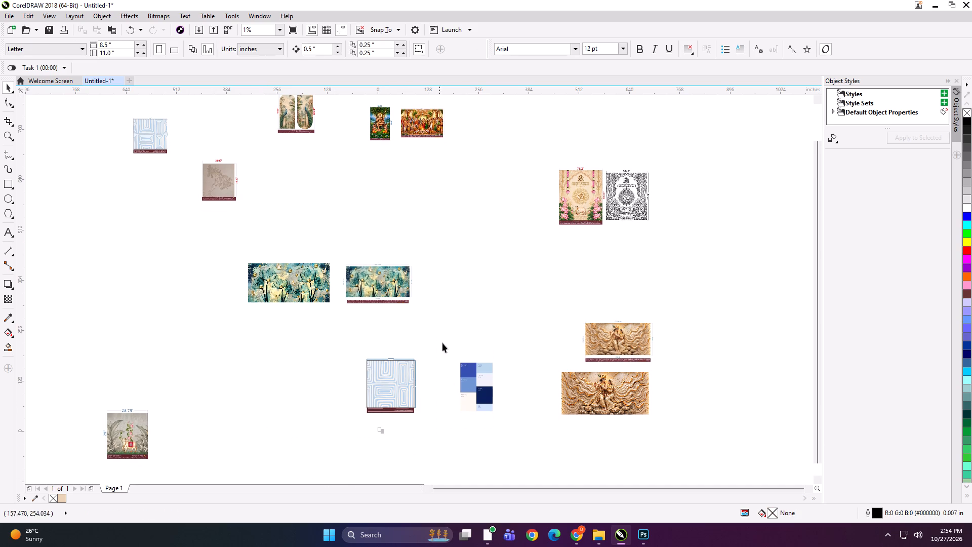
{"action": "left_click_drag", "start_coordinate": [442, 343], "coordinate": [508, 459]}
{"action": "key", "text": "Delete"}
Separate the 120-inch blue maze-pattern square from its maroon notice strip and delete the strip.
{"action": "left_click", "coordinate": [395, 388]}
{"action": "left_click_drag", "start_coordinate": [393, 388], "coordinate": [327, 371]}
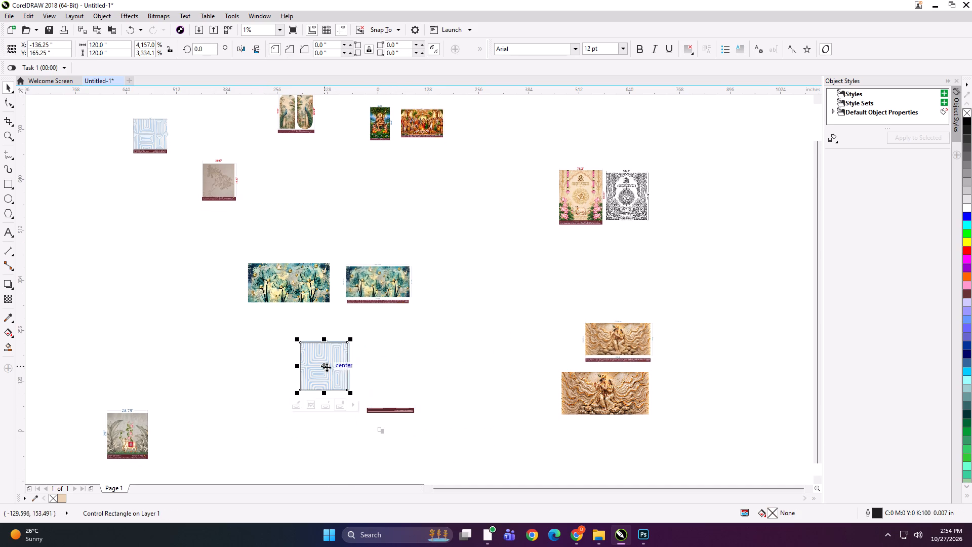
{"action": "left_click_drag", "start_coordinate": [438, 400], "coordinate": [327, 444]}
{"action": "key", "text": "Delete"}
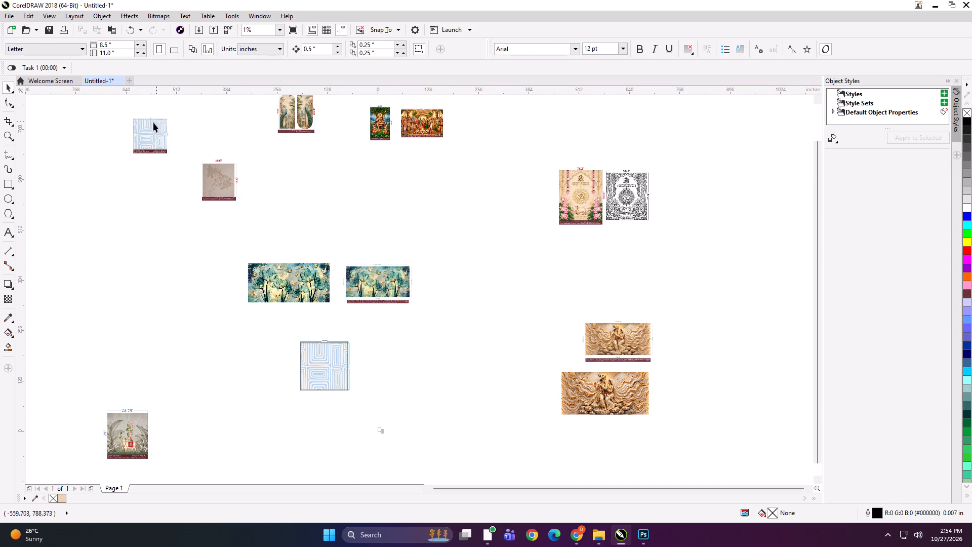
Place the blue maze-pattern reference preview with its maroon strip beside the 120-inch square artwork for comparison.
{"action": "left_click_drag", "start_coordinate": [152, 124], "coordinate": [377, 351]}
{"action": "scroll", "coordinate": [364, 360], "scroll_direction": "up", "scroll_amount": 2}
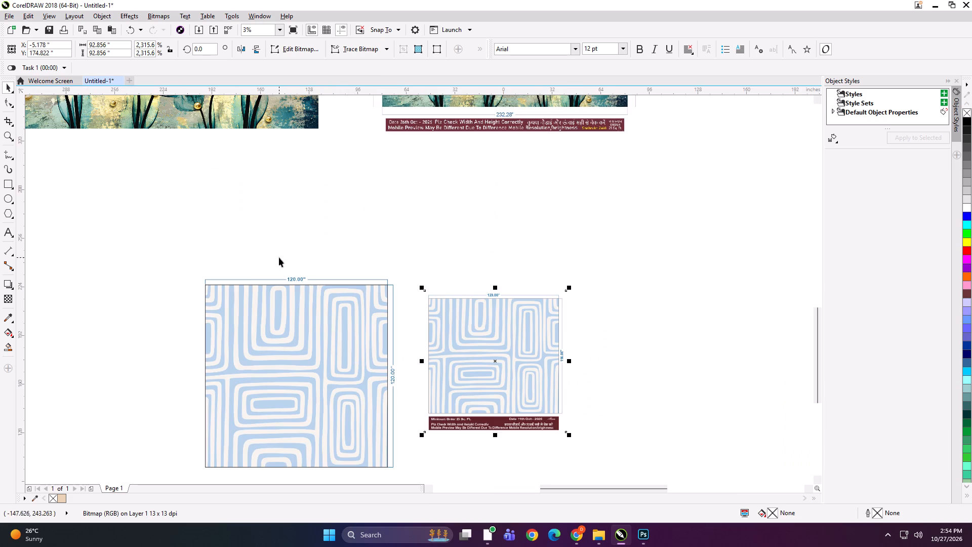
Delete the two 120-inch dimension lines around the large blue maze-pattern artwork.
{"action": "left_click_drag", "start_coordinate": [285, 273], "coordinate": [399, 390]}
{"action": "key", "text": "Delete"}
Resize the large blue maze-pattern artwork to 129 in wide by 114 in high, matching the reference preview's dimensions.
{"action": "left_click", "coordinate": [346, 374]}
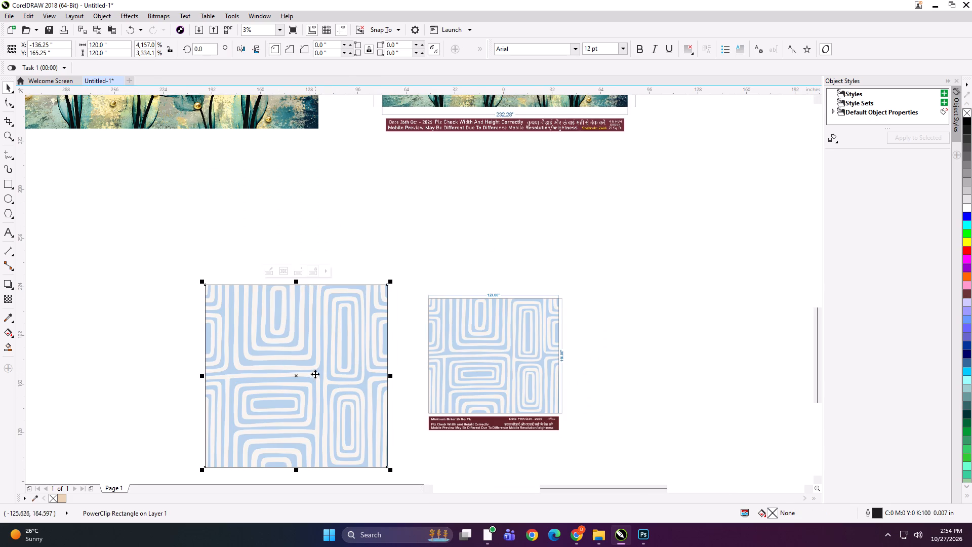
{"action": "scroll", "coordinate": [523, 366], "scroll_direction": "up", "scroll_amount": 1}
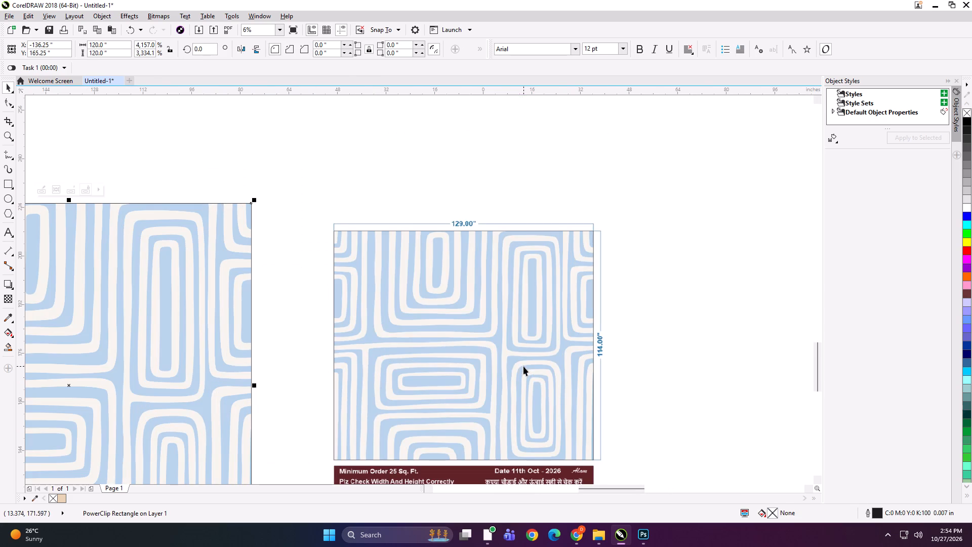
{"action": "scroll", "coordinate": [549, 351], "scroll_direction": "down", "scroll_amount": 1}
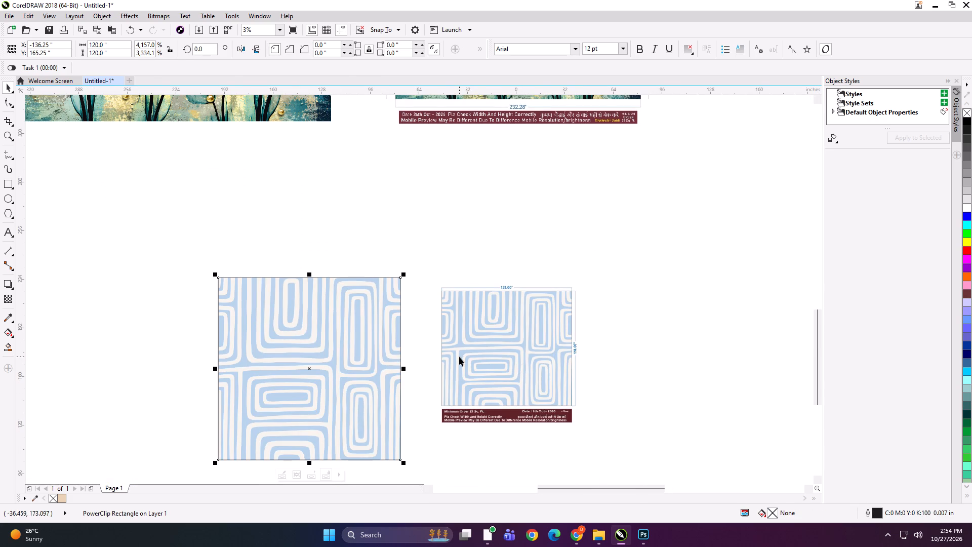
{"action": "left_click", "coordinate": [461, 353], "text": "shift"}
{"action": "key", "text": "shift+F2"}
{"action": "left_click", "coordinate": [458, 325]}
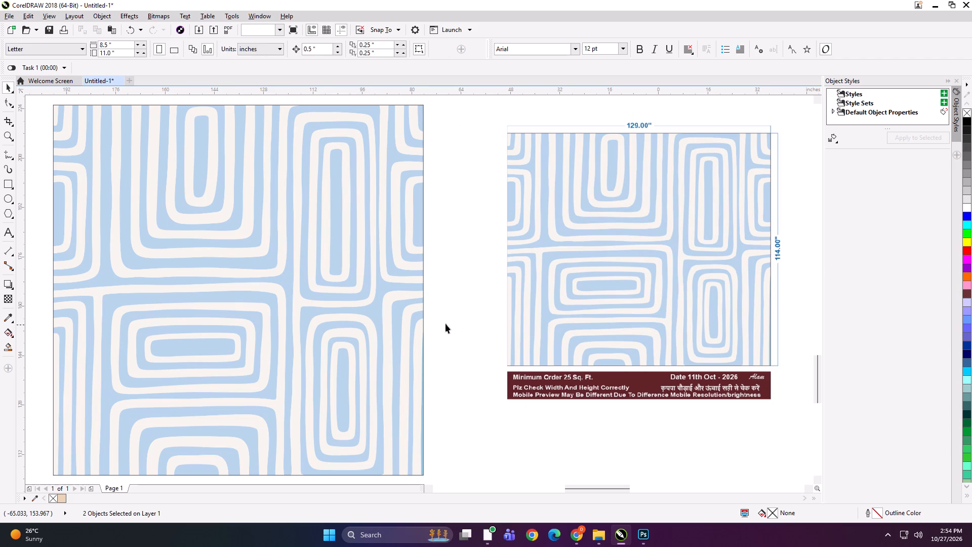
{"action": "left_click", "coordinate": [317, 302]}
{"action": "left_click", "coordinate": [124, 55]}
{"action": "left_click_drag", "start_coordinate": [124, 55], "coordinate": [71, 61]}
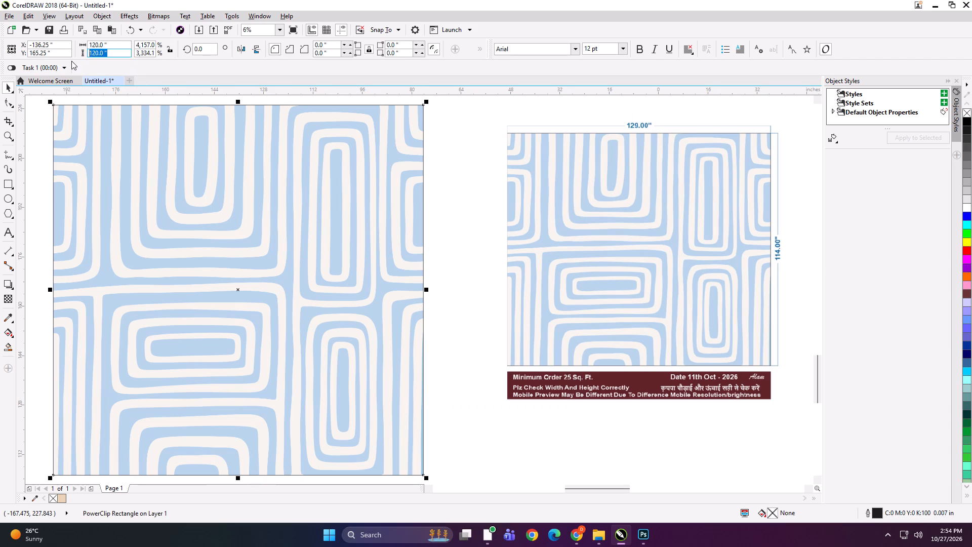
{"action": "left_click_drag", "start_coordinate": [115, 45], "coordinate": [60, 48]}
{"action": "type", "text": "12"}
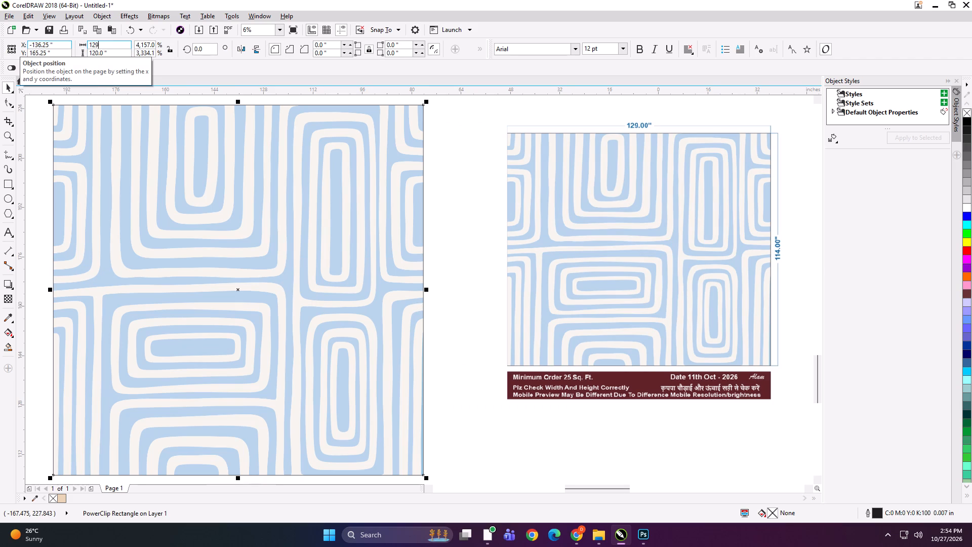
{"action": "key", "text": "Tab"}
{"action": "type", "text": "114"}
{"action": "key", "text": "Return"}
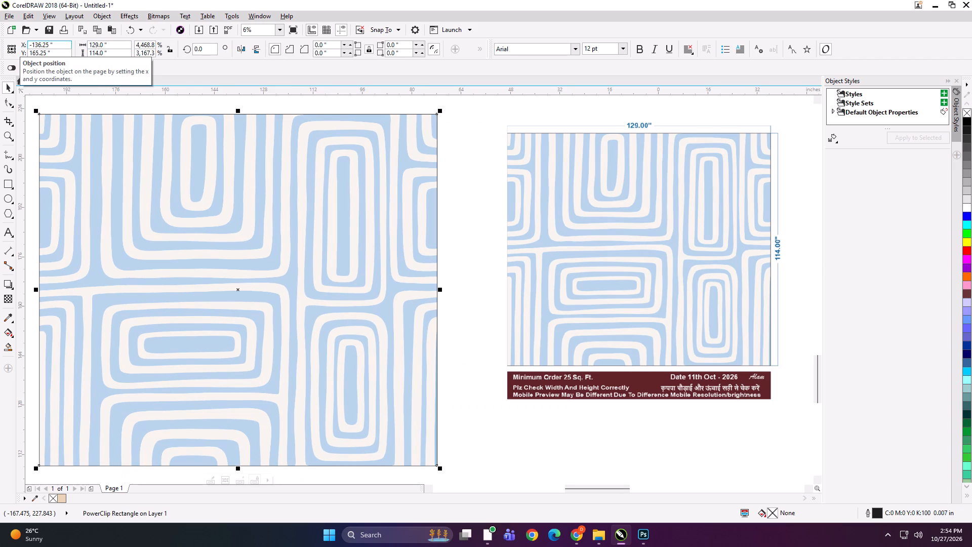
Move the resized maze-pattern artwork slightly closer to the reference preview, centred at about X -132 in, Y 166 in.
{"action": "left_click_drag", "start_coordinate": [225, 183], "coordinate": [238, 180]}
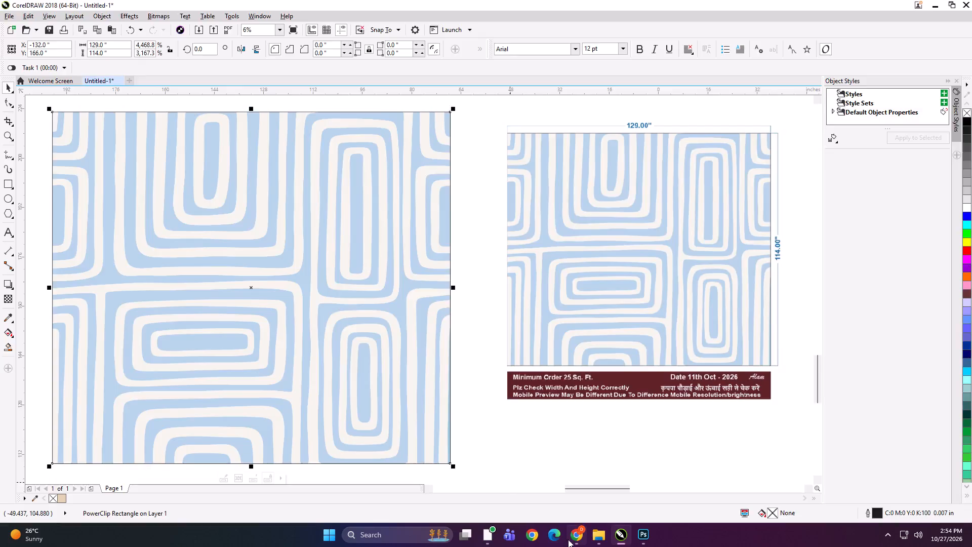
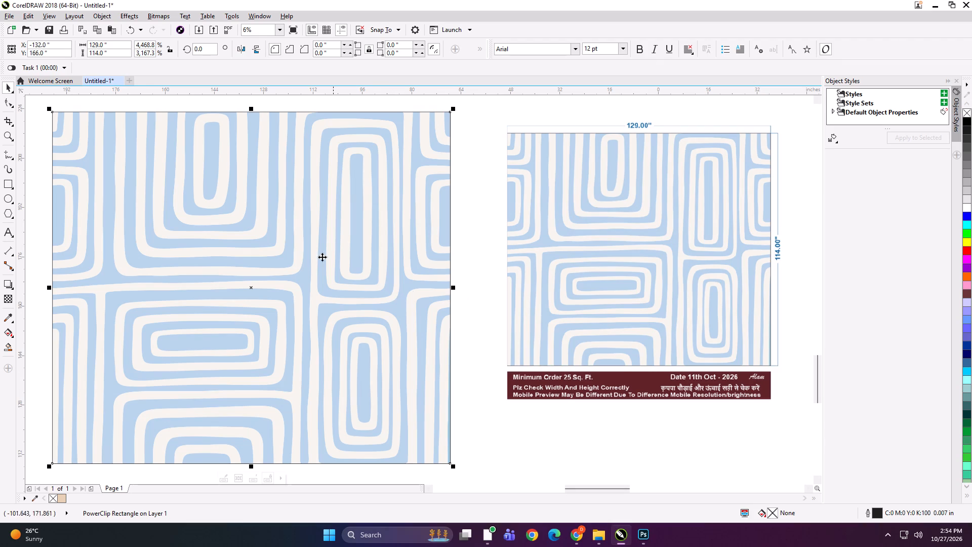
{"action": "double_click", "coordinate": [9, 181], "text": "shift"}
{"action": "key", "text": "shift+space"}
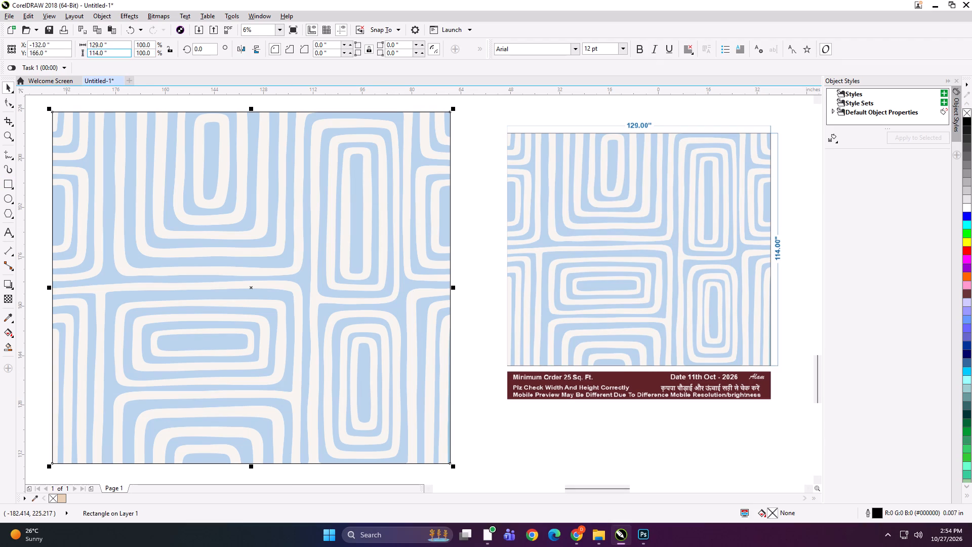
{"action": "left_click", "coordinate": [117, 49]}
{"action": "key", "text": "ctrl+a"}
{"action": "left_click", "coordinate": [120, 46]}
{"action": "key", "text": "ctrl+a"}
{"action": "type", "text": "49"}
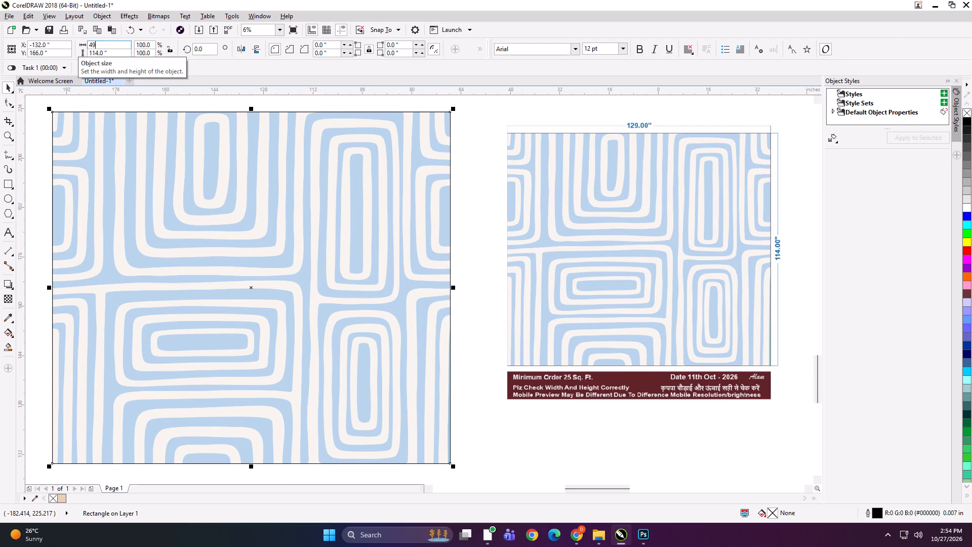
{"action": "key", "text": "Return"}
{"action": "left_click", "coordinate": [126, 196], "text": "shift"}
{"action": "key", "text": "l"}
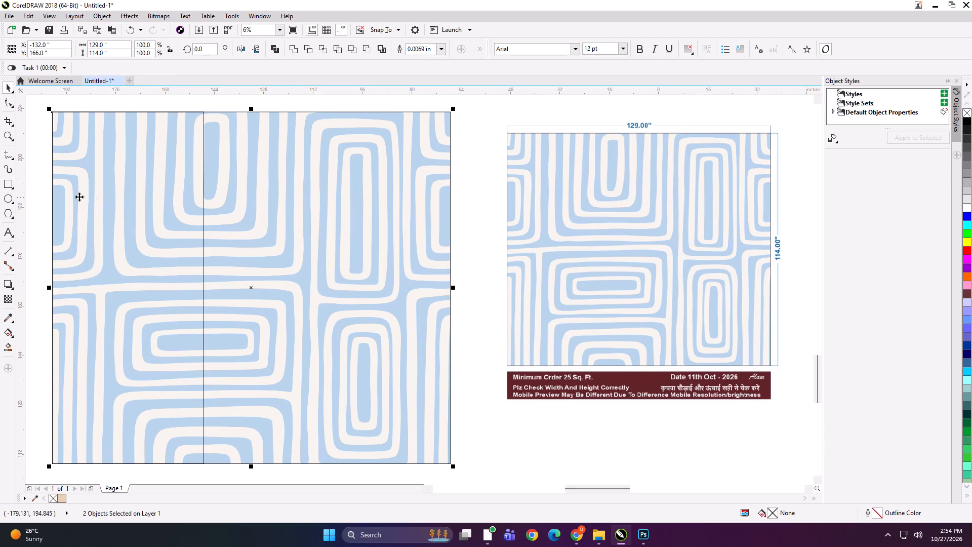
Mirror a copy of the 49 in panel rectangle to its right side and nudge it left to slightly overlap the first panel.
{"action": "left_click", "coordinate": [46, 196]}
{"action": "left_click", "coordinate": [114, 241]}
{"action": "left_click_drag", "start_coordinate": [48, 288], "coordinate": [208, 313]}
{"action": "right_click_drag", "start_coordinate": [186, 306], "coordinate": [208, 314], "text": "ctrl"}
{"action": "key", "text": "Left"}
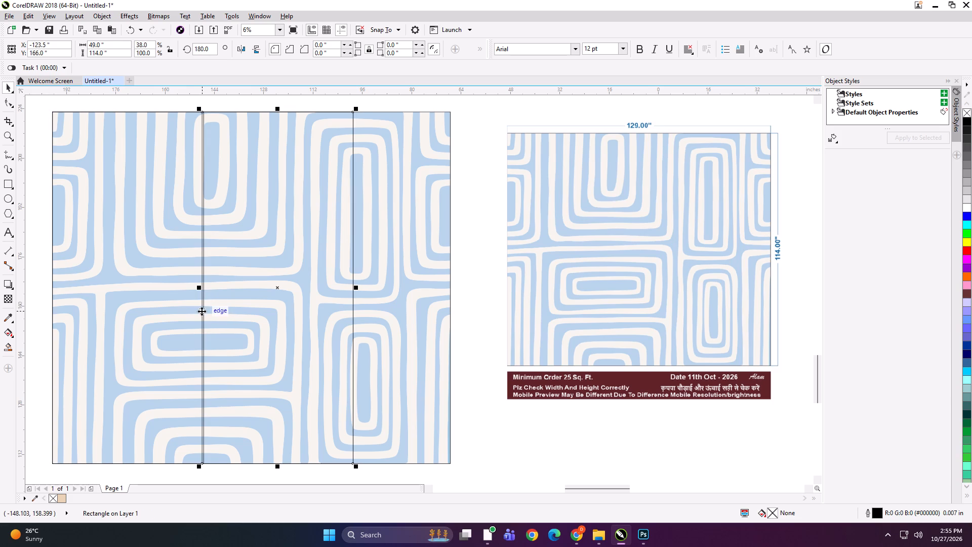
Duplicate the 49-inch panel rectangle for the third panel, nudge it to a slight overlap, and narrow it to 32 inches at the artwork's edge.
{"action": "left_click_drag", "start_coordinate": [200, 288], "coordinate": [394, 304]}
{"action": "right_click", "coordinate": [394, 304], "text": "ctrl"}
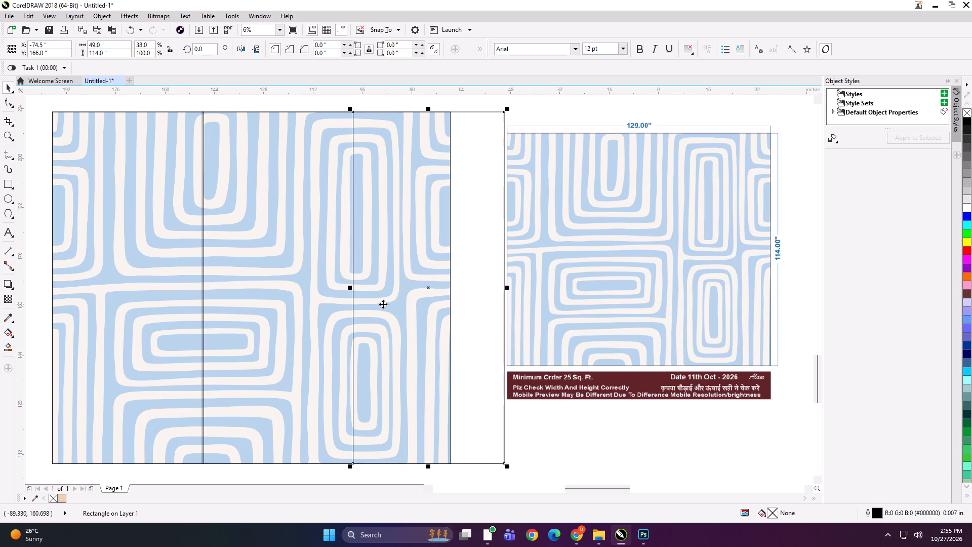
{"action": "key", "text": "Left"}
{"action": "left_click_drag", "start_coordinate": [506, 289], "coordinate": [491, 289]}
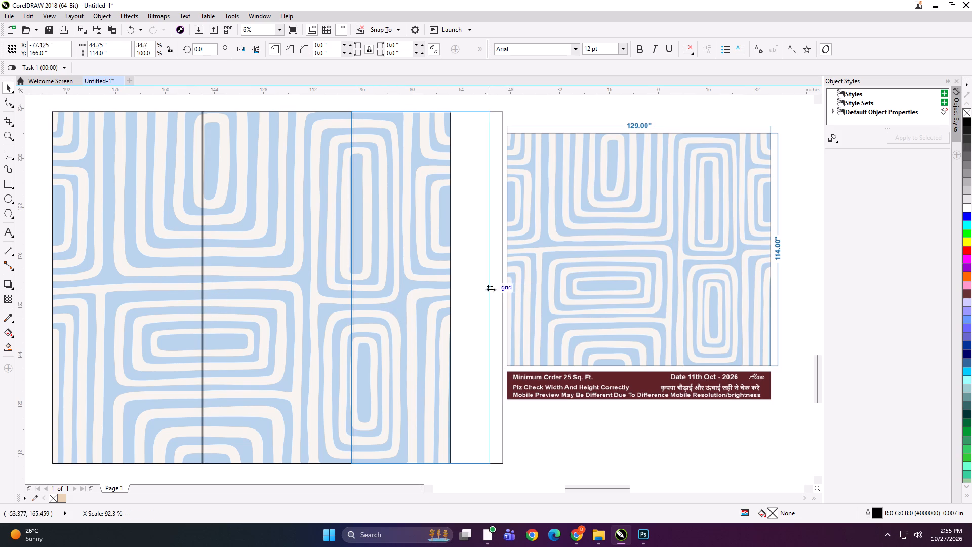
{"action": "left_click_drag", "start_coordinate": [491, 289], "coordinate": [455, 290]}
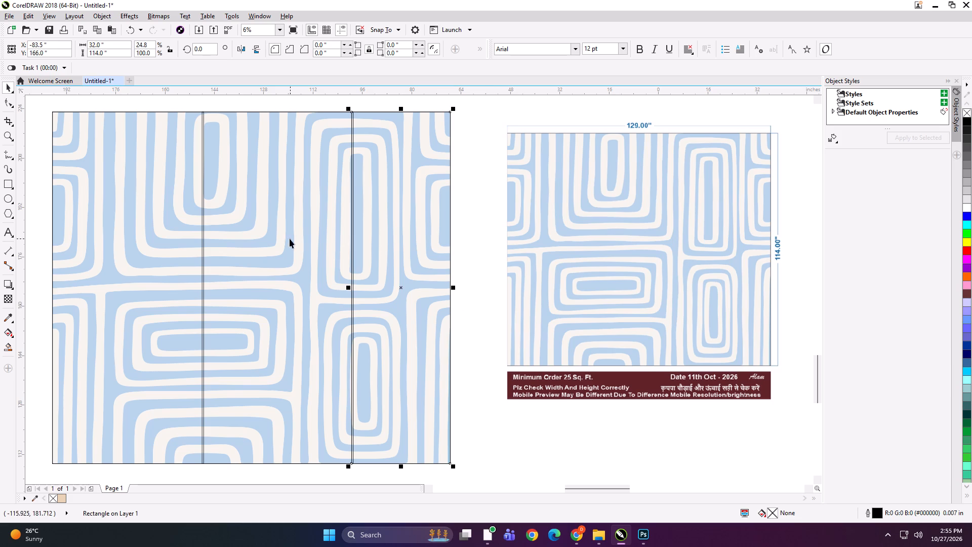
Group the three panel rectangles, PowerClip the blue maze-pattern artwork into them, and ungroup them into separate panels.
{"action": "left_click", "coordinate": [290, 239], "text": "shift"}
{"action": "left_click", "coordinate": [165, 243], "text": "shift"}
{"action": "key", "text": "ctrl+g"}
{"action": "left_click", "coordinate": [45, 236]}
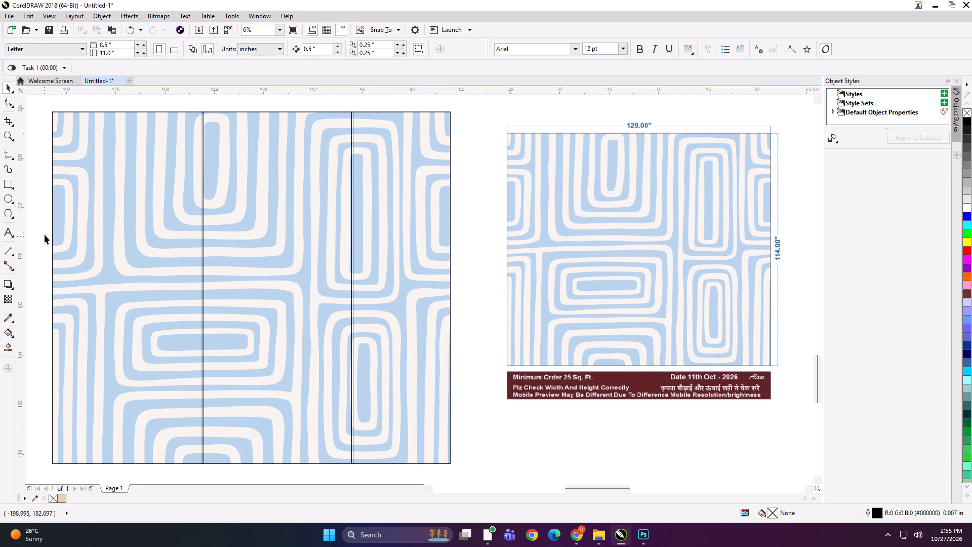
{"action": "left_click", "coordinate": [109, 252], "text": "alt"}
{"action": "key", "text": "shift+Return"}
{"action": "left_click", "coordinate": [237, 249]}
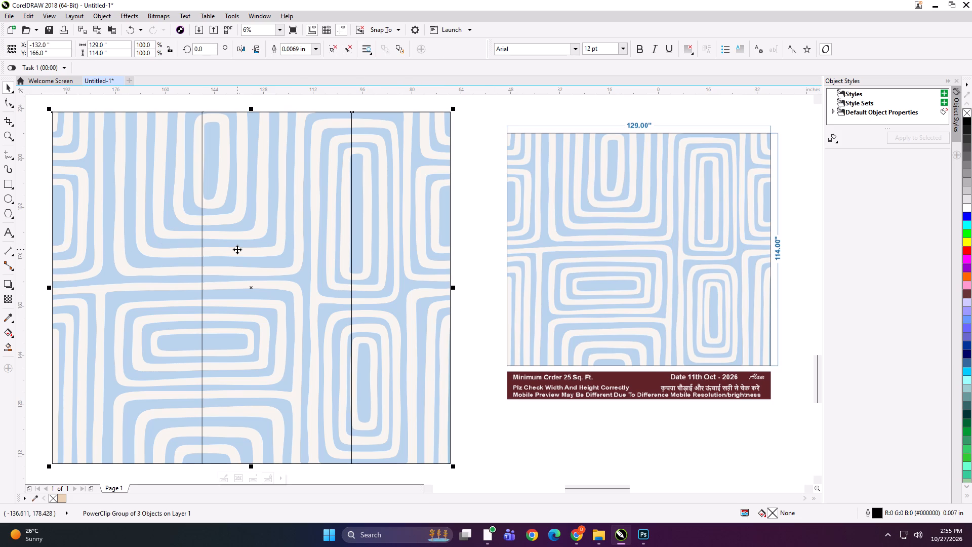
{"action": "key", "text": "ctrl+u"}
{"action": "left_click", "coordinate": [44, 214]}
{"action": "left_click", "coordinate": [121, 213]}
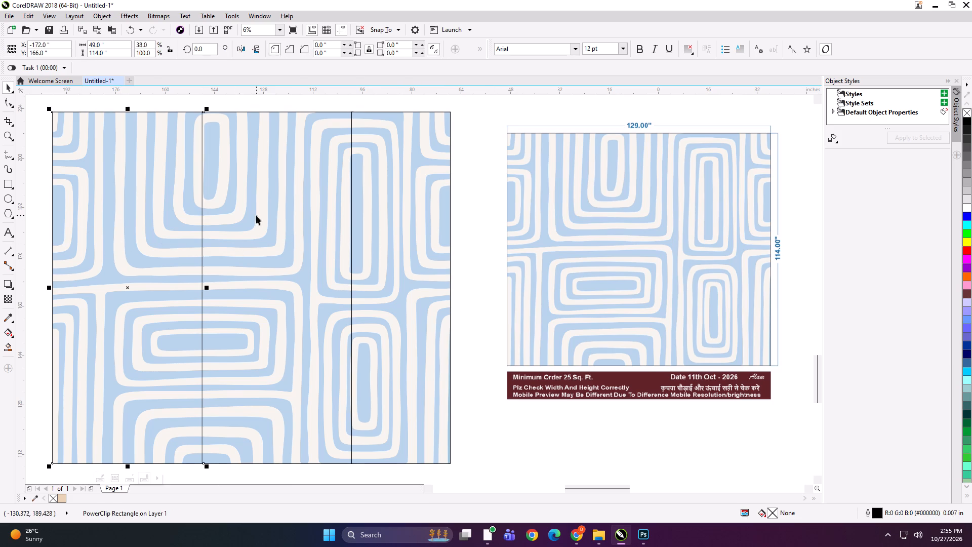
{"action": "left_click", "coordinate": [256, 215], "text": "shift"}
{"action": "left_click", "coordinate": [362, 226], "text": "shift"}
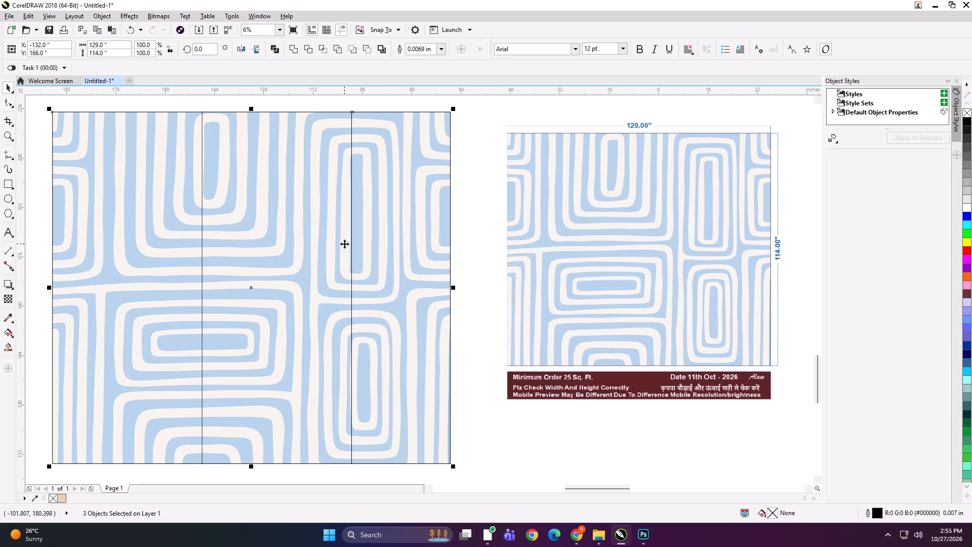
{"action": "left_click", "coordinate": [468, 235]}
{"action": "left_click", "coordinate": [379, 243]}
{"action": "left_click", "coordinate": [487, 229]}
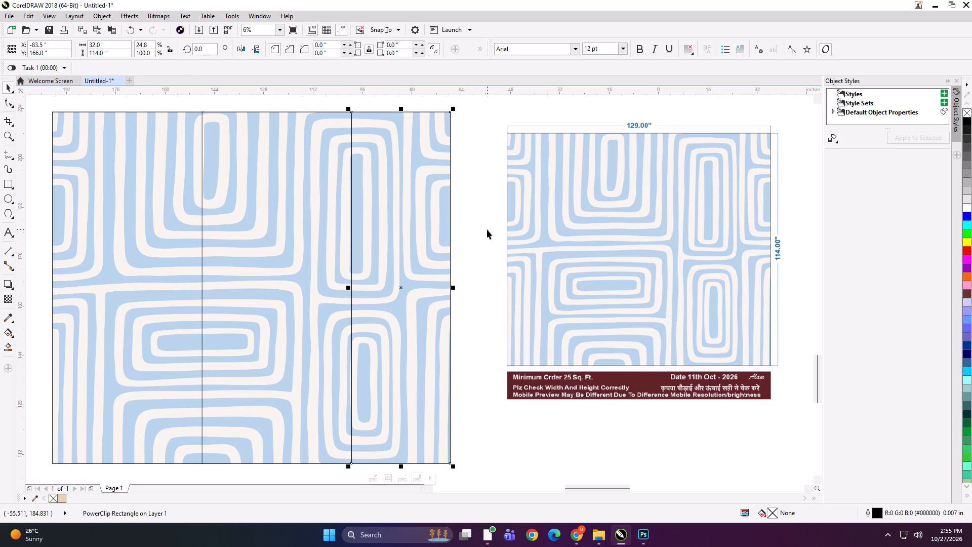
Add the text label "129*114 PANEL 1" on the first panel's upper edge and copy its text.
{"action": "left_click", "coordinate": [3, 233]}
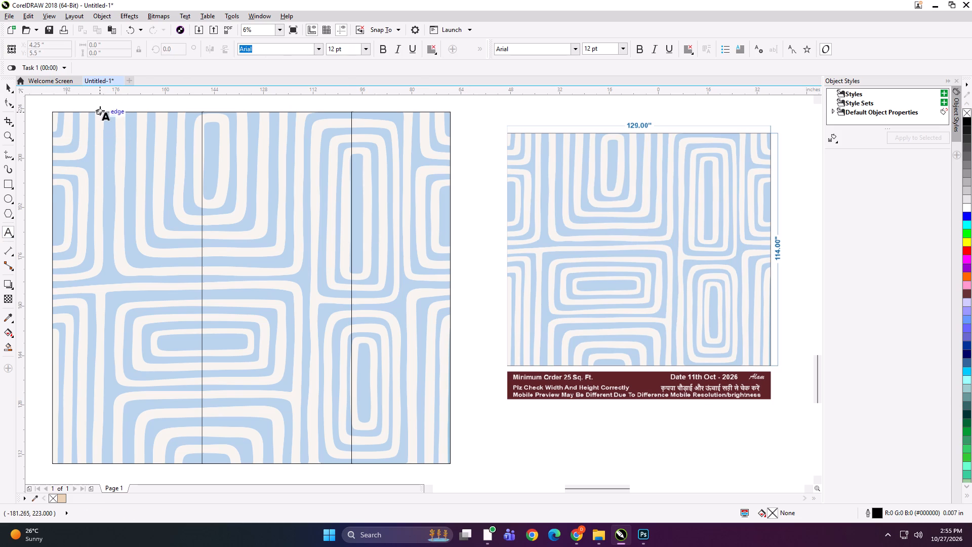
{"action": "left_click", "coordinate": [100, 110]}
{"action": "type", "text": "129*114 PN"}
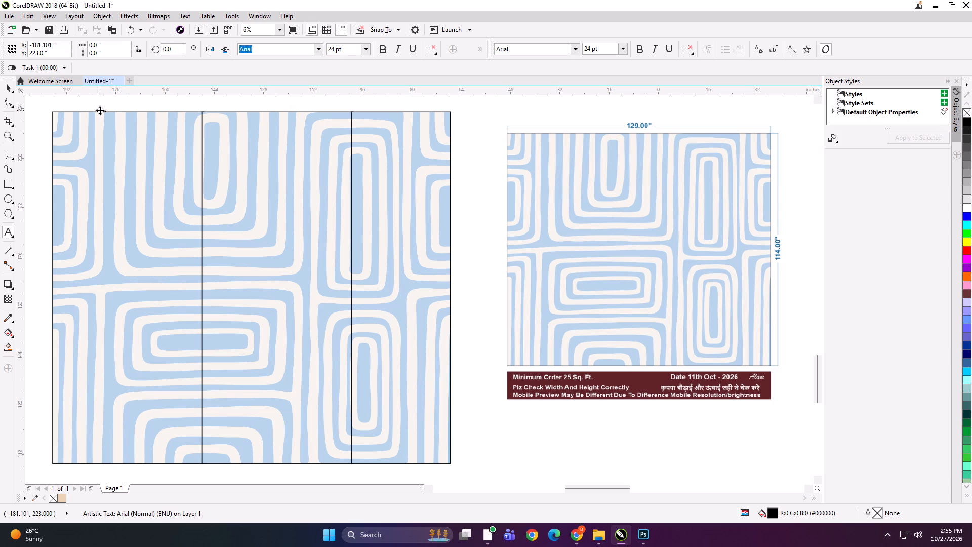
{"action": "key", "text": "BackSpace"}
{"action": "key", "text": "BackSpace"}
{"action": "key", "text": "BackSpace"}
{"action": "key", "text": "BackSpace"}
{"action": "key", "text": "BackSpace"}
{"action": "key", "text": "ctrl+a"}
{"action": "type", "text": "129*114 PANEL 1"}
{"action": "key", "text": "ctrl+a"}
{"action": "key", "text": "ctrl+c"}
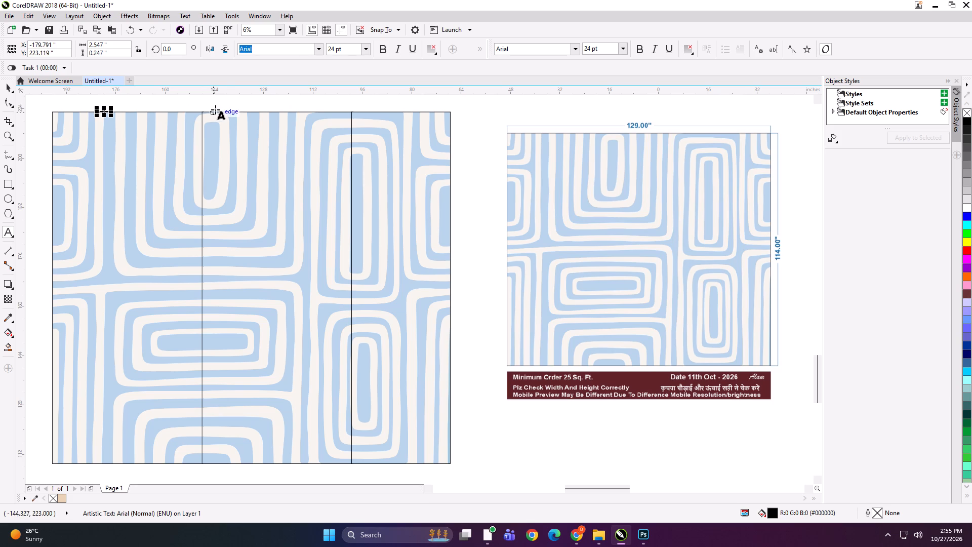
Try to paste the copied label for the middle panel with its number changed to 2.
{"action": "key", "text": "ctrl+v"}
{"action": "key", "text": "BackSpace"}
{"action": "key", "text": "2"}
Paste the label on the third panel's upper edge as "129*114 PANEL 3" and group it with that panel.
{"action": "left_click", "coordinate": [383, 110]}
{"action": "key", "text": "ctrl+v"}
{"action": "key", "text": "BackSpace"}
{"action": "key", "text": "3"}
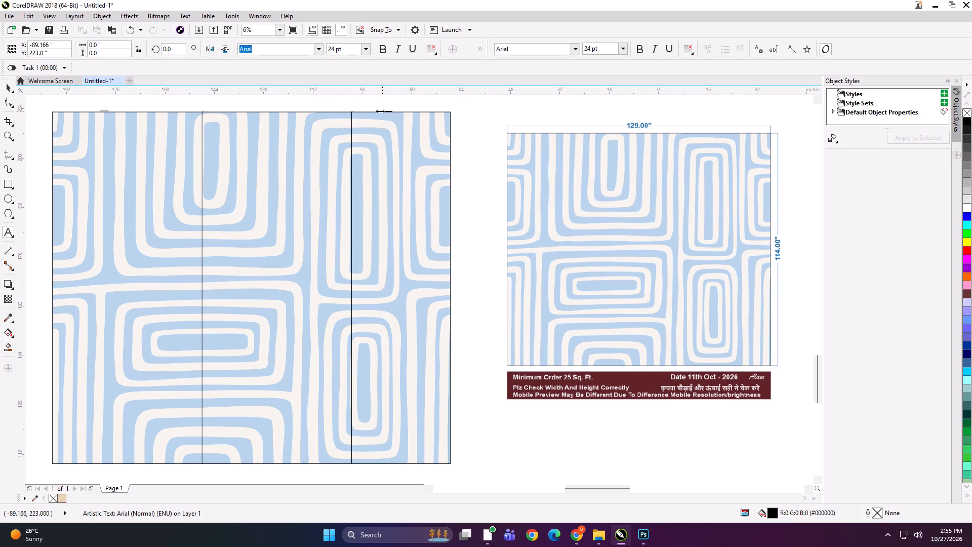
{"action": "left_click", "coordinate": [6, 90]}
{"action": "left_click", "coordinate": [401, 179], "text": "shift"}
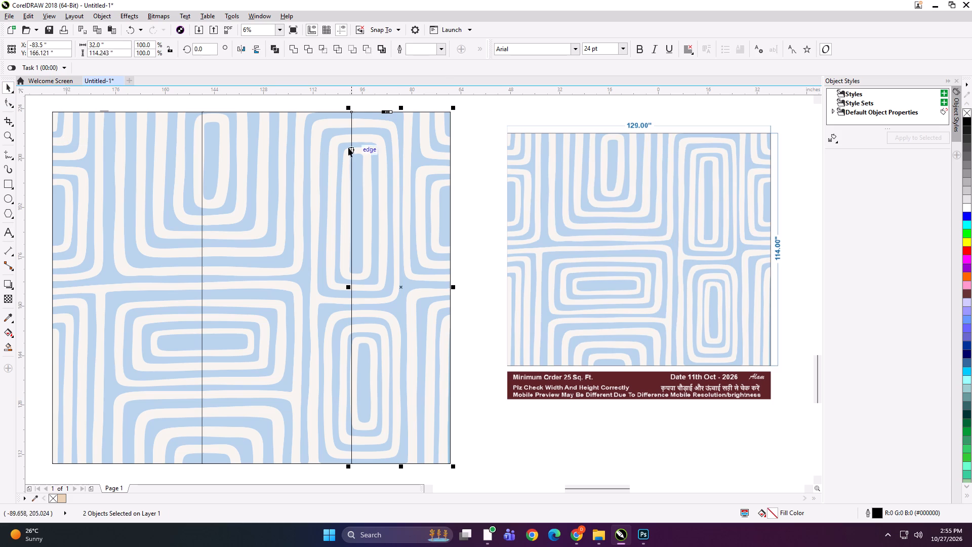
{"action": "key", "text": "ctrl+g"}
Paste the label on the middle panel's upper edge and change it to "129*114 PANEL 2".
{"action": "left_click_drag", "start_coordinate": [211, 101], "coordinate": [271, 156]}
{"action": "scroll", "coordinate": [380, 105], "scroll_direction": "up", "scroll_amount": 4}
{"action": "scroll", "coordinate": [420, 142], "scroll_direction": "down", "scroll_amount": 3}
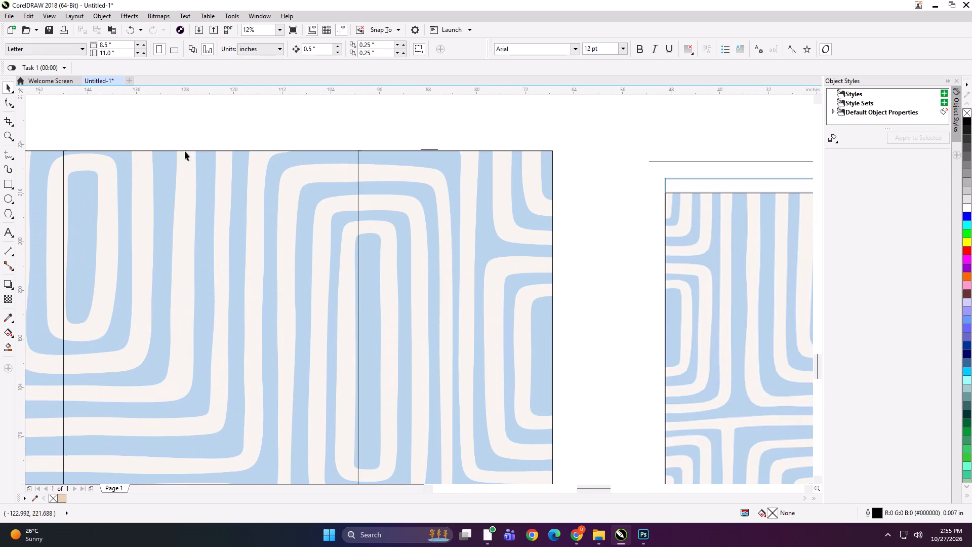
{"action": "key", "text": "space"}
{"action": "left_click", "coordinate": [151, 148]}
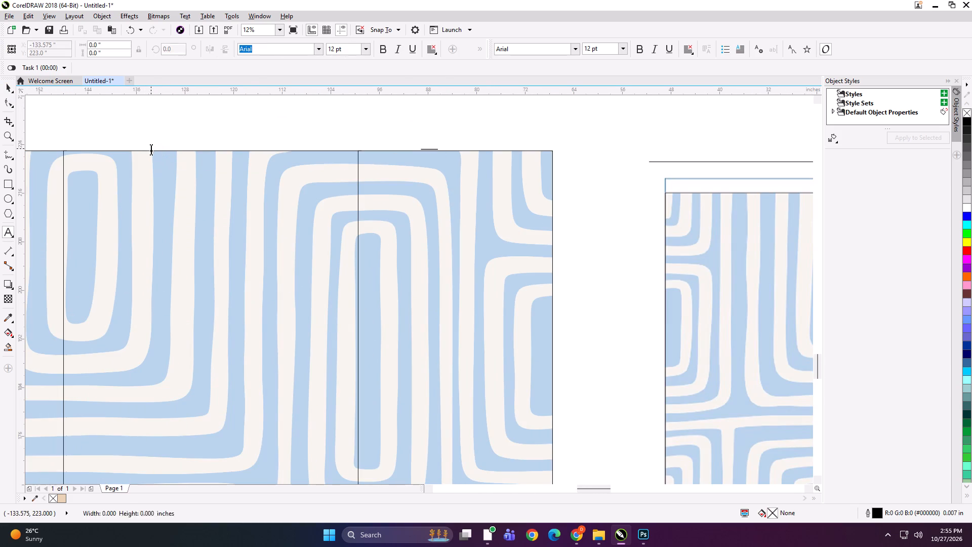
{"action": "scroll", "coordinate": [147, 146], "scroll_direction": "up", "scroll_amount": 2}
{"action": "key", "text": "ctrl+v"}
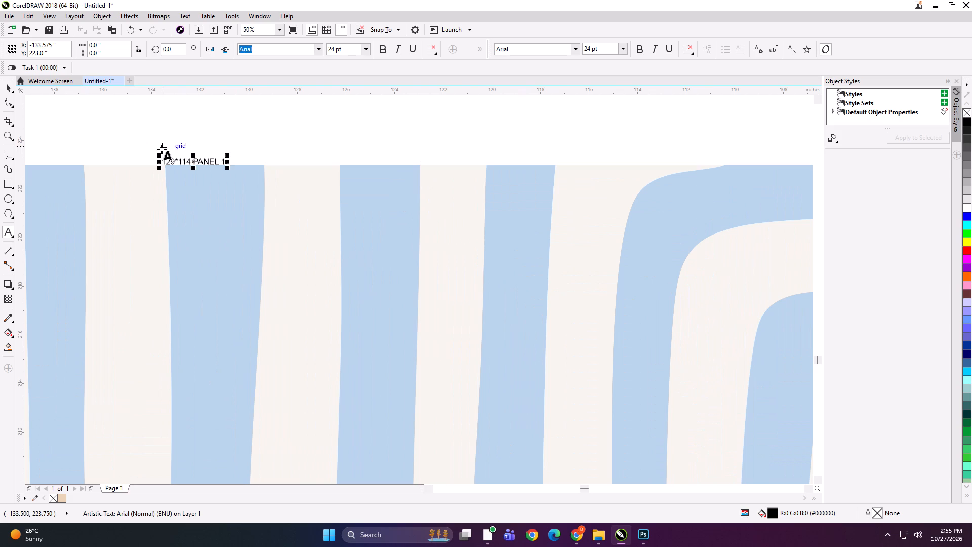
{"action": "key", "text": "BackSpace"}
{"action": "key", "text": "2"}
{"action": "scroll", "coordinate": [161, 149], "scroll_direction": "down", "scroll_amount": 3}
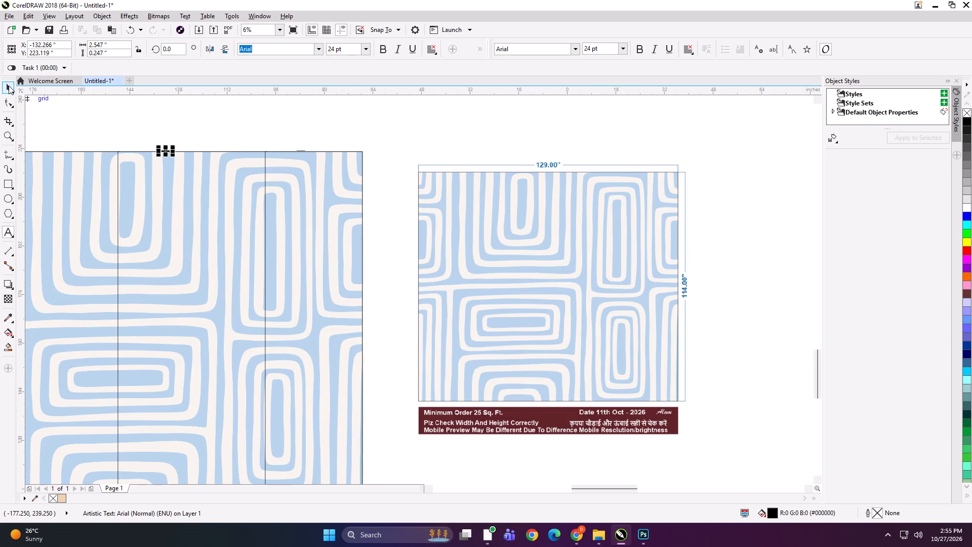
Group the PANEL 2 label with the middle blue maze-pattern panel.
{"action": "left_click", "coordinate": [10, 88]}
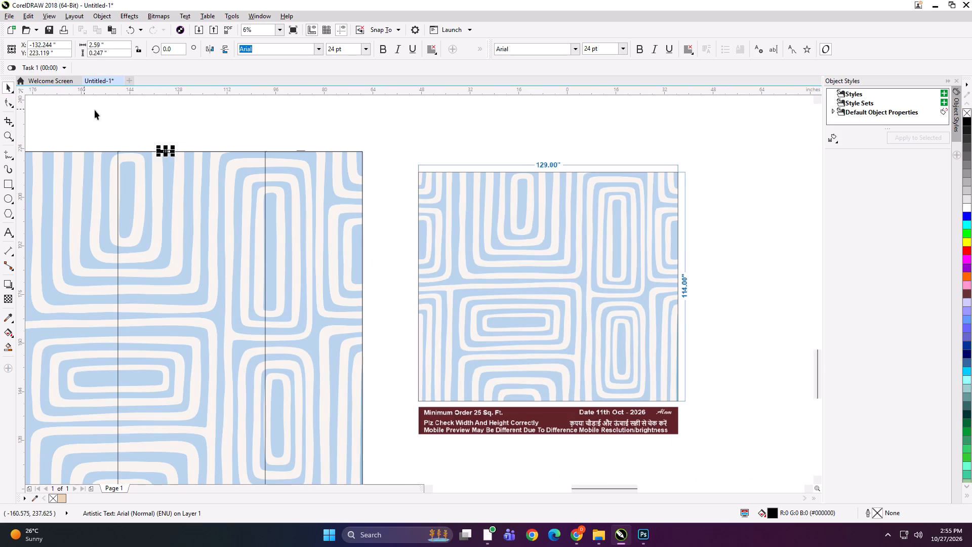
{"action": "left_click", "coordinate": [95, 110]}
{"action": "left_click_drag", "start_coordinate": [147, 131], "coordinate": [190, 189]}
{"action": "left_click", "coordinate": [188, 189], "text": "shift"}
{"action": "key", "text": "ctrl+g"}
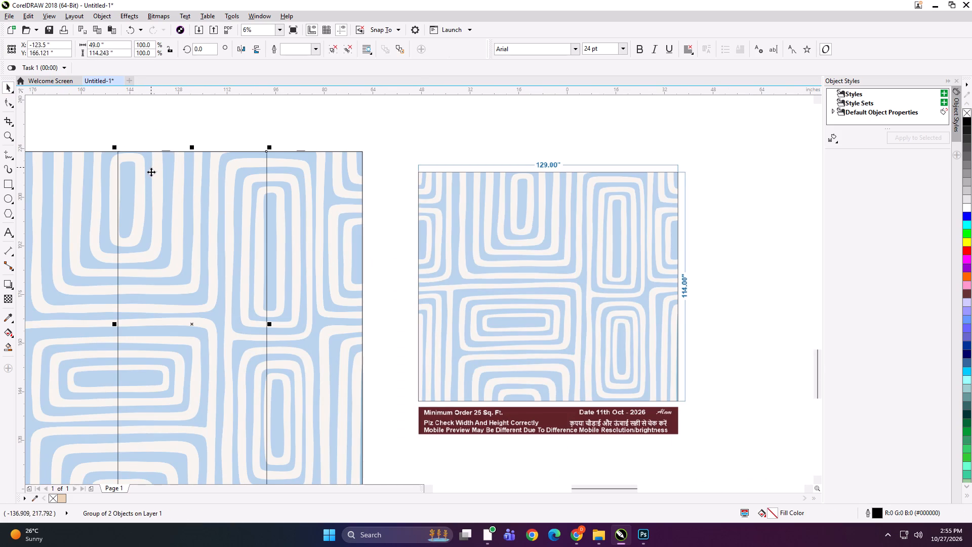
{"action": "left_click", "coordinate": [159, 128]}
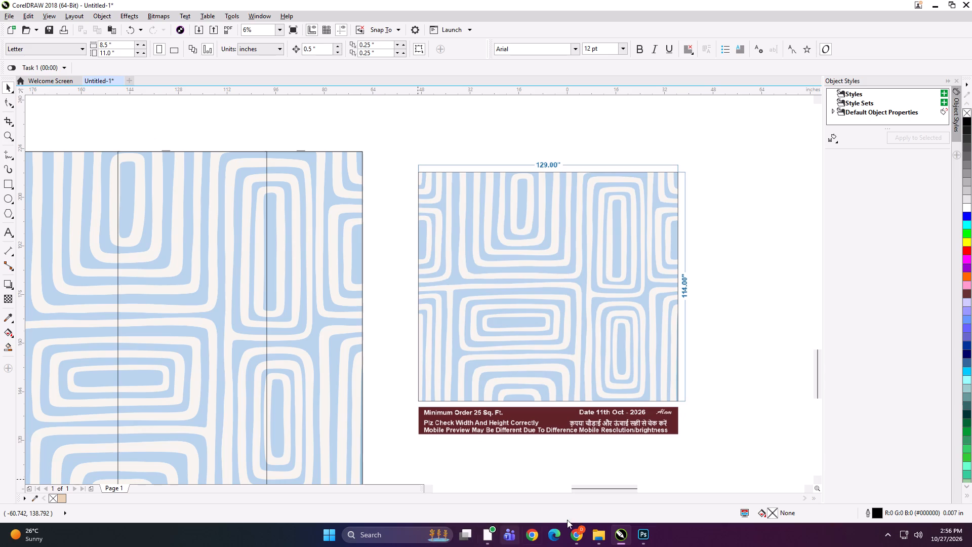
Switch to File Explorer and look through print folder 27 and USB Drive (E:).
{"action": "left_click", "coordinate": [602, 541]}
{"action": "left_click", "coordinate": [497, 339]}
{"action": "key", "text": "BackSpace"}
{"action": "left_click", "coordinate": [402, 314]}
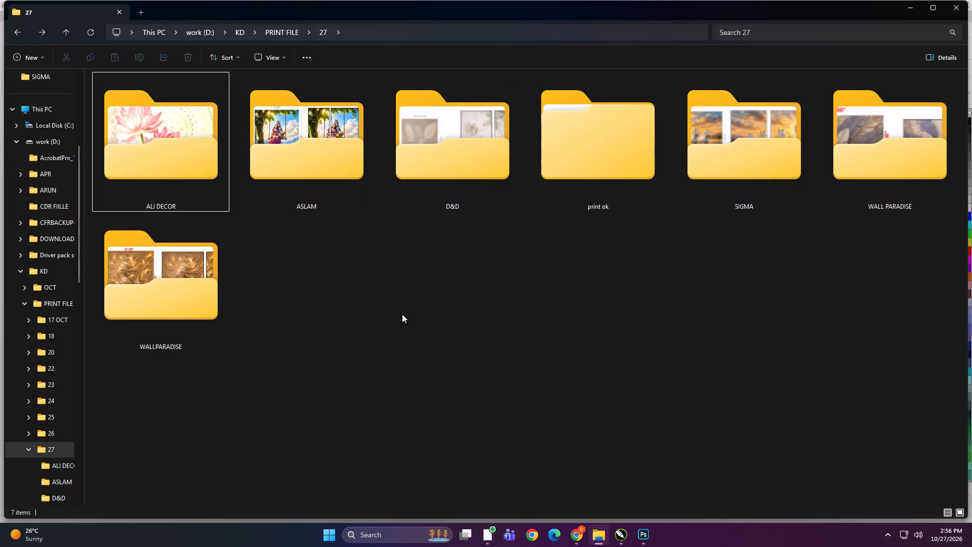
{"action": "left_click", "coordinate": [436, 328]}
{"action": "scroll", "coordinate": [9, 329], "scroll_direction": "up", "scroll_amount": 4}
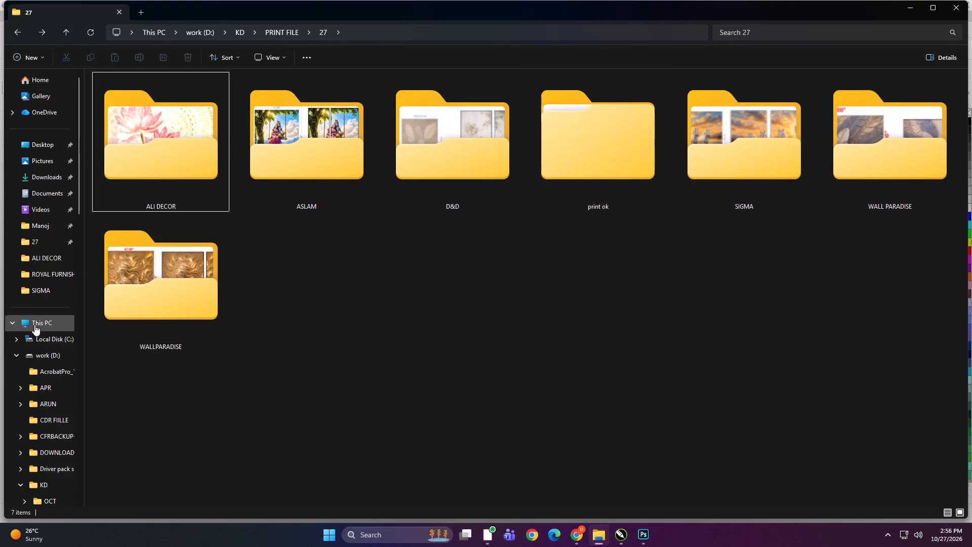
{"action": "left_click", "coordinate": [34, 325]}
{"action": "double_click", "coordinate": [499, 161]}
{"action": "left_click", "coordinate": [489, 326]}
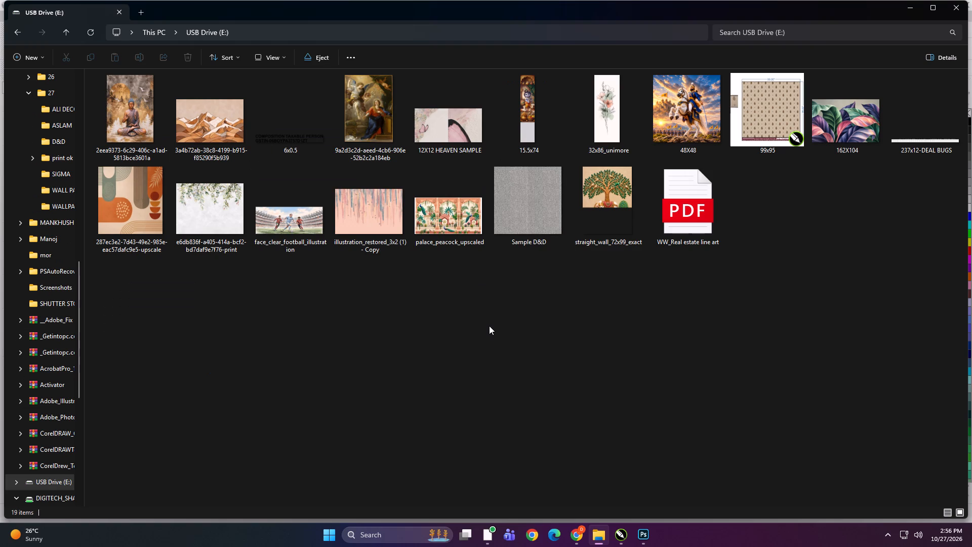
Search the PRINT FILE folder inside KD on drive D: for "63", examine the matching files, and return to the wallpaper document.
{"action": "key", "text": "BackSpace"}
{"action": "double_click", "coordinate": [315, 153]}
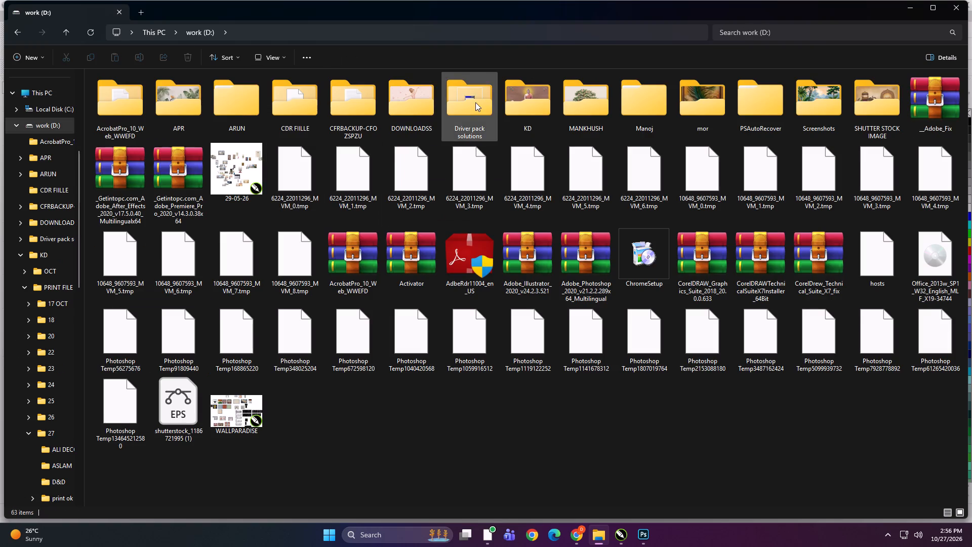
{"action": "double_click", "coordinate": [537, 98]}
{"action": "double_click", "coordinate": [333, 138]}
{"action": "left_click", "coordinate": [757, 334]}
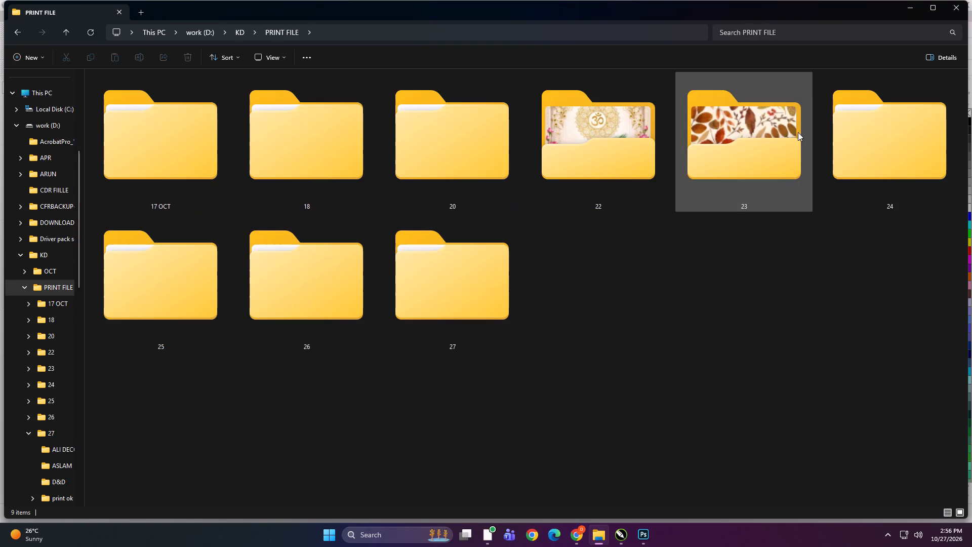
{"action": "left_click", "coordinate": [781, 36]}
{"action": "type", "text": "63"}
{"action": "scroll", "coordinate": [577, 224], "scroll_direction": "up", "scroll_amount": 13, "text": "ctrl"}
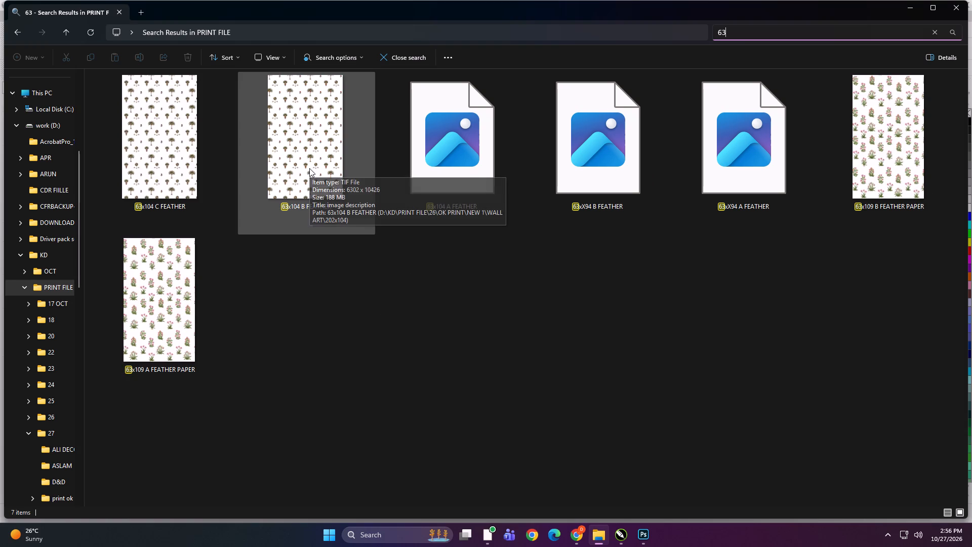
{"action": "scroll", "coordinate": [309, 168], "scroll_direction": "up", "scroll_amount": 7, "text": "ctrl"}
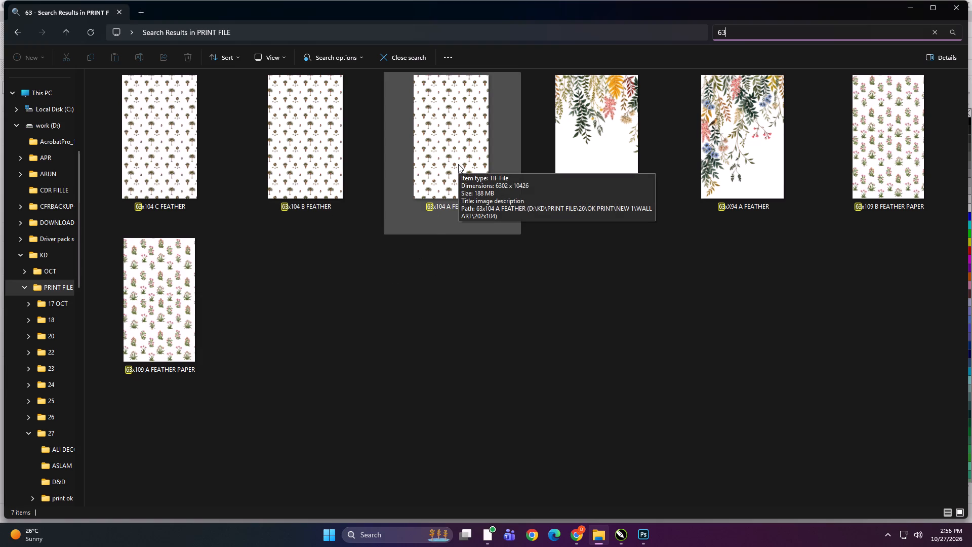
{"action": "left_click", "coordinate": [455, 316]}
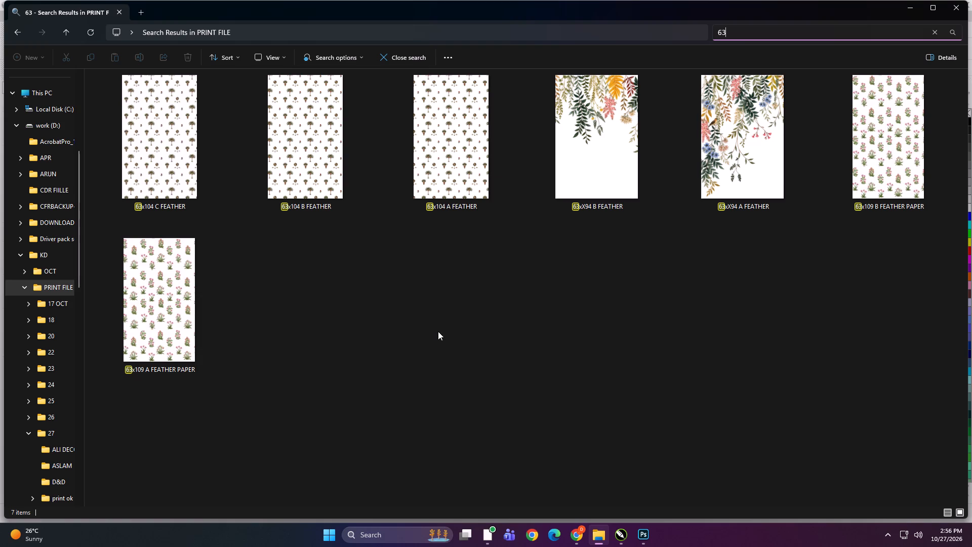
{"action": "left_click", "coordinate": [474, 309]}
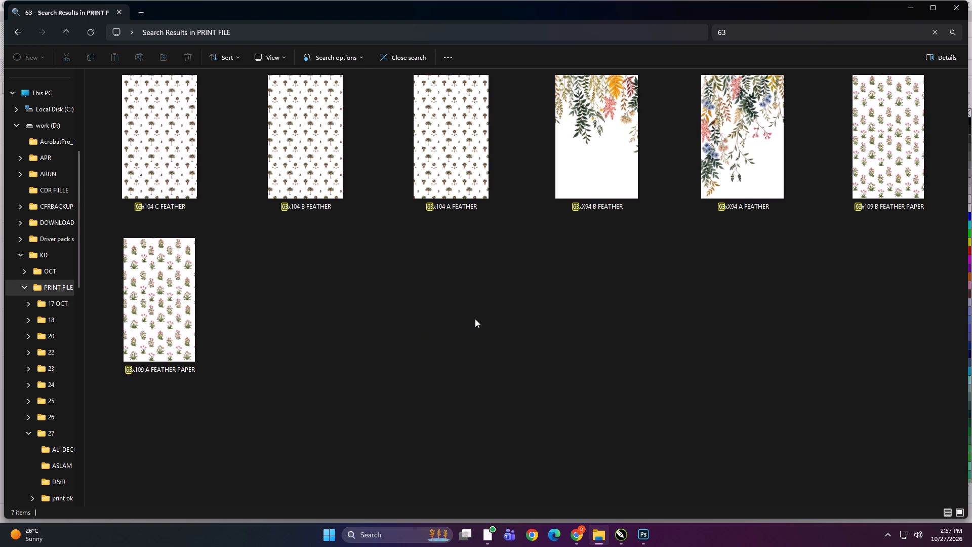
{"action": "scroll", "coordinate": [480, 287], "scroll_direction": "up", "scroll_amount": 6, "text": "ctrl"}
{"action": "scroll", "coordinate": [480, 287], "scroll_direction": "down", "scroll_amount": 8, "text": "ctrl"}
{"action": "scroll", "coordinate": [482, 292], "scroll_direction": "up", "scroll_amount": 16, "text": "ctrl"}
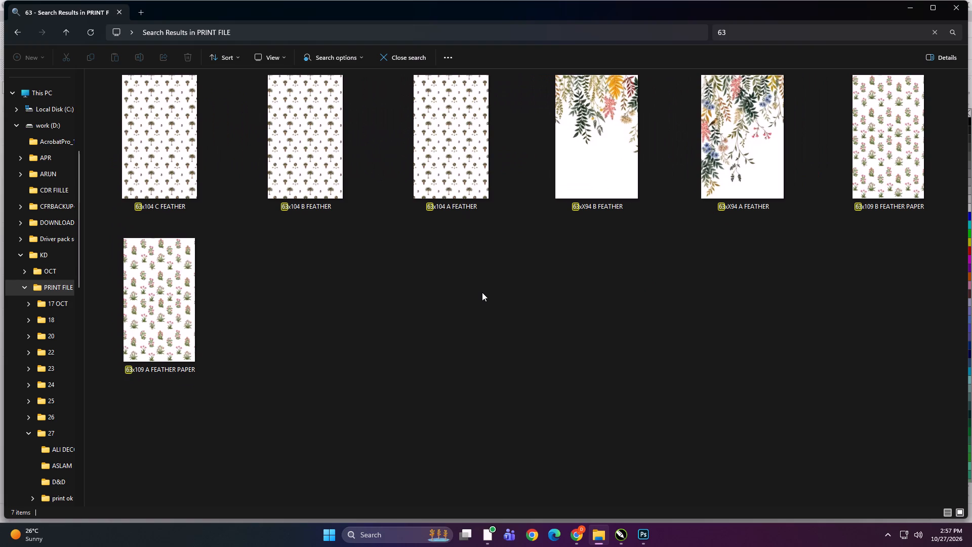
{"action": "left_click", "coordinate": [482, 292]}
{"action": "left_click", "coordinate": [948, 3]}
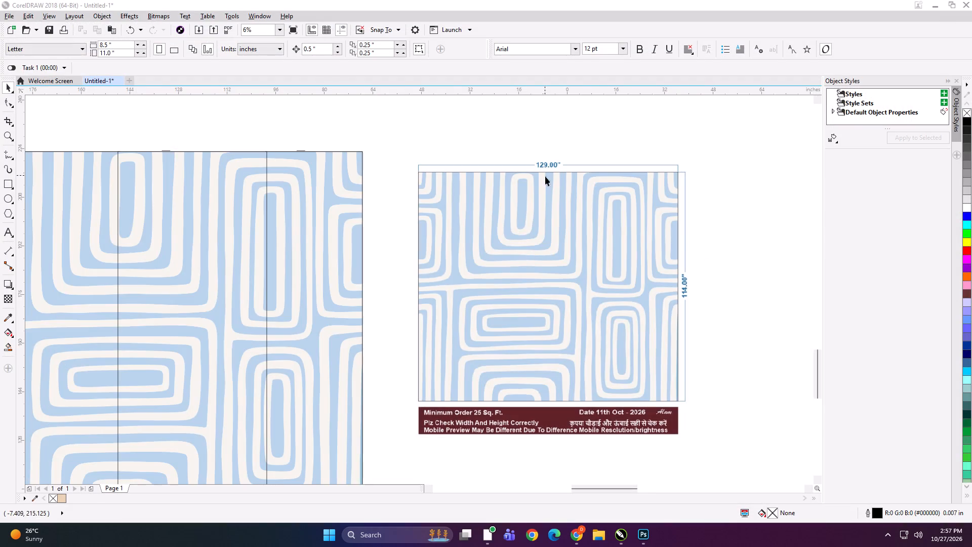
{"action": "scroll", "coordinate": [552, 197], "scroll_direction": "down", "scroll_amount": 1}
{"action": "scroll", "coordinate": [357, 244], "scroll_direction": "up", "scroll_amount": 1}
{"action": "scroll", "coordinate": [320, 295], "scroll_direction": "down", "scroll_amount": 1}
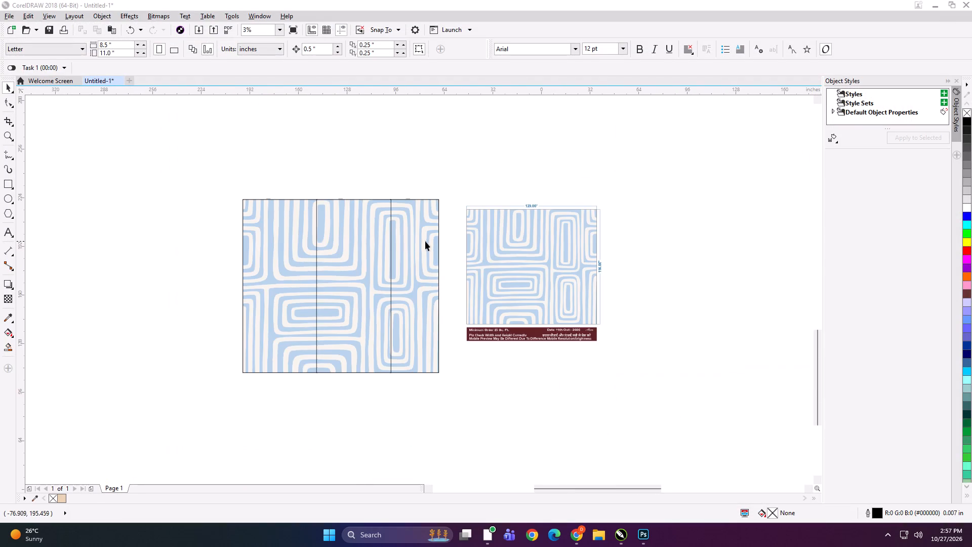
Examine the labels along the upper edge of the three blue maze-pattern panels and check each panel's grouping.
{"action": "scroll", "coordinate": [426, 241], "scroll_direction": "up", "scroll_amount": 1}
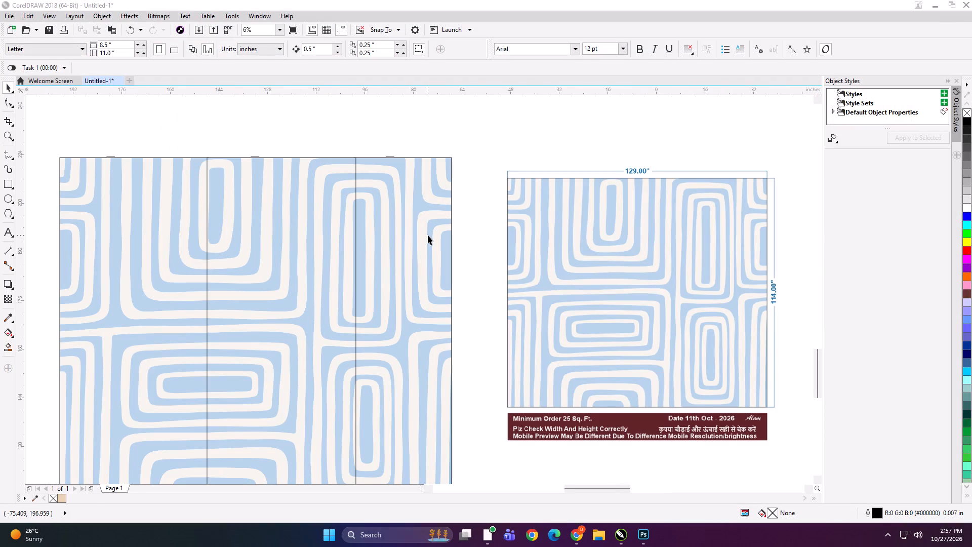
{"action": "left_click", "coordinate": [411, 225]}
{"action": "left_click_drag", "start_coordinate": [367, 136], "coordinate": [413, 213]}
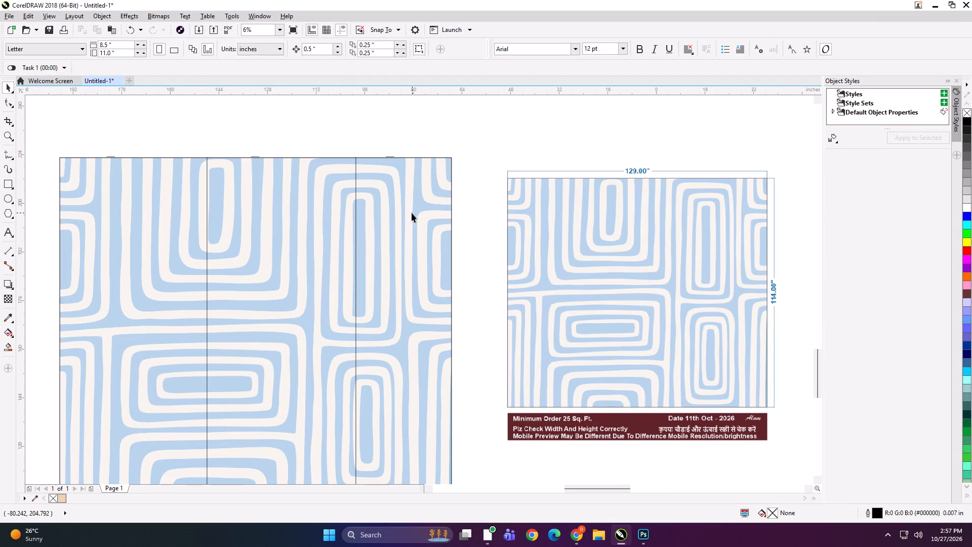
{"action": "left_click", "coordinate": [411, 213], "text": "shift"}
{"action": "left_click", "coordinate": [261, 205]}
{"action": "left_click", "coordinate": [133, 227]}
{"action": "left_click", "coordinate": [214, 103]}
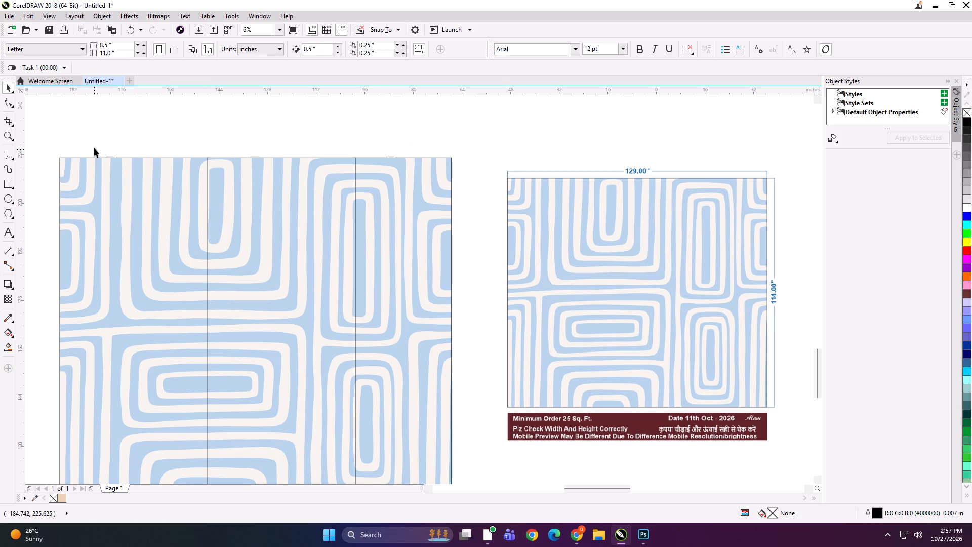
{"action": "left_click_drag", "start_coordinate": [95, 147], "coordinate": [144, 241]}
{"action": "left_click", "coordinate": [144, 242], "text": "shift"}
{"action": "scroll", "coordinate": [87, 154], "scroll_direction": "up", "scroll_amount": 3}
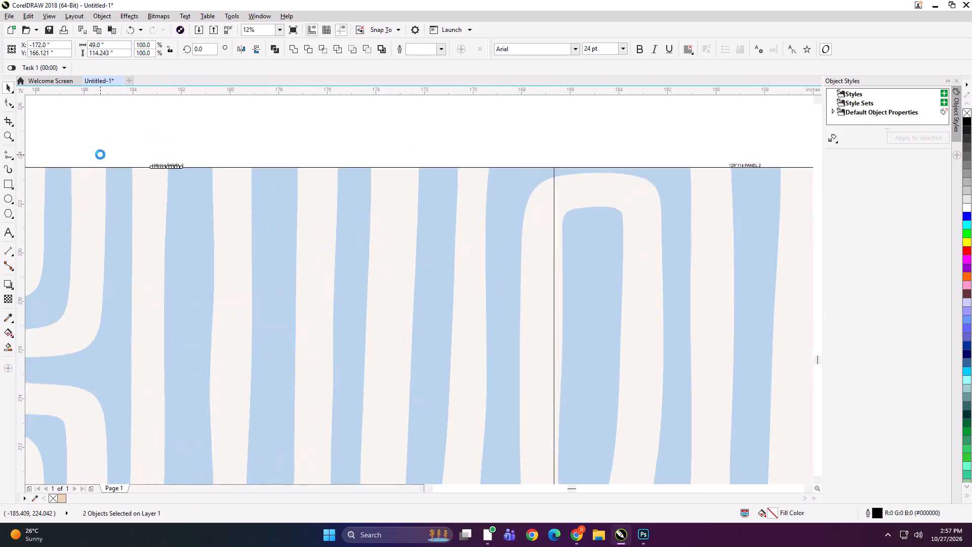
{"action": "scroll", "coordinate": [225, 171], "scroll_direction": "up", "scroll_amount": 2}
{"action": "scroll", "coordinate": [209, 163], "scroll_direction": "down", "scroll_amount": 3}
{"action": "scroll", "coordinate": [90, 174], "scroll_direction": "down", "scroll_amount": 1}
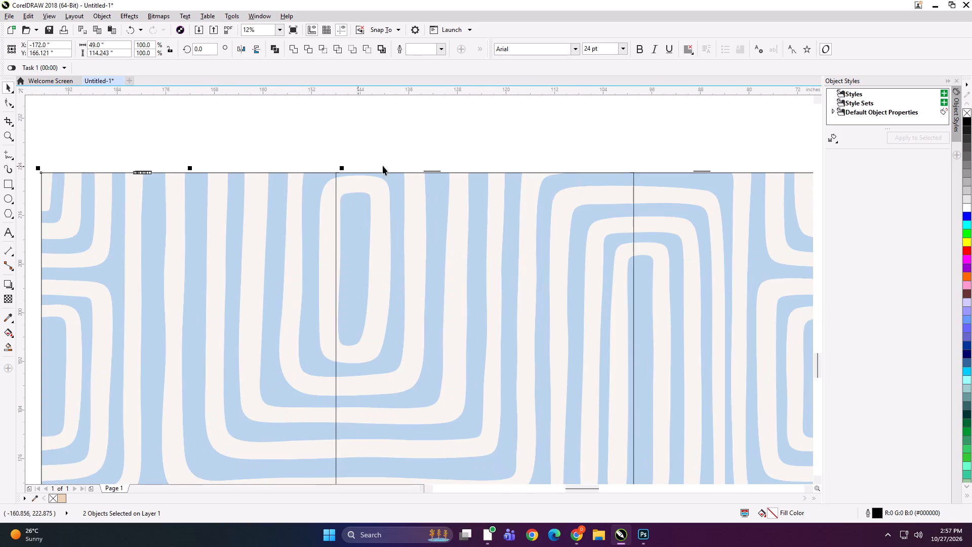
{"action": "scroll", "coordinate": [434, 167], "scroll_direction": "up", "scroll_amount": 3}
{"action": "scroll", "coordinate": [399, 160], "scroll_direction": "down", "scroll_amount": 4}
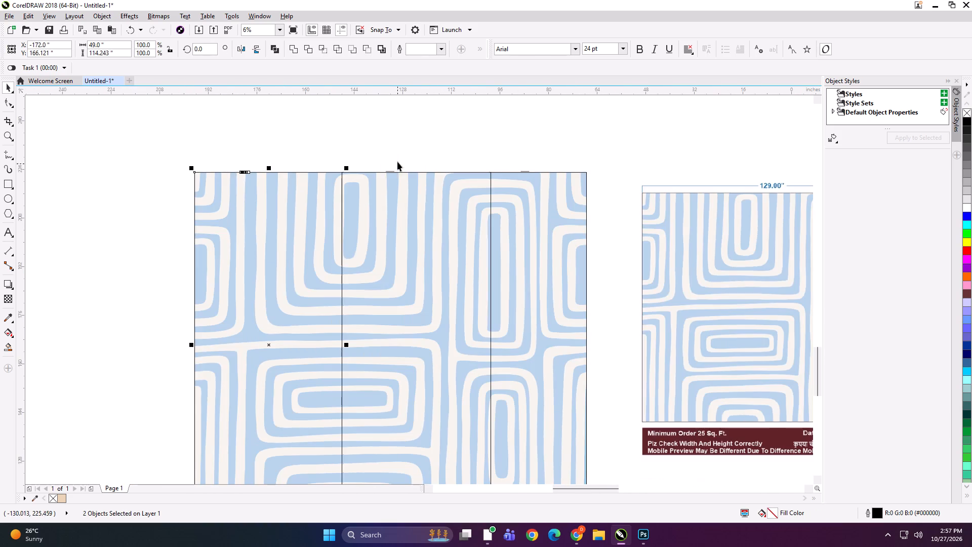
{"action": "scroll", "coordinate": [397, 172], "scroll_direction": "up", "scroll_amount": 3}
{"action": "scroll", "coordinate": [357, 164], "scroll_direction": "up", "scroll_amount": 2}
{"action": "scroll", "coordinate": [306, 169], "scroll_direction": "down", "scroll_amount": 4}
{"action": "scroll", "coordinate": [560, 197], "scroll_direction": "down", "scroll_amount": 1}
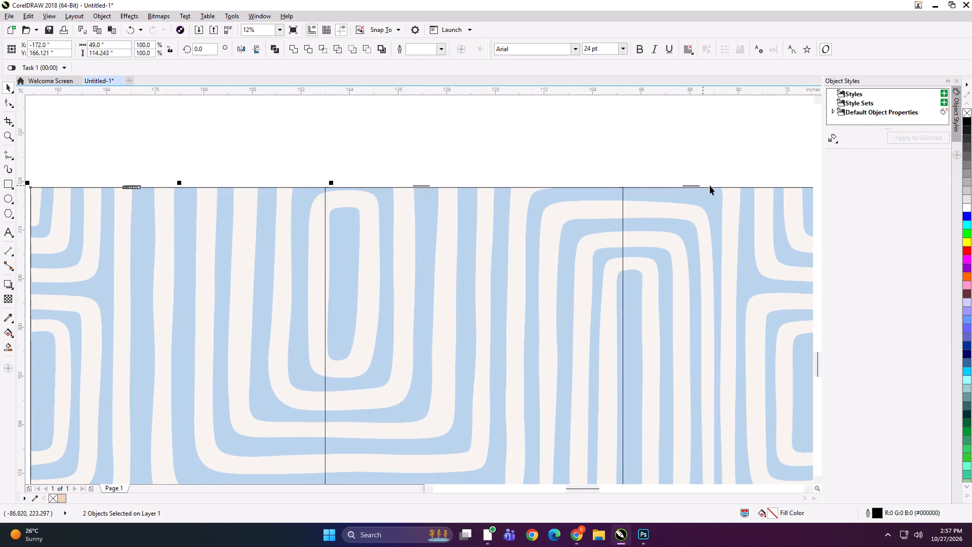
{"action": "scroll", "coordinate": [722, 185], "scroll_direction": "up", "scroll_amount": 3}
{"action": "scroll", "coordinate": [577, 178], "scroll_direction": "down", "scroll_amount": 3}
{"action": "scroll", "coordinate": [541, 152], "scroll_direction": "down", "scroll_amount": 1}
{"action": "left_click", "coordinate": [319, 141]}
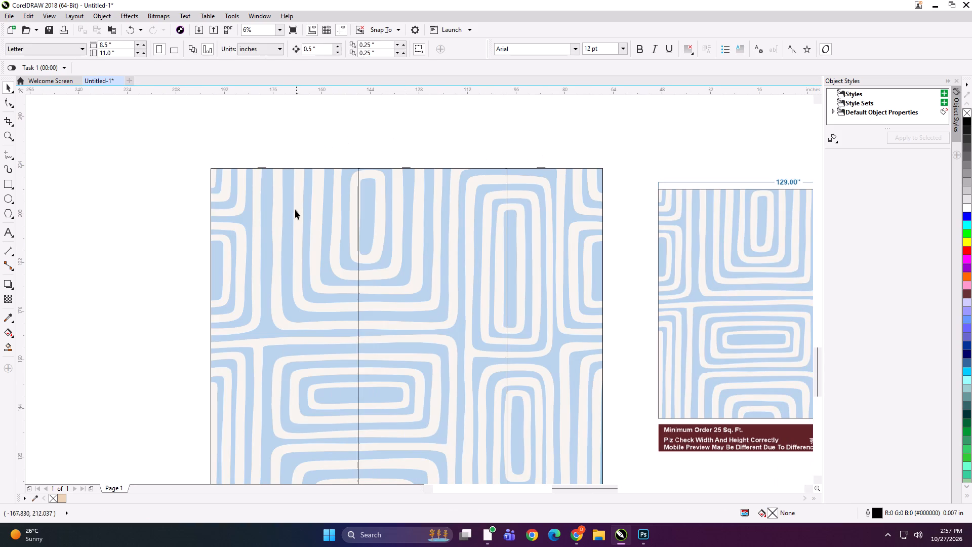
{"action": "left_click", "coordinate": [295, 210]}
{"action": "left_click", "coordinate": [311, 127]}
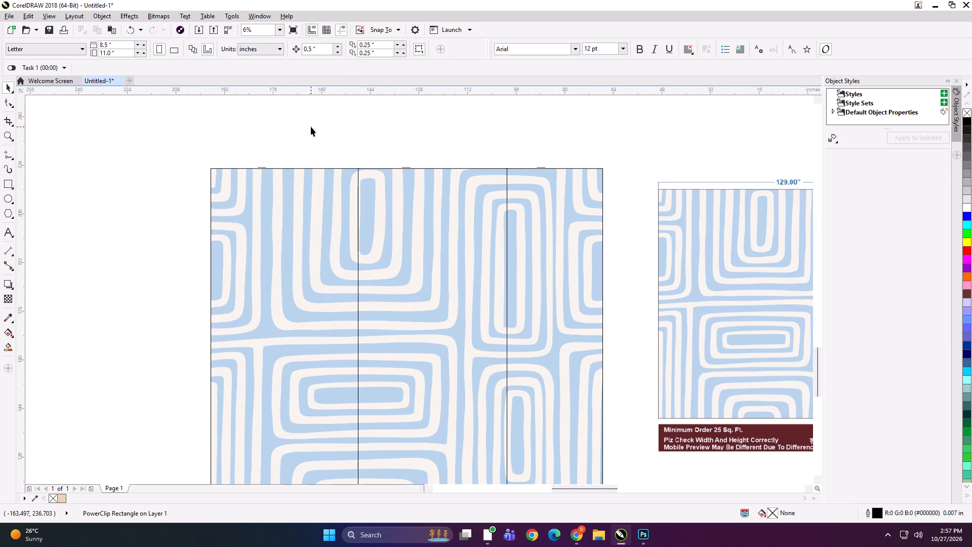
{"action": "scroll", "coordinate": [292, 159], "scroll_direction": "down", "scroll_amount": 1}
{"action": "scroll", "coordinate": [549, 209], "scroll_direction": "up", "scroll_amount": 1}
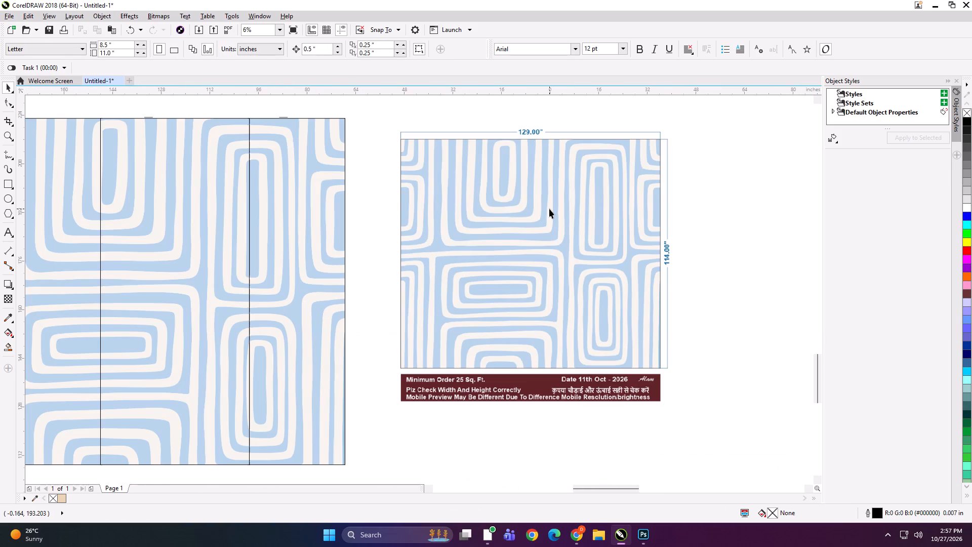
{"action": "scroll", "coordinate": [552, 217], "scroll_direction": "down", "scroll_amount": 1}
{"action": "left_click", "coordinate": [303, 199]}
{"action": "left_click", "coordinate": [357, 200]}
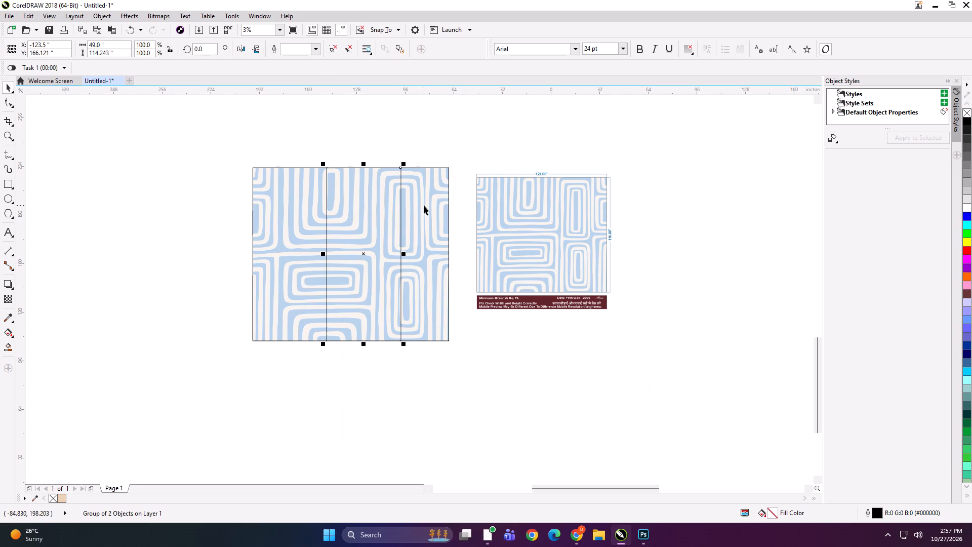
{"action": "left_click", "coordinate": [424, 205]}
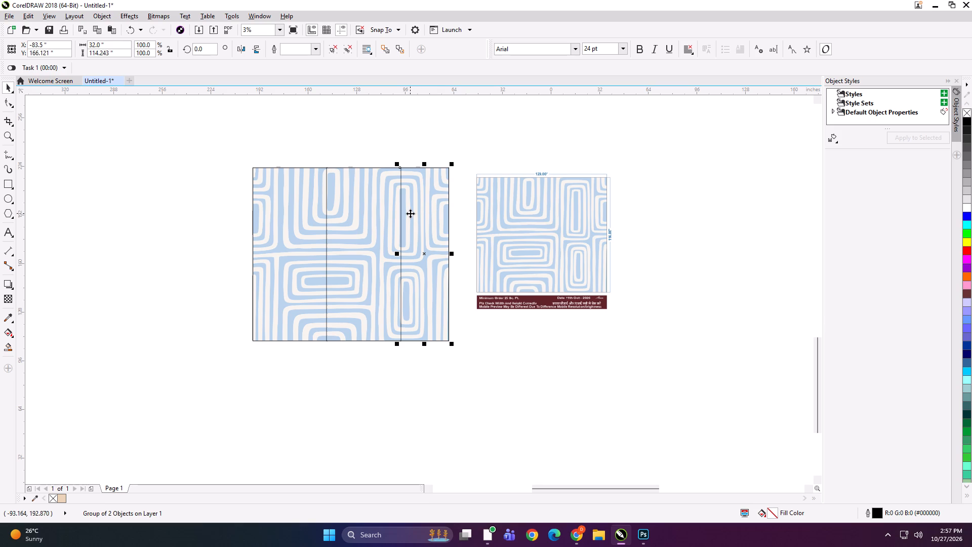
{"action": "left_click", "coordinate": [471, 121]}
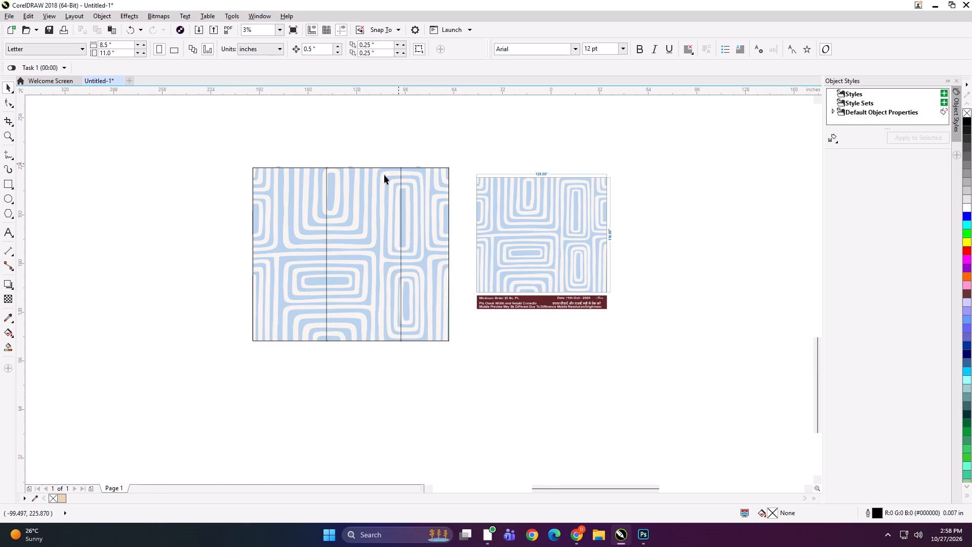
Group the label on the leftmost blue maze-pattern panel's upper edge with that panel.
{"action": "scroll", "coordinate": [379, 180], "scroll_direction": "up", "scroll_amount": 1}
{"action": "left_click", "coordinate": [227, 206]}
{"action": "left_click", "coordinate": [144, 128]}
{"action": "left_click_drag", "start_coordinate": [144, 128], "coordinate": [209, 221]}
{"action": "left_click", "coordinate": [196, 224], "text": "shift"}
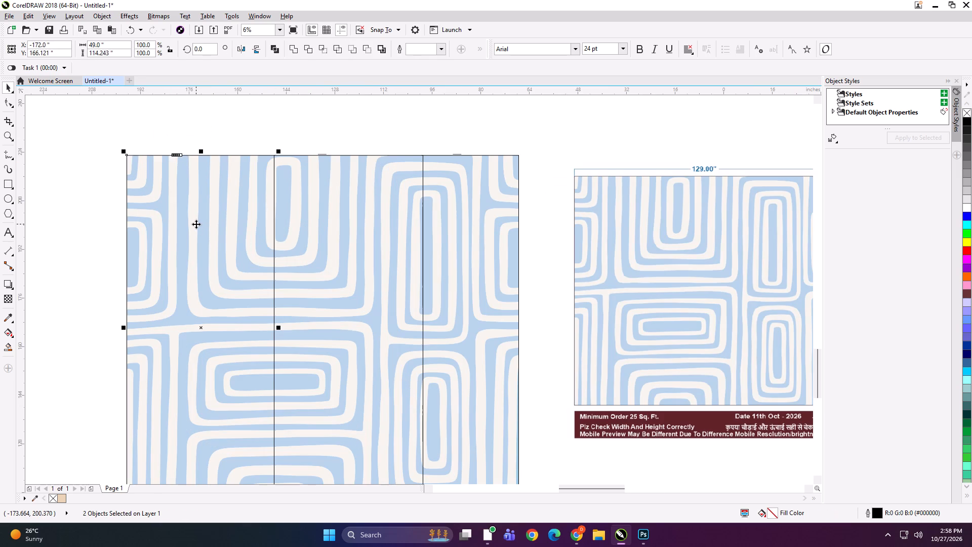
{"action": "key", "text": "ctrl+g"}
Check that the middle and rightmost blue maze-pattern panels are grouped with their upper-edge labels.
{"action": "left_click_drag", "start_coordinate": [262, 113], "coordinate": [329, 251]}
{"action": "left_click", "coordinate": [316, 256], "text": "shift"}
{"action": "left_click_drag", "start_coordinate": [298, 133], "coordinate": [349, 219]}
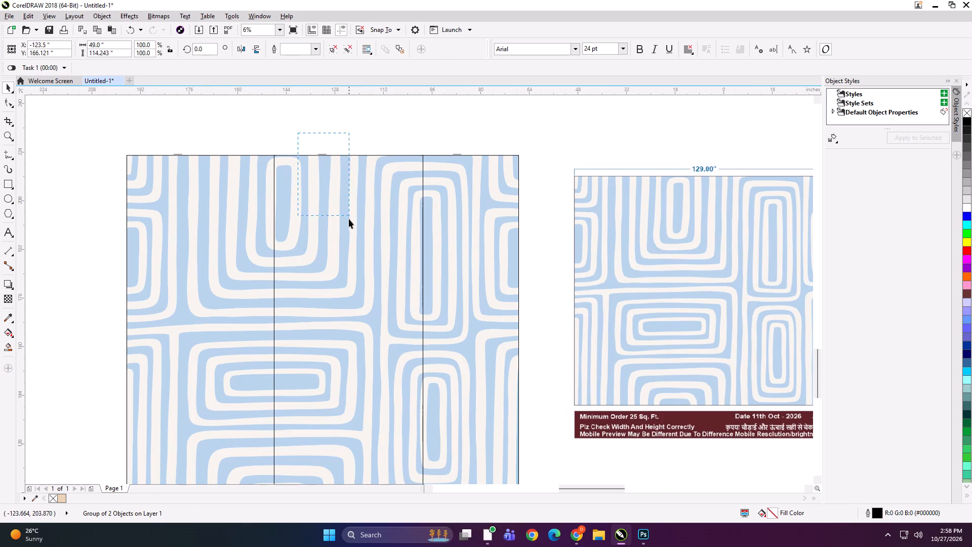
{"action": "left_click_drag", "start_coordinate": [349, 219], "coordinate": [349, 220]}
{"action": "left_click", "coordinate": [316, 164]}
{"action": "scroll", "coordinate": [316, 155], "scroll_direction": "up", "scroll_amount": 4}
{"action": "scroll", "coordinate": [320, 163], "scroll_direction": "down", "scroll_amount": 3}
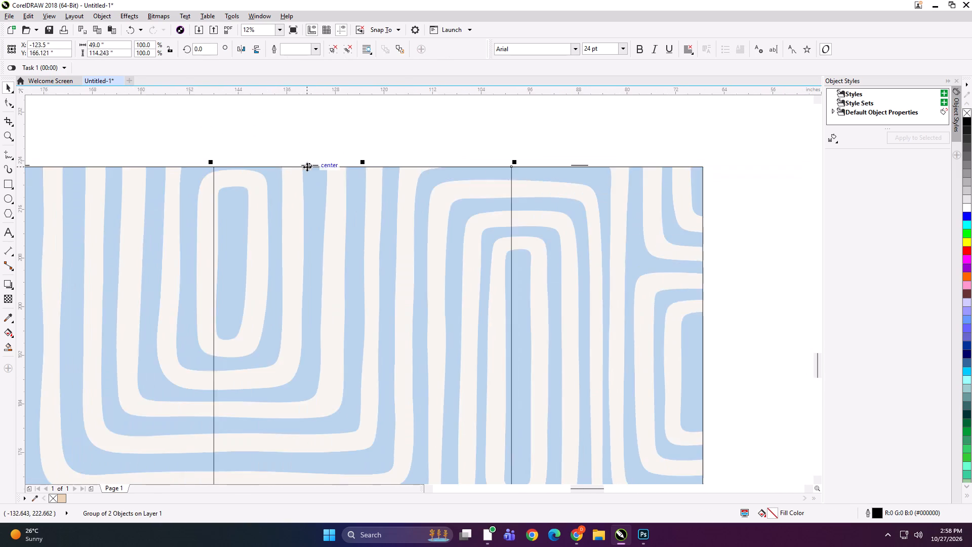
{"action": "scroll", "coordinate": [302, 165], "scroll_direction": "down", "scroll_amount": 1}
{"action": "left_click", "coordinate": [433, 199]}
{"action": "scroll", "coordinate": [443, 167], "scroll_direction": "up", "scroll_amount": 4}
{"action": "scroll", "coordinate": [440, 163], "scroll_direction": "down", "scroll_amount": 3}
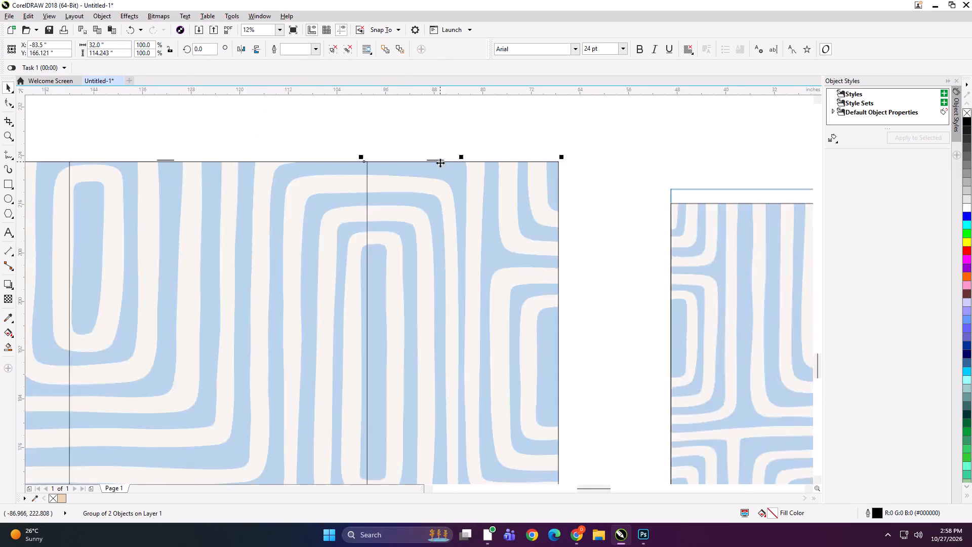
{"action": "scroll", "coordinate": [447, 198], "scroll_direction": "down", "scroll_amount": 2}
{"action": "scroll", "coordinate": [389, 203], "scroll_direction": "up", "scroll_amount": 1}
{"action": "left_click", "coordinate": [389, 203]}
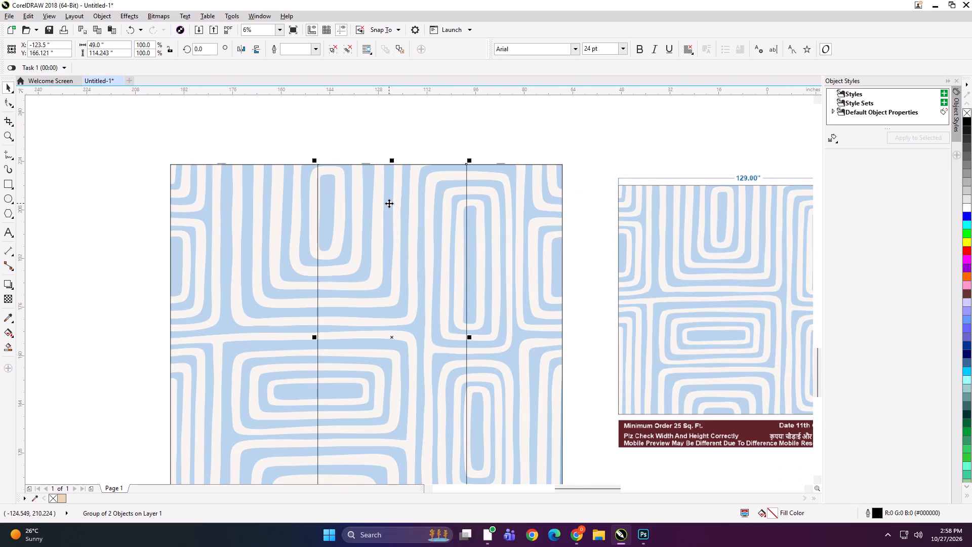
{"action": "left_click", "coordinate": [283, 212]}
{"action": "left_click", "coordinate": [308, 139]}
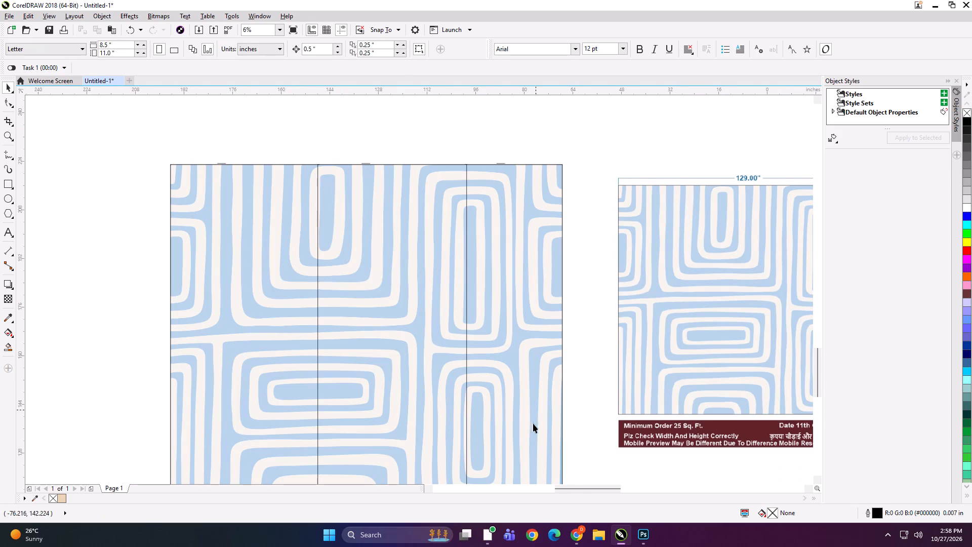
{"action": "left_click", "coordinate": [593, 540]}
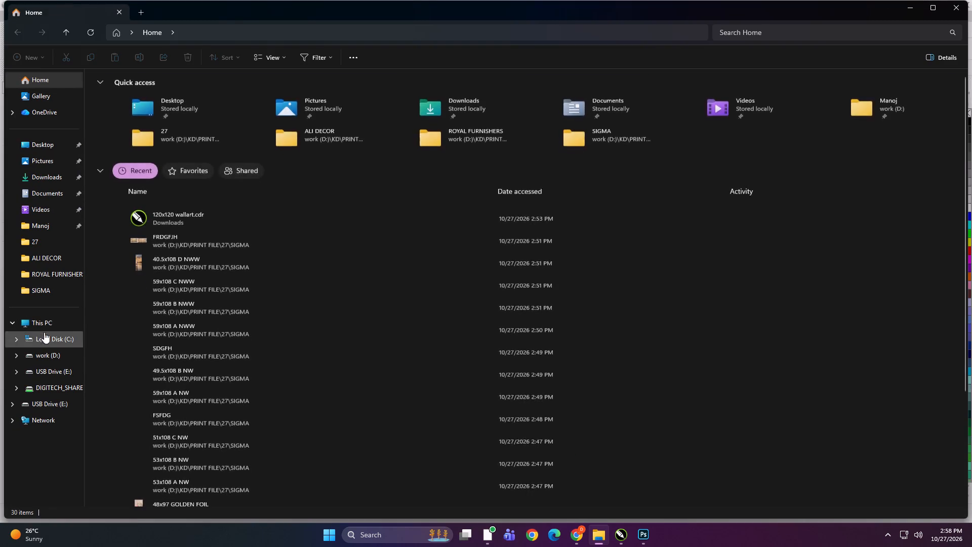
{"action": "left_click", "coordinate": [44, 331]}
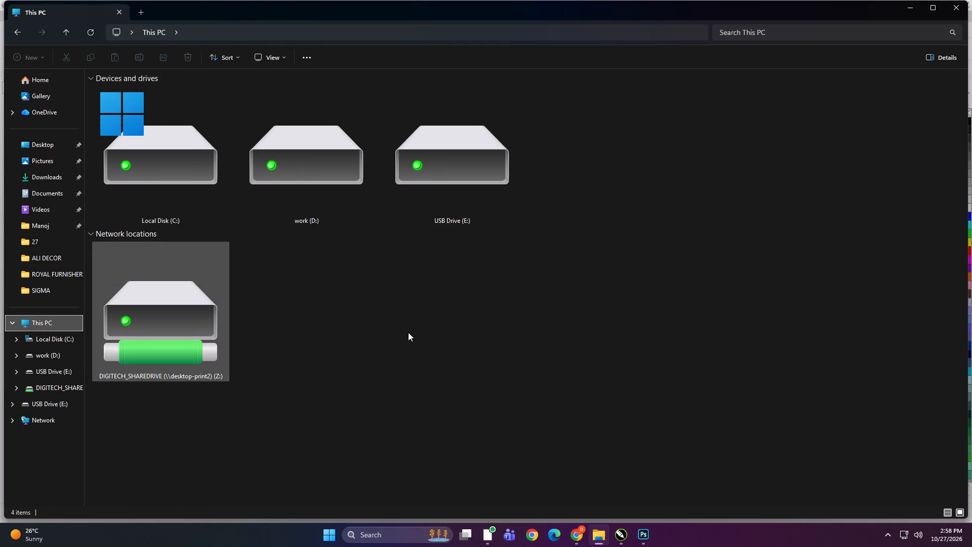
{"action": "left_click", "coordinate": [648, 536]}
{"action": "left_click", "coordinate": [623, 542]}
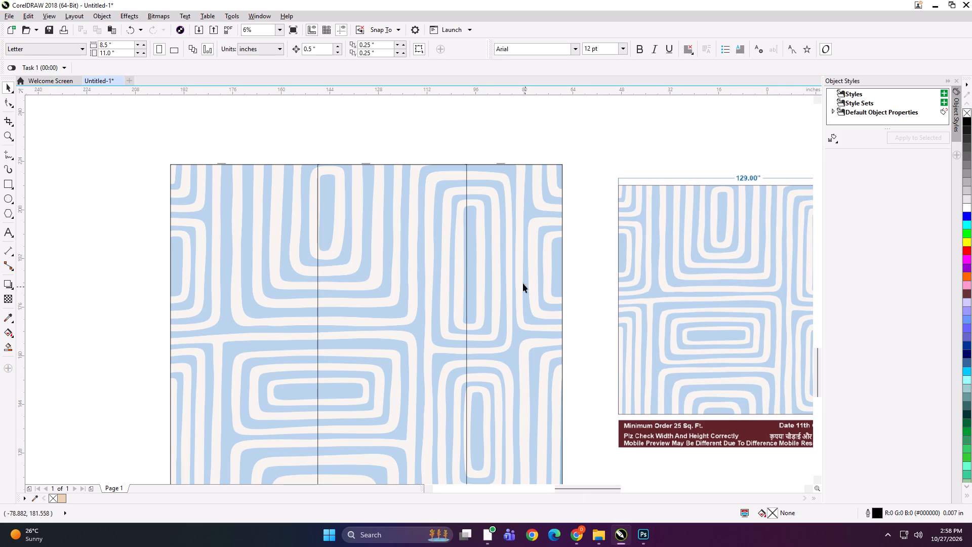
Recheck the grouping of all three blue maze-pattern panels and compare them with the dimensioned order preview.
{"action": "left_click", "coordinate": [523, 281]}
{"action": "left_click", "coordinate": [432, 276]}
{"action": "left_click", "coordinate": [274, 251]}
{"action": "left_click", "coordinate": [115, 238]}
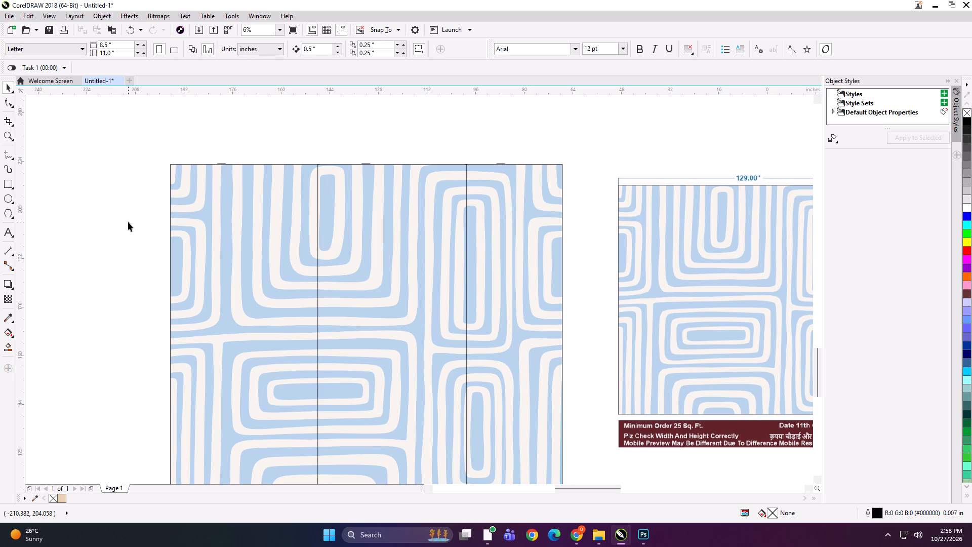
{"action": "left_click", "coordinate": [213, 246]}
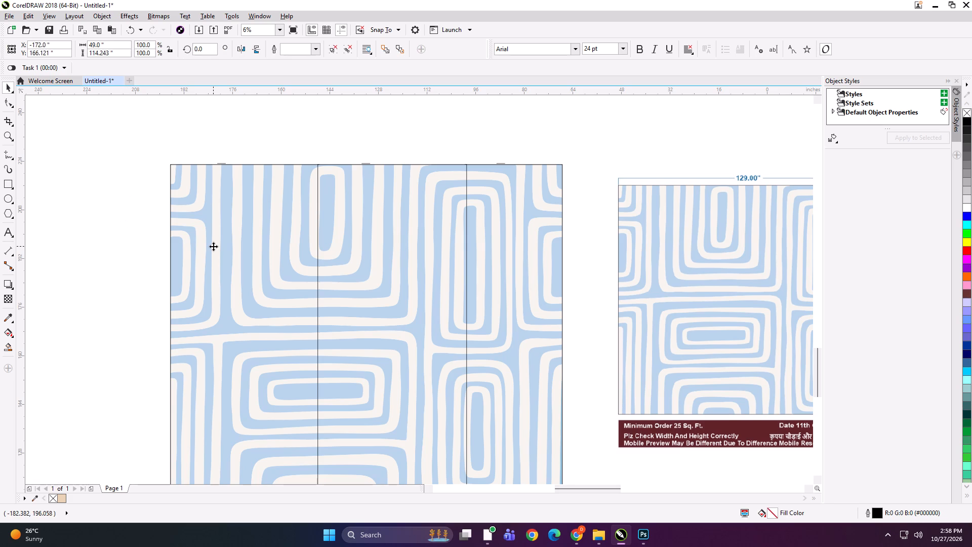
{"action": "scroll", "coordinate": [205, 251], "scroll_direction": "down", "scroll_amount": 1}
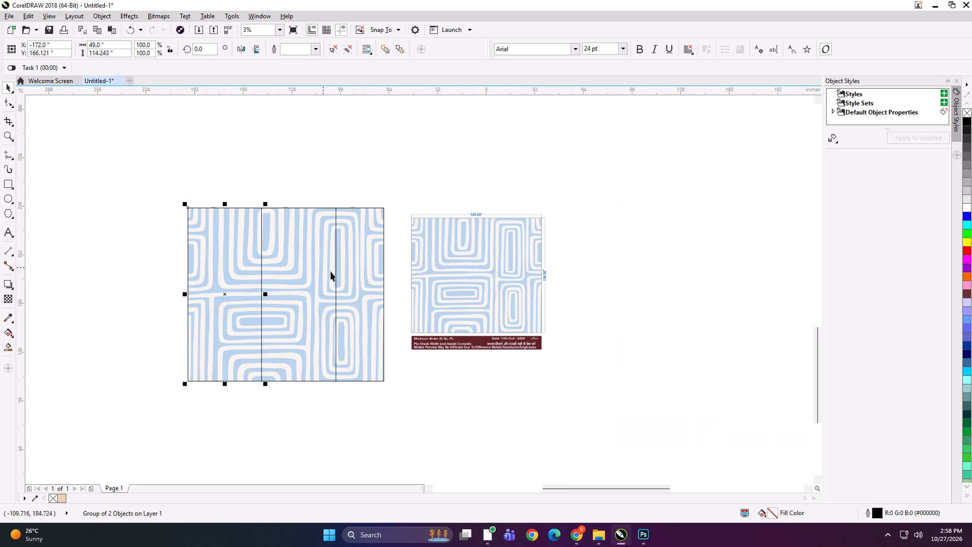
{"action": "left_click", "coordinate": [347, 280], "text": "shift"}
{"action": "left_click", "coordinate": [486, 297], "text": "shift"}
{"action": "left_click", "coordinate": [344, 147]}
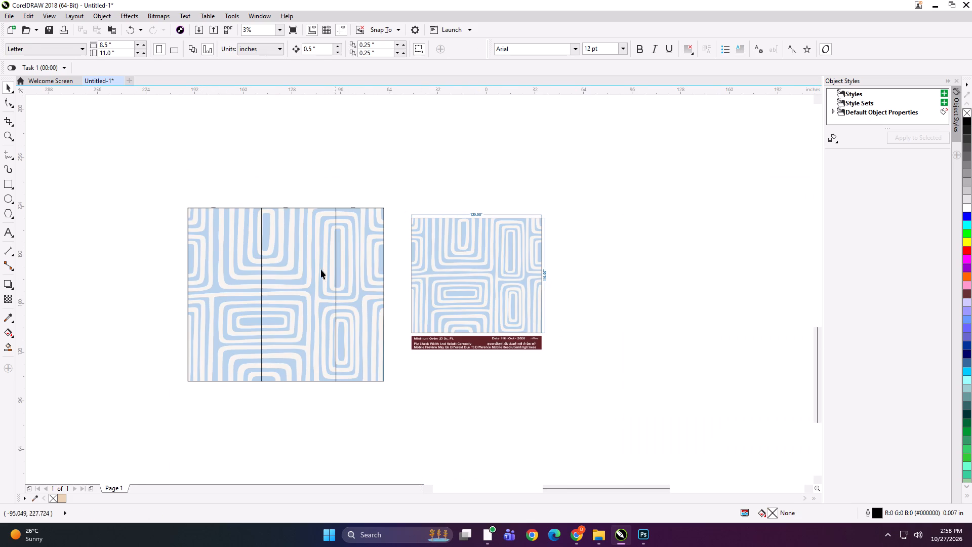
{"action": "left_click", "coordinate": [243, 293]}
{"action": "left_click_drag", "start_coordinate": [151, 167], "coordinate": [384, 448]}
{"action": "left_click_drag", "start_coordinate": [267, 424], "coordinate": [263, 420]}
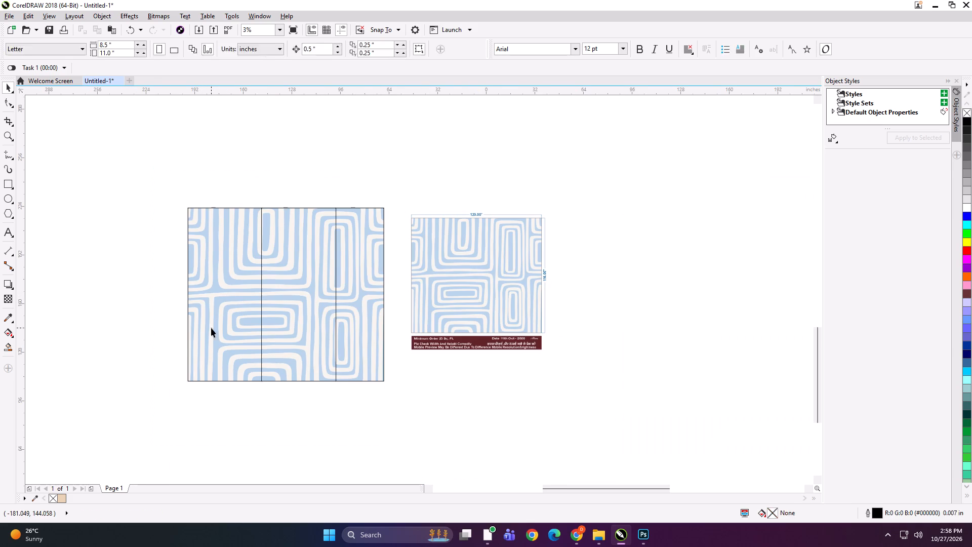
{"action": "left_click", "coordinate": [211, 328]}
{"action": "left_click", "coordinate": [309, 312]}
{"action": "left_click", "coordinate": [380, 312]}
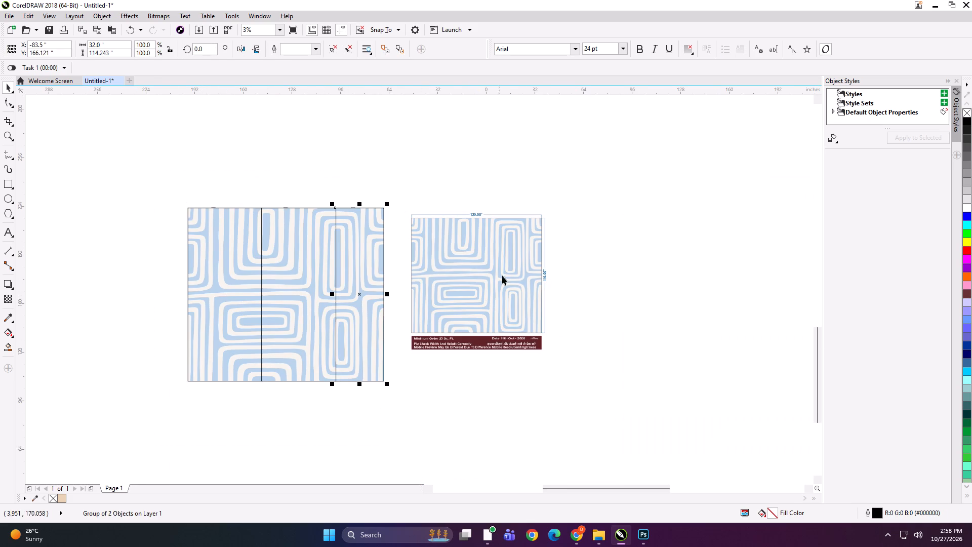
{"action": "scroll", "coordinate": [482, 224], "scroll_direction": "up", "scroll_amount": 1}
{"action": "scroll", "coordinate": [402, 230], "scroll_direction": "down", "scroll_amount": 1}
Start a TIFF export of the leftmost maze-pattern panel and create and open a "WALL ART" destination folder inside print folder 27.
{"action": "left_click", "coordinate": [168, 256]}
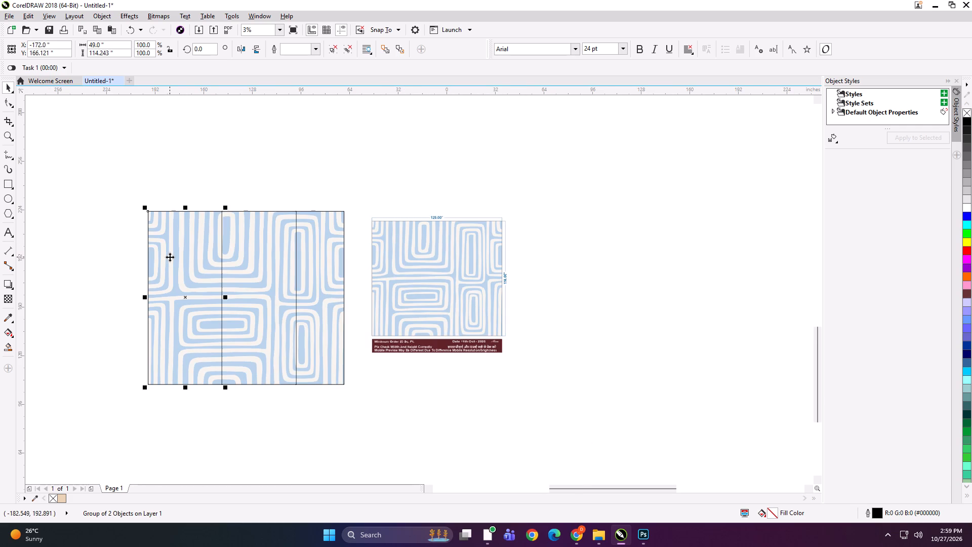
{"action": "key", "text": "ctrl+e"}
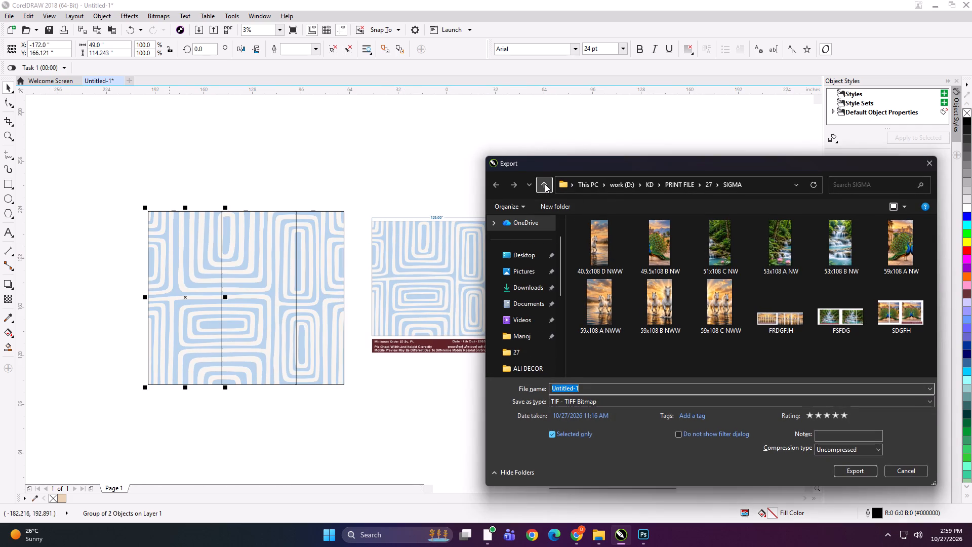
{"action": "left_click", "coordinate": [545, 184]}
{"action": "left_click", "coordinate": [558, 206]}
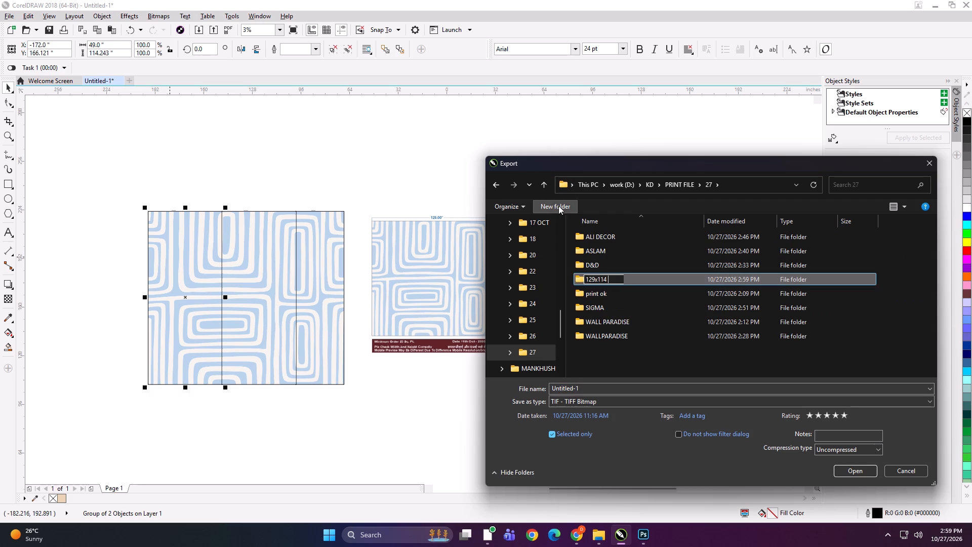
{"action": "key", "text": "ctrl+a"}
{"action": "key", "text": "Delete"}
{"action": "key", "text": "Delete"}
{"action": "key", "text": "Delete"}
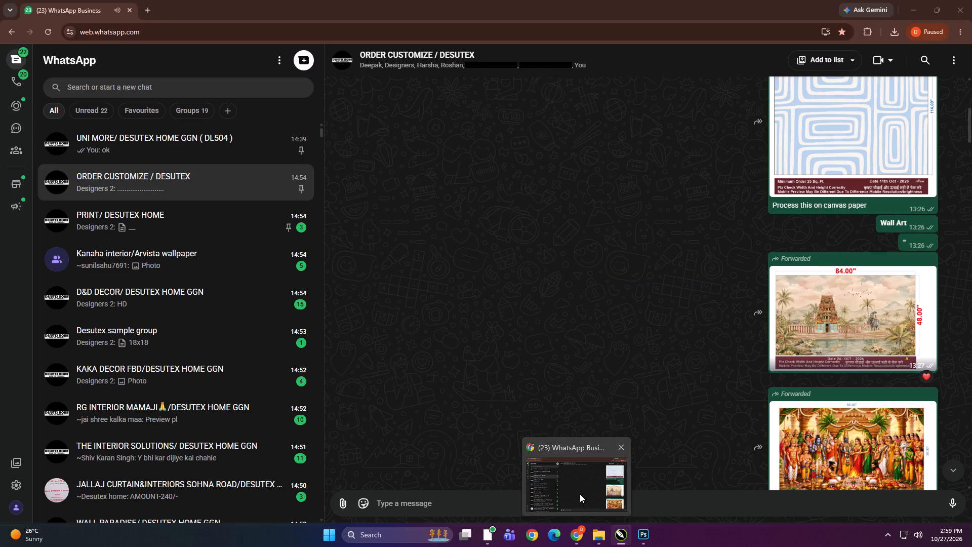
{"action": "type", "text": "WALL ART"}
{"action": "key", "text": "Return"}
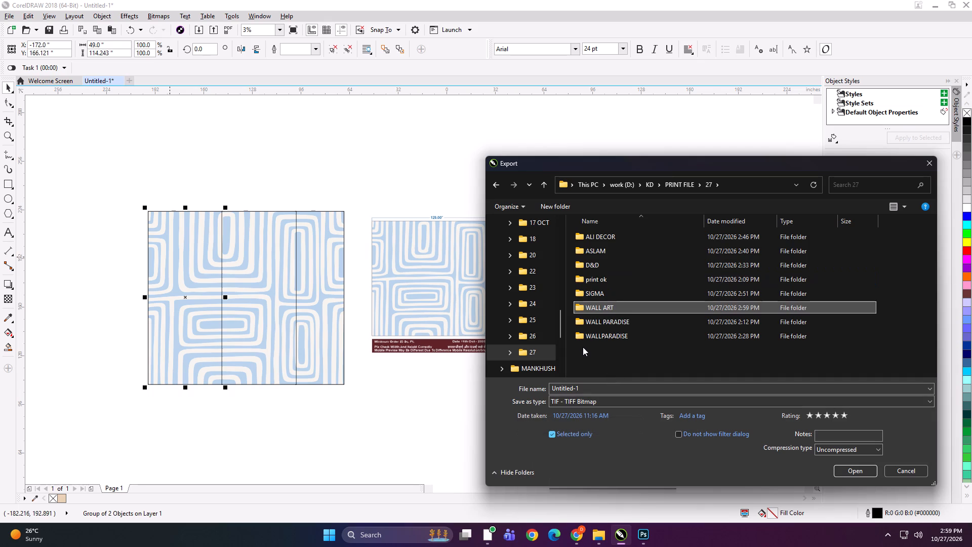
{"action": "double_click", "coordinate": [621, 305]}
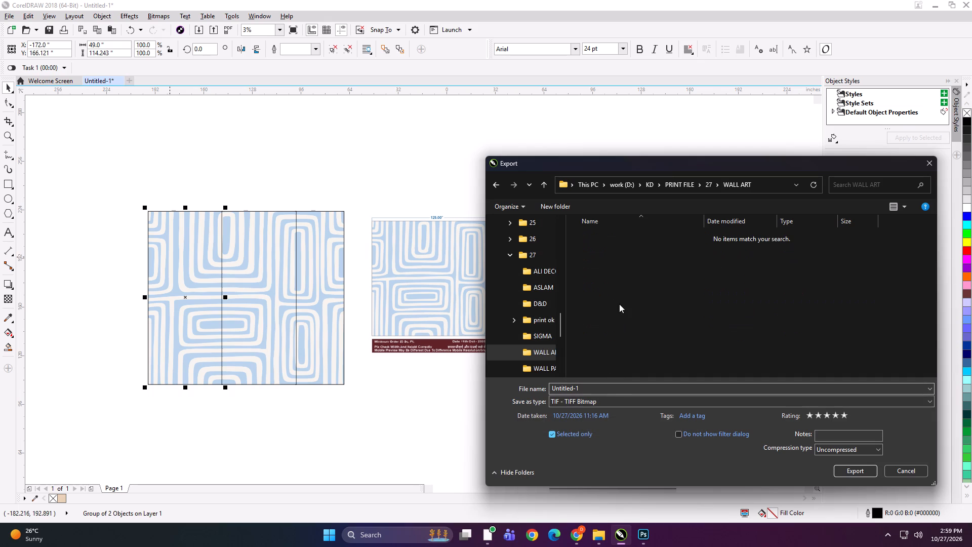
Name the leftmost maze-pattern panel's file "49x114 A CANVAS" and finish its TIFF export to the WALL ART folder.
{"action": "left_click", "coordinate": [603, 389]}
{"action": "type", "text": "4x114 A"}
{"action": "key", "text": "space"}
{"action": "type", "text": "CANVAS"}
{"action": "key", "text": "space"}
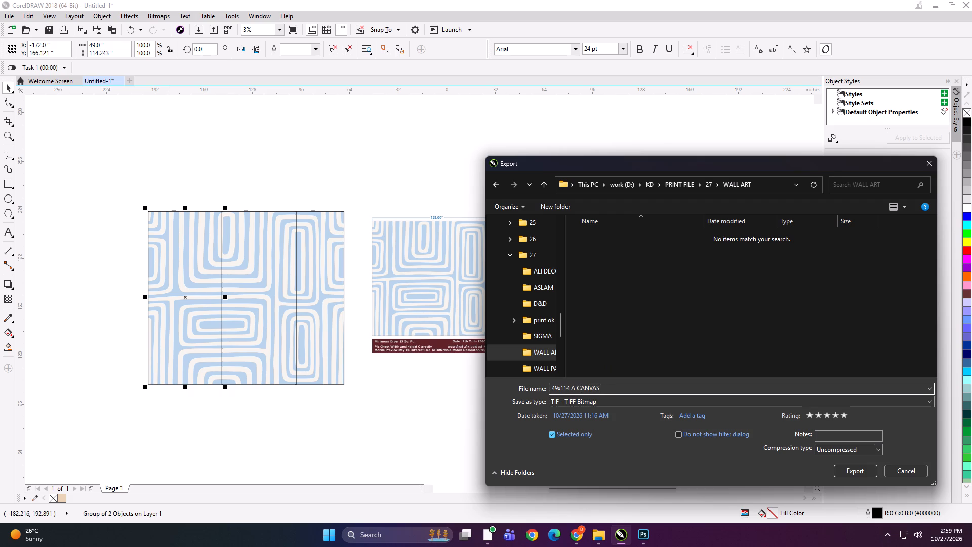
{"action": "key", "text": "Return"}
{"action": "key", "text": "Return"}
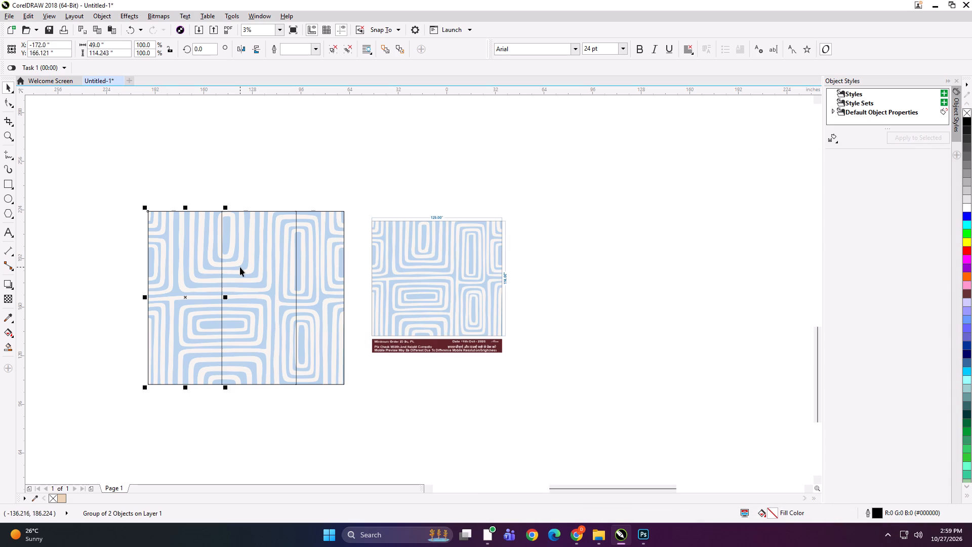
Export the middle maze-pattern panel as a TIFF named "49x114 B CANVAS" in the WALL ART folder.
{"action": "left_click", "coordinate": [240, 267]}
{"action": "key", "text": "ctrl+e"}
{"action": "left_click", "coordinate": [603, 263]}
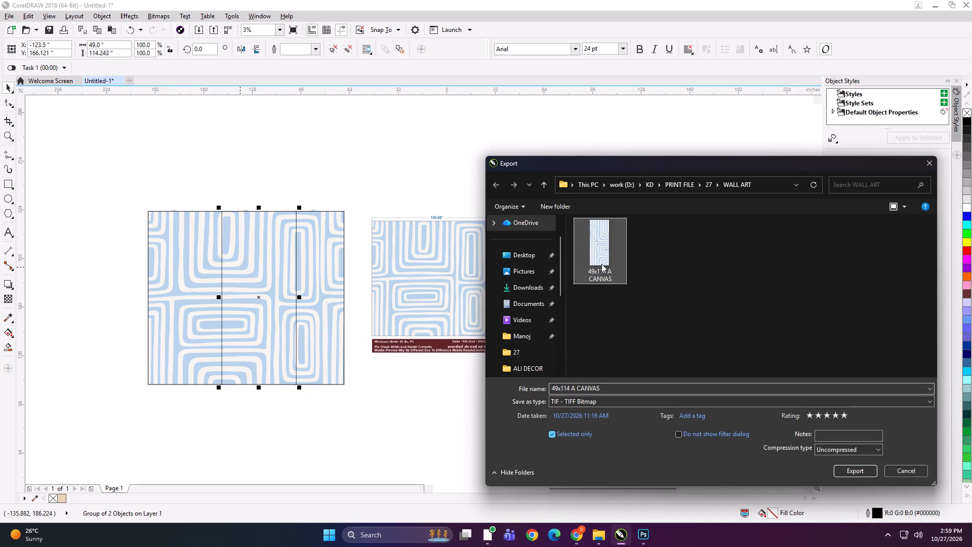
{"action": "double_click", "coordinate": [575, 389]}
{"action": "type", "text": "B"}
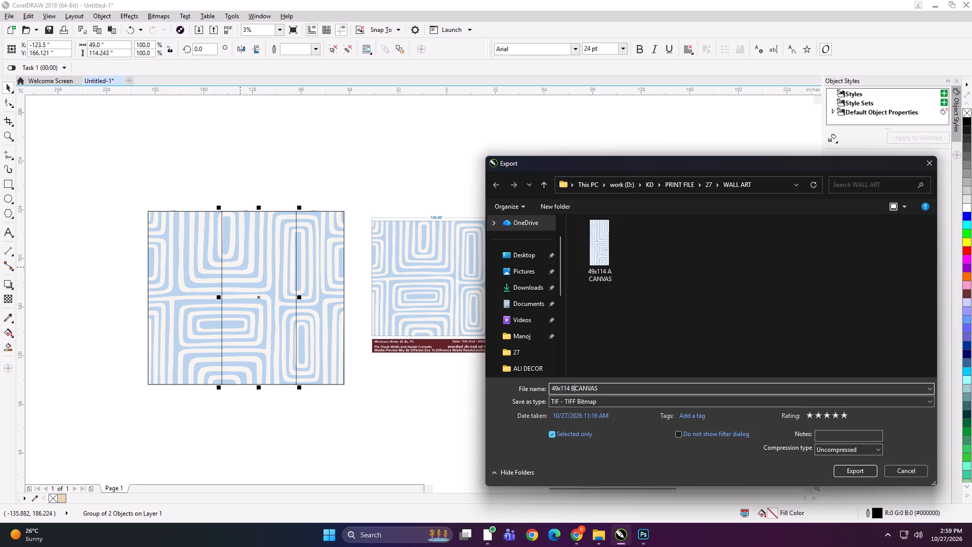
{"action": "key", "text": "space"}
{"action": "key", "text": "Return"}
{"action": "key", "text": "Return"}
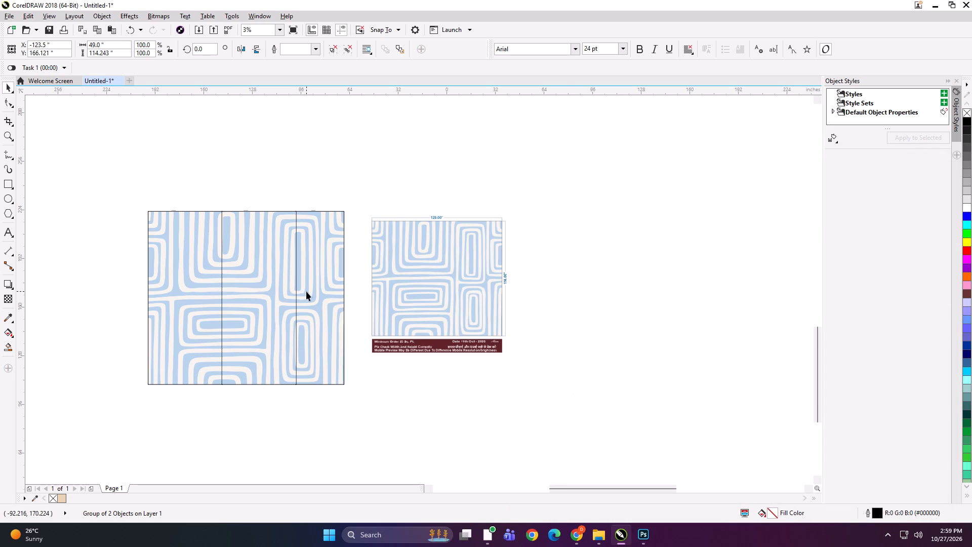
Export the rightmost maze-pattern panel as a TIFF named "32x114 C CANVAS" in the WALL ART folder.
{"action": "left_click", "coordinate": [306, 291]}
{"action": "key", "text": "ctrl+e"}
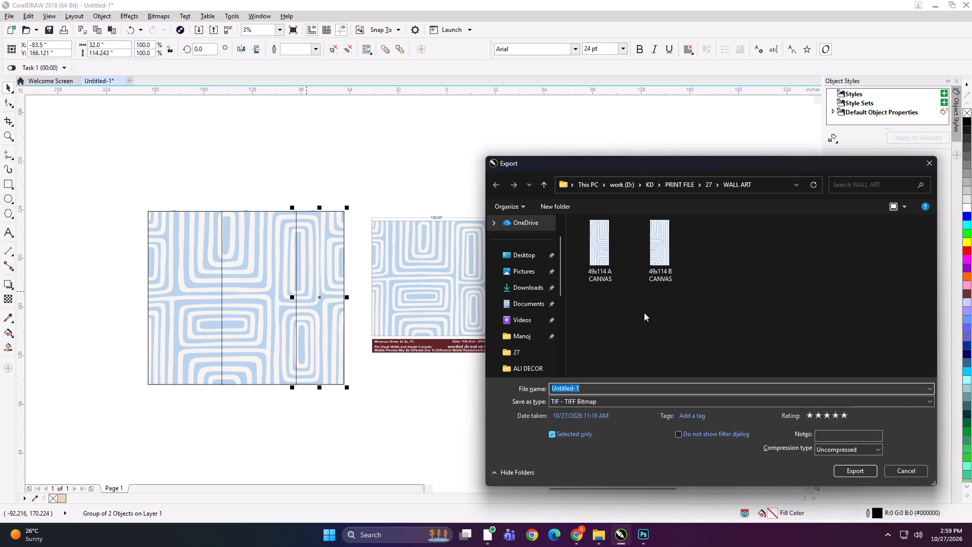
{"action": "type", "text": "32x114"}
{"action": "key", "text": "space"}
{"action": "type", "text": "C CANVAS"}
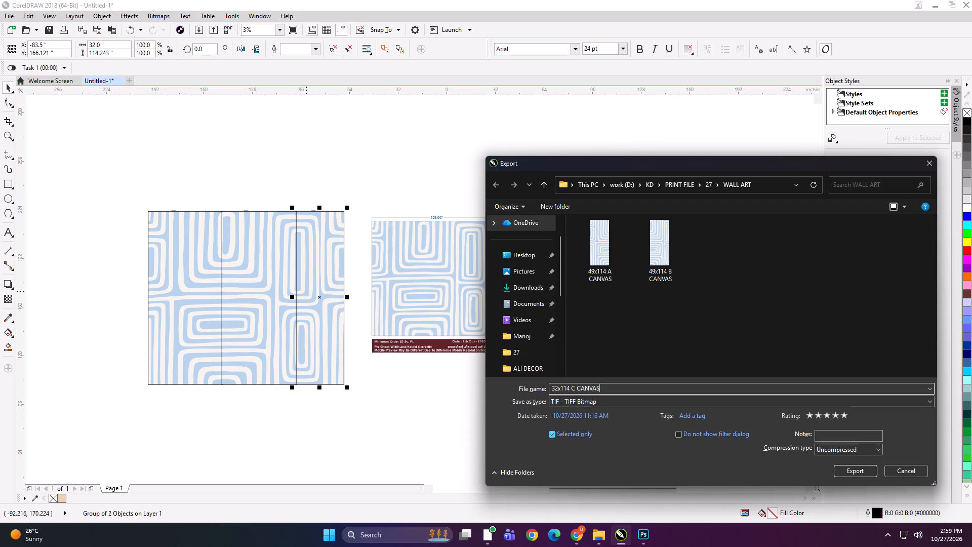
{"action": "key", "text": "Return"}
{"action": "key", "text": "Return"}
Space out the three panels by moving the rightmost panel about 6.5 inches right and the leftmost about 5.5 inches left.
{"action": "key", "text": "Right"}
{"action": "key", "text": "Right"}
{"action": "key", "text": "Right"}
{"action": "key", "text": "Right"}
{"action": "key", "text": "Right"}
{"action": "key", "text": "Right"}
{"action": "key", "text": "Right"}
{"action": "key", "text": "Right"}
{"action": "key", "text": "Right"}
{"action": "key", "text": "Right"}
{"action": "key", "text": "Right"}
{"action": "key", "text": "Right"}
{"action": "key", "text": "Right"}
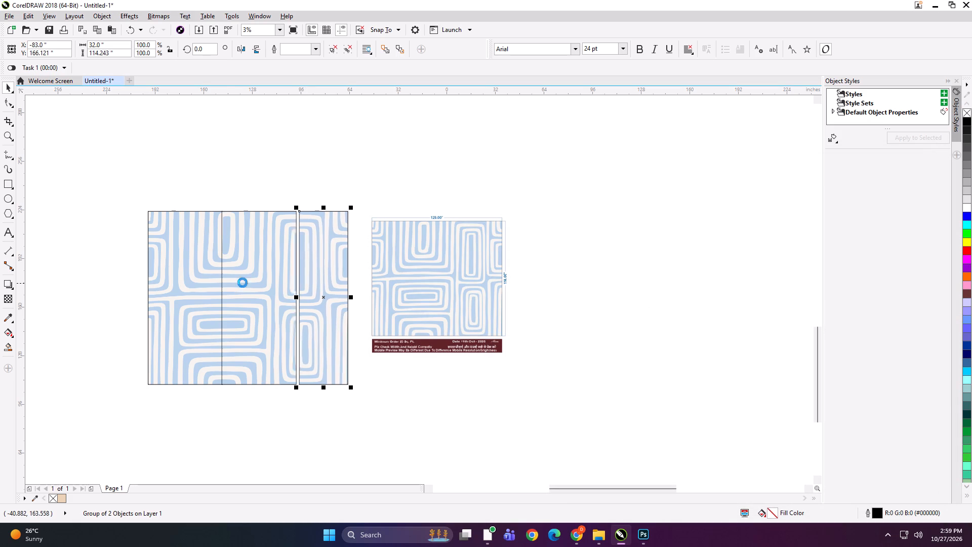
{"action": "left_click", "coordinate": [187, 271]}
{"action": "key", "text": "Left"}
{"action": "key", "text": "Left"}
{"action": "key", "text": "Left"}
{"action": "key", "text": "Left"}
{"action": "key", "text": "Left"}
{"action": "key", "text": "Left"}
{"action": "key", "text": "Left"}
{"action": "key", "text": "Left"}
{"action": "key", "text": "Left"}
{"action": "key", "text": "Left"}
{"action": "key", "text": "Left"}
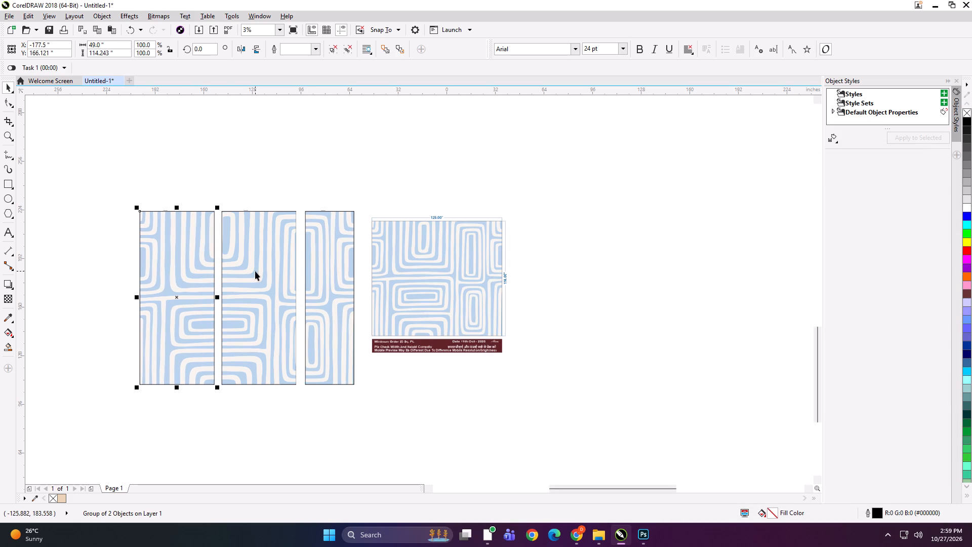
Scale the three separated panels together to about 95 by 77 inches and place them beside the dimensioned order preview.
{"action": "left_click", "coordinate": [255, 271], "text": "shift"}
{"action": "left_click", "coordinate": [338, 280], "text": "shift"}
{"action": "left_click_drag", "start_coordinate": [360, 389], "coordinate": [358, 387]}
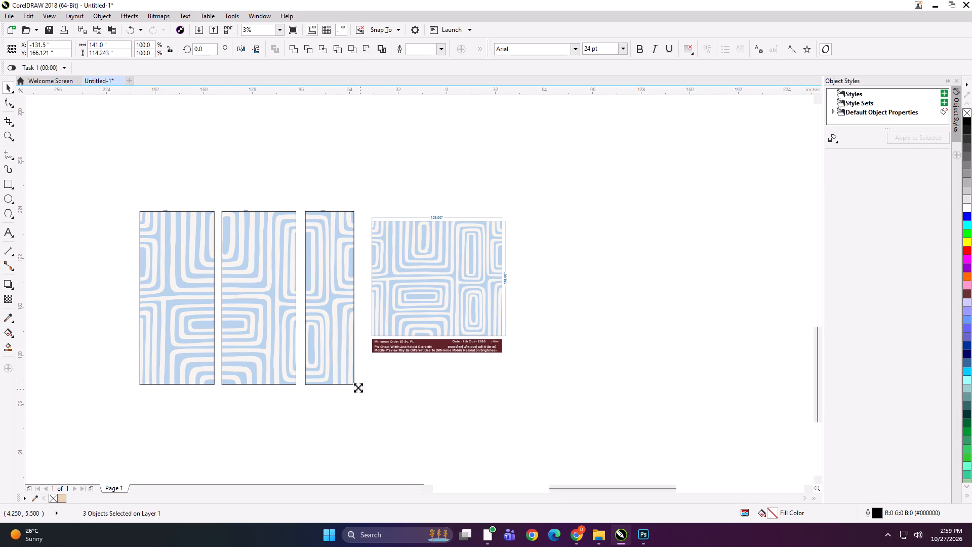
{"action": "left_click_drag", "start_coordinate": [358, 387], "coordinate": [326, 366]}
{"action": "left_click_drag", "start_coordinate": [259, 299], "coordinate": [288, 279]}
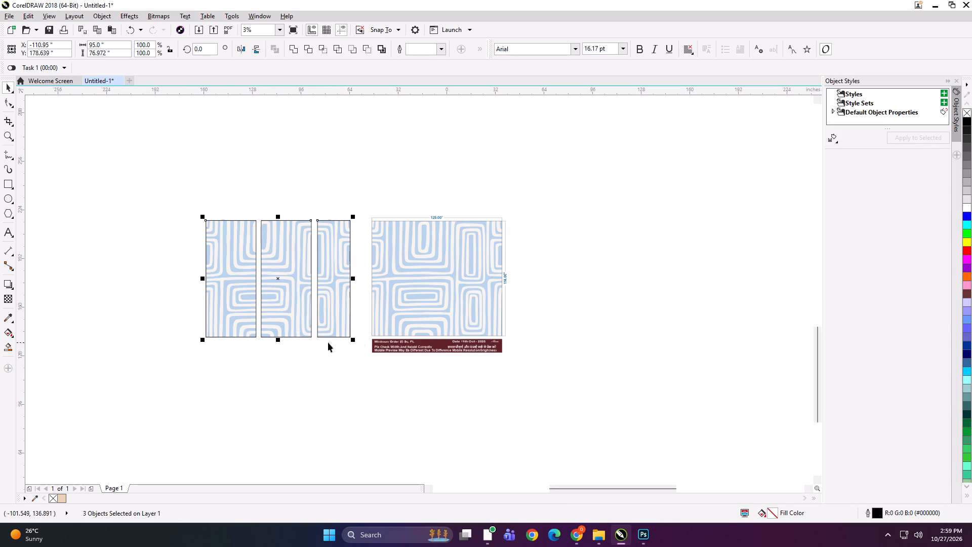
Group the three panels with the dimensioned order preview and shrink the group to about 5.07 by 2.36 inches.
{"action": "left_click", "coordinate": [408, 318], "text": "shift"}
{"action": "key", "text": "ctrl+g"}
{"action": "left_click_drag", "start_coordinate": [512, 361], "coordinate": [376, 305], "text": "shift"}
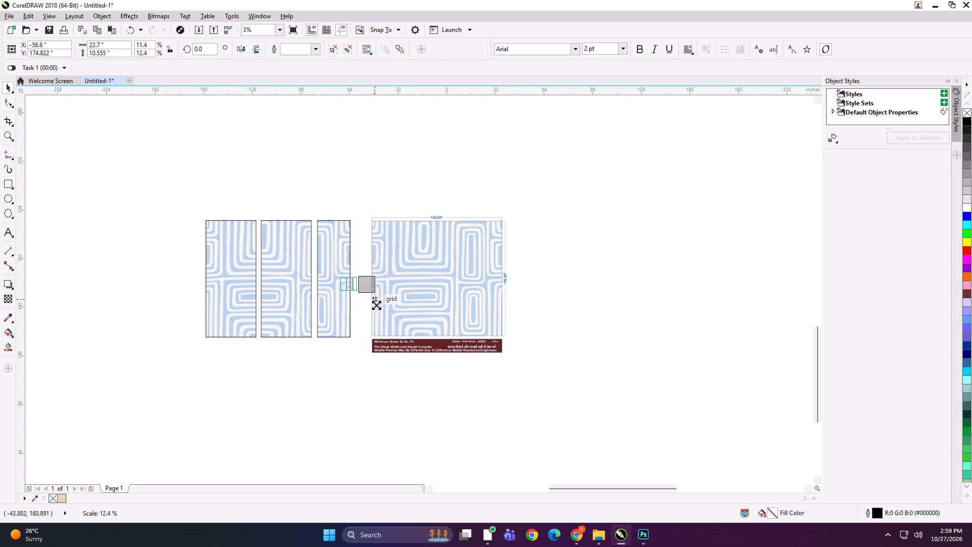
{"action": "left_click_drag", "start_coordinate": [376, 305], "coordinate": [371, 303], "text": "shift"}
{"action": "scroll", "coordinate": [357, 282], "scroll_direction": "up", "scroll_amount": 5}
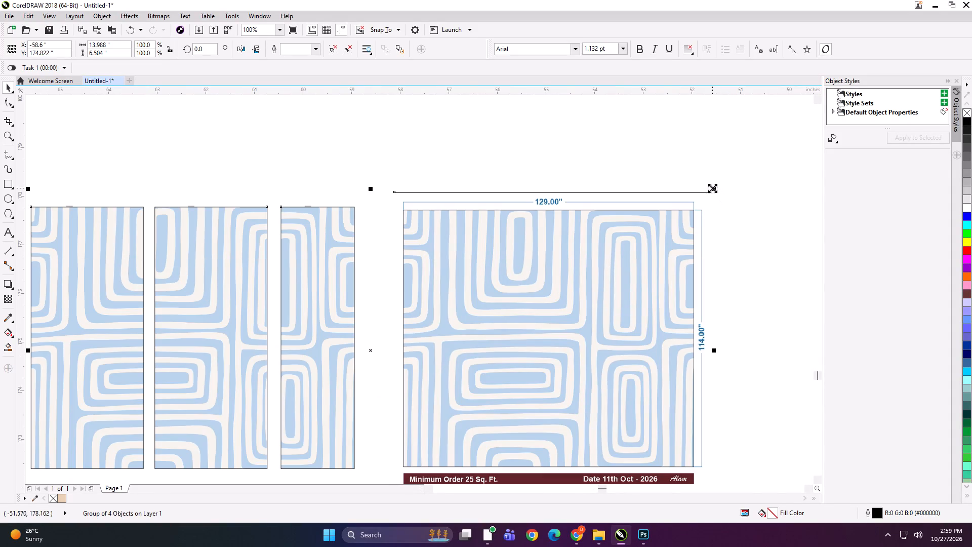
{"action": "left_click_drag", "start_coordinate": [712, 188], "coordinate": [666, 285], "text": "shift"}
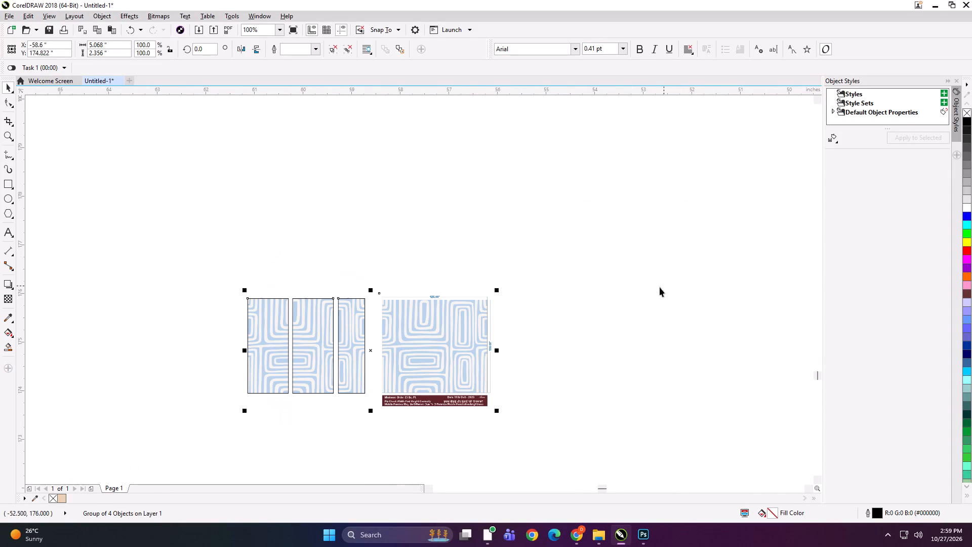
Export the shrunken panel-and-preview group with the file name "SFDG" and delete the group from the page.
{"action": "key", "text": "ctrl+e"}
{"action": "type", "text": "SFDG"}
{"action": "key", "text": "Return"}
{"action": "key", "text": "Return"}
{"action": "key", "text": "Return"}
{"action": "key", "text": "Delete"}
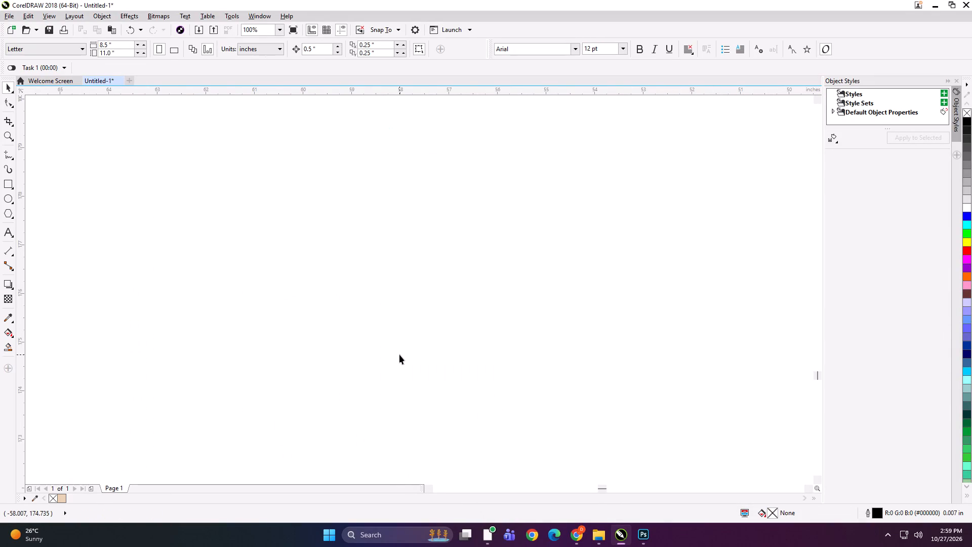
Select the teal flower wallpaper and its dimensioned order preview and examine them together up close.
{"action": "key", "text": "F4"}
{"action": "left_click", "coordinate": [383, 361]}
{"action": "scroll", "coordinate": [309, 300], "scroll_direction": "up", "scroll_amount": 2}
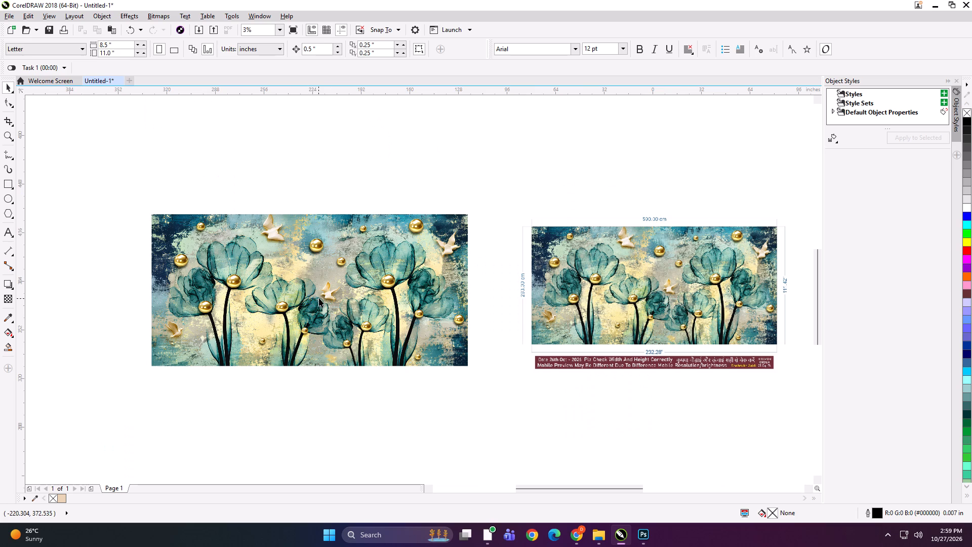
{"action": "left_click_drag", "start_coordinate": [319, 298], "coordinate": [305, 296]}
{"action": "left_click", "coordinate": [593, 307]}
{"action": "left_click", "coordinate": [384, 305], "text": "shift"}
{"action": "key", "text": "shift+F2"}
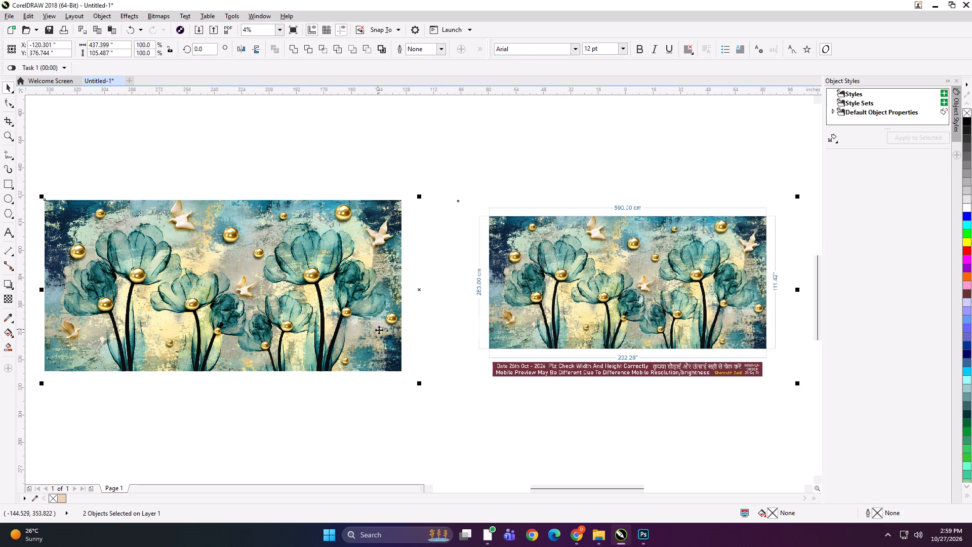
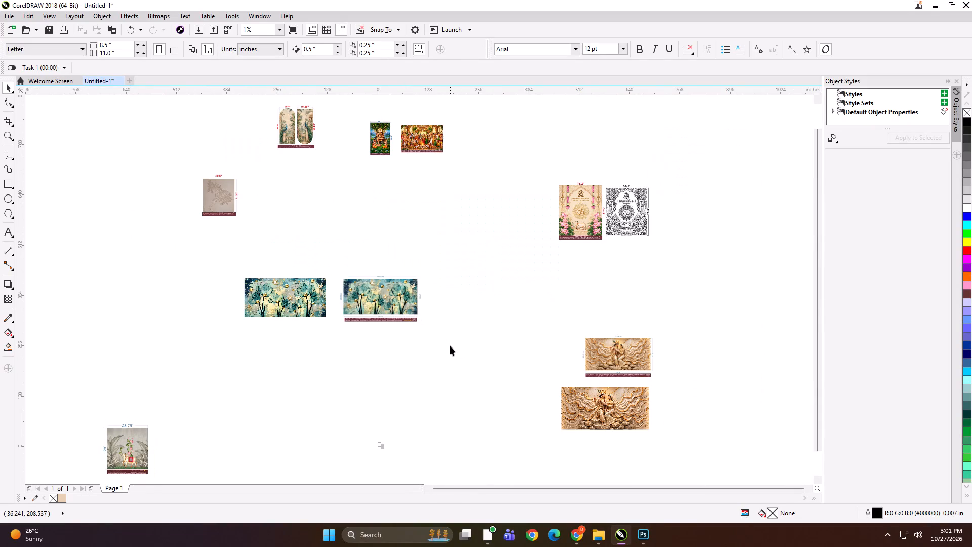
Move the beige tree wallpaper preview outward into empty space and enlarge it proportionally to well over twice its size.
{"action": "left_click_drag", "start_coordinate": [224, 185], "coordinate": [169, 191]}
{"action": "left_click_drag", "start_coordinate": [190, 227], "coordinate": [235, 263], "text": "shift"}
{"action": "left_click_drag", "start_coordinate": [206, 229], "coordinate": [190, 216]}
{"action": "left_click", "coordinate": [301, 208]}
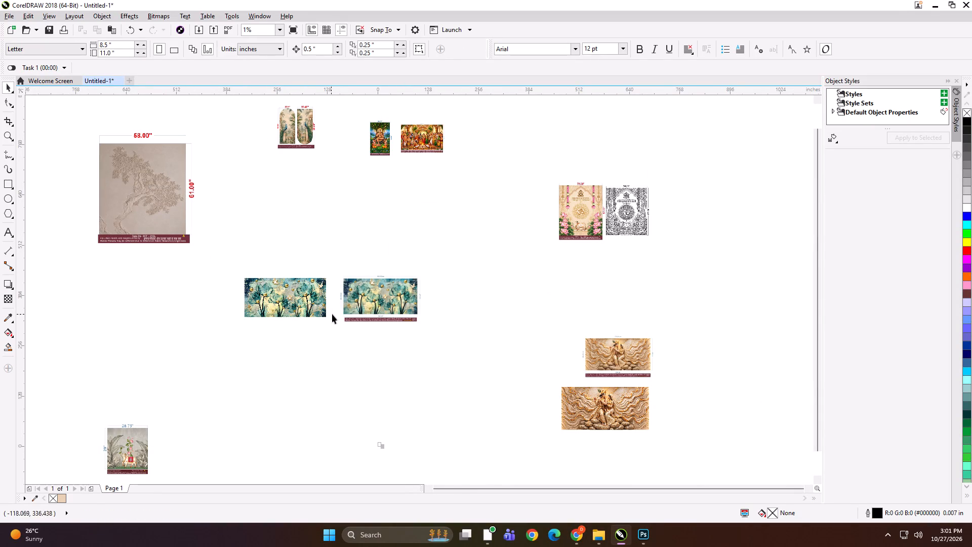
Line up the golden Krishna wallpaper and its dimensioned preview beside the teal flower pair, enlarging the preview to about 250 by 140 inches.
{"action": "left_click_drag", "start_coordinate": [596, 414], "coordinate": [470, 304]}
{"action": "left_click_drag", "start_coordinate": [624, 357], "coordinate": [597, 325]}
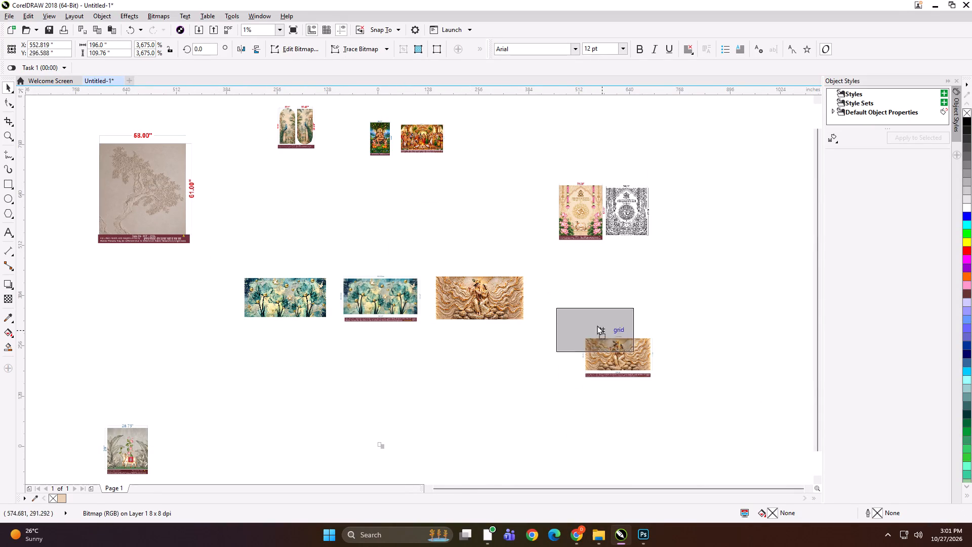
{"action": "left_click_drag", "start_coordinate": [597, 325], "coordinate": [579, 291]}
{"action": "left_click_drag", "start_coordinate": [616, 317], "coordinate": [637, 328]}
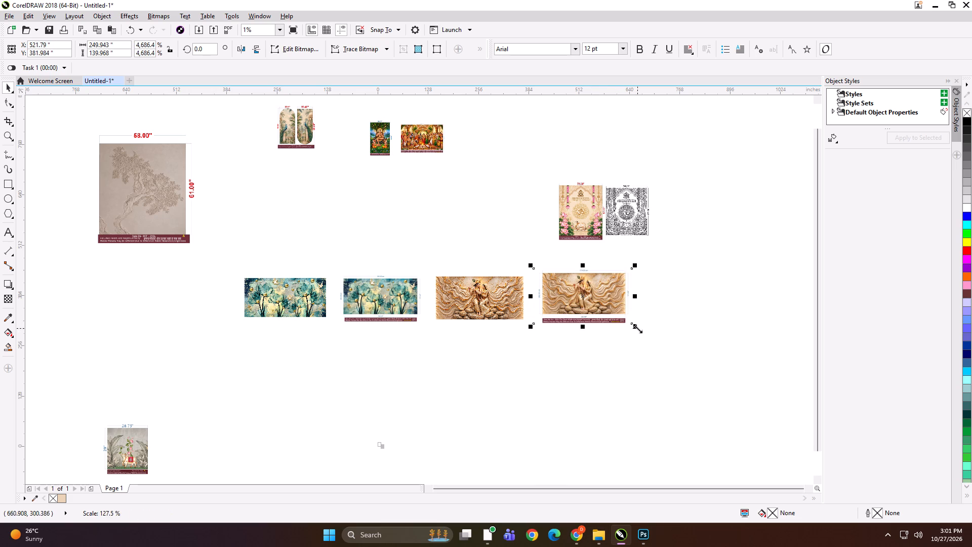
Stack the teal flower pair vertically, with the dimensioned order preview directly above the plain wallpaper.
{"action": "left_click", "coordinate": [279, 297], "text": "shift"}
{"action": "key", "text": "shift+F2"}
{"action": "left_click", "coordinate": [257, 202]}
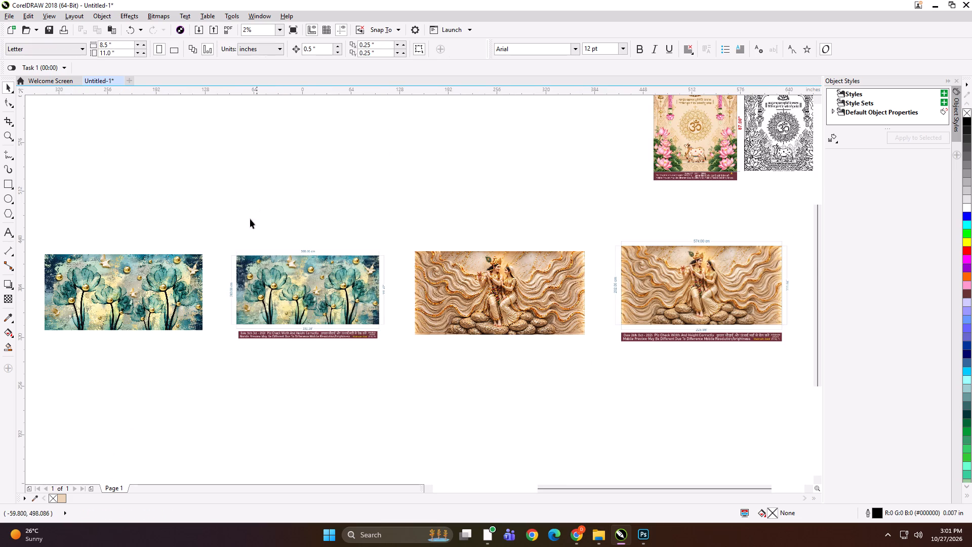
{"action": "left_click_drag", "start_coordinate": [335, 286], "coordinate": [323, 254]}
{"action": "left_click_drag", "start_coordinate": [155, 286], "coordinate": [301, 361]}
{"action": "left_click_drag", "start_coordinate": [306, 361], "coordinate": [311, 360]}
{"action": "left_click_drag", "start_coordinate": [311, 360], "coordinate": [330, 358]}
{"action": "left_click", "coordinate": [271, 280], "text": "shift"}
{"action": "left_click_drag", "start_coordinate": [290, 276], "coordinate": [275, 277]}
Stack the golden Krishna pair vertically beside the teal pair, with the dimensioned preview above the plain wallpaper.
{"action": "left_click_drag", "start_coordinate": [726, 280], "coordinate": [721, 280]}
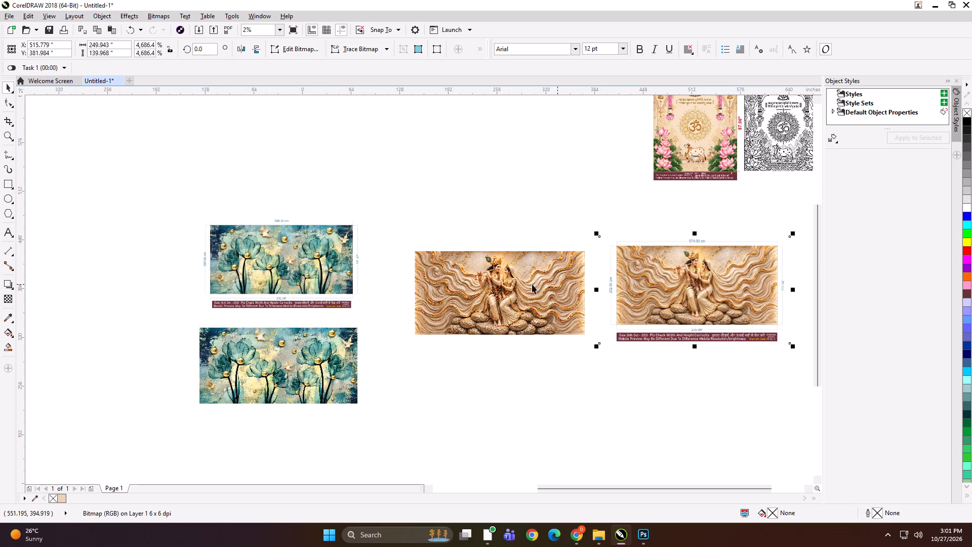
{"action": "left_click_drag", "start_coordinate": [524, 283], "coordinate": [524, 345]}
{"action": "left_click_drag", "start_coordinate": [689, 284], "coordinate": [479, 247]}
Select all four teal flower and golden Krishna images and move them together into the empty area just above the page.
{"action": "left_click", "coordinate": [545, 353], "text": "shift"}
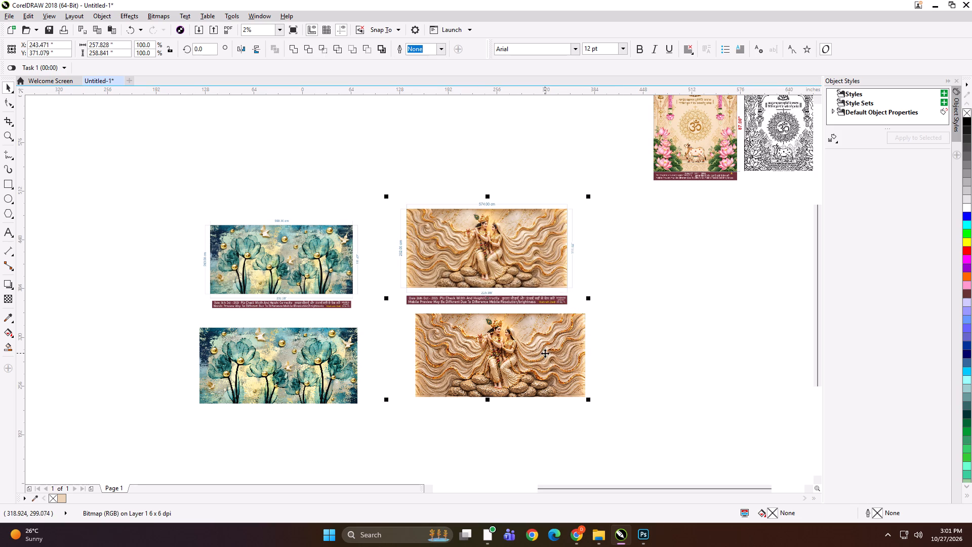
{"action": "left_click", "coordinate": [345, 382], "text": "shift"}
{"action": "left_click", "coordinate": [316, 291], "text": "shift"}
{"action": "left_click_drag", "start_coordinate": [341, 286], "coordinate": [309, 286]}
{"action": "key", "text": "F4"}
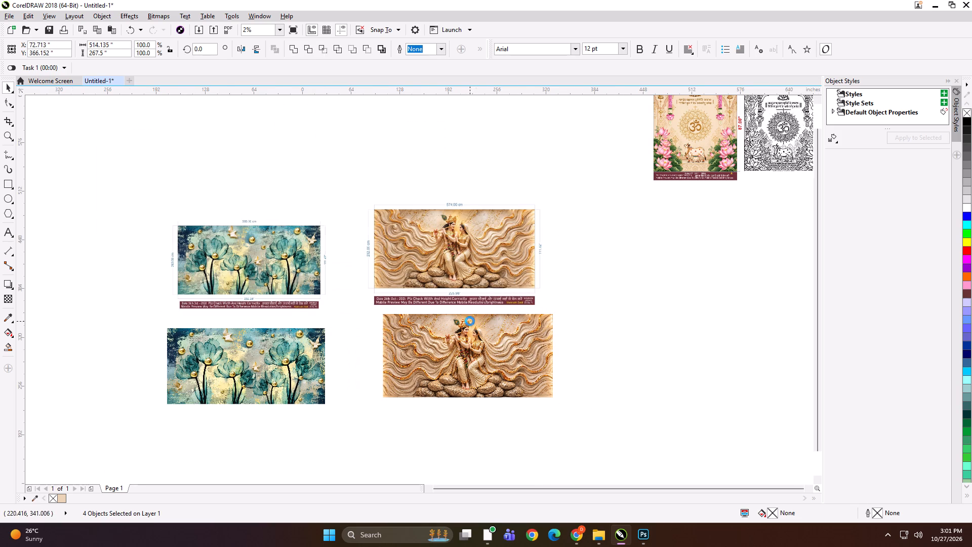
{"action": "left_click_drag", "start_coordinate": [447, 285], "coordinate": [417, 350]}
{"action": "left_click", "coordinate": [540, 345]}
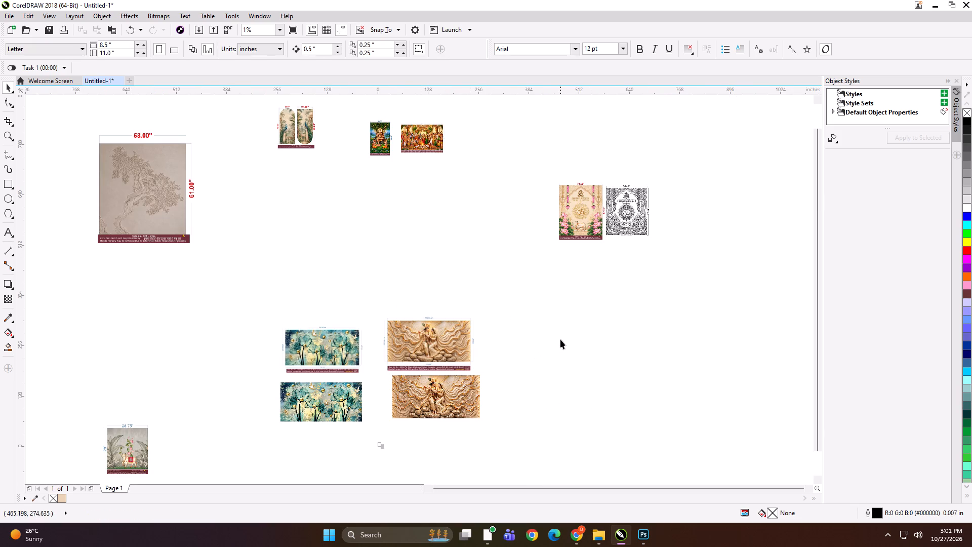
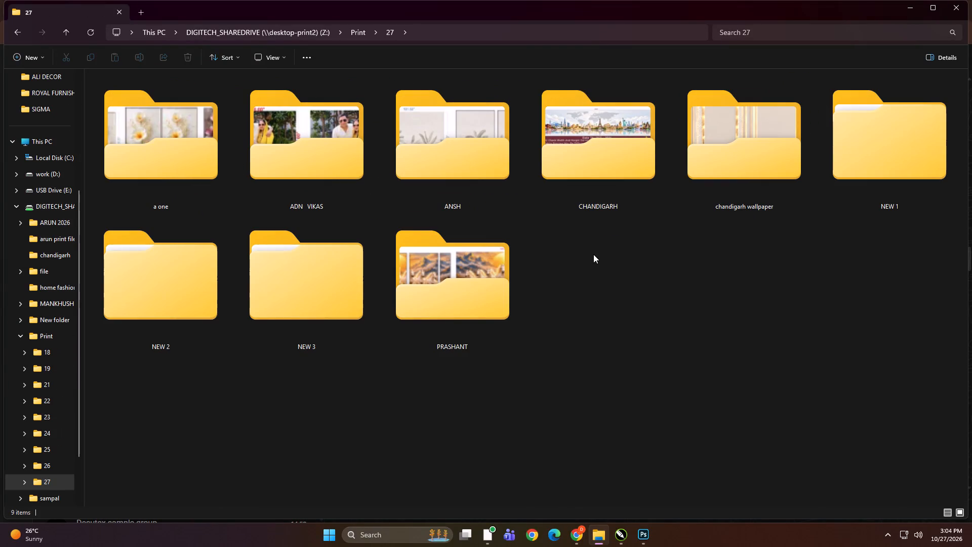
Check the "file" folder on the DIGITECH_SHAREDRIVE drive, and open the "arun print file" folder to view its artwork images.
{"action": "key", "text": "BackSpace"}
{"action": "key", "text": "BackSpace"}
{"action": "double_click", "coordinate": [279, 115]}
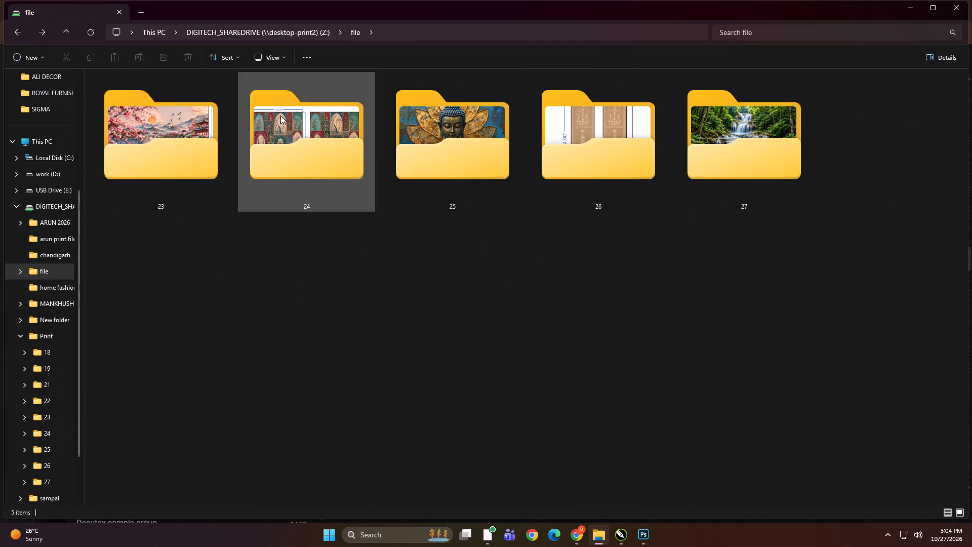
{"action": "left_click", "coordinate": [518, 242]}
{"action": "key", "text": "BackSpace"}
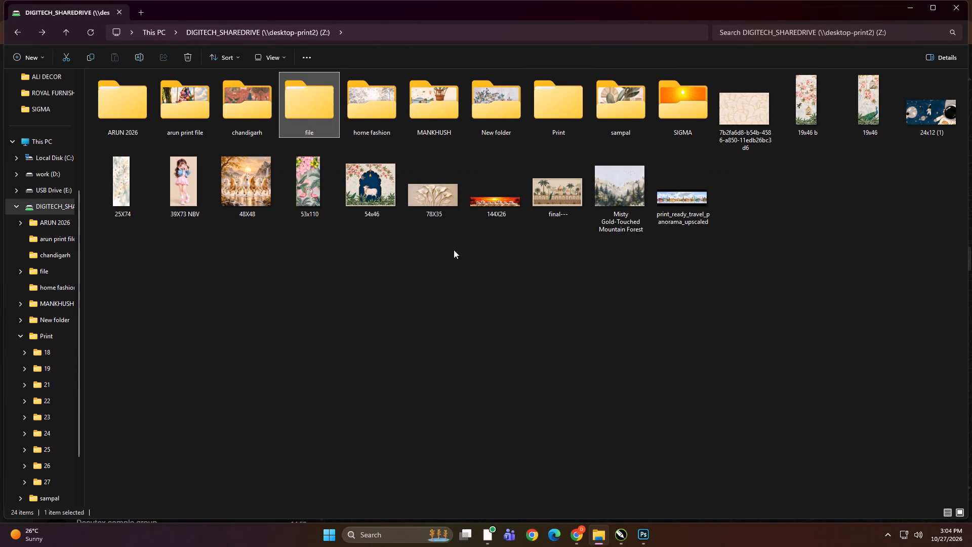
{"action": "double_click", "coordinate": [187, 109]}
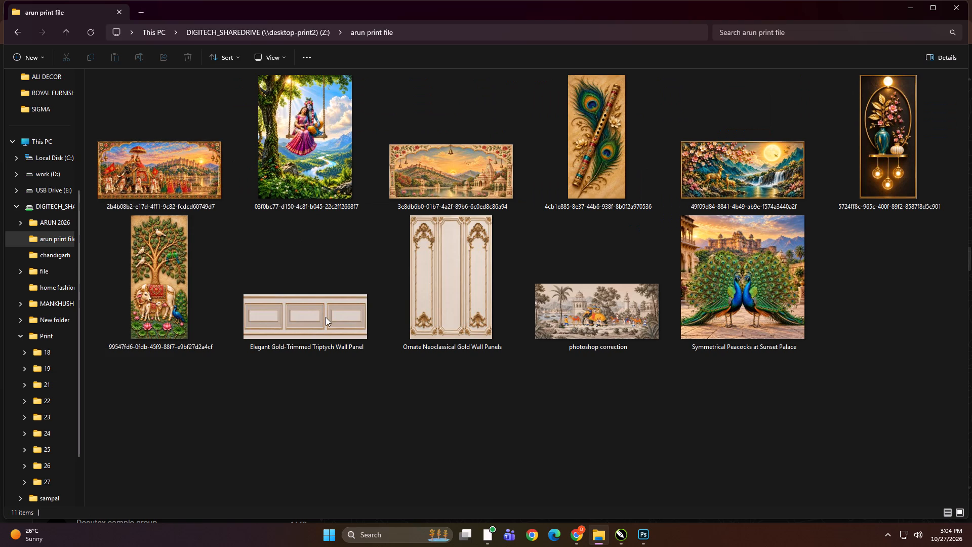
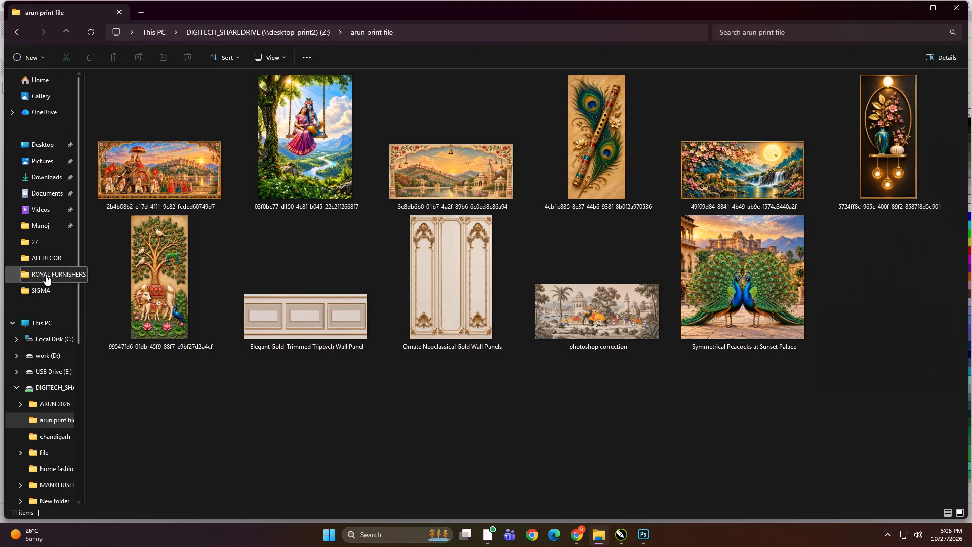
Reopen the top level of the DIGITECH_SHAREDRIVE (Z:) drive from This PC to view its folders and artwork files.
{"action": "left_click", "coordinate": [46, 322]}
{"action": "double_click", "coordinate": [158, 328]}
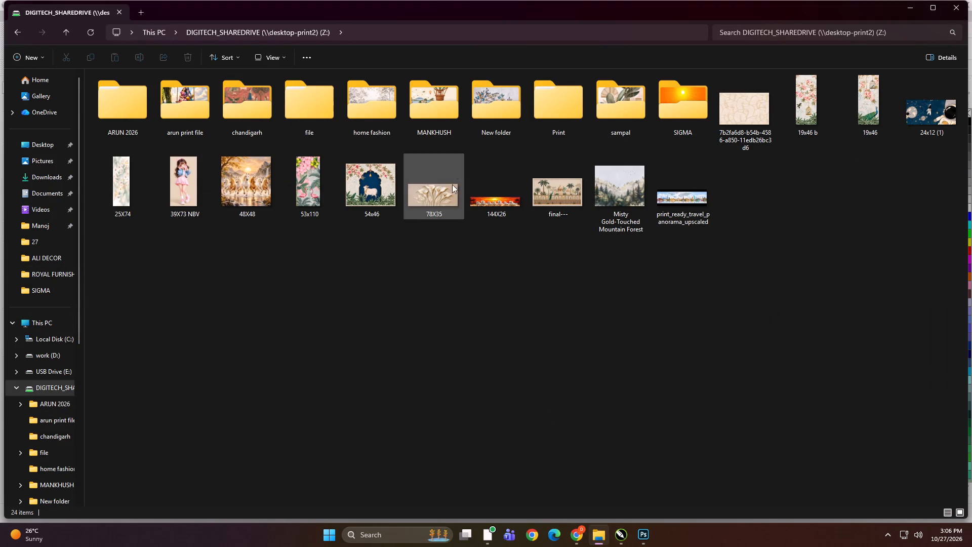
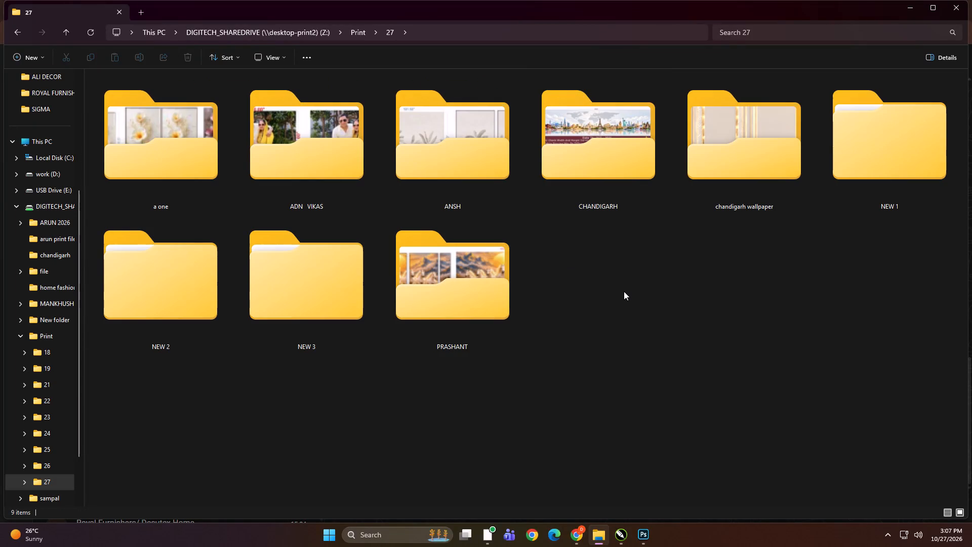
Go to the work (D:) drive and open the 27 folder inside KD > PRINT FILE.
{"action": "key", "text": "BackSpace"}
{"action": "key", "text": "BackSpace"}
{"action": "left_click", "coordinate": [460, 296]}
{"action": "scroll", "coordinate": [31, 331], "scroll_direction": "up", "scroll_amount": 4}
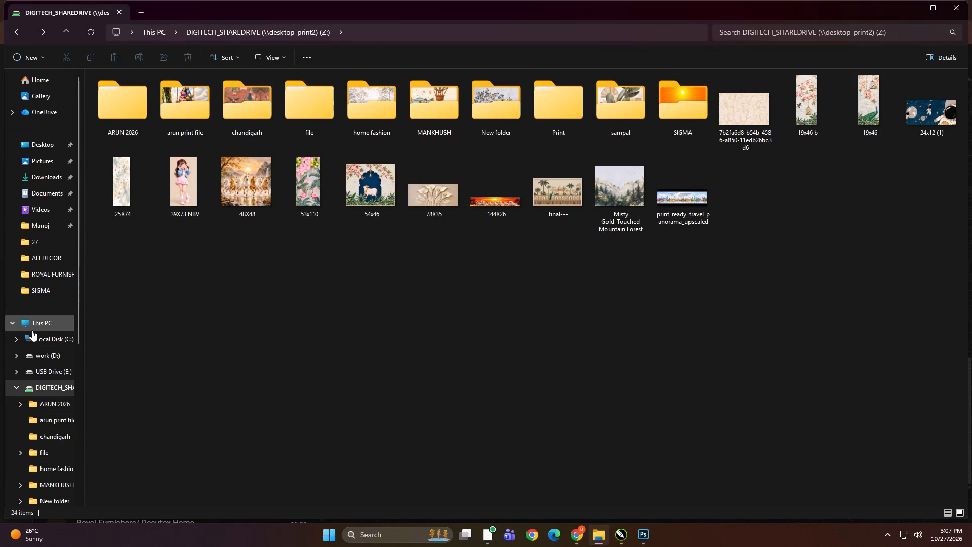
{"action": "left_click", "coordinate": [32, 321]}
{"action": "double_click", "coordinate": [293, 153]}
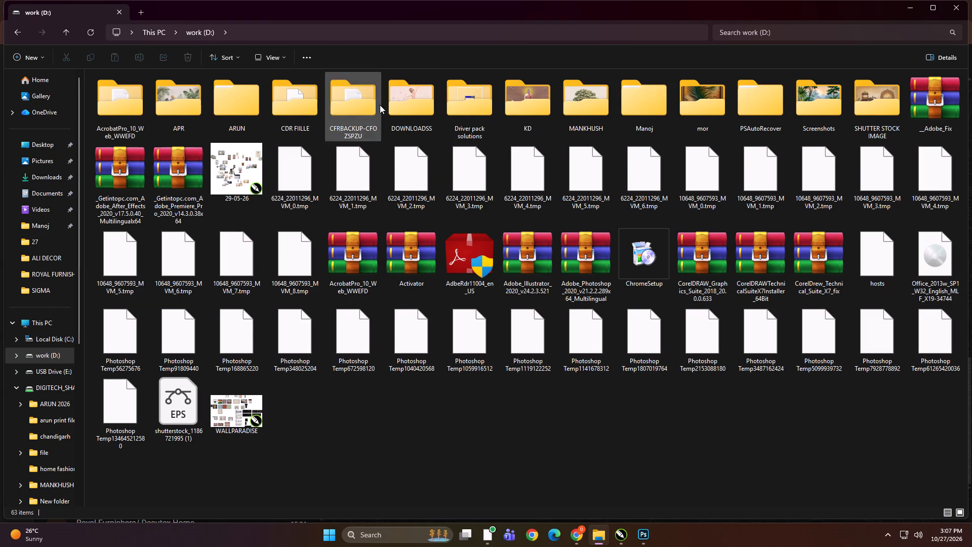
{"action": "double_click", "coordinate": [511, 100]}
{"action": "left_click", "coordinate": [302, 174]}
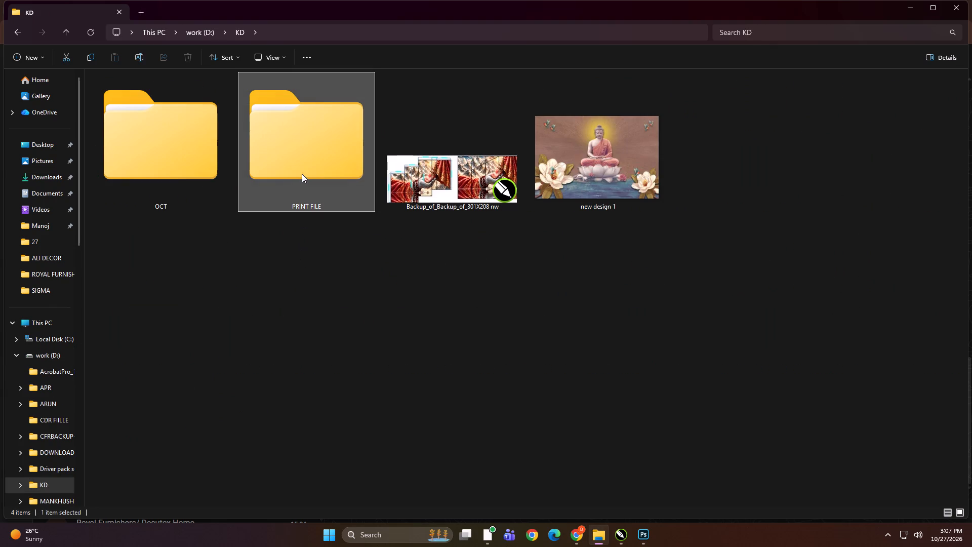
{"action": "left_click", "coordinate": [308, 200]}
{"action": "double_click", "coordinate": [309, 175]}
{"action": "left_click", "coordinate": [517, 308]}
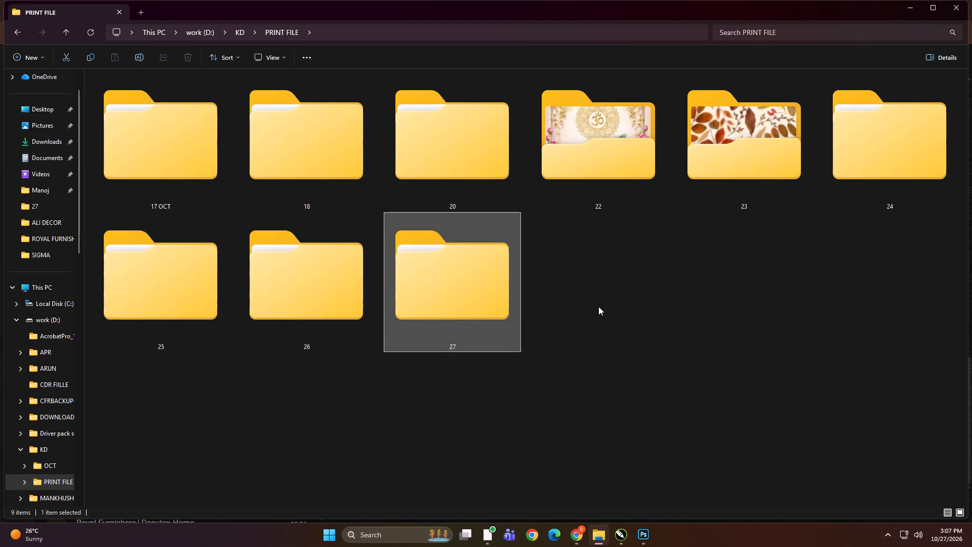
{"action": "left_click", "coordinate": [598, 306]}
{"action": "key", "text": "BackSpace"}
{"action": "left_click", "coordinate": [472, 316]}
{"action": "left_click", "coordinate": [330, 205]}
{"action": "double_click", "coordinate": [319, 152]}
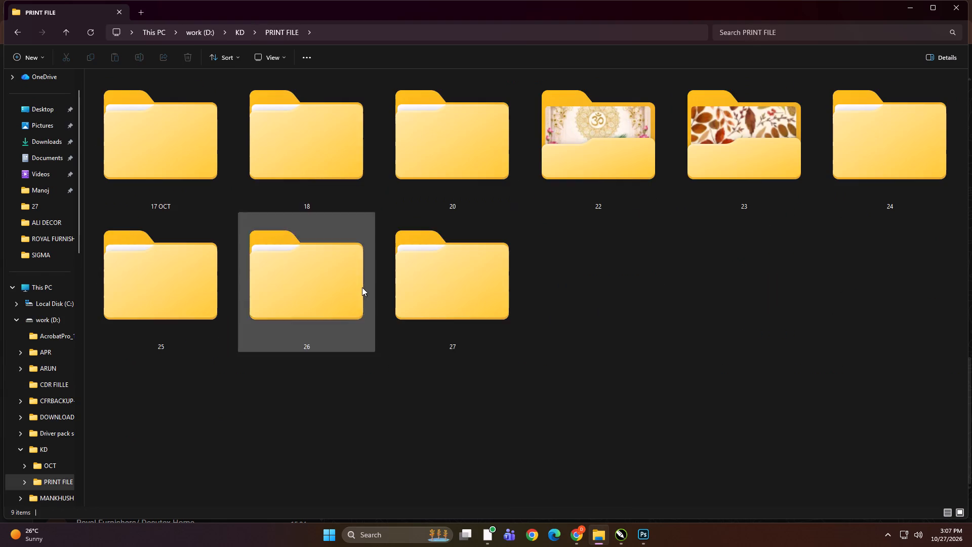
{"action": "double_click", "coordinate": [393, 301]}
Cut the ALI DECOR, ASLAM, SIGMA, WALL ART, WALL PARADISE, WALLPARADISE and D&D folders in folder 27, leaving out print ok.
{"action": "left_click", "coordinate": [165, 184]}
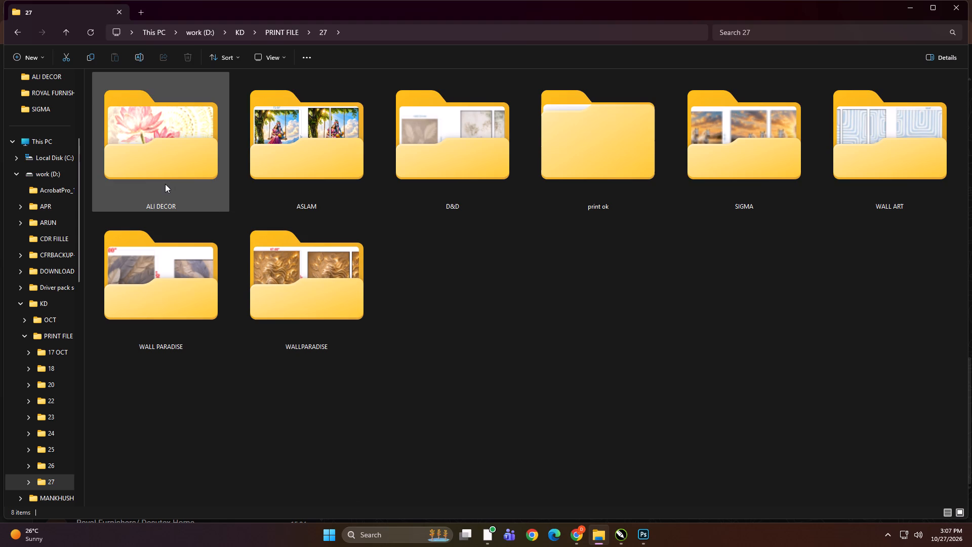
{"action": "left_click", "coordinate": [282, 178], "text": "ctrl"}
{"action": "left_click", "coordinate": [730, 155], "text": "ctrl"}
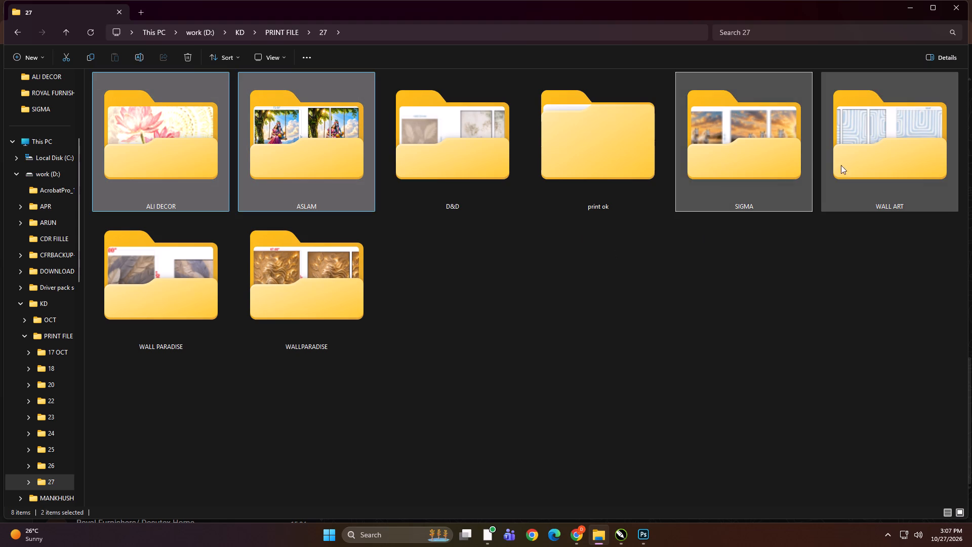
{"action": "left_click", "coordinate": [868, 157], "text": "ctrl"}
{"action": "left_click", "coordinate": [201, 283], "text": "ctrl"}
{"action": "left_click", "coordinate": [287, 291], "text": "ctrl"}
{"action": "key", "text": "ctrl+x"}
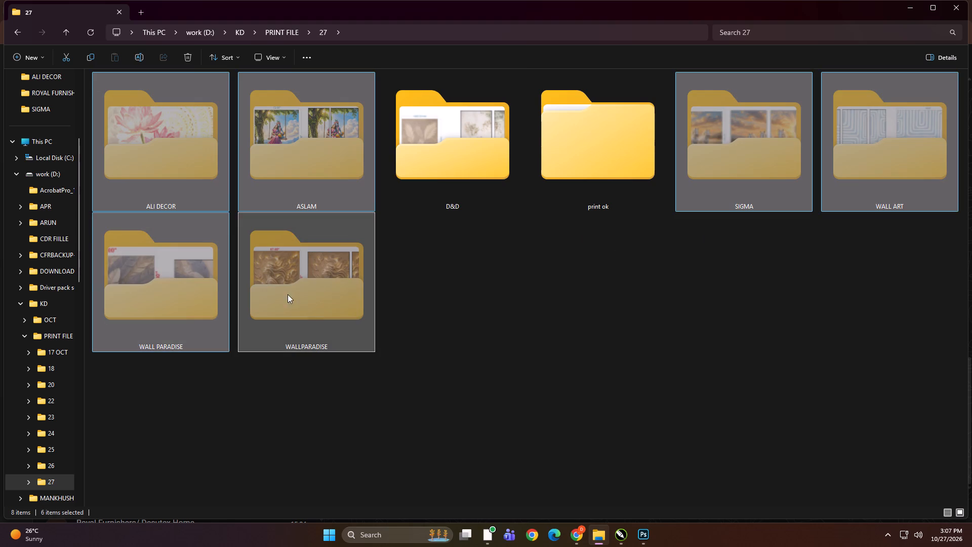
{"action": "left_click", "coordinate": [426, 166], "text": "ctrl"}
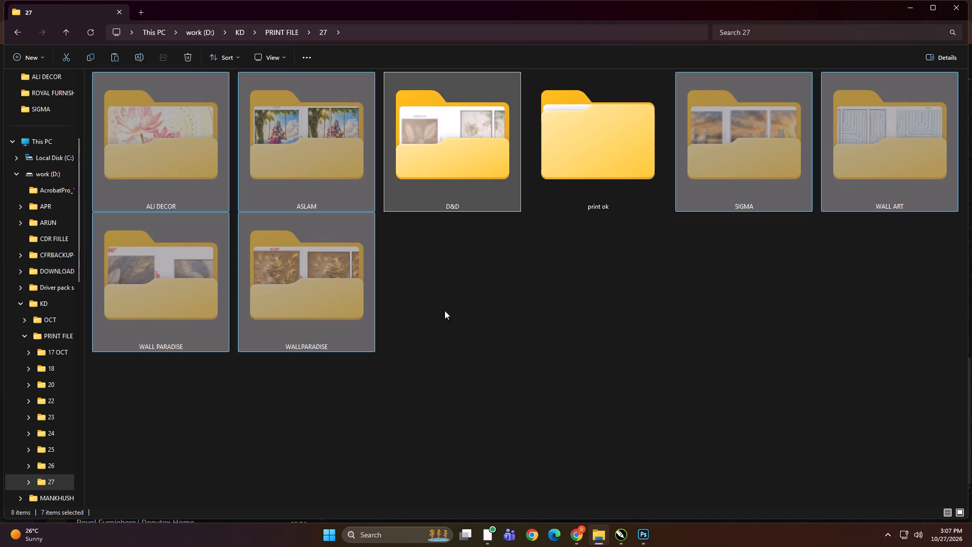
{"action": "key", "text": "ctrl+x"}
Create a new folder named NEW 4 inside the print ok folder.
{"action": "left_click", "coordinate": [564, 136]}
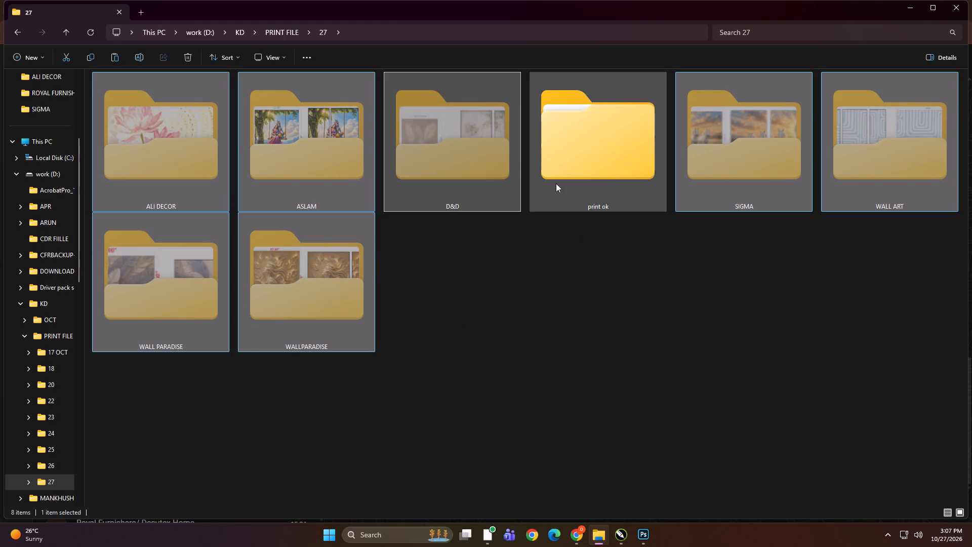
{"action": "double_click", "coordinate": [582, 151]}
{"action": "left_click", "coordinate": [485, 276]}
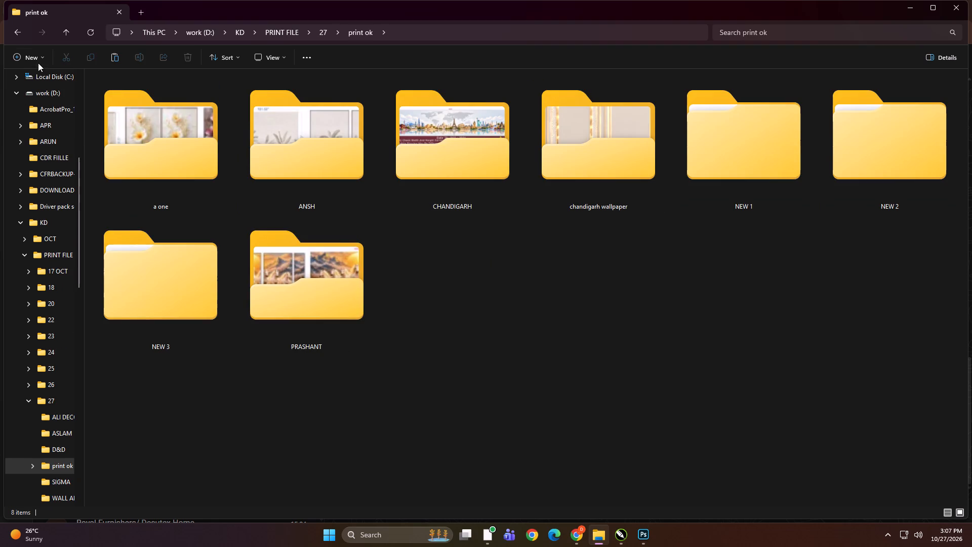
{"action": "left_click", "coordinate": [34, 59]}
{"action": "left_click", "coordinate": [38, 79]}
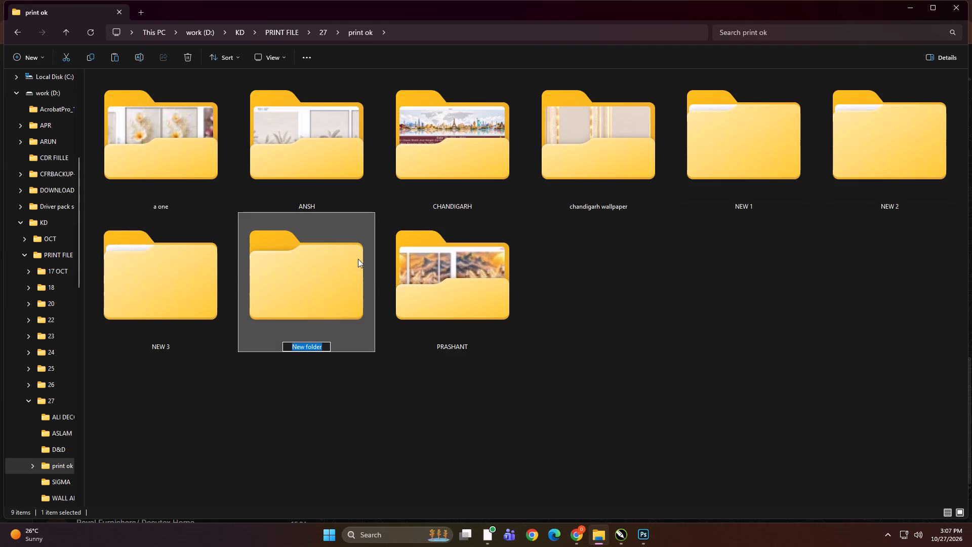
{"action": "type", "text": "NEW 4"}
{"action": "key", "text": "Return"}
Paste the seven cut customer folders into the NEW 4 folder.
{"action": "double_click", "coordinate": [303, 270]}
{"action": "right_click", "coordinate": [303, 270]}
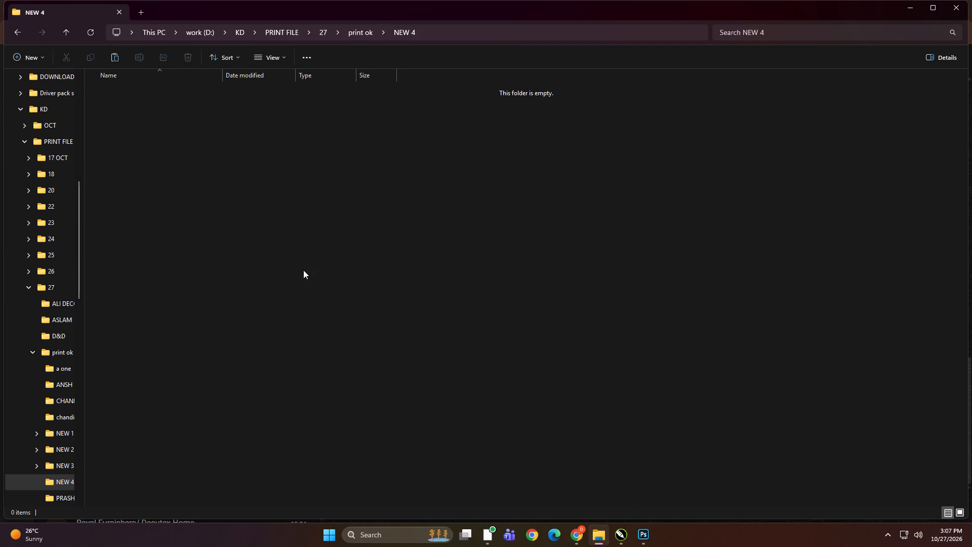
{"action": "left_click", "coordinate": [316, 279]}
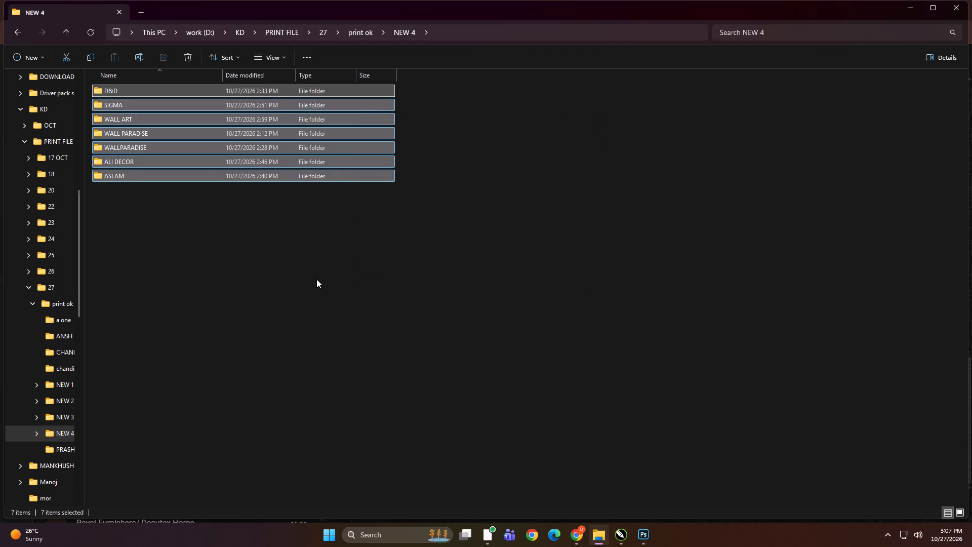
{"action": "scroll", "coordinate": [316, 279], "scroll_direction": "up", "scroll_amount": 1}
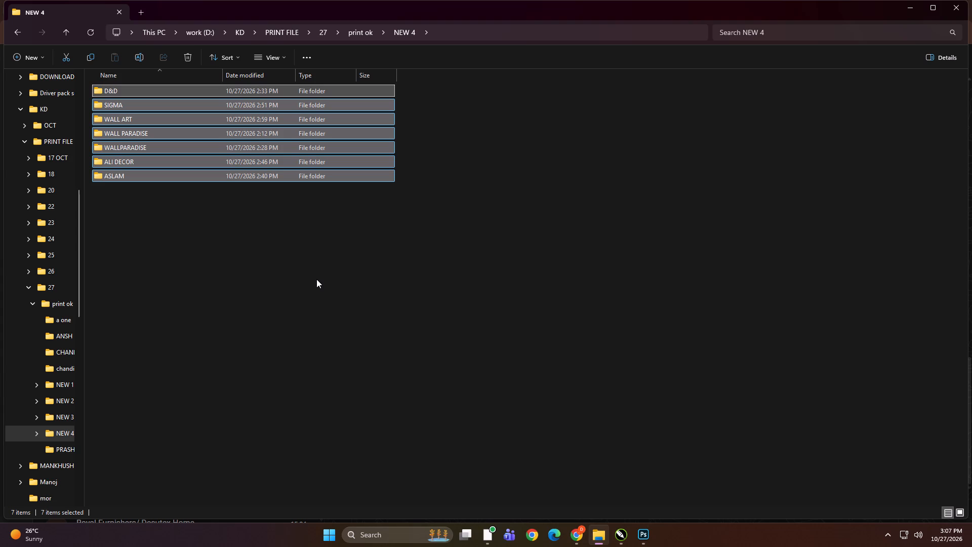
{"action": "left_click", "coordinate": [316, 279]}
Copy the NEW 4 folder from print ok into Print > 27 on the DIGITECH_SHAREDRIVE (Z:) drive.
{"action": "key", "text": "BackSpace"}
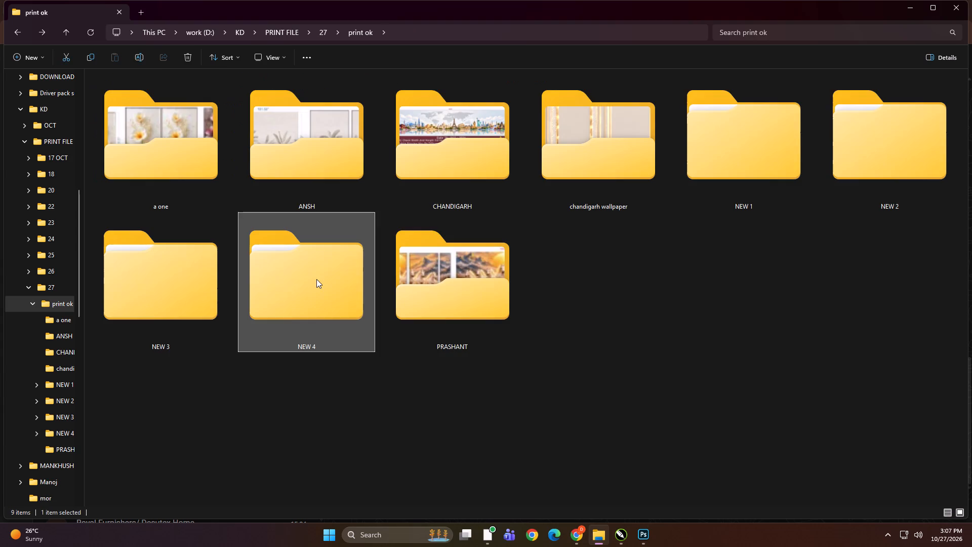
{"action": "left_click", "coordinate": [319, 414]}
{"action": "left_click", "coordinate": [291, 276]}
{"action": "key", "text": "ctrl+c"}
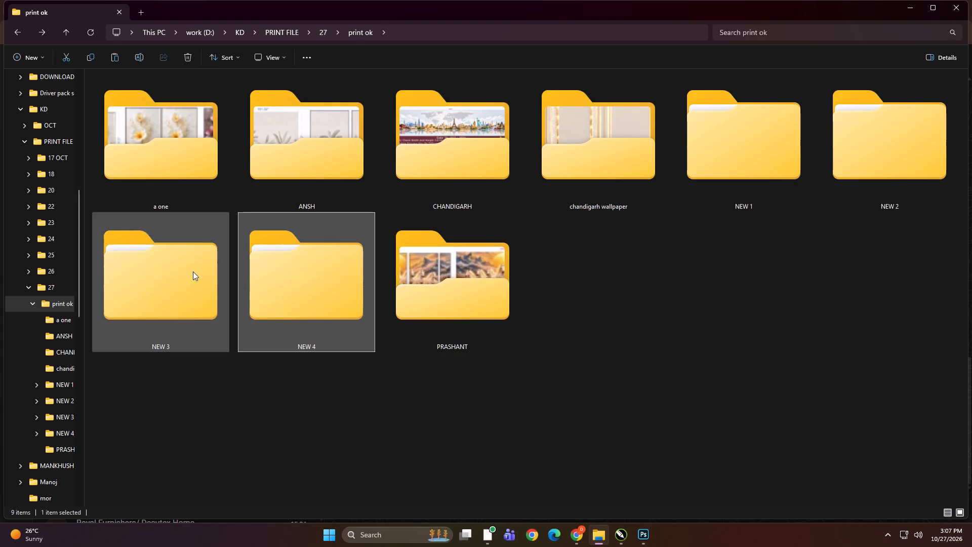
{"action": "scroll", "coordinate": [59, 293], "scroll_direction": "up", "scroll_amount": 4}
{"action": "left_click", "coordinate": [52, 318]}
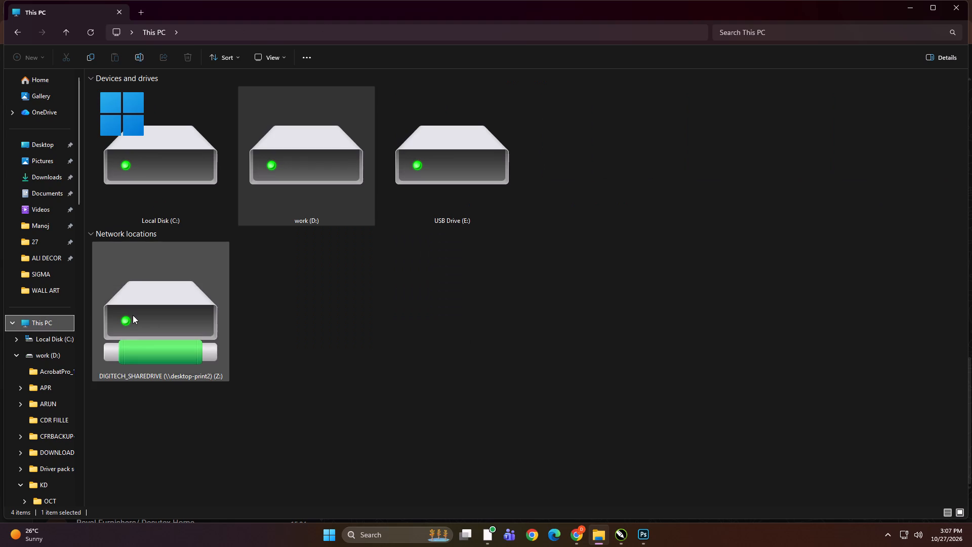
{"action": "left_click", "coordinate": [133, 315]}
{"action": "double_click", "coordinate": [133, 315]}
{"action": "double_click", "coordinate": [535, 118]}
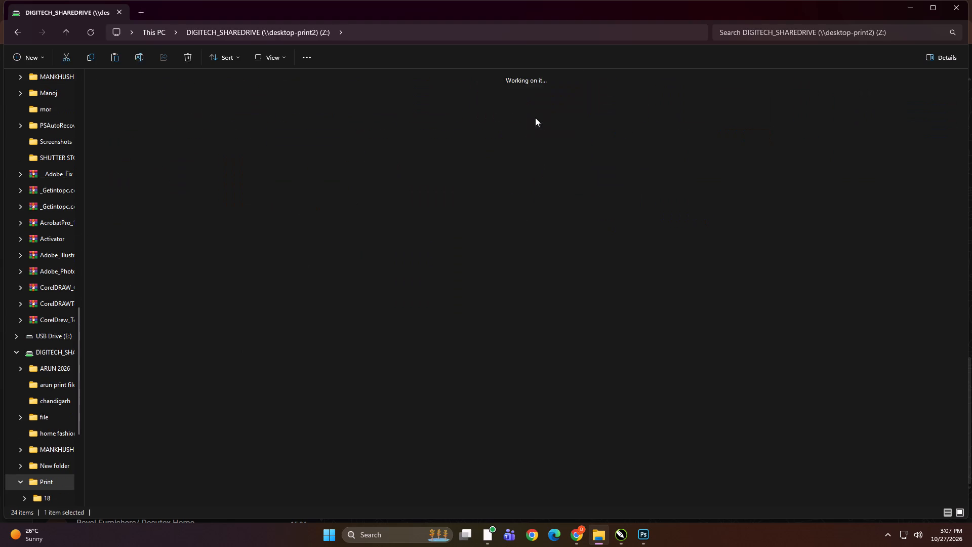
{"action": "double_click", "coordinate": [545, 108]}
{"action": "right_click", "coordinate": [615, 278]}
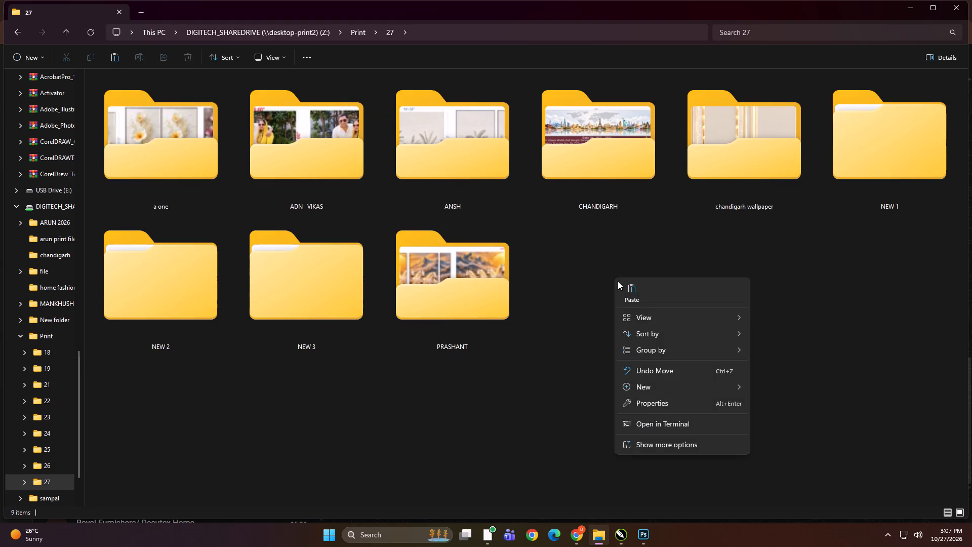
{"action": "left_click", "coordinate": [628, 293]}
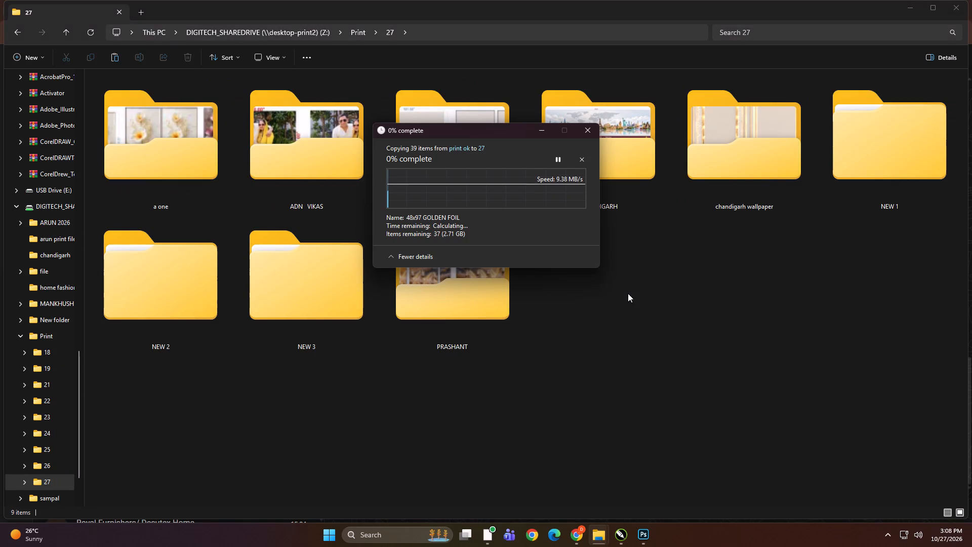
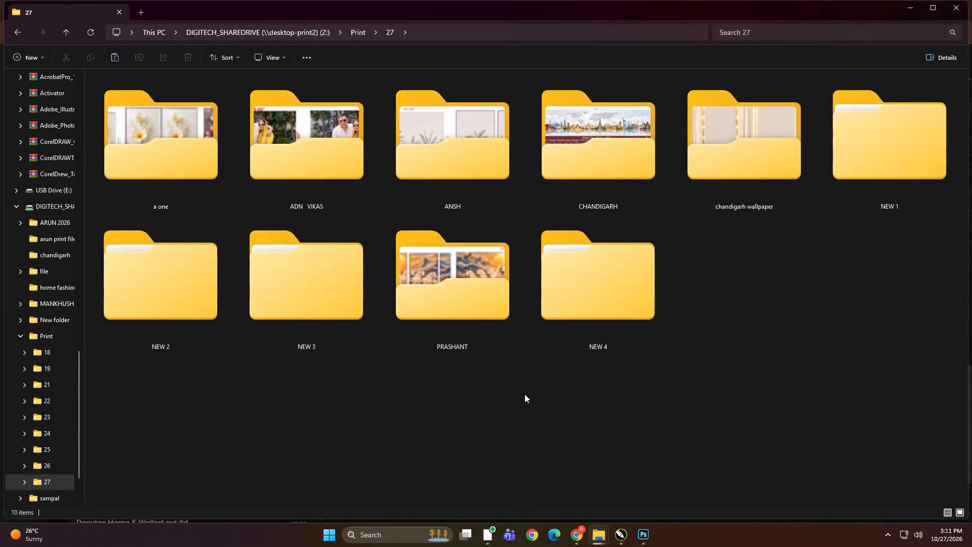
Search the shared drive's Print > 26 folder for FEATHER, and clear the search term.
{"action": "key", "text": "BackSpace"}
{"action": "left_click", "coordinate": [474, 394]}
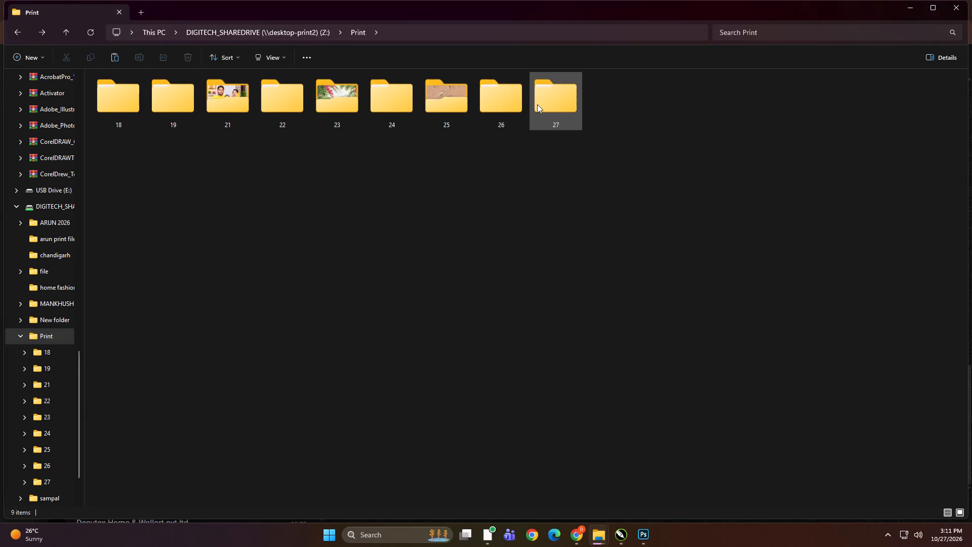
{"action": "double_click", "coordinate": [496, 106]}
{"action": "left_click", "coordinate": [496, 106]}
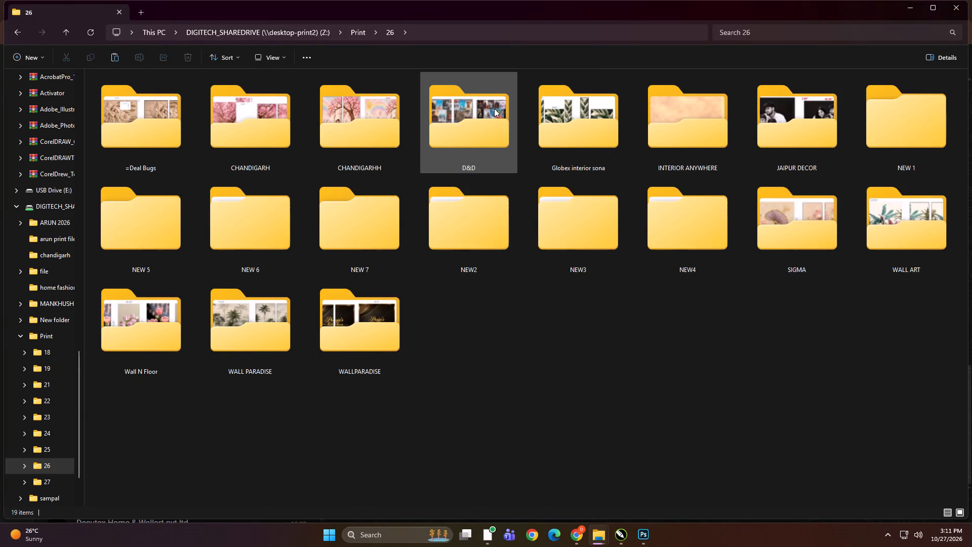
{"action": "left_click", "coordinate": [811, 34]}
{"action": "type", "text": "FEAT"}
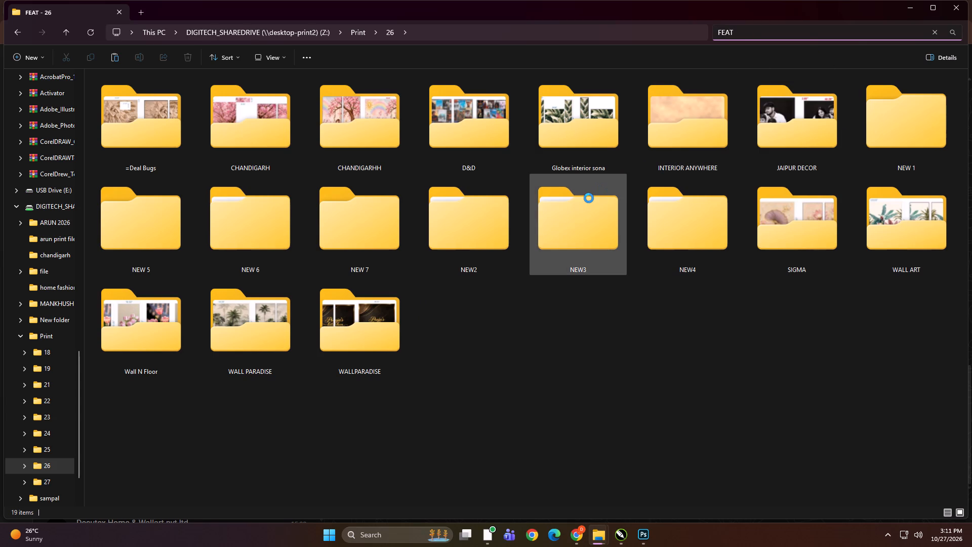
{"action": "type", "text": "HER"}
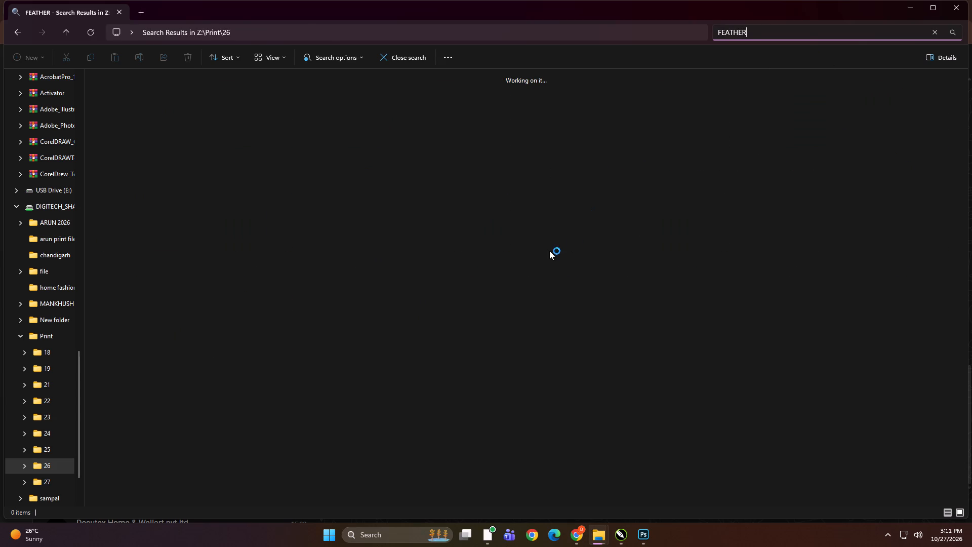
{"action": "scroll", "coordinate": [512, 294], "scroll_direction": "up", "scroll_amount": 7, "text": "ctrl"}
{"action": "scroll", "coordinate": [510, 303], "scroll_direction": "down", "scroll_amount": 9, "text": "ctrl"}
{"action": "key", "text": "BackSpace"}
{"action": "key", "text": "BackSpace"}
{"action": "key", "text": "BackSpace"}
{"action": "key", "text": "BackSpace"}
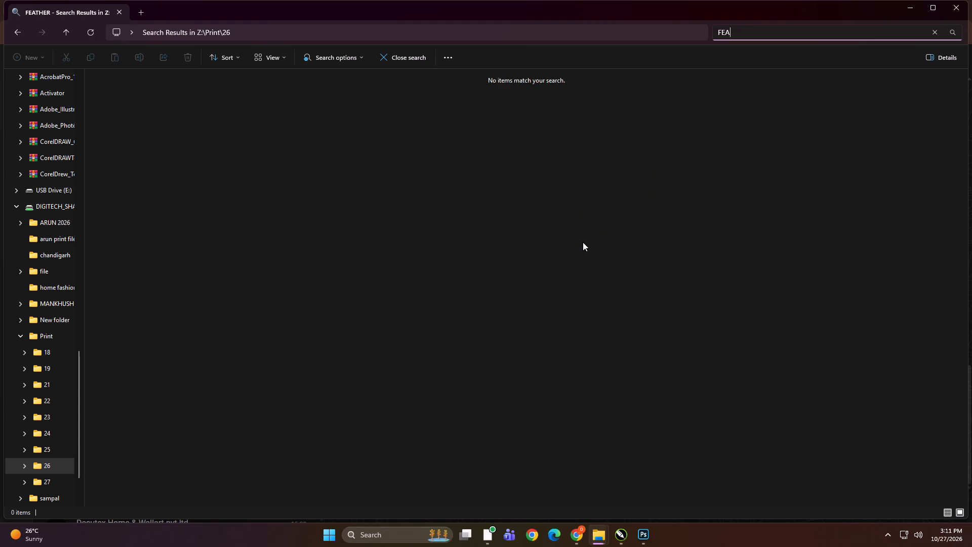
{"action": "key", "text": "BackSpace"}
{"action": "key", "text": "BackSpace"}
{"action": "key", "text": "BackSpace"}
{"action": "key", "text": "BackSpace"}
Search the KD > PRINT FILE > 26 folder on the work (D:) drive for FEAHER, and clear the search term.
{"action": "scroll", "coordinate": [176, 285], "scroll_direction": "up", "scroll_amount": 4}
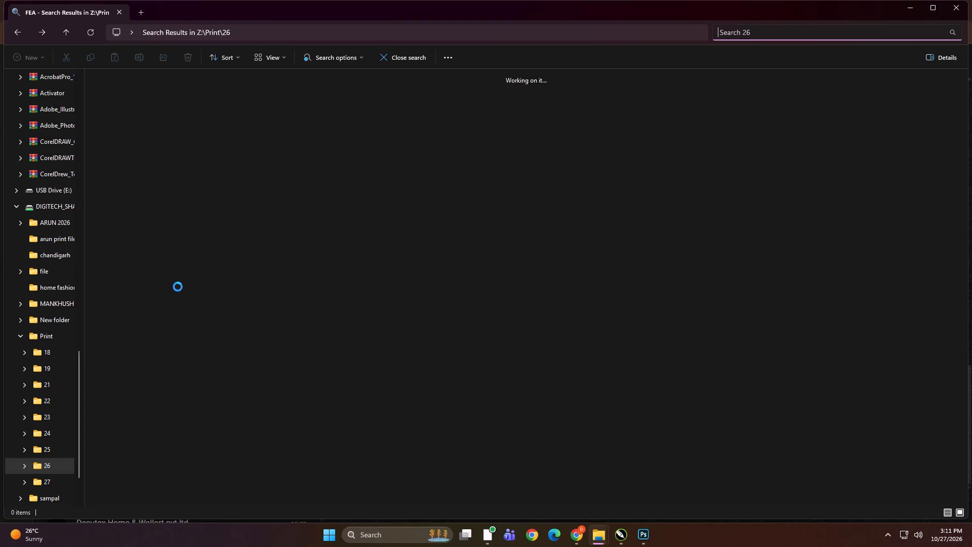
{"action": "scroll", "coordinate": [6, 299], "scroll_direction": "up", "scroll_amount": 6}
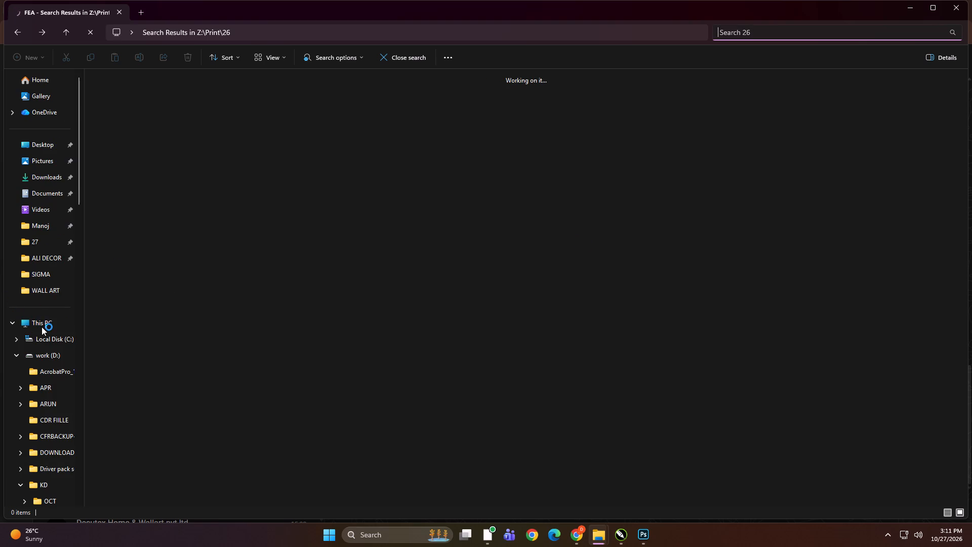
{"action": "left_click", "coordinate": [41, 324]}
{"action": "left_click", "coordinate": [48, 323]}
{"action": "double_click", "coordinate": [289, 171]}
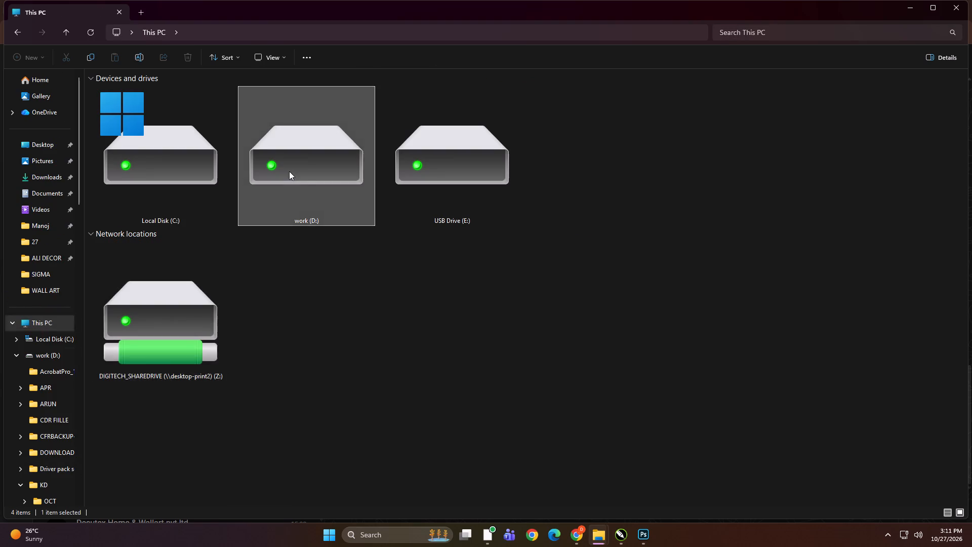
{"action": "double_click", "coordinate": [526, 101]}
{"action": "double_click", "coordinate": [335, 138]}
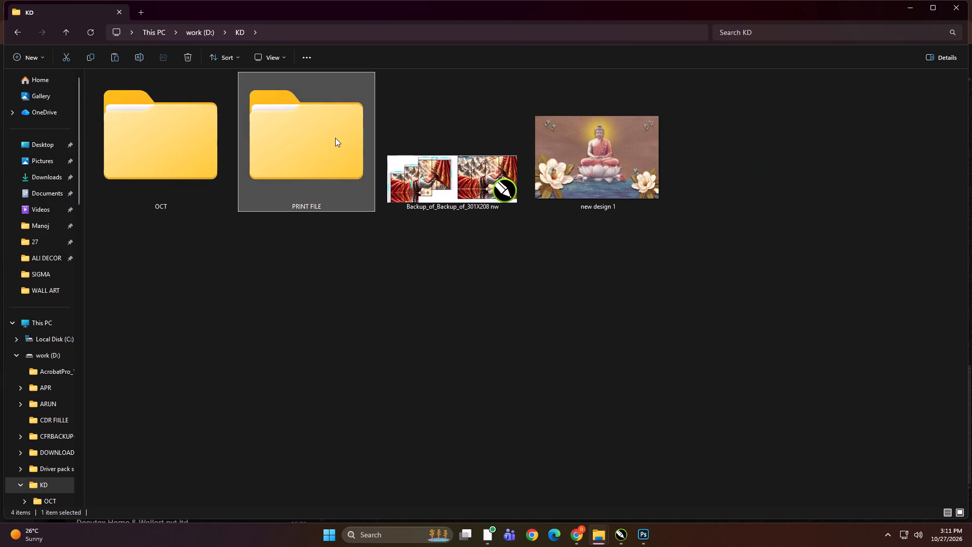
{"action": "double_click", "coordinate": [328, 304]}
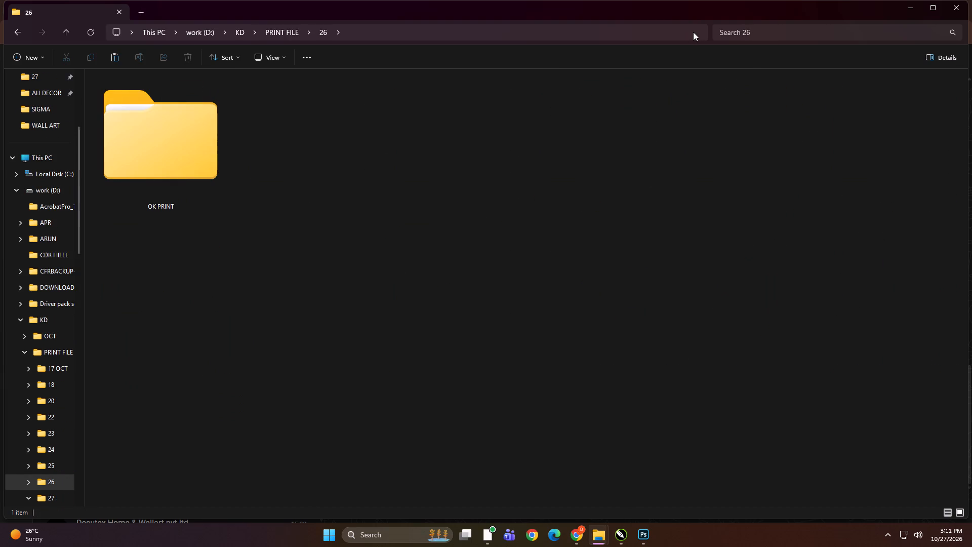
{"action": "left_click", "coordinate": [753, 37]}
{"action": "type", "text": "FEA"}
{"action": "type", "text": "HER"}
{"action": "scroll", "coordinate": [529, 190], "scroll_direction": "up", "scroll_amount": 7, "text": "ctrl"}
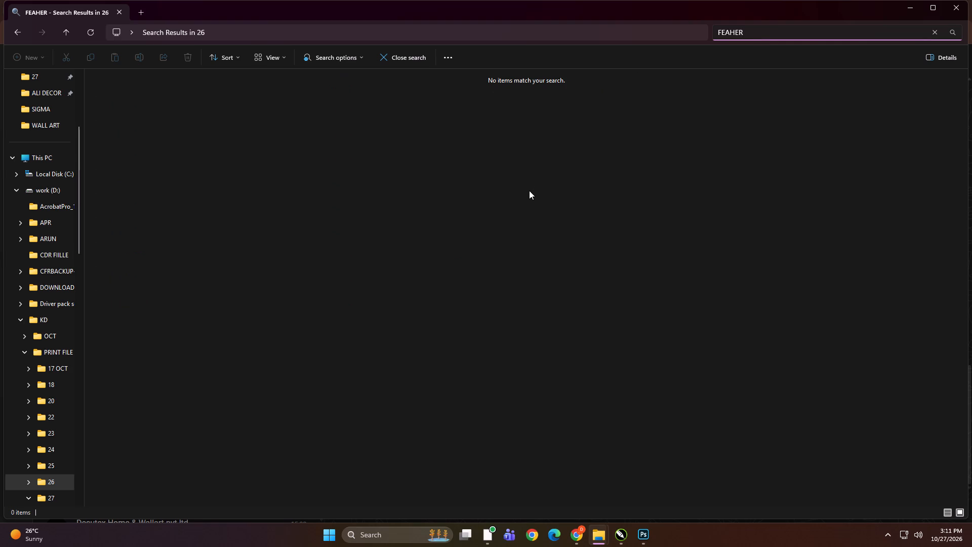
{"action": "scroll", "coordinate": [529, 190], "scroll_direction": "up", "scroll_amount": 1, "text": "ctrl"}
{"action": "scroll", "coordinate": [529, 190], "scroll_direction": "up", "scroll_amount": 7}
{"action": "key", "text": "ctrl+a"}
{"action": "key", "text": "Delete"}
Look through the customer folders inside OK PRINT in the work drive's PRINT FILE > 26 folder.
{"action": "left_click", "coordinate": [141, 150]}
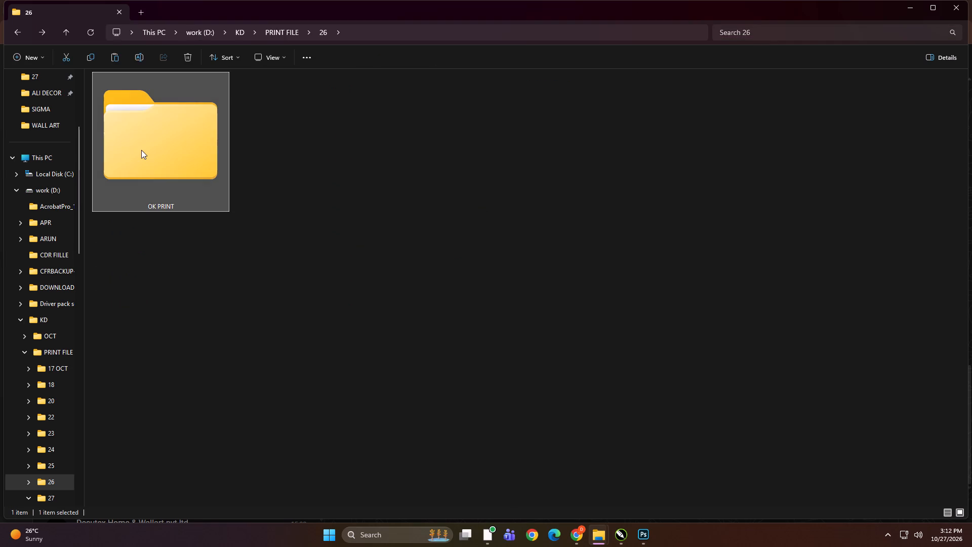
{"action": "double_click", "coordinate": [176, 150]}
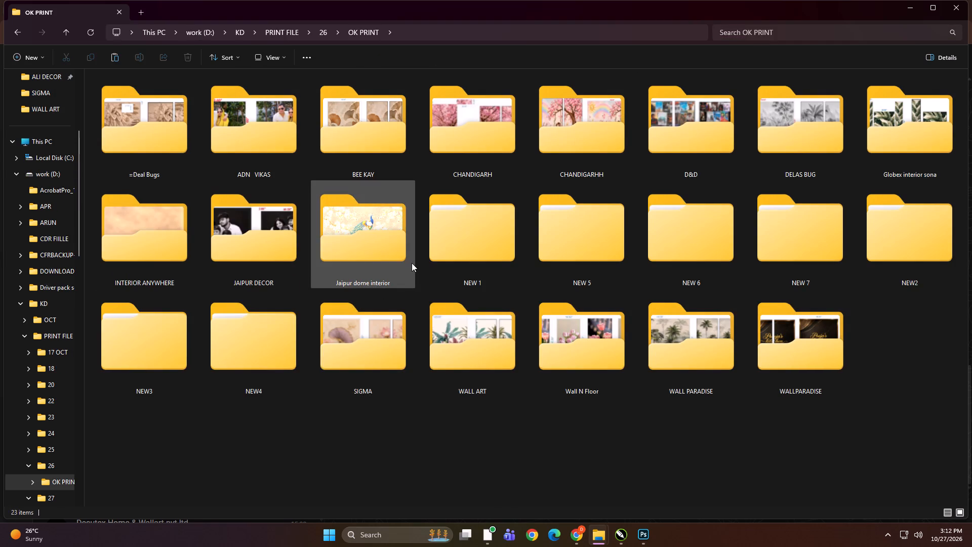
{"action": "scroll", "coordinate": [412, 263], "scroll_direction": "down", "scroll_amount": 1, "text": "ctrl"}
{"action": "scroll", "coordinate": [397, 342], "scroll_direction": "up", "scroll_amount": 1, "text": "ctrl"}
{"action": "left_click", "coordinate": [449, 443]}
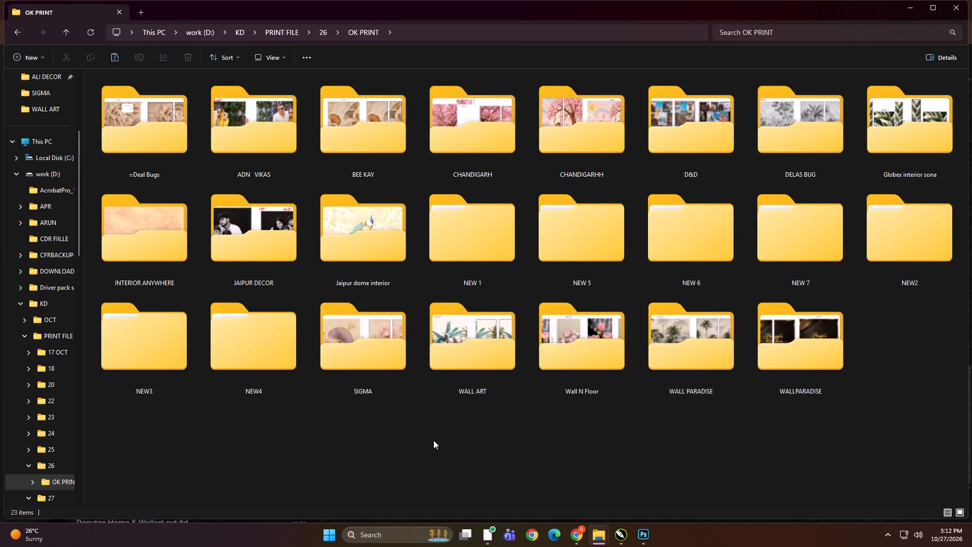
{"action": "key", "text": "BackSpace"}
{"action": "key", "text": "BackSpace"}
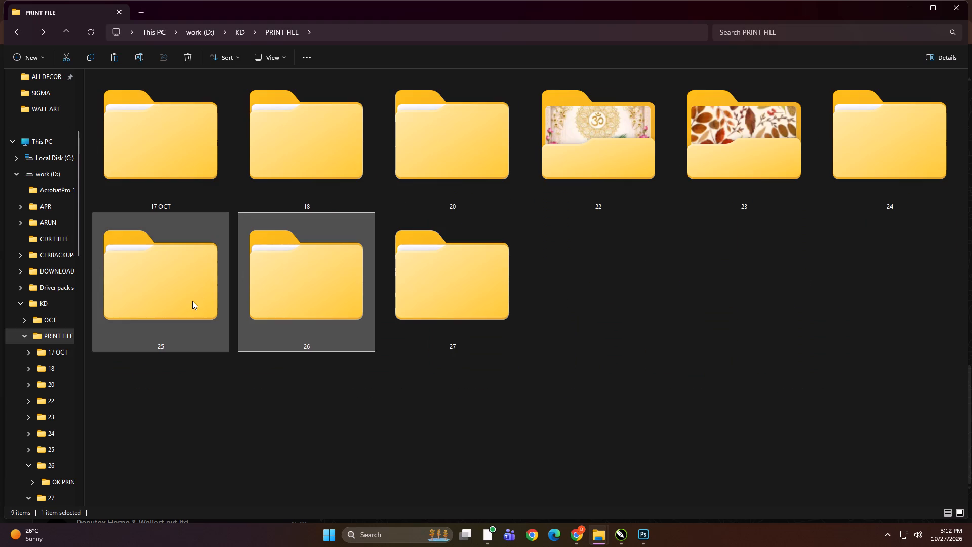
{"action": "double_click", "coordinate": [285, 294]}
{"action": "key", "text": "BackSpace"}
{"action": "double_click", "coordinate": [305, 291]}
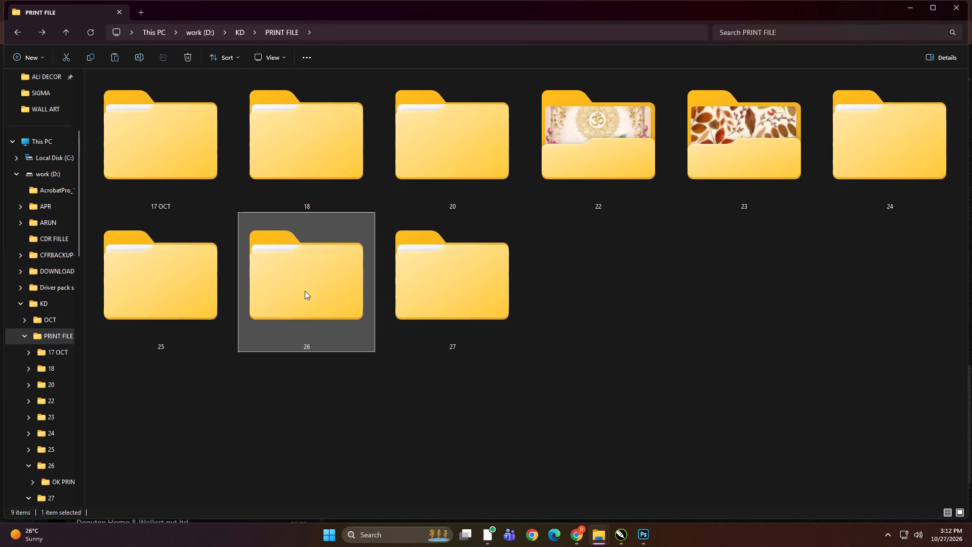
{"action": "double_click", "coordinate": [202, 154]}
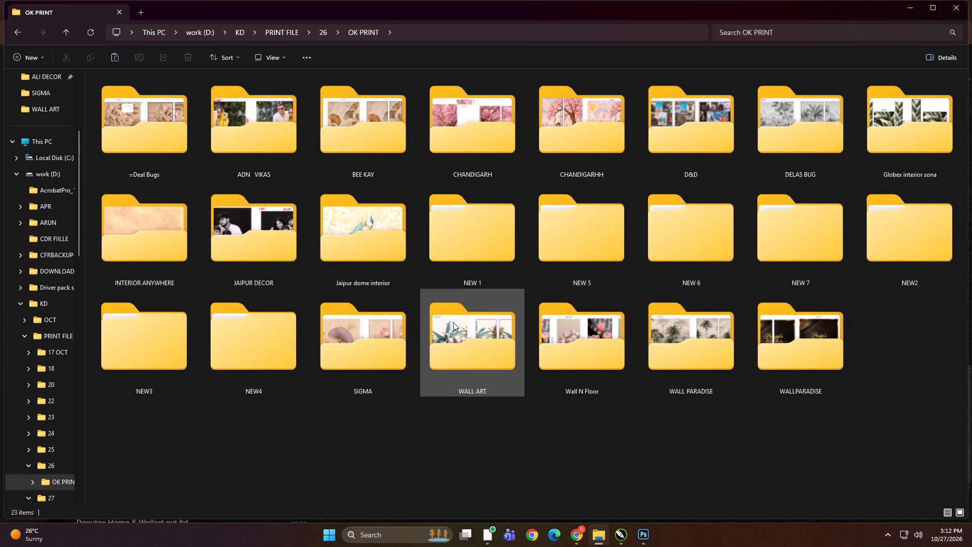
Check the contents of the NEW2 and NEW 7 folders inside OK PRINT.
{"action": "double_click", "coordinate": [888, 249]}
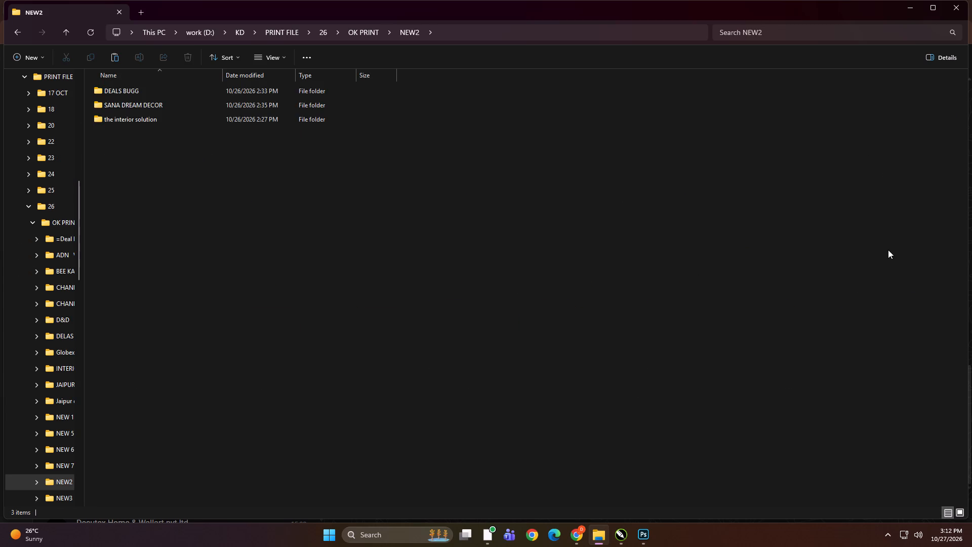
{"action": "key", "text": "BackSpace"}
{"action": "double_click", "coordinate": [765, 251]}
{"action": "key", "text": "BackSpace"}
{"action": "triple_click", "coordinate": [872, 239]}
{"action": "key", "text": "BackSpace"}
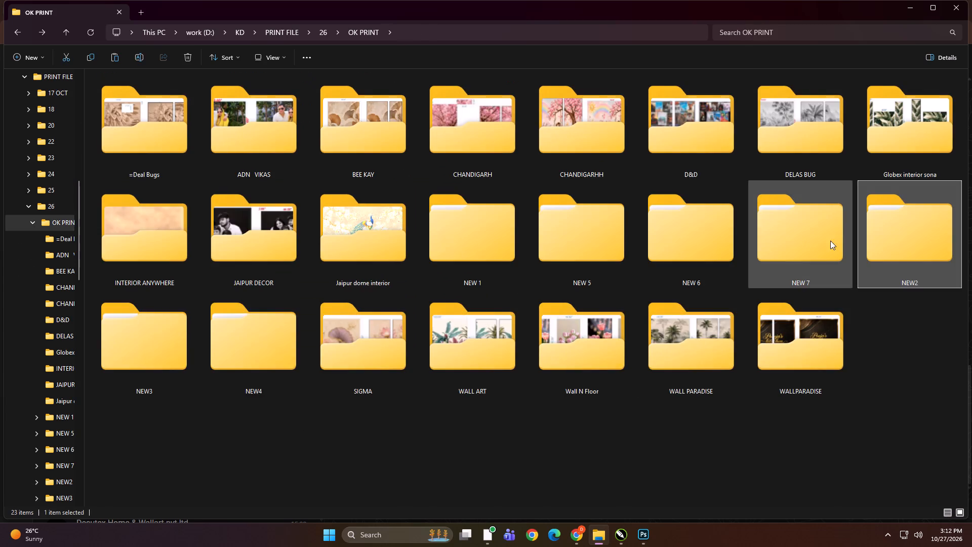
{"action": "double_click", "coordinate": [779, 247]}
{"action": "key", "text": "BackSpace"}
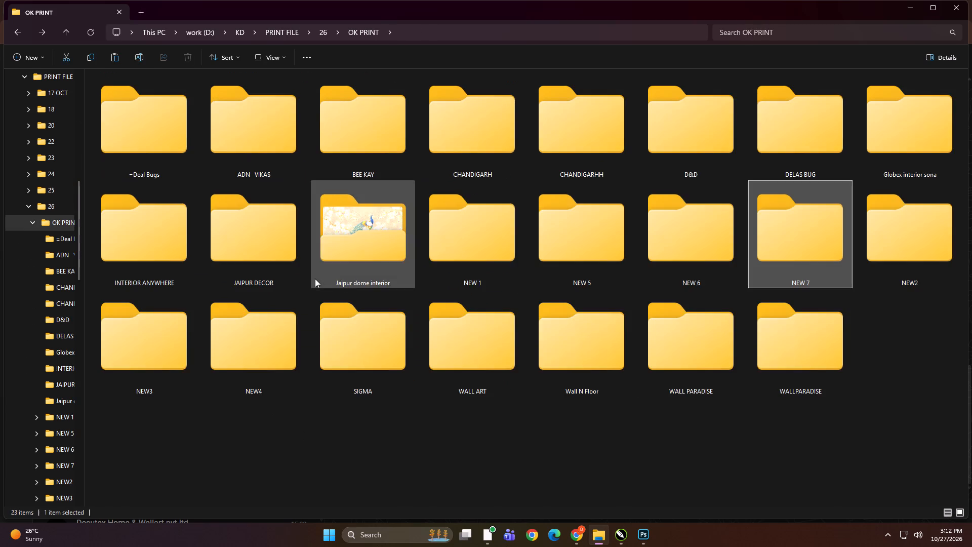
Check the contents of the NEW 6 folder inside OK PRINT.
{"action": "triple_click", "coordinate": [720, 257]}
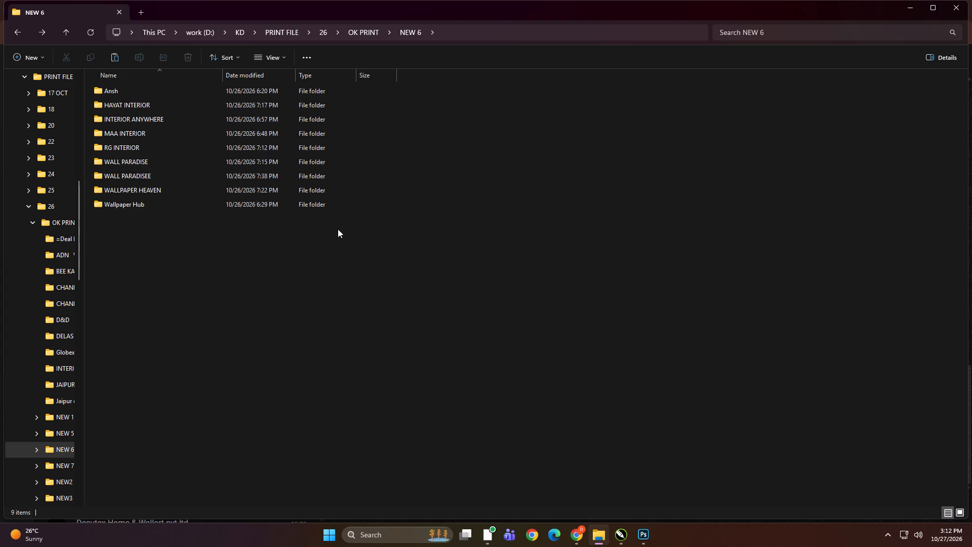
{"action": "key", "text": "BackSpace"}
Search the work drive's PRINT FILE > 26 folder for FEATH, and enlarge the result thumbnails to inspect the designs.
{"action": "key", "text": "BackSpace"}
{"action": "left_click", "coordinate": [467, 378]}
{"action": "key", "text": "BackSpace"}
{"action": "left_click", "coordinate": [438, 396]}
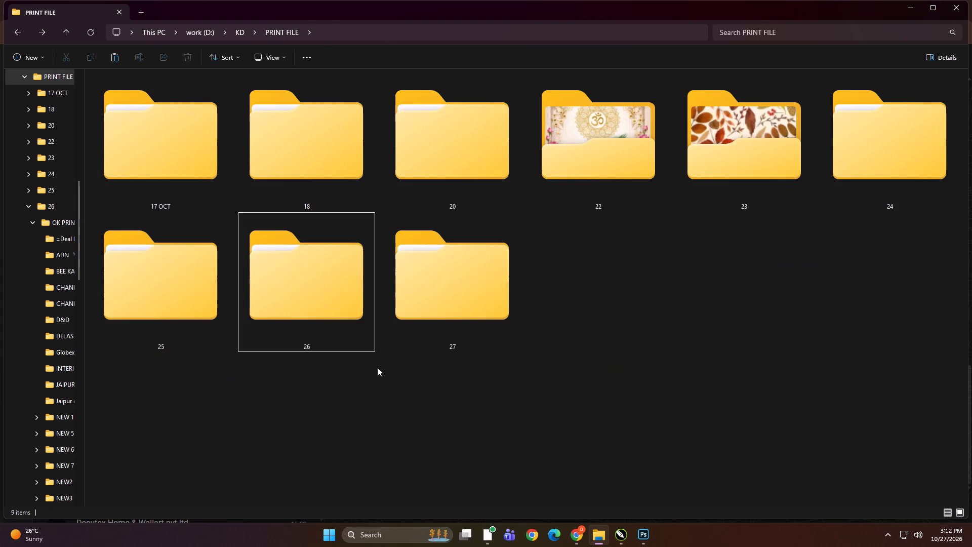
{"action": "double_click", "coordinate": [346, 307]}
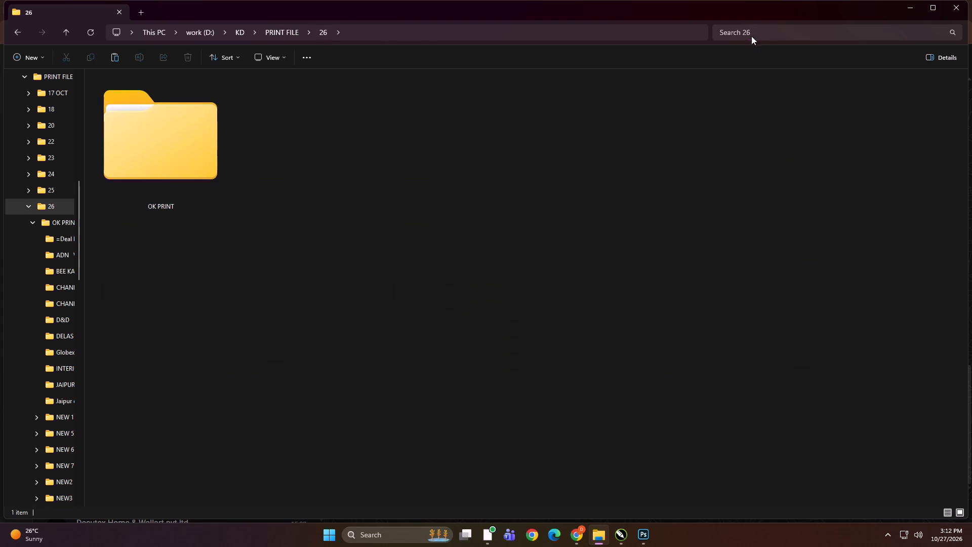
{"action": "left_click", "coordinate": [751, 36]}
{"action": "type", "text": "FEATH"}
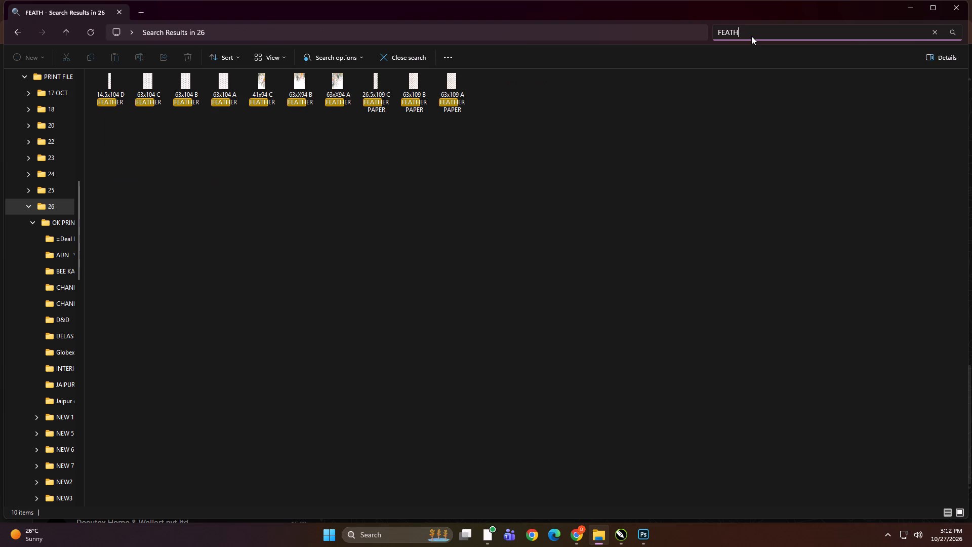
{"action": "scroll", "coordinate": [471, 184], "scroll_direction": "up", "scroll_amount": 15, "text": "ctrl"}
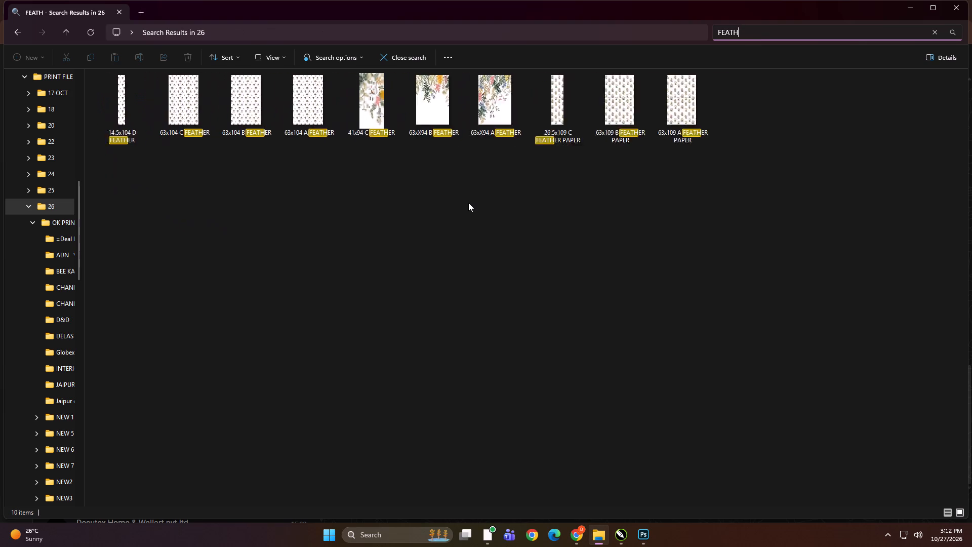
{"action": "scroll", "coordinate": [468, 203], "scroll_direction": "up", "scroll_amount": 19, "text": "ctrl"}
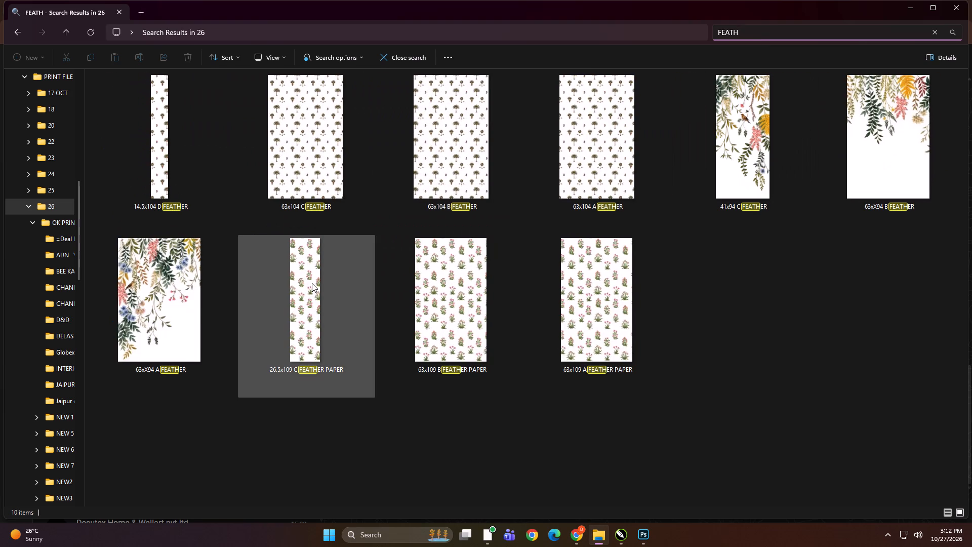
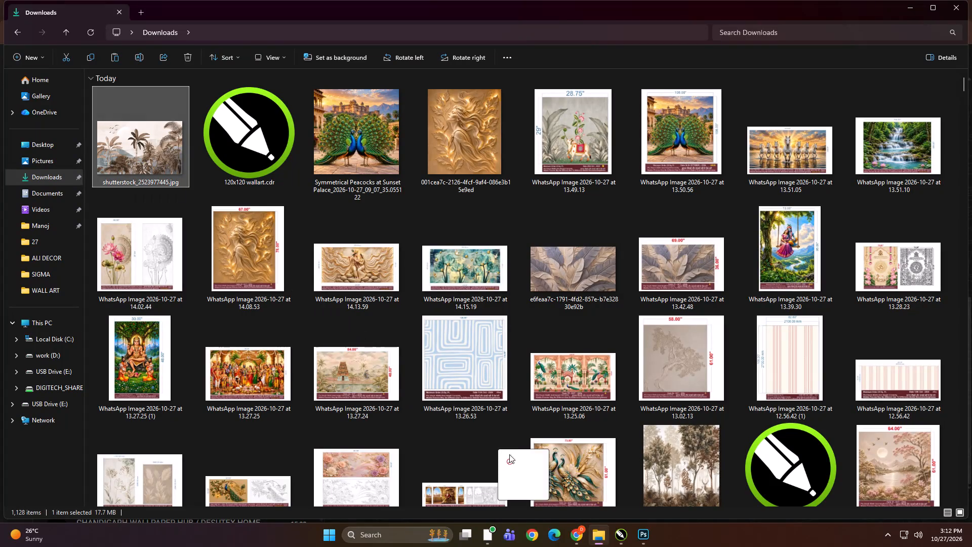
Import shutterstock_2523977445.jpg from Downloads into the open CorelDRAW document, enlarged and placed in the empty space above the golden relief mural.
{"action": "left_click_drag", "start_coordinate": [509, 454], "coordinate": [535, 335]}
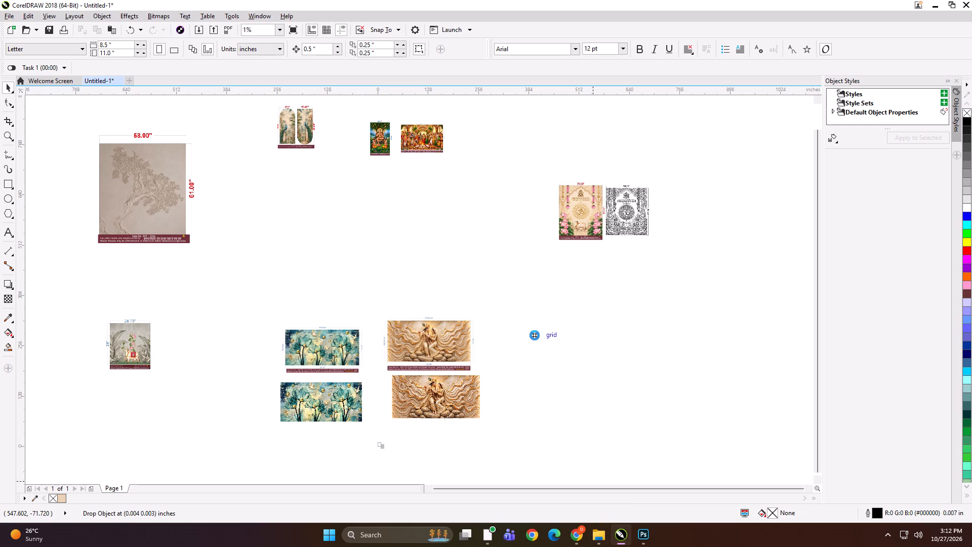
{"action": "key", "text": "F4"}
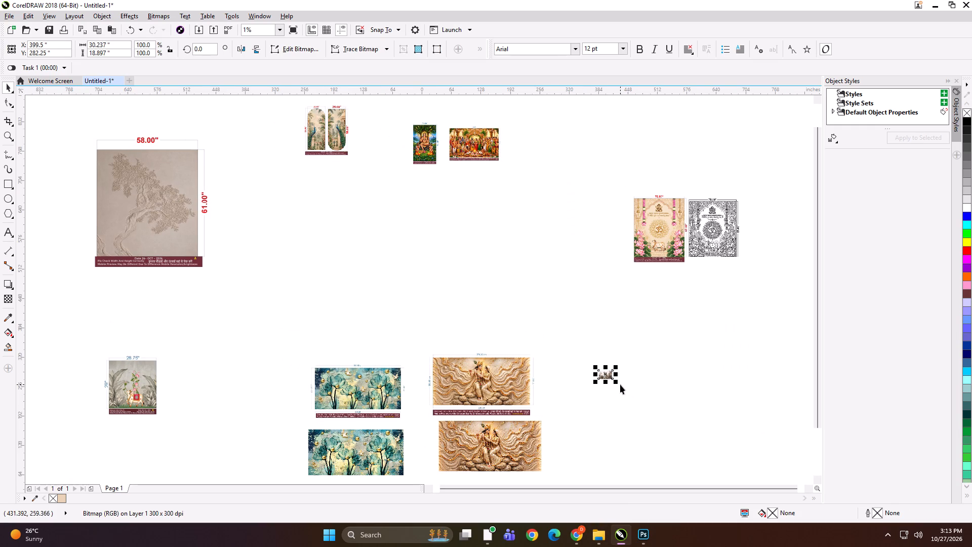
{"action": "left_click_drag", "start_coordinate": [619, 383], "coordinate": [659, 412], "text": "shift"}
{"action": "left_click_drag", "start_coordinate": [596, 363], "coordinate": [457, 250]}
{"action": "left_click", "coordinate": [457, 247]}
{"action": "left_click", "coordinate": [541, 307]}
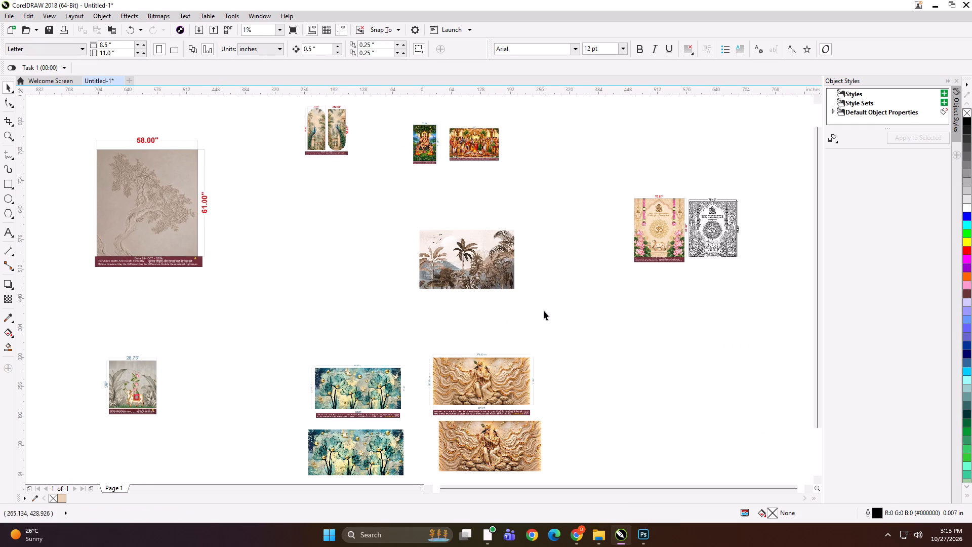
Switch back to the Downloads folder in File Explorer and look through today's artwork and mock-up images.
{"action": "left_click", "coordinate": [595, 543]}
{"action": "scroll", "coordinate": [496, 259], "scroll_direction": "up", "scroll_amount": 4}
{"action": "scroll", "coordinate": [496, 259], "scroll_direction": "down", "scroll_amount": 1}
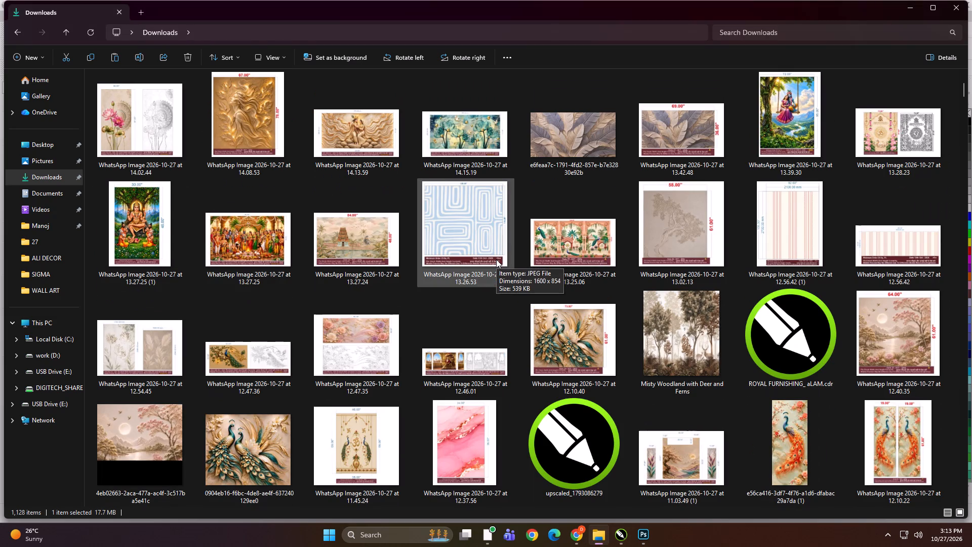
Look through the wallpaper image thumbnails in the Downloads folder.
{"action": "scroll", "coordinate": [496, 259], "scroll_direction": "down", "scroll_amount": 1}
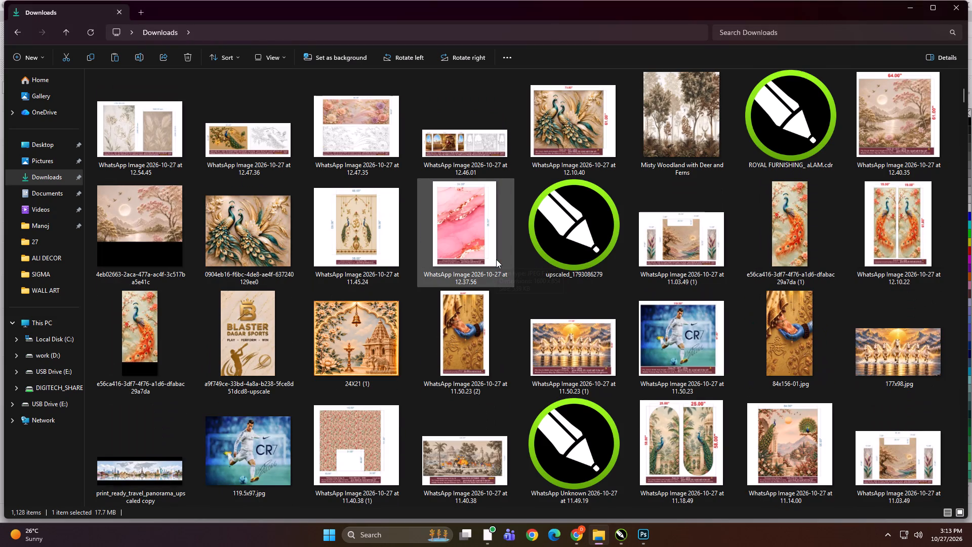
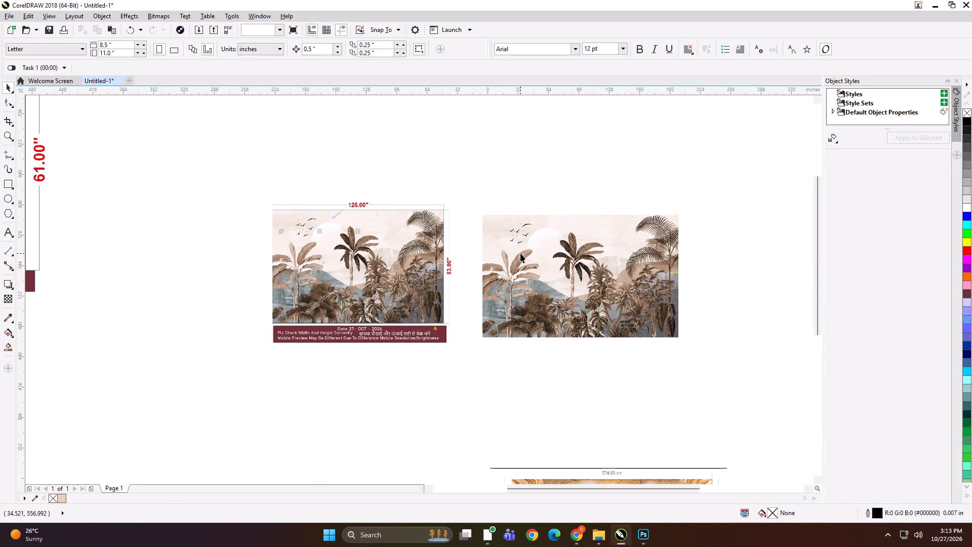
Resize the plain palm mural artwork beside the mock-up to 126 inches wide by 83 inches high.
{"action": "left_click_drag", "start_coordinate": [117, 43], "coordinate": [36, 55]}
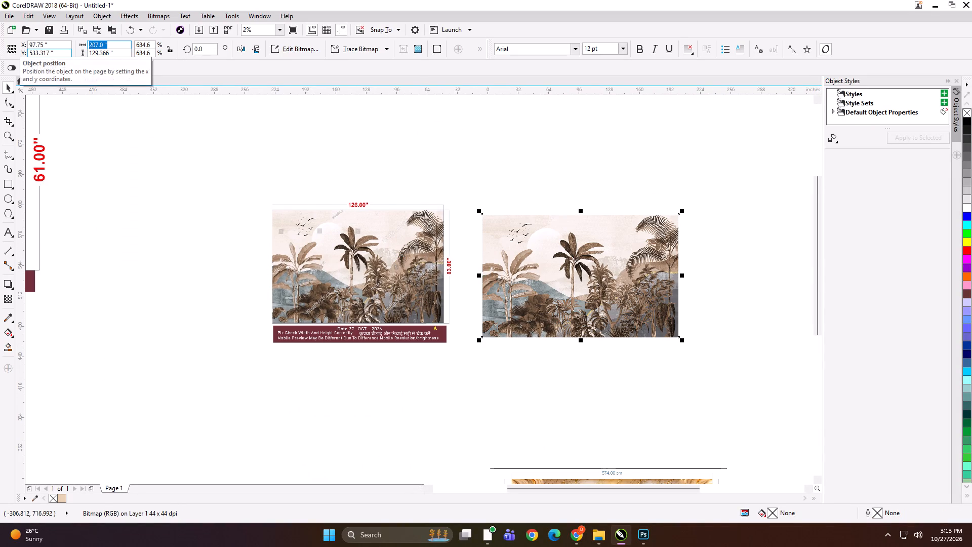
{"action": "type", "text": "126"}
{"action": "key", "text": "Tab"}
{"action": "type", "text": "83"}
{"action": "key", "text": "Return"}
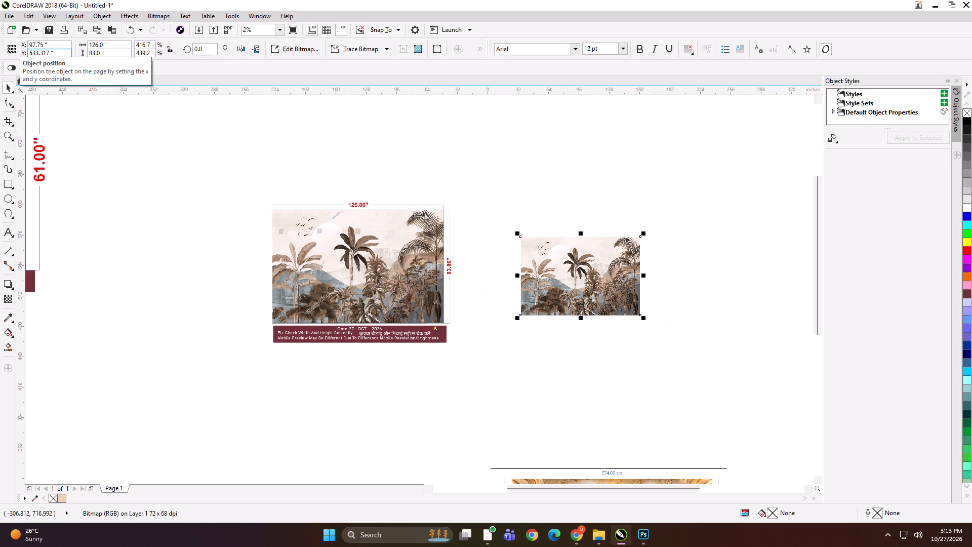
Move the resized palm artwork about 31 inches closer to its mock-up.
{"action": "left_click", "coordinate": [413, 276], "text": "shift"}
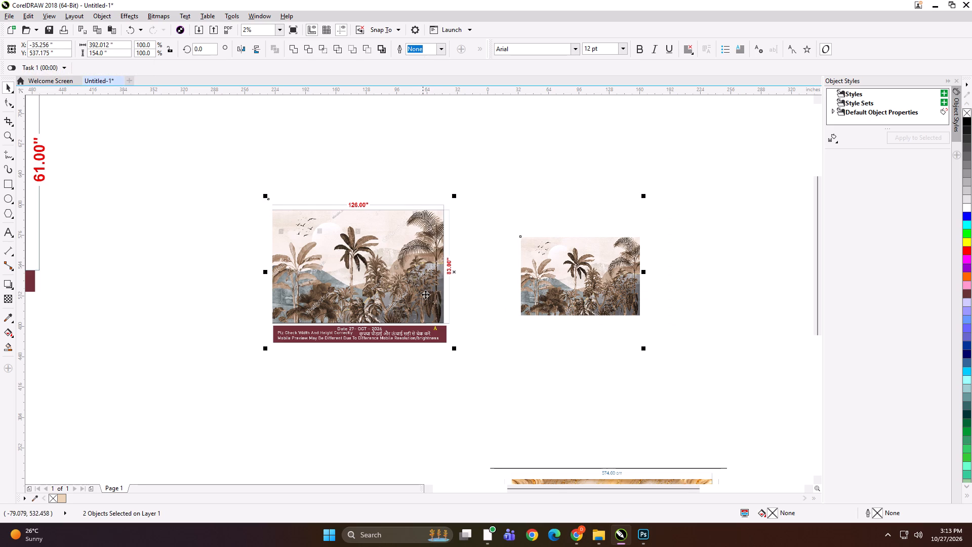
{"action": "key", "text": "shift+F2"}
{"action": "left_click", "coordinate": [382, 131]}
{"action": "left_click_drag", "start_coordinate": [597, 249], "coordinate": [538, 251]}
Scale the palm mock-up image down to about 142 × 109 inches and move it close beside the plain artwork.
{"action": "left_click", "coordinate": [362, 265]}
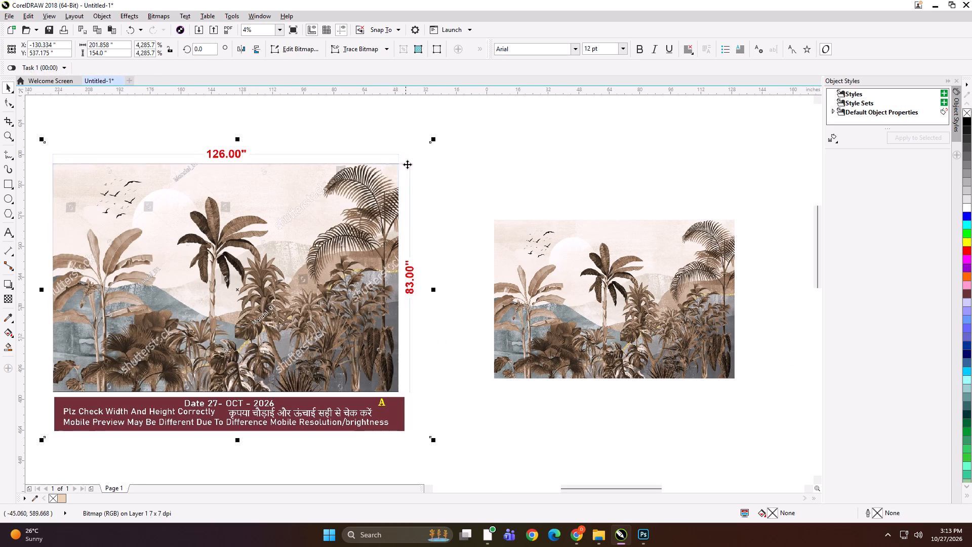
{"action": "left_click_drag", "start_coordinate": [434, 138], "coordinate": [421, 181], "text": "shift"}
{"action": "left_click_drag", "start_coordinate": [335, 239], "coordinate": [420, 240]}
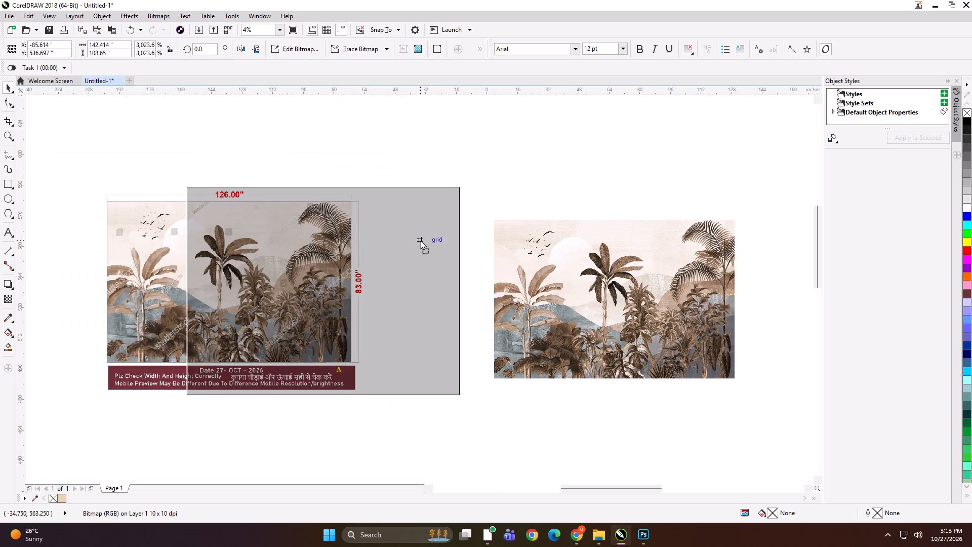
{"action": "left_click_drag", "start_coordinate": [420, 240], "coordinate": [426, 243]}
Compare the plain palm artwork with its dimensioned mock-up side by side.
{"action": "left_click", "coordinate": [550, 263], "text": "shift"}
{"action": "key", "text": "shift+F2"}
{"action": "left_click", "coordinate": [402, 122]}
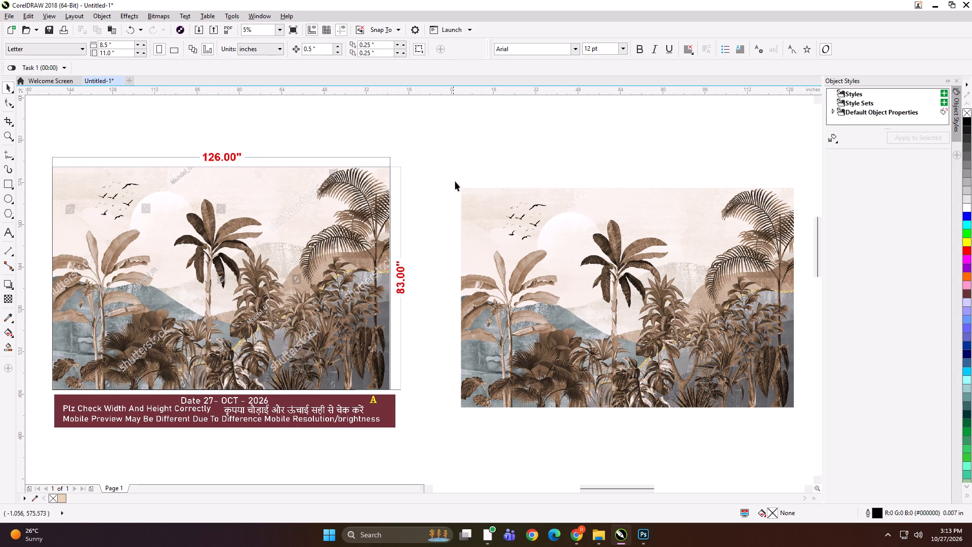
{"action": "left_click", "coordinate": [556, 226]}
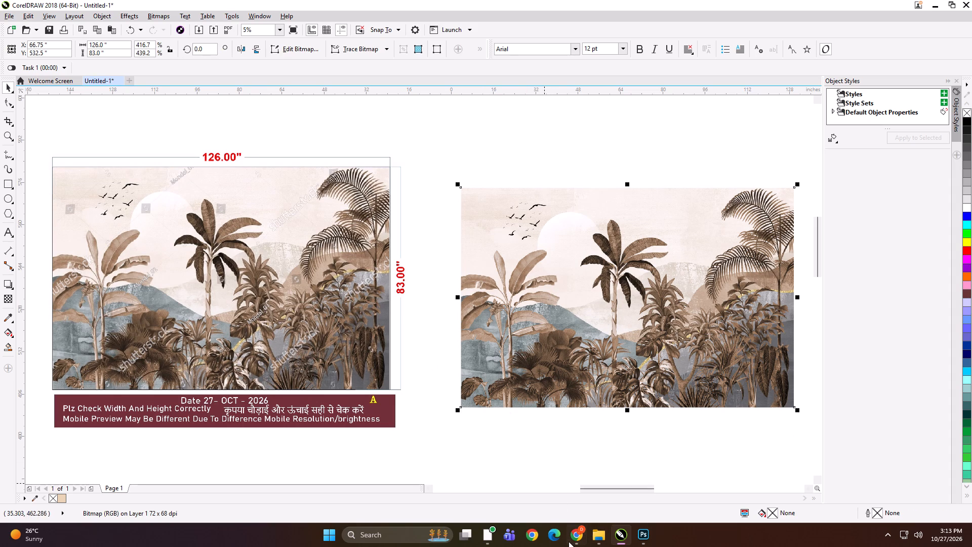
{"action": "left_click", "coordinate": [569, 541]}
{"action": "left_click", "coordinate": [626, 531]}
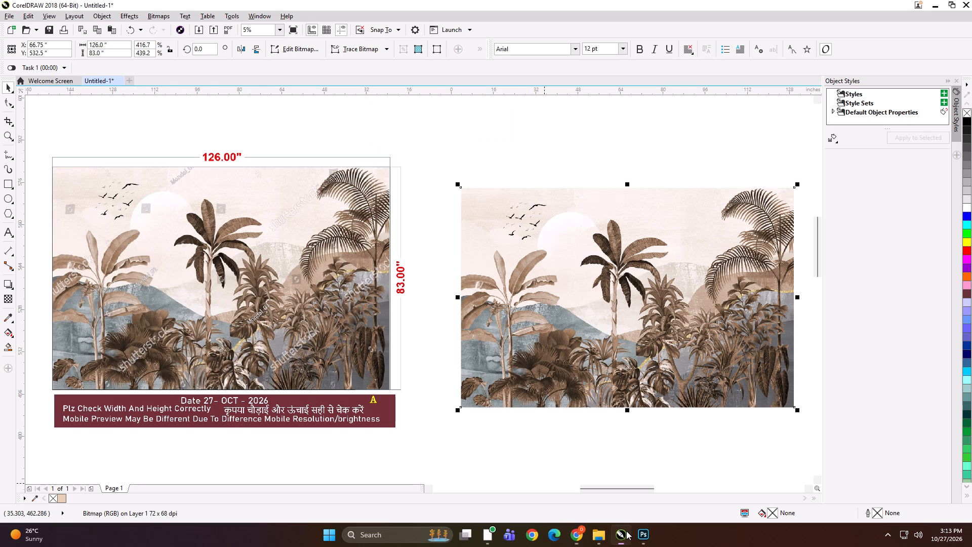
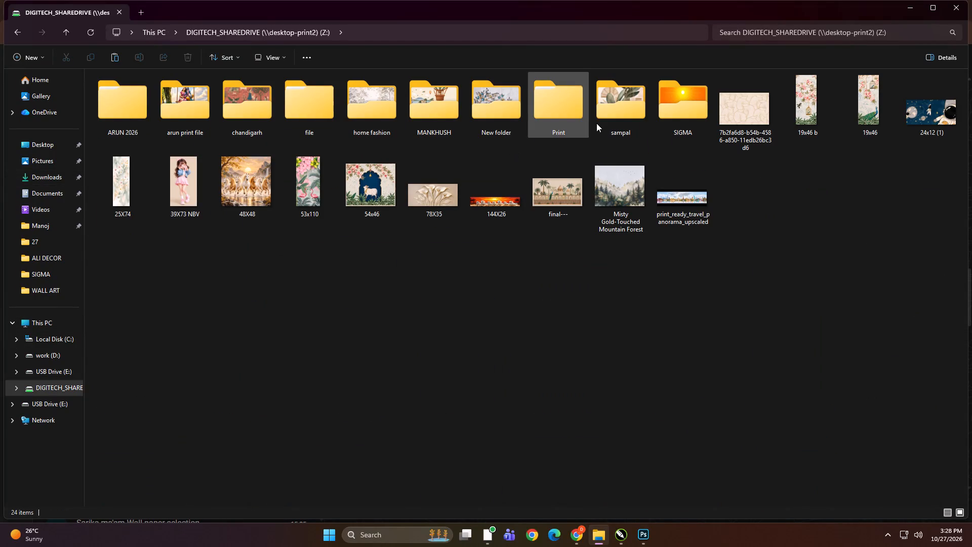
Open the 27 folder inside the Print folder on DIGITECH_SHAREDRIVE and view its job folders as large thumbnails.
{"action": "left_click", "coordinate": [562, 109]}
{"action": "left_click", "coordinate": [562, 109]}
{"action": "double_click", "coordinate": [560, 109]}
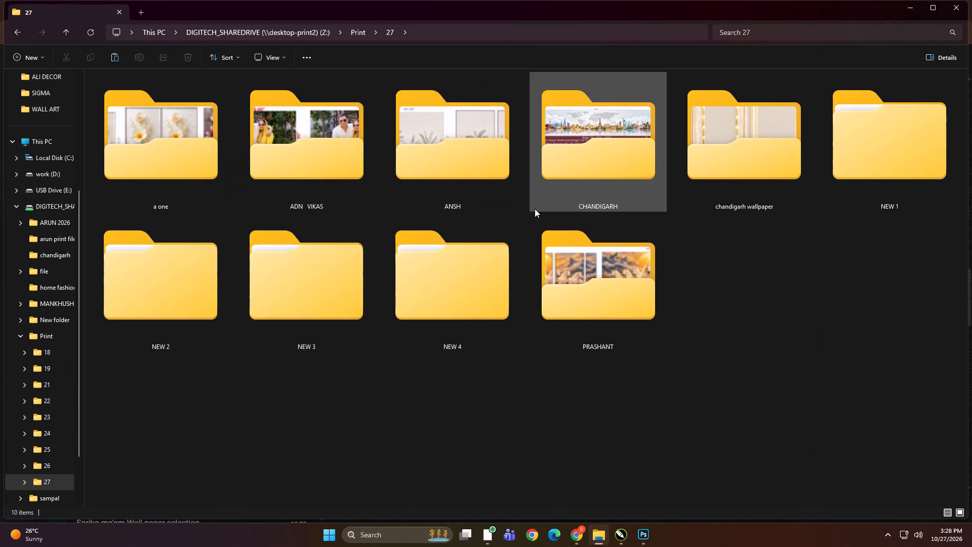
{"action": "scroll", "coordinate": [415, 346], "scroll_direction": "up", "scroll_amount": 3, "text": "ctrl"}
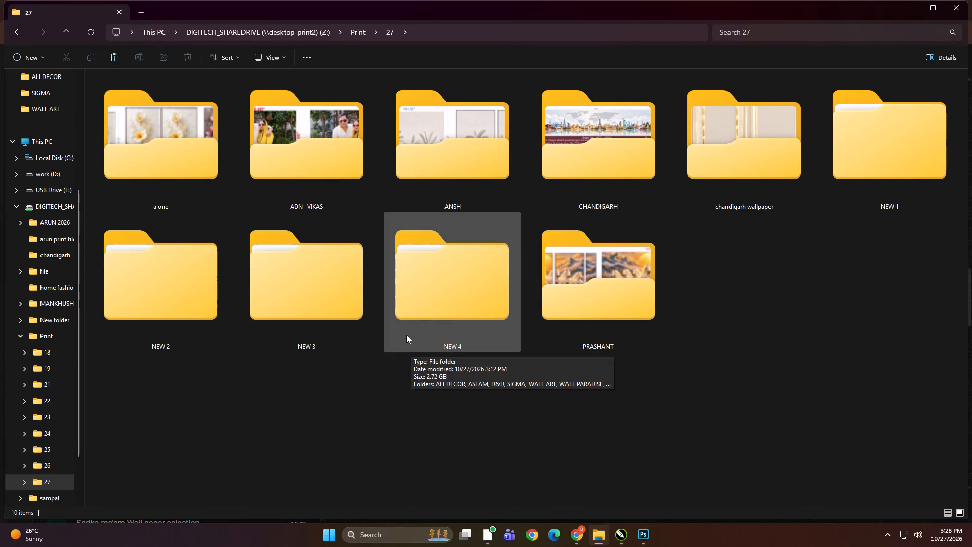
Examine the enlarged job folder thumbnails inside NEW 1 for the earlier job, and return to the 27 folder.
{"action": "double_click", "coordinate": [833, 144]}
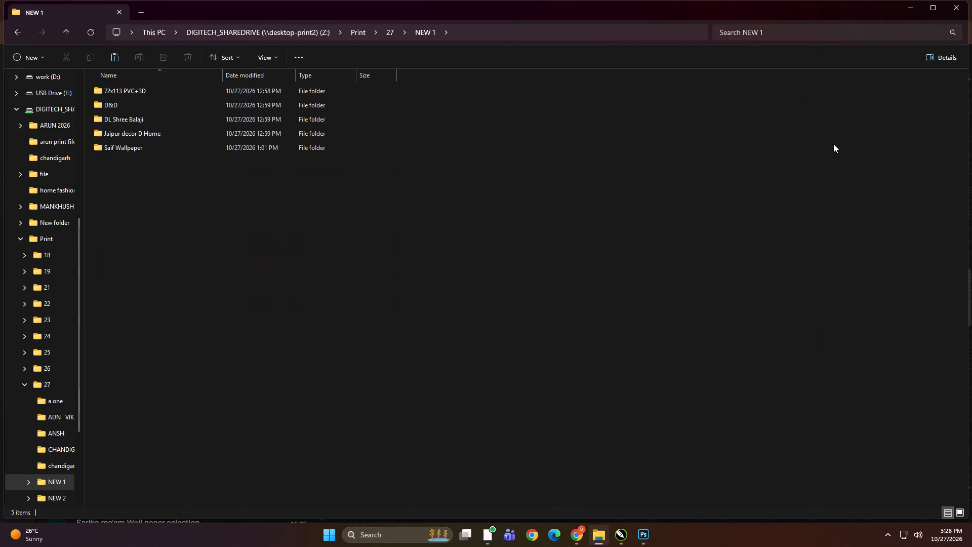
{"action": "scroll", "coordinate": [456, 360], "scroll_direction": "up", "scroll_amount": 20, "text": "ctrl"}
{"action": "scroll", "coordinate": [456, 360], "scroll_direction": "up", "scroll_amount": 6, "text": "ctrl"}
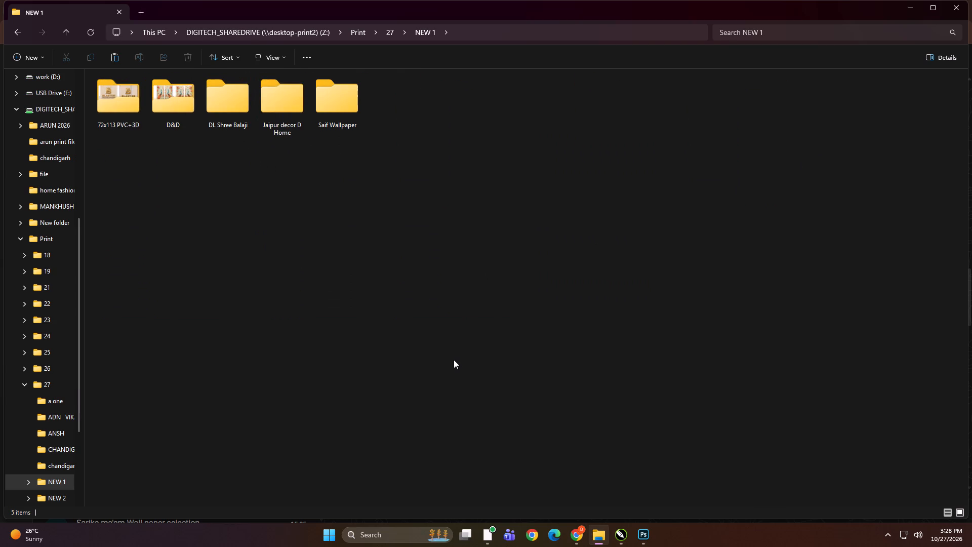
{"action": "scroll", "coordinate": [454, 360], "scroll_direction": "up", "scroll_amount": 4, "text": "ctrl"}
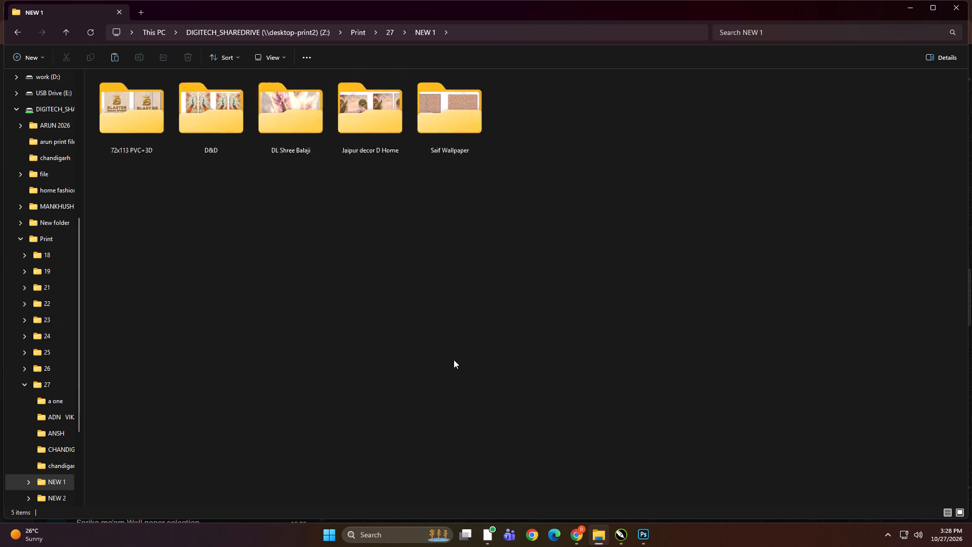
{"action": "scroll", "coordinate": [454, 360], "scroll_direction": "up", "scroll_amount": 10, "text": "ctrl"}
{"action": "left_click", "coordinate": [454, 360]}
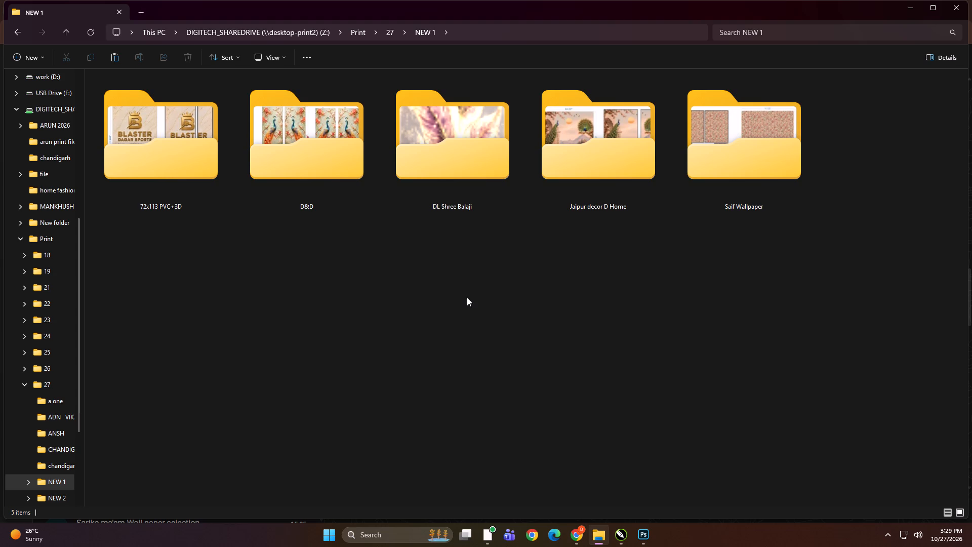
{"action": "left_click", "coordinate": [454, 335]}
{"action": "left_click", "coordinate": [461, 311]}
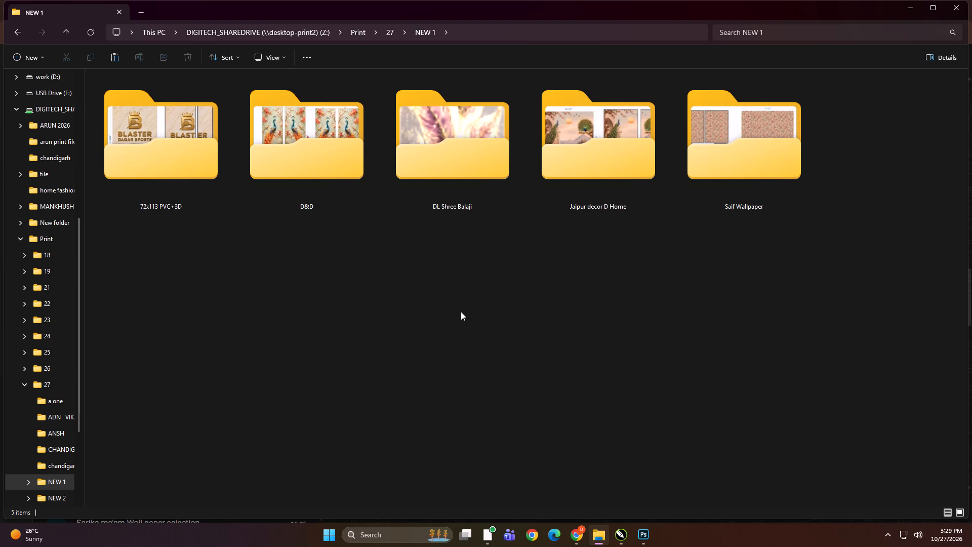
{"action": "left_click", "coordinate": [461, 311]}
{"action": "key", "text": "BackSpace"}
{"action": "left_click", "coordinate": [448, 394]}
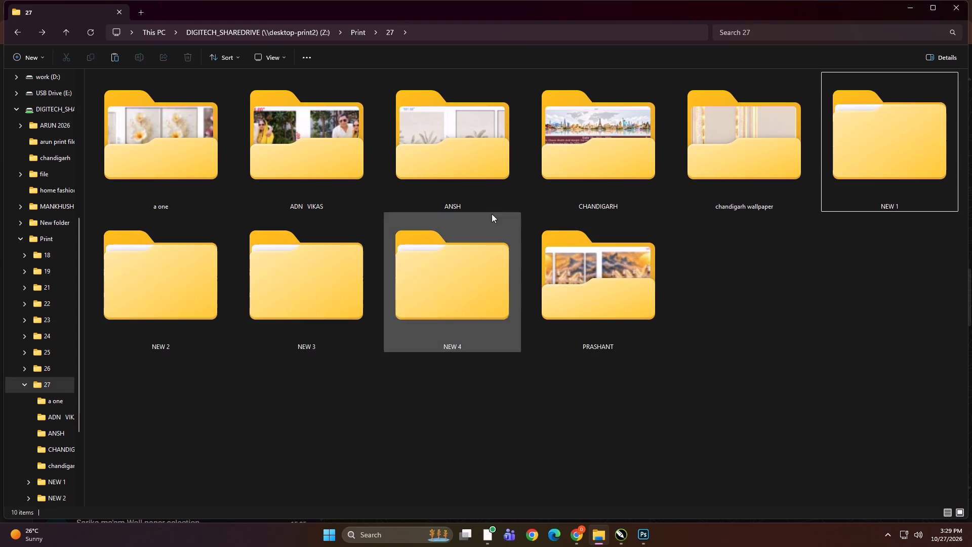
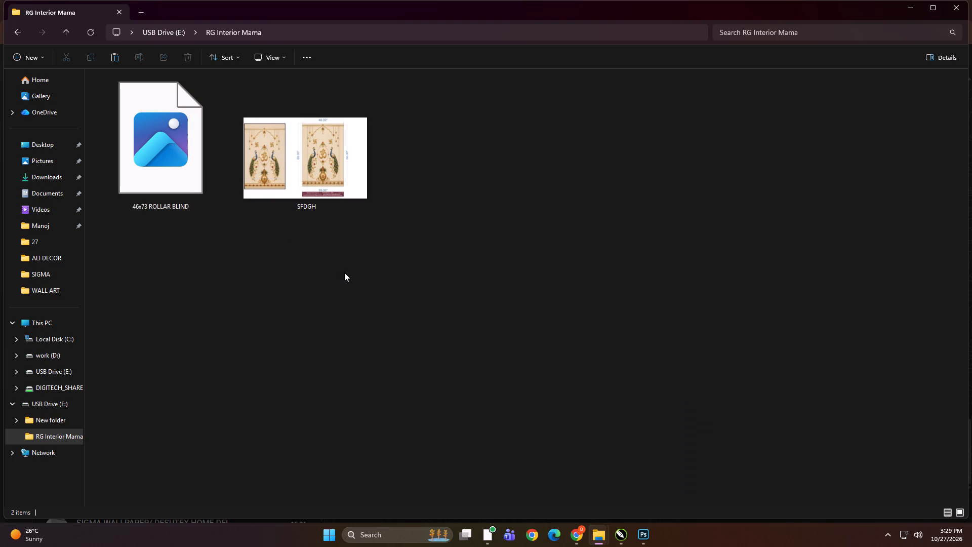
Open the 46x73 ROLLAR BLIND image from the RG Interior Mama folder to inspect its artwork, and return to the folder.
{"action": "double_click", "coordinate": [184, 154]}
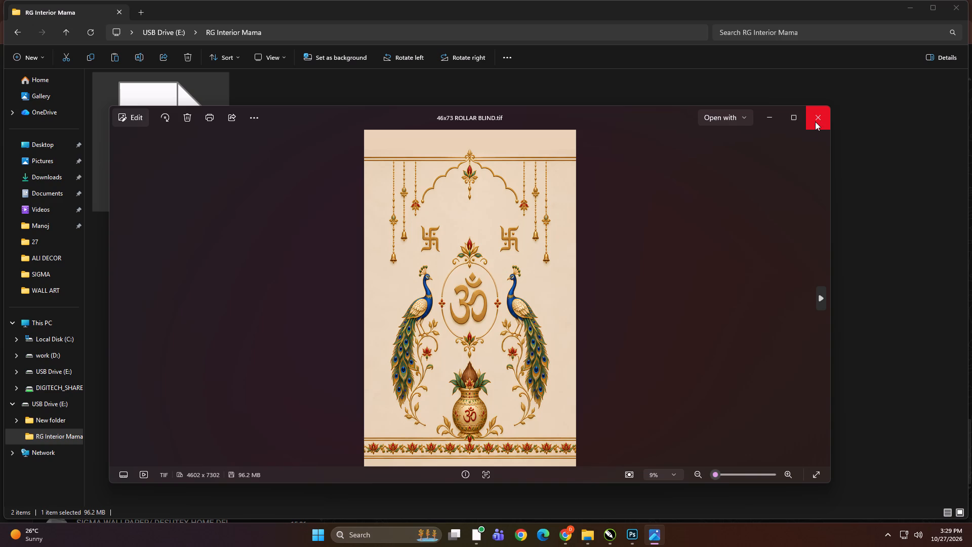
{"action": "left_click_drag", "start_coordinate": [815, 122], "coordinate": [793, 160]}
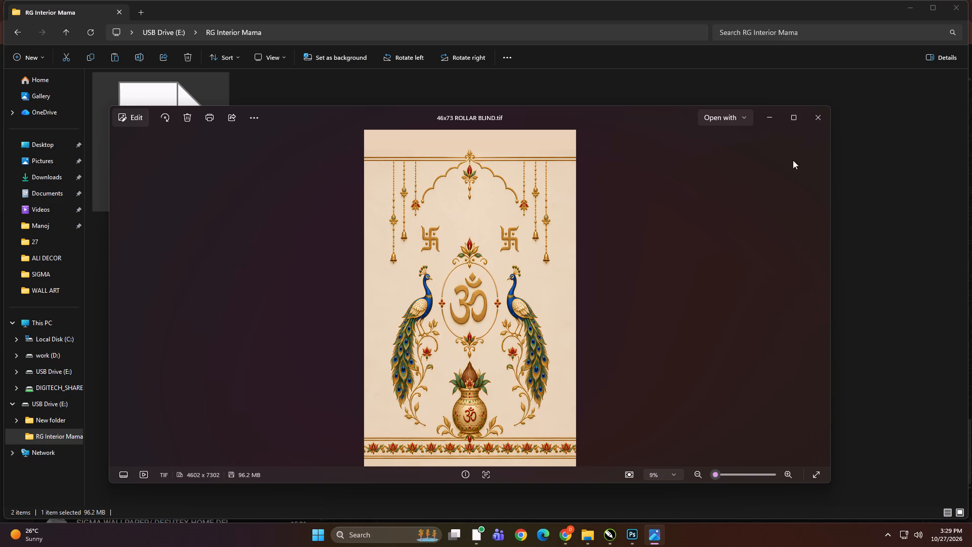
{"action": "left_click_drag", "start_coordinate": [793, 160], "coordinate": [780, 189]}
{"action": "left_click", "coordinate": [857, 196]}
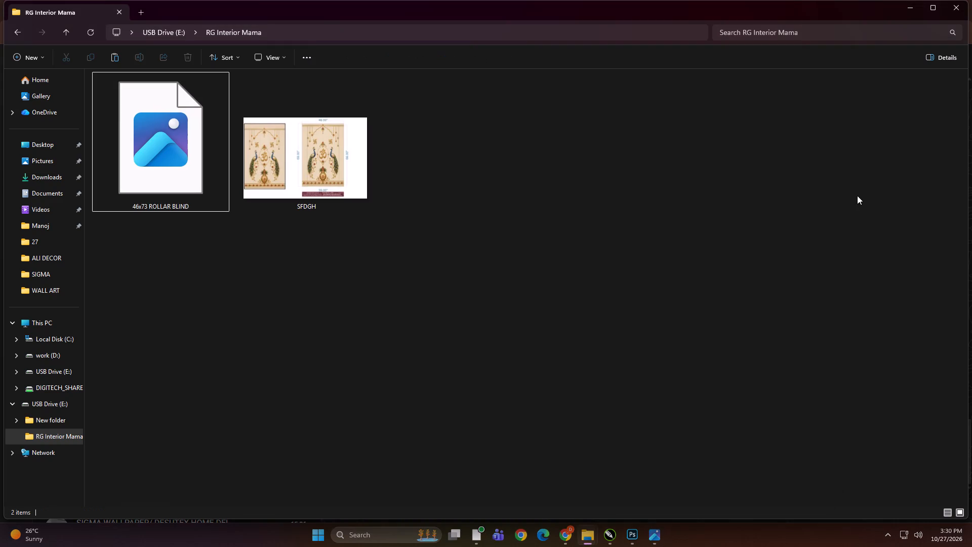
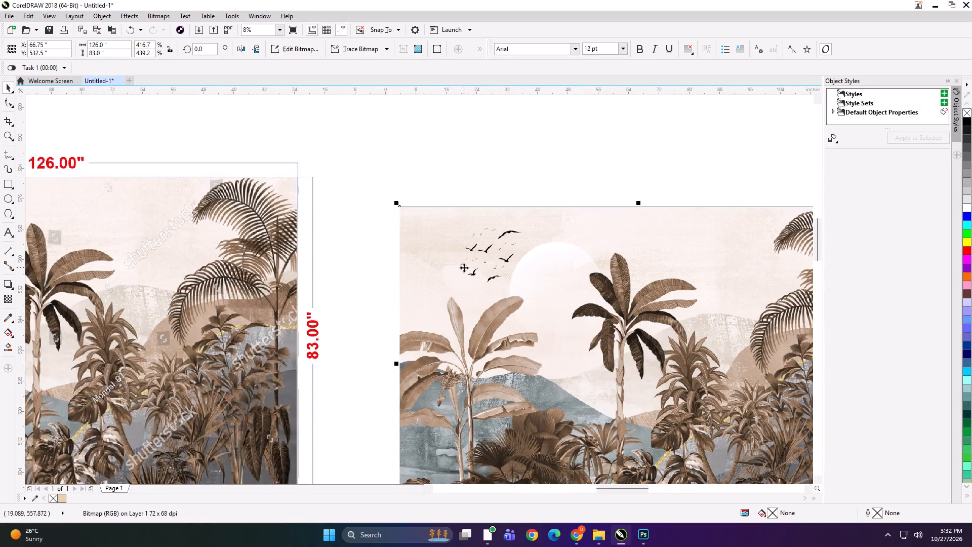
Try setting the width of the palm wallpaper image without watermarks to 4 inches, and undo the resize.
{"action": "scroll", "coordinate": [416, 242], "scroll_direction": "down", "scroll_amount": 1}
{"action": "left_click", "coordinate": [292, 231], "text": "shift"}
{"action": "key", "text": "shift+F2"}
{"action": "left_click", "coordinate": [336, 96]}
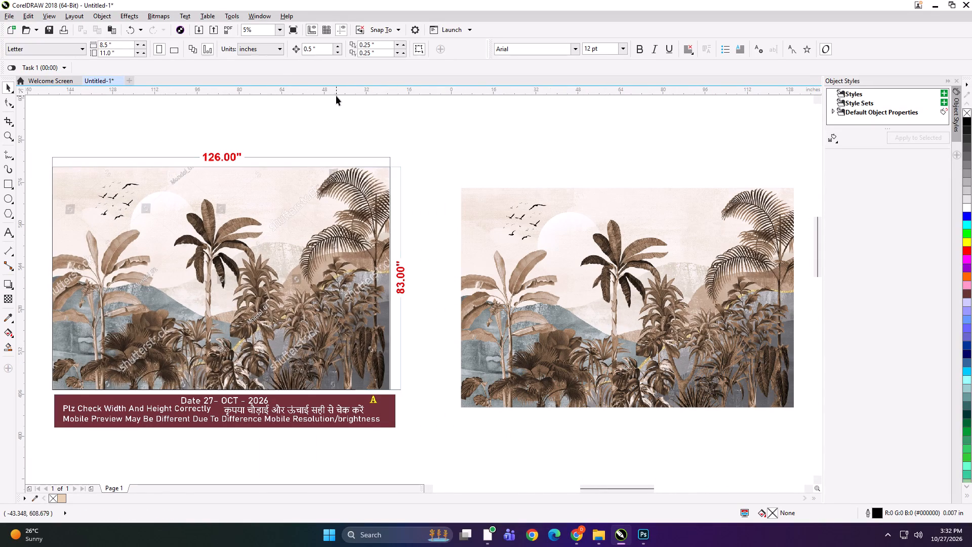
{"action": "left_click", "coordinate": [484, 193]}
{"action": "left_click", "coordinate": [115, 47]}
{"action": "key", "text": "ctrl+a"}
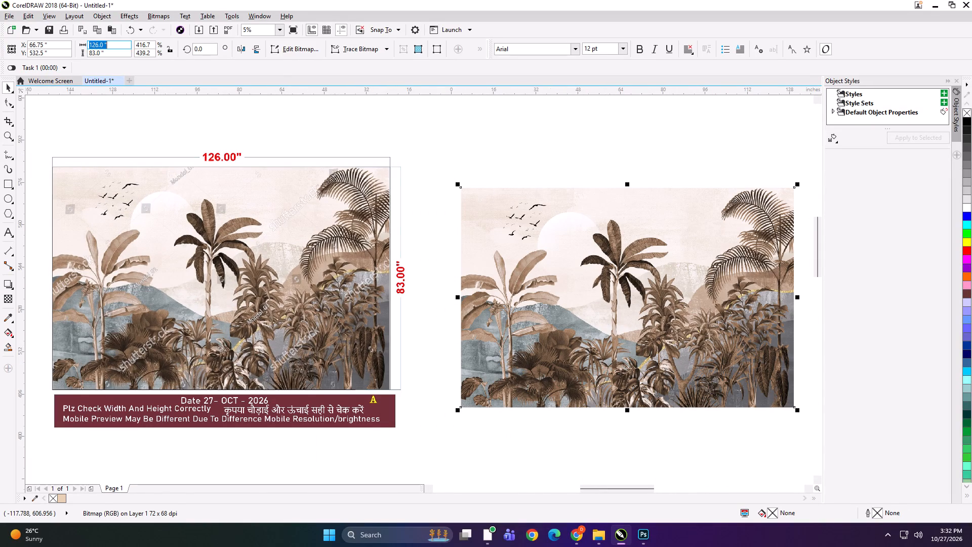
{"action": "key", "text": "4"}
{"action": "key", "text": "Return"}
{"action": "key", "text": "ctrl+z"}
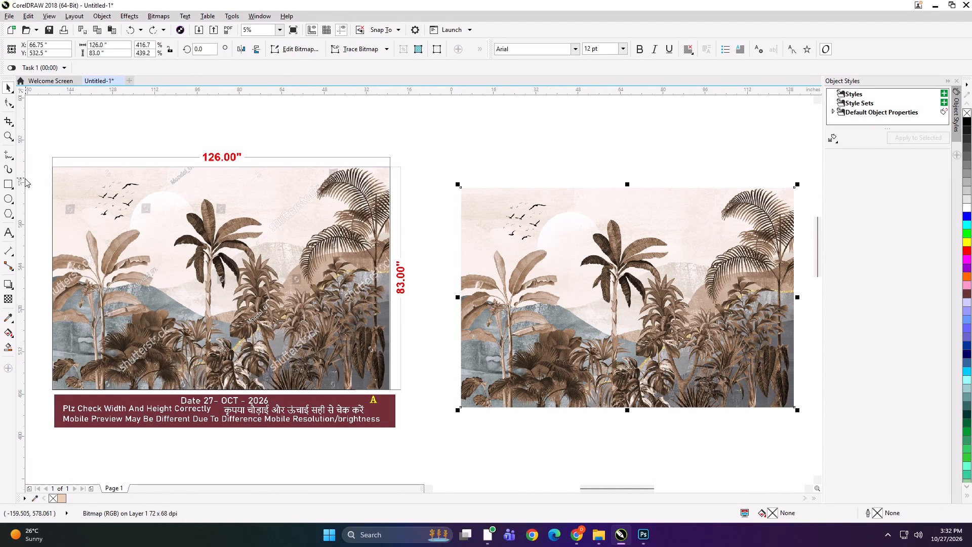
Add a 126 by 83 inch rectangle outline matching the bounds of the palm wallpaper image without watermarks.
{"action": "left_click", "coordinate": [1, 183], "text": "shift"}
{"action": "double_click", "coordinate": [7, 183], "text": "shift"}
{"action": "key", "text": "space"}
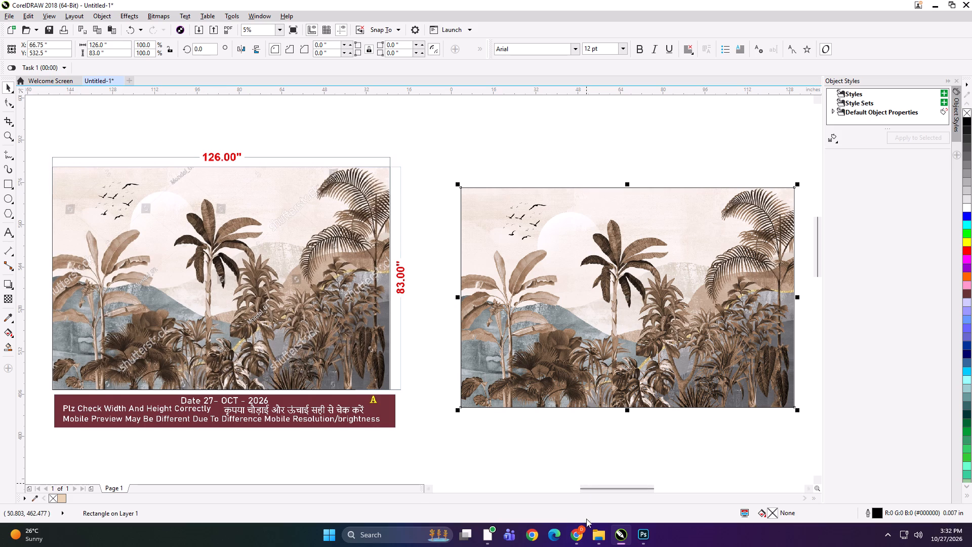
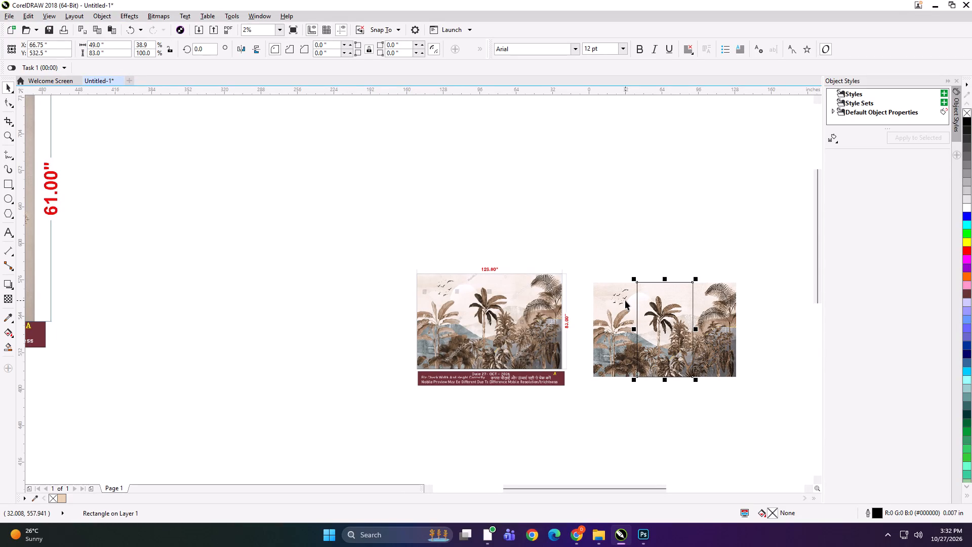
Align the 49 by 83 inch panel outline with the left edge of the palm image without watermarks.
{"action": "left_click", "coordinate": [571, 307], "text": "shift"}
{"action": "left_click", "coordinate": [605, 309], "text": "shift"}
{"action": "key", "text": "shift+F2"}
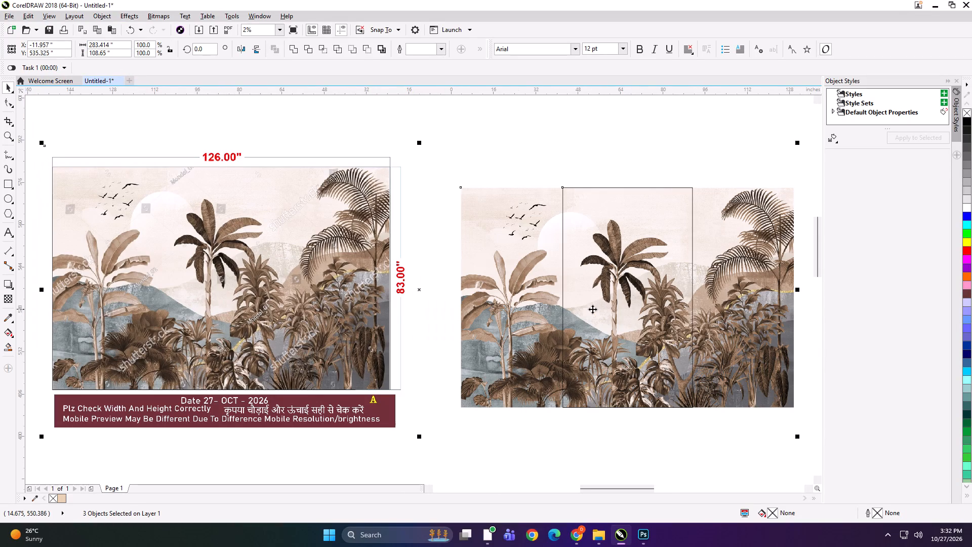
{"action": "left_click", "coordinate": [437, 115]}
{"action": "left_click", "coordinate": [587, 237], "text": "shift"}
{"action": "left_click", "coordinate": [540, 241], "text": "shift"}
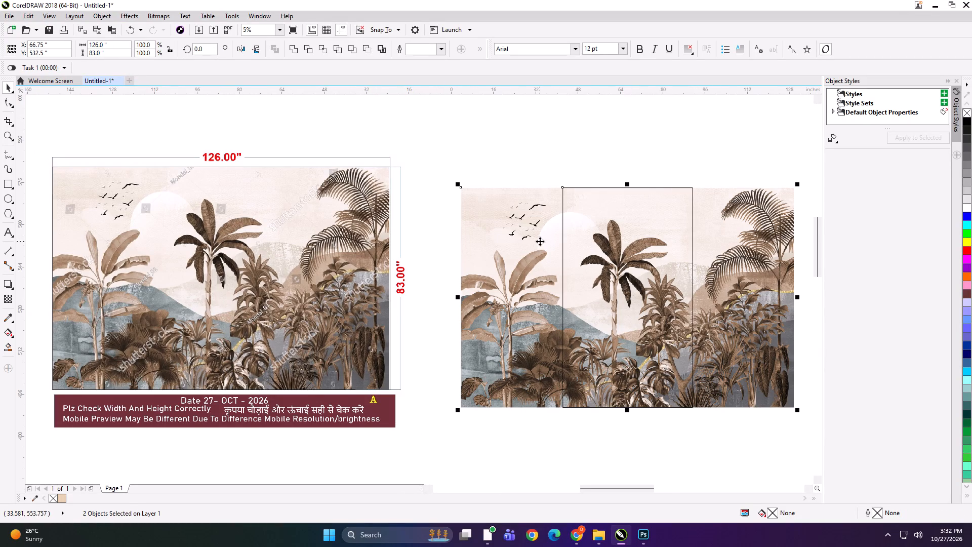
{"action": "key", "text": "l"}
{"action": "left_click", "coordinate": [490, 166]}
{"action": "left_click", "coordinate": [495, 241]}
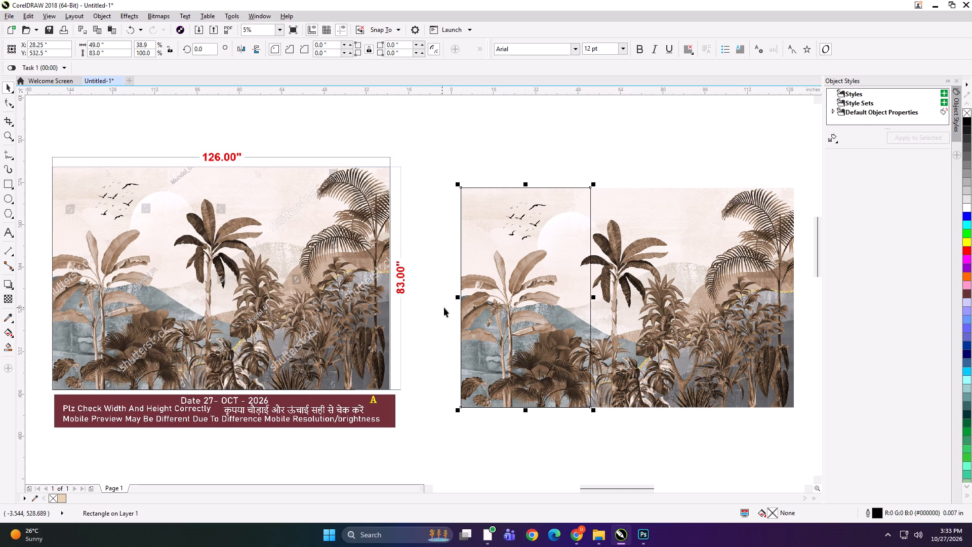
Mirror a copy of the 49 inch panel outline across as the second panel, overlapping the first by 0.5 inch.
{"action": "left_click_drag", "start_coordinate": [455, 298], "coordinate": [634, 294]}
{"action": "right_click", "coordinate": [634, 294], "text": "ctrl"}
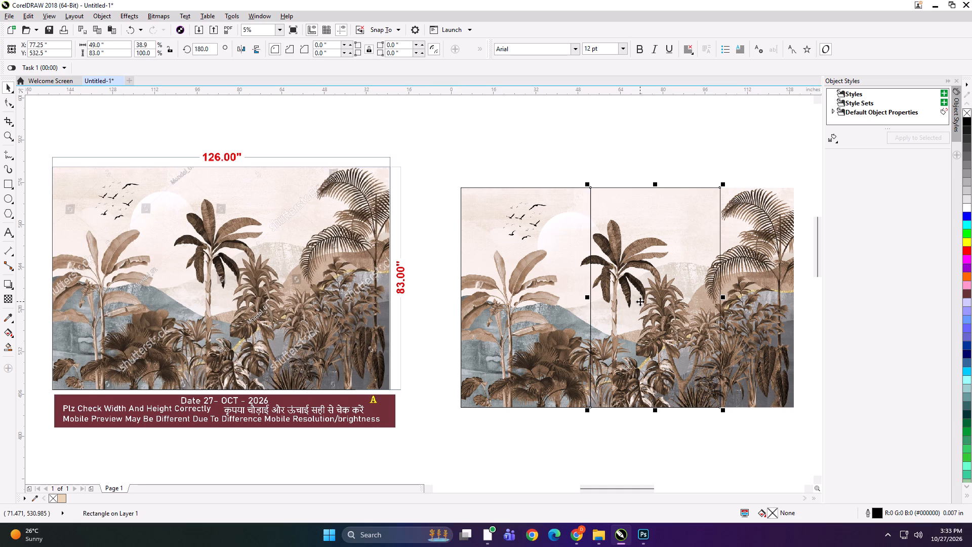
{"action": "key", "text": "Left"}
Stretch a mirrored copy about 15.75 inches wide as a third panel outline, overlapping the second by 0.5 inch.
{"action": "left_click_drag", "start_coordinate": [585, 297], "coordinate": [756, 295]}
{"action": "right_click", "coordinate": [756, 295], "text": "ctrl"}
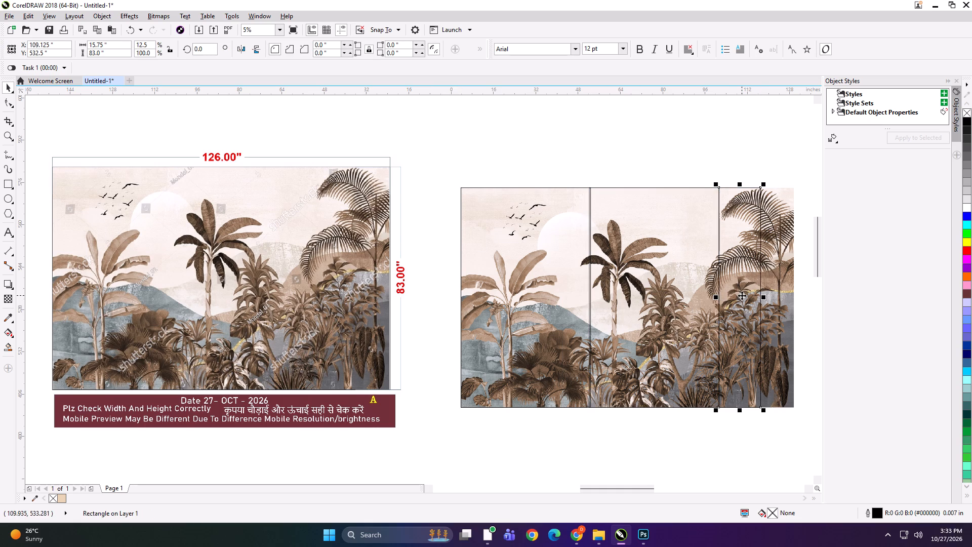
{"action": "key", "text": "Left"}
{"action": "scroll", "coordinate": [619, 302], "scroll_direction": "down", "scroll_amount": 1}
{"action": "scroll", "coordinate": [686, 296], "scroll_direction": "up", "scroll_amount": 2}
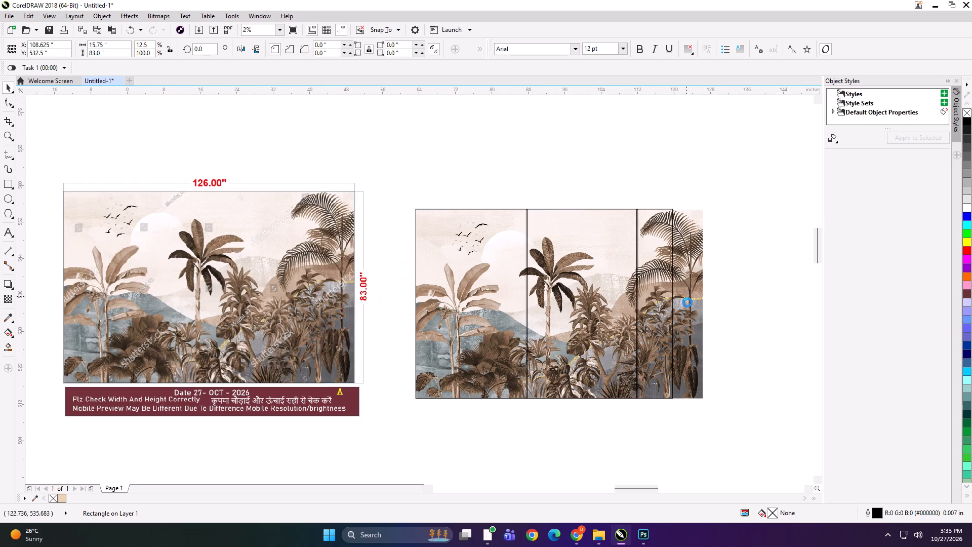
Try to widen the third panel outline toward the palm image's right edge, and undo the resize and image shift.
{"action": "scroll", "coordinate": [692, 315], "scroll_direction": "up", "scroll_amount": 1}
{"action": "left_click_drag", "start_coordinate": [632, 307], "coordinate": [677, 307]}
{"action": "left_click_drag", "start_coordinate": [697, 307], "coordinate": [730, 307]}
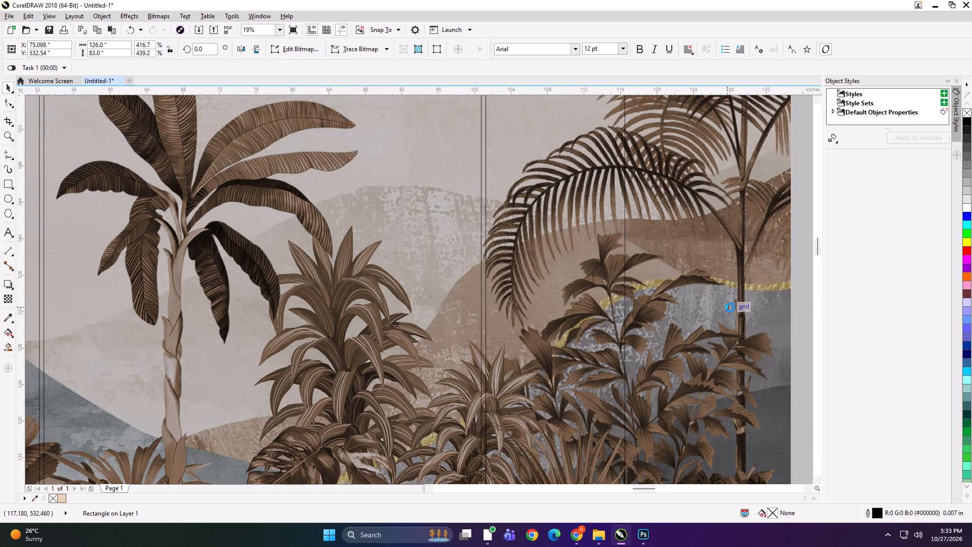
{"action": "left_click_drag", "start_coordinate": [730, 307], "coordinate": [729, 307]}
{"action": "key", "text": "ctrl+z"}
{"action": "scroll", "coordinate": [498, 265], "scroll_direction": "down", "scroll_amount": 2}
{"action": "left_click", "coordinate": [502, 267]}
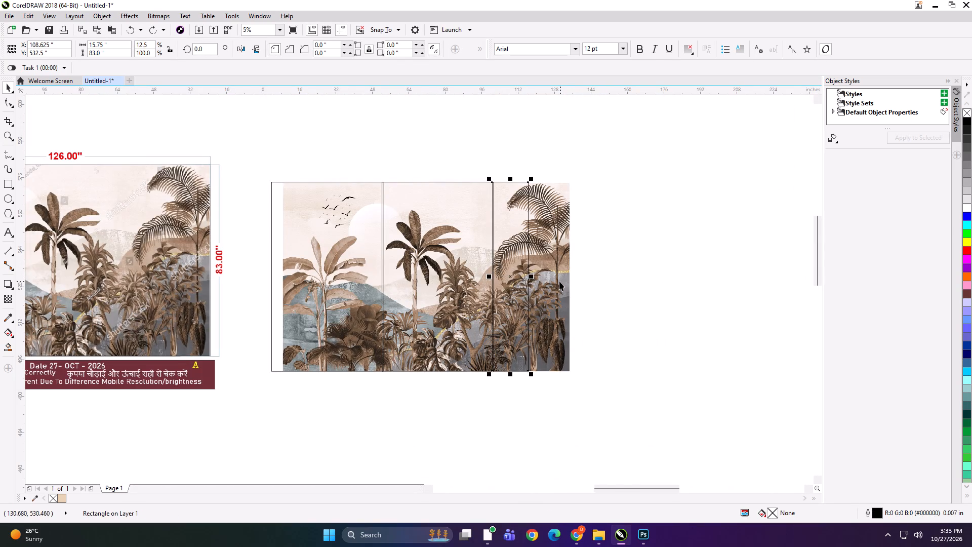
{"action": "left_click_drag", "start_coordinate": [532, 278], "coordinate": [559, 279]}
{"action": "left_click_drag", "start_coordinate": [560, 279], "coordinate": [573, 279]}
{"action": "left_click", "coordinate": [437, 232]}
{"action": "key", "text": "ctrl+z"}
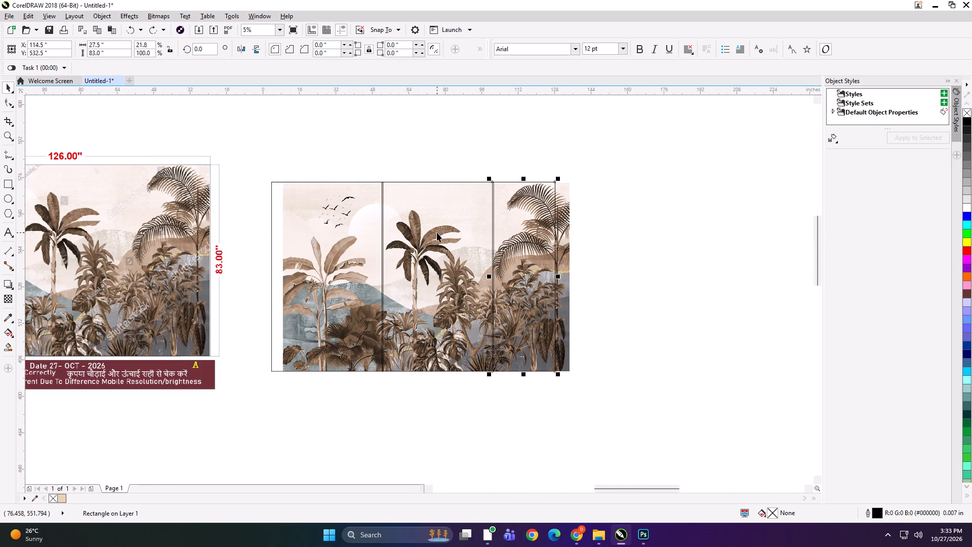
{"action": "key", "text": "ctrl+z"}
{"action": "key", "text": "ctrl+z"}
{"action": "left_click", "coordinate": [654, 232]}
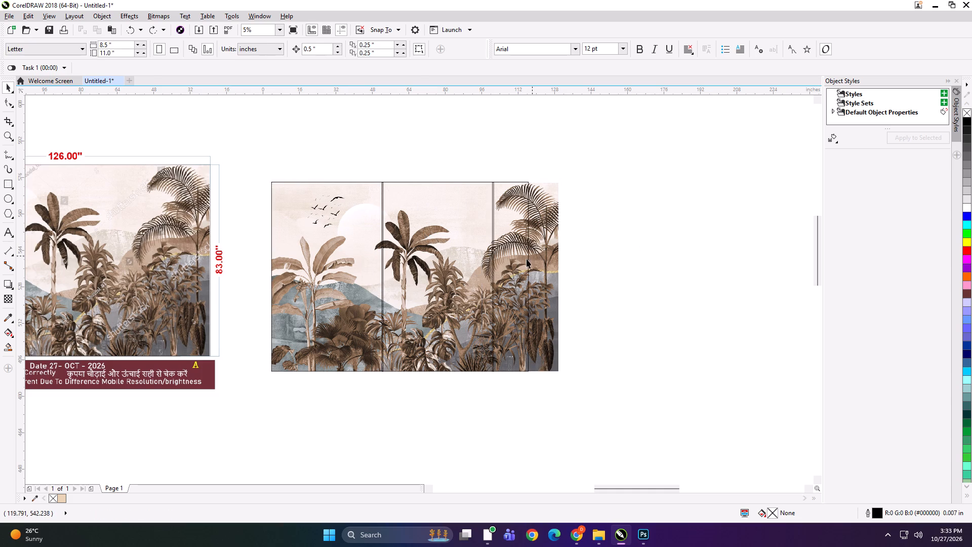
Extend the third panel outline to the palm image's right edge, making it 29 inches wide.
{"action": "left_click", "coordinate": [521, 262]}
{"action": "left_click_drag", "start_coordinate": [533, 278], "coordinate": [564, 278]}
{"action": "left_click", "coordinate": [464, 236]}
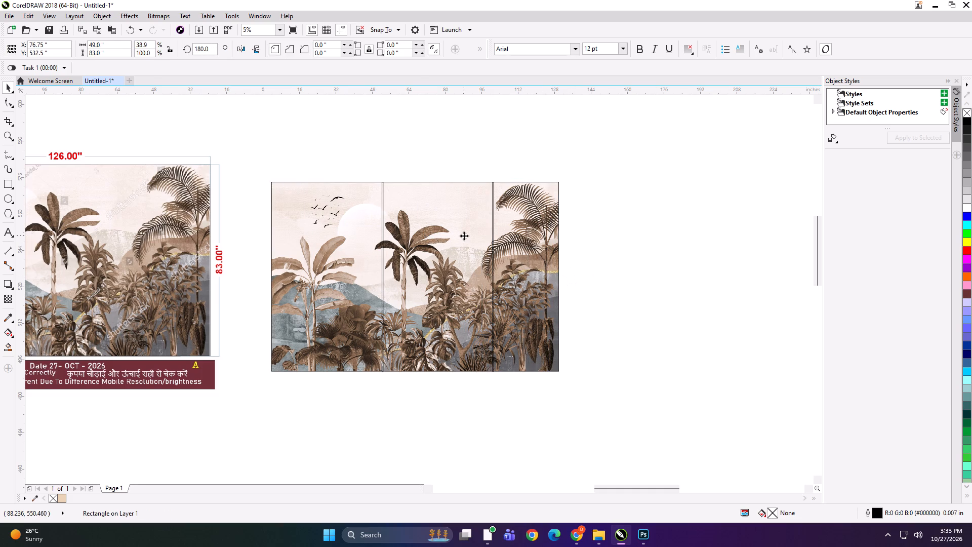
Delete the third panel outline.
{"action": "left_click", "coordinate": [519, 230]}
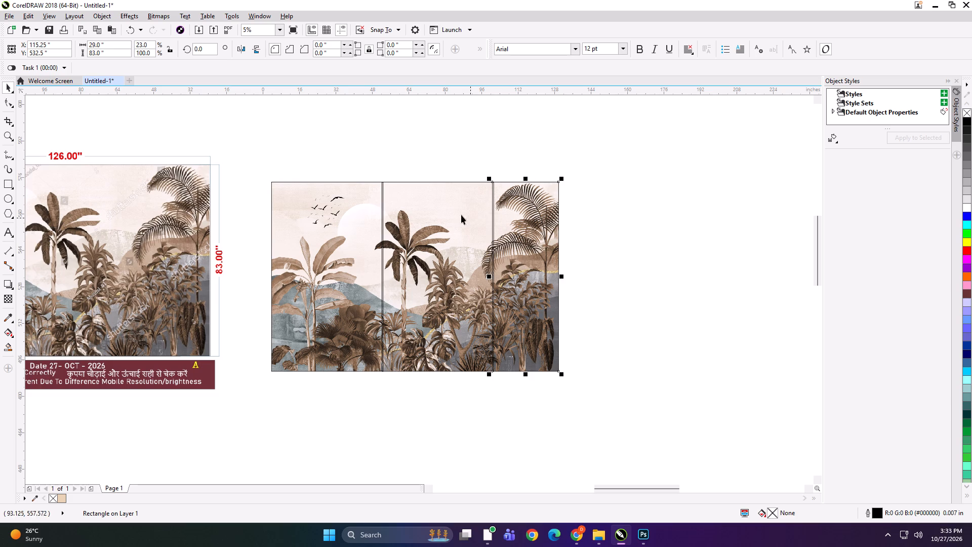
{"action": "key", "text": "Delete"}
Set the second panel outline's width to 41 inches.
{"action": "left_click", "coordinate": [434, 206]}
{"action": "left_click_drag", "start_coordinate": [113, 43], "coordinate": [50, 51]}
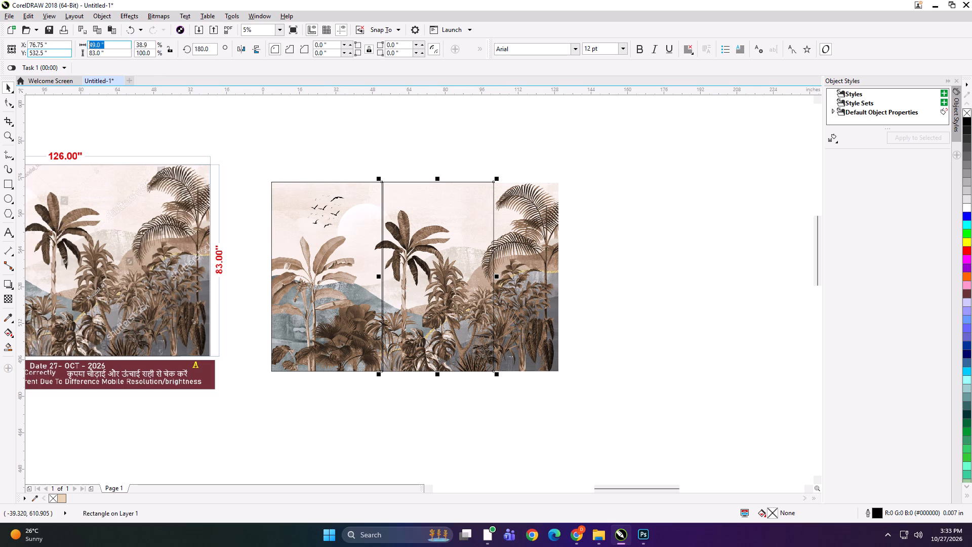
{"action": "type", "text": "41"}
{"action": "key", "text": "Return"}
Align the 41 inch outline to the first panel's right edge and mirror it across as the second panel, overlapping by 0.5 inch.
{"action": "left_click", "coordinate": [322, 230], "text": "shift"}
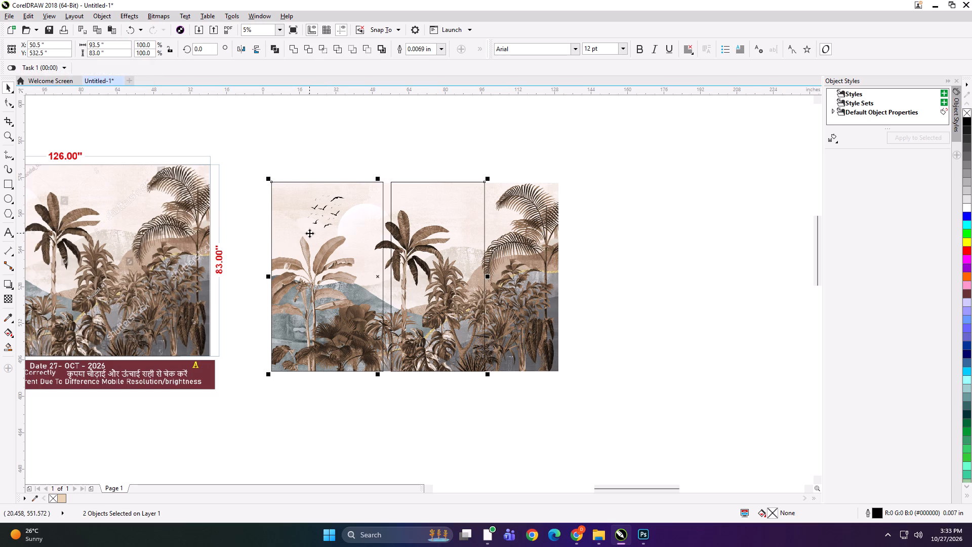
{"action": "key", "text": "t"}
{"action": "key", "text": "r"}
{"action": "left_click", "coordinate": [338, 167]}
{"action": "left_click", "coordinate": [341, 268]}
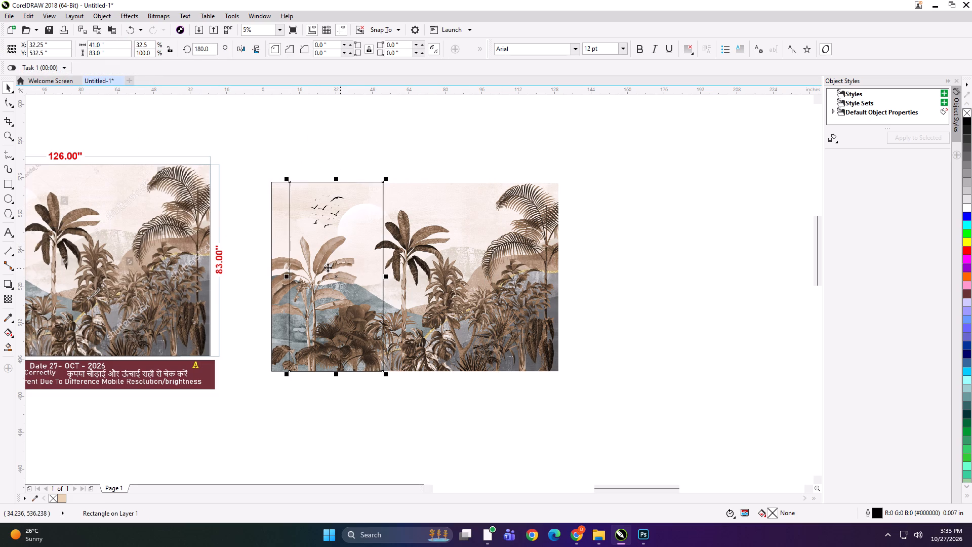
{"action": "left_click_drag", "start_coordinate": [288, 277], "coordinate": [409, 274]}
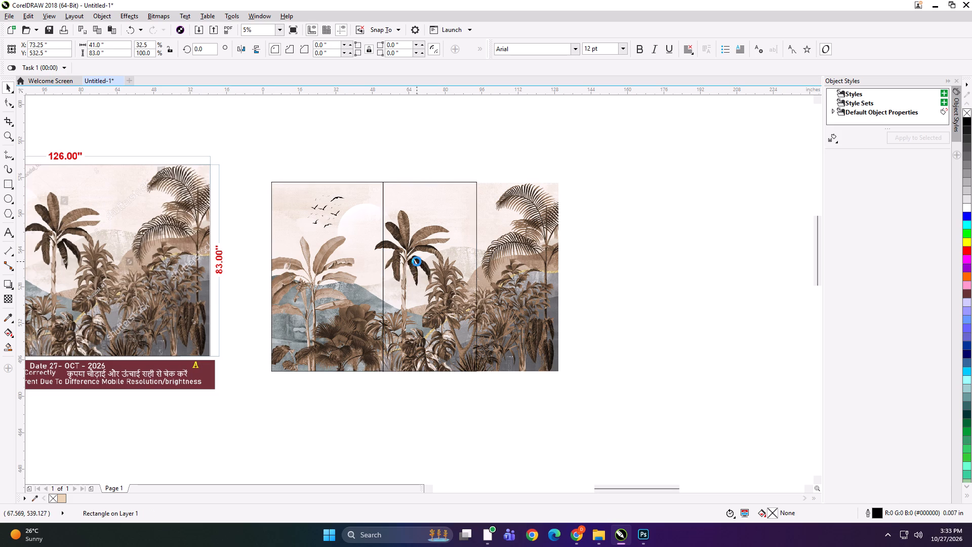
{"action": "key", "text": "Left"}
Mirror a copy as the third panel with 0.5 inch overlap, and narrow it to the palm image's right edge.
{"action": "left_click_drag", "start_coordinate": [377, 279], "coordinate": [507, 282]}
{"action": "right_click", "coordinate": [507, 282], "text": "ctrl"}
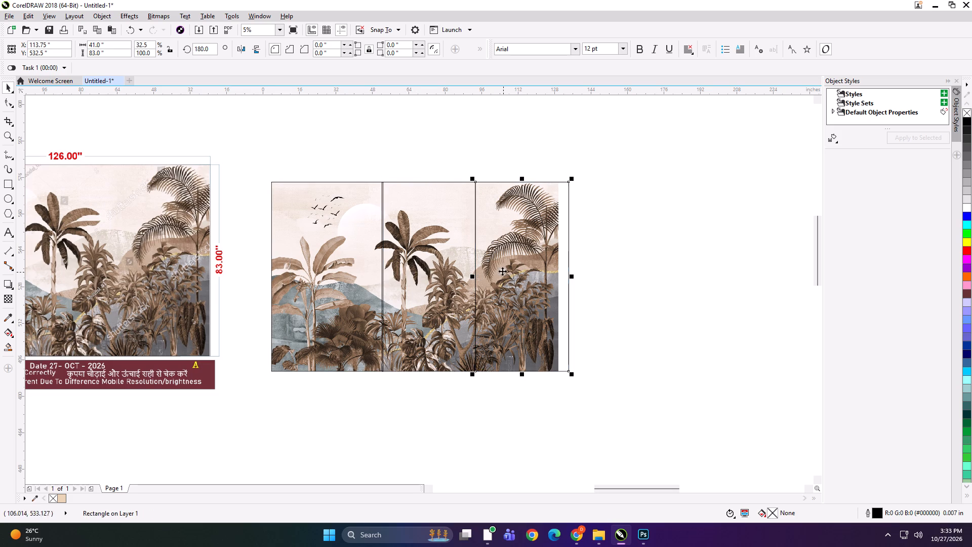
{"action": "key", "text": "Left"}
{"action": "left_click_drag", "start_coordinate": [572, 278], "coordinate": [572, 278]}
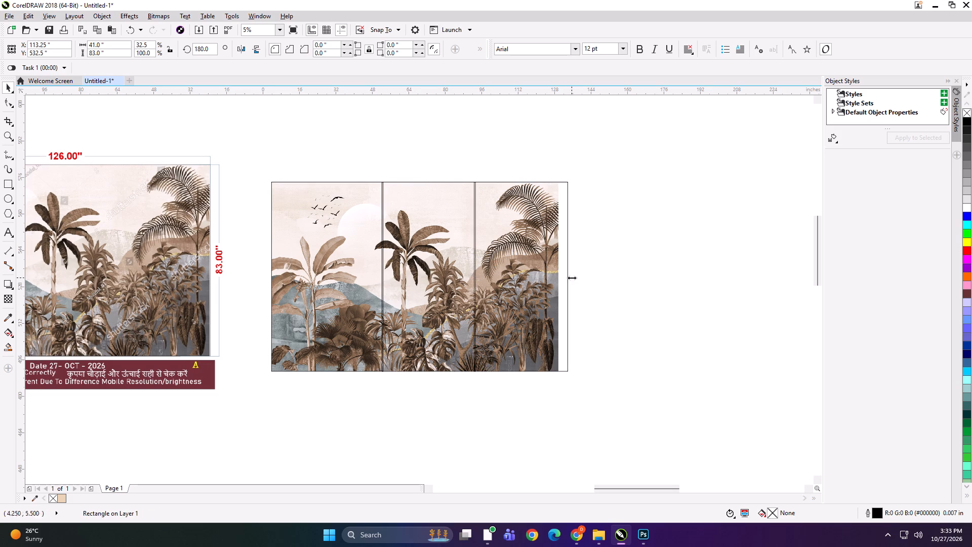
{"action": "left_click_drag", "start_coordinate": [572, 278], "coordinate": [565, 278]}
Group the three panel outlines.
{"action": "left_click", "coordinate": [445, 239], "text": "shift"}
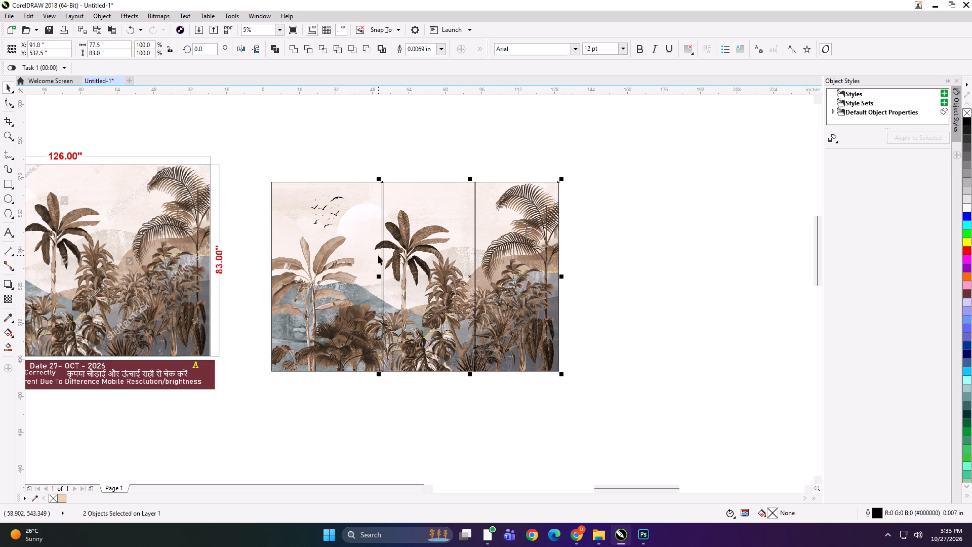
{"action": "left_click", "coordinate": [359, 256], "text": "shift"}
{"action": "key", "text": "ctrl+g"}
{"action": "left_click", "coordinate": [599, 267]}
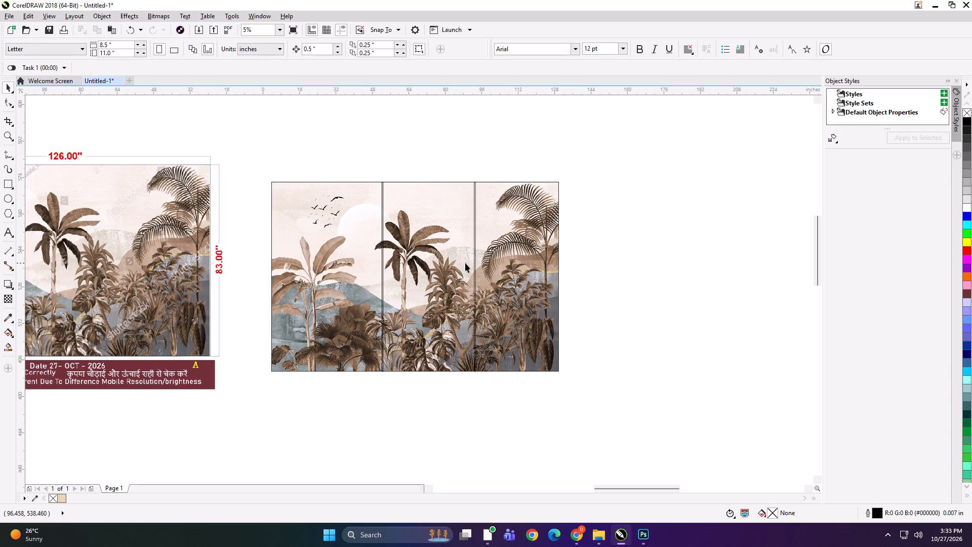
PowerClip the palm image into the grouped panel outlines, and ungroup the result into separate panels.
{"action": "left_click", "coordinate": [441, 262], "text": "alt"}
{"action": "key", "text": "shift+Return"}
{"action": "left_click", "coordinate": [446, 257]}
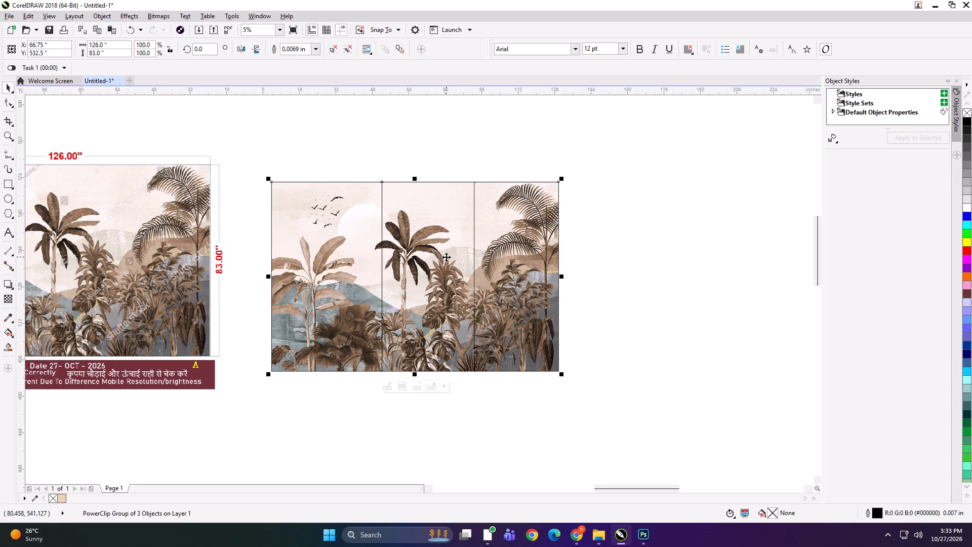
{"action": "key", "text": "ctrl+u"}
{"action": "left_click", "coordinate": [629, 269]}
Add the text label "126*83 PANEL 1" along the first panel's top edge.
{"action": "scroll", "coordinate": [621, 262], "scroll_direction": "down", "scroll_amount": 1}
{"action": "left_click_drag", "start_coordinate": [640, 205], "coordinate": [424, 347]}
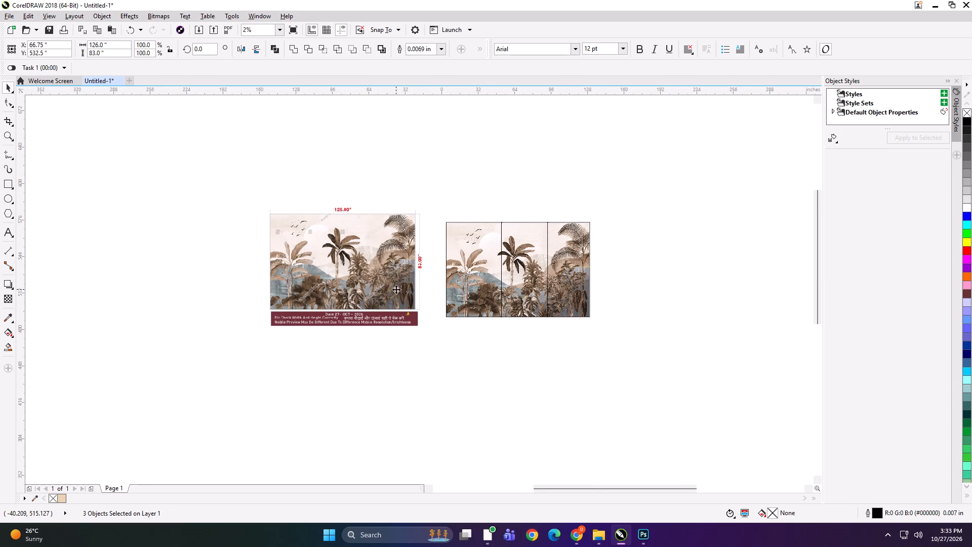
{"action": "left_click", "coordinate": [396, 289], "text": "shift"}
{"action": "key", "text": "shift+F2"}
{"action": "left_click", "coordinate": [473, 147]}
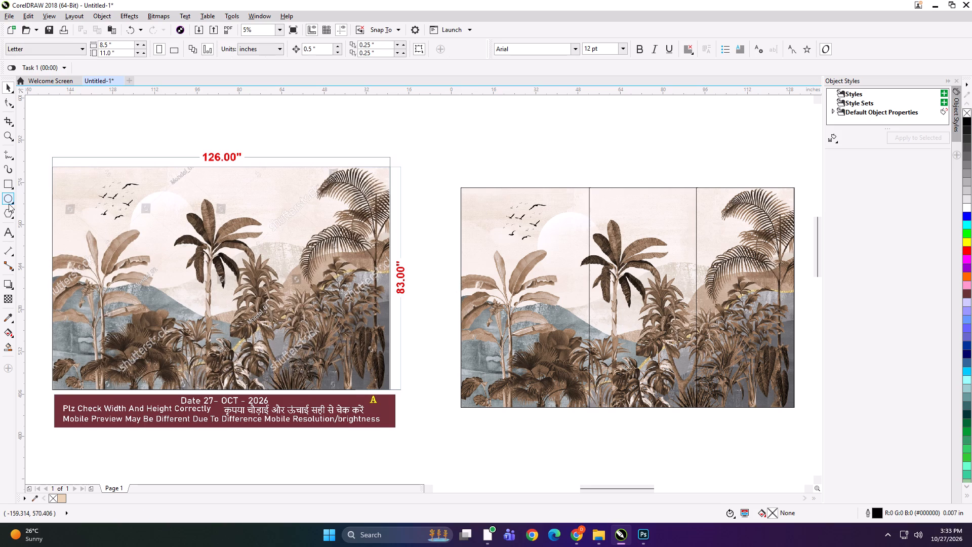
{"action": "left_click", "coordinate": [6, 231]}
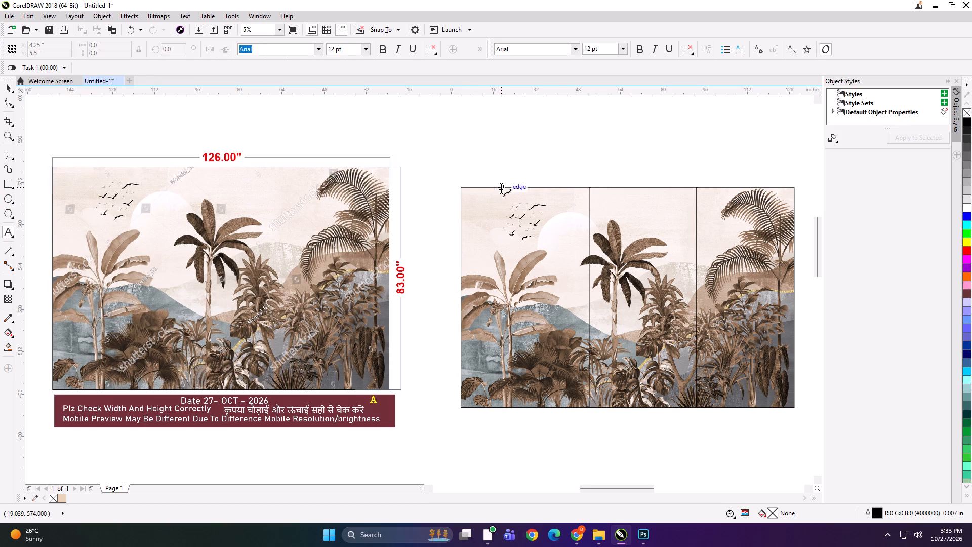
{"action": "left_click", "coordinate": [502, 185]}
{"action": "type", "text": "126*"}
{"action": "type", "text": "83 PANEL 1"}
Copy the label onto the second panel's top edge and change it to "126*83 PANEL 2".
{"action": "key", "text": "ctrl+a"}
{"action": "key", "text": "ctrl+c"}
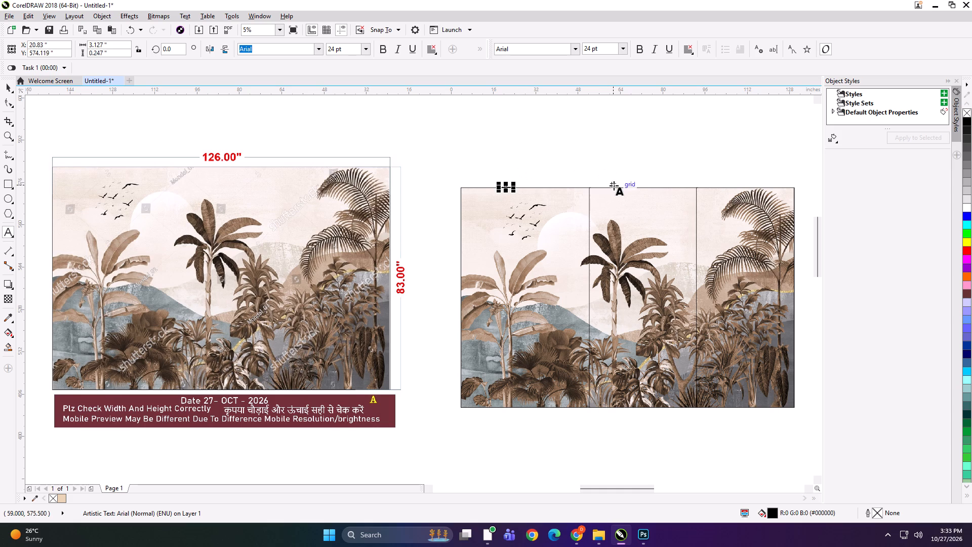
{"action": "left_click", "coordinate": [615, 185]}
{"action": "key", "text": "ctrl+v"}
{"action": "key", "text": "BackSpace"}
{"action": "key", "text": "2"}
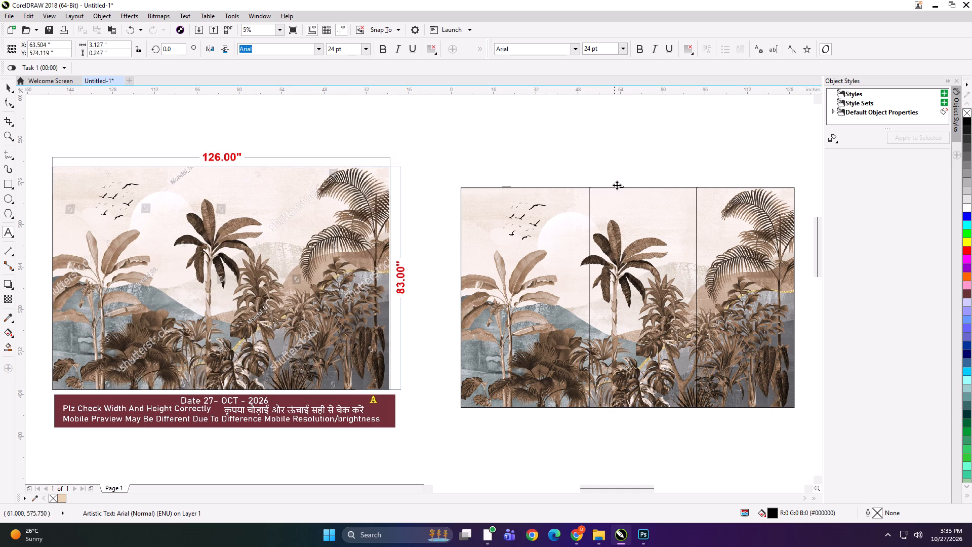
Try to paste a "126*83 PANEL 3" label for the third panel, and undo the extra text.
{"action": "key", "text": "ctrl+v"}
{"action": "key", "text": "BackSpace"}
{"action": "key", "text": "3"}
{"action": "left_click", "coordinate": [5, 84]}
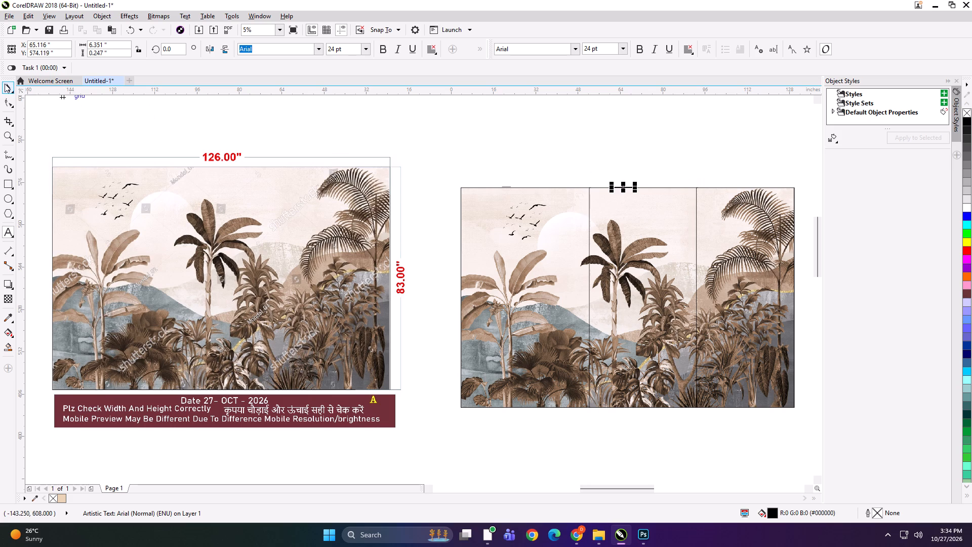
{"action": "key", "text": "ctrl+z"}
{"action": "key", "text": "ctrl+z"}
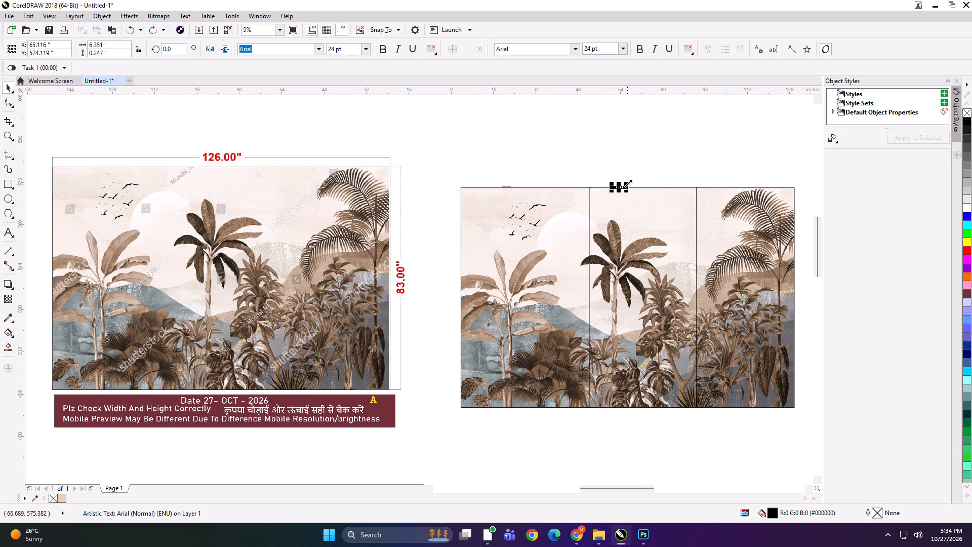
Paste the label onto the third panel's top edge and change it to "126*83 PANEL 3".
{"action": "scroll", "coordinate": [627, 184], "scroll_direction": "up", "scroll_amount": 5}
{"action": "scroll", "coordinate": [470, 194], "scroll_direction": "down", "scroll_amount": 4}
{"action": "scroll", "coordinate": [401, 200], "scroll_direction": "down", "scroll_amount": 1}
{"action": "key", "text": "space"}
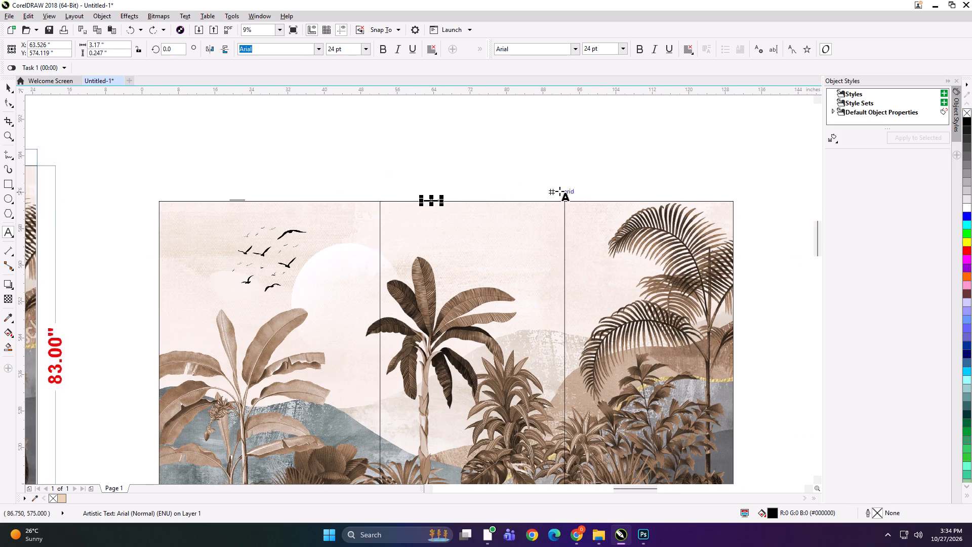
{"action": "left_click", "coordinate": [602, 200]}
{"action": "scroll", "coordinate": [604, 200], "scroll_direction": "up", "scroll_amount": 3}
{"action": "key", "text": "ctrl+v"}
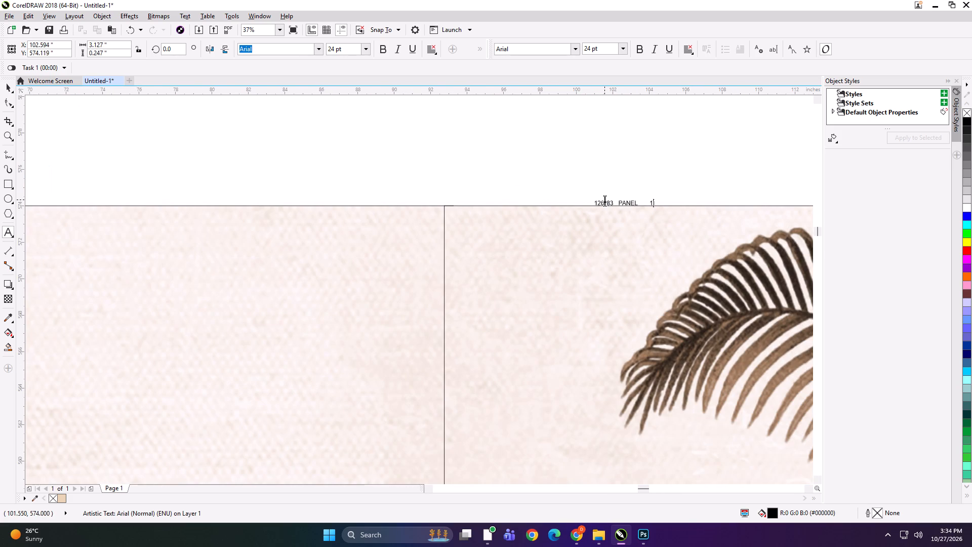
{"action": "key", "text": "BackSpace"}
{"action": "key", "text": "3"}
{"action": "scroll", "coordinate": [604, 203], "scroll_direction": "down", "scroll_amount": 3}
{"action": "left_click", "coordinate": [3, 90]}
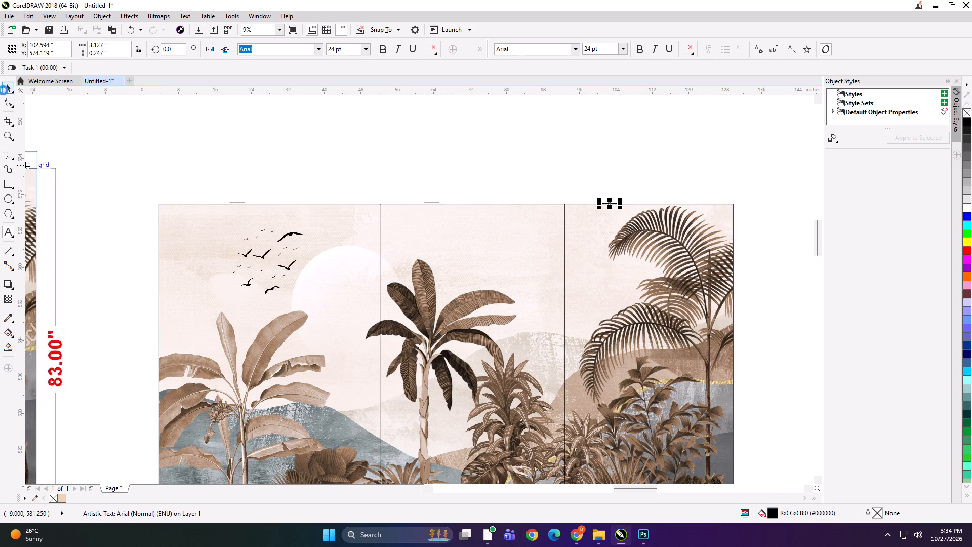
Group each of the three panel labels with its own palm panel.
{"action": "left_click", "coordinate": [604, 246], "text": "shift"}
{"action": "key", "text": "ctrl+g"}
{"action": "scroll", "coordinate": [607, 214], "scroll_direction": "down", "scroll_amount": 1}
{"action": "left_click_drag", "start_coordinate": [564, 188], "coordinate": [501, 281]}
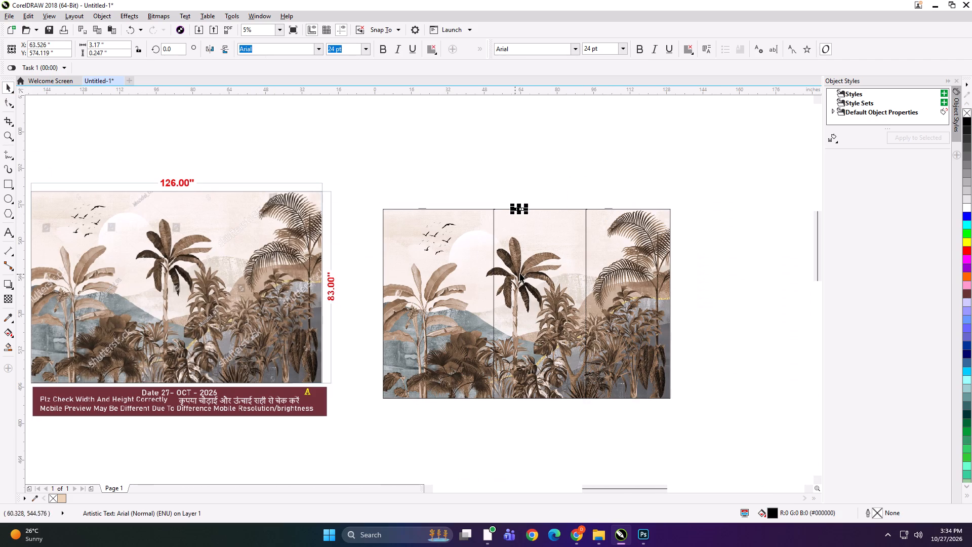
{"action": "left_click", "coordinate": [529, 238], "text": "shift"}
{"action": "key", "text": "ctrl+g"}
{"action": "left_click_drag", "start_coordinate": [494, 170], "coordinate": [400, 264]}
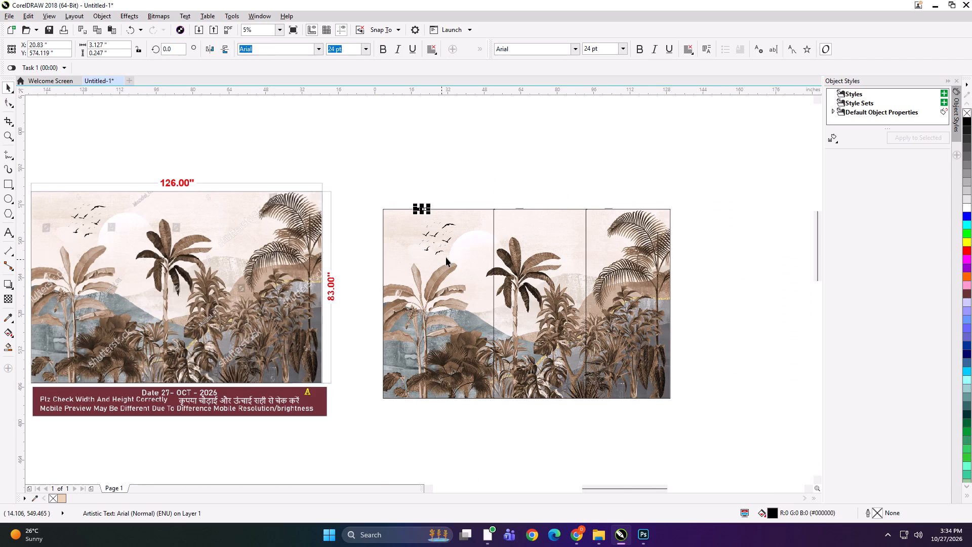
{"action": "left_click", "coordinate": [447, 257], "text": "shift"}
{"action": "key", "text": "ctrl+g"}
{"action": "scroll", "coordinate": [461, 250], "scroll_direction": "down", "scroll_amount": 1}
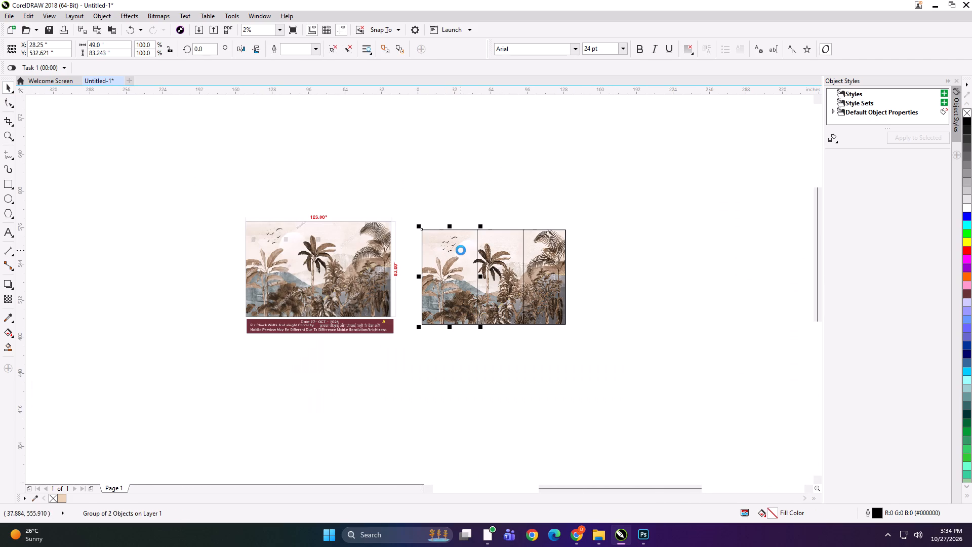
Start a TIFF export of the first palm panel and open the KD > PRINT FILE > 27 folder on work (D:).
{"action": "left_click_drag", "start_coordinate": [602, 190], "coordinate": [390, 378]}
{"action": "left_click", "coordinate": [381, 288], "text": "shift"}
{"action": "key", "text": "shift+F2"}
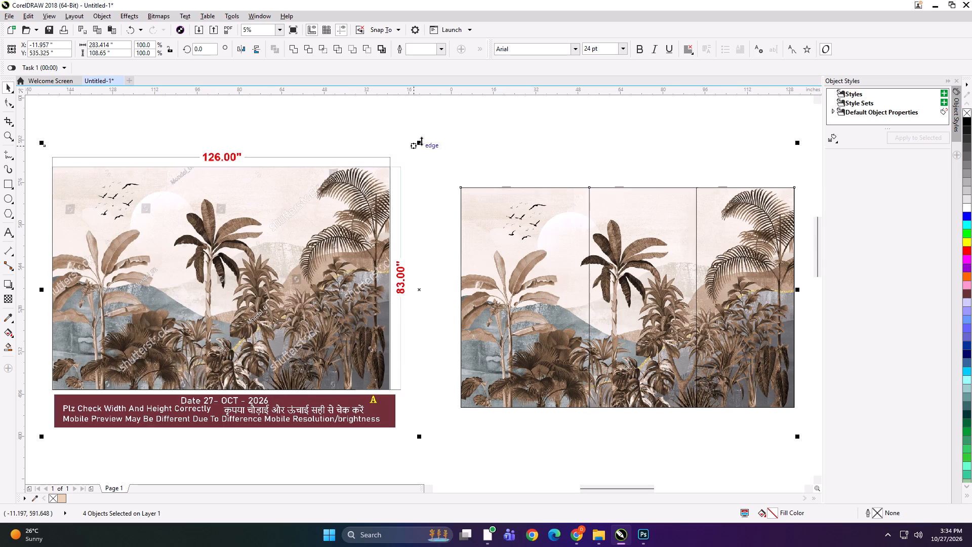
{"action": "left_click", "coordinate": [487, 136]}
{"action": "left_click", "coordinate": [488, 214]}
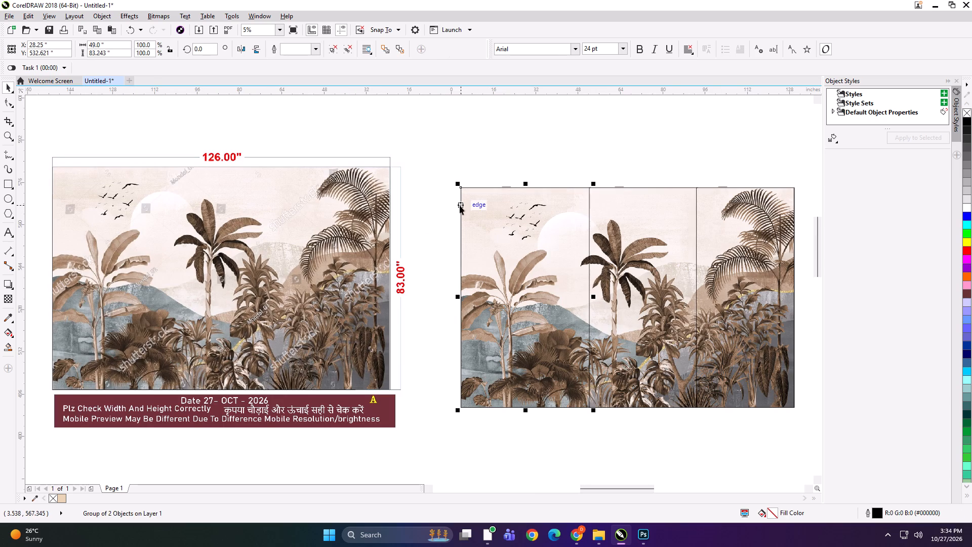
{"action": "key", "text": "ctrl+e"}
{"action": "scroll", "coordinate": [537, 324], "scroll_direction": "down", "scroll_amount": 3}
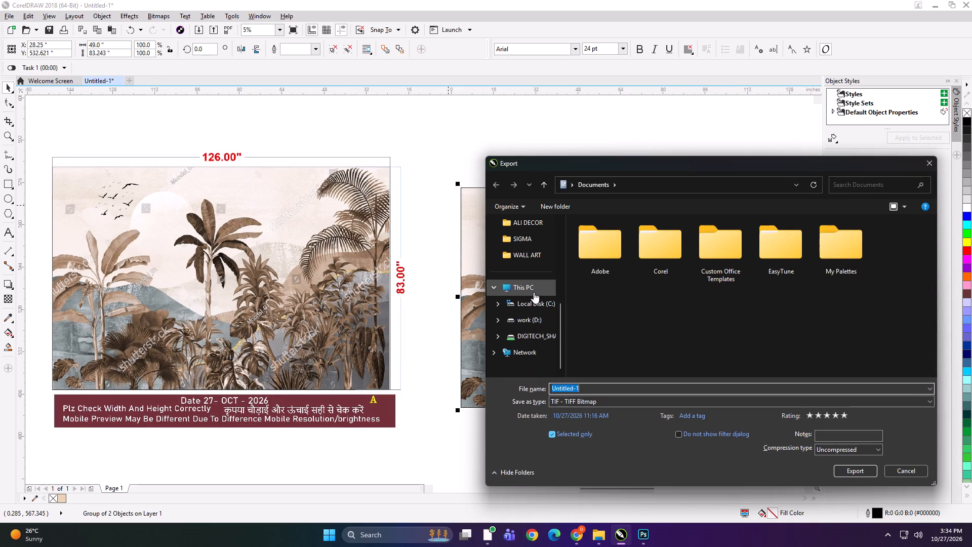
{"action": "left_click", "coordinate": [531, 284]}
{"action": "double_click", "coordinate": [749, 245]}
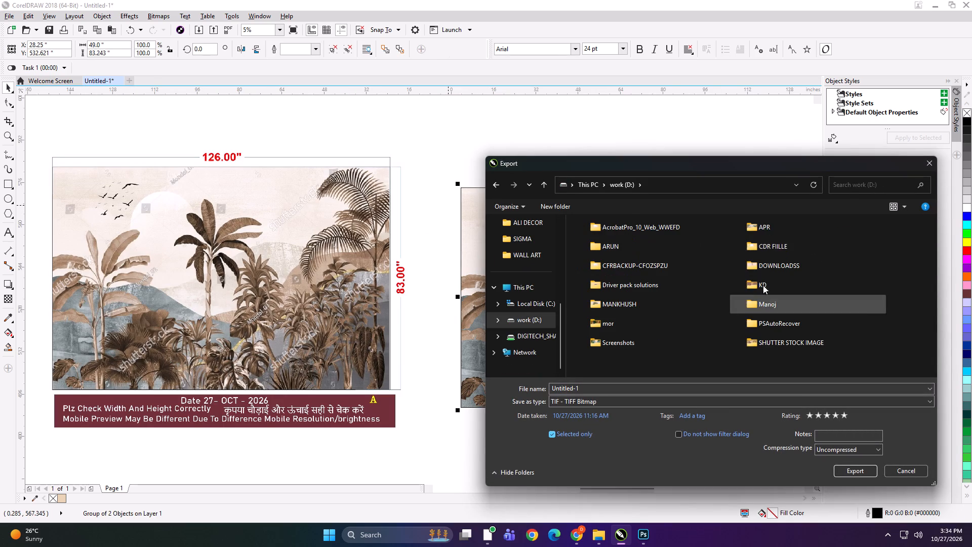
{"action": "double_click", "coordinate": [778, 282]}
{"action": "double_click", "coordinate": [751, 292]}
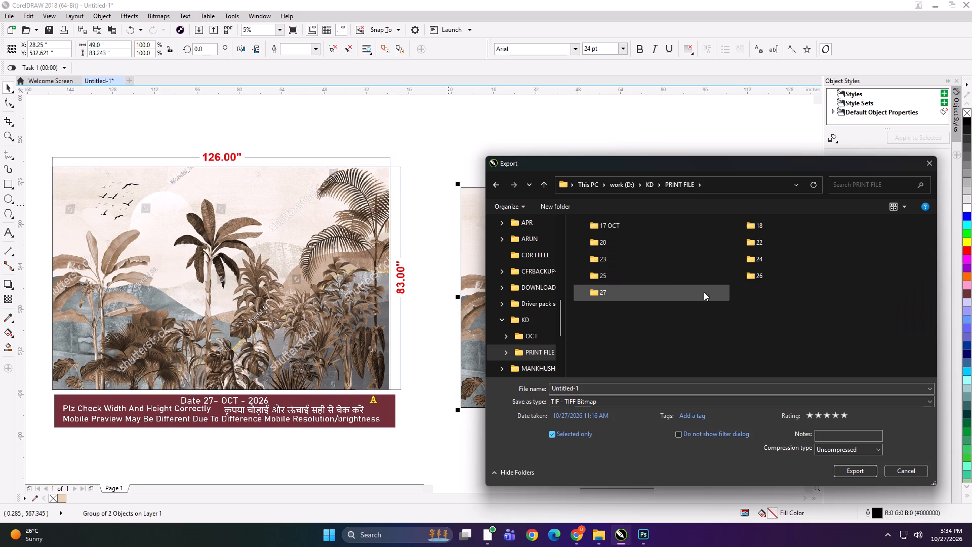
{"action": "left_click", "coordinate": [670, 289]}
{"action": "left_click", "coordinate": [661, 327]}
{"action": "double_click", "coordinate": [653, 294]}
{"action": "left_click", "coordinate": [636, 309]}
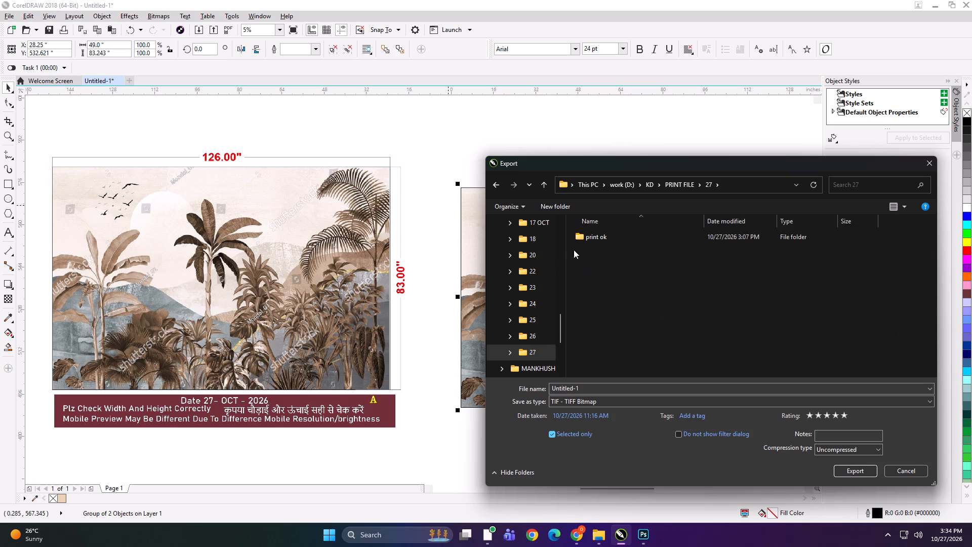
Create a folder named INTERIOR SOLUTION inside the 27 folder.
{"action": "left_click", "coordinate": [556, 206]}
{"action": "type", "text": "INTERIOR SOLUTION"}
{"action": "key", "text": "Return"}
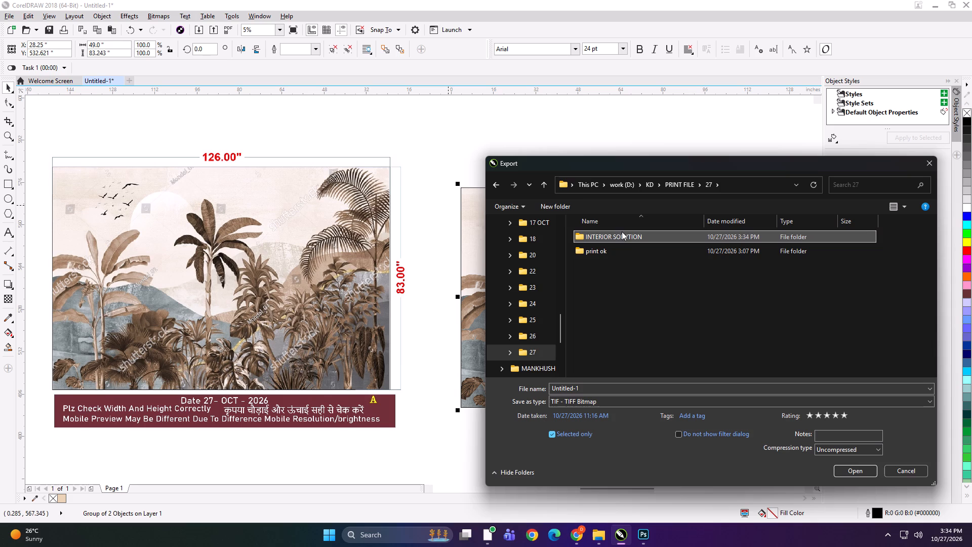
Export the first panel into the INTERIOR SOLUTION folder as "49x83 A NW".
{"action": "double_click", "coordinate": [629, 235]}
{"action": "left_click", "coordinate": [614, 387]}
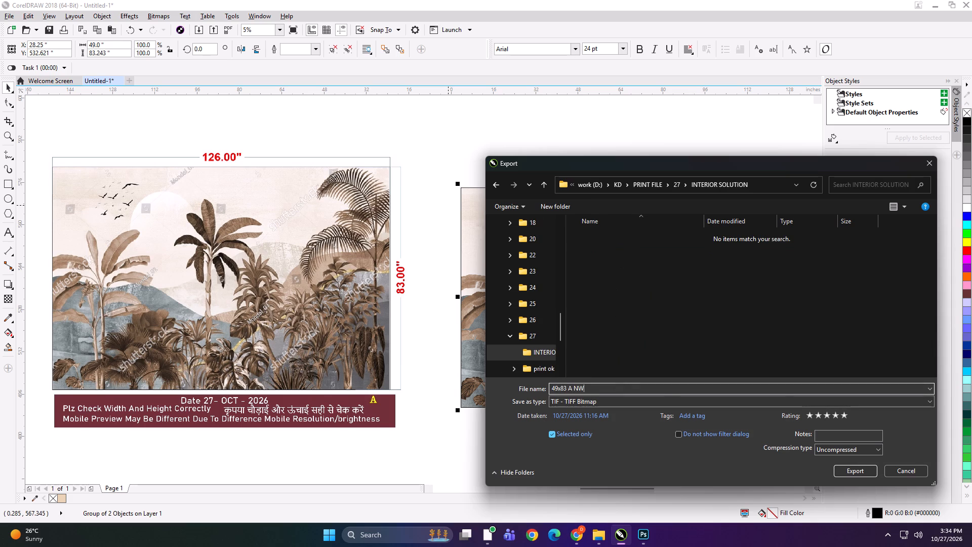
{"action": "key", "text": "Return"}
{"action": "key", "text": "Return"}
Export the middle palm panel as a TIFF named "41x83 B NW" in the INTERIOR SOLUTION folder.
{"action": "left_click", "coordinate": [618, 264]}
{"action": "key", "text": "ctrl+e"}
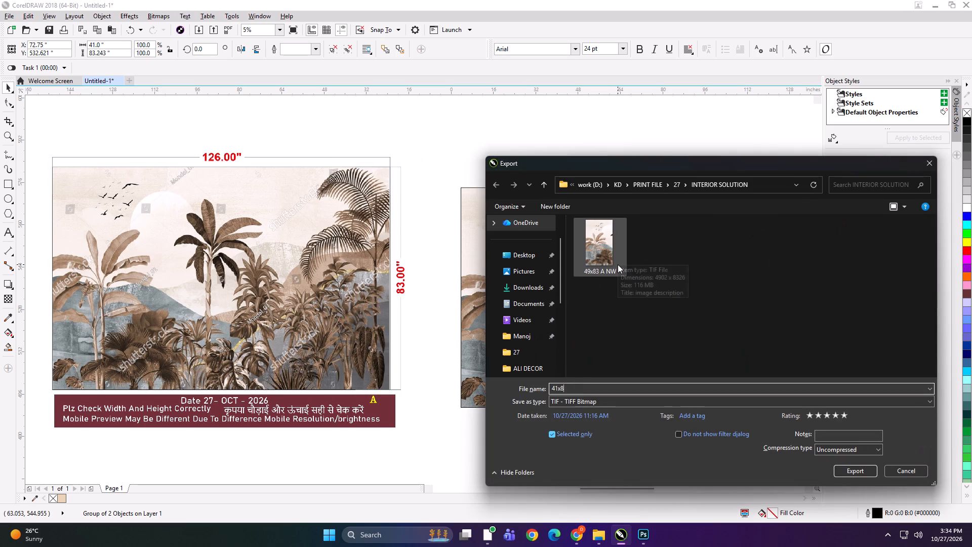
{"action": "type", "text": "3 B NW"}
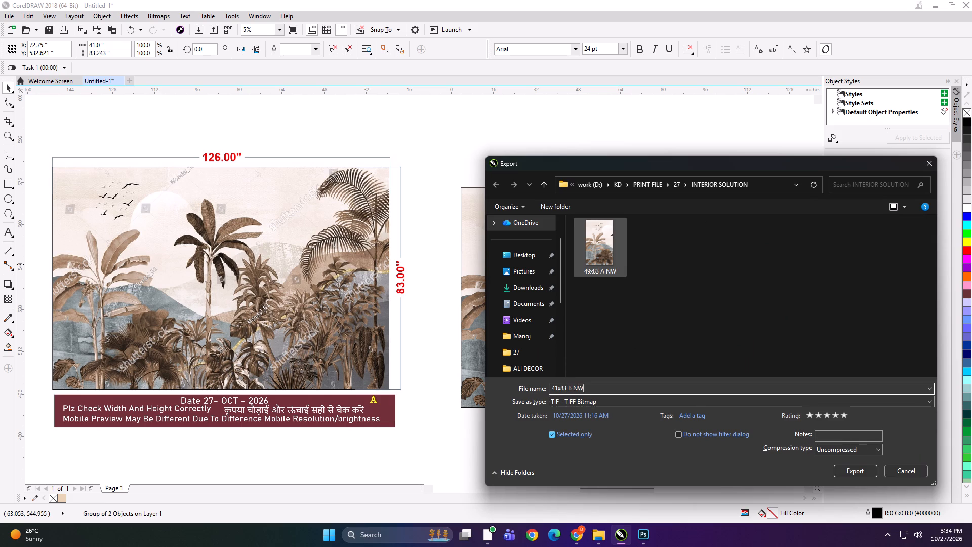
{"action": "key", "text": "Return"}
{"action": "key", "text": "Return"}
Export the third palm panel as a TIFF named "37x83 C NW" in the INTERIOR SOLUTION folder.
{"action": "left_click", "coordinate": [730, 277]}
{"action": "key", "text": "ctrl+e"}
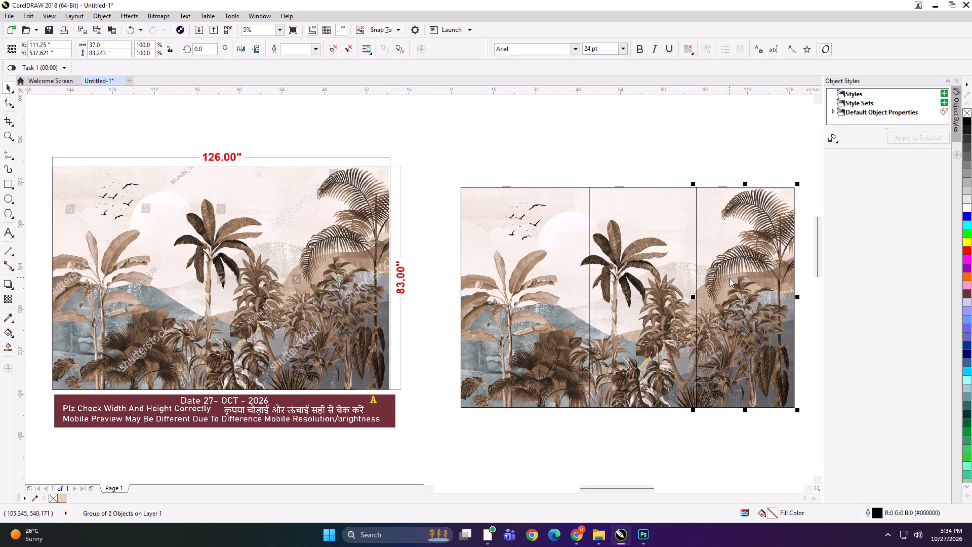
{"action": "type", "text": "37x83 C NW"}
{"action": "key", "text": "Return"}
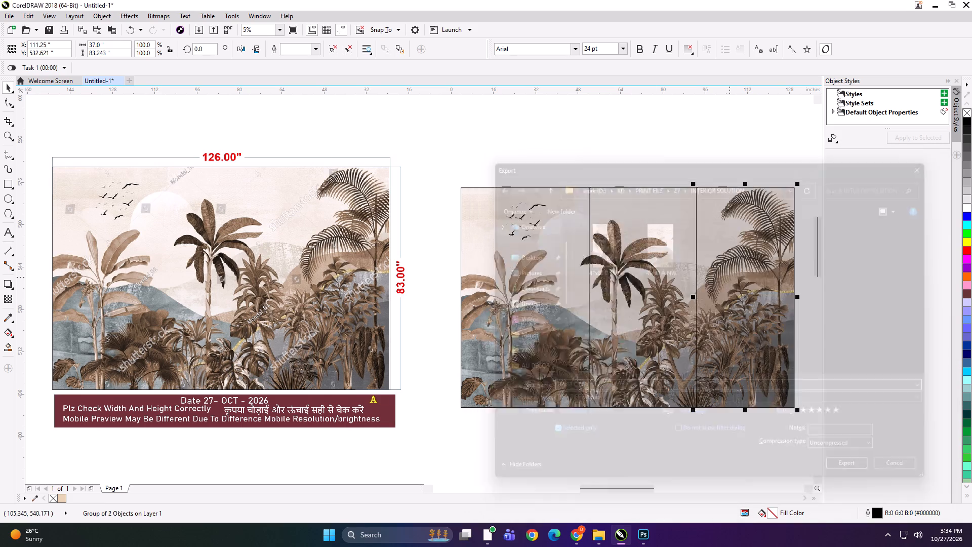
{"action": "key", "text": "Return"}
Space the three palm panels apart horizontally, leaving a gap of about 5 inches between neighbouring panels.
{"action": "scroll", "coordinate": [535, 251], "scroll_direction": "down", "scroll_amount": 1}
{"action": "left_click_drag", "start_coordinate": [540, 190], "coordinate": [695, 417]}
{"action": "key", "text": "Right"}
{"action": "key", "text": "Right"}
{"action": "key", "text": "Right"}
{"action": "key", "text": "Right"}
{"action": "key", "text": "Right"}
{"action": "key", "text": "Right"}
{"action": "key", "text": "Right"}
{"action": "key", "text": "Right"}
{"action": "key", "text": "Right"}
{"action": "key", "text": "Right"}
{"action": "key", "text": "Right"}
{"action": "key", "text": "Right"}
{"action": "key", "text": "Right"}
{"action": "key", "text": "Right"}
{"action": "key", "text": "Right"}
{"action": "key", "text": "Right"}
{"action": "key", "text": "Right"}
{"action": "key", "text": "Right"}
{"action": "key", "text": "Right"}
{"action": "key", "text": "Right"}
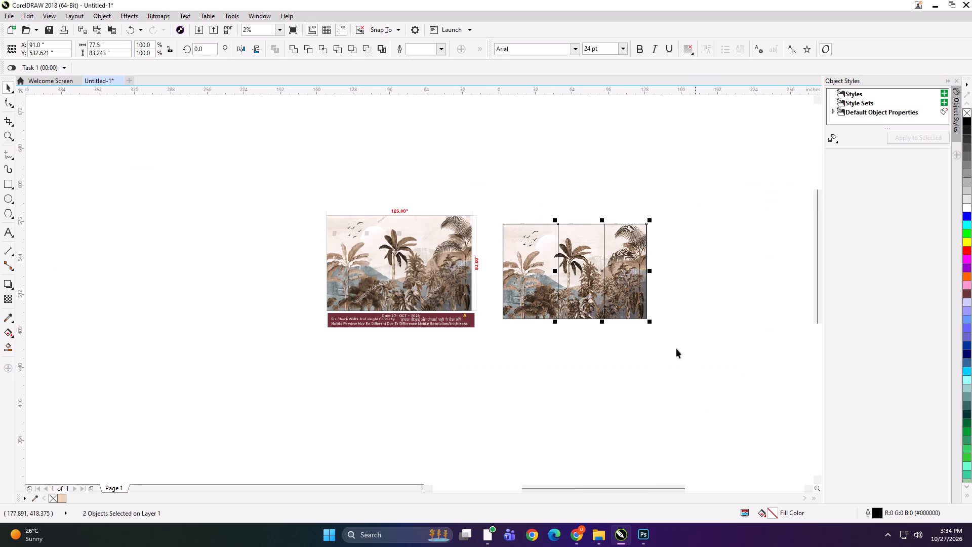
{"action": "left_click_drag", "start_coordinate": [568, 190], "coordinate": [697, 357]}
Move the three panels closer to the 126 by 83 inch order preview and group them with it.
{"action": "left_click_drag", "start_coordinate": [710, 178], "coordinate": [459, 378]}
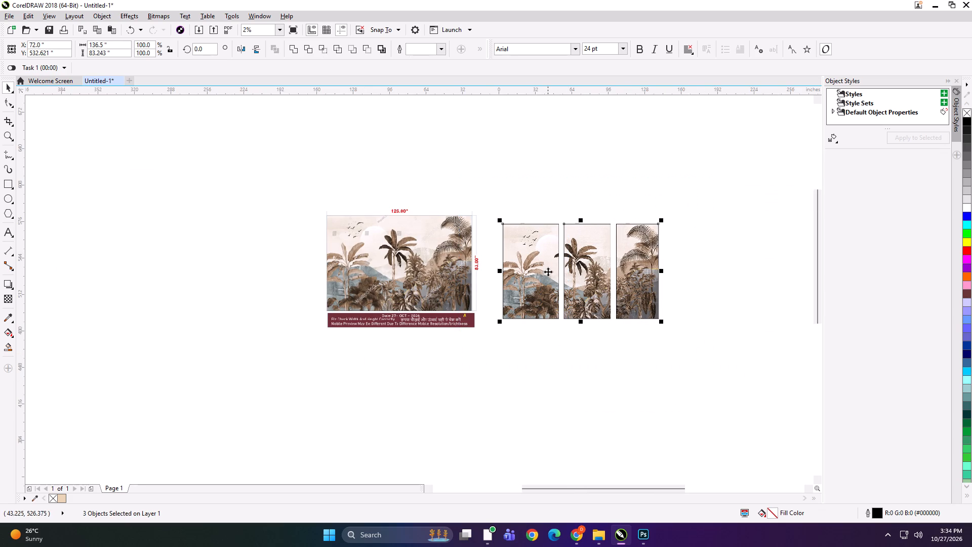
{"action": "left_click_drag", "start_coordinate": [526, 259], "coordinate": [514, 252]}
{"action": "left_click", "coordinate": [447, 270], "text": "shift"}
{"action": "key", "text": "ctrl+g"}
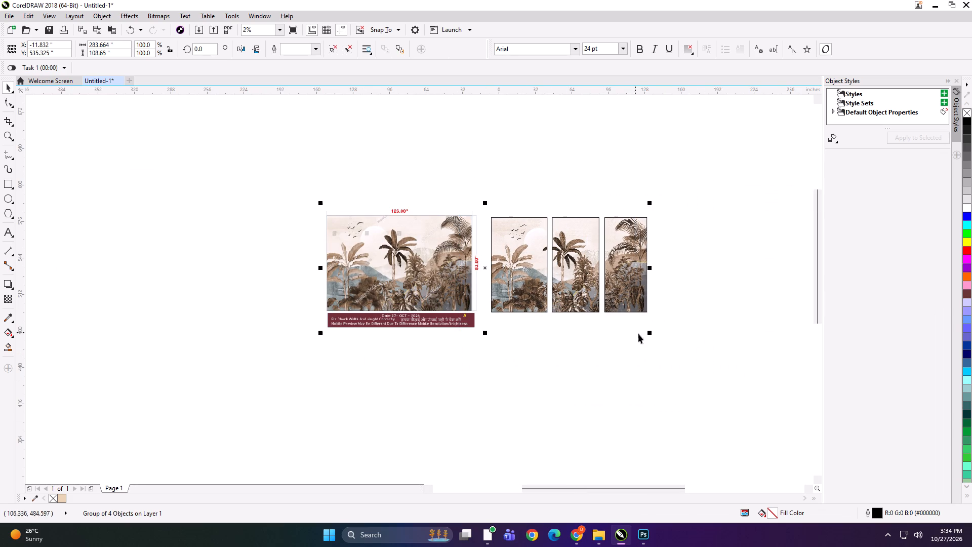
Scale the grouped preview and panels down about their centre to about 5.66 by 2.17 inches.
{"action": "left_click_drag", "start_coordinate": [649, 333], "coordinate": [504, 298], "text": "shift"}
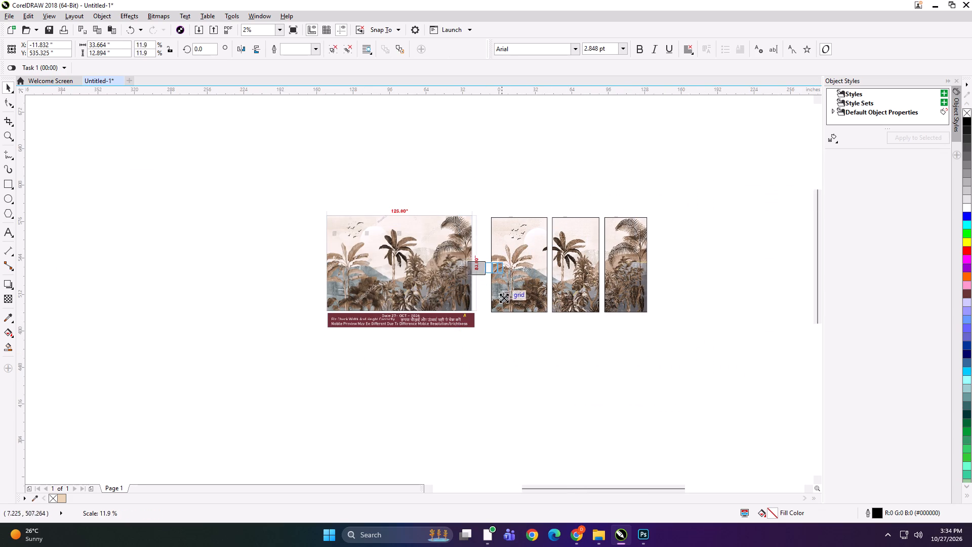
{"action": "left_click_drag", "start_coordinate": [504, 298], "coordinate": [495, 289], "text": "shift"}
{"action": "scroll", "coordinate": [483, 261], "scroll_direction": "up", "scroll_amount": 4}
{"action": "scroll", "coordinate": [518, 165], "scroll_direction": "up", "scroll_amount": 1}
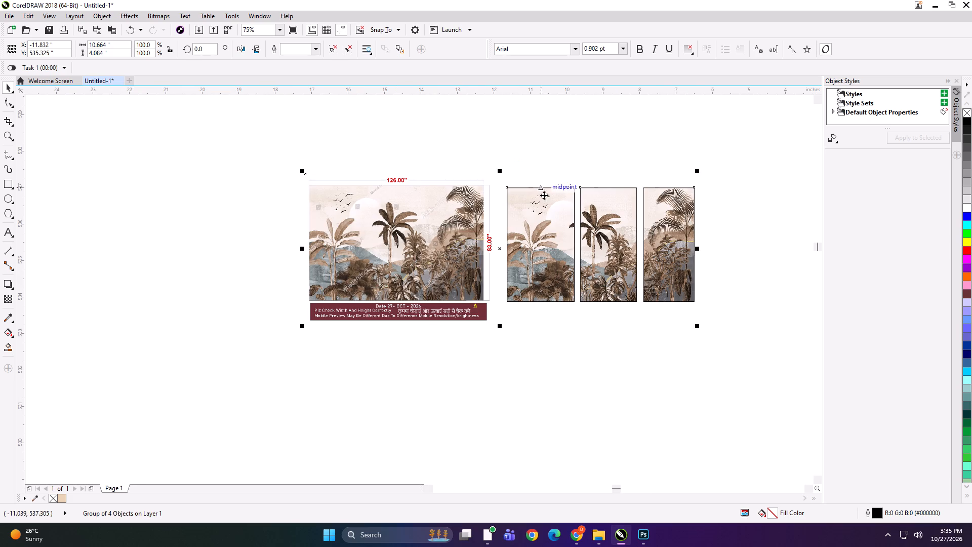
{"action": "left_click_drag", "start_coordinate": [698, 326], "coordinate": [606, 296], "text": "shift"}
Export the reduced group of preview and panels under the name "SGFDH".
{"action": "key", "text": "ctrl+e"}
{"action": "type", "text": "SGFDH"}
{"action": "key", "text": "Return"}
{"action": "key", "text": "Return"}
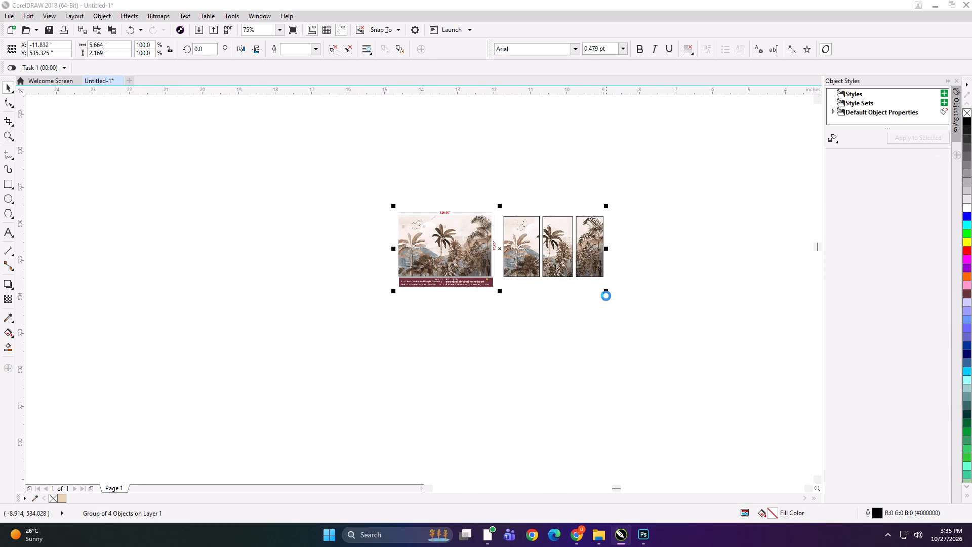
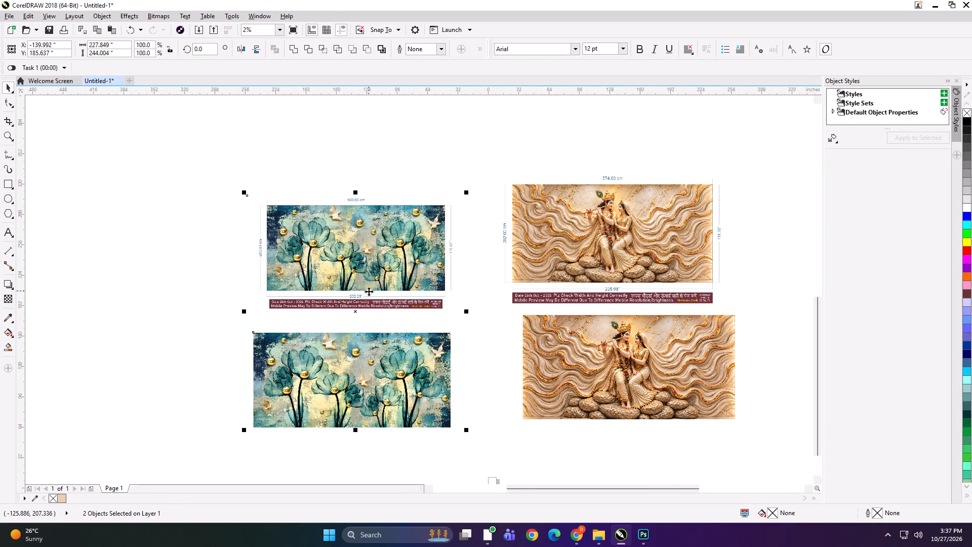
Set the width of the teal flower bitmap below its order preview to 23 inches, leaving its height unscaled.
{"action": "key", "text": "shift+F2"}
{"action": "left_click", "coordinate": [177, 284]}
{"action": "left_click", "coordinate": [298, 349]}
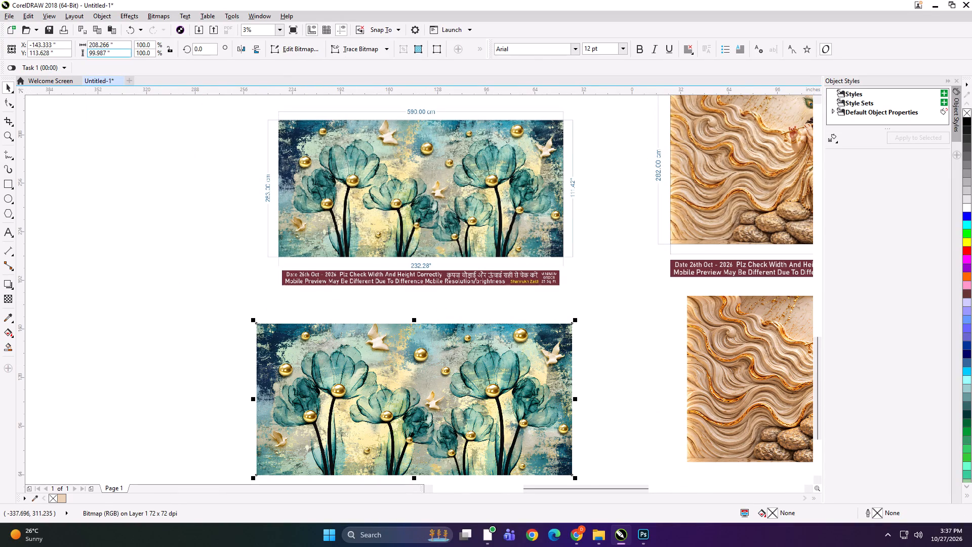
{"action": "left_click_drag", "start_coordinate": [117, 43], "coordinate": [74, 45]}
{"action": "scroll", "coordinate": [270, 217], "scroll_direction": "down", "scroll_amount": 1}
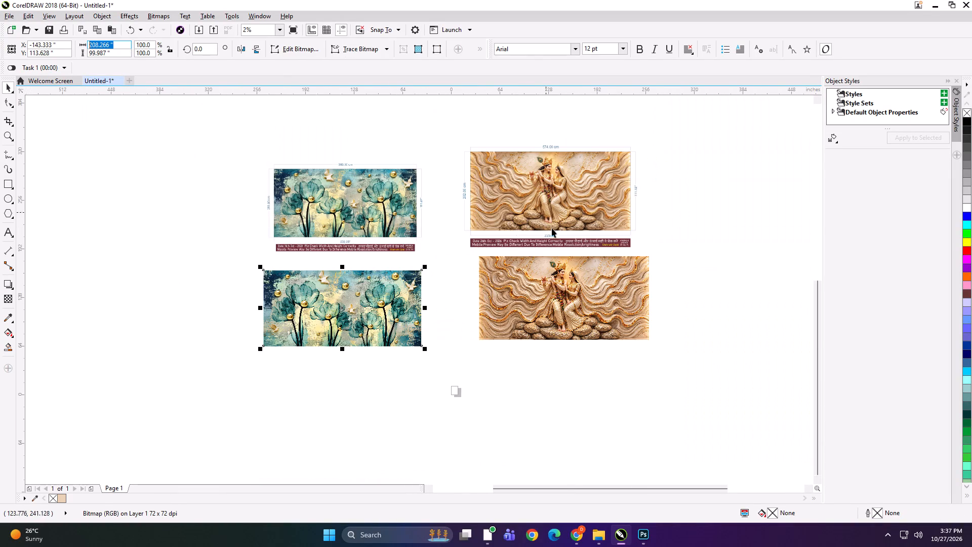
{"action": "scroll", "coordinate": [553, 231], "scroll_direction": "up", "scroll_amount": 1}
{"action": "scroll", "coordinate": [546, 237], "scroll_direction": "down", "scroll_amount": 1}
{"action": "scroll", "coordinate": [336, 261], "scroll_direction": "up", "scroll_amount": 1}
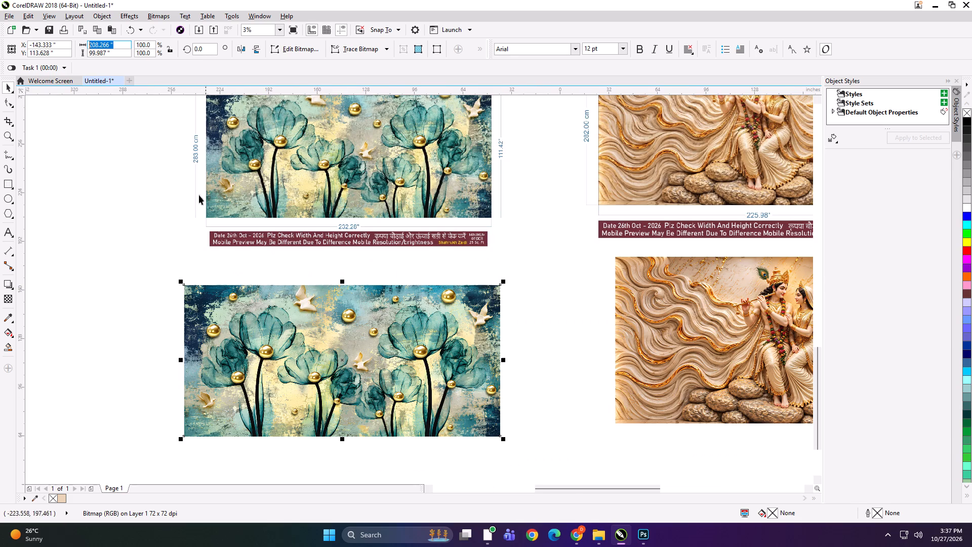
{"action": "type", "text": "23"}
{"action": "scroll", "coordinate": [289, 319], "scroll_direction": "down", "scroll_amount": 2}
{"action": "left_click", "coordinate": [395, 166]}
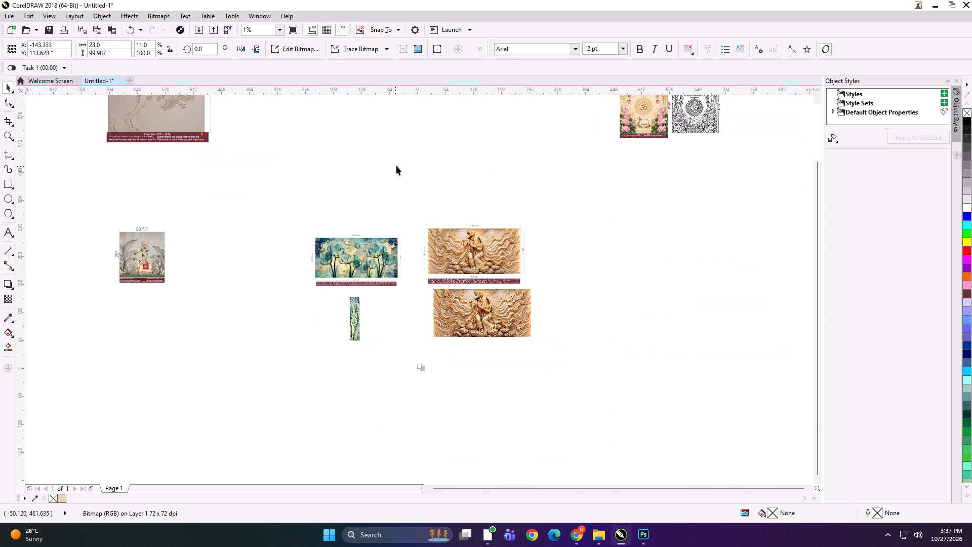
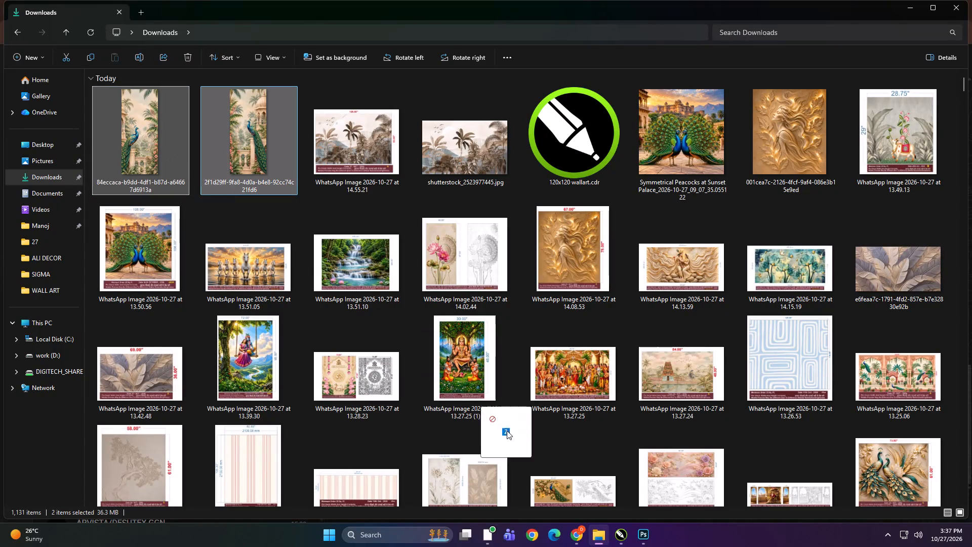
Bring the two selected tall peacock images from Downloads into the CorelDRAW drawing below the arched peacock order preview and place them apart.
{"action": "left_click_drag", "start_coordinate": [507, 431], "coordinate": [459, 374]}
{"action": "key", "text": "F4"}
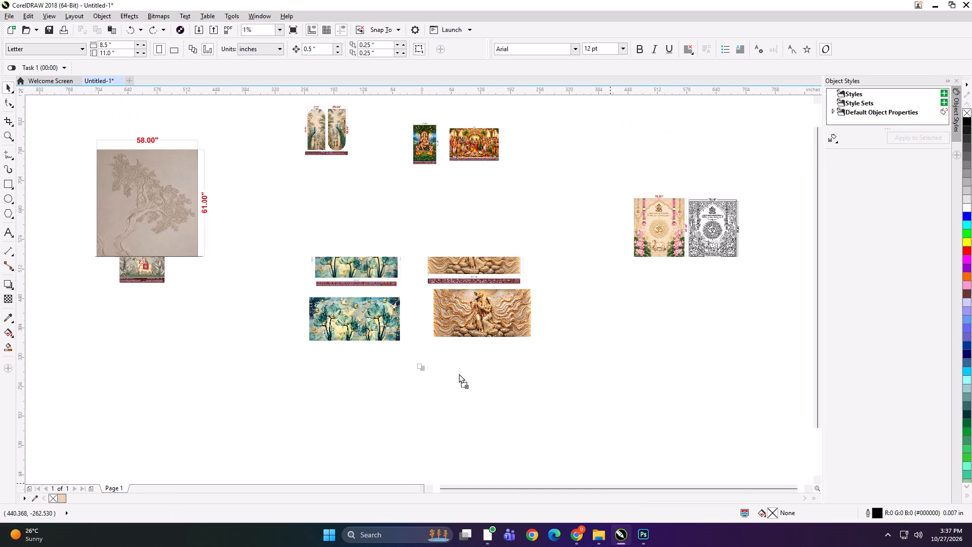
{"action": "left_click_drag", "start_coordinate": [459, 374], "coordinate": [334, 219]}
{"action": "left_click_drag", "start_coordinate": [333, 212], "coordinate": [331, 204]}
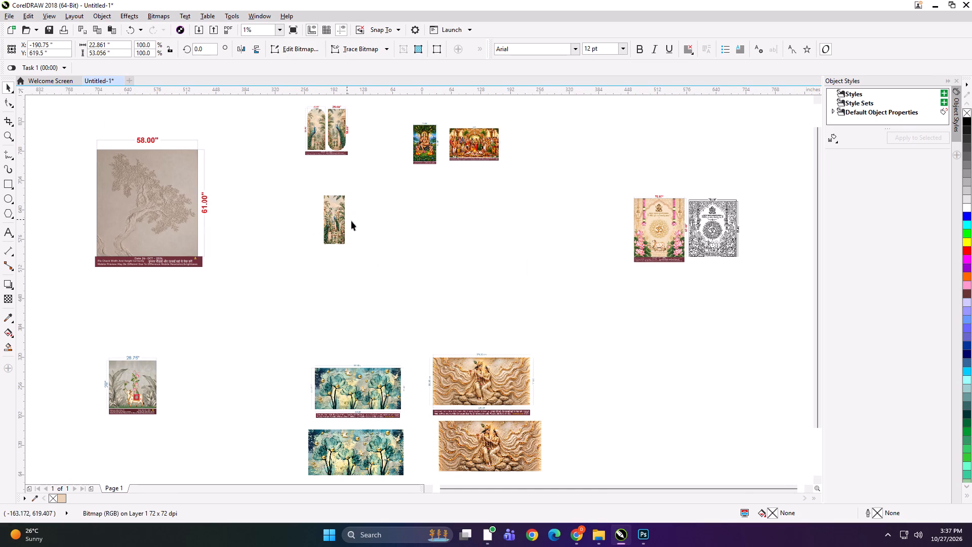
{"action": "left_click", "coordinate": [353, 221]}
{"action": "left_click_drag", "start_coordinate": [342, 205], "coordinate": [308, 179]}
{"action": "left_click", "coordinate": [336, 212]}
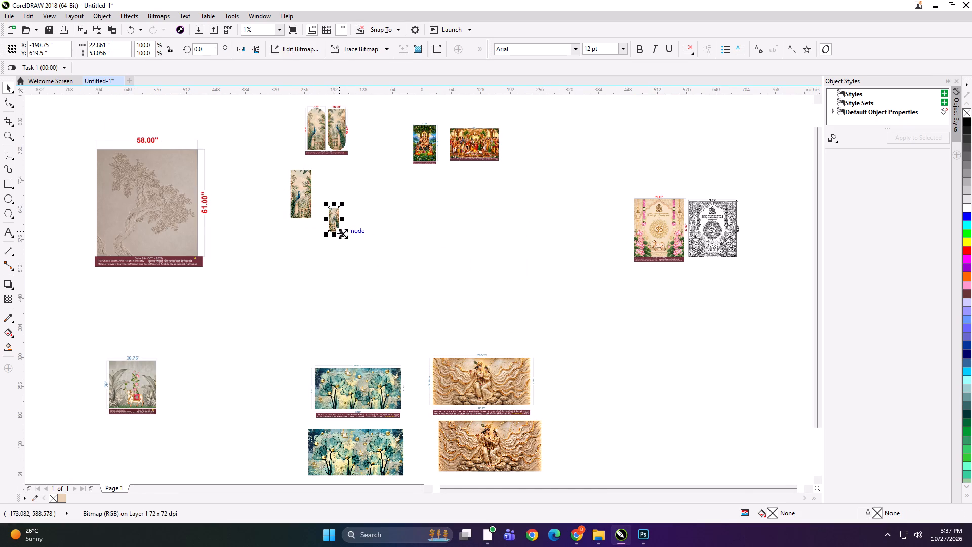
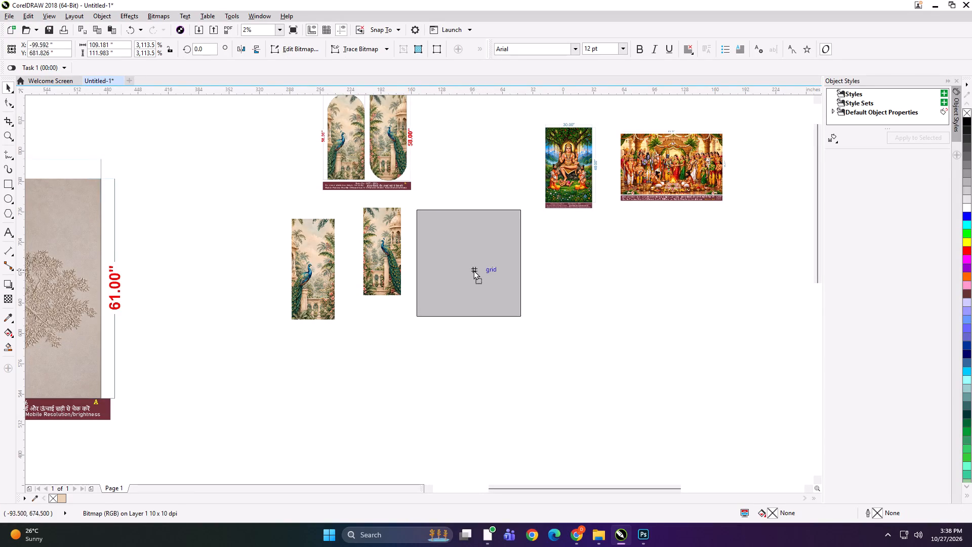
Place the arched peacock preview beside the two tall peacock images and move the second image closer to the first.
{"action": "left_click_drag", "start_coordinate": [473, 270], "coordinate": [473, 261]}
{"action": "scroll", "coordinate": [400, 266], "scroll_direction": "up", "scroll_amount": 1}
{"action": "left_click_drag", "start_coordinate": [346, 245], "coordinate": [306, 273]}
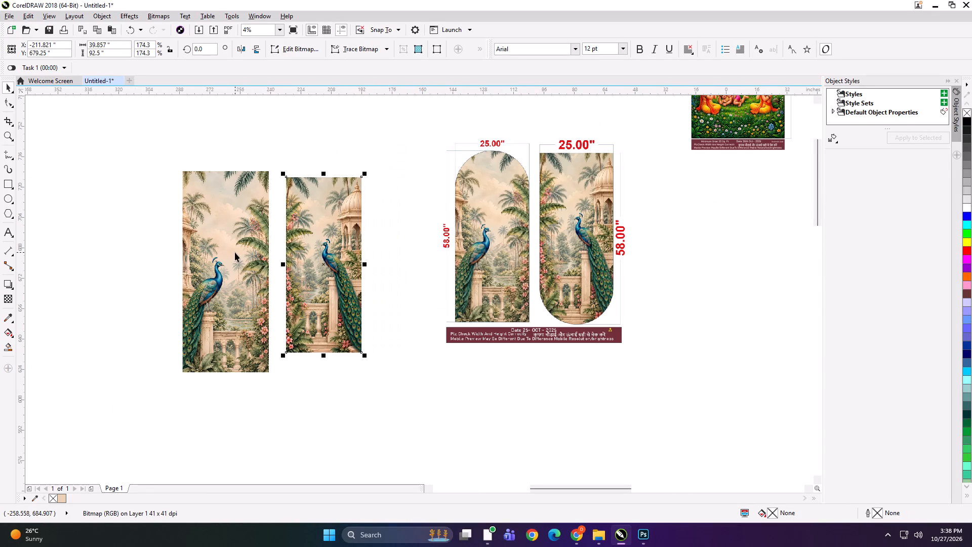
Resize both tall peacock images to 25 by 58 inches and move the left-facing pair's first image closer to the second.
{"action": "left_click", "coordinate": [235, 252]}
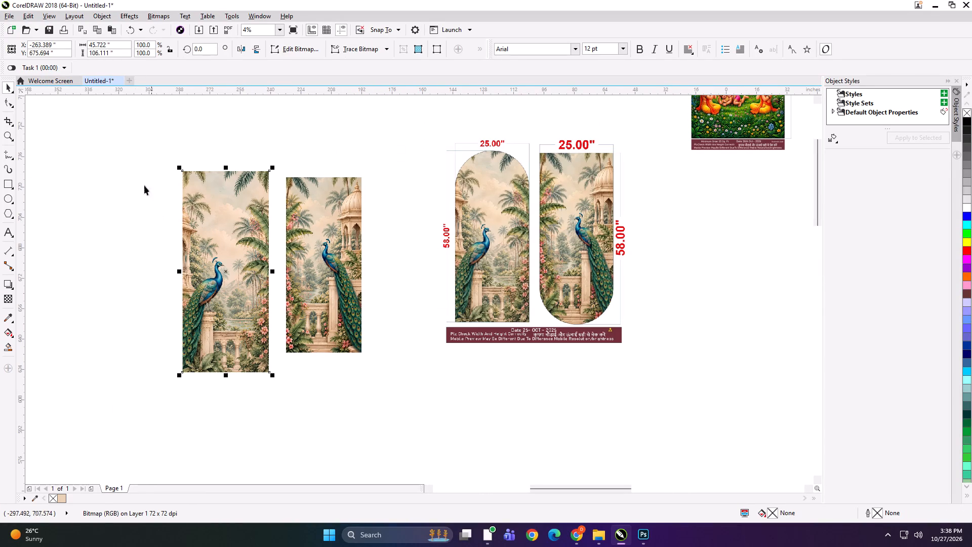
{"action": "left_click_drag", "start_coordinate": [118, 45], "coordinate": [76, 45]}
{"action": "type", "text": "25"}
{"action": "key", "text": "Tab"}
{"action": "type", "text": "58"}
{"action": "key", "text": "Return"}
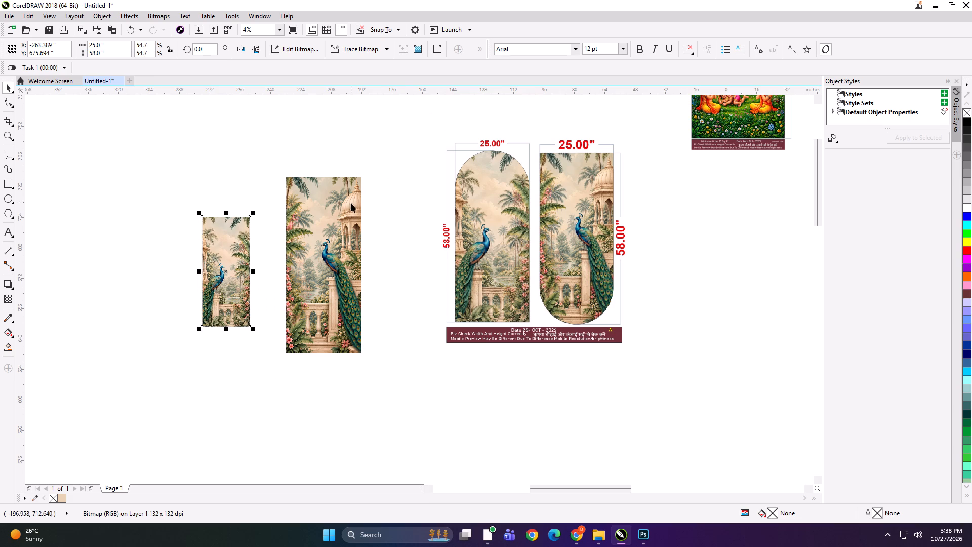
{"action": "left_click", "coordinate": [330, 204]}
{"action": "key", "text": "ctrl+r"}
{"action": "left_click", "coordinate": [274, 182]}
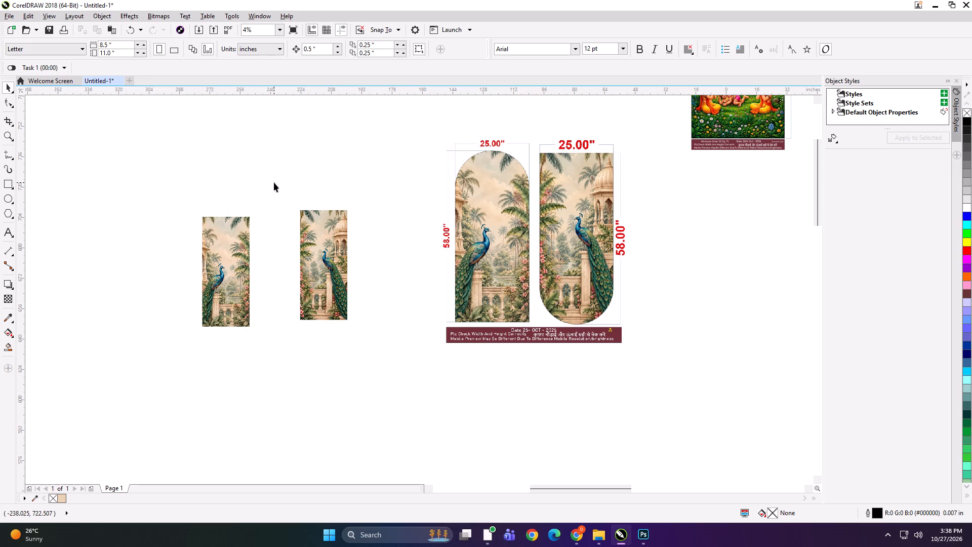
{"action": "left_click_drag", "start_coordinate": [230, 261], "coordinate": [253, 258]}
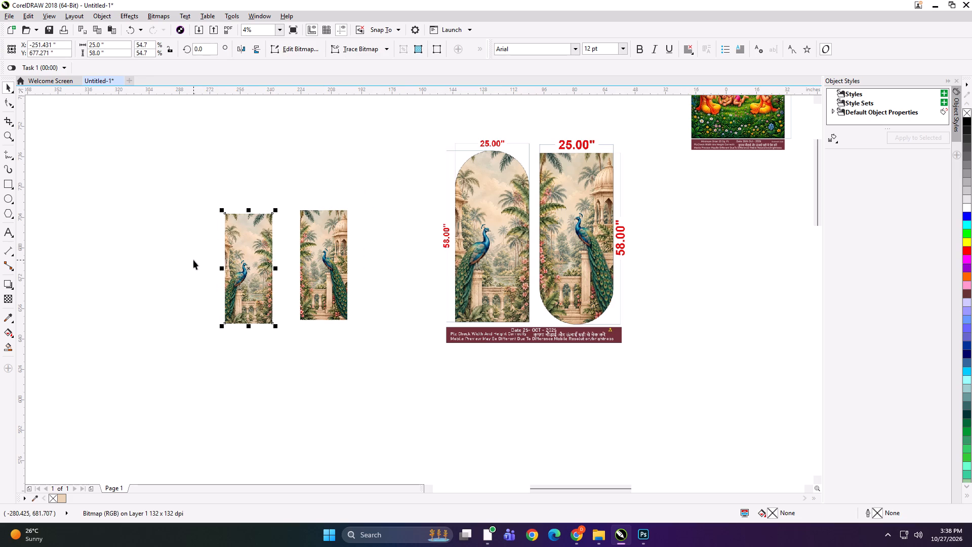
For exporting the first peacock image, create a folder named CHANDIGARH WALLPAPER inside the 27 print folder.
{"action": "key", "text": "ctrl+e"}
{"action": "left_click", "coordinate": [543, 186]}
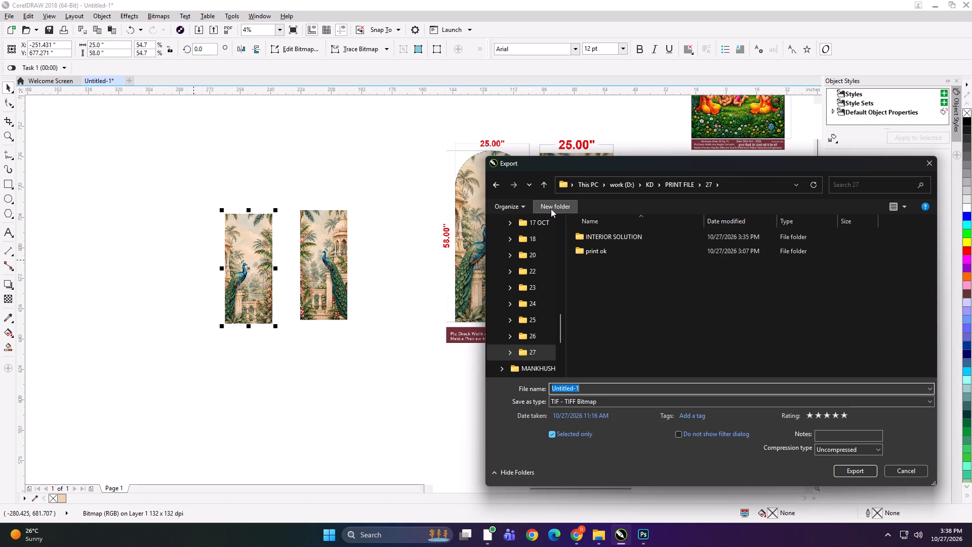
{"action": "left_click", "coordinate": [550, 208]}
{"action": "type", "text": "CHANDI"}
{"action": "type", "text": "GARH"}
{"action": "key", "text": "space"}
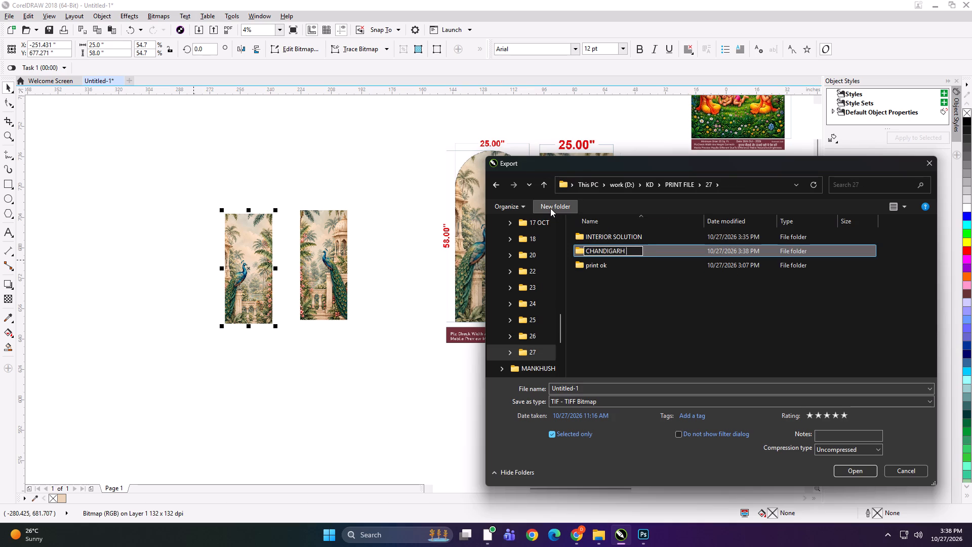
{"action": "key", "text": "h"}
{"action": "key", "text": "BackSpace"}
{"action": "type", "text": "WALL"}
{"action": "type", "text": "PAPE"}
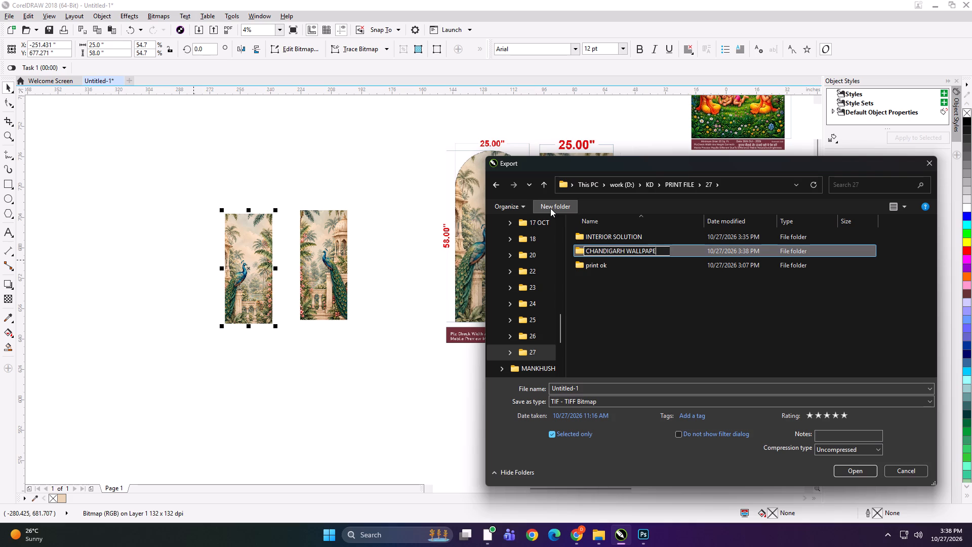
{"action": "key", "text": "space"}
{"action": "key", "text": "BackSpace"}
{"action": "type", "text": "R"}
{"action": "key", "text": "space"}
{"action": "key", "text": "Return"}
Export the first peacock image as a TIFF named 25x58 A NW into the CHANDIGARH WALLPAPER folder.
{"action": "double_click", "coordinate": [611, 238]}
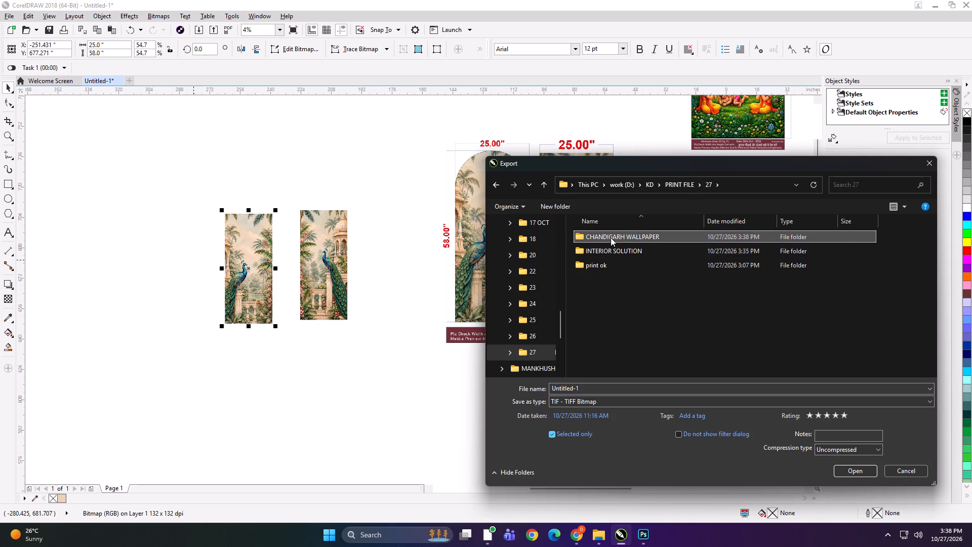
{"action": "left_click", "coordinate": [609, 387]}
{"action": "type", "text": "25x8 A NW"}
{"action": "key", "text": "Return"}
{"action": "key", "text": "Return"}
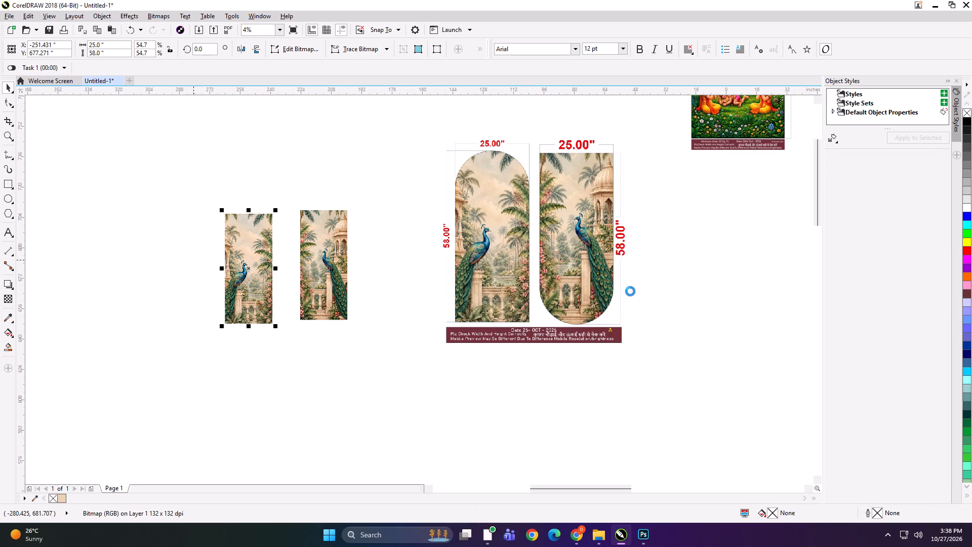
Export the second peacock image as a TIFF named 25x58 B NW into the CHANDIGARH WALLPAPER folder.
{"action": "left_click", "coordinate": [337, 259]}
{"action": "key", "text": "ctrl+e"}
{"action": "left_click", "coordinate": [590, 245]}
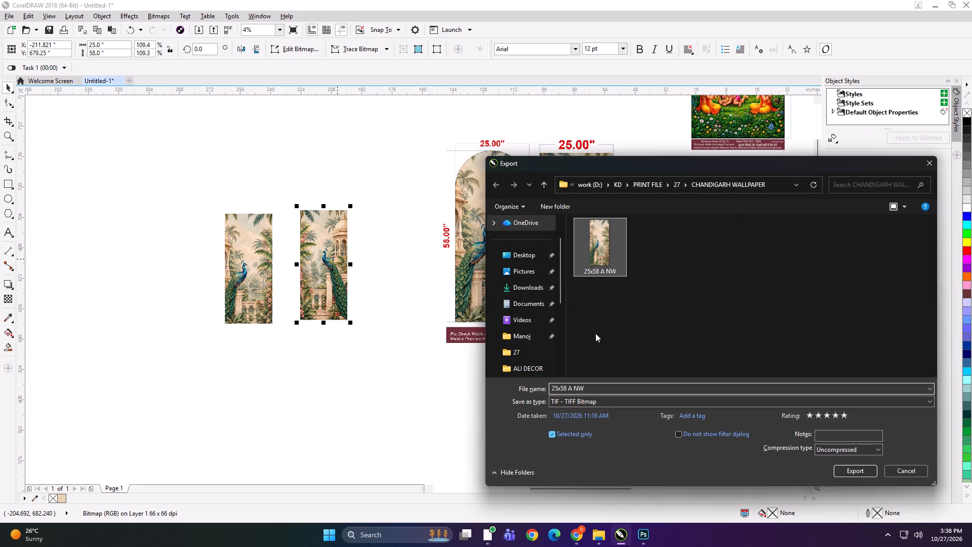
{"action": "double_click", "coordinate": [573, 389]}
{"action": "type", "text": "B"}
{"action": "key", "text": "space"}
{"action": "key", "text": "Return"}
{"action": "key", "text": "Return"}
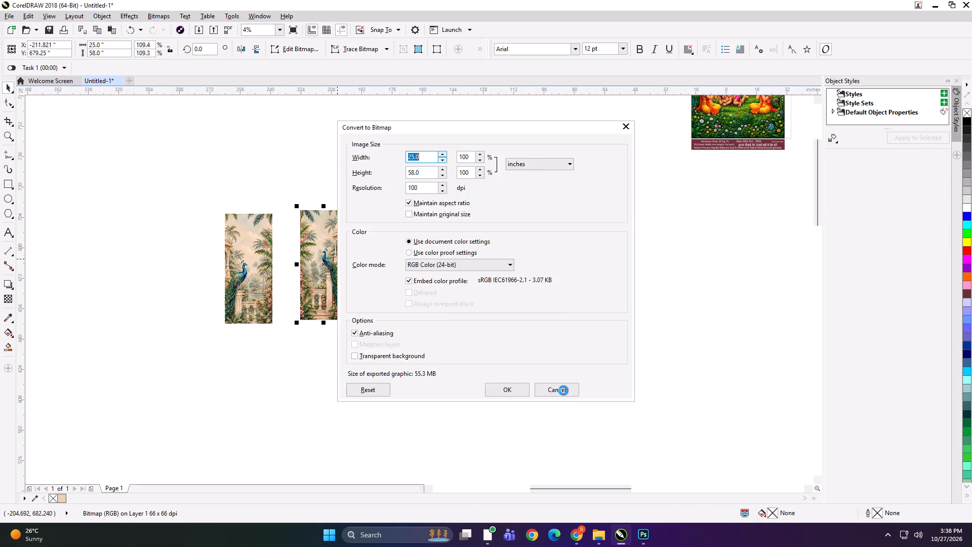
Enlarge both peacock images to about the preview panels' size, place them beside the arched preview, and group all three objects.
{"action": "left_click", "coordinate": [246, 273], "text": "shift"}
{"action": "left_click_drag", "start_coordinate": [351, 329], "coordinate": [409, 364], "text": "shift"}
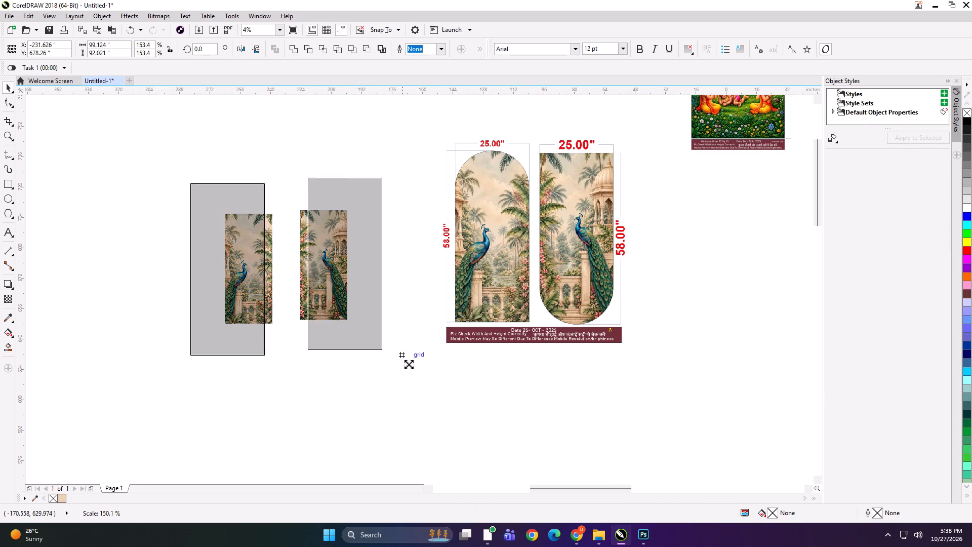
{"action": "left_click_drag", "start_coordinate": [409, 364], "coordinate": [410, 362], "text": "shift"}
{"action": "left_click_drag", "start_coordinate": [368, 286], "coordinate": [394, 262]}
{"action": "left_click", "coordinate": [465, 273], "text": "shift"}
{"action": "key", "text": "ctrl+g"}
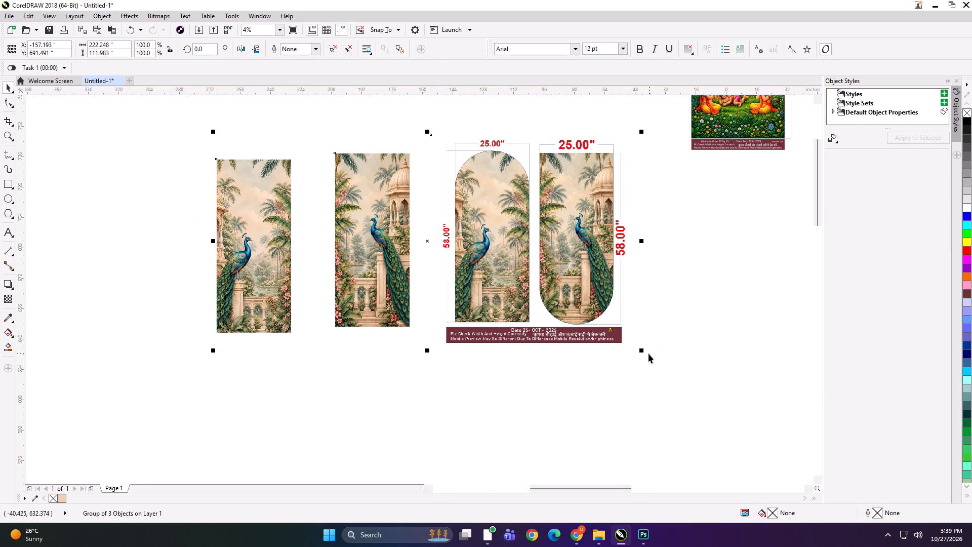
Scale the grouped peacock images and preview down to about 4.9 by 2.5 inches.
{"action": "left_click_drag", "start_coordinate": [643, 353], "coordinate": [447, 257], "text": "shift"}
{"action": "left_click", "coordinate": [445, 256], "text": "shift"}
{"action": "scroll", "coordinate": [426, 239], "scroll_direction": "up", "scroll_amount": 2}
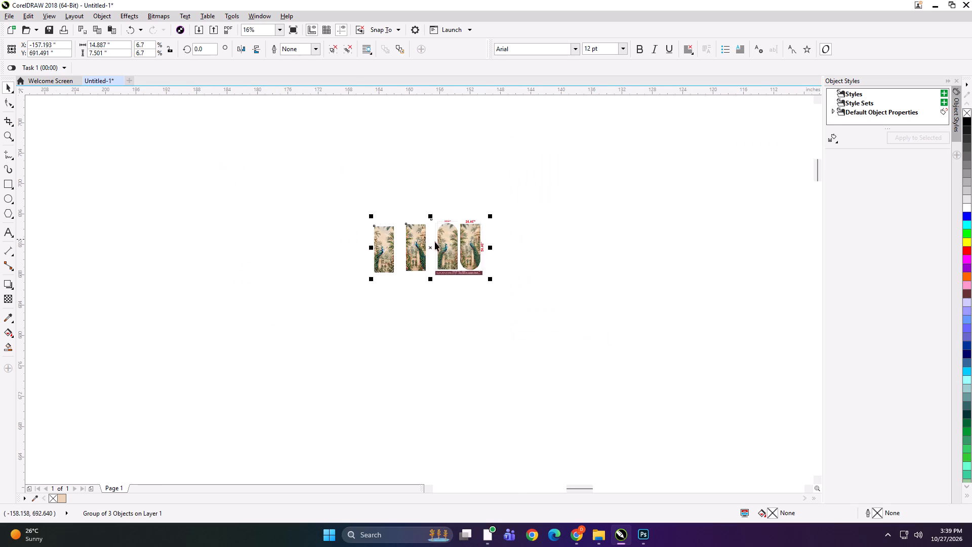
{"action": "scroll", "coordinate": [447, 244], "scroll_direction": "up", "scroll_amount": 2}
{"action": "left_click_drag", "start_coordinate": [606, 374], "coordinate": [451, 308], "text": "shift"}
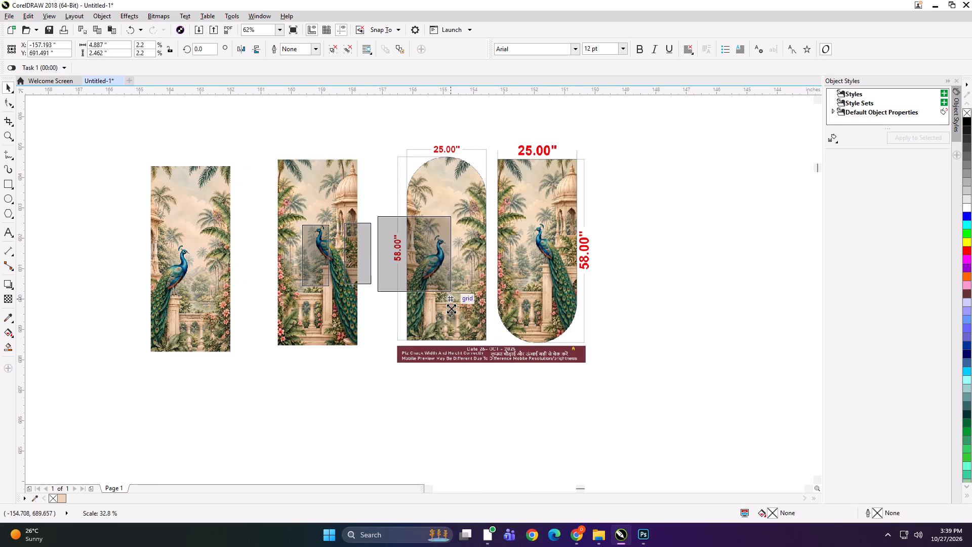
{"action": "left_click_drag", "start_coordinate": [451, 308], "coordinate": [451, 308], "text": "shift"}
{"action": "double_click", "coordinate": [445, 306], "text": "shift"}
Export the reduced peacock group under the file name SFDGH.
{"action": "key", "text": "ctrl+e"}
{"action": "type", "text": "SFDGH"}
{"action": "key", "text": "Return"}
{"action": "key", "text": "Return"}
{"action": "key", "text": "Return"}
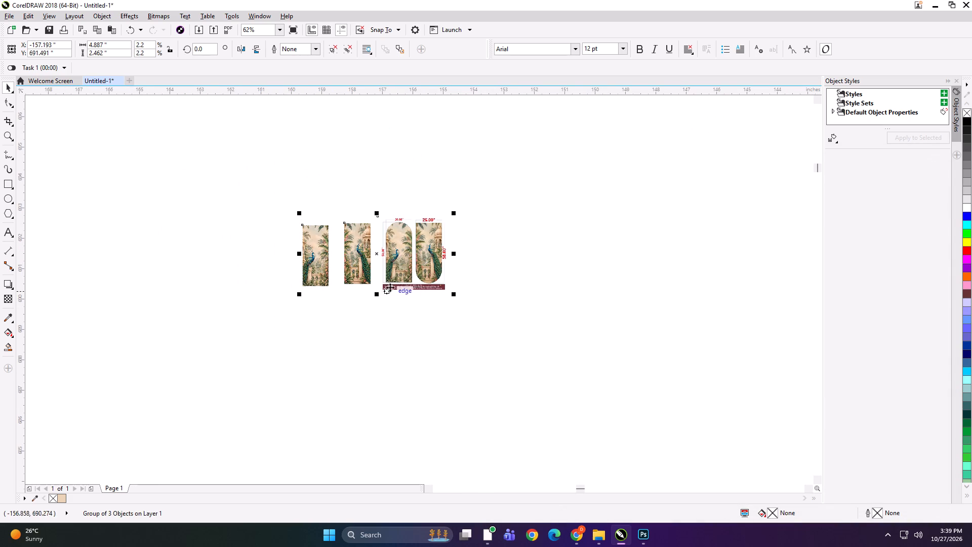
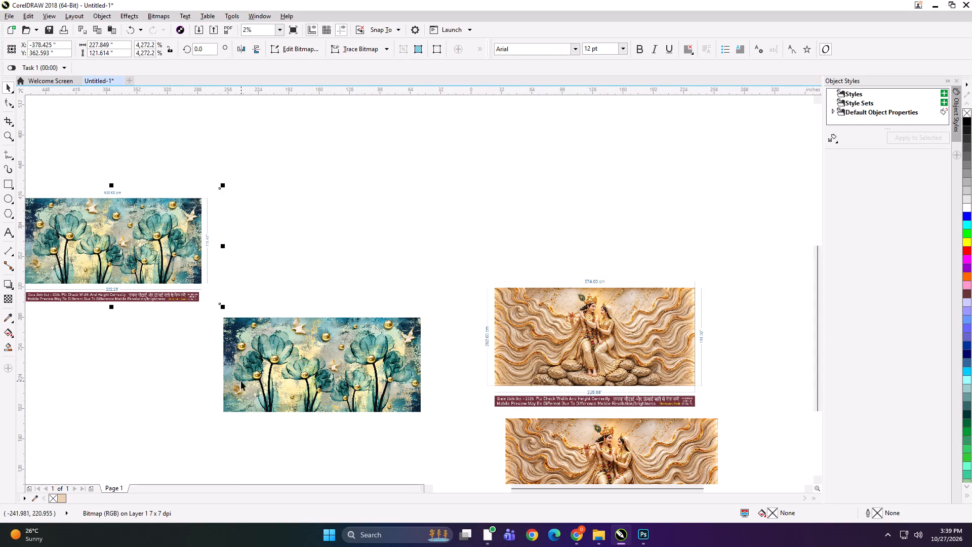
Align the teal flower preview with the separate flower image on their common horizontal centre line.
{"action": "left_click", "coordinate": [241, 381], "text": "shift"}
{"action": "key", "text": "e"}
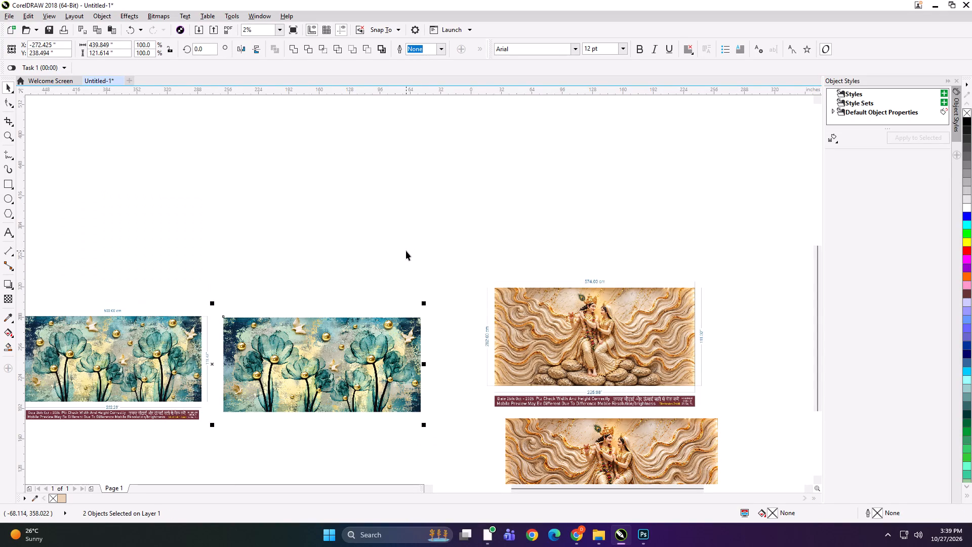
{"action": "key", "text": "shift+F2"}
{"action": "left_click", "coordinate": [311, 153]}
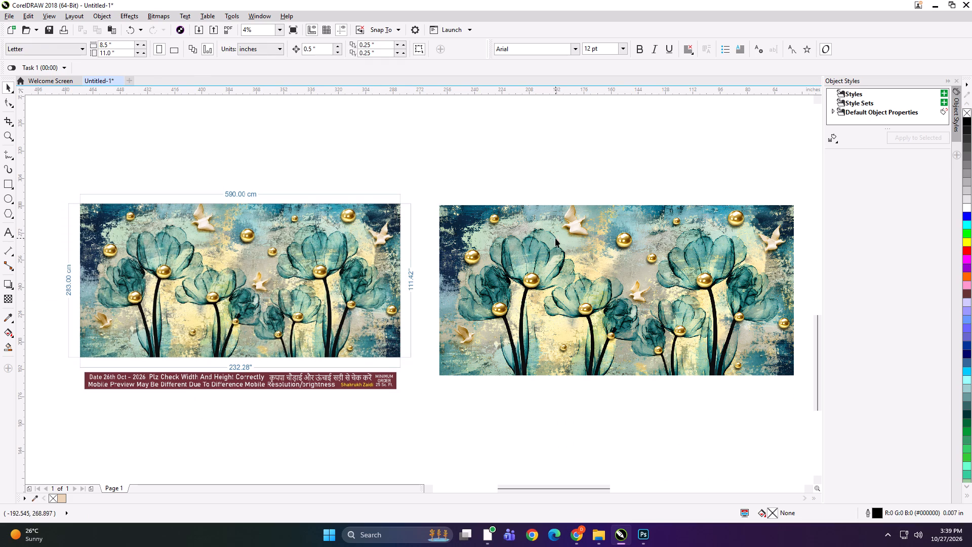
Resize the separate teal flower image to 232.25 by 111.42 inches and move the preview slightly away from it.
{"action": "left_click", "coordinate": [572, 240]}
{"action": "left_click_drag", "start_coordinate": [121, 47], "coordinate": [70, 45]}
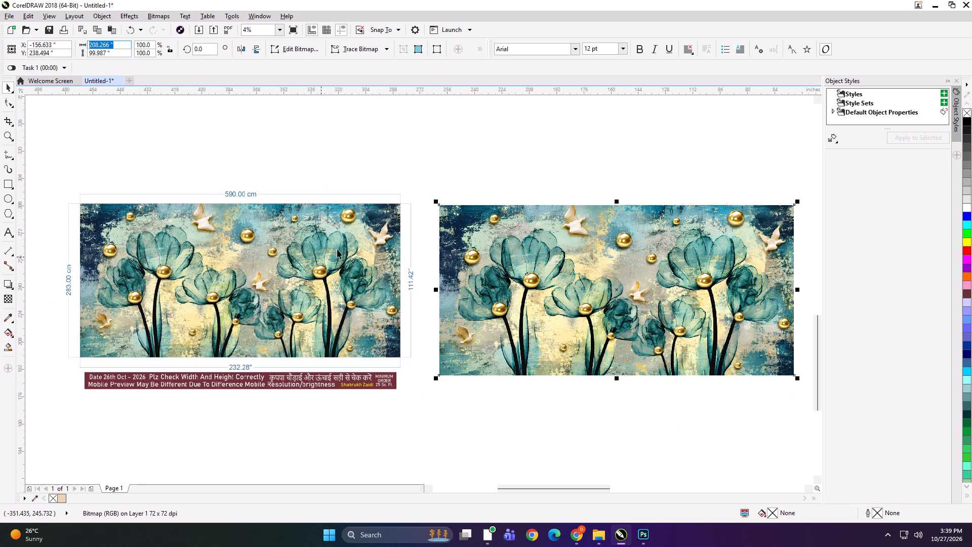
{"action": "type", "text": "232.25"}
{"action": "key", "text": "Tab"}
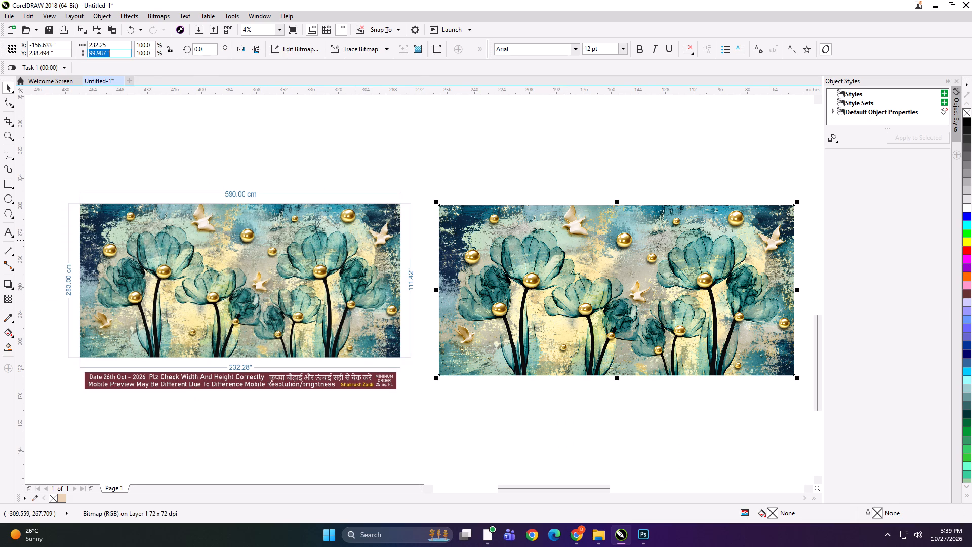
{"action": "type", "text": "11.42"}
{"action": "key", "text": "Return"}
{"action": "left_click_drag", "start_coordinate": [345, 268], "coordinate": [325, 266]}
Create a 59 by 111.42 inch panel frame over the flower image, aligned to the image's left edge.
{"action": "left_click", "coordinate": [484, 269]}
{"action": "left_click", "coordinate": [474, 151]}
{"action": "left_click", "coordinate": [485, 220]}
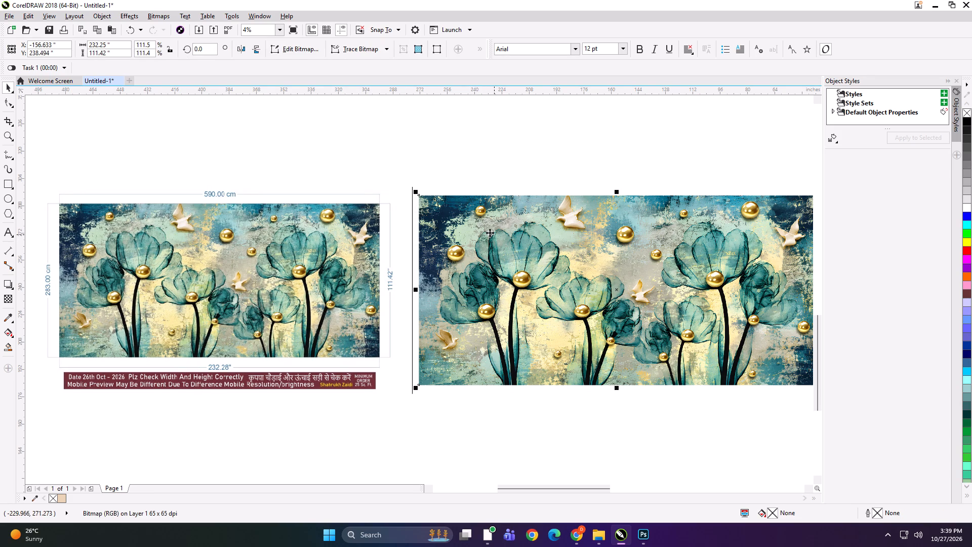
{"action": "double_click", "coordinate": [4, 182], "text": "shift"}
{"action": "key", "text": "space"}
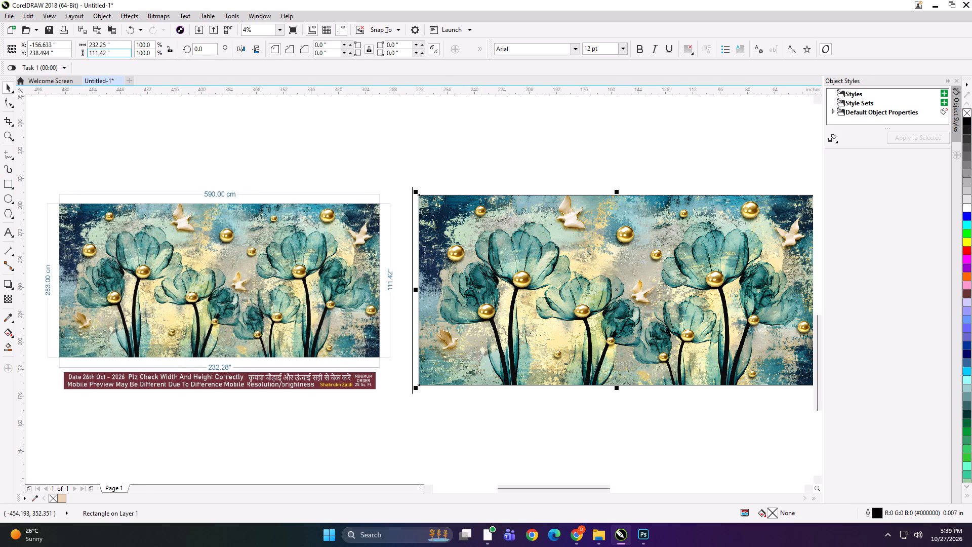
{"action": "left_click", "coordinate": [111, 46]}
{"action": "key", "text": "ctrl+a"}
{"action": "key", "text": "5"}
{"action": "key", "text": "Return"}
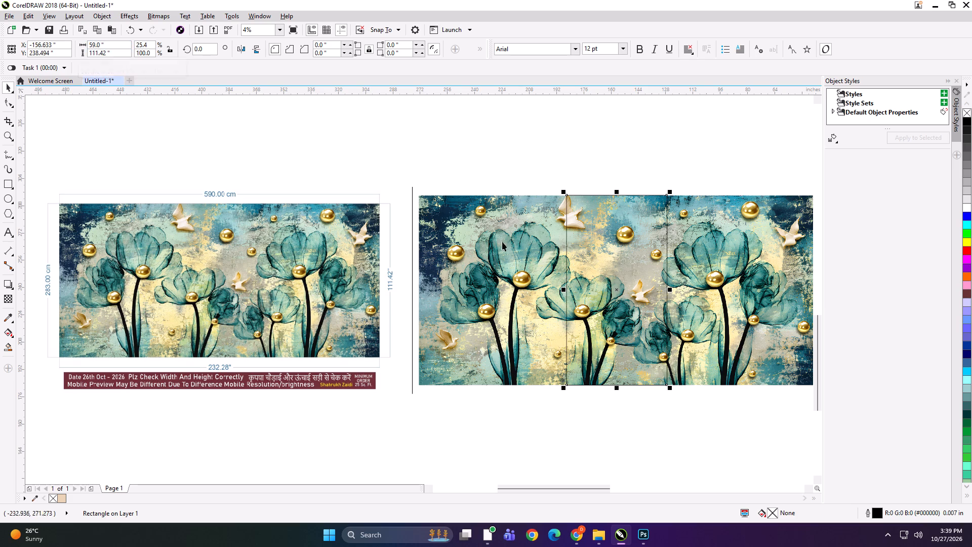
{"action": "left_click", "coordinate": [502, 242], "text": "shift"}
{"action": "key", "text": "l"}
{"action": "left_click", "coordinate": [507, 154]}
{"action": "left_click", "coordinate": [487, 240]}
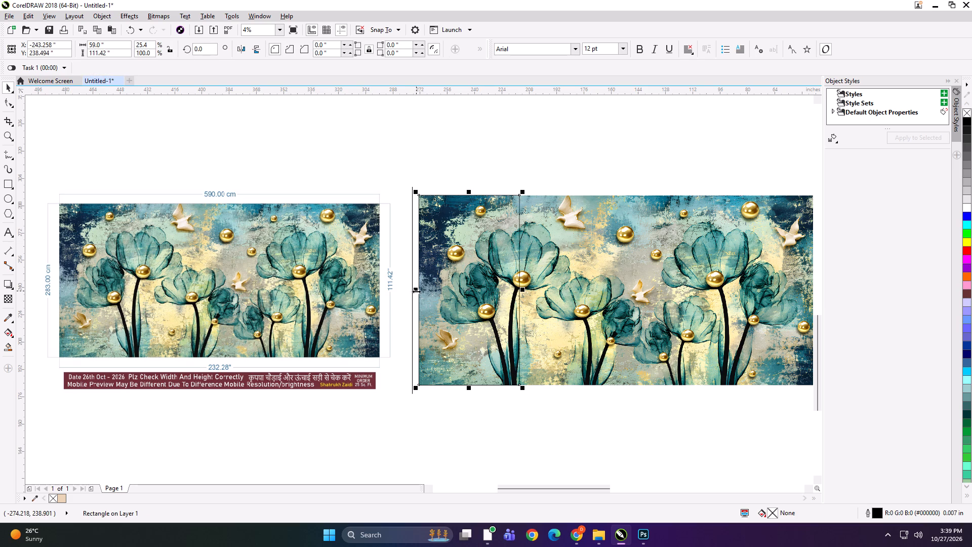
Mirror-copy the frame across the flower image to make four side-by-side panels, nudging the copies 0.5 inch left for overlap.
{"action": "left_click_drag", "start_coordinate": [416, 289], "coordinate": [570, 292]}
{"action": "right_click", "coordinate": [570, 292], "text": "ctrl"}
{"action": "key", "text": "Left"}
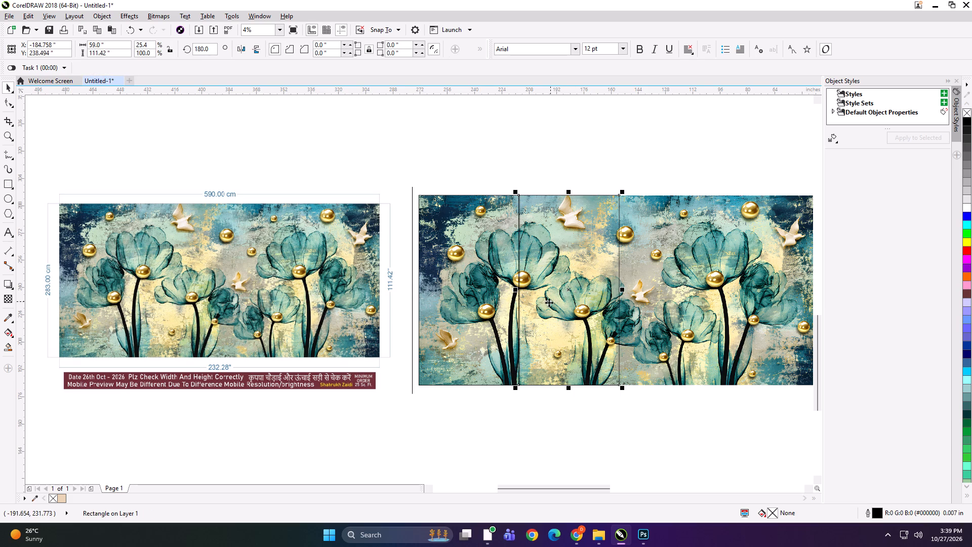
{"action": "left_click", "coordinate": [480, 270], "text": "shift"}
{"action": "left_click_drag", "start_coordinate": [414, 291], "coordinate": [617, 295]}
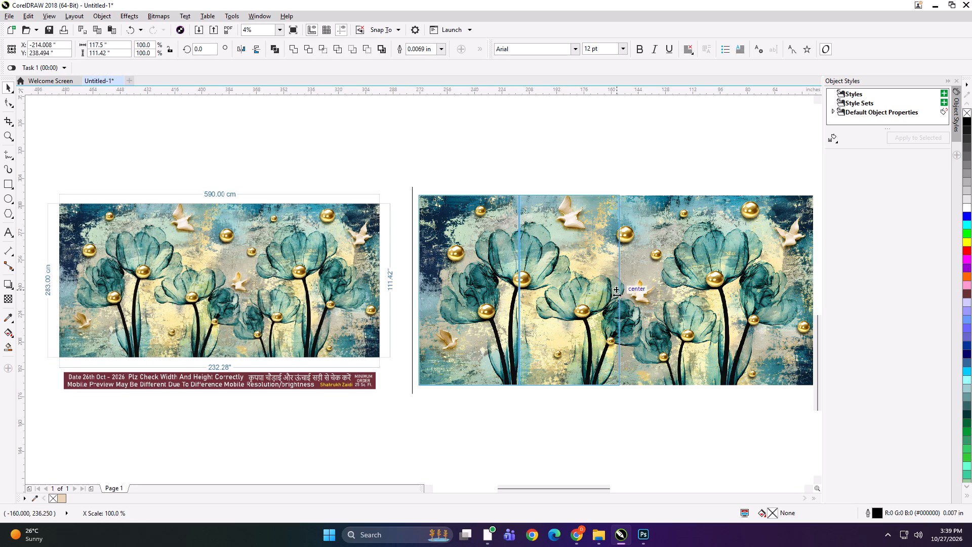
{"action": "left_click_drag", "start_coordinate": [617, 295], "coordinate": [634, 295]}
{"action": "right_click", "coordinate": [634, 295], "text": "ctrl"}
{"action": "key", "text": "Left"}
{"action": "scroll", "coordinate": [517, 273], "scroll_direction": "down", "scroll_amount": 1}
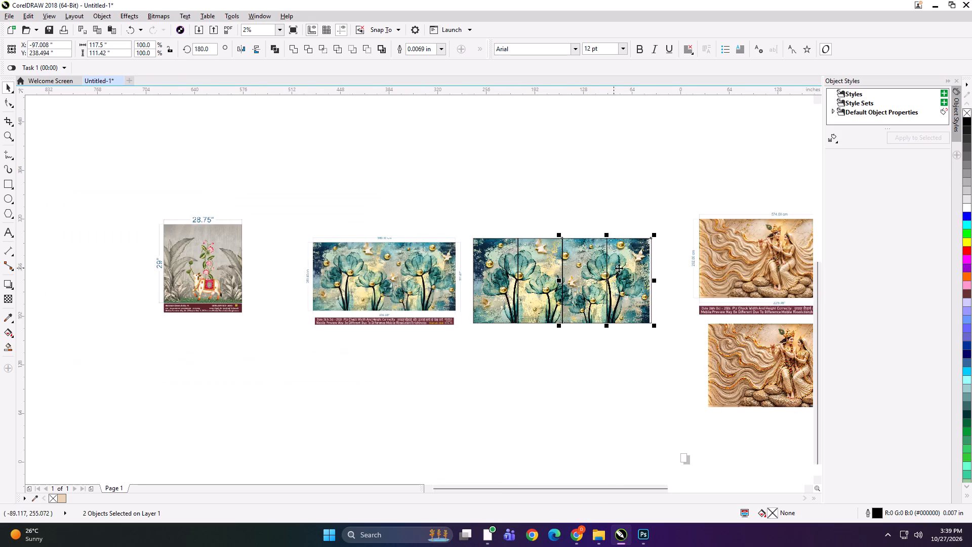
{"action": "scroll", "coordinate": [631, 268], "scroll_direction": "up", "scroll_amount": 1}
{"action": "left_click", "coordinate": [638, 408]}
Narrow the fourth panel frame to 56.75 inches so it ends at the flower image's right edge.
{"action": "scroll", "coordinate": [687, 309], "scroll_direction": "up", "scroll_amount": 1}
{"action": "left_click", "coordinate": [616, 295]}
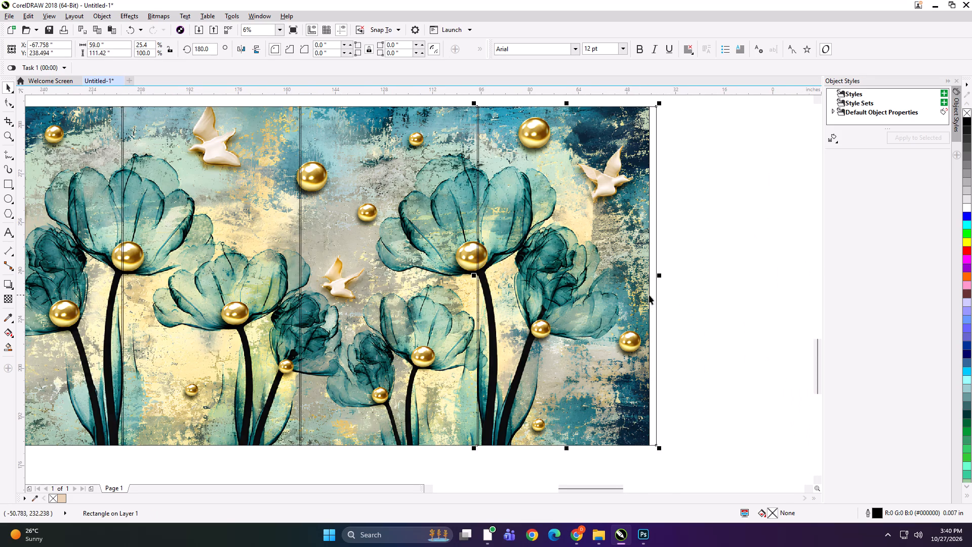
{"action": "left_click_drag", "start_coordinate": [662, 277], "coordinate": [658, 276]}
{"action": "scroll", "coordinate": [658, 276], "scroll_direction": "down", "scroll_amount": 1}
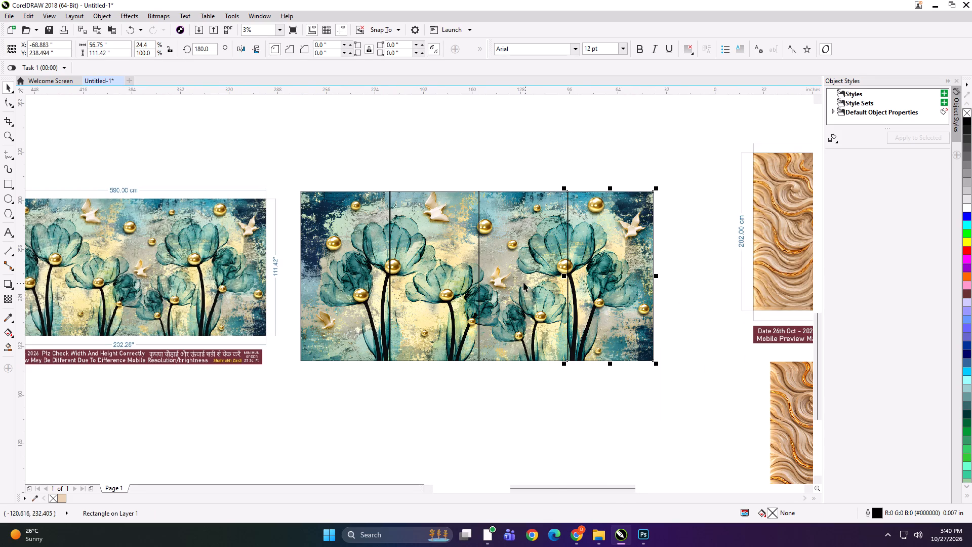
PowerClip the teal flower image into the four grouped panel frames, and ungroup them into separate panels.
{"action": "left_click", "coordinate": [523, 281], "text": "shift"}
{"action": "left_click", "coordinate": [429, 273], "text": "shift"}
{"action": "left_click", "coordinate": [347, 261], "text": "shift"}
{"action": "key", "text": "ctrl+g"}
{"action": "left_click", "coordinate": [399, 161]}
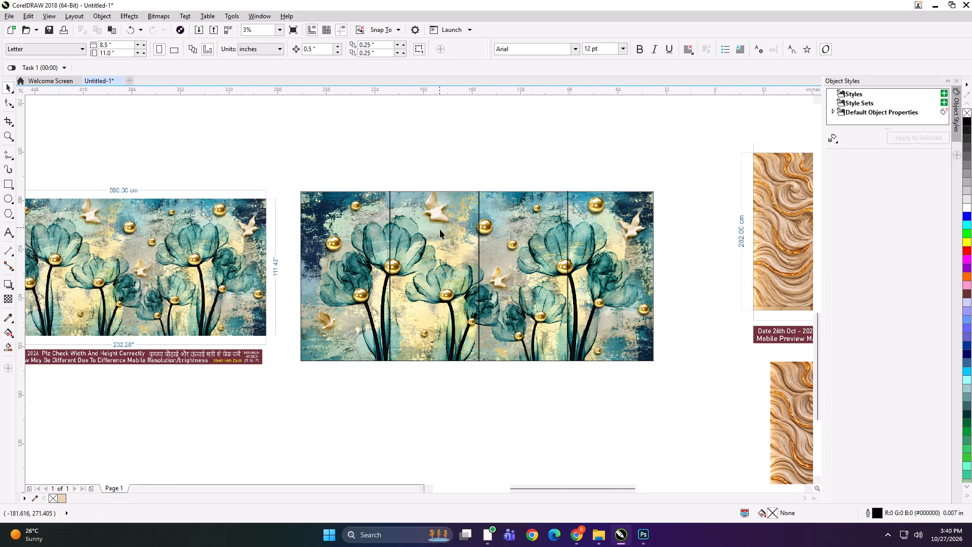
{"action": "left_click", "coordinate": [440, 229], "text": "alt"}
{"action": "key", "text": "shift+Return"}
{"action": "left_click", "coordinate": [456, 228]}
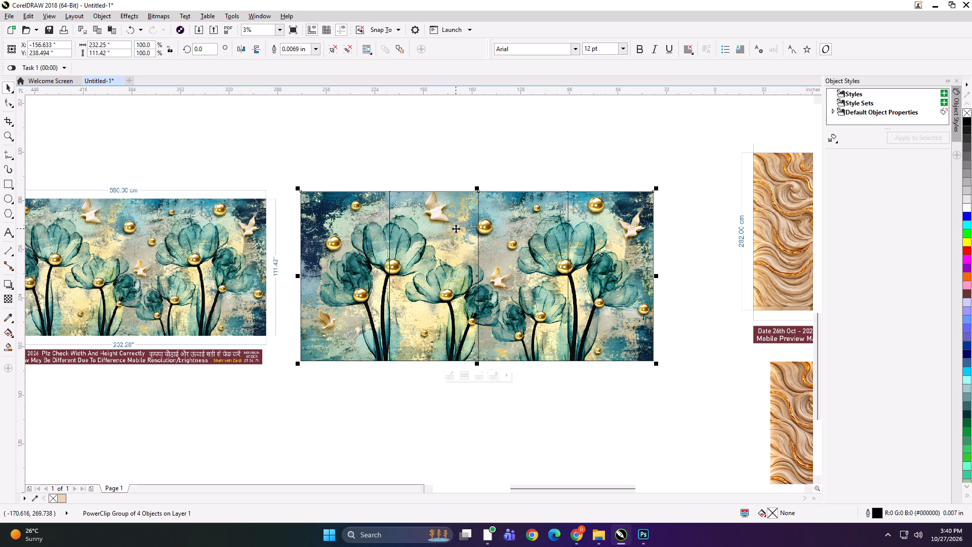
{"action": "key", "text": "ctrl+u"}
{"action": "left_click", "coordinate": [429, 155]}
Add the text label 232.28*111.42 PANEL 1 at the top edge of the first flower panel.
{"action": "scroll", "coordinate": [440, 182], "scroll_direction": "down", "scroll_amount": 1}
{"action": "left_click_drag", "start_coordinate": [352, 163], "coordinate": [592, 312]}
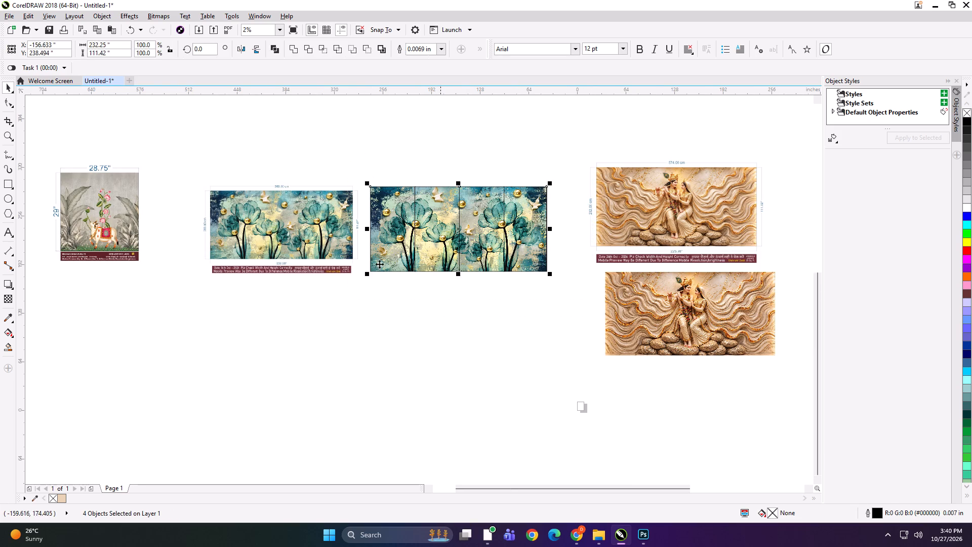
{"action": "left_click", "coordinate": [342, 250], "text": "shift"}
{"action": "key", "text": "shift+F2"}
{"action": "left_click", "coordinate": [364, 163]}
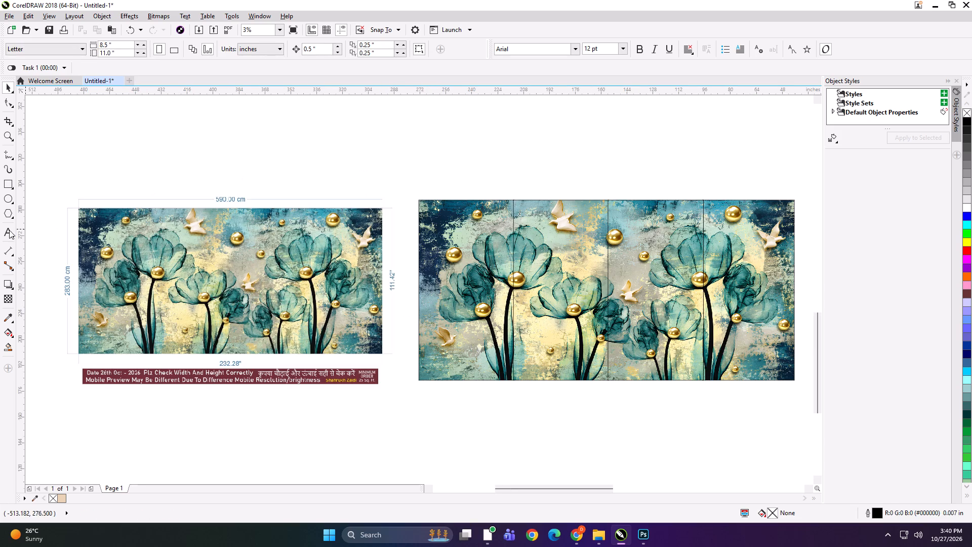
{"action": "left_click", "coordinate": [7, 230]}
{"action": "left_click", "coordinate": [445, 199]}
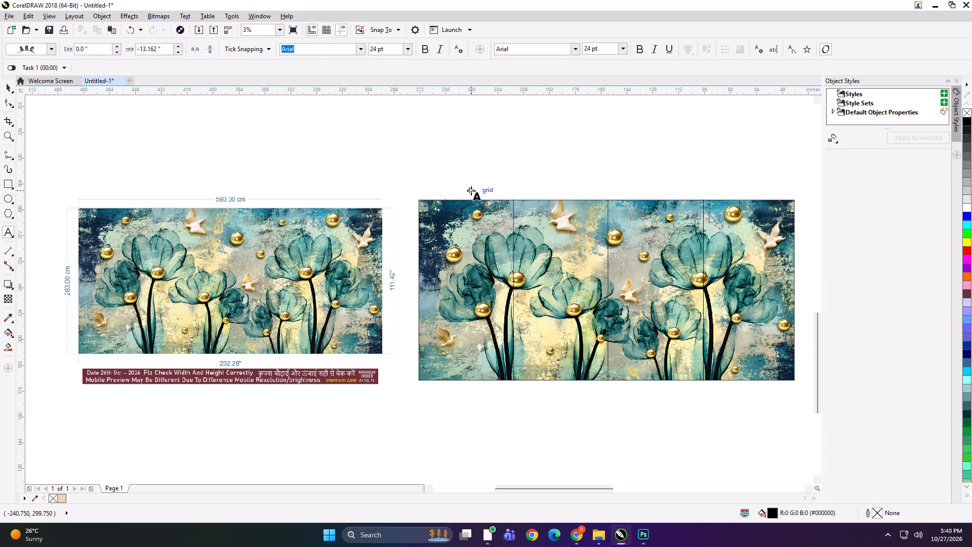
{"action": "type", "text": "232.28*111.42"}
{"action": "key", "text": "space"}
{"action": "type", "text": "PANEL 1"}
{"action": "key", "text": "ctrl+a"}
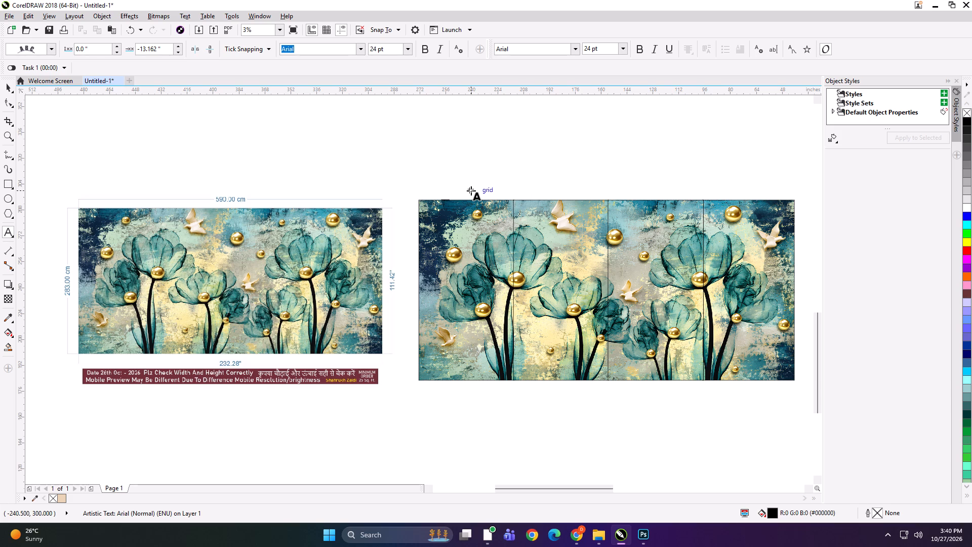
Copy the size label onto the second and third flower panels, changing the numbering to PANEL 2 and PANEL 3.
{"action": "key", "text": "ctrl+c"}
{"action": "left_click", "coordinate": [541, 198]}
{"action": "key", "text": "ctrl+v"}
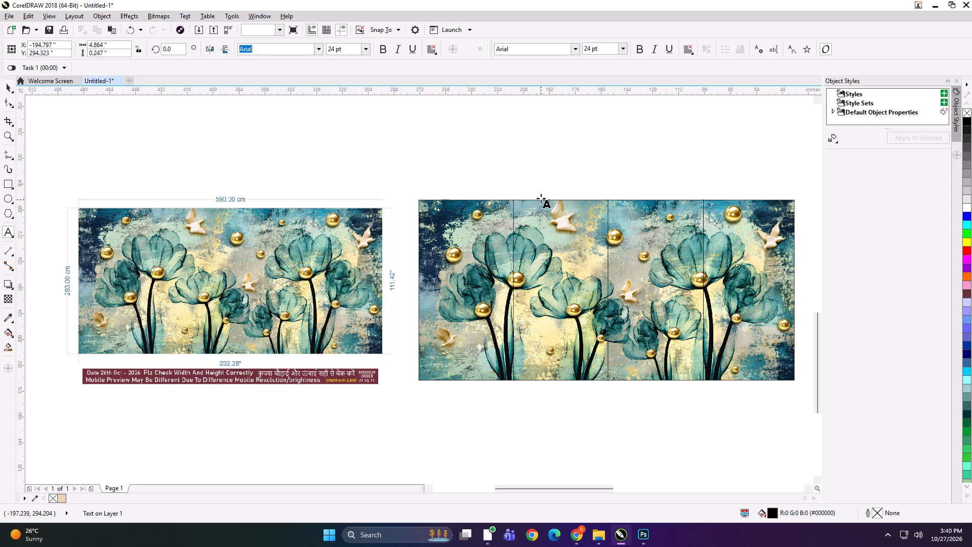
{"action": "key", "text": "BackSpace"}
{"action": "key", "text": "2"}
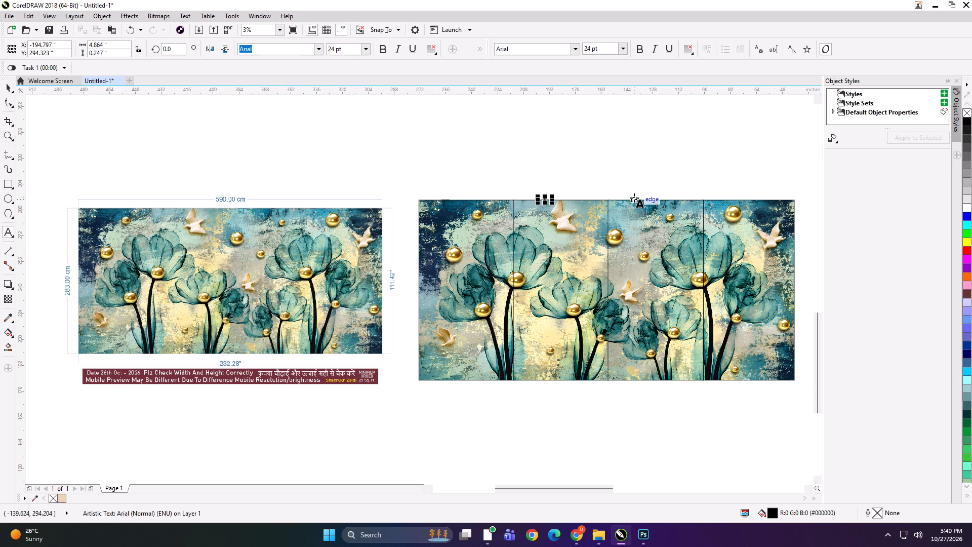
{"action": "left_click", "coordinate": [634, 198]}
{"action": "key", "text": "ctrl+v"}
{"action": "key", "text": "BackSpace"}
{"action": "key", "text": "3"}
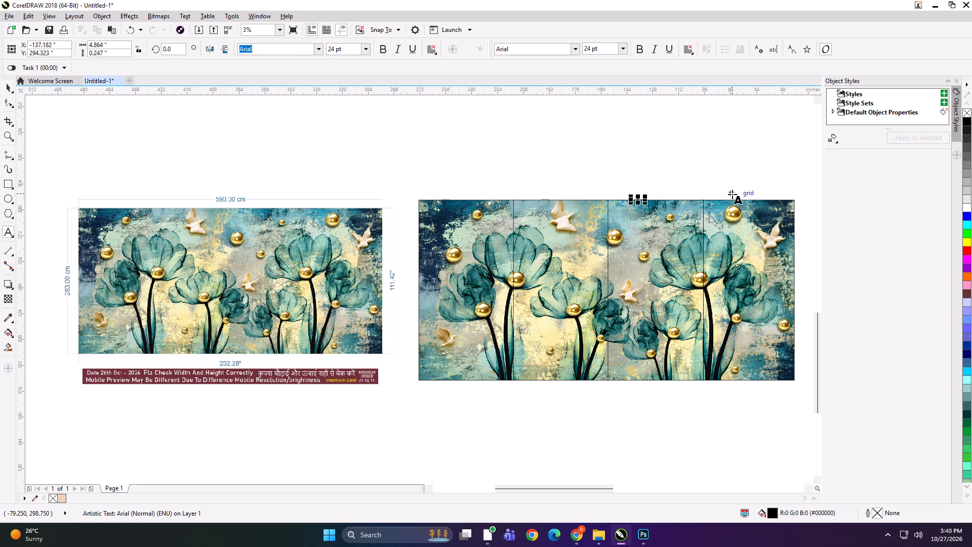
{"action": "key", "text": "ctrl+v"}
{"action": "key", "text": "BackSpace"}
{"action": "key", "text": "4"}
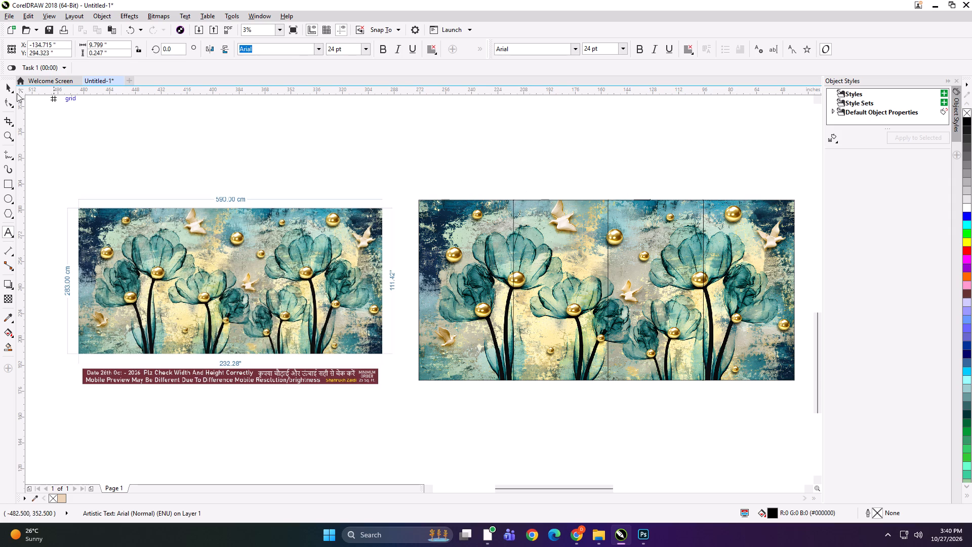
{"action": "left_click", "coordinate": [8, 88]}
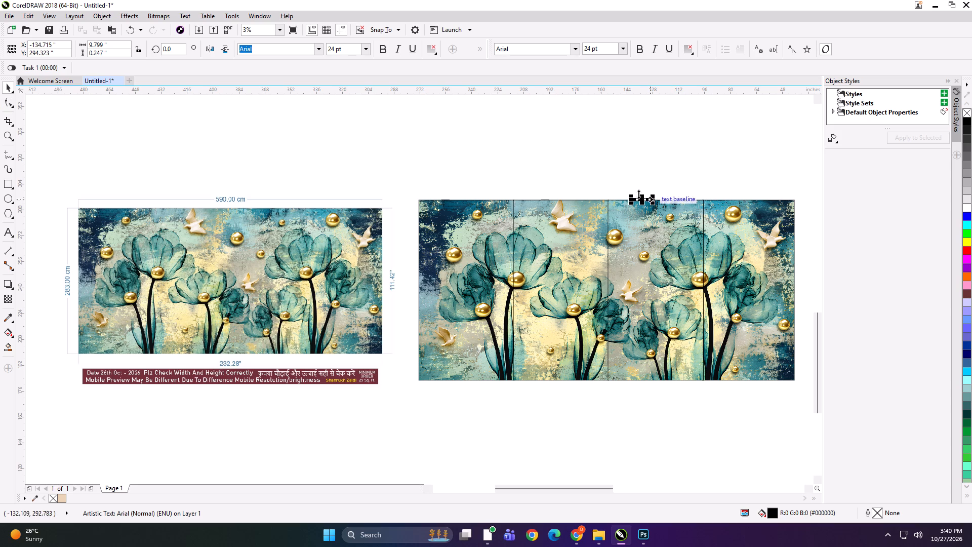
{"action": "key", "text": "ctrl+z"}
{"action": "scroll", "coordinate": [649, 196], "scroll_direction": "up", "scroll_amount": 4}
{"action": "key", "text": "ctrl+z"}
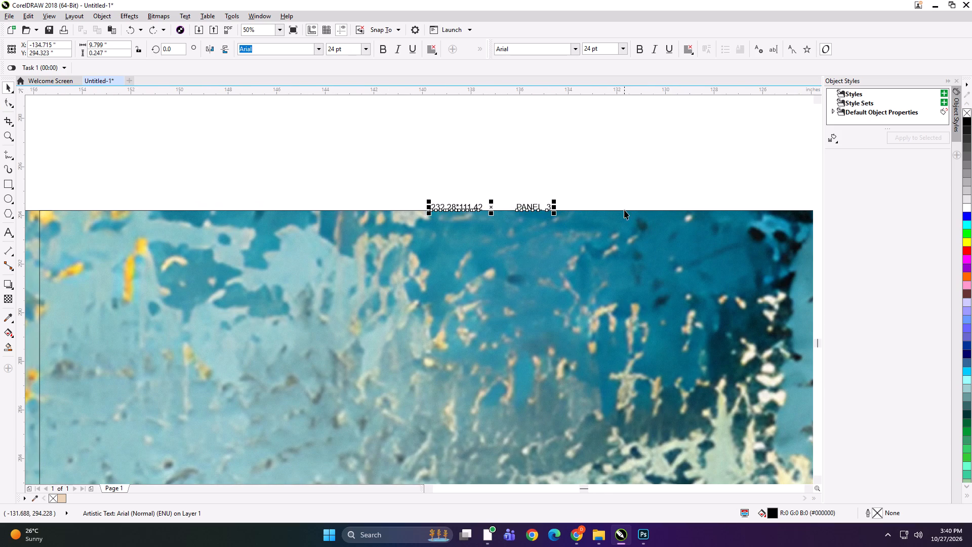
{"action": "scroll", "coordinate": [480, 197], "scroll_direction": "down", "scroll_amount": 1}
Paste the size label at the top edge of the fourth flower panel and change its numbering to PANEL 4.
{"action": "key", "text": "space"}
{"action": "scroll", "coordinate": [429, 185], "scroll_direction": "down", "scroll_amount": 1}
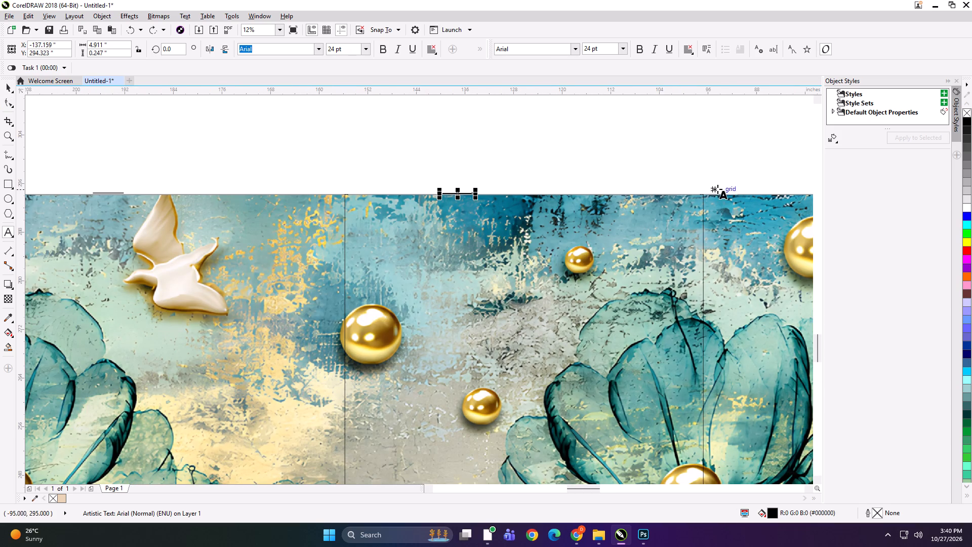
{"action": "left_click", "coordinate": [728, 193]}
{"action": "key", "text": "ctrl+v"}
{"action": "key", "text": "BackSpace"}
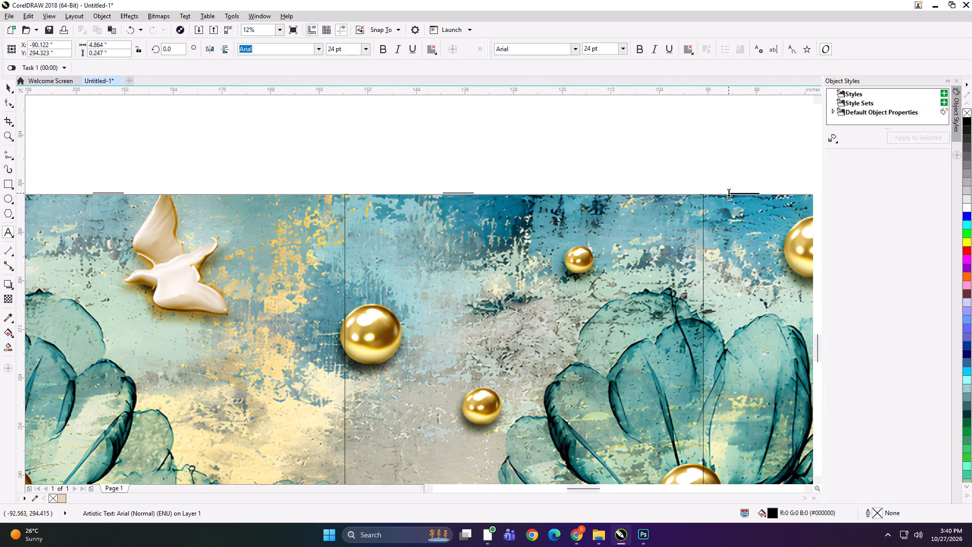
{"action": "key", "text": "4"}
{"action": "scroll", "coordinate": [728, 193], "scroll_direction": "up", "scroll_amount": 2}
{"action": "scroll", "coordinate": [610, 190], "scroll_direction": "down", "scroll_amount": 4}
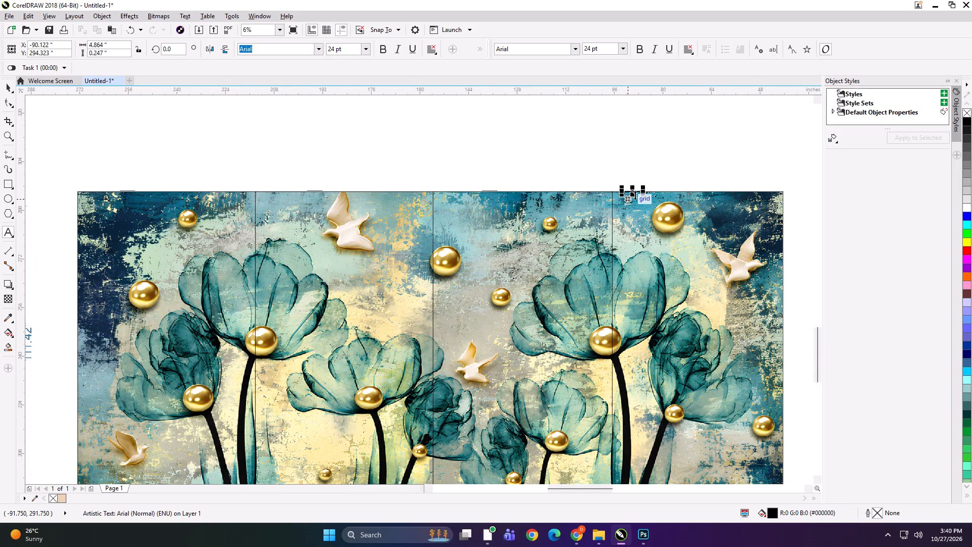
{"action": "scroll", "coordinate": [635, 195], "scroll_direction": "up", "scroll_amount": 5}
{"action": "scroll", "coordinate": [641, 179], "scroll_direction": "down", "scroll_amount": 7}
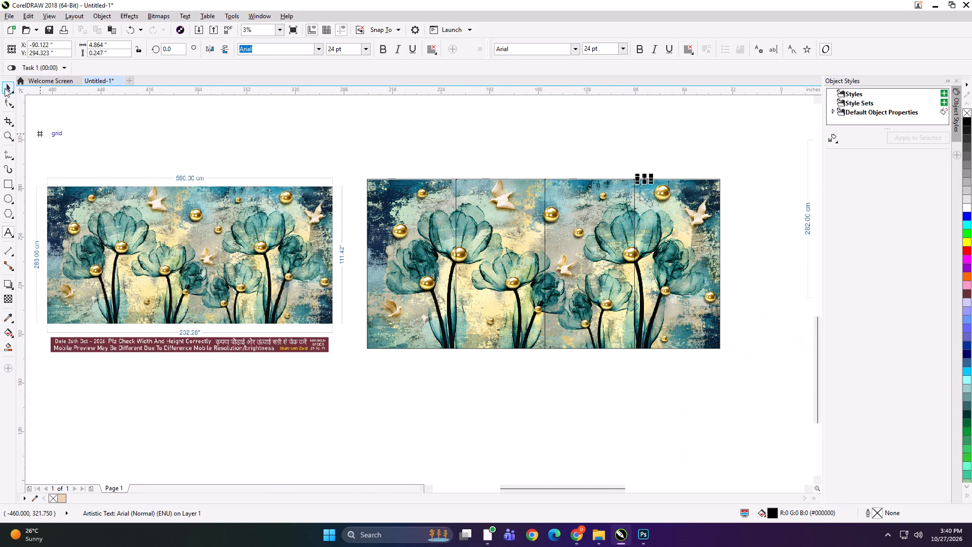
Group each of the four flower panels with its own size label.
{"action": "left_click", "coordinate": [7, 86]}
{"action": "left_click", "coordinate": [708, 242], "text": "shift"}
{"action": "key", "text": "ctrl+g"}
{"action": "left_click_drag", "start_coordinate": [616, 138], "coordinate": [568, 230]}
{"action": "left_click", "coordinate": [576, 231], "text": "shift"}
{"action": "key", "text": "ctrl+g"}
{"action": "left_click_drag", "start_coordinate": [534, 135], "coordinate": [458, 213]}
{"action": "left_click", "coordinate": [479, 214], "text": "shift"}
{"action": "key", "text": "ctrl+g"}
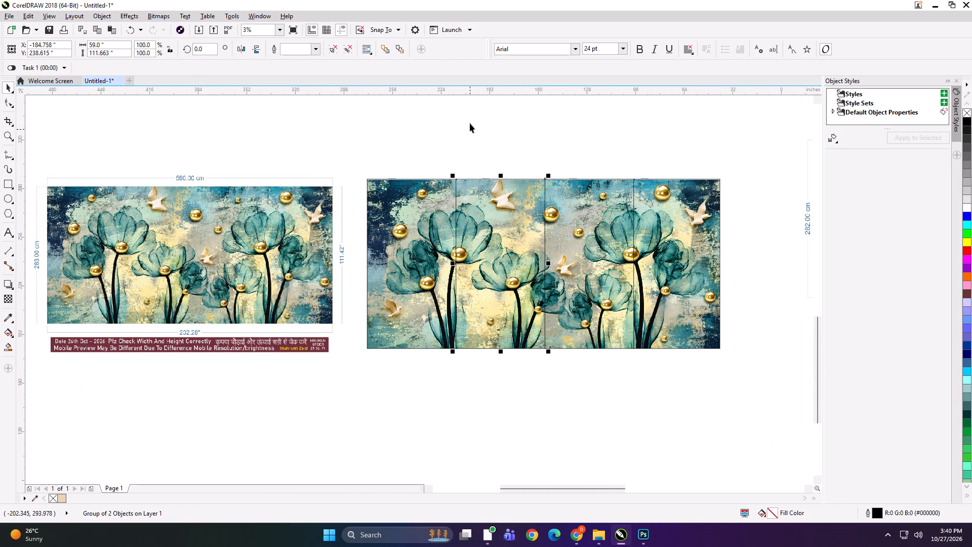
{"action": "left_click_drag", "start_coordinate": [470, 123], "coordinate": [387, 246]}
{"action": "left_click", "coordinate": [399, 232], "text": "shift"}
{"action": "left_click", "coordinate": [399, 232]}
{"action": "key", "text": "ctrl+g"}
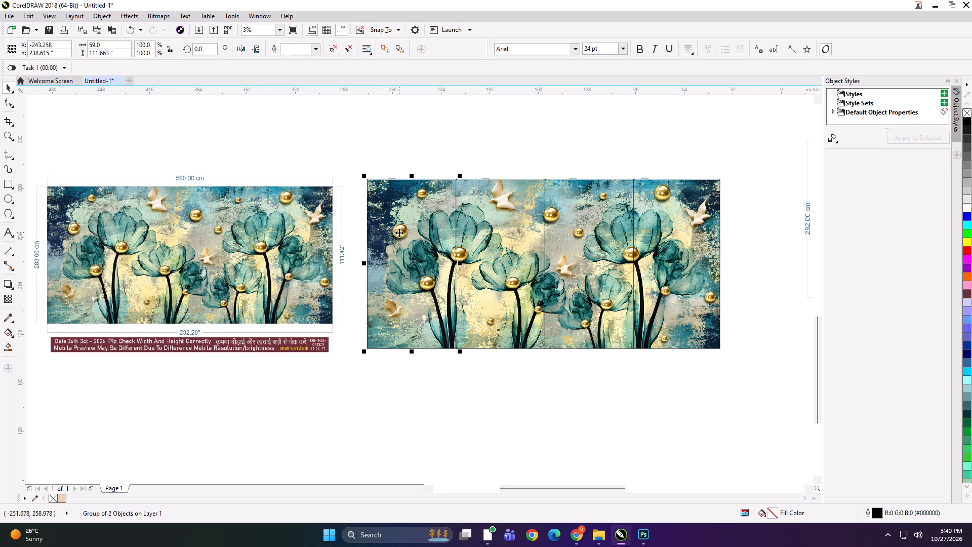
Start exporting the first flower panel and create a folder named SANA inside folder 27 as its destination.
{"action": "left_click", "coordinate": [701, 244]}
{"action": "left_click", "coordinate": [189, 238], "text": "shift"}
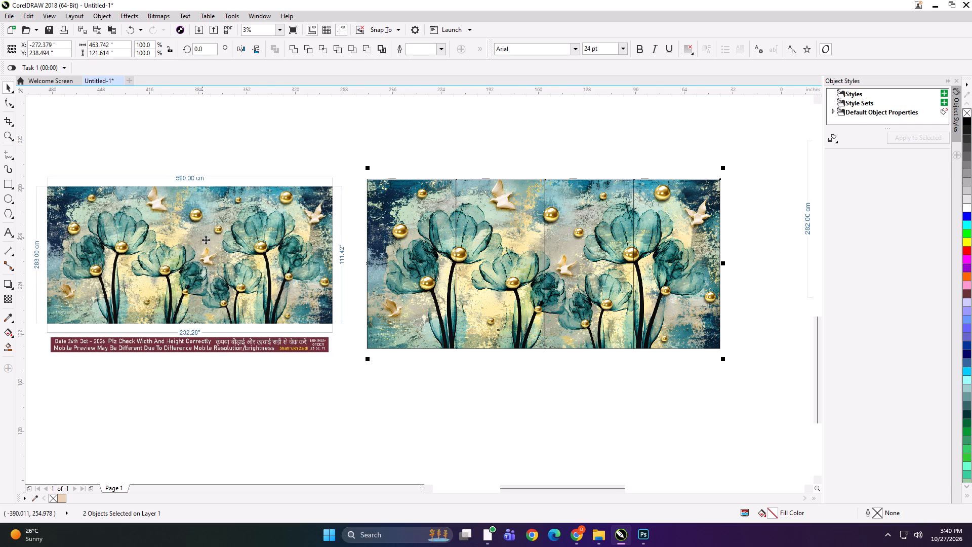
{"action": "key", "text": "shift+F2"}
{"action": "left_click", "coordinate": [467, 137]}
{"action": "left_click", "coordinate": [465, 217]}
{"action": "key", "text": "ctrl+e"}
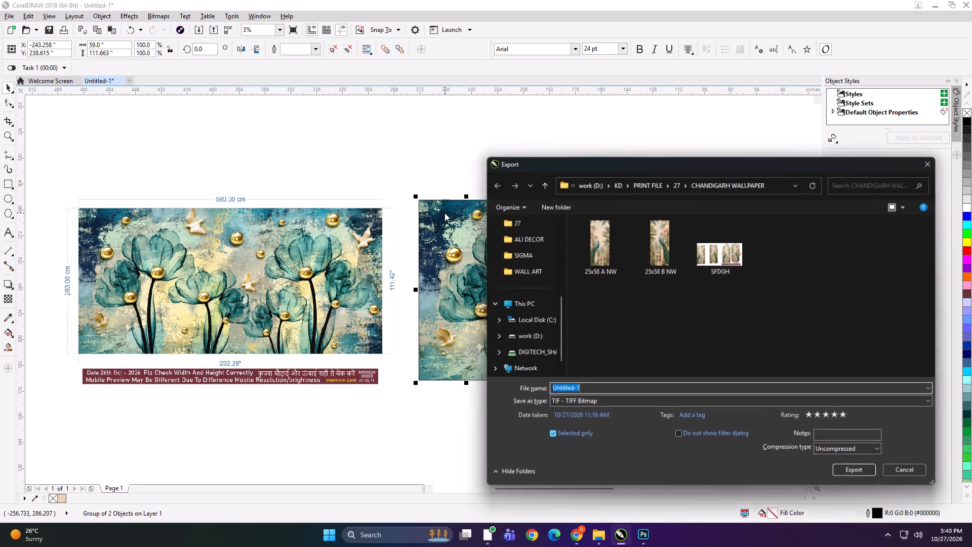
{"action": "left_click", "coordinate": [543, 185]}
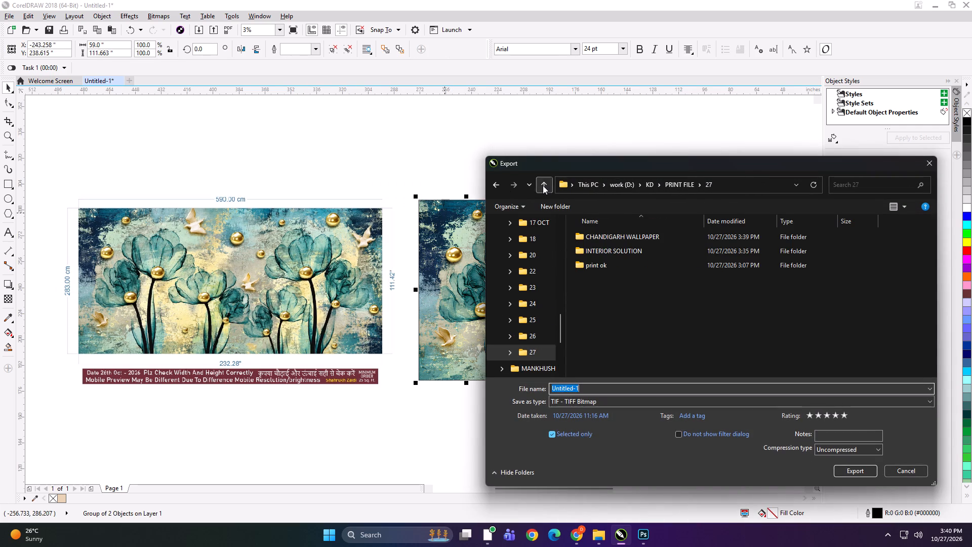
{"action": "left_click", "coordinate": [551, 202]}
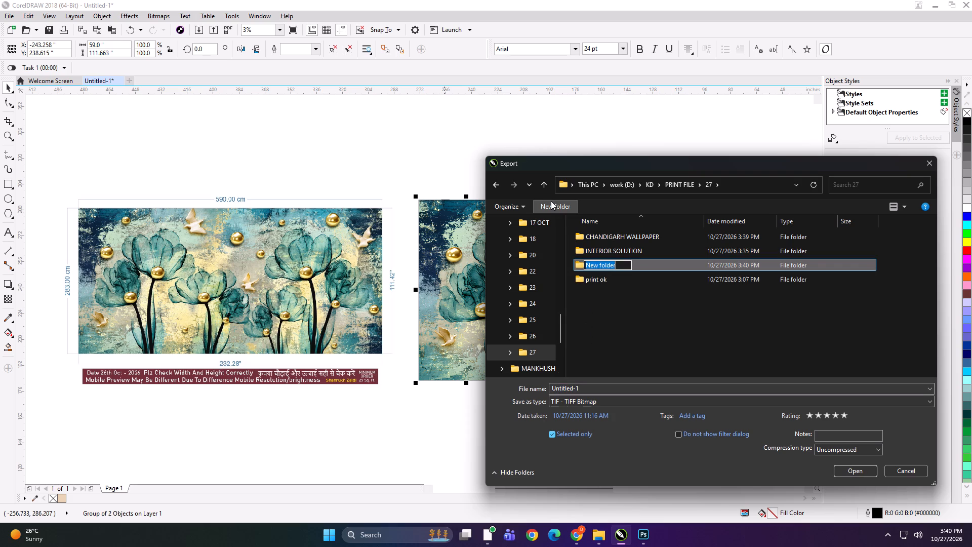
{"action": "type", "text": "SANA"}
{"action": "key", "text": "Return"}
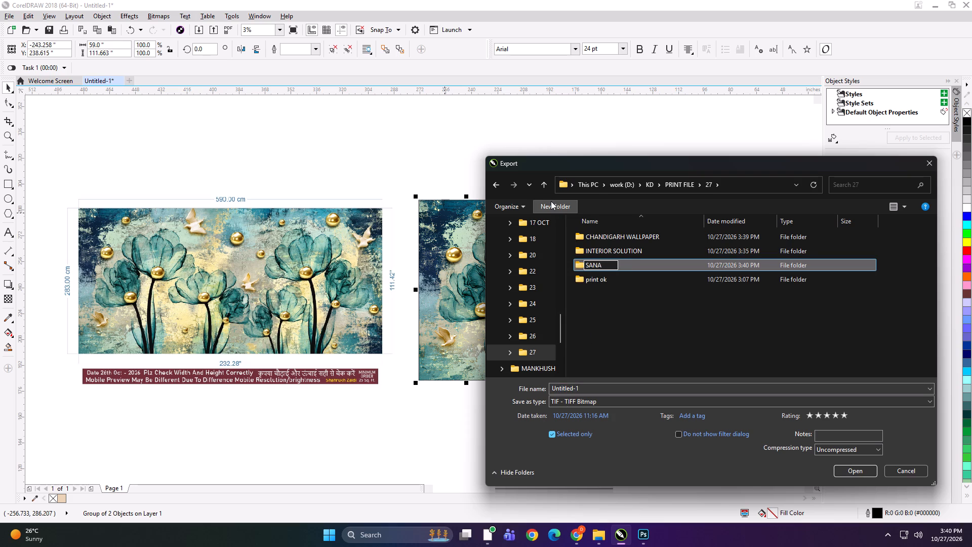
{"action": "double_click", "coordinate": [616, 279]}
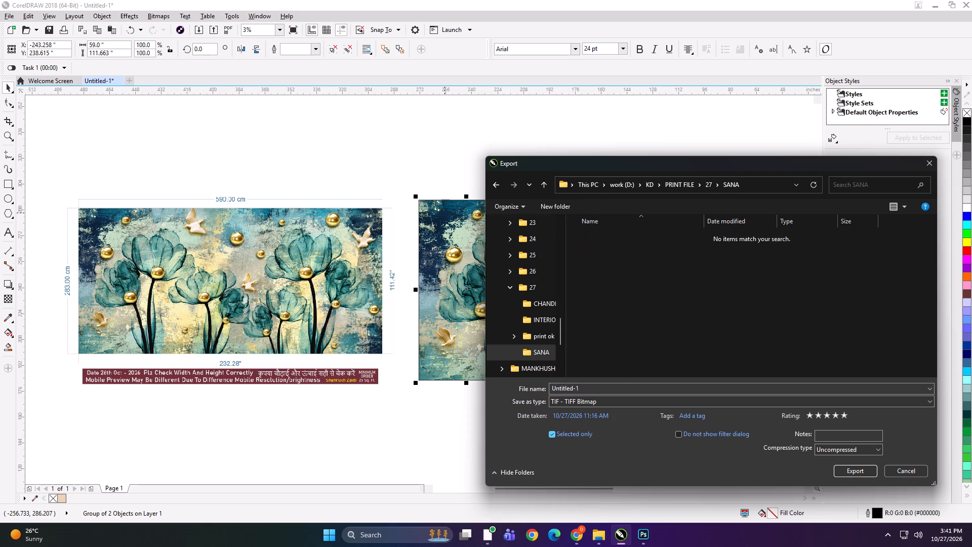
Export the first flower panel into the SANA folder as a TIFF named 59x111 A NW UV.
{"action": "left_click", "coordinate": [619, 385]}
{"action": "type", "text": "59x111 A"}
{"action": "key", "text": "space"}
{"action": "type", "text": "NW"}
{"action": "key", "text": "space"}
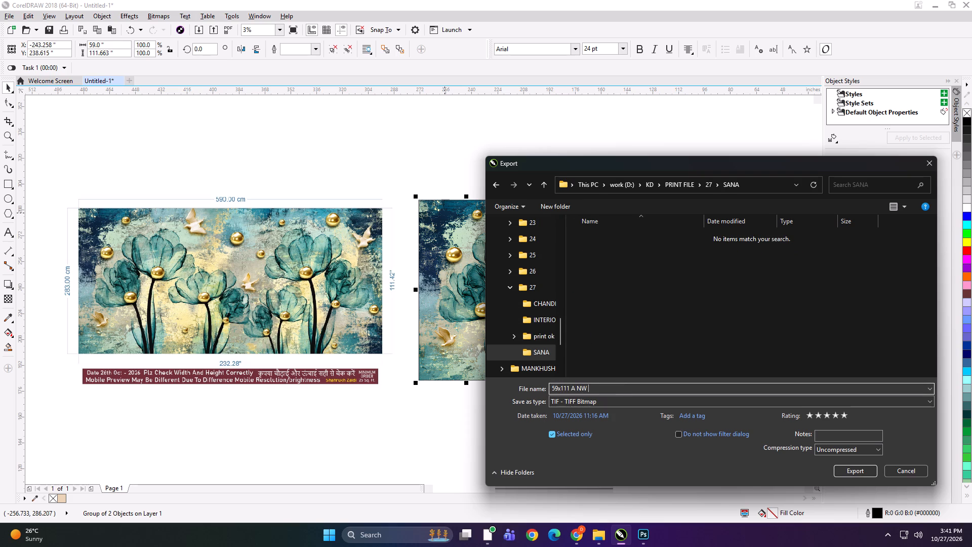
{"action": "type", "text": "UV"}
{"action": "key", "text": "Return"}
{"action": "key", "text": "Return"}
Export the second flower panel into the SANA folder as a TIFF named 59x111 B NW UV.
{"action": "left_click", "coordinate": [560, 289]}
{"action": "key", "text": "ctrl+e"}
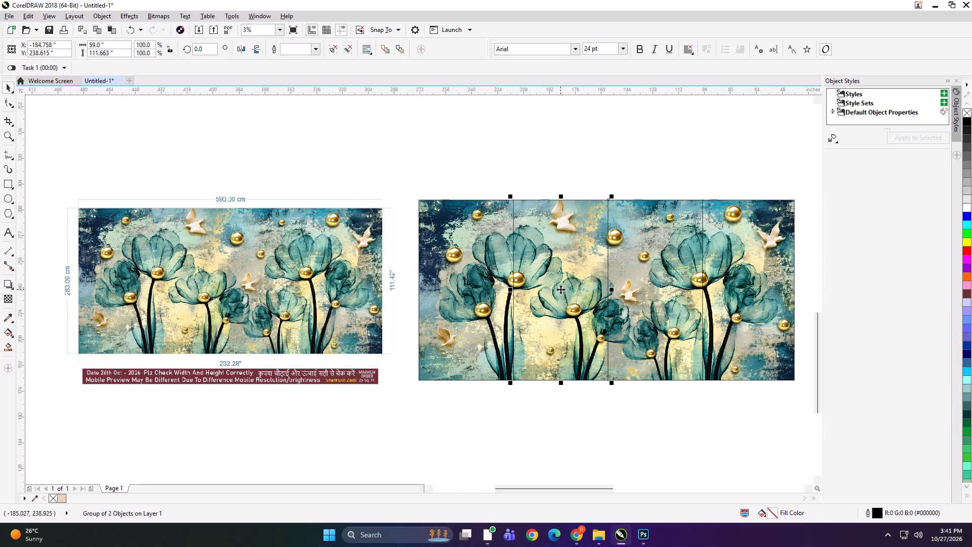
{"action": "key", "text": "ctrl+e"}
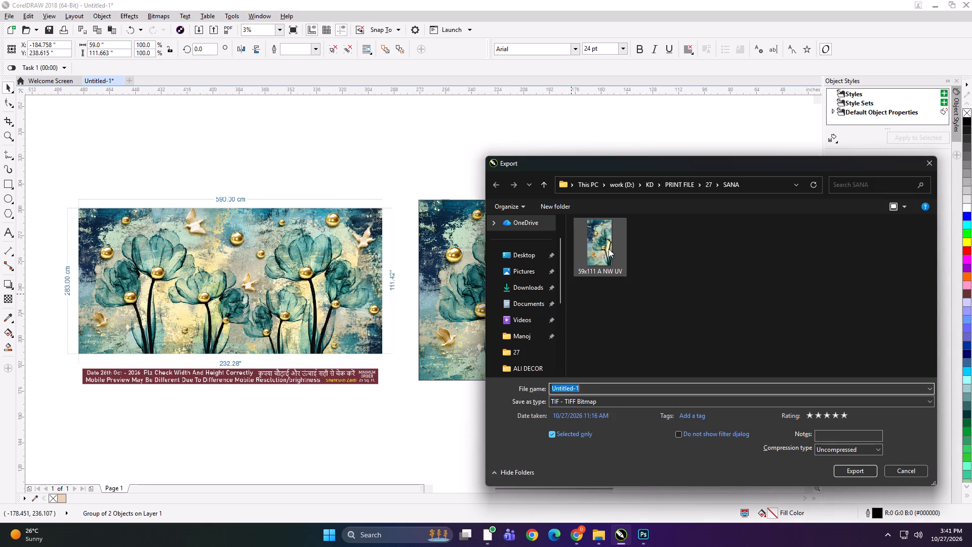
{"action": "left_click", "coordinate": [609, 249]}
{"action": "double_click", "coordinate": [575, 388]}
{"action": "type", "text": "B"}
{"action": "key", "text": "space"}
{"action": "key", "text": "Return"}
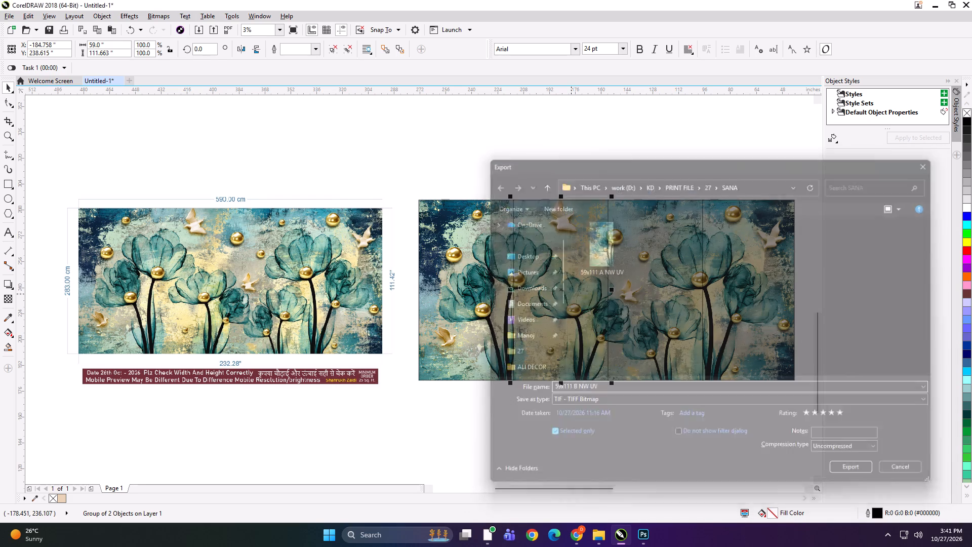
{"action": "key", "text": "Return"}
Export the third flower panel into the SANA folder as a TIFF named 59x111 C NW UV.
{"action": "left_click", "coordinate": [666, 311]}
{"action": "key", "text": "ctrl+e"}
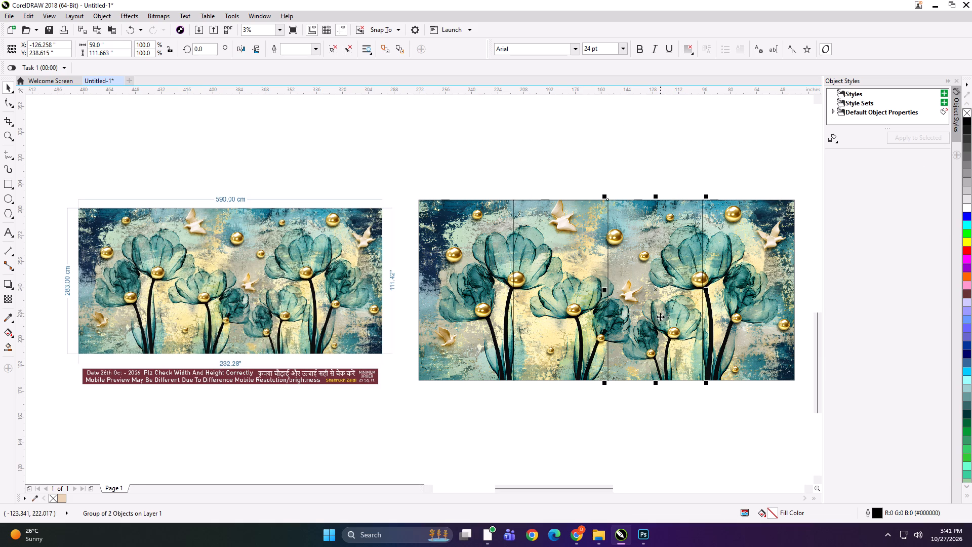
{"action": "key", "text": "ctrl+e"}
{"action": "left_click", "coordinate": [651, 263]}
{"action": "double_click", "coordinate": [575, 387]}
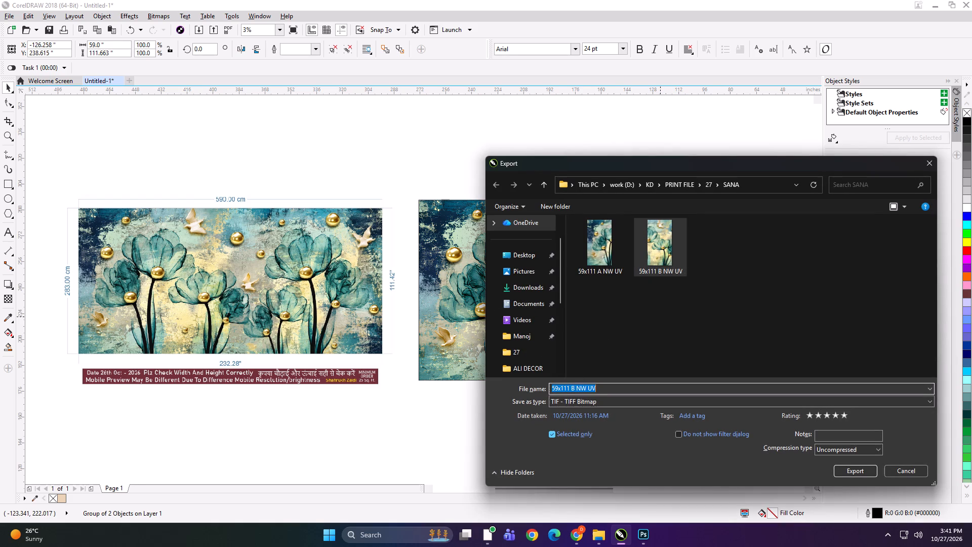
{"action": "type", "text": "C"}
{"action": "key", "text": "space"}
{"action": "key", "text": "Return"}
{"action": "key", "text": "Return"}
Export the fourth flower panel into the SANA folder as a TIFF named 56.7x111 D NW UV.
{"action": "left_click", "coordinate": [736, 317]}
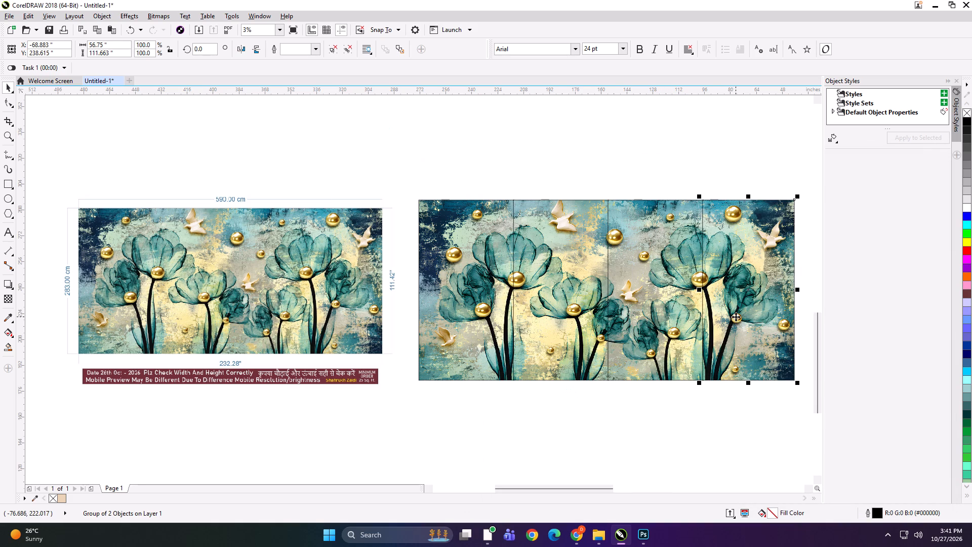
{"action": "key", "text": "ctrl+e"}
{"action": "key", "text": "ctrl+e"}
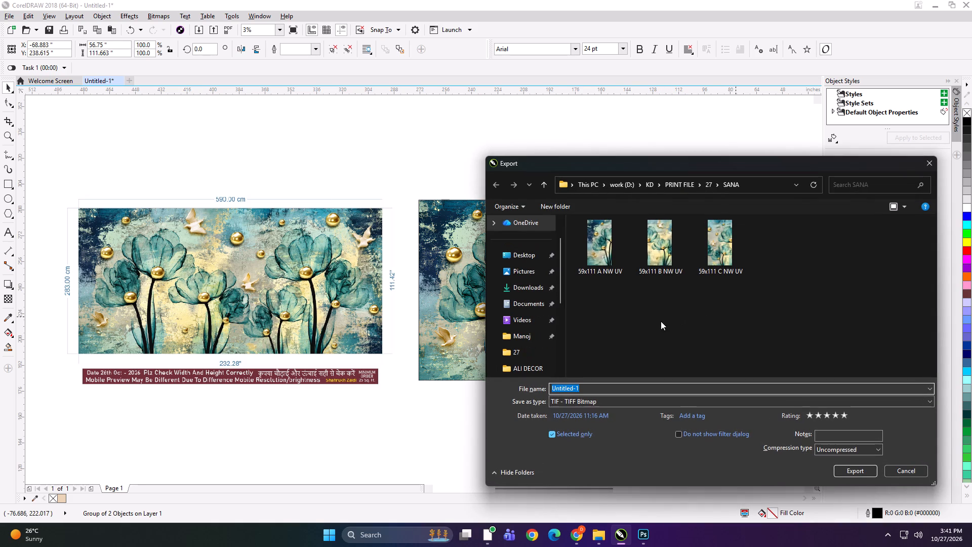
{"action": "left_click", "coordinate": [718, 253]}
{"action": "double_click", "coordinate": [577, 388]}
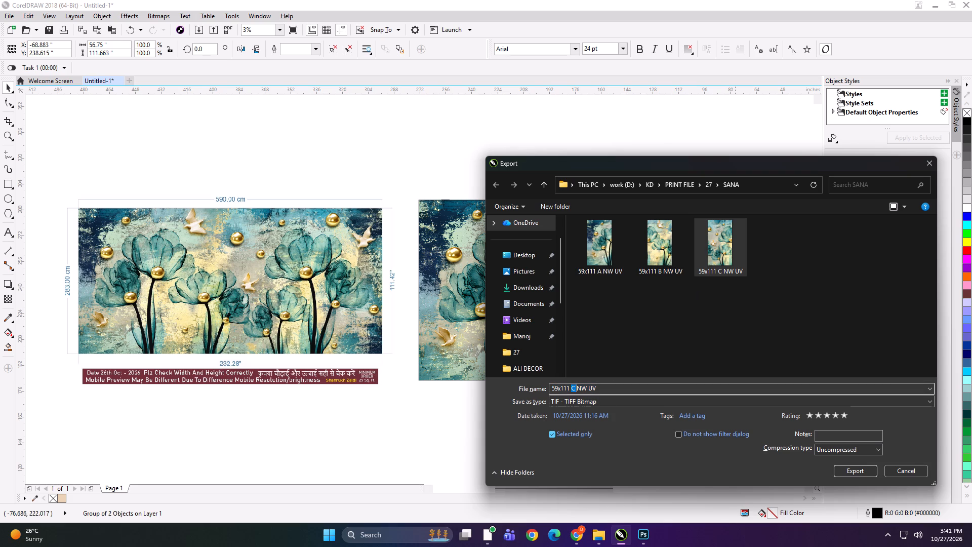
{"action": "type", "text": "D"}
{"action": "key", "text": "space"}
{"action": "key", "text": "Left"}
{"action": "key", "text": "Left"}
{"action": "key", "text": "Left"}
{"action": "key", "text": "Left"}
{"action": "key", "text": "Left"}
{"action": "key", "text": "Left"}
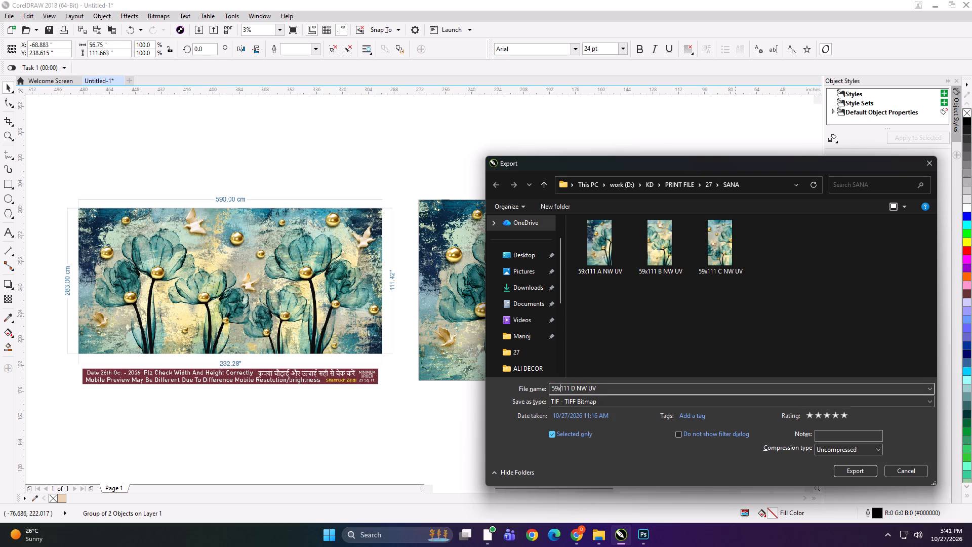
{"action": "key", "text": "Left"}
{"action": "key", "text": "BackSpace"}
{"action": "type", "text": "7."}
{"action": "key", "text": "BackSpace"}
{"action": "key", "text": "BackSpace"}
{"action": "key", "text": "6"}
{"action": "type", "text": ".7"}
{"action": "key", "text": "Return"}
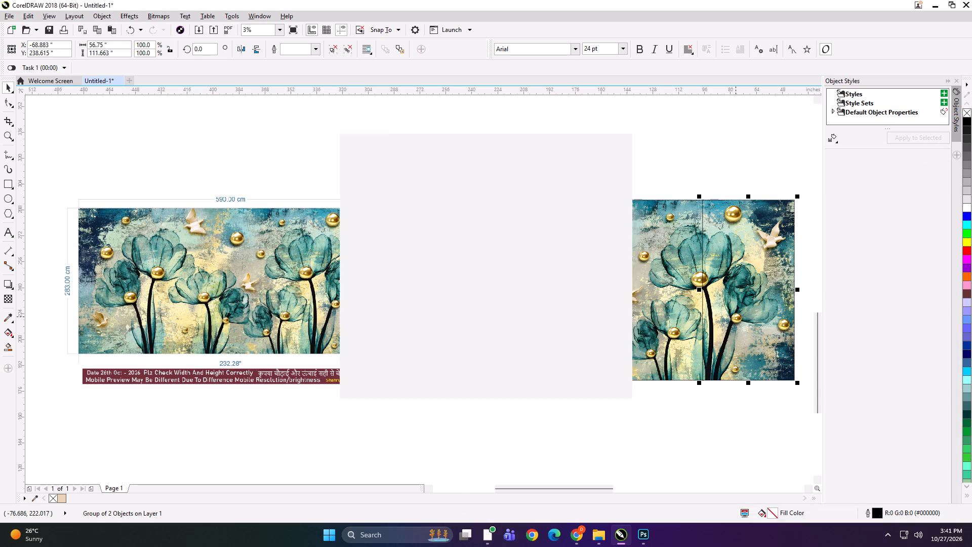
{"action": "key", "text": "Return"}
Nudge the first three flower panels together away from the fourth to leave a gap before it.
{"action": "scroll", "coordinate": [463, 311], "scroll_direction": "down", "scroll_amount": 1}
{"action": "left_click_drag", "start_coordinate": [426, 235], "coordinate": [467, 263]}
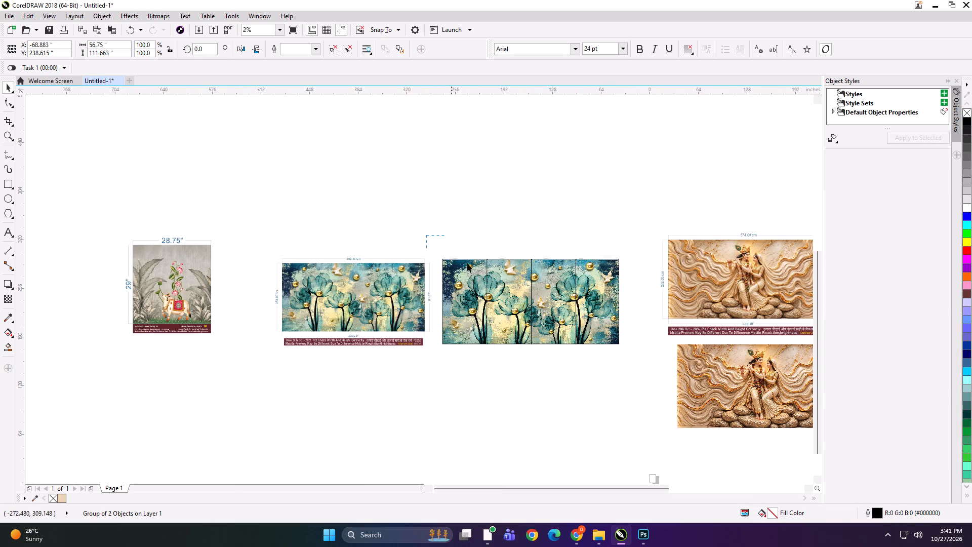
{"action": "left_click_drag", "start_coordinate": [467, 263], "coordinate": [593, 387]}
{"action": "key", "text": "Left"}
{"action": "key", "text": "Left"}
{"action": "key", "text": "Left"}
{"action": "key", "text": "Left"}
{"action": "key", "text": "Left"}
{"action": "key", "text": "Left"}
{"action": "key", "text": "Left"}
{"action": "key", "text": "Left"}
{"action": "key", "text": "Left"}
{"action": "key", "text": "Left"}
{"action": "key", "text": "Left"}
{"action": "key", "text": "Left"}
Nudge the first two flower panels together away from the third to leave a gap between them.
{"action": "left_click_drag", "start_coordinate": [539, 232], "coordinate": [394, 414]}
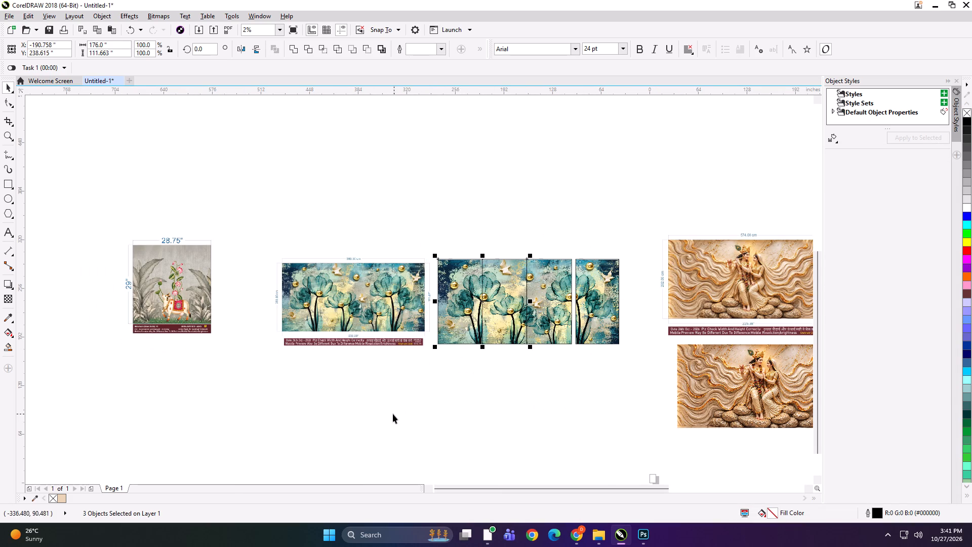
{"action": "key", "text": "Left"}
{"action": "key", "text": "Left"}
{"action": "key", "text": "Left"}
{"action": "key", "text": "Left"}
{"action": "key", "text": "Left"}
{"action": "key", "text": "Left"}
{"action": "key", "text": "Left"}
{"action": "key", "text": "Left"}
{"action": "key", "text": "Left"}
{"action": "key", "text": "Left"}
{"action": "key", "text": "Left"}
{"action": "key", "text": "Left"}
{"action": "scroll", "coordinate": [376, 324], "scroll_direction": "up", "scroll_amount": 1}
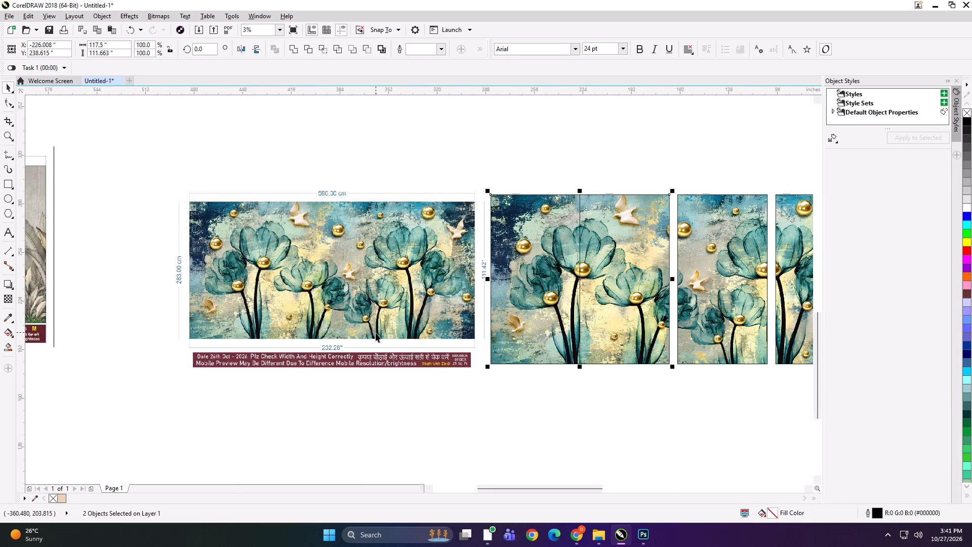
Nudge the first flower panel away from the second to leave a narrow gap between them.
{"action": "scroll", "coordinate": [376, 326], "scroll_direction": "down", "scroll_amount": 1}
{"action": "left_click_drag", "start_coordinate": [495, 235], "coordinate": [376, 407]}
{"action": "key", "text": "Left"}
{"action": "key", "text": "Left"}
{"action": "key", "text": "Left"}
{"action": "key", "text": "Left"}
{"action": "key", "text": "Left"}
{"action": "key", "text": "Left"}
{"action": "key", "text": "Left"}
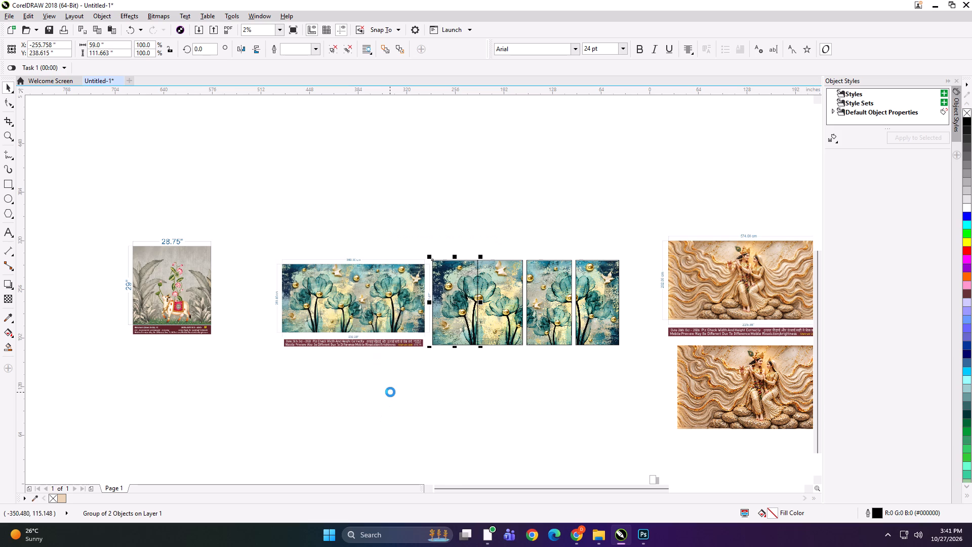
Shift the flower reference layout slightly away from the panels and group it with all four panels.
{"action": "left_click_drag", "start_coordinate": [388, 302], "coordinate": [381, 302]}
{"action": "left_click_drag", "start_coordinate": [425, 227], "coordinate": [638, 393], "text": "shift"}
{"action": "key", "text": "ctrl+g"}
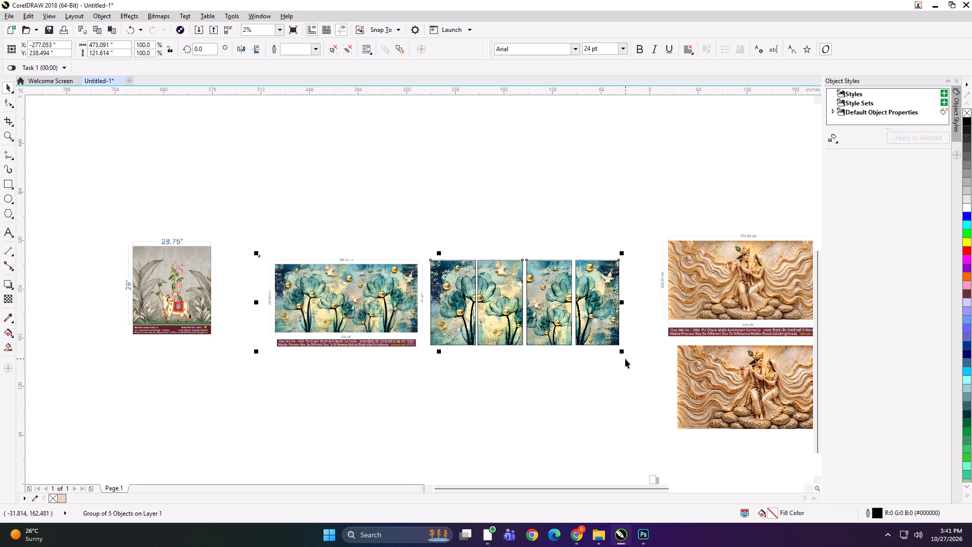
Scale the grouped flower layout and panels down proportionally to about 10.6 inches wide.
{"action": "left_click_drag", "start_coordinate": [622, 353], "coordinate": [481, 314], "text": "shift"}
{"action": "scroll", "coordinate": [447, 305], "scroll_direction": "up", "scroll_amount": 4}
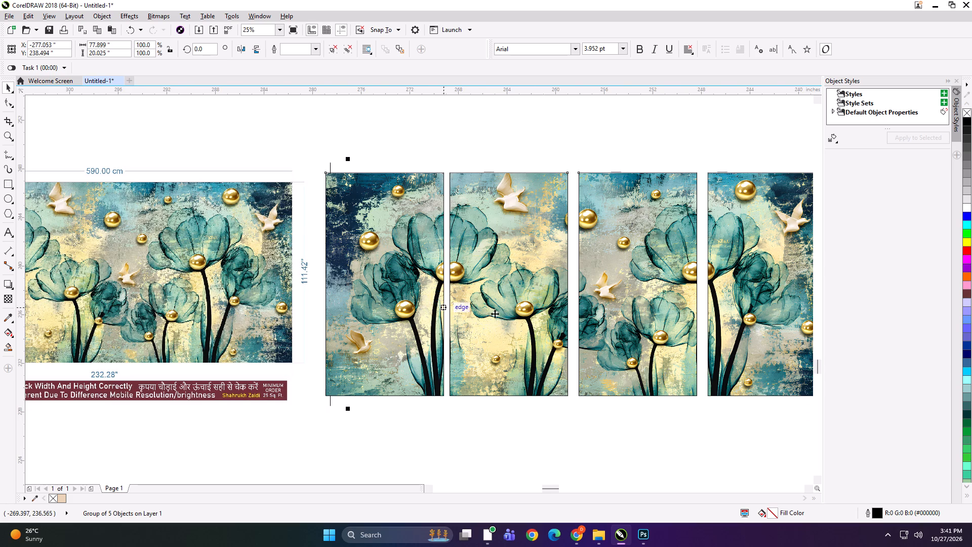
{"action": "scroll", "coordinate": [537, 322], "scroll_direction": "down", "scroll_amount": 1}
{"action": "left_click_drag", "start_coordinate": [684, 370], "coordinate": [509, 336], "text": "shift"}
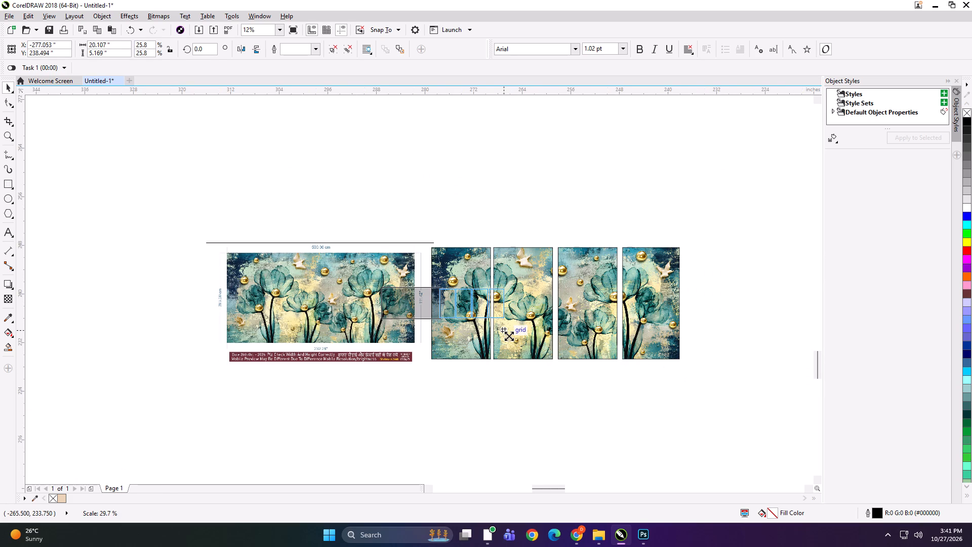
{"action": "left_click_drag", "start_coordinate": [509, 336], "coordinate": [494, 324], "text": "shift"}
{"action": "left_click_drag", "start_coordinate": [494, 324], "coordinate": [479, 319], "text": "shift"}
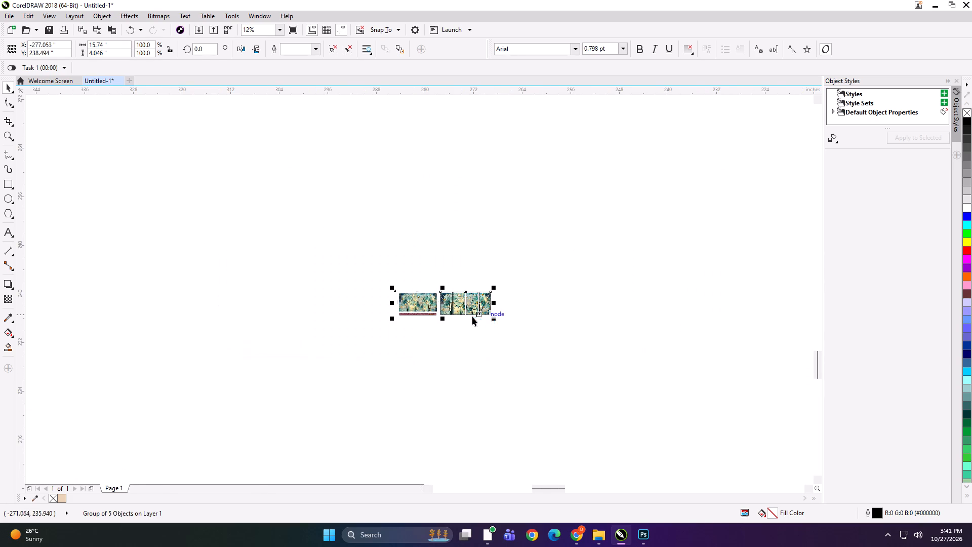
{"action": "scroll", "coordinate": [444, 306], "scroll_direction": "up", "scroll_amount": 2}
{"action": "left_click_drag", "start_coordinate": [632, 348], "coordinate": [570, 336], "text": "shift"}
Export the reduced flower overview group as DSGDFH and delete the group from the page.
{"action": "key", "text": "ctrl+e"}
{"action": "type", "text": "DSGDFH"}
{"action": "key", "text": "Return"}
{"action": "key", "text": "Return"}
{"action": "key", "text": "Return"}
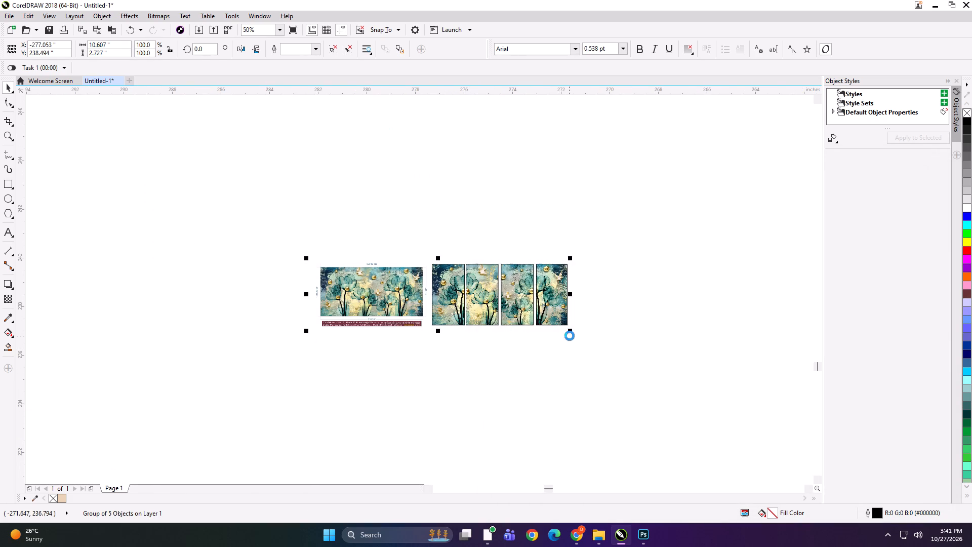
{"action": "key", "text": "Delete"}
Place the Krishna mural image beside its 574 x 282 cm reference layout, leaving space between the two.
{"action": "key", "text": "F4"}
{"action": "left_click", "coordinate": [489, 297]}
{"action": "left_click_drag", "start_coordinate": [513, 384], "coordinate": [432, 334]}
{"action": "left_click_drag", "start_coordinate": [497, 457], "coordinate": [533, 341]}
{"action": "left_click", "coordinate": [429, 346], "text": "shift"}
{"action": "key", "text": "shift+F2"}
{"action": "left_click", "coordinate": [420, 166]}
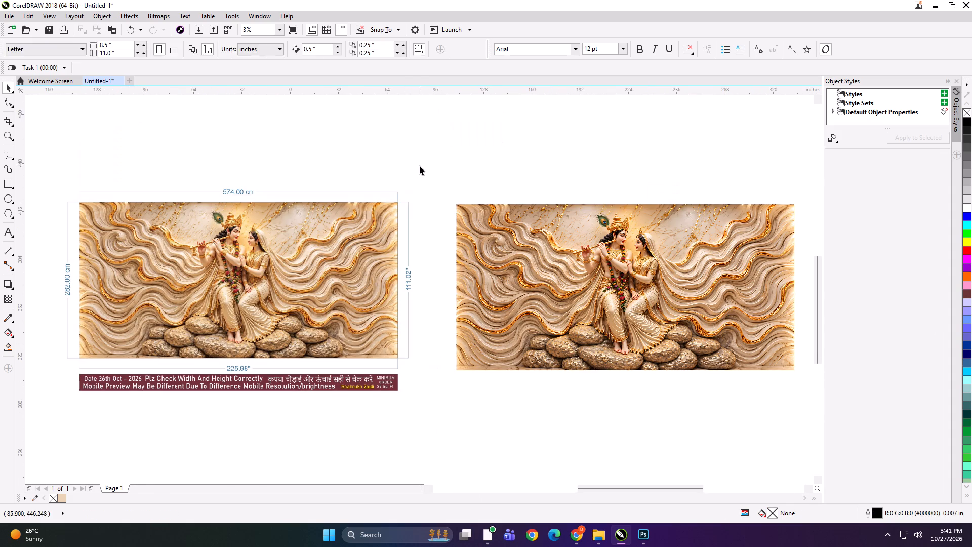
{"action": "left_click_drag", "start_coordinate": [388, 260], "coordinate": [368, 256]}
{"action": "left_click_drag", "start_coordinate": [379, 263], "coordinate": [360, 259]}
{"action": "left_click_drag", "start_coordinate": [490, 249], "coordinate": [468, 252]}
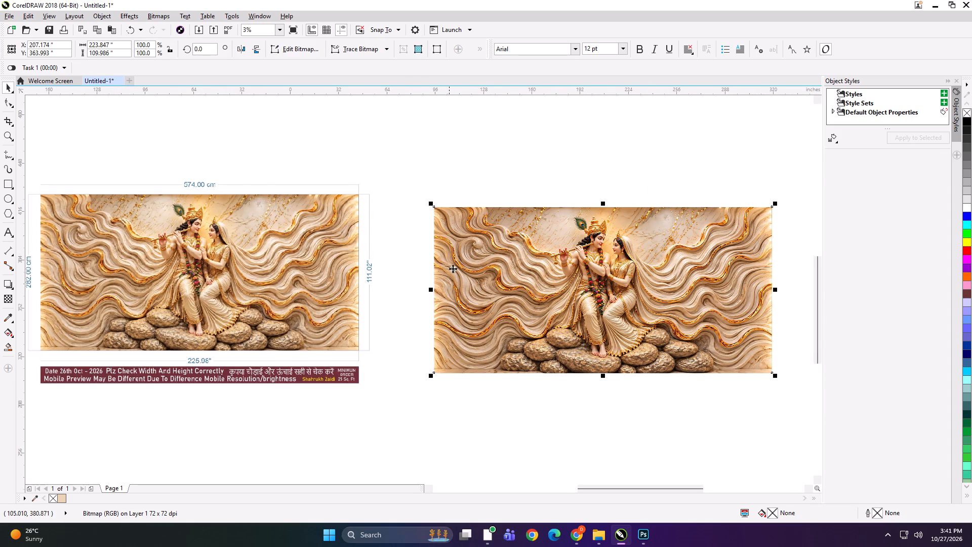
Resize the separate Krishna mural image to 225.98 inches wide and 111.02 inches high.
{"action": "left_click_drag", "start_coordinate": [122, 45], "coordinate": [77, 46]}
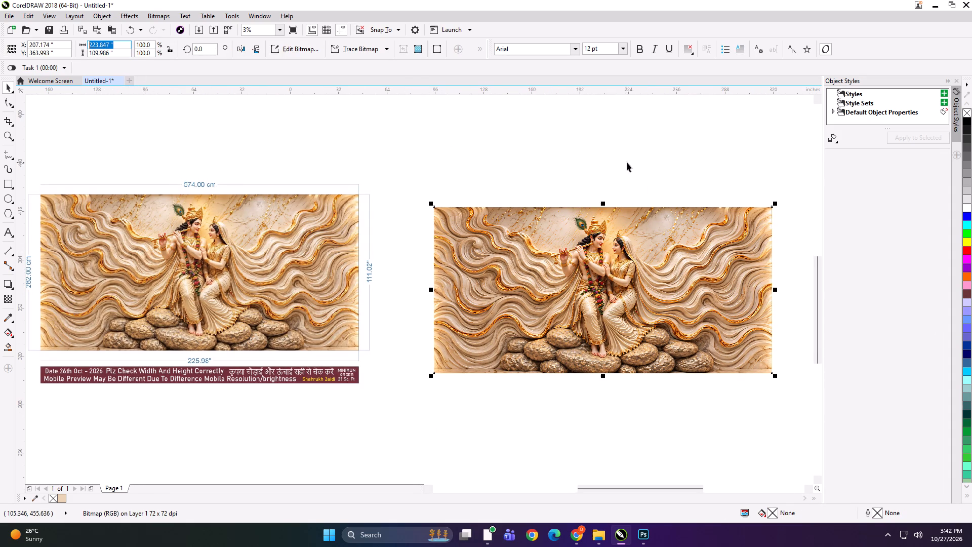
{"action": "type", "text": "225."}
{"action": "key", "text": "8"}
{"action": "key", "text": "Tab"}
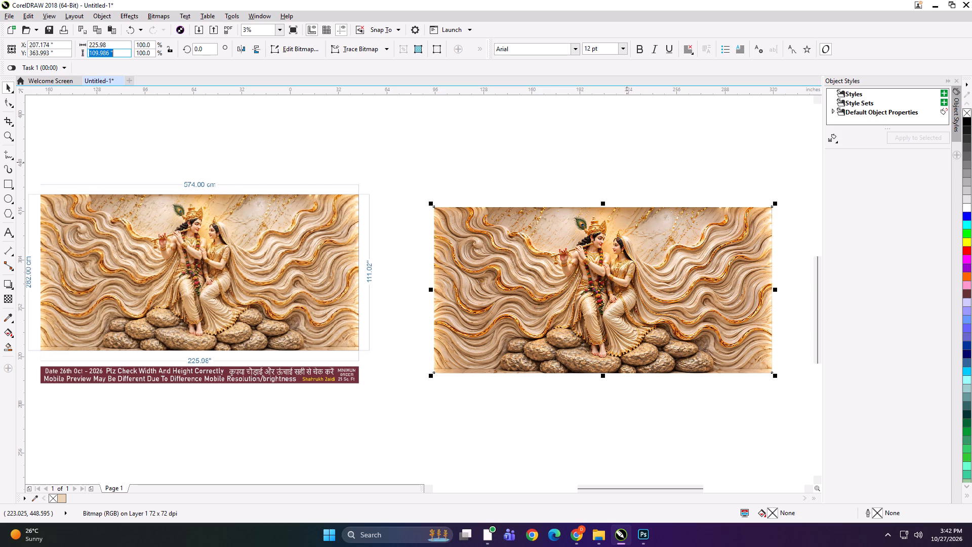
{"action": "type", "text": "111"}
{"action": "type", "text": ".2"}
{"action": "key", "text": "Left"}
{"action": "key", "text": "0"}
{"action": "key", "text": "Return"}
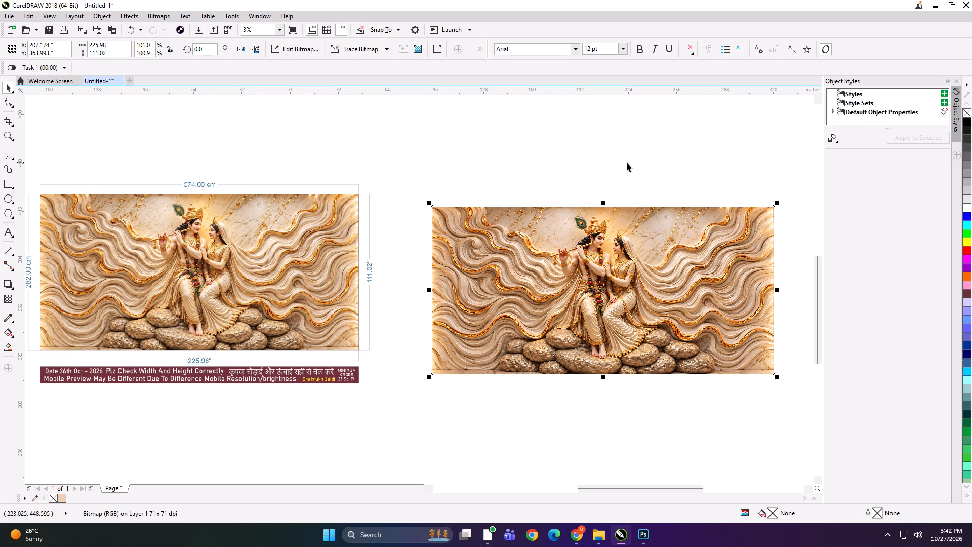
Move the Krishna reference layout slightly closer to the resized mural image.
{"action": "left_click_drag", "start_coordinate": [174, 215], "coordinate": [185, 217]}
{"action": "left_click", "coordinate": [517, 245], "text": "shift"}
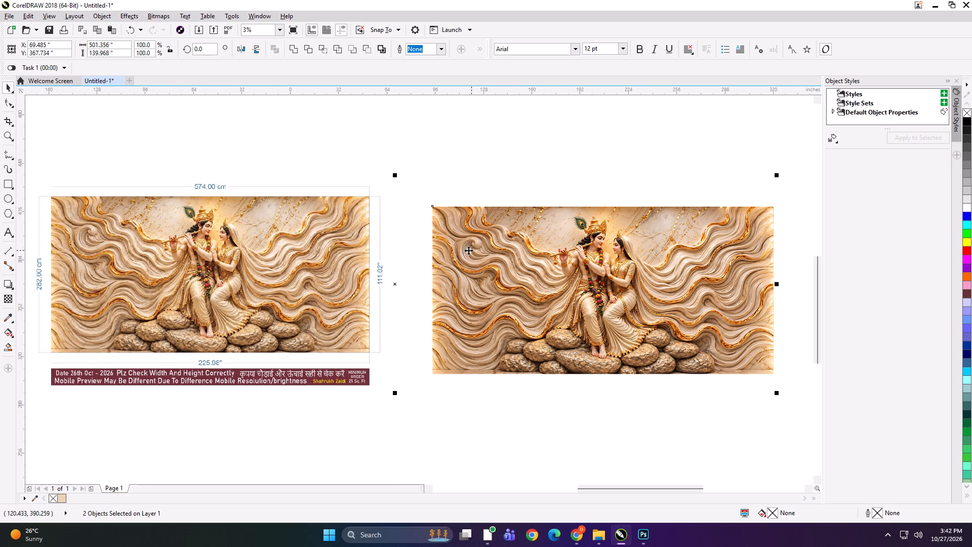
{"action": "key", "text": "shift+F2"}
{"action": "left_click", "coordinate": [381, 140]}
Create a full-height rectangle over the mural, set its width to 59 inches, and align it to the mural's left edge.
{"action": "left_click", "coordinate": [488, 218]}
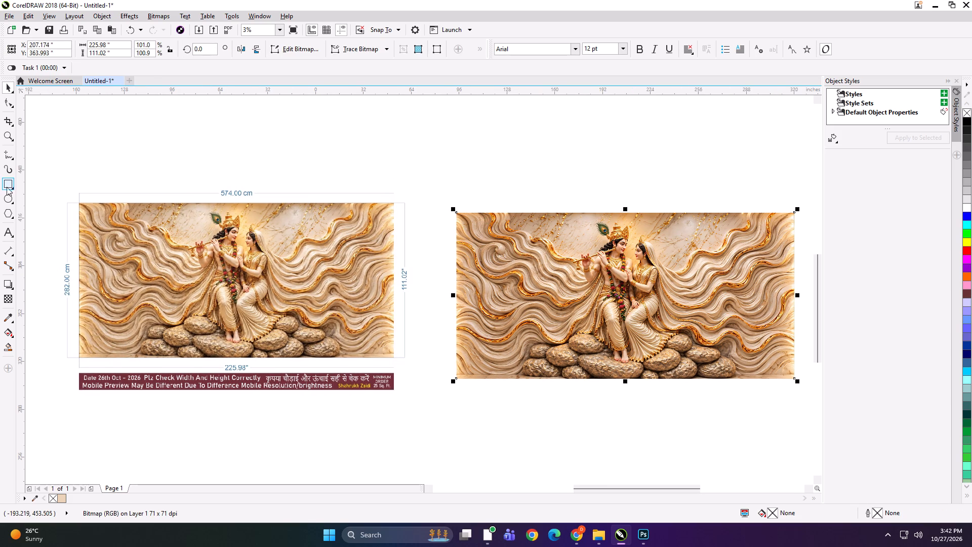
{"action": "double_click", "coordinate": [8, 186], "text": "shift"}
{"action": "key", "text": "shift+space"}
{"action": "left_click", "coordinate": [122, 45]}
{"action": "key", "text": "ctrl+a"}
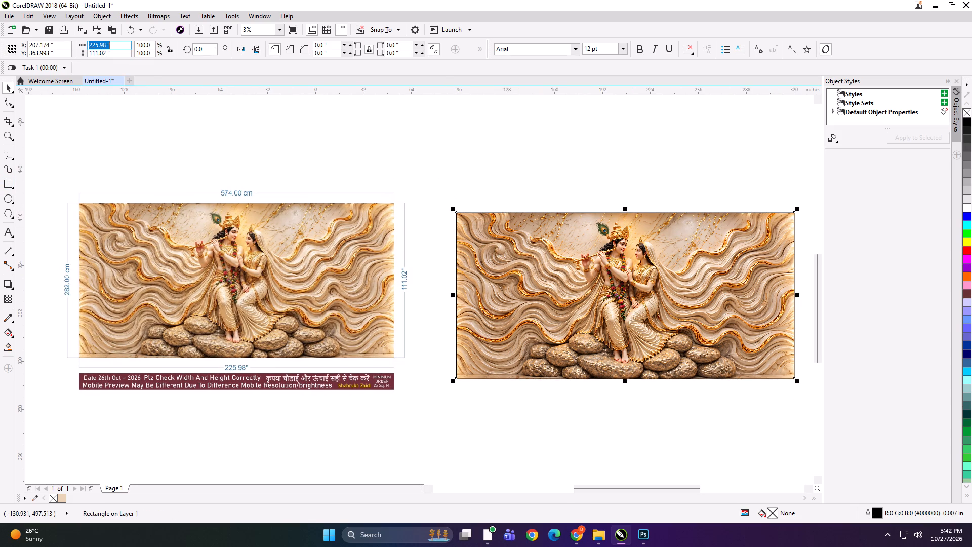
{"action": "type", "text": "59"}
{"action": "key", "text": "Return"}
{"action": "left_click", "coordinate": [515, 282], "text": "shift"}
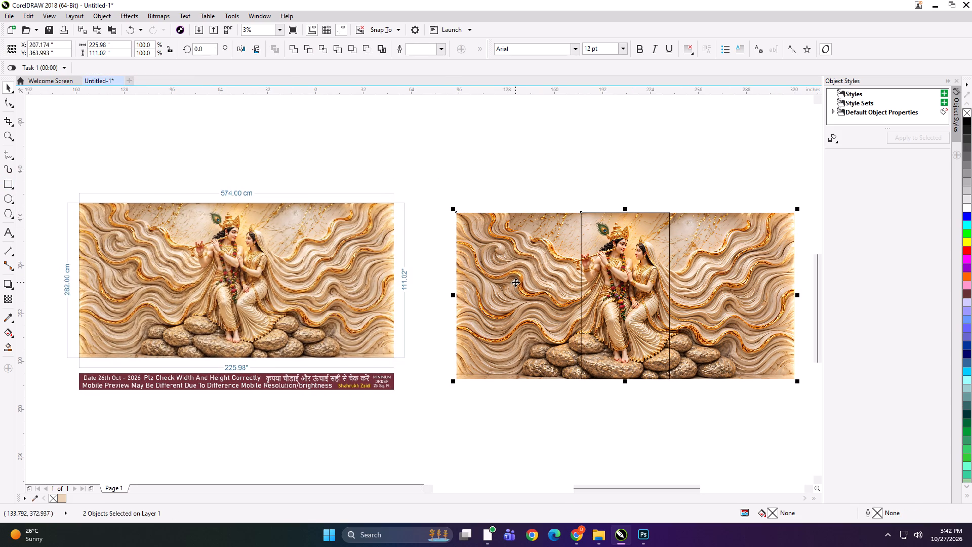
{"action": "key", "text": "l"}
{"action": "left_click", "coordinate": [538, 167]}
Duplicate the panel rectangle across the mural to make four, overlapping each adjacent pair by 0.5 inch.
{"action": "left_click", "coordinate": [532, 270]}
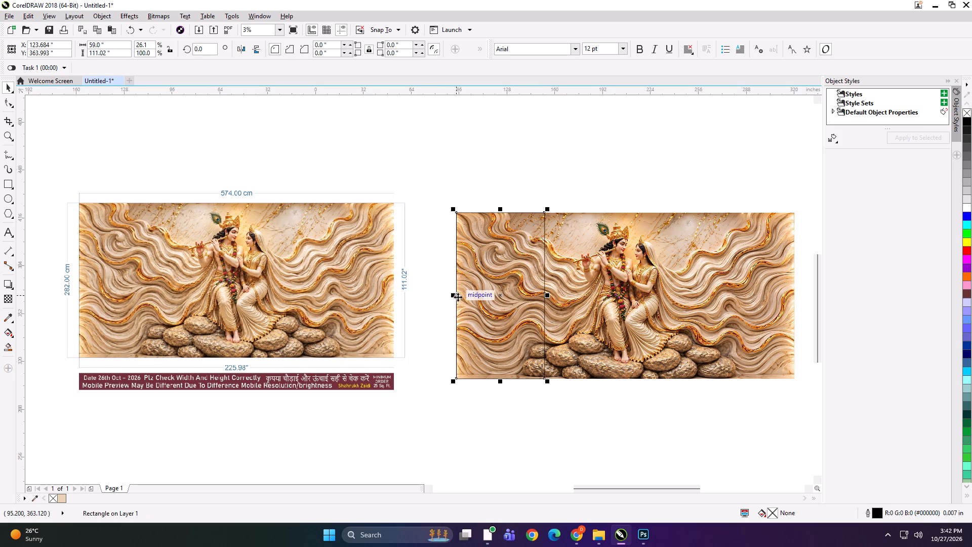
{"action": "left_click_drag", "start_coordinate": [450, 295], "coordinate": [568, 293]}
{"action": "right_click", "coordinate": [568, 293], "text": "ctrl"}
{"action": "scroll", "coordinate": [626, 292], "scroll_direction": "up", "scroll_amount": 1}
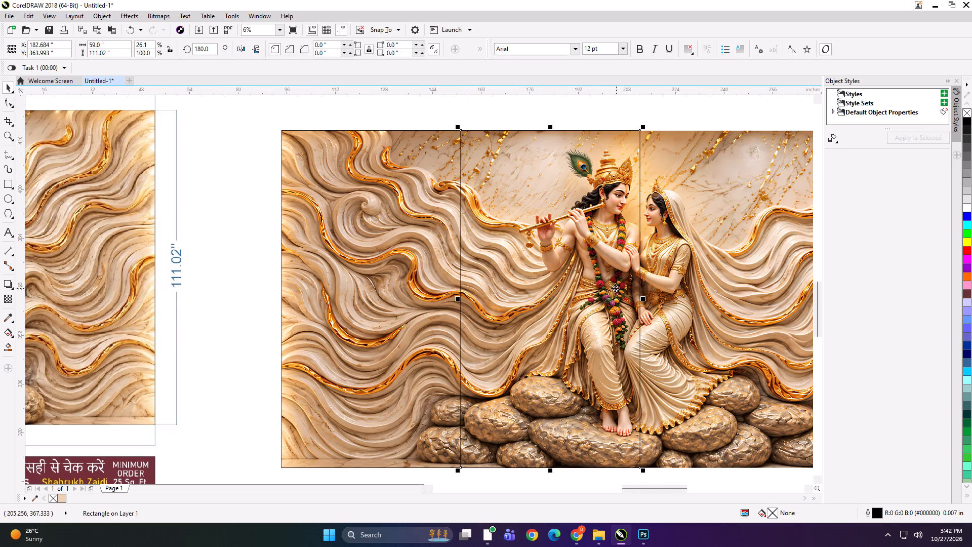
{"action": "key", "text": "Left"}
{"action": "scroll", "coordinate": [597, 293], "scroll_direction": "up", "scroll_amount": 1}
{"action": "scroll", "coordinate": [491, 261], "scroll_direction": "down", "scroll_amount": 1}
{"action": "left_click", "coordinate": [371, 262], "text": "shift"}
{"action": "scroll", "coordinate": [369, 261], "scroll_direction": "down", "scroll_amount": 1}
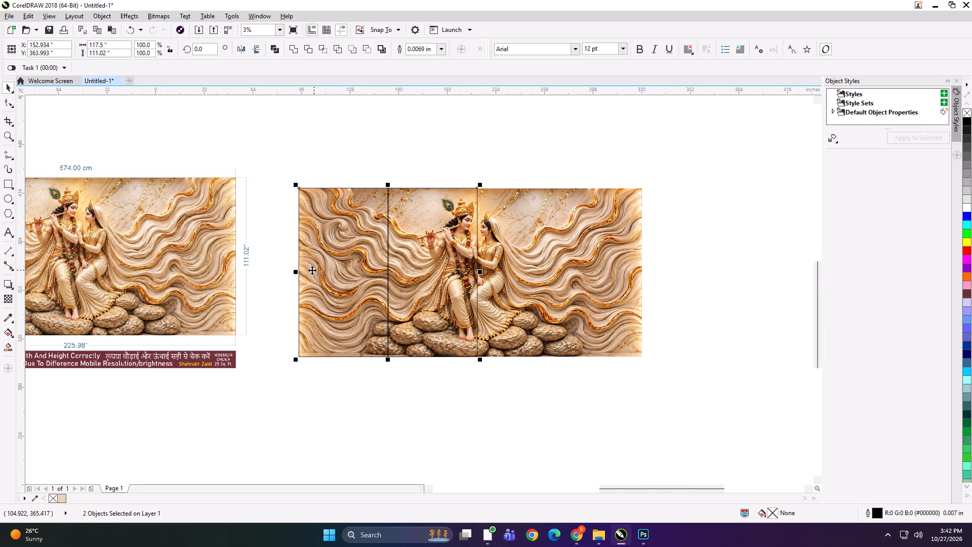
{"action": "left_click_drag", "start_coordinate": [293, 275], "coordinate": [496, 283]}
{"action": "right_click", "coordinate": [496, 283], "text": "ctrl"}
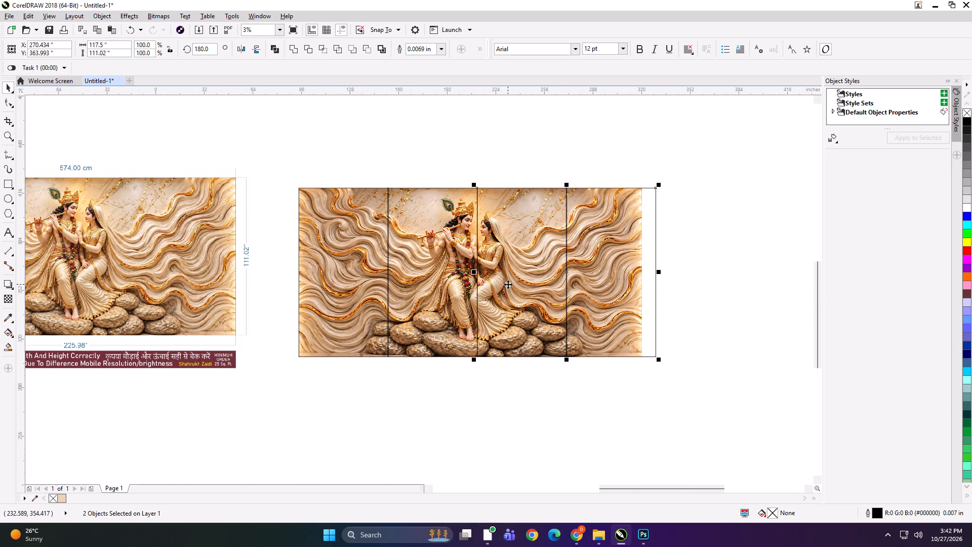
{"action": "key", "text": "Left"}
{"action": "left_click", "coordinate": [547, 406]}
Narrow the fourth rectangle to 50.48 inches so its right side meets the mural's edge.
{"action": "left_click", "coordinate": [635, 245]}
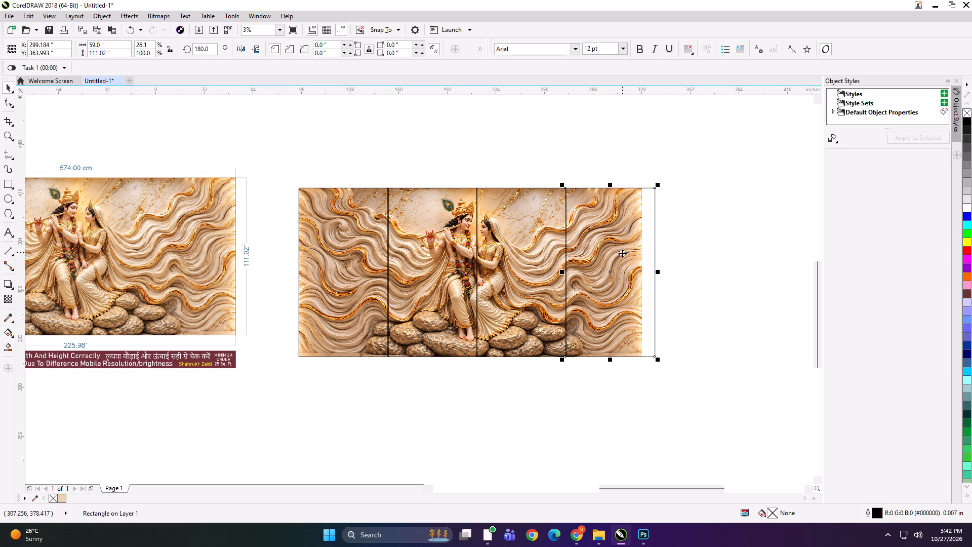
{"action": "left_click_drag", "start_coordinate": [659, 272], "coordinate": [650, 272]}
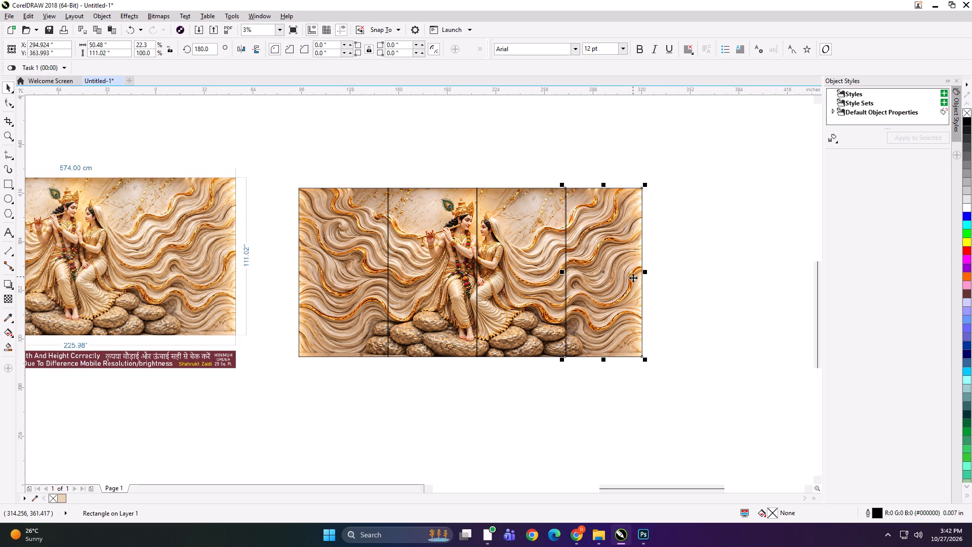
{"action": "scroll", "coordinate": [551, 229], "scroll_direction": "up", "scroll_amount": 1}
{"action": "scroll", "coordinate": [553, 229], "scroll_direction": "down", "scroll_amount": 1}
Group the four panel rectangles, place the Krishna image inside them as a PowerClip, and ungroup them into separate panels.
{"action": "left_click", "coordinate": [542, 228], "text": "shift"}
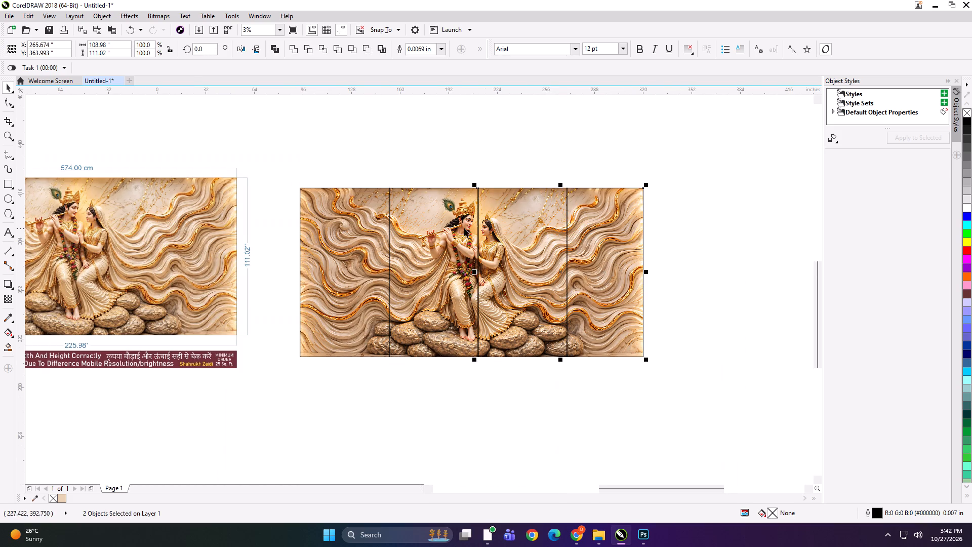
{"action": "left_click", "coordinate": [451, 228], "text": "shift"}
{"action": "left_click", "coordinate": [373, 227], "text": "shift"}
{"action": "key", "text": "ctrl+g"}
{"action": "left_click", "coordinate": [465, 162]}
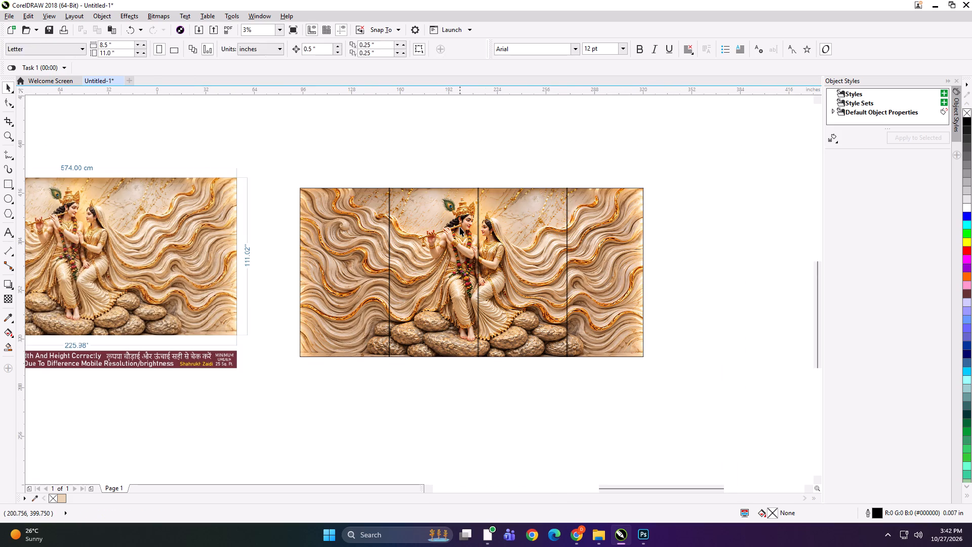
{"action": "left_click", "coordinate": [460, 227], "text": "alt"}
{"action": "key", "text": "shift+Return"}
{"action": "left_click", "coordinate": [460, 227]}
{"action": "key", "text": "ctrl+u"}
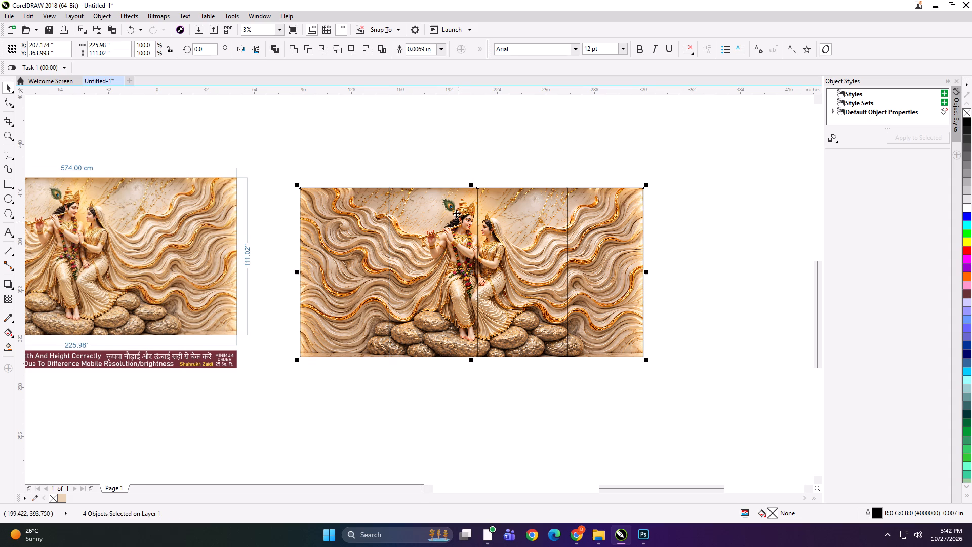
{"action": "left_click", "coordinate": [496, 141]}
Add a text label reading 225.98*111 PAPER on the top edge of the first Krishna panel.
{"action": "left_click", "coordinate": [8, 226]}
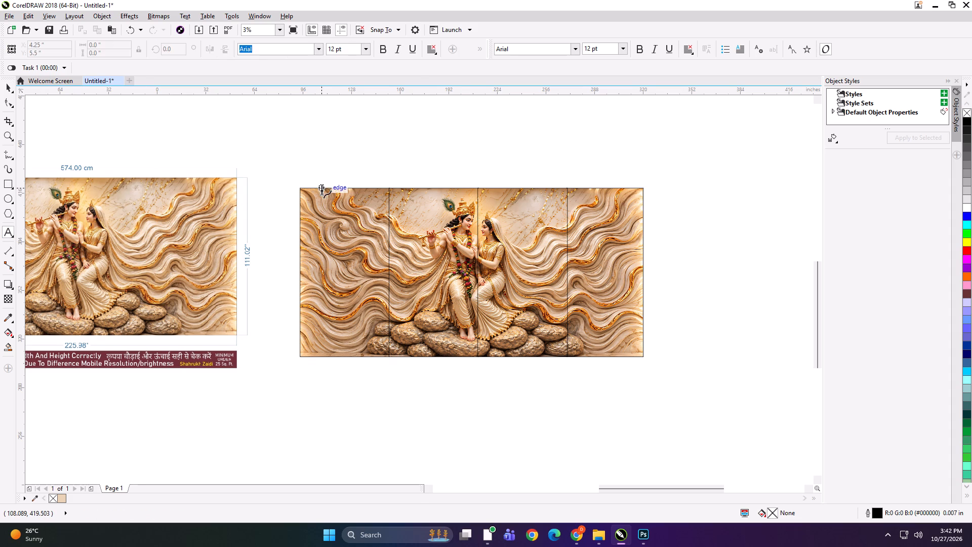
{"action": "left_click", "coordinate": [329, 185]}
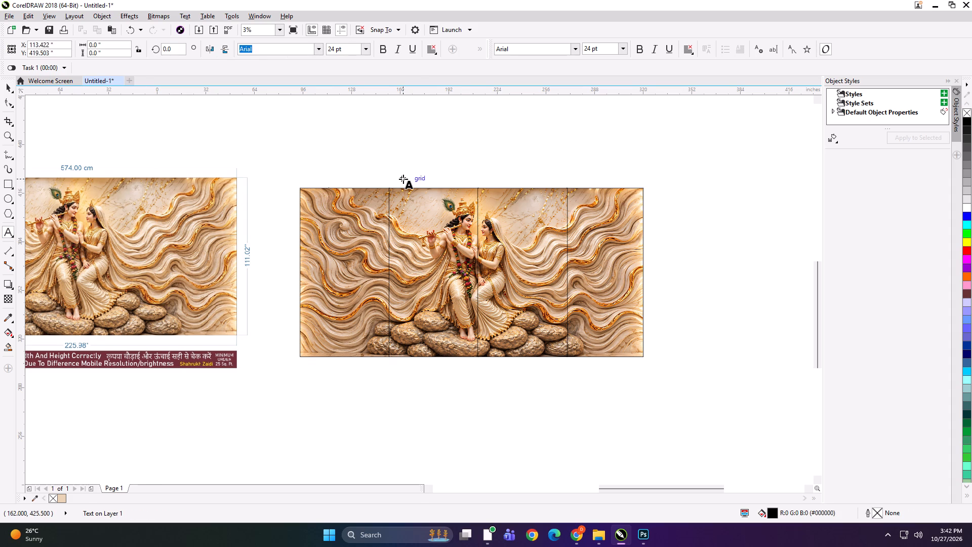
{"action": "type", "text": "225.98"}
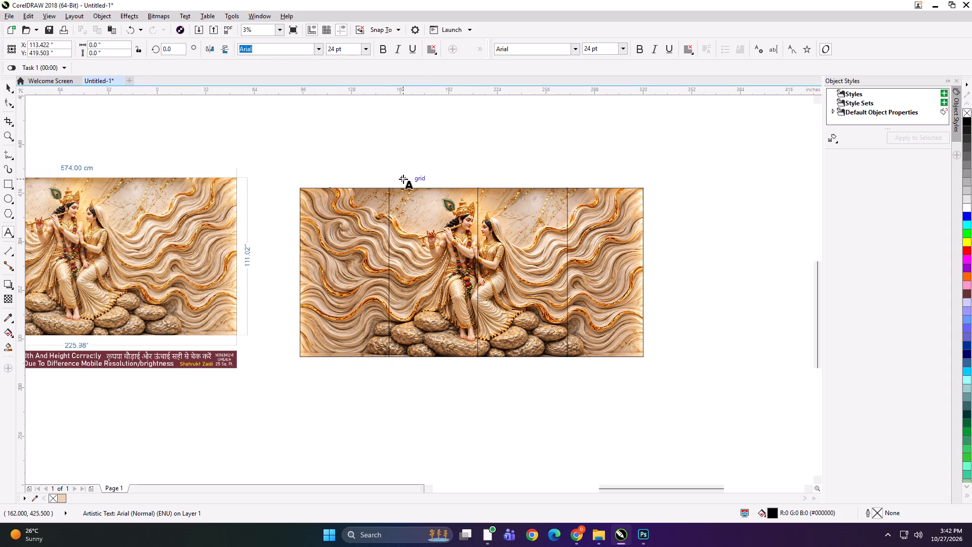
{"action": "key", "text": "asterisk"}
{"action": "type", "text": "111"}
{"action": "key", "text": "space"}
{"action": "type", "text": "PAP"}
{"action": "type", "text": "ER"}
Replace the word PAPER in the first panel's label with PANEL 1.
{"action": "scroll", "coordinate": [321, 183], "scroll_direction": "up", "scroll_amount": 3}
{"action": "scroll", "coordinate": [426, 229], "scroll_direction": "up", "scroll_amount": 1}
{"action": "key", "text": "Left"}
{"action": "key", "text": "Left"}
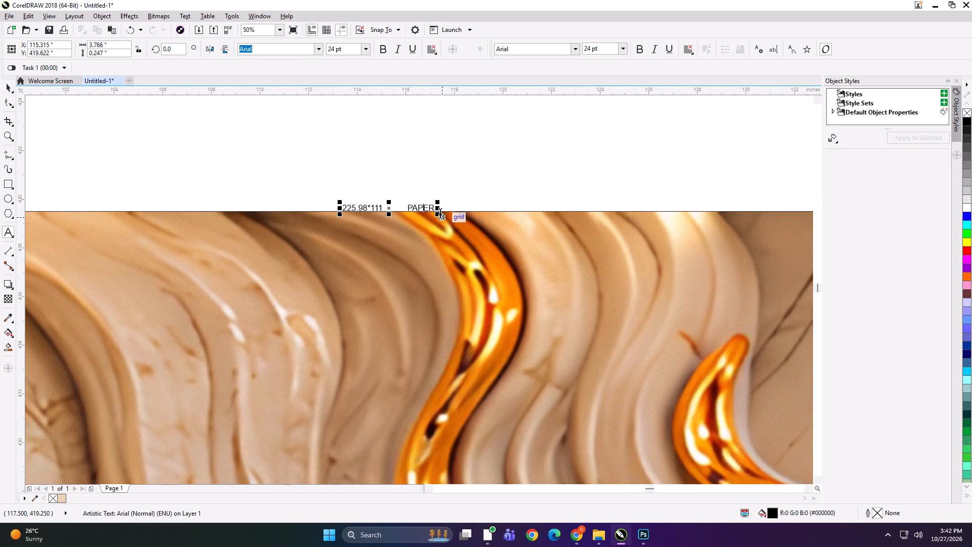
{"action": "key", "text": "Left"}
{"action": "key", "text": "Right"}
{"action": "key", "text": "Right"}
{"action": "key", "text": "Right"}
{"action": "key", "text": "BackSpace"}
{"action": "key", "text": "BackSpace"}
{"action": "key", "text": "BackSpace"}
{"action": "key", "text": "m"}
{"action": "key", "text": "BackSpace"}
{"action": "type", "text": "NEL"}
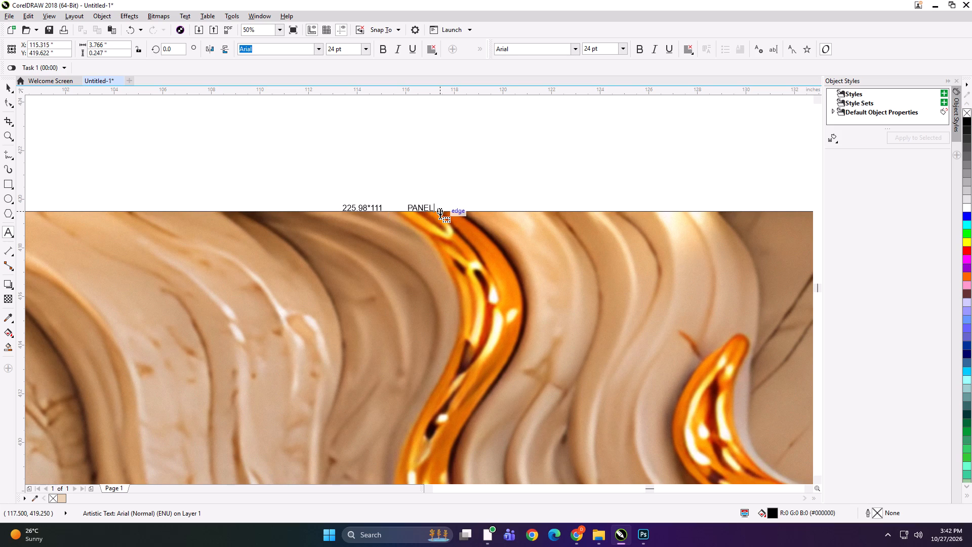
{"action": "key", "text": "space"}
{"action": "key", "text": "1"}
{"action": "key", "text": "ctrl+a"}
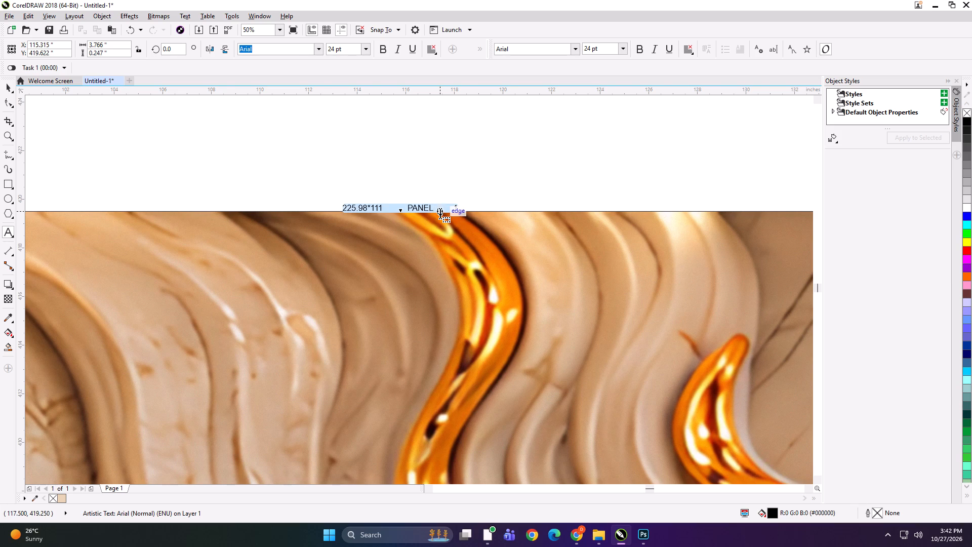
Copy the first panel's label onto the second panel's top edge and number it PANEL 2.
{"action": "key", "text": "ctrl+c"}
{"action": "scroll", "coordinate": [333, 199], "scroll_direction": "down", "scroll_amount": 3}
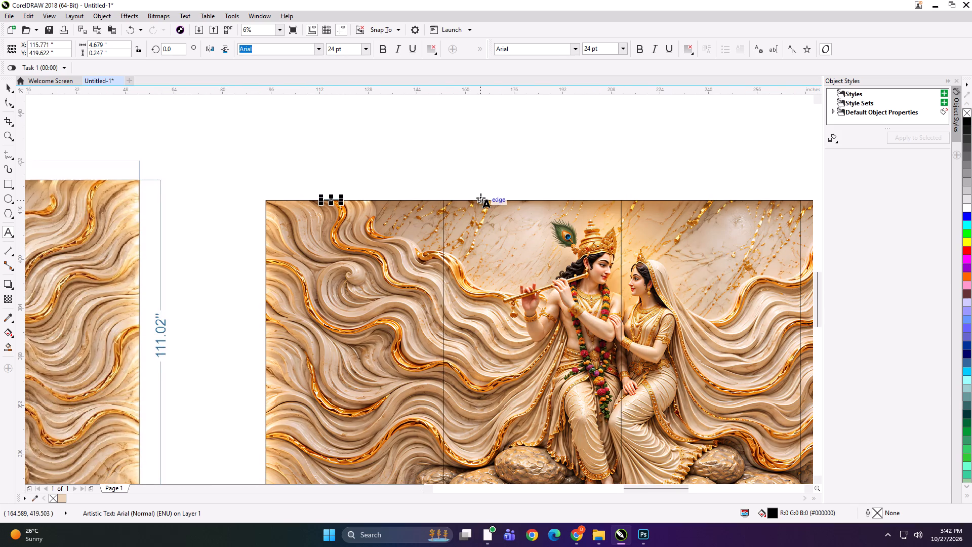
{"action": "left_click", "coordinate": [483, 198]}
{"action": "key", "text": "ctrl+v"}
{"action": "key", "text": "BackSpace"}
{"action": "key", "text": "2"}
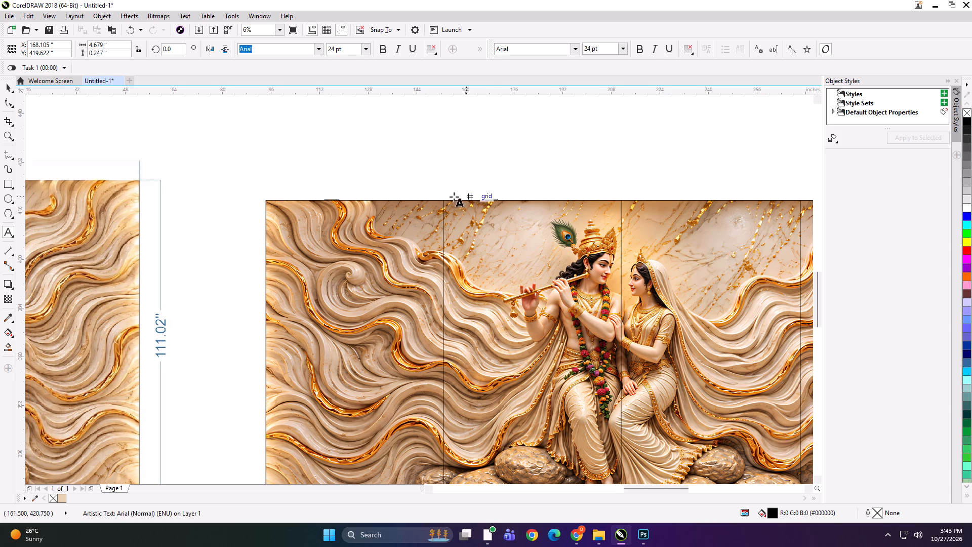
Place copies of the label on the third and fourth panels' top edges, numbered PANEL 3 and PANEL 4.
{"action": "scroll", "coordinate": [443, 197], "scroll_direction": "down", "scroll_amount": 2}
{"action": "scroll", "coordinate": [534, 194], "scroll_direction": "up", "scroll_amount": 2}
{"action": "left_click", "coordinate": [374, 205]}
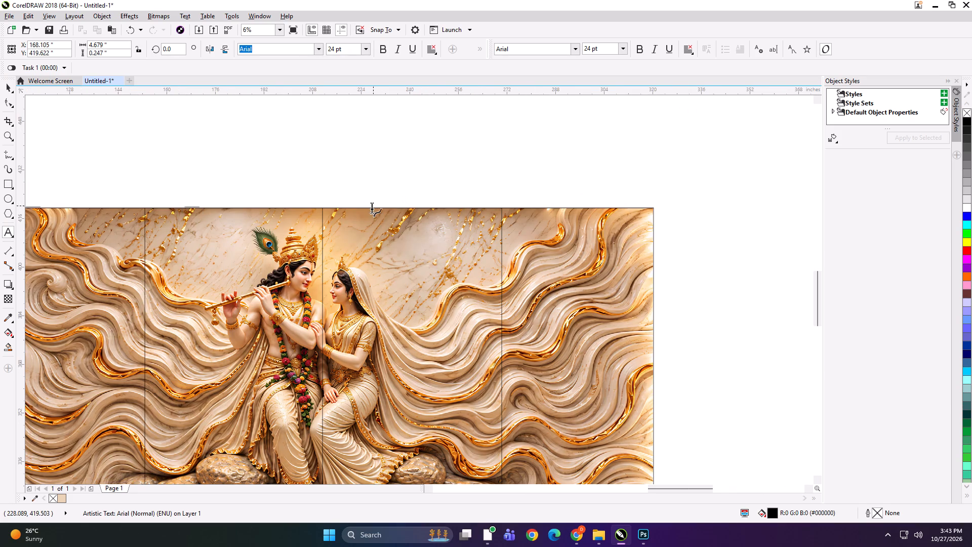
{"action": "key", "text": "ctrl+v"}
{"action": "key", "text": "BackSpace"}
{"action": "key", "text": "3"}
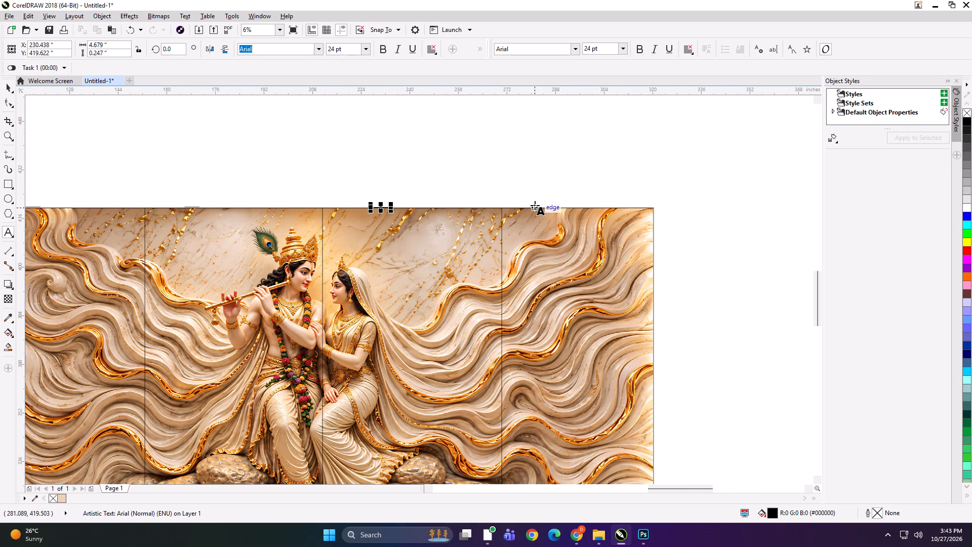
{"action": "left_click", "coordinate": [538, 206]}
{"action": "key", "text": "ctrl+v"}
{"action": "key", "text": "BackSpace"}
{"action": "key", "text": "4"}
{"action": "scroll", "coordinate": [532, 207], "scroll_direction": "up", "scroll_amount": 3}
{"action": "scroll", "coordinate": [541, 200], "scroll_direction": "down", "scroll_amount": 4}
Group each of the four Krishna panels with its own label, working from the fourth panel back to the first.
{"action": "left_click", "coordinate": [6, 89]}
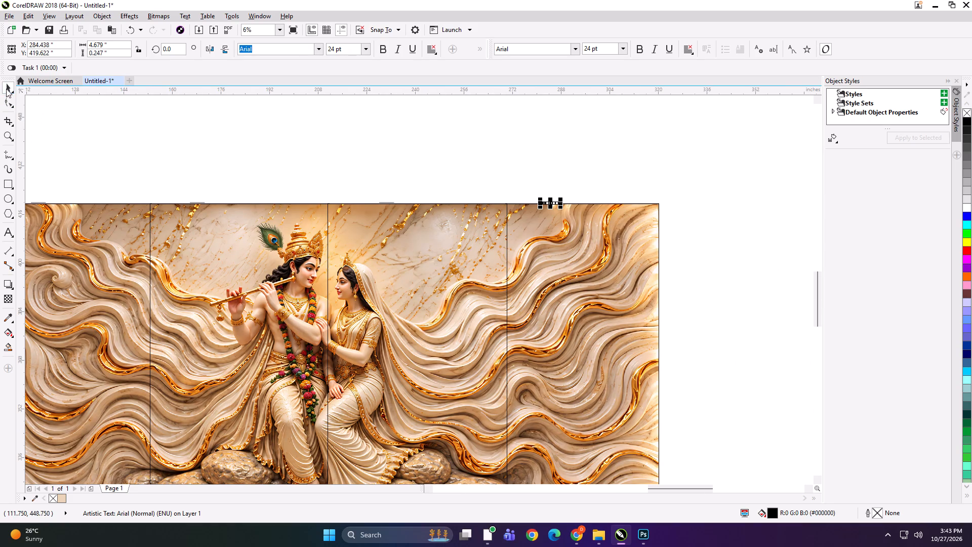
{"action": "left_click", "coordinate": [546, 276], "text": "shift"}
{"action": "key", "text": "ctrl+g"}
{"action": "scroll", "coordinate": [579, 198], "scroll_direction": "down", "scroll_amount": 1}
{"action": "left_click_drag", "start_coordinate": [542, 176], "coordinate": [434, 245]}
{"action": "left_click", "coordinate": [497, 246], "text": "shift"}
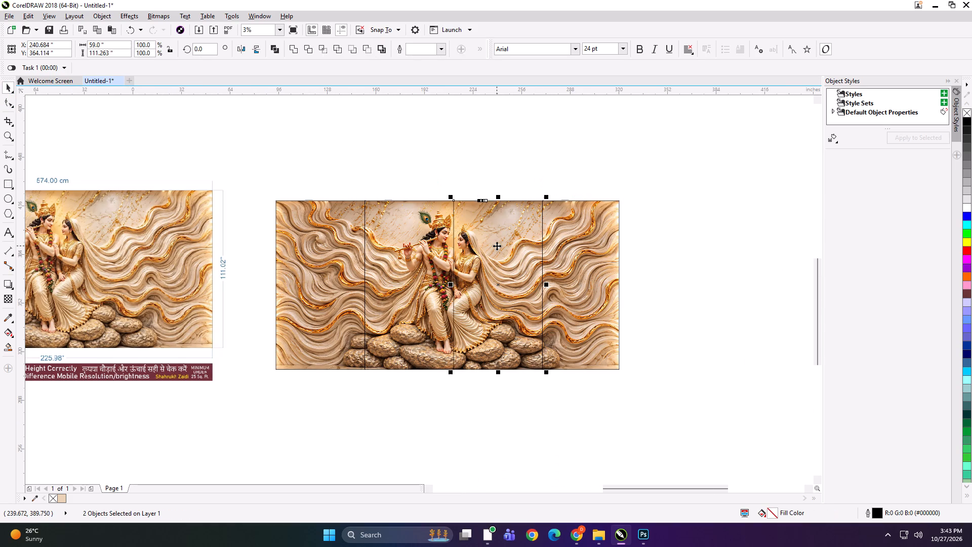
{"action": "key", "text": "ctrl+g"}
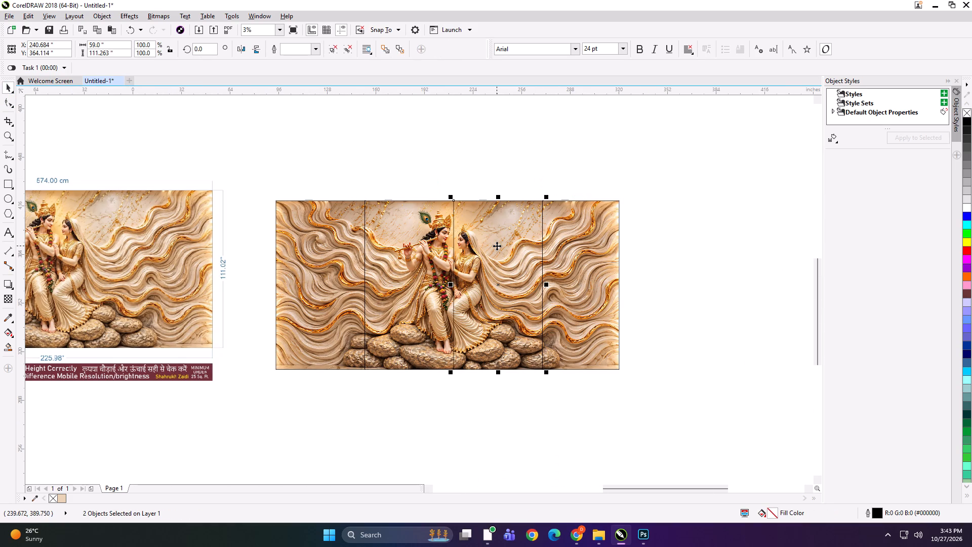
{"action": "left_click_drag", "start_coordinate": [411, 182], "coordinate": [355, 243]}
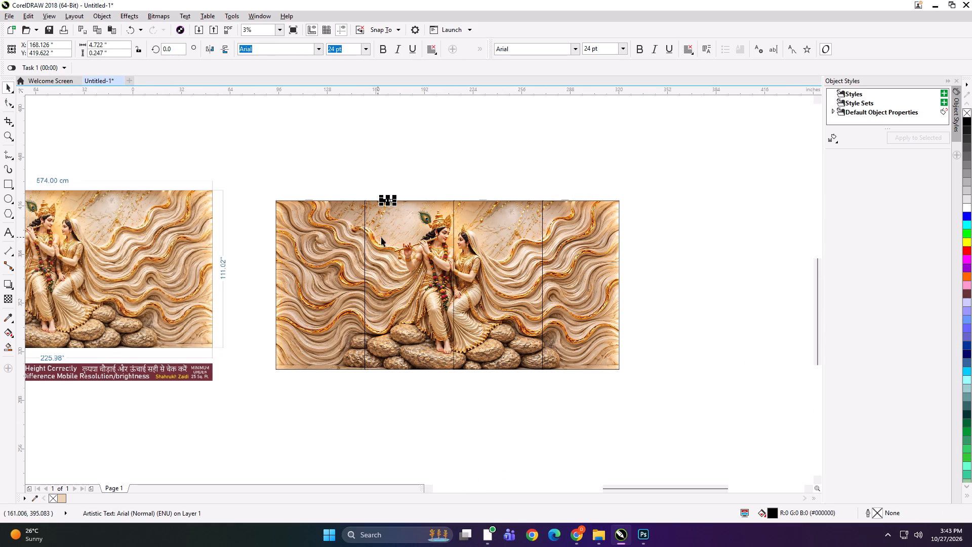
{"action": "left_click", "coordinate": [386, 237], "text": "shift"}
{"action": "key", "text": "ctrl+g"}
{"action": "left_click_drag", "start_coordinate": [370, 158], "coordinate": [291, 248]}
{"action": "left_click", "coordinate": [297, 247], "text": "shift"}
{"action": "key", "text": "ctrl+g"}
{"action": "scroll", "coordinate": [406, 235], "scroll_direction": "down", "scroll_amount": 1}
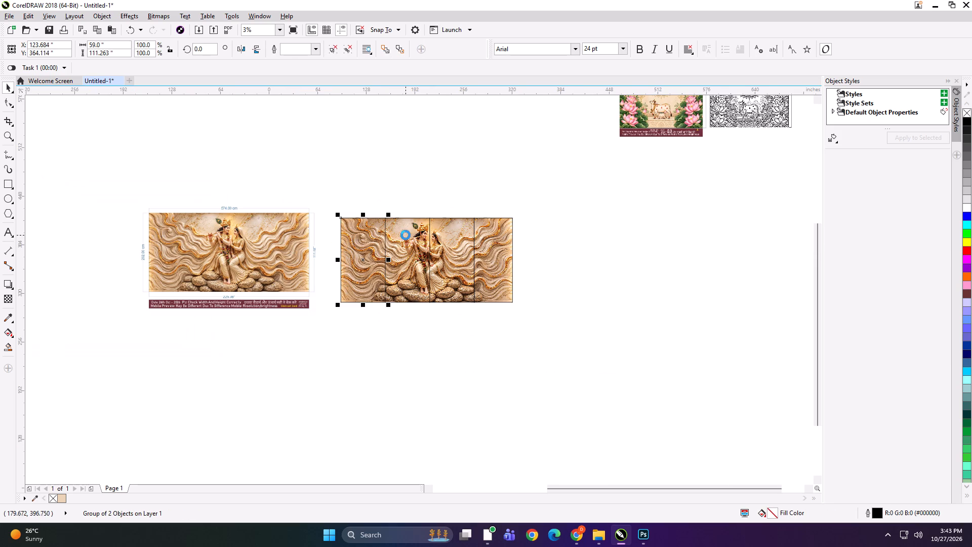
Export the first Krishna panel with its label as the TIFF 59x111 A NWW in the SANA folder.
{"action": "left_click", "coordinate": [491, 247]}
{"action": "left_click", "coordinate": [281, 246], "text": "shift"}
{"action": "key", "text": "shift+F2"}
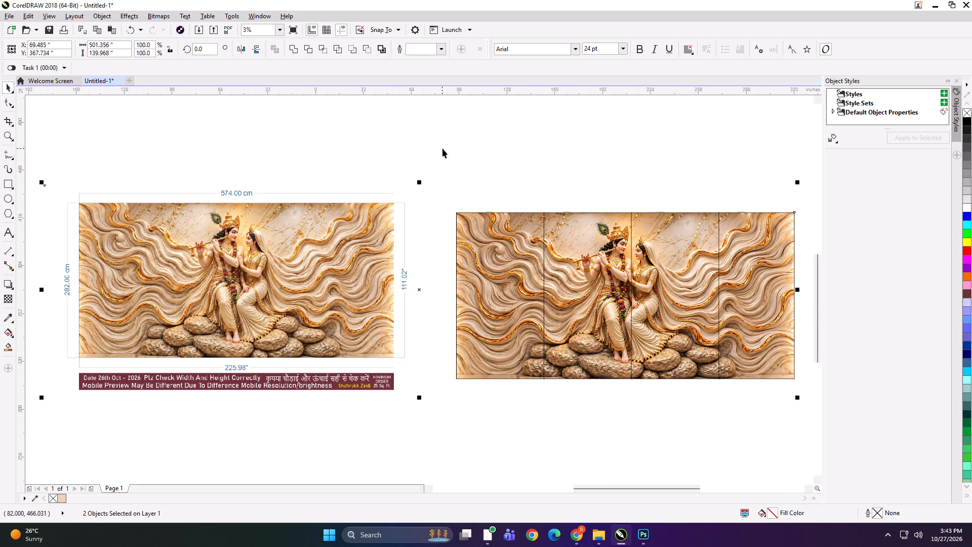
{"action": "left_click", "coordinate": [442, 148]}
{"action": "left_click", "coordinate": [479, 252]}
{"action": "key", "text": "ctrl+e"}
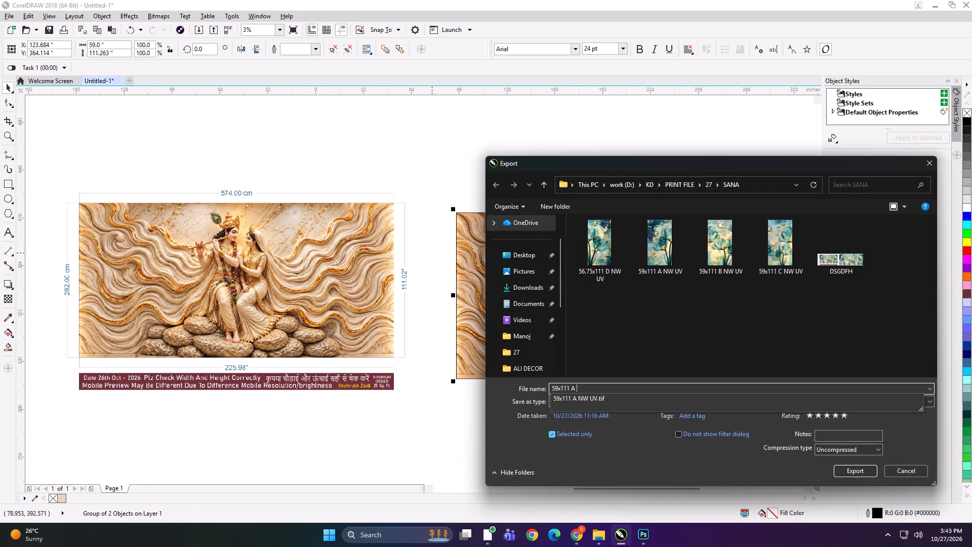
{"action": "type", "text": "NWW"}
{"action": "key", "text": "Return"}
{"action": "key", "text": "Return"}
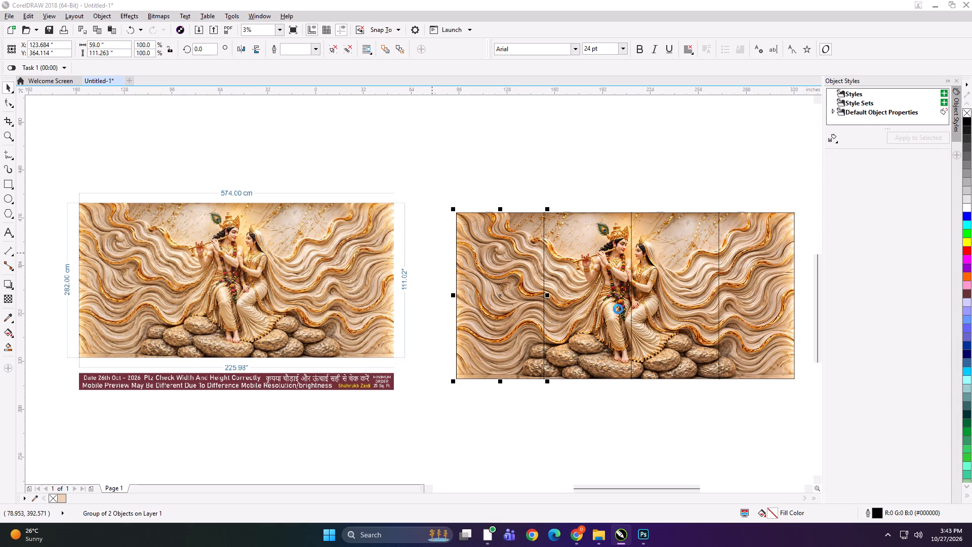
Export the second Krishna panel as the TIFF 59x111 B NWW, basing the name on the first panel's file.
{"action": "left_click", "coordinate": [618, 309]}
{"action": "key", "text": "ctrl+e"}
{"action": "key", "text": "ctrl+e"}
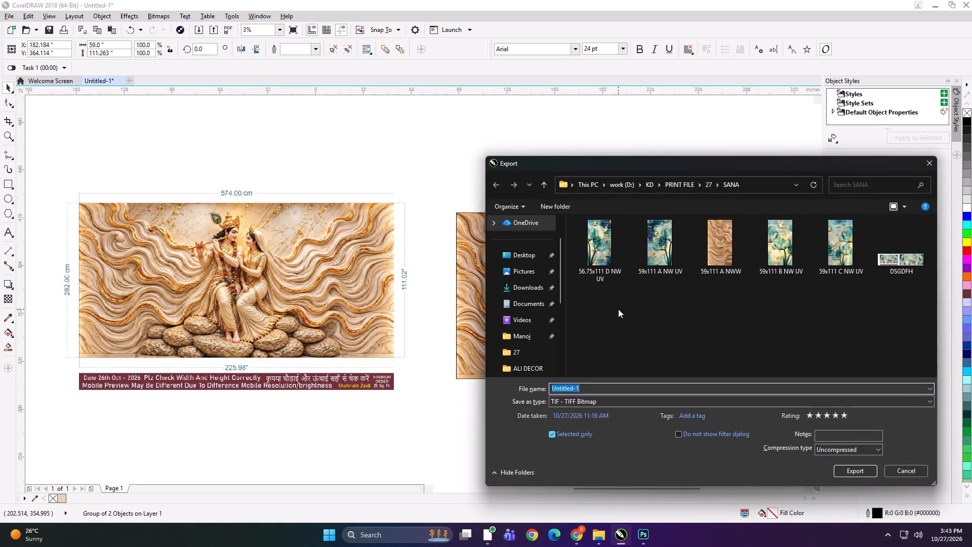
{"action": "left_click", "coordinate": [725, 260]}
{"action": "double_click", "coordinate": [577, 387]}
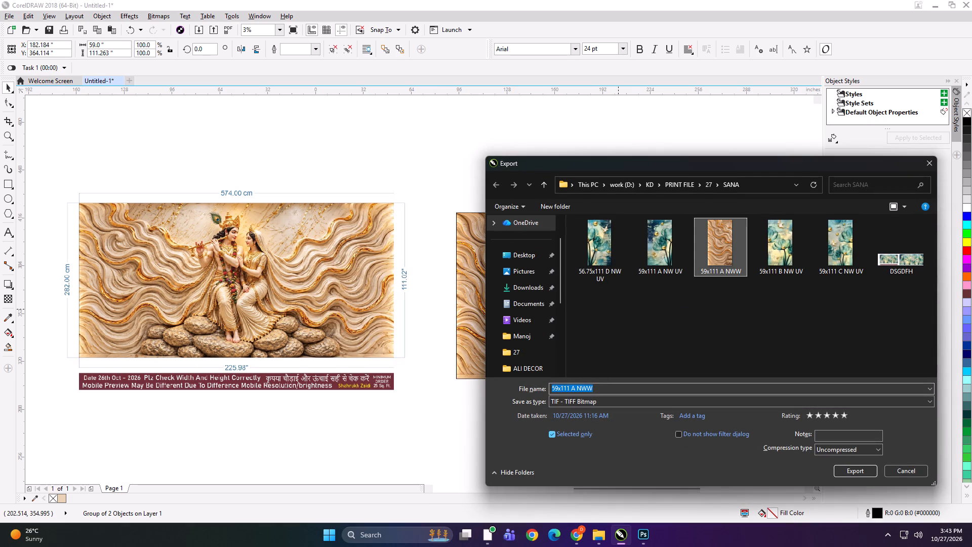
{"action": "type", "text": "B"}
{"action": "key", "text": "space"}
{"action": "key", "text": "Return"}
{"action": "key", "text": "Return"}
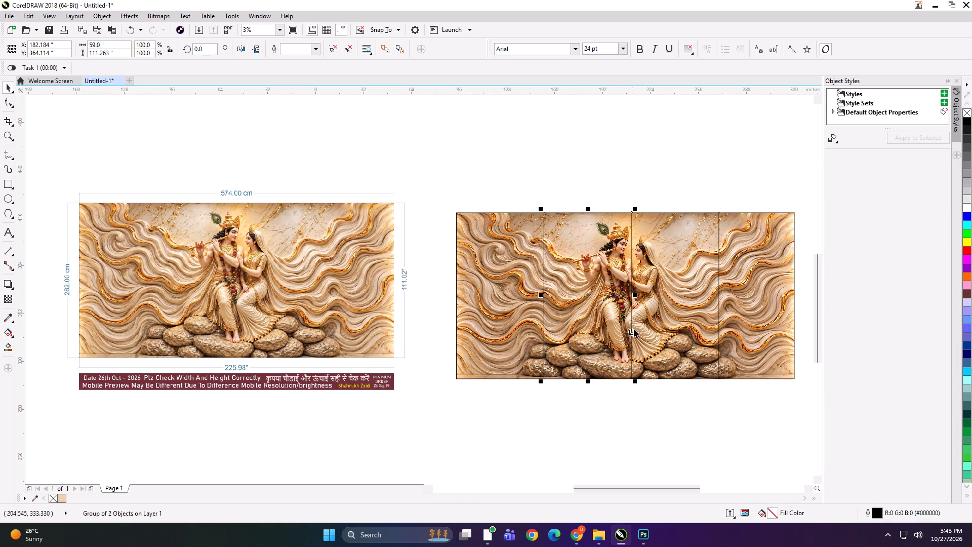
Export the third Krishna panel as the TIFF 59x111 C NWW in the SANA folder.
{"action": "left_click", "coordinate": [638, 325]}
{"action": "key", "text": "ctrl+e"}
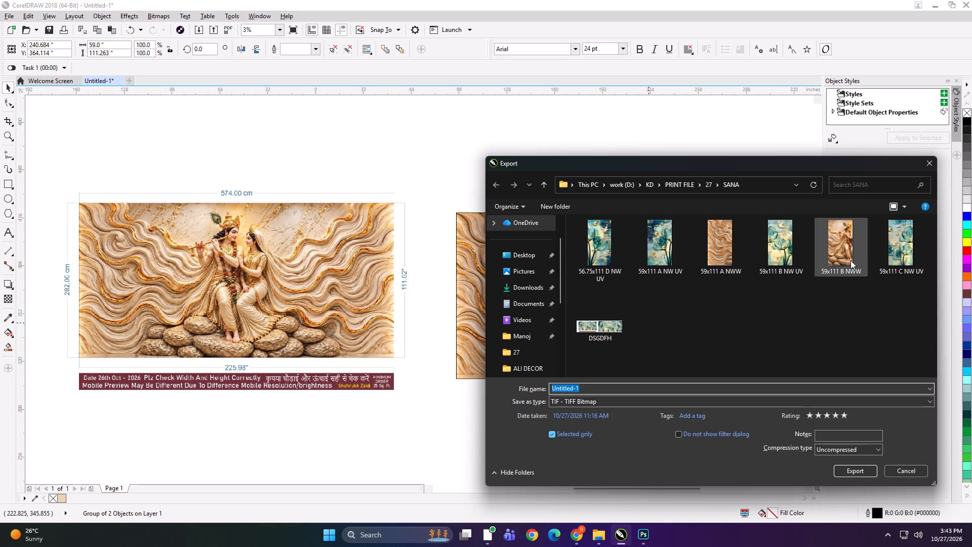
{"action": "left_click", "coordinate": [850, 260]}
{"action": "double_click", "coordinate": [575, 388]}
{"action": "type", "text": "C"}
{"action": "key", "text": "space"}
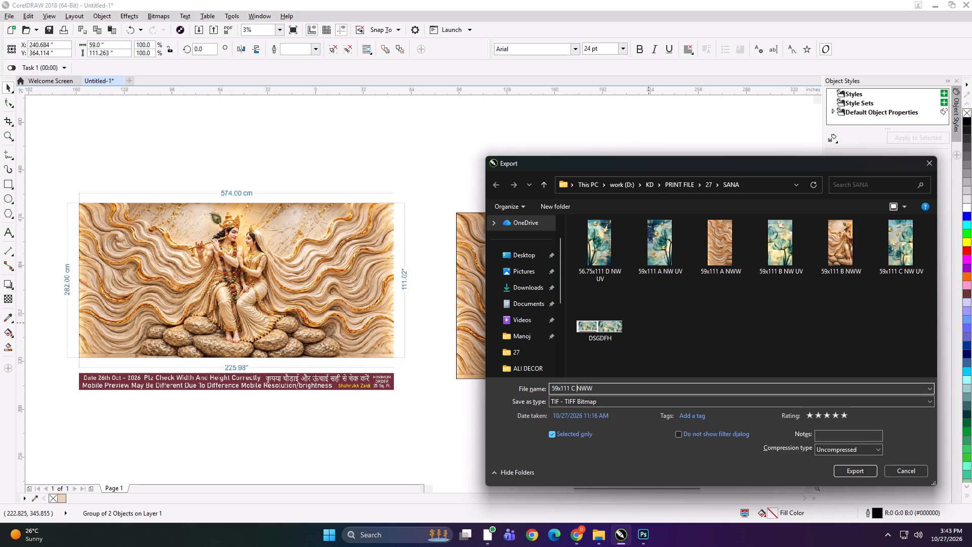
{"action": "key", "text": "Return"}
{"action": "key", "text": "Return"}
Export the narrower fourth Krishna panel as the TIFF 50.5x111 D NWW in the SANA folder.
{"action": "left_click", "coordinate": [746, 321]}
{"action": "key", "text": "ctrl+e"}
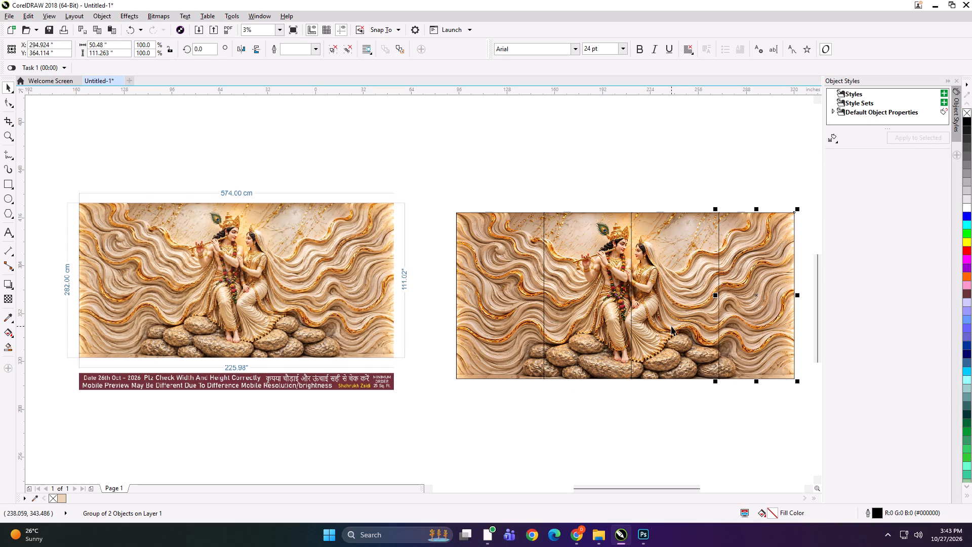
{"action": "key", "text": "ctrl+e"}
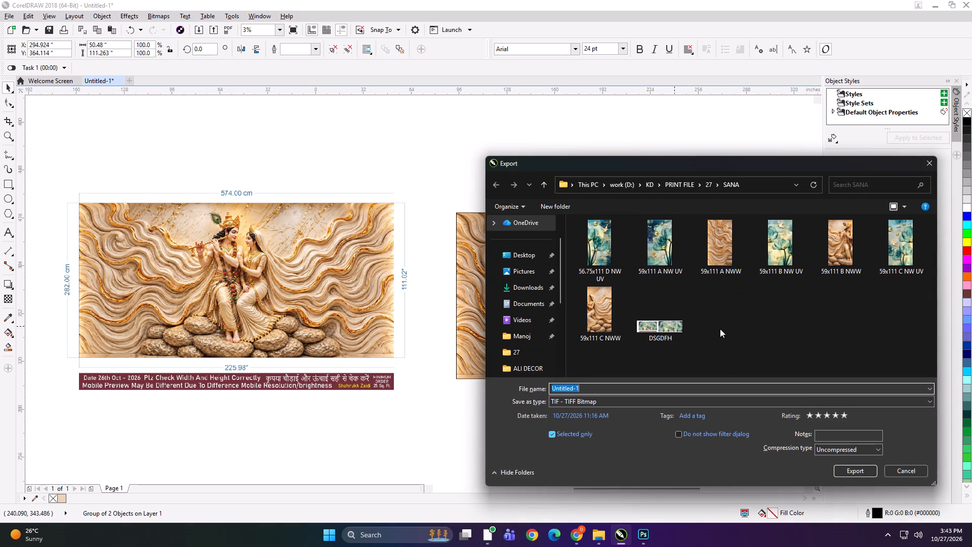
{"action": "type", "text": "0.5x111"}
{"action": "key", "text": "space"}
{"action": "type", "text": "D NWW"}
{"action": "key", "text": "Return"}
{"action": "key", "text": "Return"}
Spread the Krishna panels apart horizontally so narrow gaps separate the four pieces.
{"action": "scroll", "coordinate": [636, 288], "scroll_direction": "down", "scroll_amount": 1}
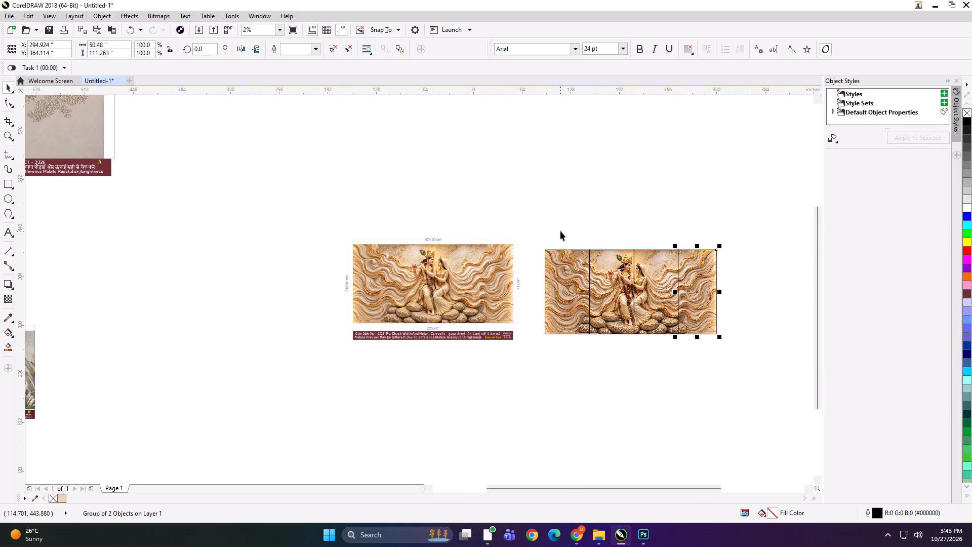
{"action": "left_click_drag", "start_coordinate": [565, 232], "coordinate": [745, 361]}
{"action": "key", "text": "Right"}
{"action": "key", "text": "Right"}
{"action": "key", "text": "Right"}
{"action": "key", "text": "Right"}
{"action": "key", "text": "Right"}
{"action": "key", "text": "Right"}
{"action": "key", "text": "Right"}
{"action": "key", "text": "Right"}
{"action": "key", "text": "Right"}
{"action": "key", "text": "Right"}
{"action": "key", "text": "Right"}
{"action": "key", "text": "Right"}
{"action": "key", "text": "Right"}
{"action": "key", "text": "Right"}
{"action": "key", "text": "Right"}
{"action": "key", "text": "Right"}
{"action": "key", "text": "Right"}
{"action": "key", "text": "Right"}
{"action": "key", "text": "Right"}
{"action": "key", "text": "Right"}
{"action": "left_click_drag", "start_coordinate": [599, 226], "coordinate": [753, 379]}
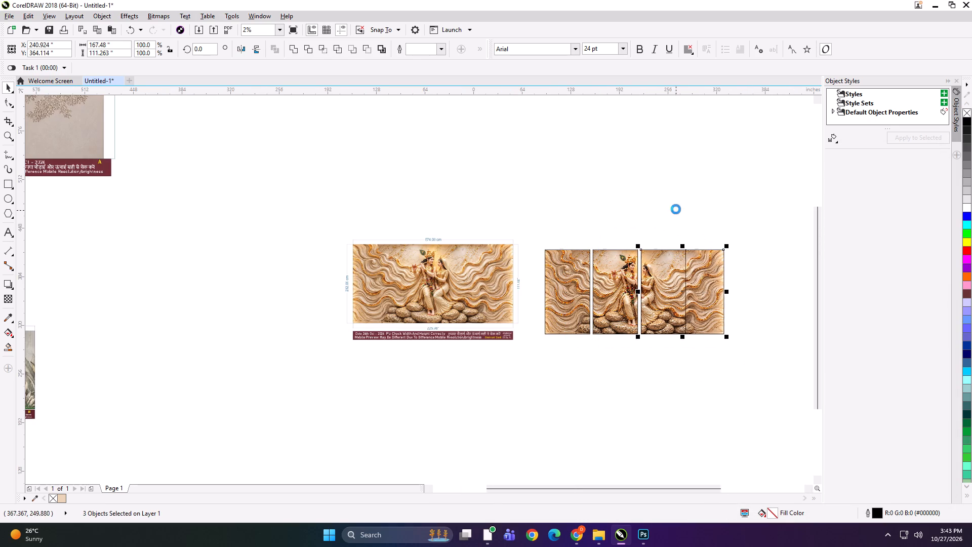
{"action": "left_click_drag", "start_coordinate": [662, 213], "coordinate": [760, 386]}
{"action": "key", "text": "Right"}
{"action": "key", "text": "Right"}
{"action": "key", "text": "Right"}
{"action": "key", "text": "Right"}
{"action": "key", "text": "Right"}
{"action": "key", "text": "Right"}
{"action": "key", "text": "Right"}
{"action": "key", "text": "Right"}
{"action": "key", "text": "Right"}
{"action": "key", "text": "Right"}
Fine-tune the gaps between the Krishna panels, nudging the fourth panel and the first panel outward.
{"action": "left_click_drag", "start_coordinate": [761, 222], "coordinate": [572, 377]}
{"action": "left_click", "coordinate": [572, 377]}
{"action": "key", "text": "Right"}
{"action": "key", "text": "Right"}
{"action": "left_click", "coordinate": [713, 258]}
{"action": "key", "text": "Right"}
{"action": "key", "text": "Right"}
{"action": "left_click", "coordinate": [579, 285]}
{"action": "key", "text": "Left"}
{"action": "key", "text": "Left"}
{"action": "key", "text": "Left"}
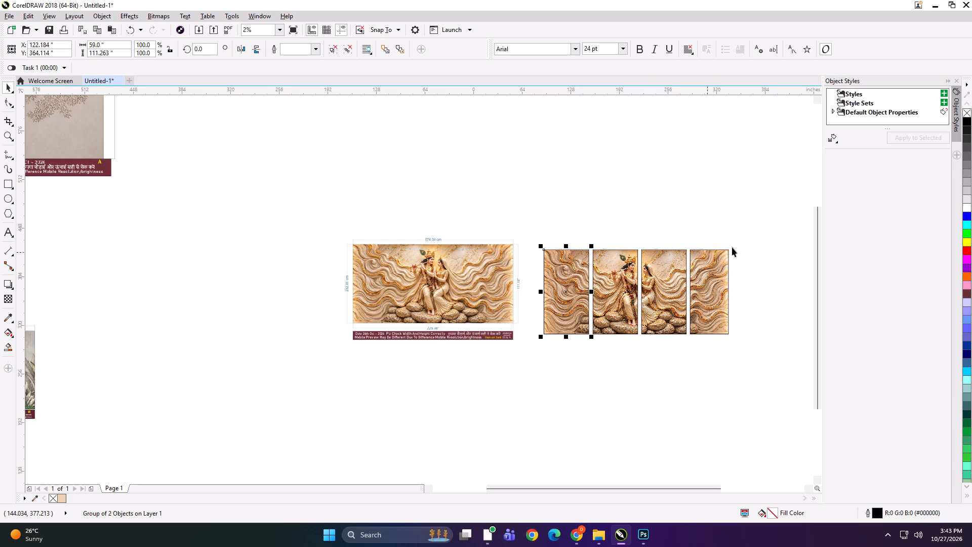
Move the four spaced panels closer to the dimensioned Krishna mural and group them all together.
{"action": "left_click_drag", "start_coordinate": [750, 226], "coordinate": [475, 383]}
{"action": "scroll", "coordinate": [585, 291], "scroll_direction": "up", "scroll_amount": 1}
{"action": "left_click_drag", "start_coordinate": [562, 282], "coordinate": [539, 271]}
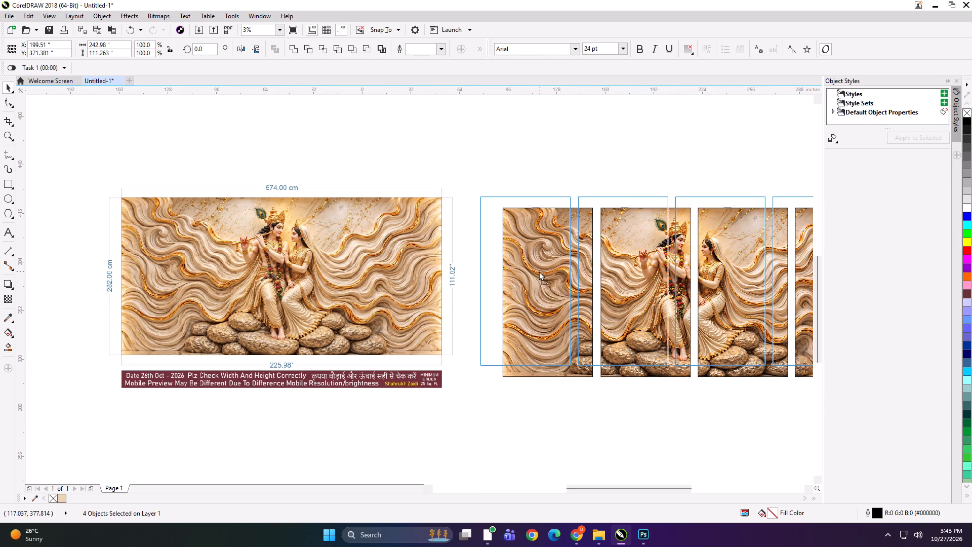
{"action": "left_click_drag", "start_coordinate": [539, 271], "coordinate": [534, 271]}
{"action": "left_click", "coordinate": [450, 271], "text": "shift"}
{"action": "key", "text": "ctrl+g"}
Scale the grouped Krishna mural and panels down proportionally about their centre to a tiny overview.
{"action": "scroll", "coordinate": [591, 319], "scroll_direction": "down", "scroll_amount": 1}
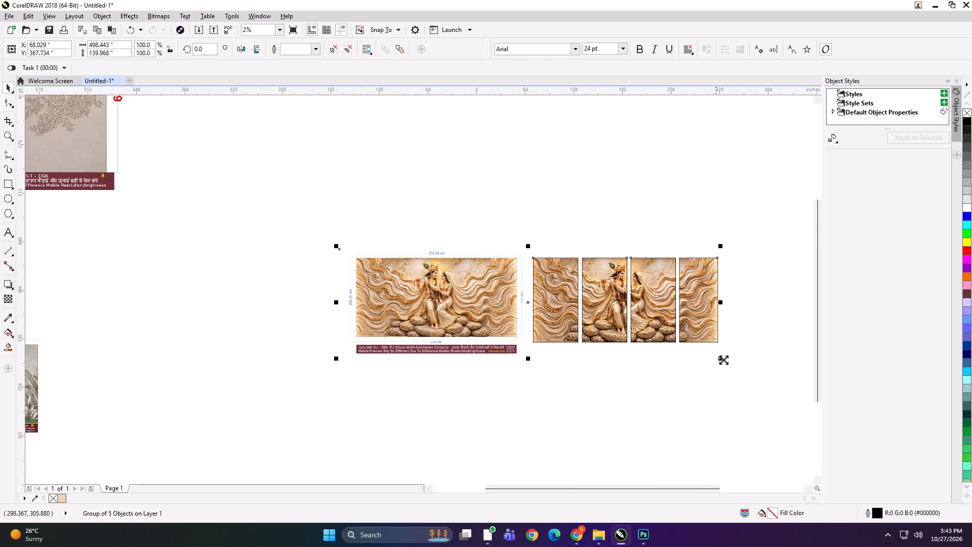
{"action": "left_click_drag", "start_coordinate": [724, 360], "coordinate": [544, 322], "text": "shift"}
{"action": "scroll", "coordinate": [528, 308], "scroll_direction": "up", "scroll_amount": 2}
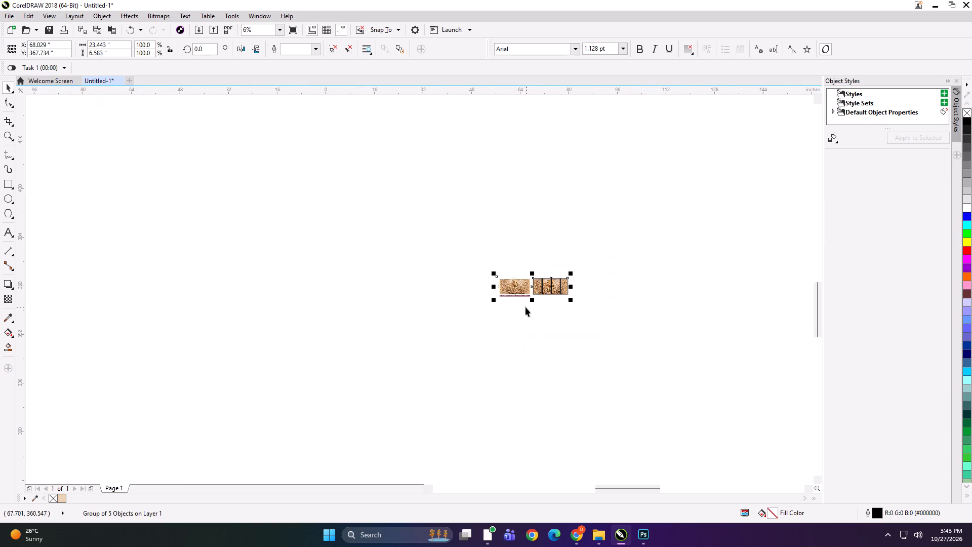
{"action": "scroll", "coordinate": [551, 295], "scroll_direction": "up", "scroll_amount": 3}
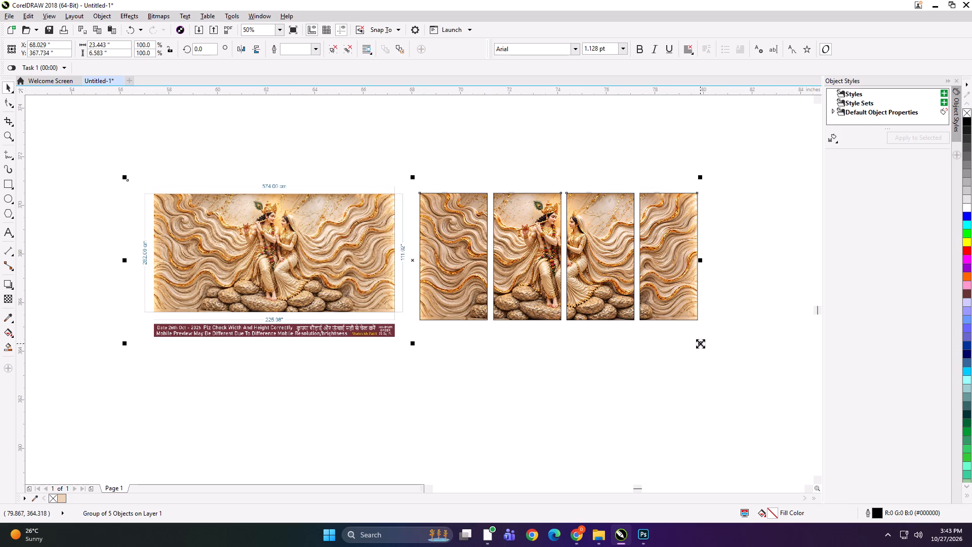
{"action": "left_click_drag", "start_coordinate": [700, 343], "coordinate": [479, 290], "text": "shift"}
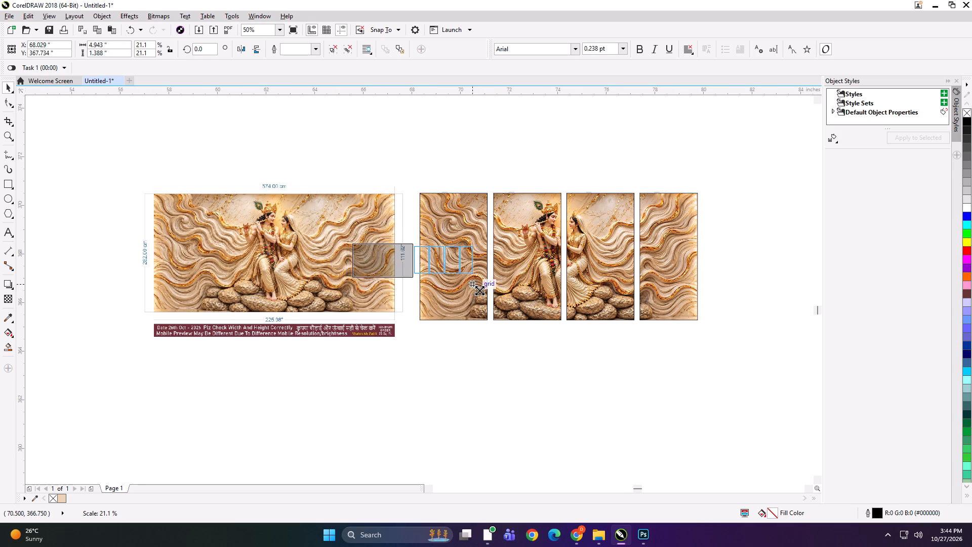
{"action": "left_click_drag", "start_coordinate": [479, 290], "coordinate": [488, 291], "text": "shift"}
Export the Krishna overview group under the file name SFGDG.
{"action": "key", "text": "ctrl+e"}
{"action": "type", "text": "SFGDG"}
{"action": "key", "text": "Return"}
{"action": "key", "text": "Return"}
{"action": "key", "text": "Return"}
{"action": "key", "text": "Return"}
Delete the Krishna overview group from the drawing.
{"action": "key", "text": "Delete"}
{"action": "key", "text": "F4"}
{"action": "left_click", "coordinate": [475, 282]}
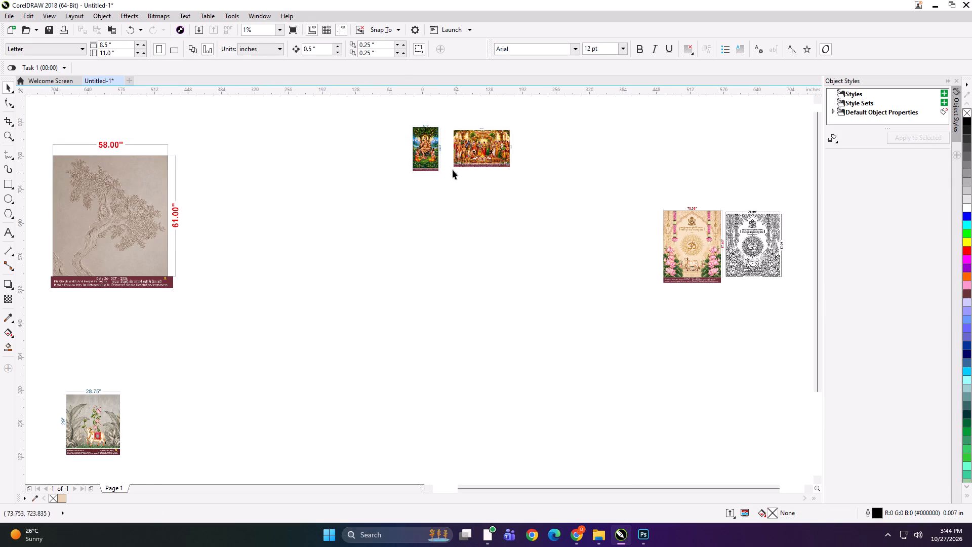
Select the green deity mural and the wider colourful deity mural beside it, and move them together slightly down and left.
{"action": "left_click", "coordinate": [429, 164]}
{"action": "left_click", "coordinate": [461, 162], "text": "shift"}
{"action": "left_click_drag", "start_coordinate": [473, 157], "coordinate": [453, 169]}
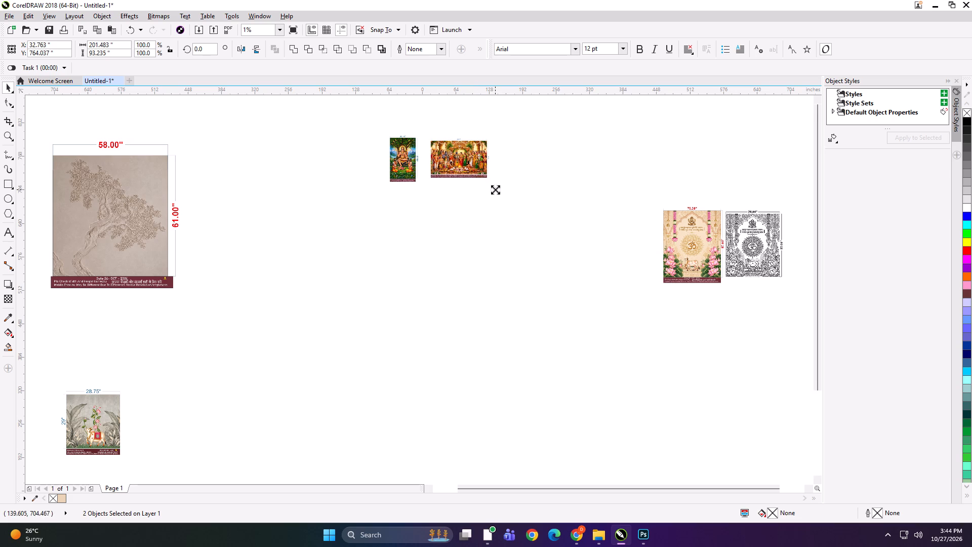
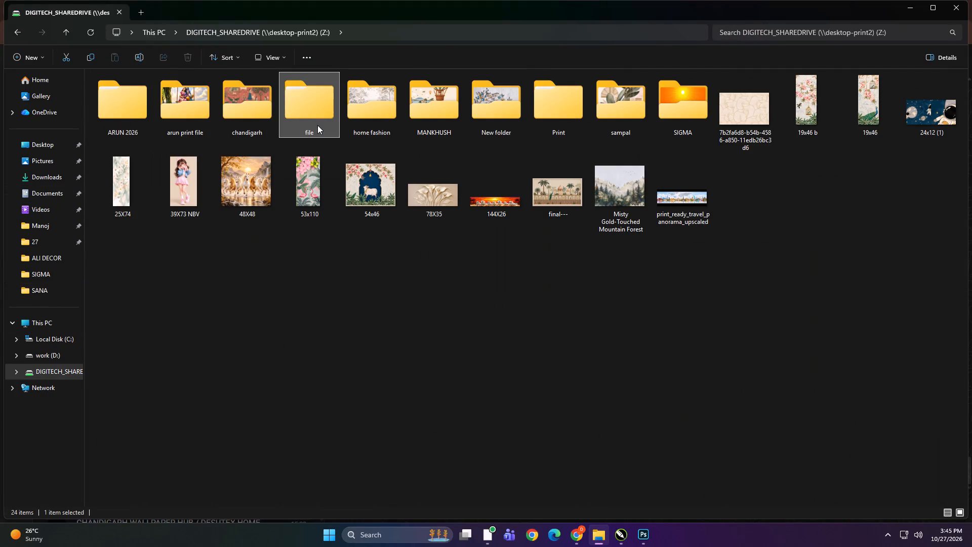
Bring the green deity image and the wide colourful wedding-scene image from shared folder 27 into the CorelDRAW drawing.
{"action": "left_click", "coordinate": [317, 125]}
{"action": "double_click", "coordinate": [741, 141]}
{"action": "scroll", "coordinate": [480, 382], "scroll_direction": "up", "scroll_amount": 2, "text": "ctrl"}
{"action": "scroll", "coordinate": [480, 382], "scroll_direction": "down", "scroll_amount": 2, "text": "ctrl"}
{"action": "left_click", "coordinate": [449, 393]}
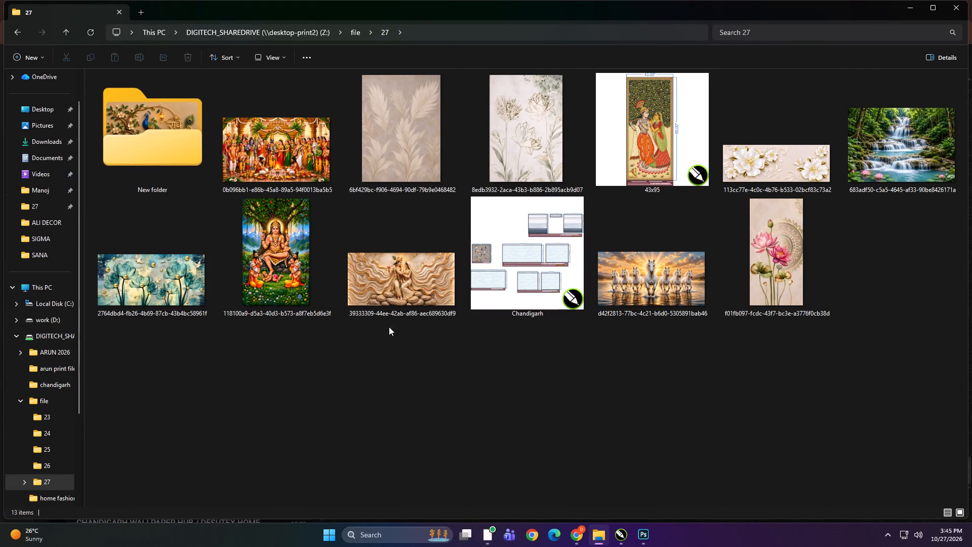
{"action": "left_click", "coordinate": [294, 165]}
{"action": "left_click", "coordinate": [279, 250], "text": "ctrl"}
{"action": "left_click_drag", "start_coordinate": [276, 164], "coordinate": [624, 520]}
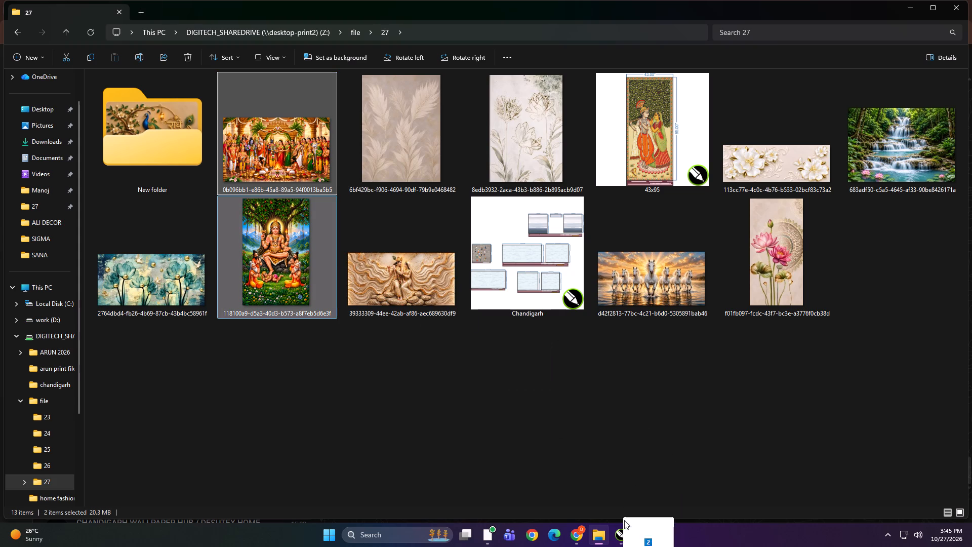
{"action": "left_click_drag", "start_coordinate": [624, 520], "coordinate": [442, 285]}
{"action": "left_click", "coordinate": [440, 280]}
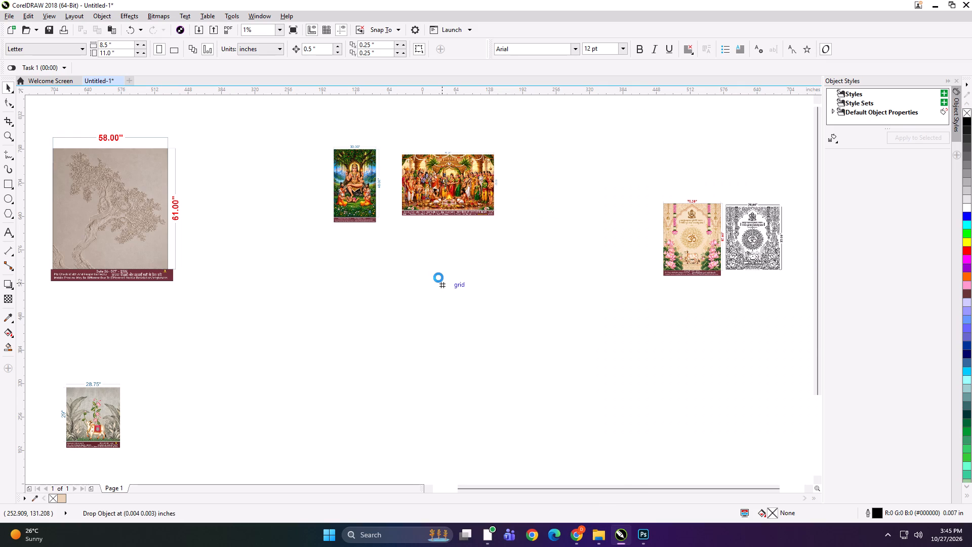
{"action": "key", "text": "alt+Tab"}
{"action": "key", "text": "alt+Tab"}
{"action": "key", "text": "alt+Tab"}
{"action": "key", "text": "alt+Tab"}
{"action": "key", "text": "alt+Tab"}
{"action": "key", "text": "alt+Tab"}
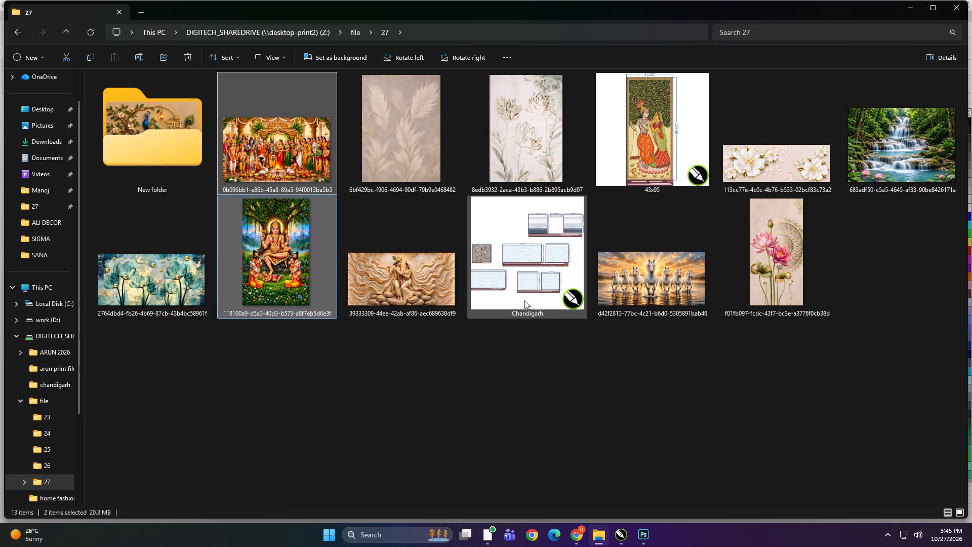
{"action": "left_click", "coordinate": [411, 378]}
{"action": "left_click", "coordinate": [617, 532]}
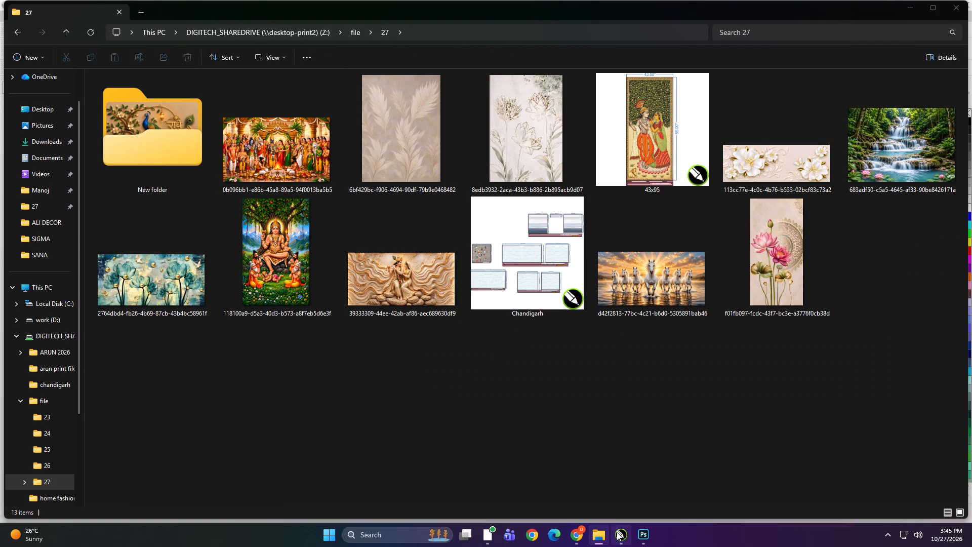
Select both newly imported deity images and enlarge them together proportionally to about 475%.
{"action": "left_click", "coordinate": [454, 344]}
{"action": "left_click_drag", "start_coordinate": [410, 272], "coordinate": [487, 319]}
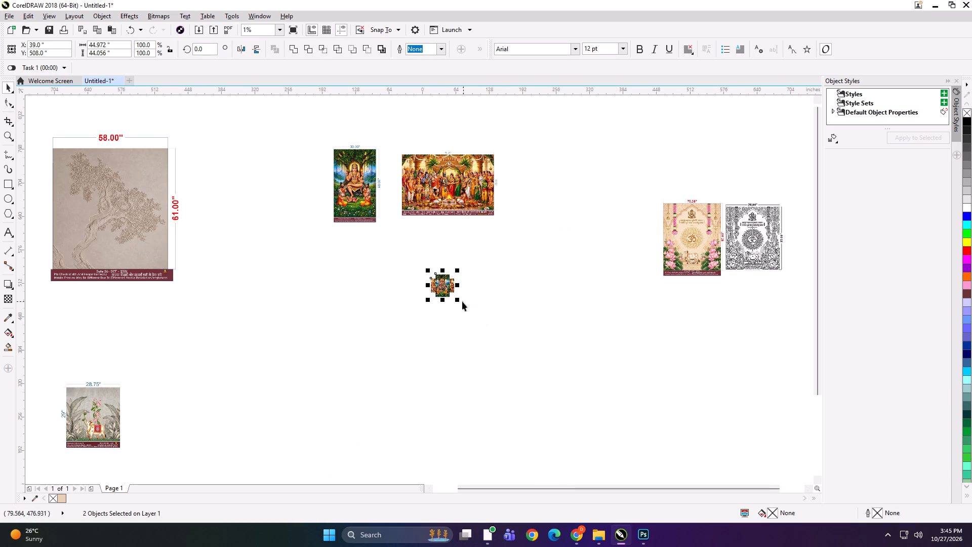
{"action": "left_click_drag", "start_coordinate": [460, 301], "coordinate": [514, 344], "text": "shift"}
{"action": "left_click", "coordinate": [516, 364]}
Separate the enlarged images, placing the green deity image and the wide wedding-scene image below their matching labelled murals.
{"action": "left_click_drag", "start_coordinate": [419, 278], "coordinate": [329, 271]}
{"action": "left_click_drag", "start_coordinate": [440, 269], "coordinate": [448, 267]}
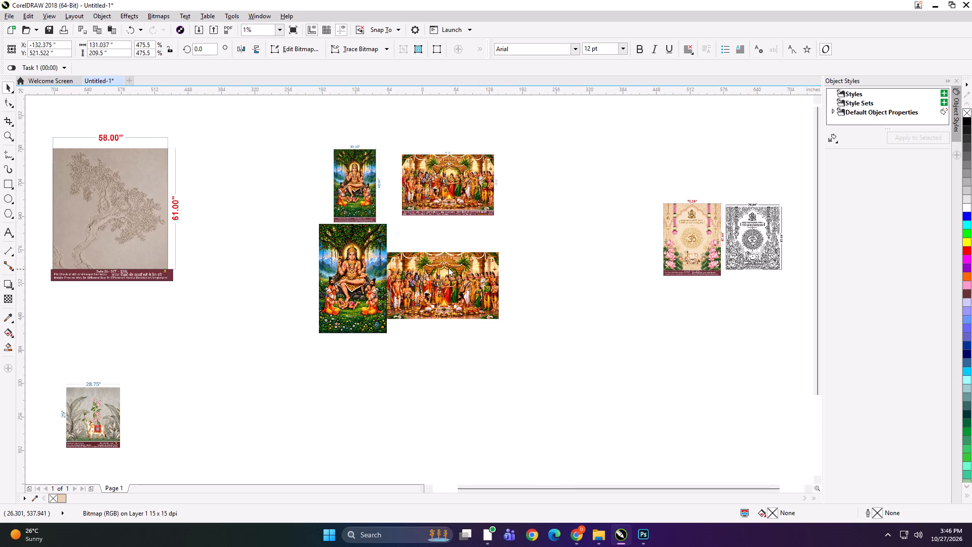
{"action": "left_click_drag", "start_coordinate": [448, 267], "coordinate": [478, 255]}
{"action": "left_click", "coordinate": [476, 357]}
Examine the size labels of the two deity murals alongside the newly imported images.
{"action": "left_click_drag", "start_coordinate": [249, 130], "coordinate": [579, 394]}
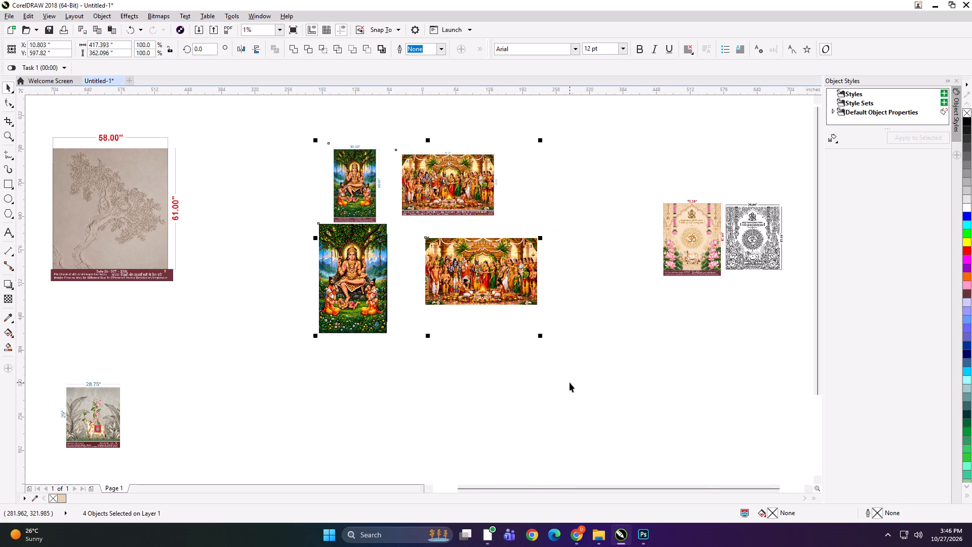
{"action": "key", "text": "shift+F2"}
{"action": "left_click", "coordinate": [662, 280]}
{"action": "scroll", "coordinate": [555, 172], "scroll_direction": "up", "scroll_amount": 1}
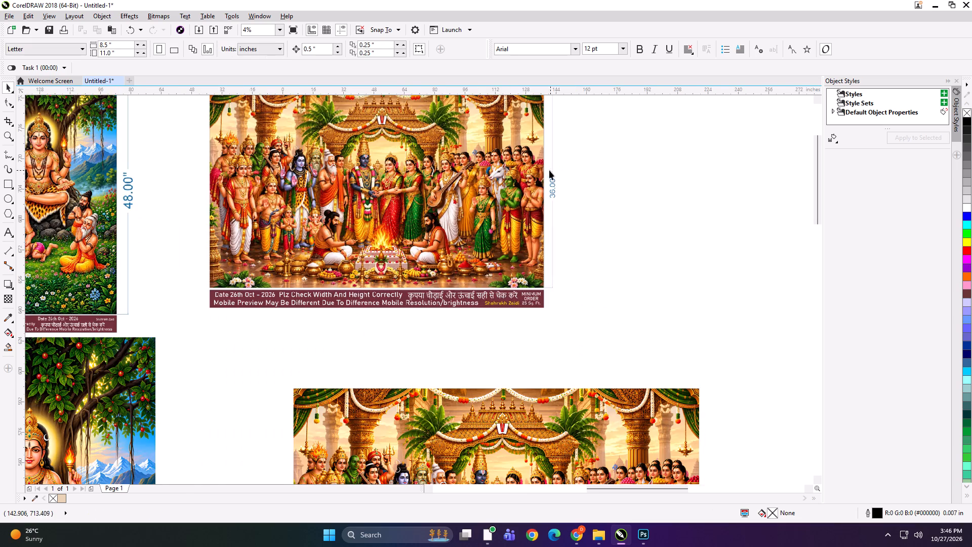
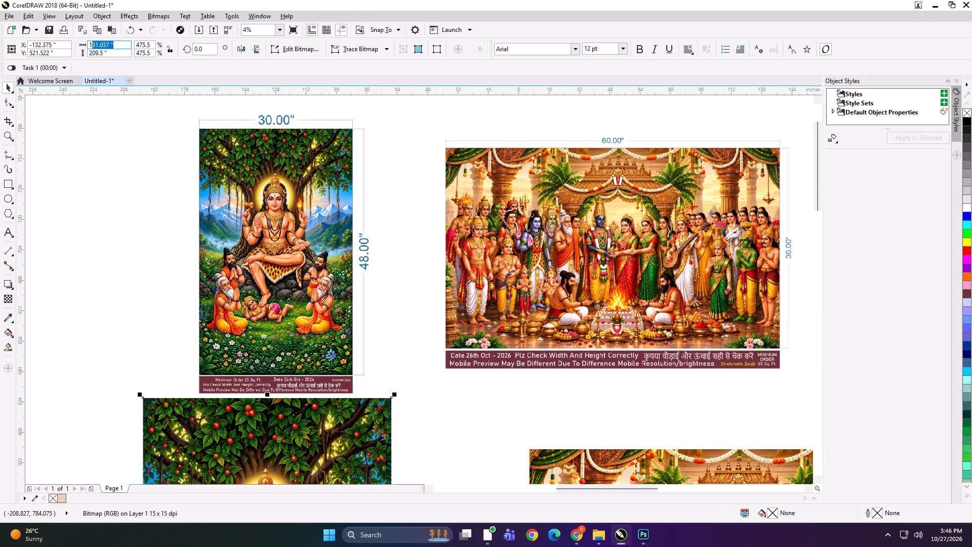
Resize the selected green deity image to 30 inches wide by 48 inches high.
{"action": "left_click_drag", "start_coordinate": [58, 49], "coordinate": [52, 49]}
{"action": "type", "text": "30"}
{"action": "key", "text": "Tab"}
{"action": "type", "text": "48"}
{"action": "key", "text": "Return"}
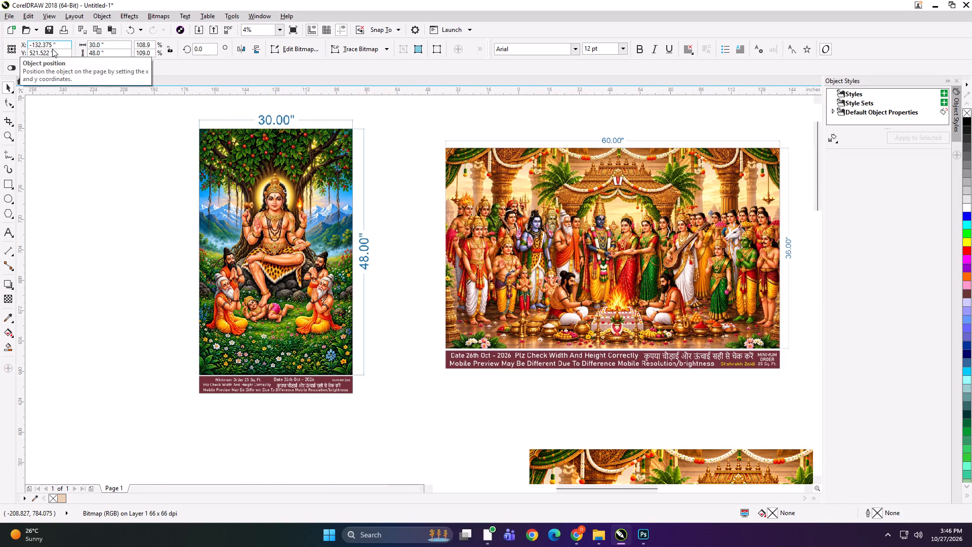
Resize the enlarged wedding-scene image to 60 inches wide by 36 inches high.
{"action": "scroll", "coordinate": [170, 228], "scroll_direction": "down", "scroll_amount": 1}
{"action": "left_click", "coordinate": [454, 381]}
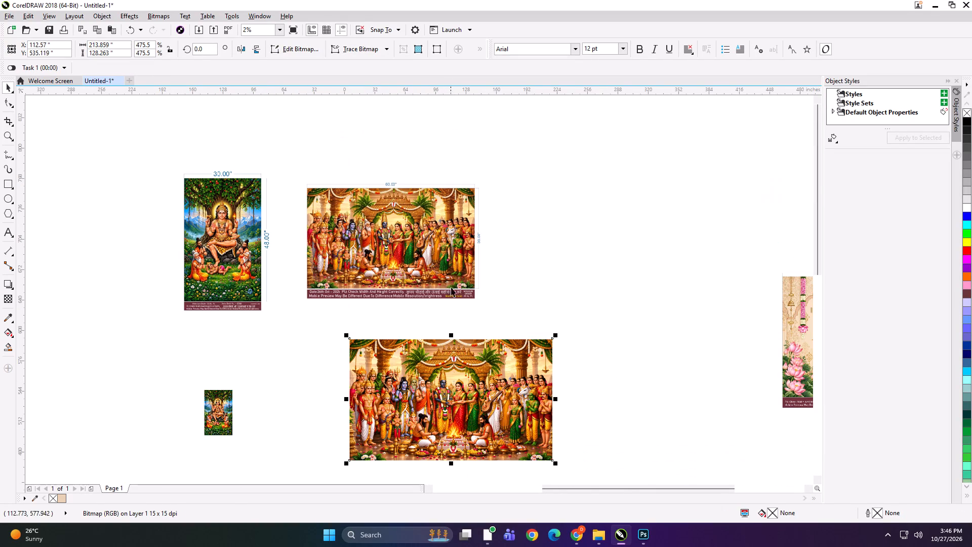
{"action": "scroll", "coordinate": [457, 228], "scroll_direction": "up", "scroll_amount": 1}
{"action": "left_click_drag", "start_coordinate": [121, 46], "coordinate": [64, 46]}
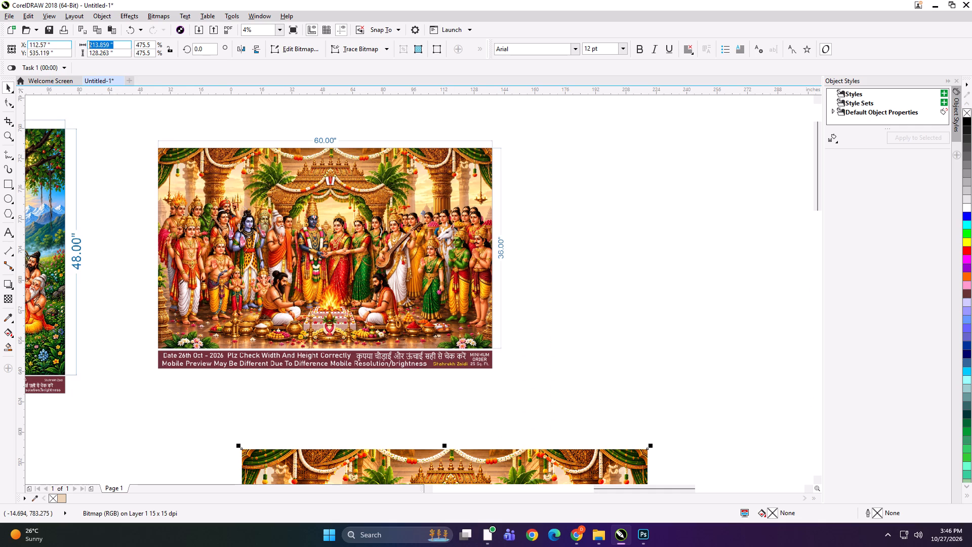
{"action": "type", "text": "60"}
{"action": "key", "text": "Tab"}
{"action": "type", "text": "36"}
{"action": "key", "text": "Return"}
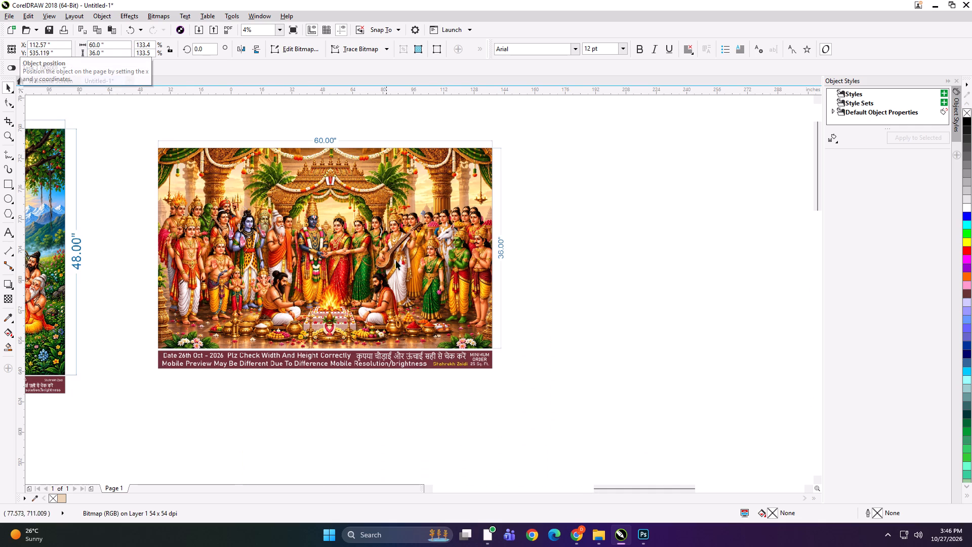
Line up both resized images in one row with their labelled murals, shrinking the wedding mural to about 82.6 inches and the green one to about 43 inches wide.
{"action": "scroll", "coordinate": [398, 264], "scroll_direction": "down", "scroll_amount": 1}
{"action": "left_click_drag", "start_coordinate": [424, 421], "coordinate": [357, 379]}
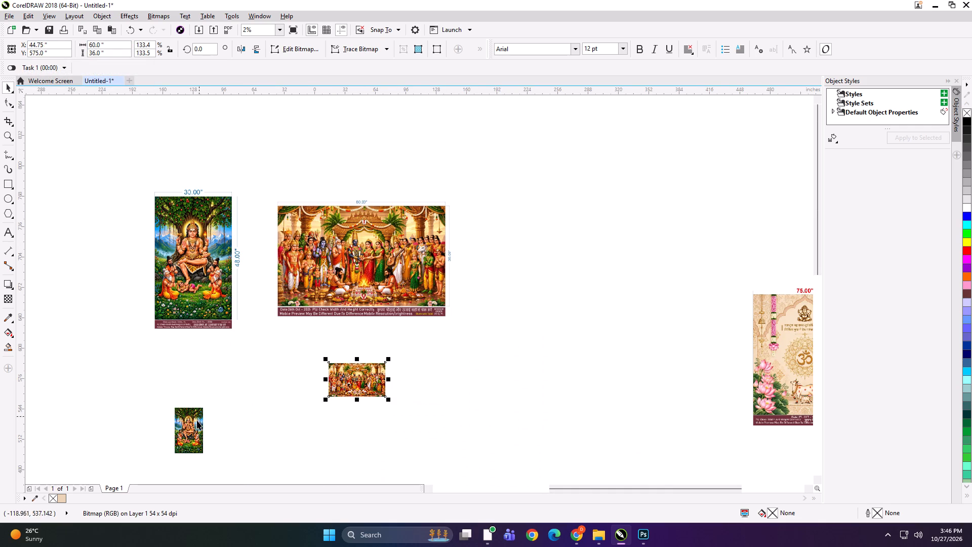
{"action": "left_click_drag", "start_coordinate": [197, 421], "coordinate": [302, 371]}
{"action": "left_click_drag", "start_coordinate": [345, 258], "coordinate": [477, 390]}
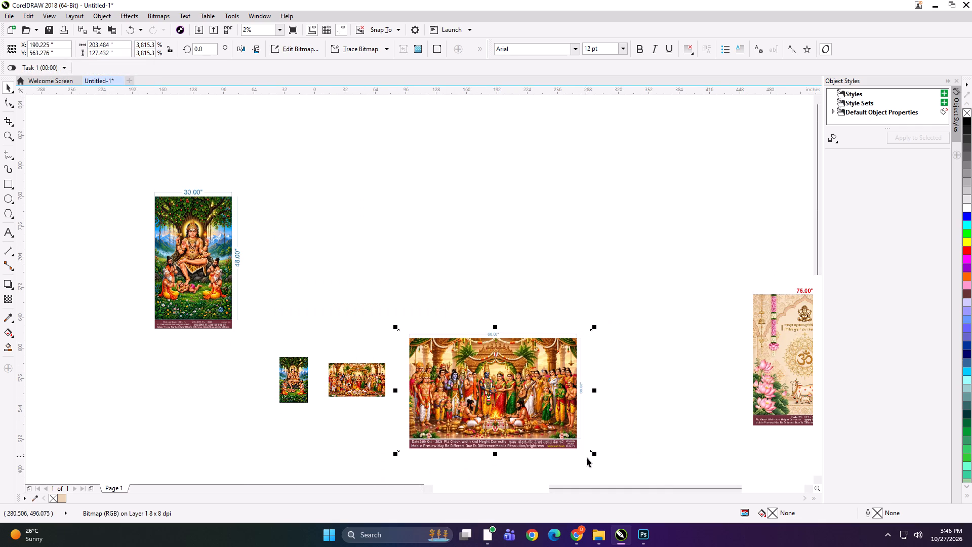
{"action": "left_click_drag", "start_coordinate": [595, 455], "coordinate": [538, 439], "text": "shift"}
{"action": "left_click_drag", "start_coordinate": [489, 384], "coordinate": [426, 373]}
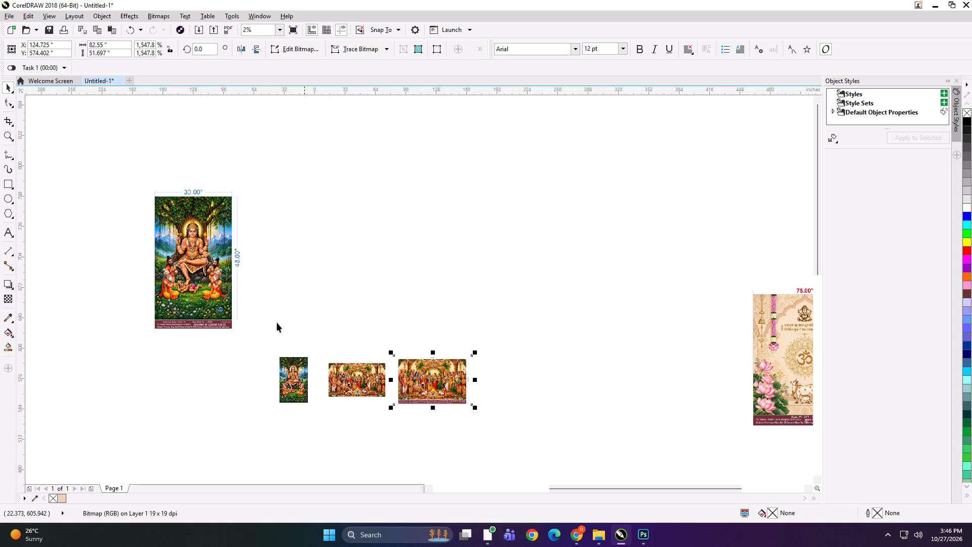
{"action": "left_click_drag", "start_coordinate": [210, 262], "coordinate": [210, 285]}
{"action": "left_click_drag", "start_coordinate": [257, 202], "coordinate": [245, 247], "text": "shift"}
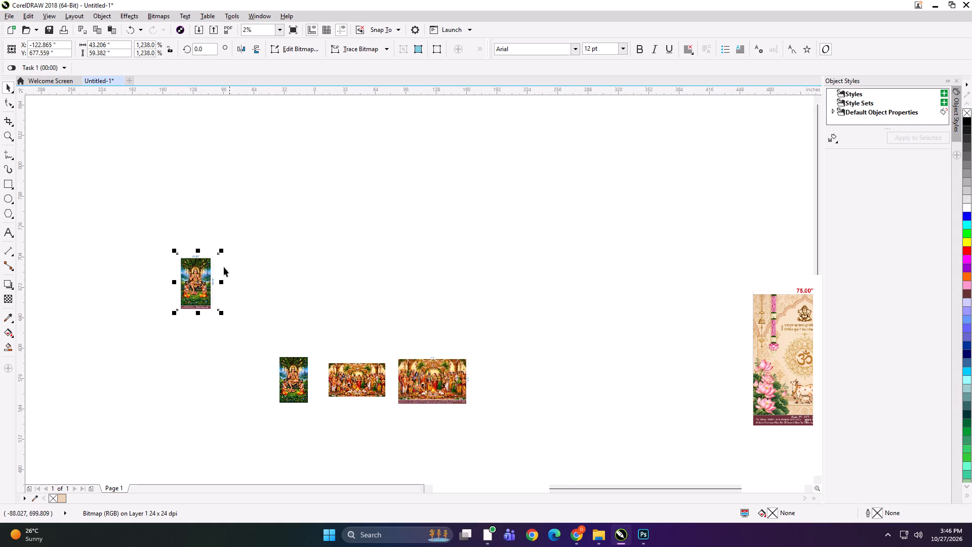
{"action": "left_click_drag", "start_coordinate": [188, 279], "coordinate": [237, 373]}
{"action": "left_click_drag", "start_coordinate": [198, 343], "coordinate": [493, 443]}
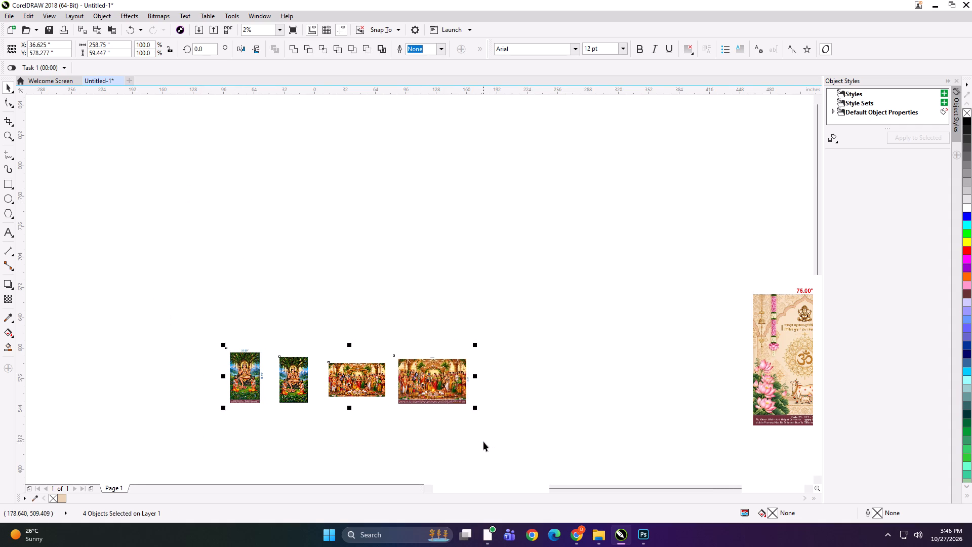
{"action": "key", "text": "shift+F2"}
{"action": "left_click", "coordinate": [329, 126]}
Start exporting the unlabelled green deity image and create a WALL PARADISE folder inside print folder 27 as the destination.
{"action": "left_click", "coordinate": [253, 252]}
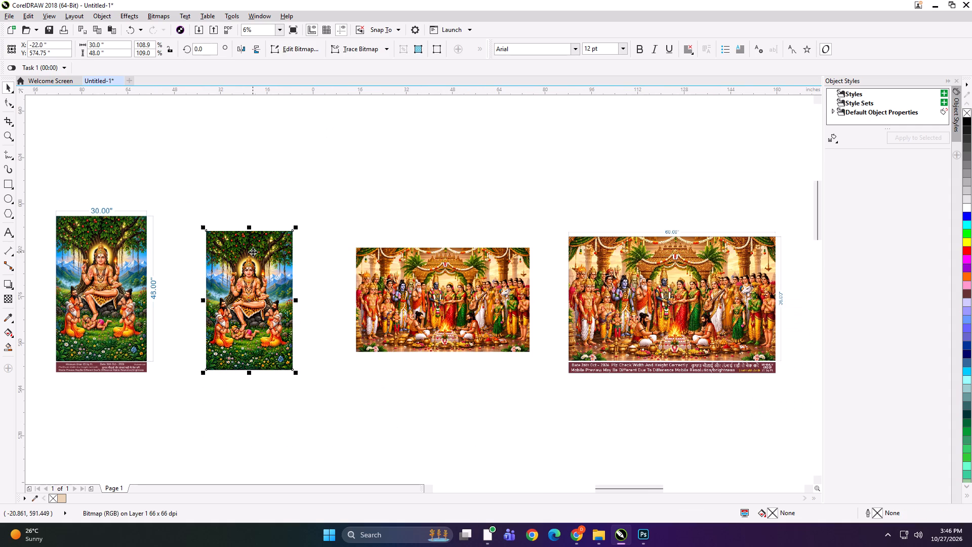
{"action": "key", "text": "ctrl+e"}
{"action": "left_click", "coordinate": [545, 185]}
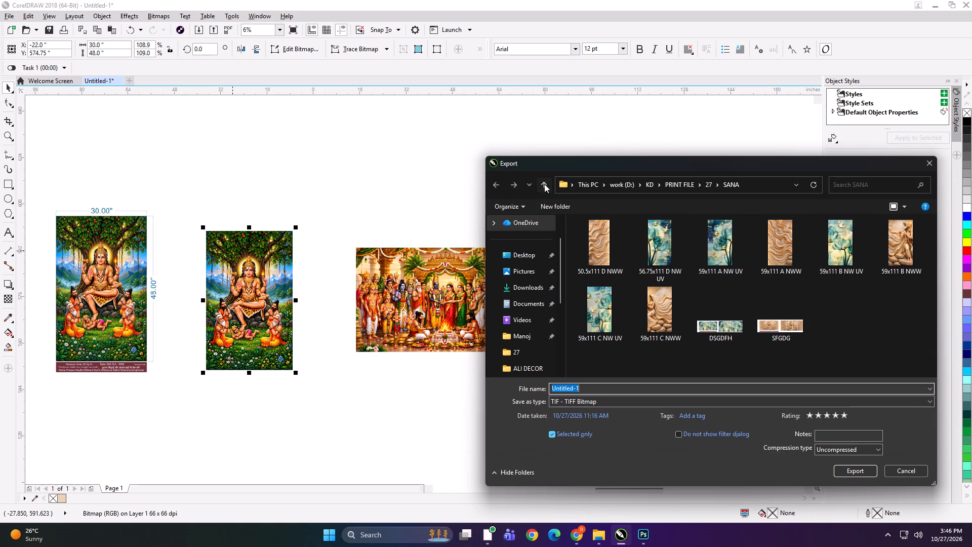
{"action": "left_click", "coordinate": [557, 205]}
{"action": "type", "text": "WALL PARADISE"}
{"action": "key", "text": "Return"}
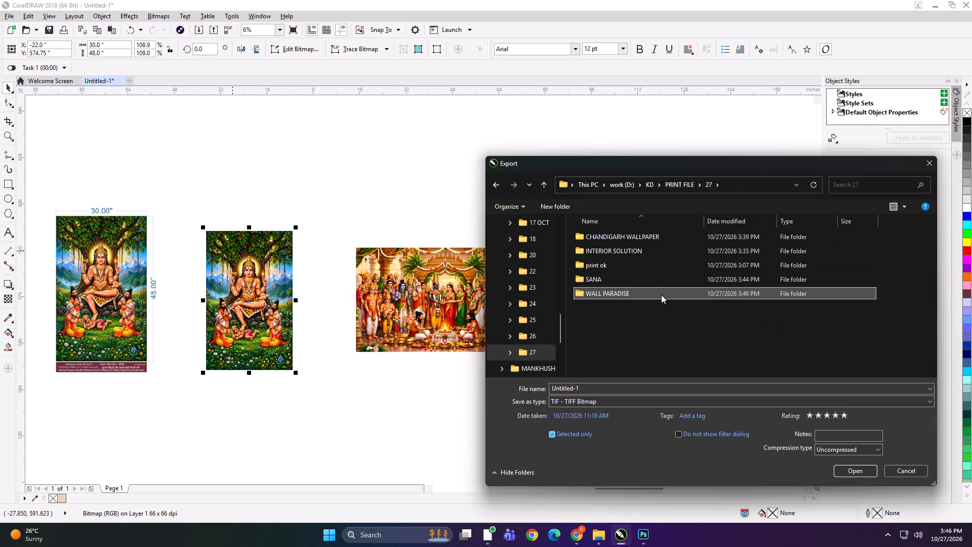
{"action": "double_click", "coordinate": [661, 295]}
Export the green deity image as an uncompressed TIFF named 30x48 NW.
{"action": "left_click", "coordinate": [631, 386]}
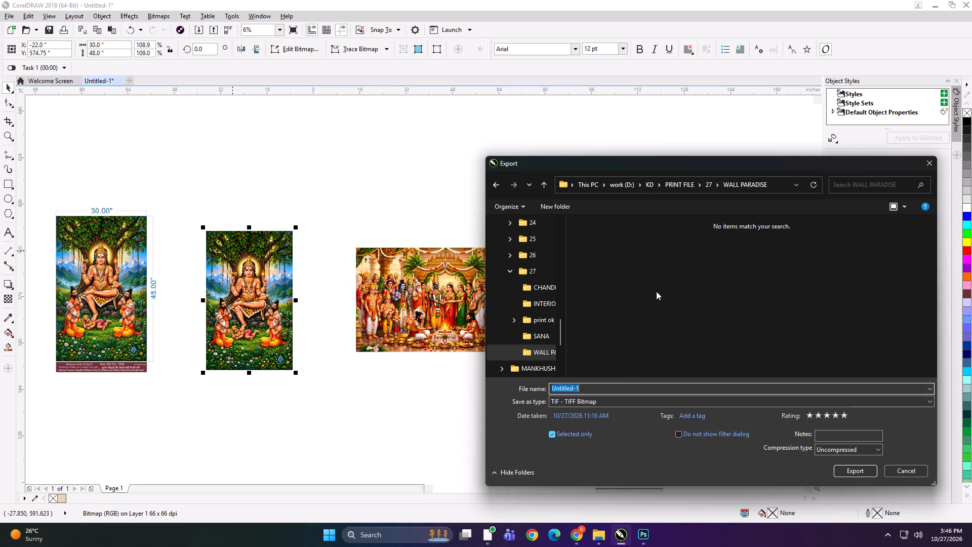
{"action": "type", "text": "30x"}
{"action": "type", "text": "8"}
{"action": "key", "text": "space"}
{"action": "key", "text": "ctrl+a"}
{"action": "type", "text": "30x48"}
{"action": "key", "text": "space"}
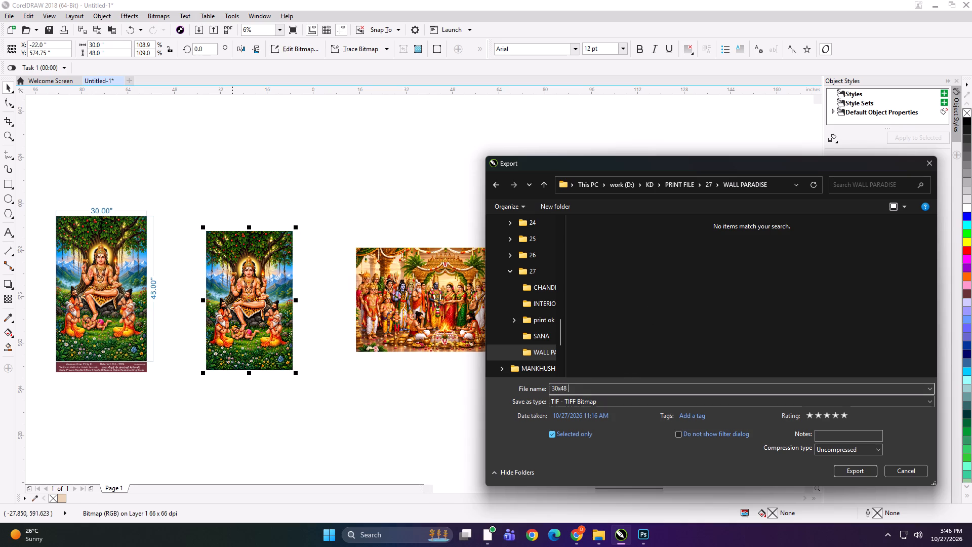
{"action": "type", "text": "NW"}
{"action": "key", "text": "Return"}
{"action": "key", "text": "Return"}
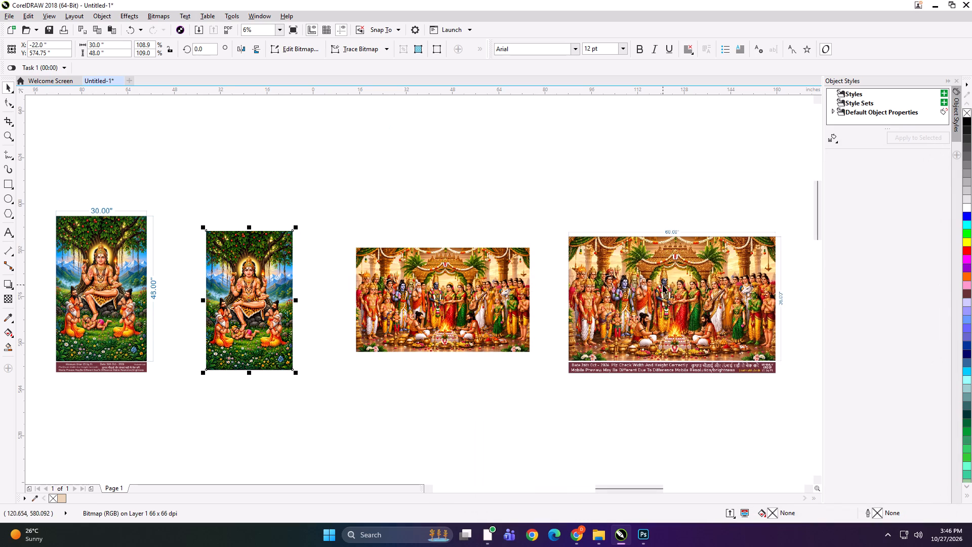
Add a black-outlined 60 by 36 inch rectangle around the unlabelled wedding-scene image and group the two.
{"action": "left_click", "coordinate": [456, 291]}
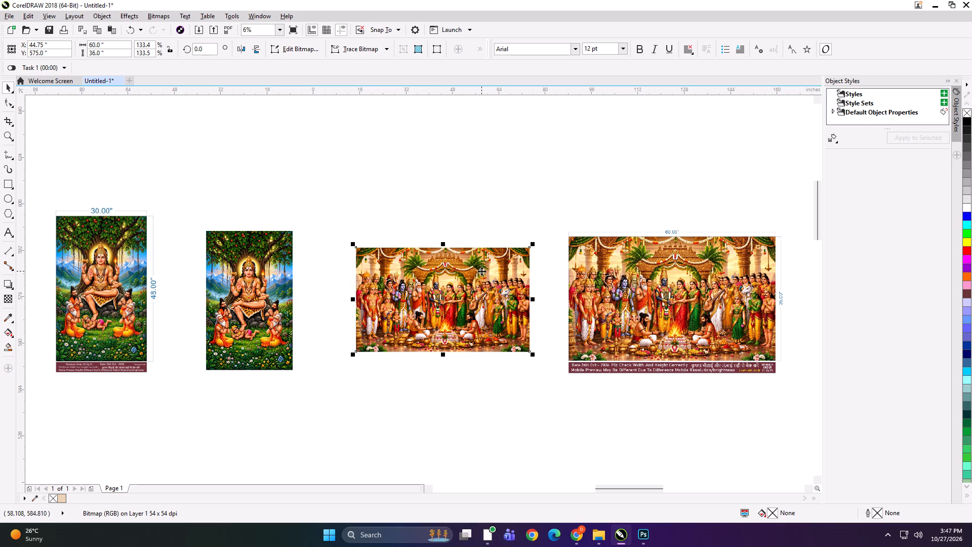
{"action": "double_click", "coordinate": [10, 178], "text": "shift"}
{"action": "key", "text": "shift+space"}
{"action": "left_click", "coordinate": [363, 204]}
{"action": "left_click_drag", "start_coordinate": [344, 207], "coordinate": [573, 399]}
{"action": "key", "text": "ctrl+g"}
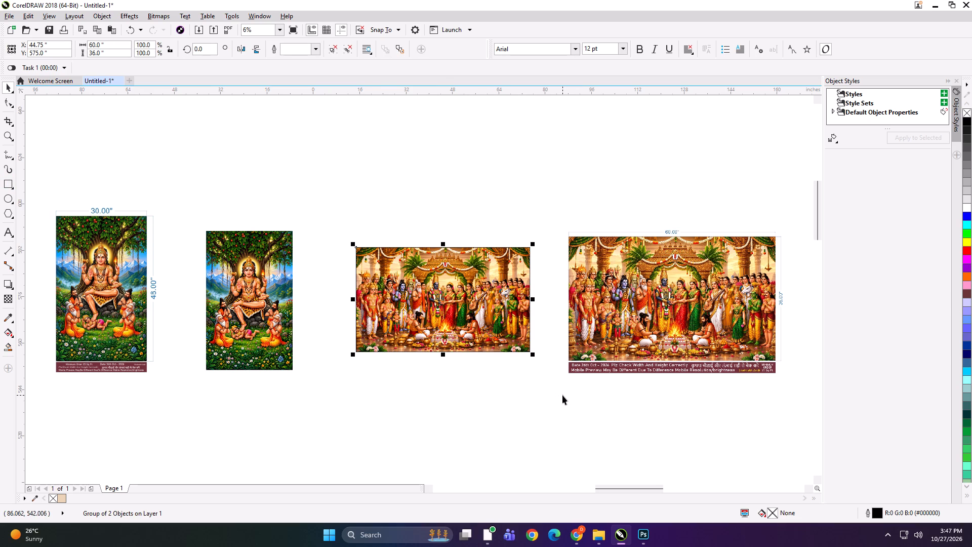
Export the outlined wedding-scene group as a TIFF named 60x36 NW in the WALL PARADISE folder.
{"action": "key", "text": "ctrl+e"}
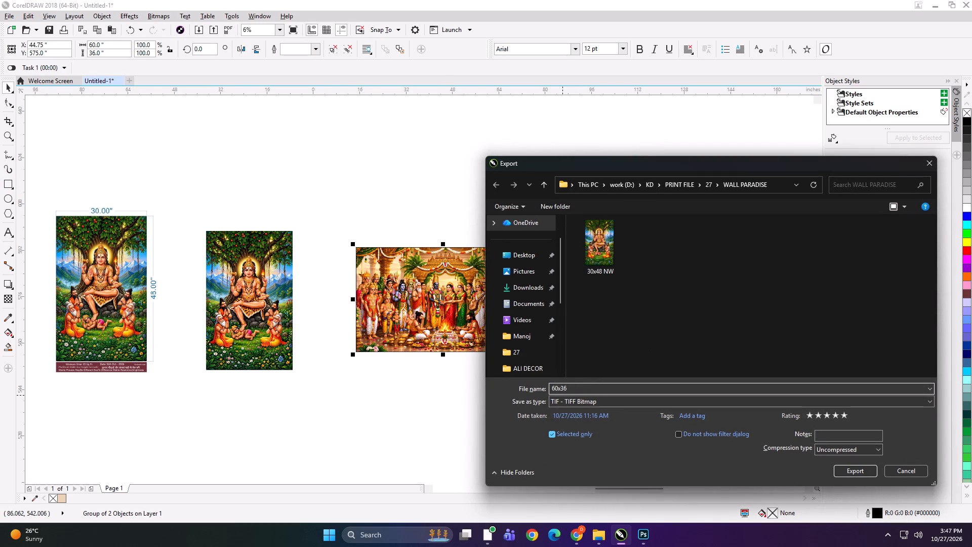
{"action": "type", "text": "NW"}
{"action": "key", "text": "Return"}
{"action": "key", "text": "Return"}
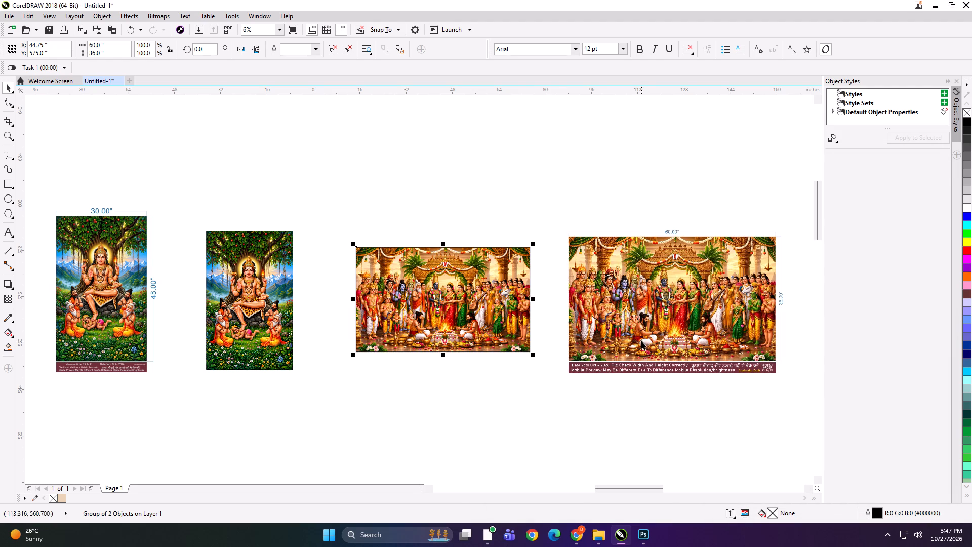
Enlarge the outlined wedding-scene image proportionally and group it with its labelled mural.
{"action": "left_click_drag", "start_coordinate": [535, 356], "coordinate": [557, 368], "text": "shift"}
{"action": "left_click", "coordinate": [590, 349], "text": "shift"}
{"action": "key", "text": "ctrl+g"}
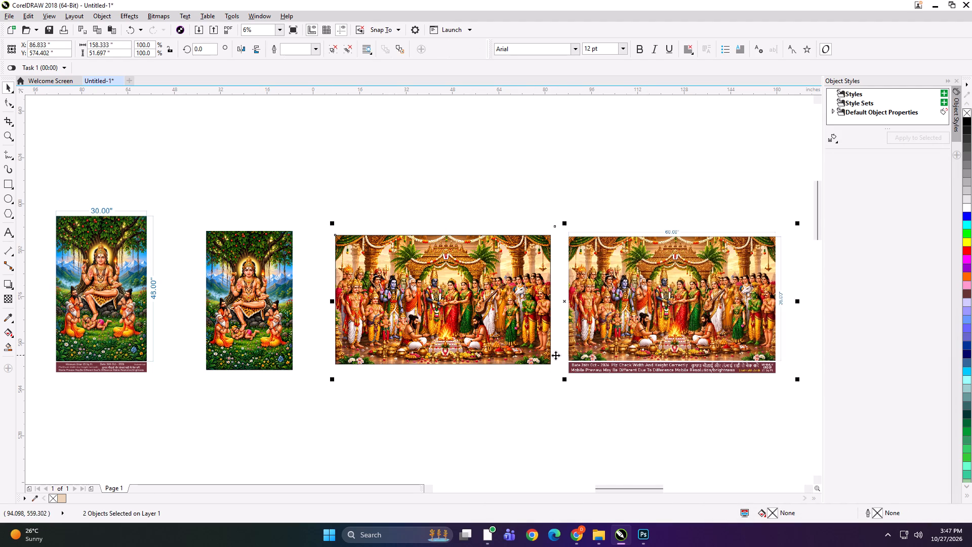
Enlarge the unlabelled green deity image to about 33 by 53 inches, bring its labelled mural closer, and group the pair.
{"action": "left_click", "coordinate": [240, 295]}
{"action": "left_click_drag", "start_coordinate": [299, 373], "coordinate": [311, 380], "text": "shift"}
{"action": "left_click_drag", "start_coordinate": [273, 318], "coordinate": [267, 315]}
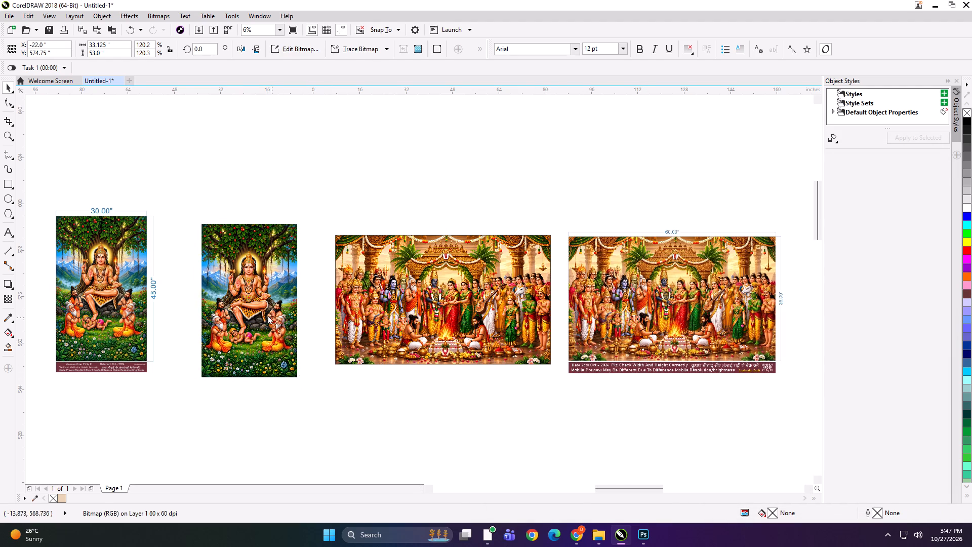
{"action": "left_click_drag", "start_coordinate": [267, 315], "coordinate": [252, 311]}
{"action": "left_click", "coordinate": [141, 292], "text": "shift"}
{"action": "left_click_drag", "start_coordinate": [110, 284], "coordinate": [150, 290]}
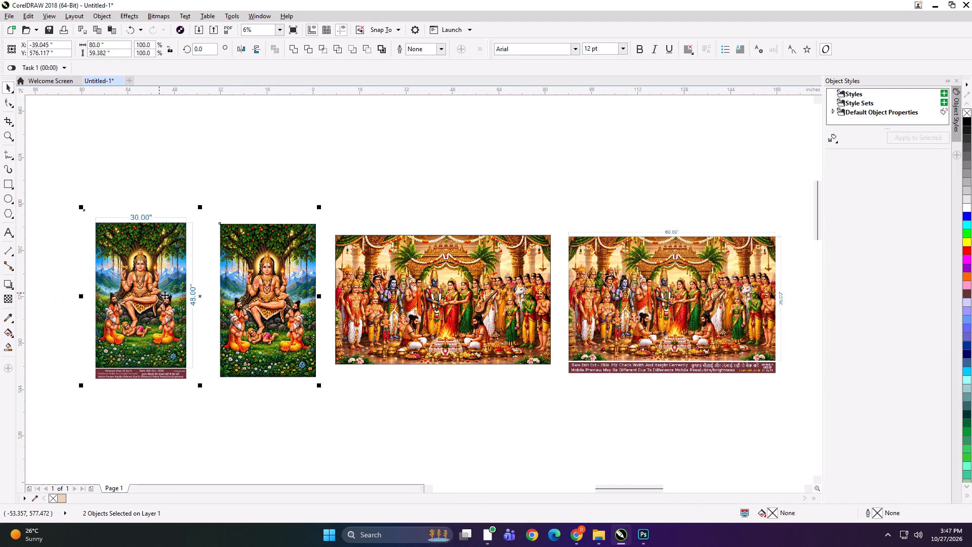
{"action": "key", "text": "ctrl+g"}
Group the green deity pair with the wedding pair and shrink the whole group to about 7.2 inches wide.
{"action": "left_click", "coordinate": [360, 289]}
{"action": "key", "text": "ctrl+g"}
{"action": "left_click", "coordinate": [272, 290], "text": "shift"}
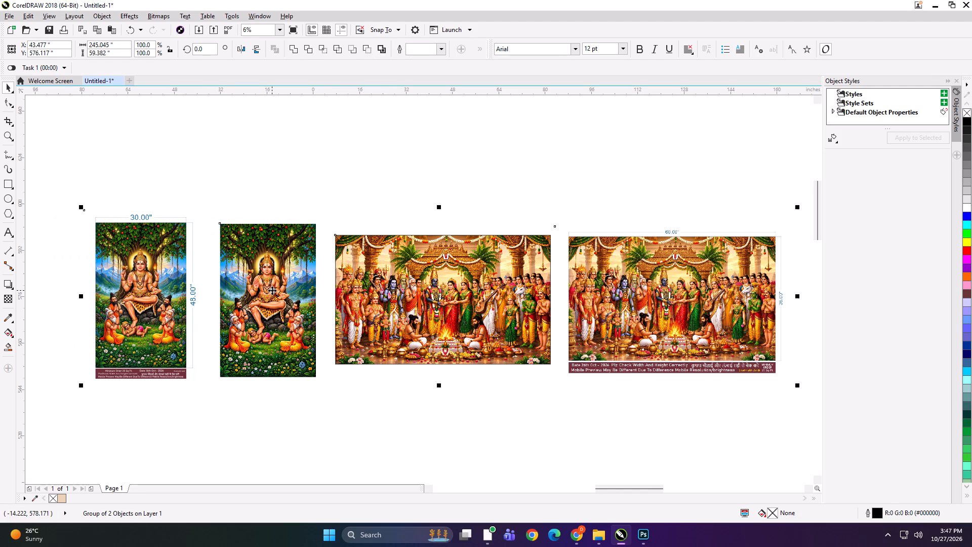
{"action": "key", "text": "ctrl+g"}
{"action": "left_click_drag", "start_coordinate": [800, 385], "coordinate": [541, 339], "text": "shift"}
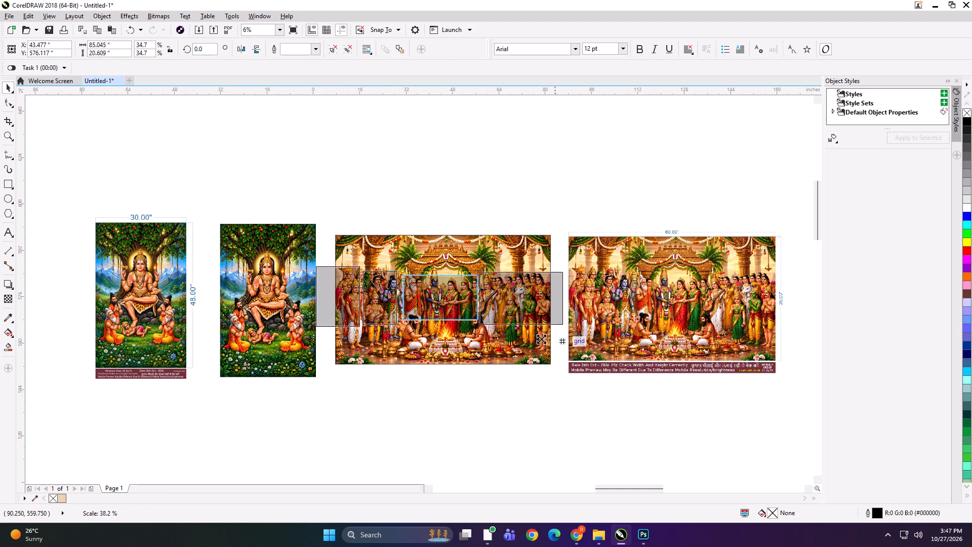
{"action": "left_click_drag", "start_coordinate": [541, 339], "coordinate": [467, 320], "text": "shift"}
{"action": "scroll", "coordinate": [442, 298], "scroll_direction": "up", "scroll_amount": 4}
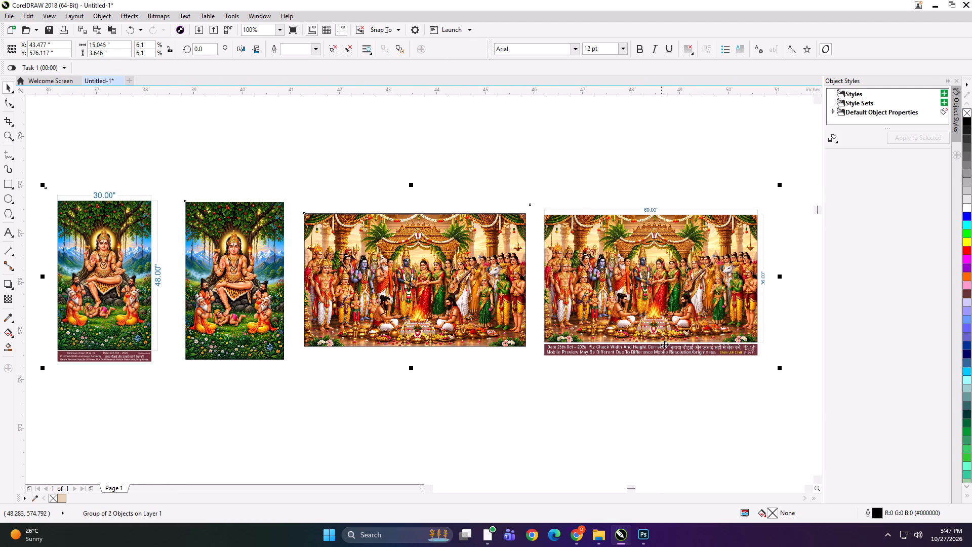
{"action": "left_click_drag", "start_coordinate": [782, 368], "coordinate": [593, 322], "text": "shift"}
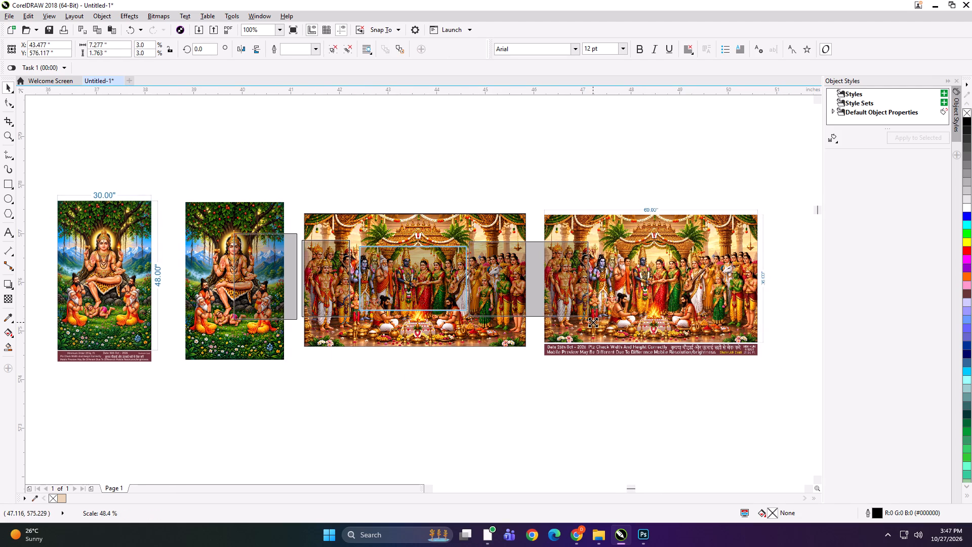
{"action": "left_click_drag", "start_coordinate": [593, 322], "coordinate": [599, 322], "text": "shift"}
Export the shrunken four-image group as an overview named FSFGDG, and delete the group from the drawing.
{"action": "key", "text": "ctrl+e"}
{"action": "type", "text": "FSFGDG"}
{"action": "key", "text": "Return"}
{"action": "key", "text": "Return"}
{"action": "key", "text": "Return"}
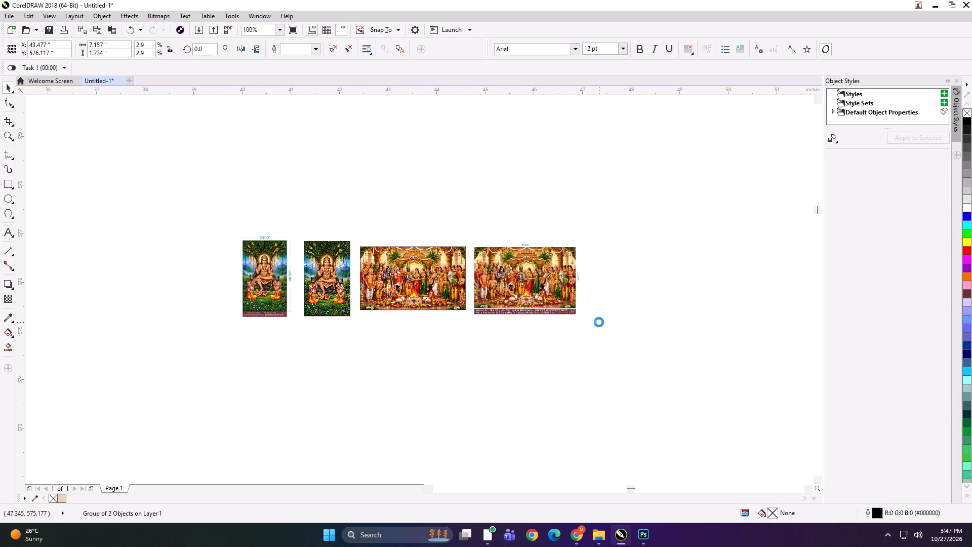
{"action": "key", "text": "Delete"}
Move the 58 by 61 inch beige tree mural closer to the middle of the remaining murals.
{"action": "key", "text": "F4"}
{"action": "left_click", "coordinate": [530, 266]}
{"action": "left_click_drag", "start_coordinate": [146, 202], "coordinate": [218, 212]}
{"action": "left_click", "coordinate": [452, 257]}
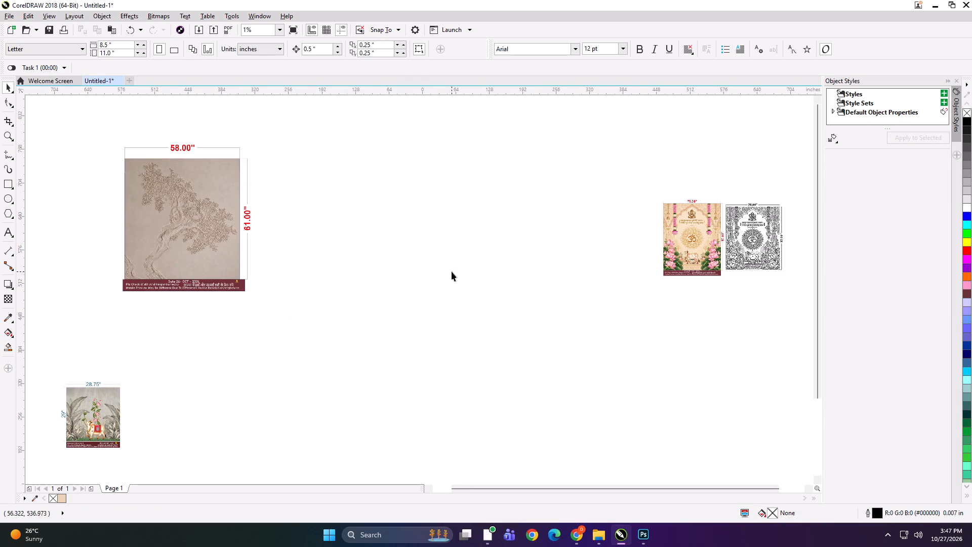
Bring the 43x95 CorelDRAW file from shared folder 27 into the drawing and place it in the open space between the murals.
{"action": "left_click", "coordinate": [595, 546]}
{"action": "left_click", "coordinate": [573, 413]}
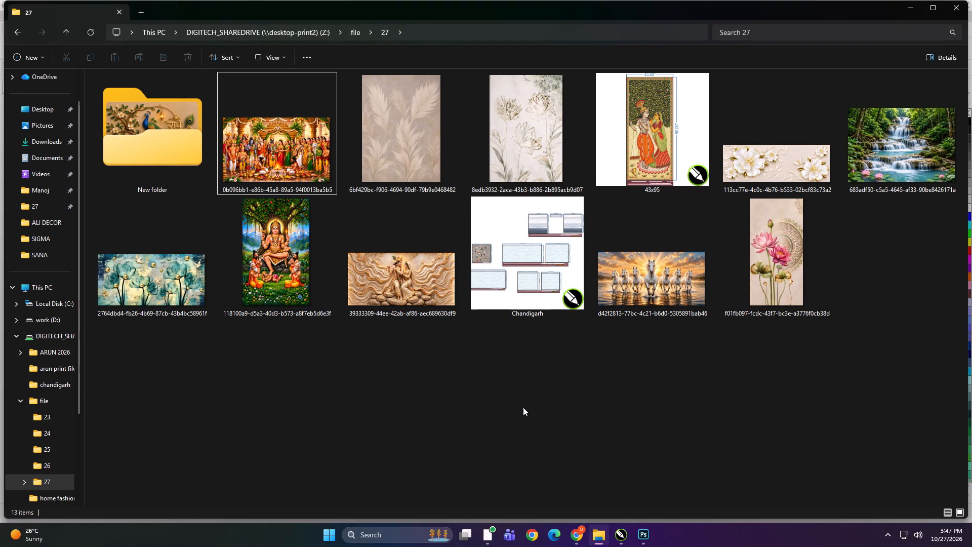
{"action": "left_click", "coordinate": [622, 176]}
{"action": "left_click_drag", "start_coordinate": [649, 105], "coordinate": [652, 208]}
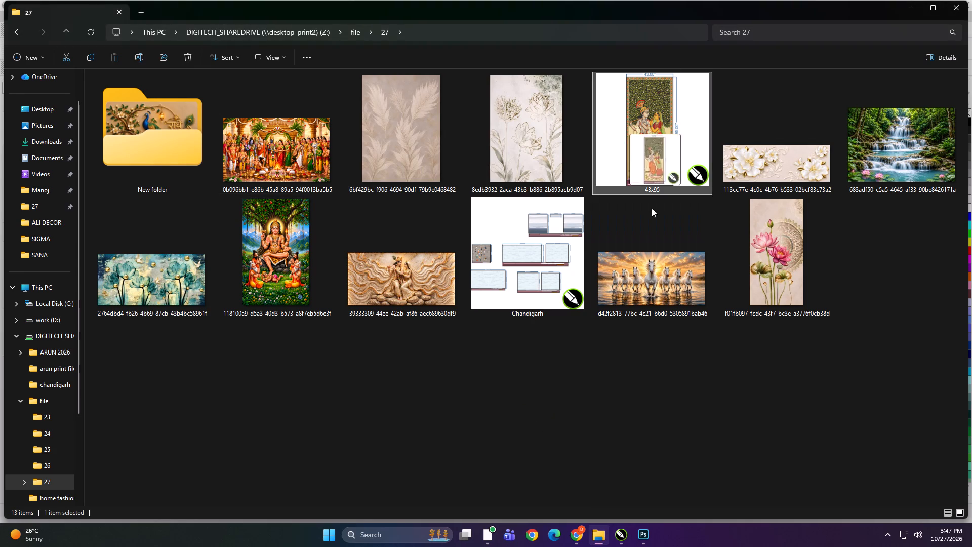
{"action": "left_click_drag", "start_coordinate": [652, 208], "coordinate": [463, 323]}
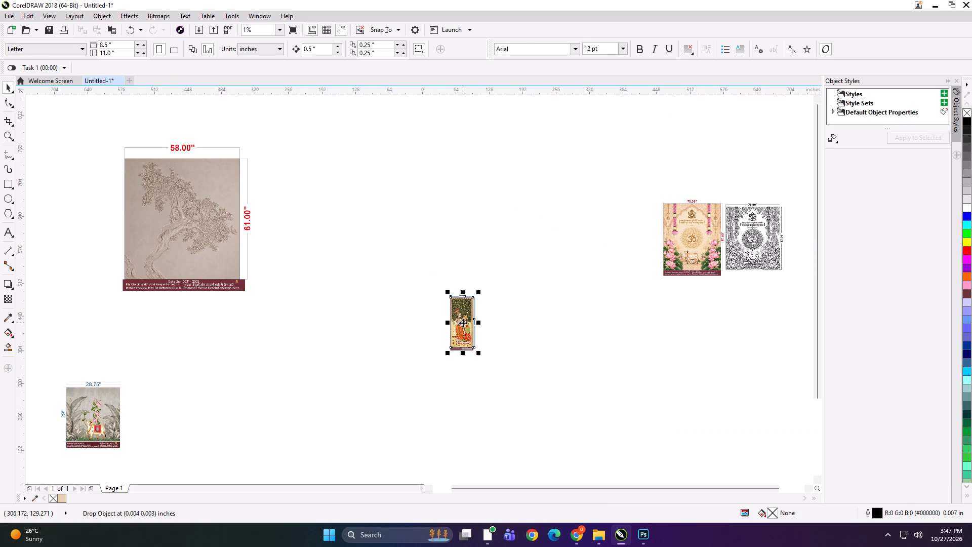
{"action": "left_click_drag", "start_coordinate": [459, 308], "coordinate": [414, 323]}
{"action": "left_click", "coordinate": [517, 340]}
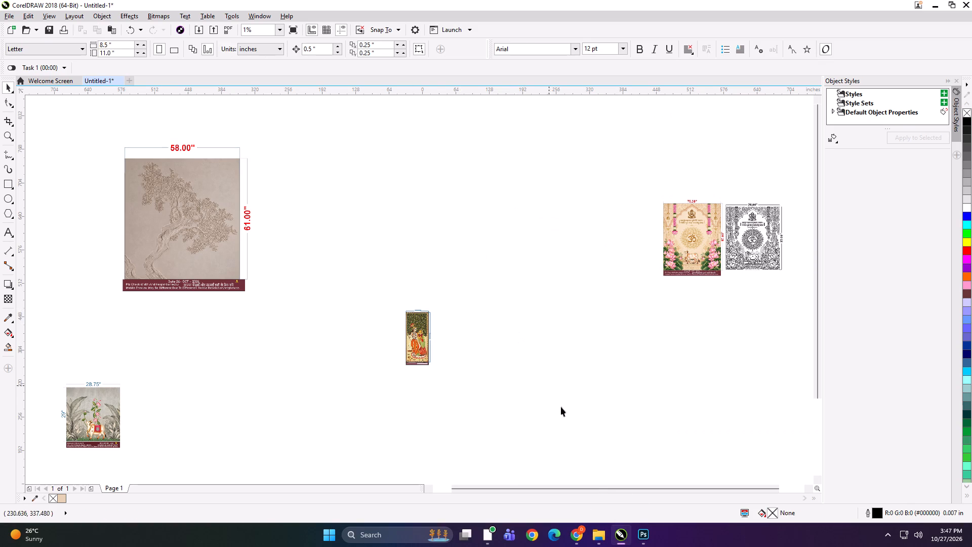
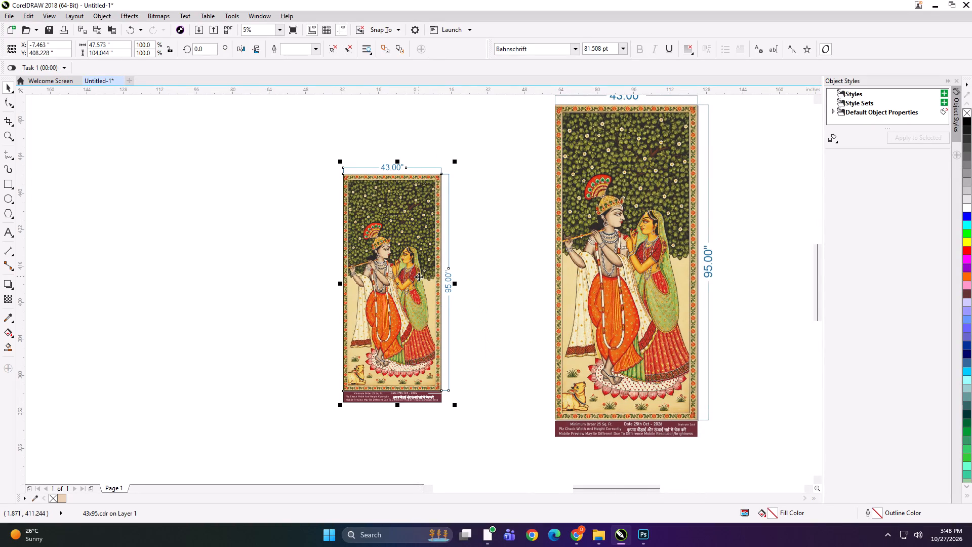
Ungroup the imported 43 by 95 inch Krishna mural and delete its dimension lines and maroon footer strip.
{"action": "key", "text": "ctrl+u"}
{"action": "left_click", "coordinate": [362, 133]}
{"action": "left_click_drag", "start_coordinate": [362, 133], "coordinate": [474, 320]}
{"action": "key", "text": "Delete"}
{"action": "left_click_drag", "start_coordinate": [342, 359], "coordinate": [503, 429]}
{"action": "key", "text": "Delete"}
Resize the mural's border rectangle to 43.5 by 95.5 inches, repeat the resize on the Krishna image, and group the two.
{"action": "left_click", "coordinate": [383, 305]}
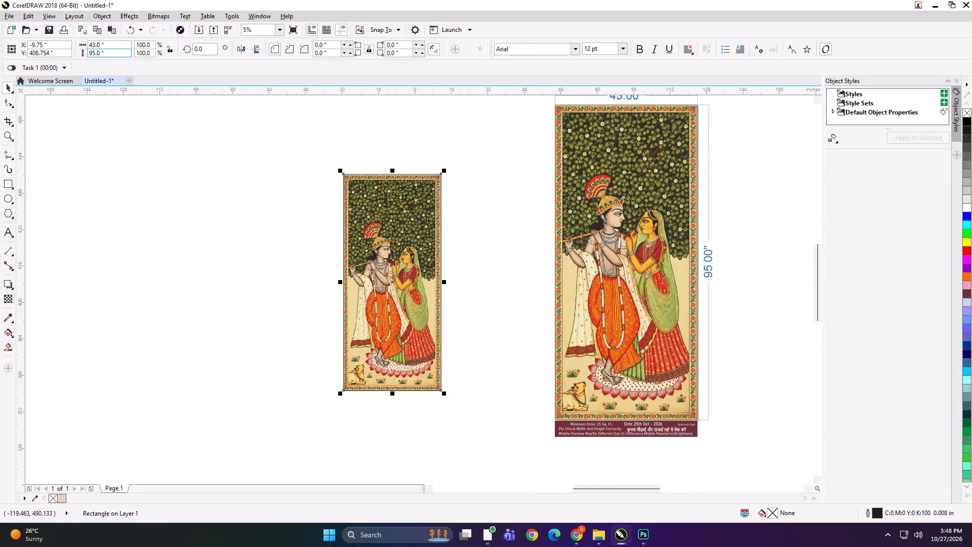
{"action": "left_click", "coordinate": [118, 47]}
{"action": "type", "text": ".5"}
{"action": "key", "text": "Tab"}
{"action": "key", "text": "Right"}
{"action": "type", "text": ".5"}
{"action": "key", "text": "Return"}
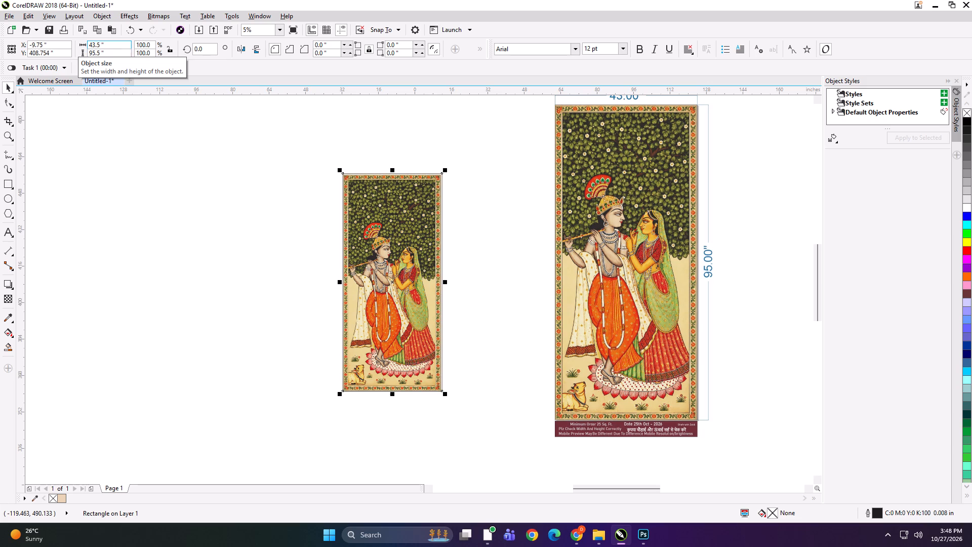
{"action": "left_click", "coordinate": [223, 225]}
{"action": "left_click", "coordinate": [352, 221], "text": "alt"}
{"action": "key", "text": "ctrl+r"}
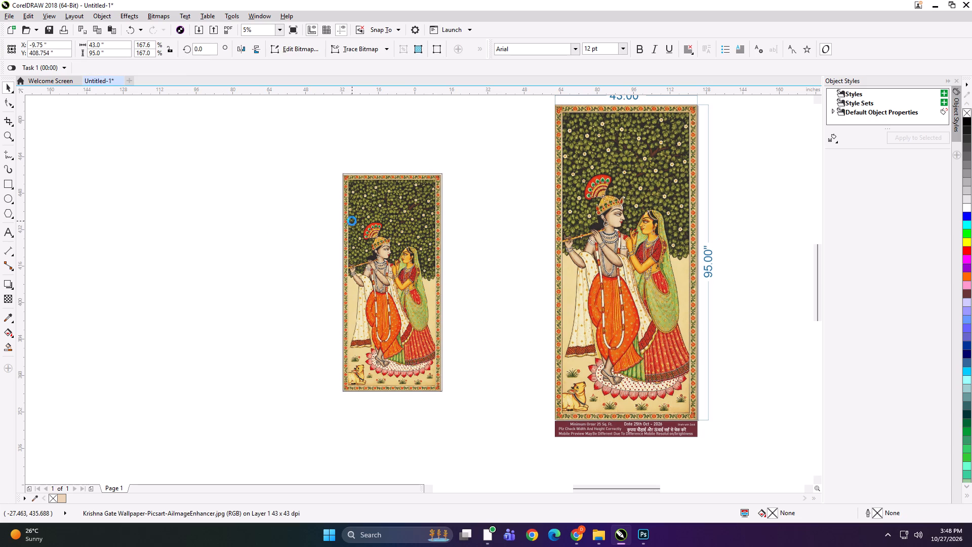
{"action": "left_click_drag", "start_coordinate": [290, 173], "coordinate": [324, 187]}
{"action": "left_click_drag", "start_coordinate": [297, 137], "coordinate": [476, 443]}
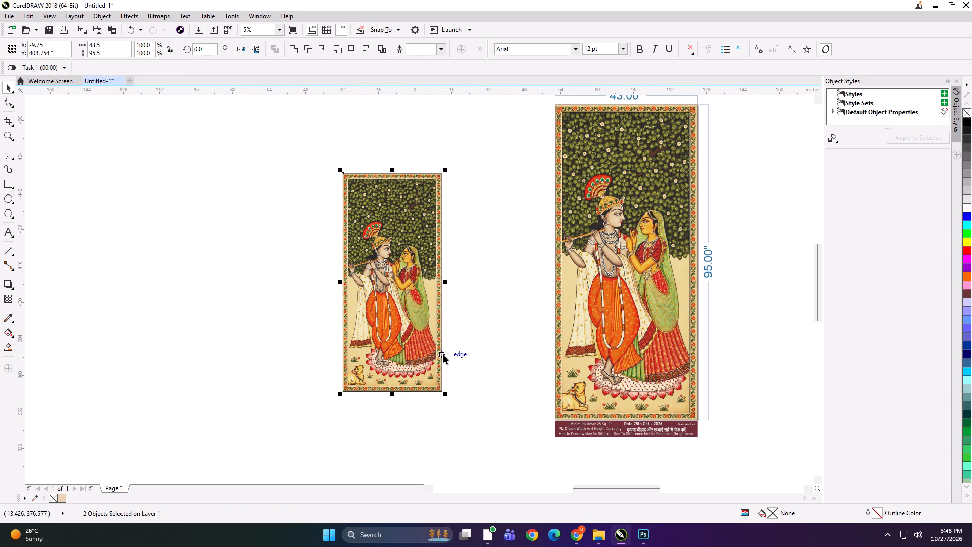
{"action": "key", "text": "ctrl+g"}
Start exporting the grouped mural, create a folder named JAIPUR DECOR inside folder 27, and open it as the destination.
{"action": "scroll", "coordinate": [384, 318], "scroll_direction": "down", "scroll_amount": 1}
{"action": "scroll", "coordinate": [478, 250], "scroll_direction": "up", "scroll_amount": 1}
{"action": "key", "text": "ctrl+e"}
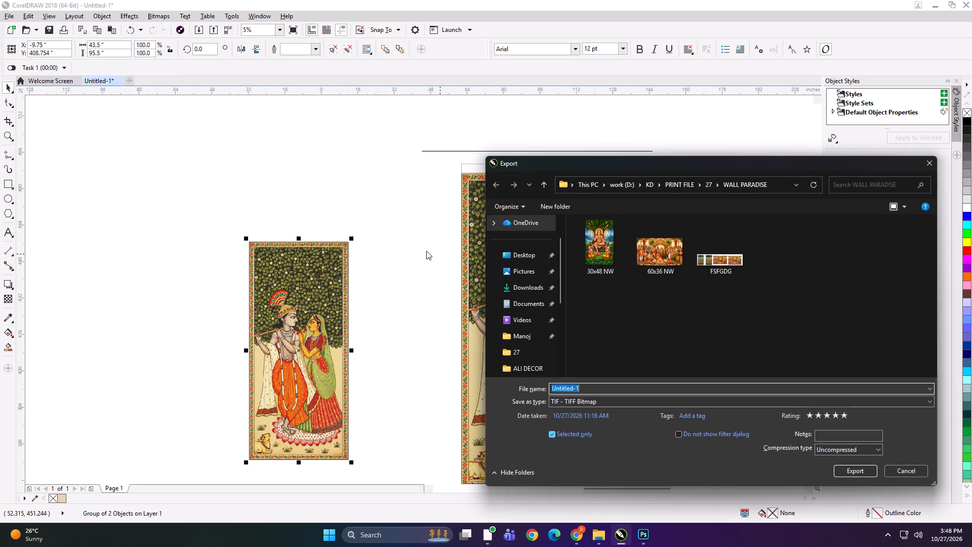
{"action": "left_click", "coordinate": [542, 183]}
{"action": "left_click", "coordinate": [558, 206]}
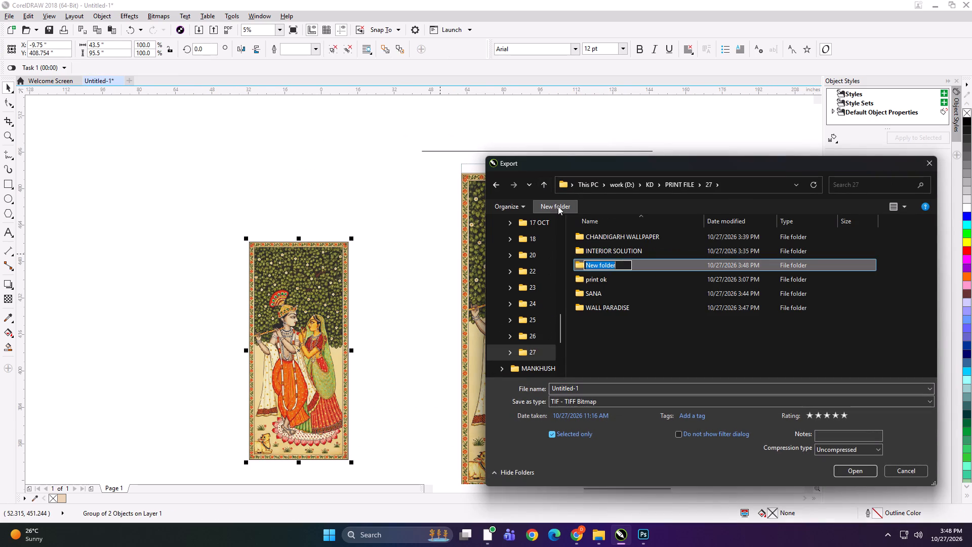
{"action": "type", "text": "JAIPUR DECOR"}
{"action": "key", "text": "Return"}
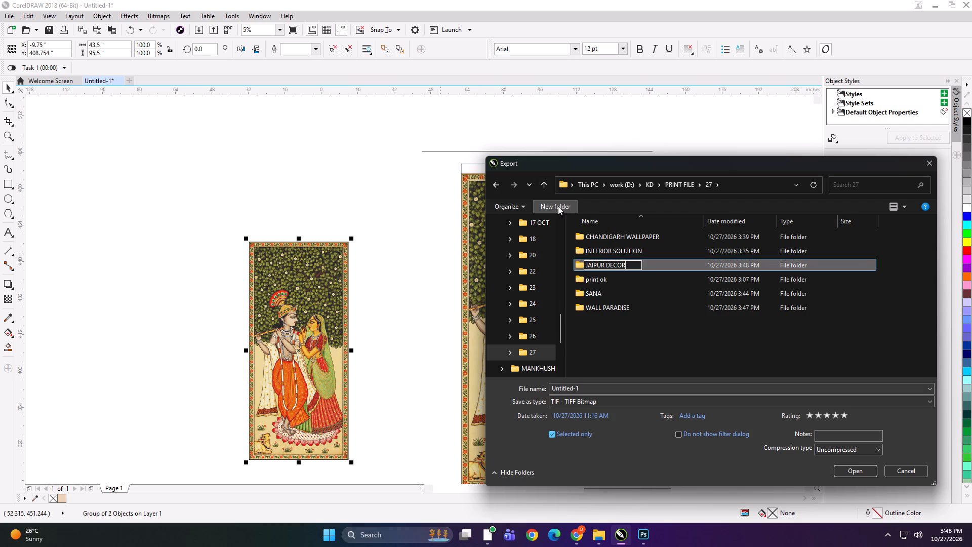
{"action": "double_click", "coordinate": [630, 264]}
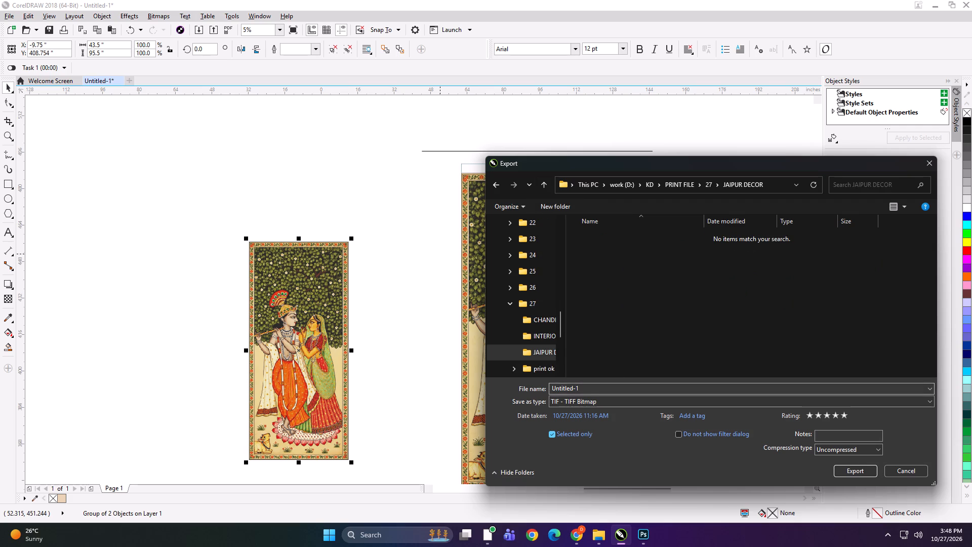
Export the selected mural as an uncompressed TIFF named 43.5x95.5 CANAVS FEBRIC.
{"action": "left_click", "coordinate": [611, 388]}
{"action": "type", "text": "43.5x"}
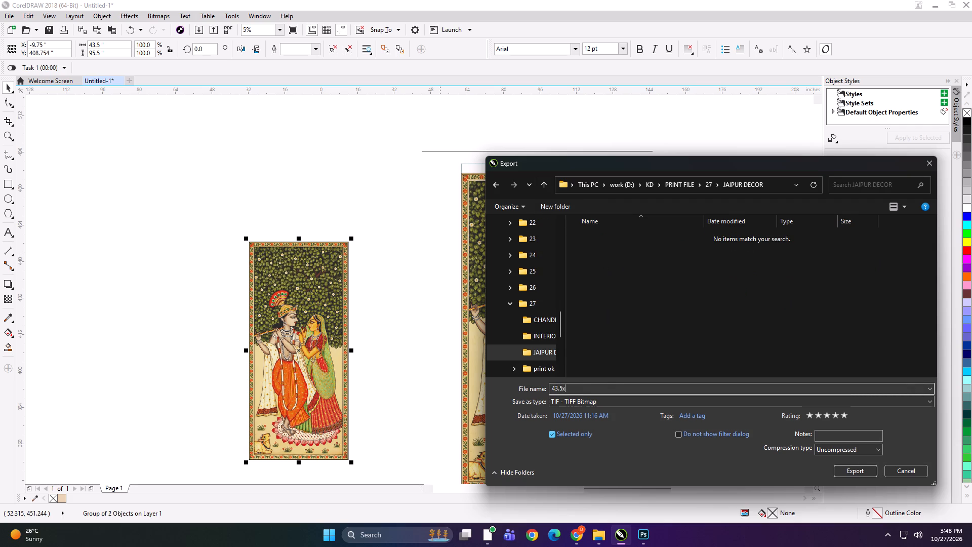
{"action": "type", "text": ".5 CANAVS BE"}
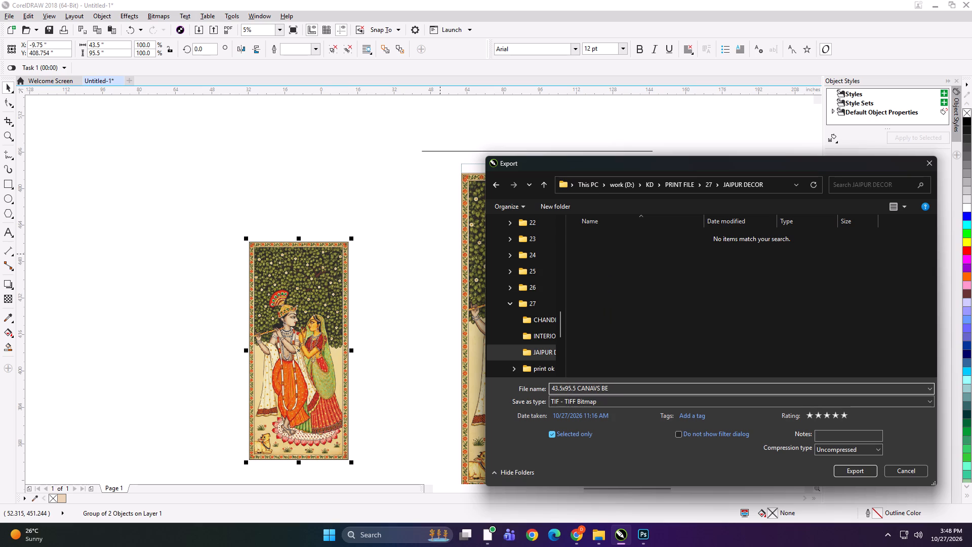
{"action": "key", "text": "BackSpace"}
{"action": "key", "text": "BackSpace"}
{"action": "type", "text": "FEBRIC"}
{"action": "key", "text": "Return"}
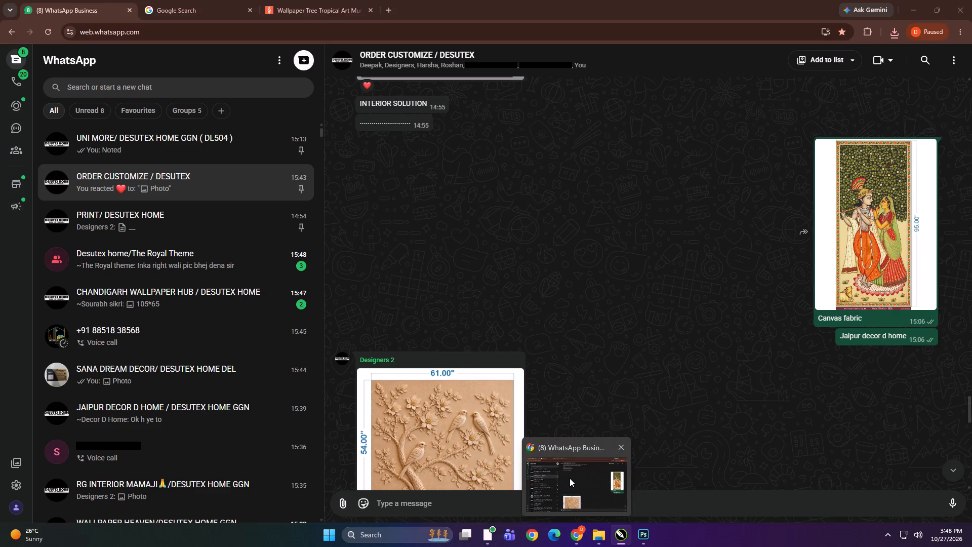
{"action": "left_click", "coordinate": [509, 386]}
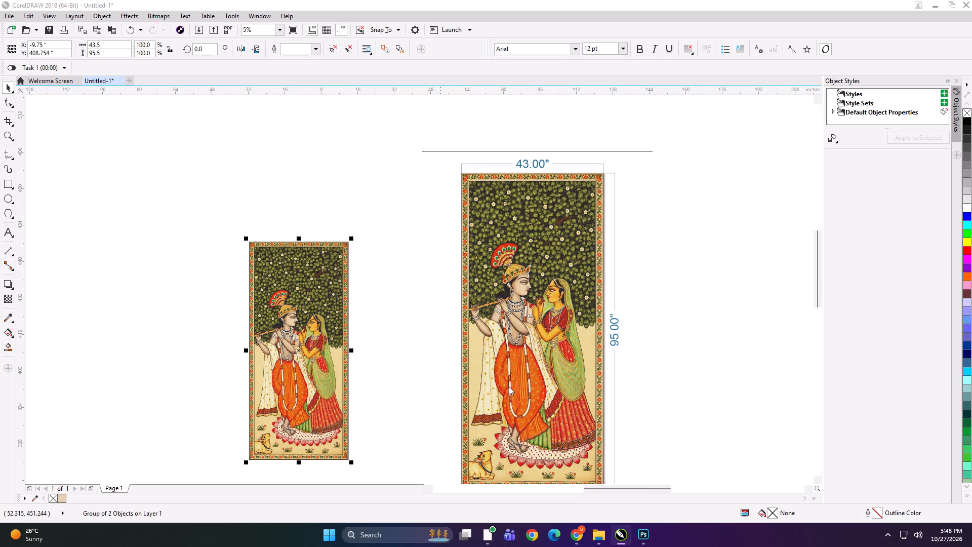
Enlarge the print mural to about 150% and move it close beside the captioned 43 by 95 inch reference image.
{"action": "scroll", "coordinate": [488, 238], "scroll_direction": "down", "scroll_amount": 1}
{"action": "left_click_drag", "start_coordinate": [425, 355], "coordinate": [447, 381], "text": "shift"}
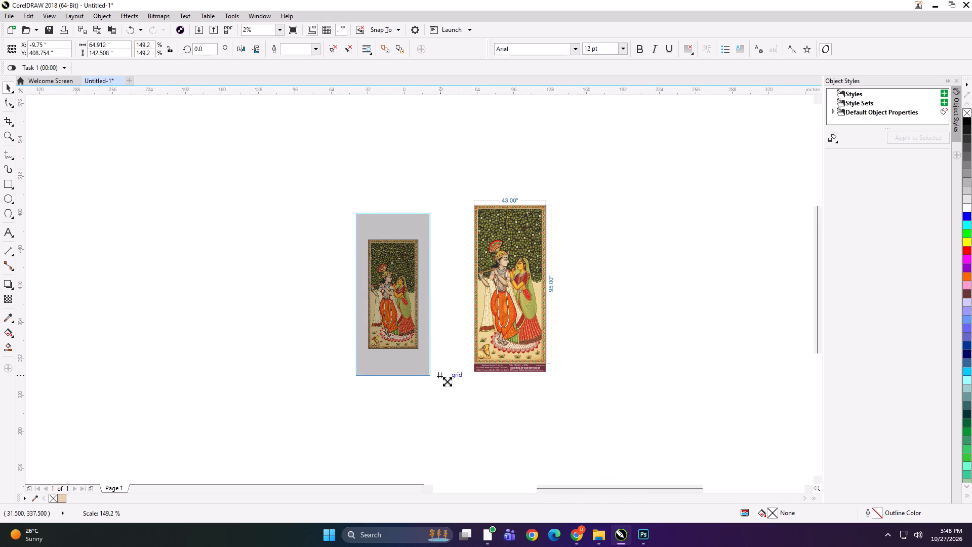
{"action": "left_click_drag", "start_coordinate": [447, 381], "coordinate": [448, 382], "text": "shift"}
{"action": "left_click_drag", "start_coordinate": [401, 297], "coordinate": [418, 292]}
{"action": "left_click_drag", "start_coordinate": [429, 292], "coordinate": [445, 291]}
Group the enlarged mural with the captioned reference image and shrink the group to about 2 by 2 inches.
{"action": "left_click", "coordinate": [535, 295], "text": "shift"}
{"action": "key", "text": "ctrl+g"}
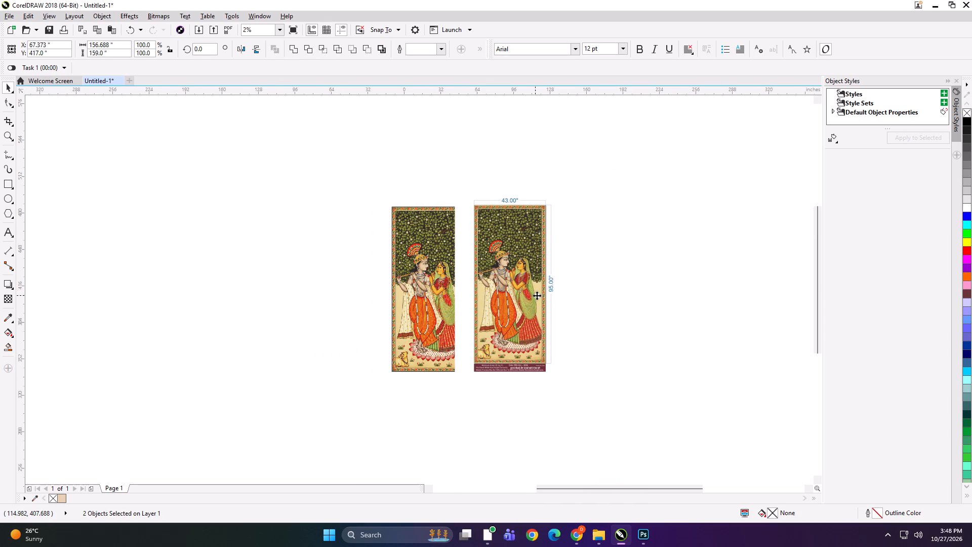
{"action": "left_click_drag", "start_coordinate": [575, 377], "coordinate": [490, 292], "text": "shift"}
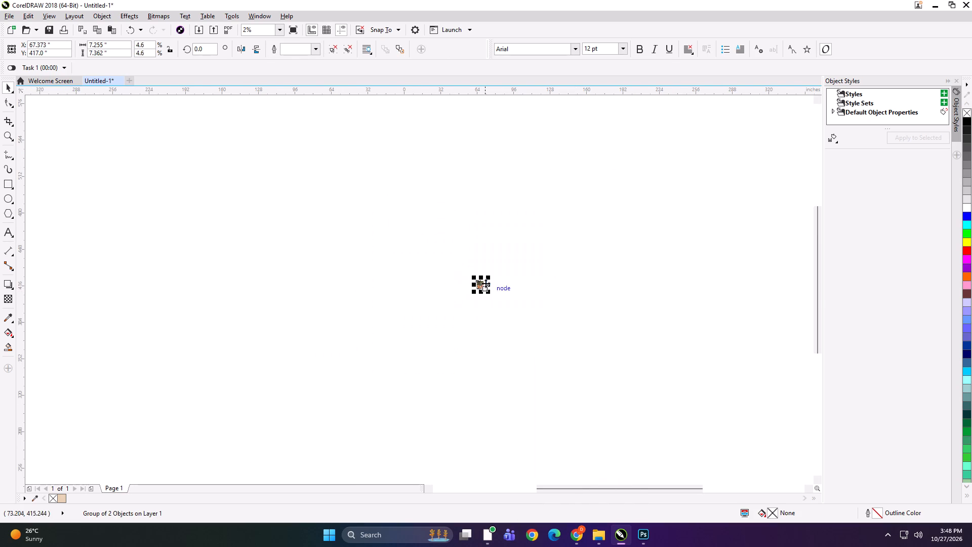
{"action": "scroll", "coordinate": [485, 282], "scroll_direction": "up", "scroll_amount": 4}
{"action": "scroll", "coordinate": [452, 331], "scroll_direction": "up", "scroll_amount": 1}
{"action": "left_click_drag", "start_coordinate": [580, 430], "coordinate": [492, 334], "text": "shift"}
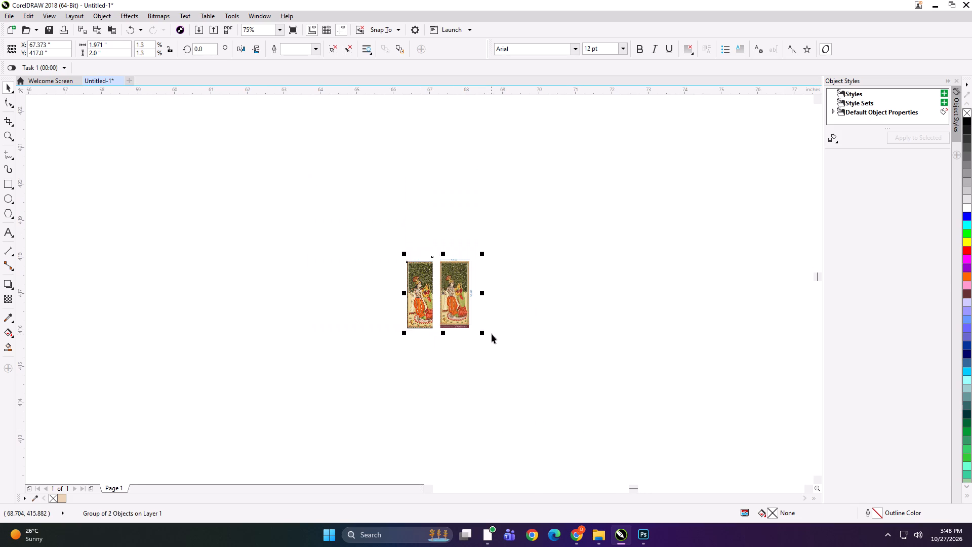
Export the shrunken Krishna pair as an overview named FSGDG, and delete the pair from the drawing.
{"action": "key", "text": "ctrl+e"}
{"action": "type", "text": "FSGDG"}
{"action": "key", "text": "Return"}
{"action": "key", "text": "Return"}
{"action": "key", "text": "Return"}
{"action": "key", "text": "Delete"}
{"action": "key", "text": "F4"}
{"action": "left_click", "coordinate": [462, 277]}
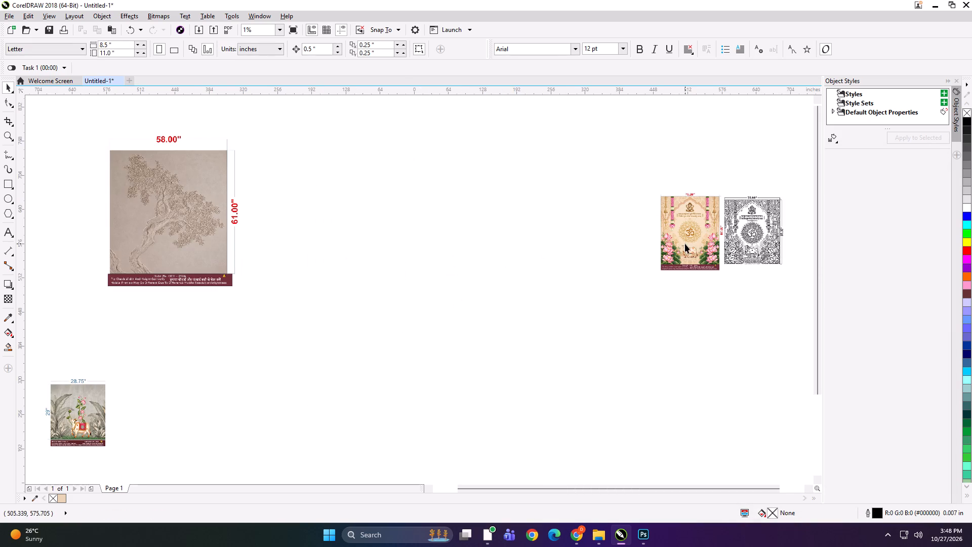
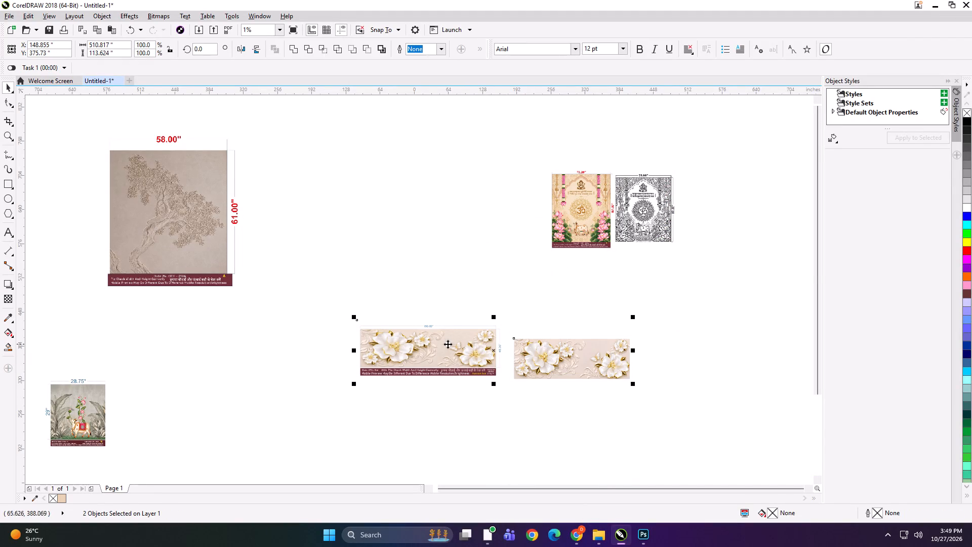
Examine the white flower print mural beside its captioned 160 by 45 inch reference image.
{"action": "key", "text": "shift+F2"}
{"action": "left_click", "coordinate": [406, 174]}
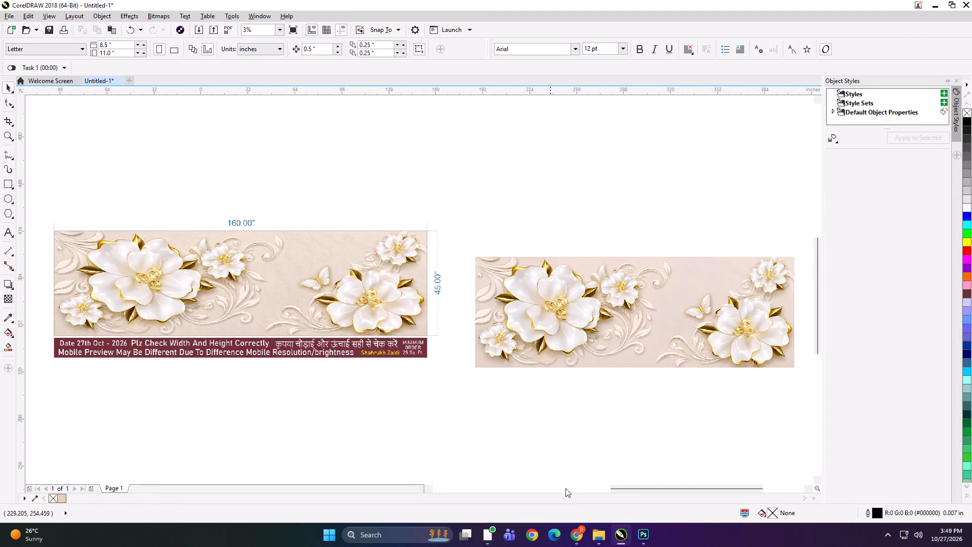
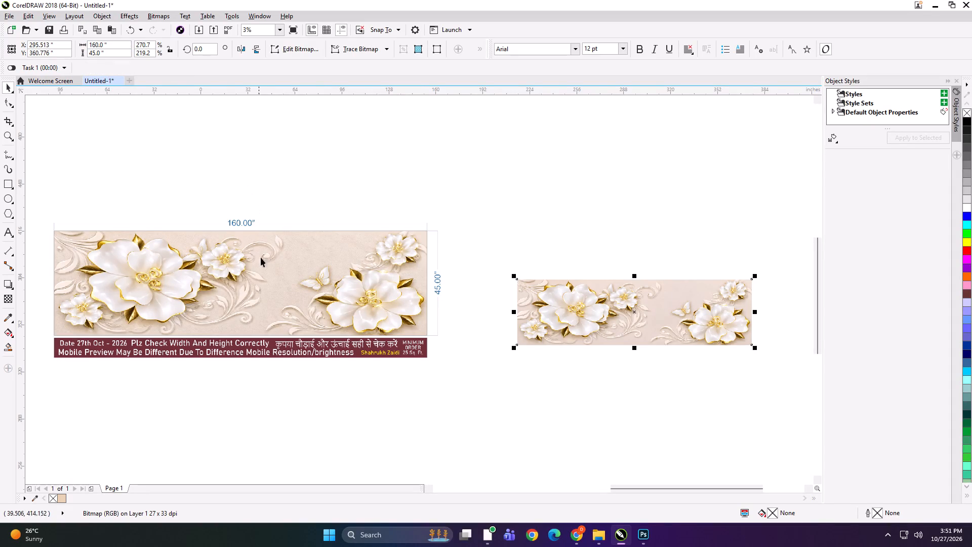
Add an outline rectangle around the 160 by 45 inch white flower print mural and group it with the mural.
{"action": "double_click", "coordinate": [6, 183], "text": "shift"}
{"action": "key", "text": "shift+space"}
{"action": "left_click", "coordinate": [521, 232]}
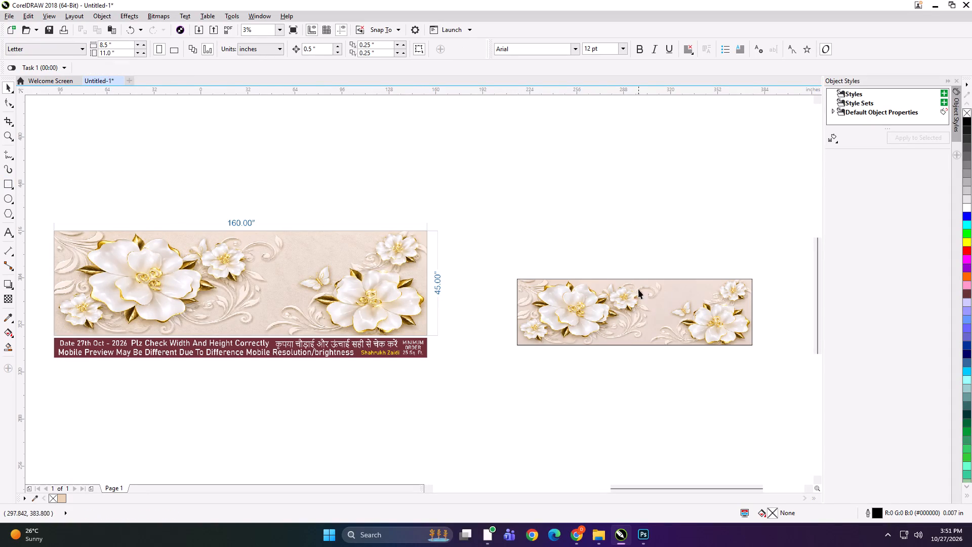
{"action": "left_click_drag", "start_coordinate": [761, 259], "coordinate": [491, 366]}
{"action": "key", "text": "ctrl+g"}
Start exporting the grouped mural and create a folder named SANA DREAM inside folder 27 as its destination.
{"action": "key", "text": "ctrl+e"}
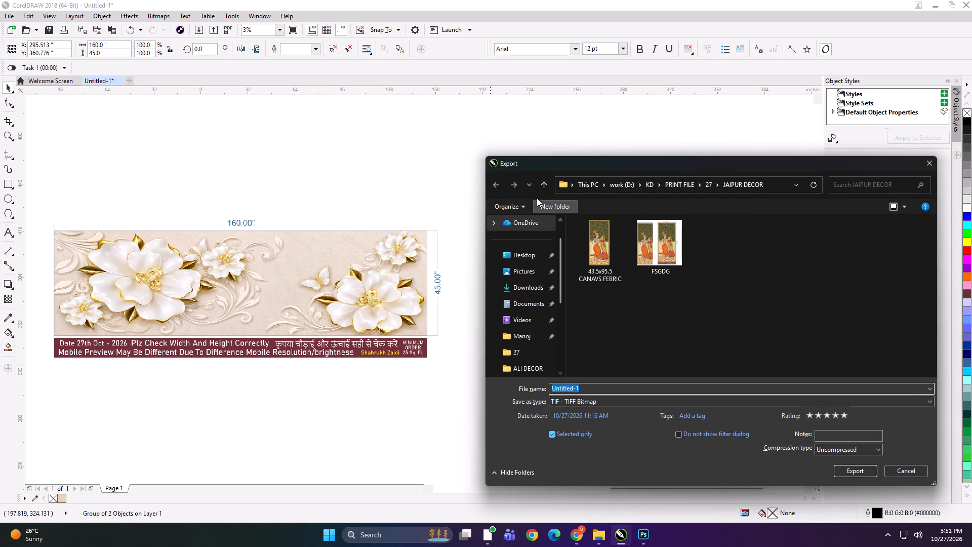
{"action": "left_click", "coordinate": [541, 185]}
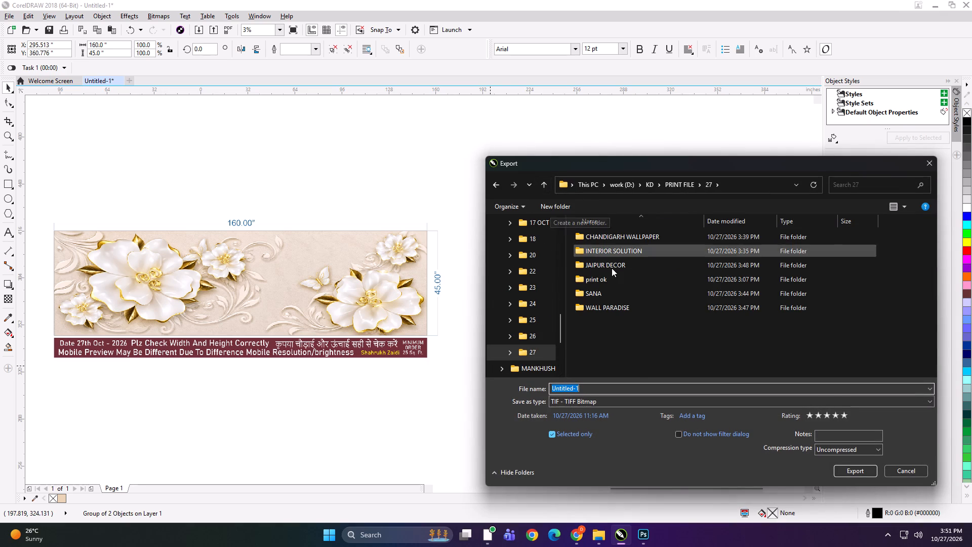
{"action": "left_click", "coordinate": [567, 206]}
{"action": "type", "text": "SANA DREAM"}
{"action": "key", "text": "Return"}
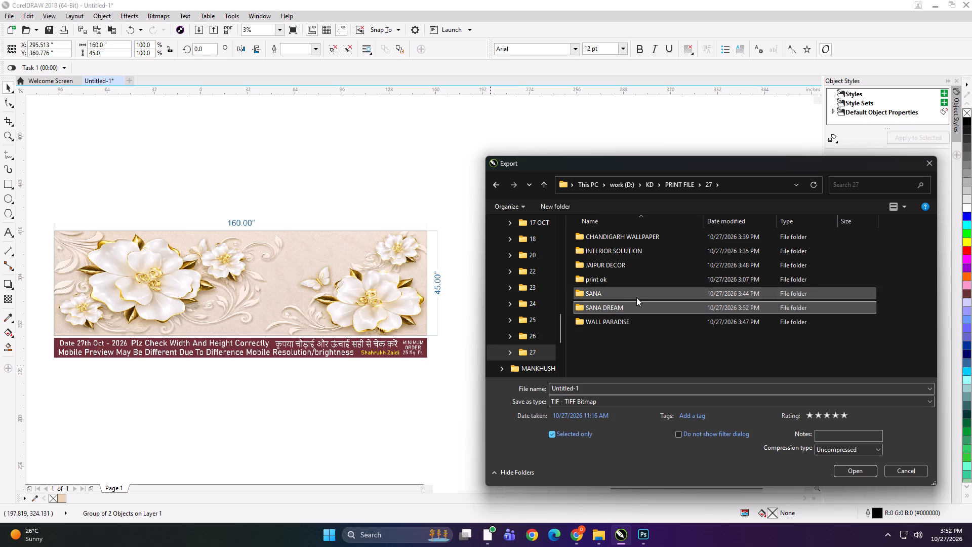
{"action": "double_click", "coordinate": [637, 302]}
Name the mural's TIFF export file 160x45.
{"action": "left_click", "coordinate": [634, 388]}
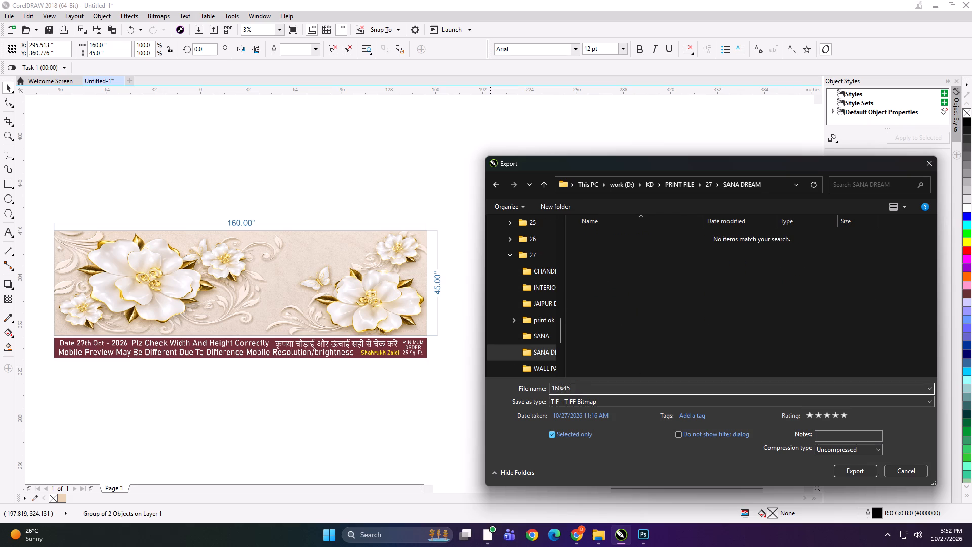
Add NW to the export file name, making it 160x45 NW, and complete the TIFF export of the mural.
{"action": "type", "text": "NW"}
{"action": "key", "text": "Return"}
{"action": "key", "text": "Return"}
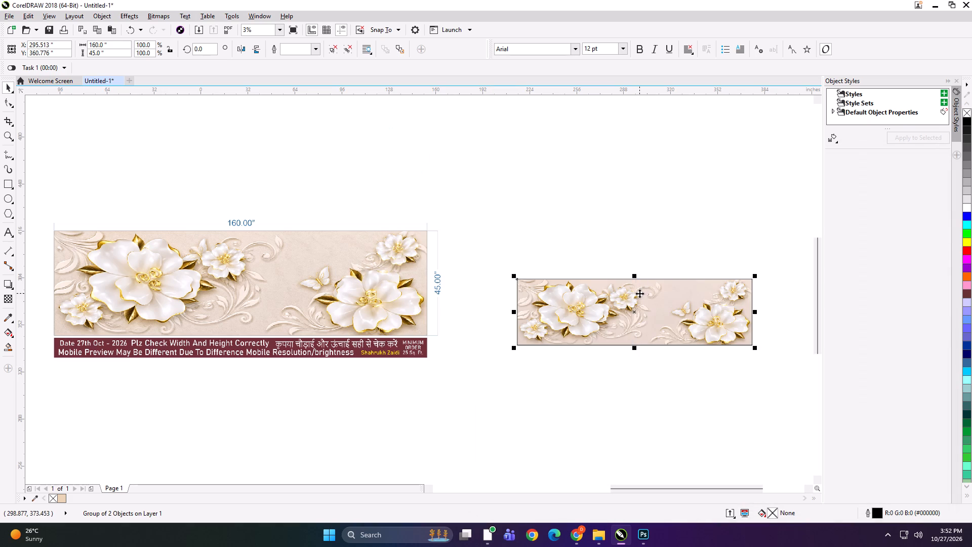
Move the outlined mural directly below the captioned 160 by 45 inch reference image and enlarge it to nearly the reference's width.
{"action": "scroll", "coordinate": [645, 297], "scroll_direction": "down", "scroll_amount": 1}
{"action": "left_click_drag", "start_coordinate": [642, 296], "coordinate": [408, 350]}
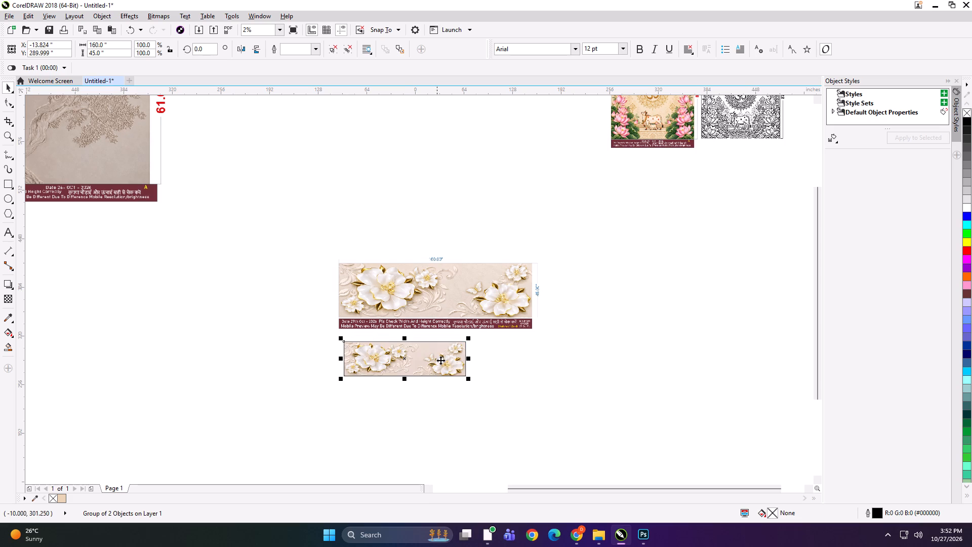
{"action": "left_click_drag", "start_coordinate": [468, 377], "coordinate": [531, 410]}
Group the outlined mural with the captioned reference image and scale the group down to about 2.6 by 1.8 inches.
{"action": "left_click", "coordinate": [482, 307], "text": "shift"}
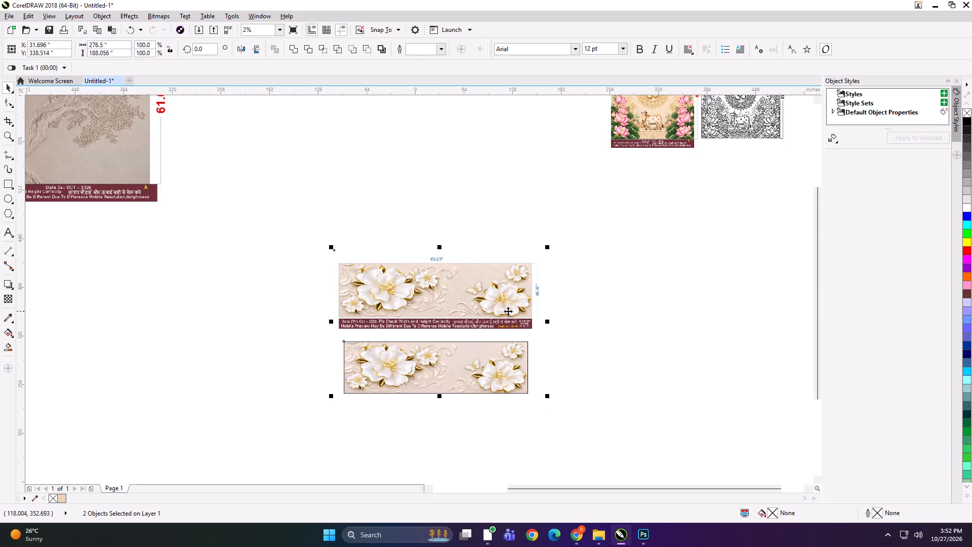
{"action": "key", "text": "ctrl+g"}
{"action": "left_click_drag", "start_coordinate": [548, 397], "coordinate": [455, 329], "text": "shift"}
{"action": "scroll", "coordinate": [447, 325], "scroll_direction": "up", "scroll_amount": 4}
{"action": "left_click_drag", "start_coordinate": [519, 377], "coordinate": [488, 364], "text": "shift"}
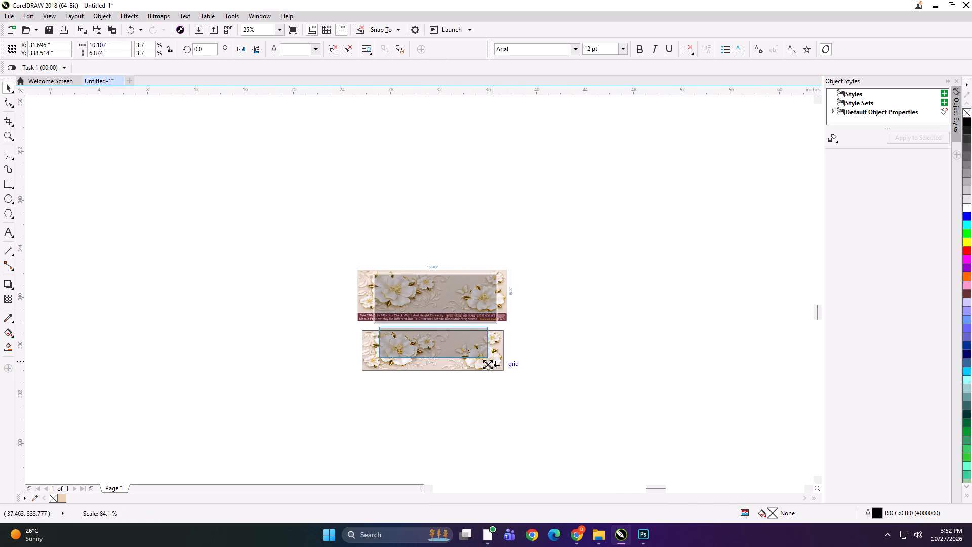
{"action": "left_click_drag", "start_coordinate": [488, 364], "coordinate": [455, 340], "text": "shift"}
Start exporting the shrunken comparison group with the file name FSFDG.
{"action": "key", "text": "ctrl+e"}
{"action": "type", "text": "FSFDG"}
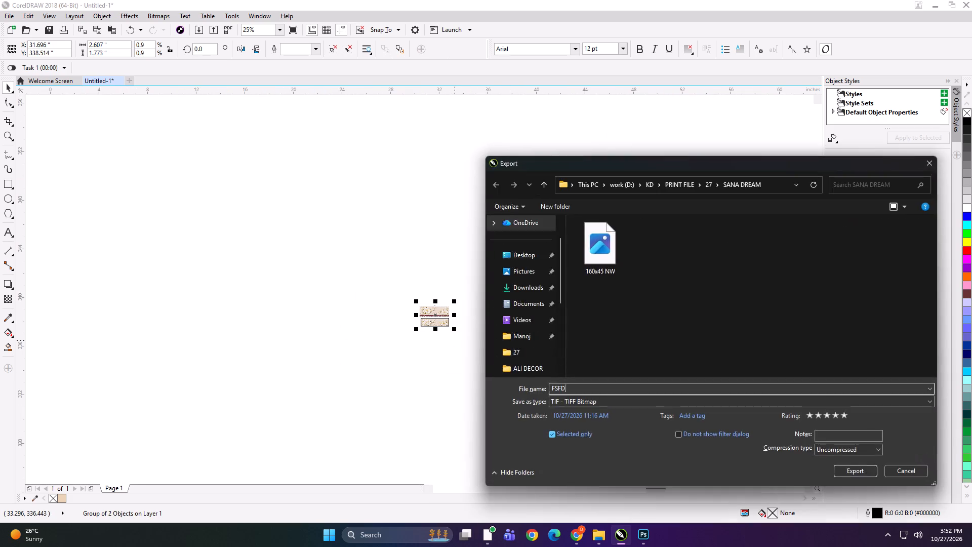
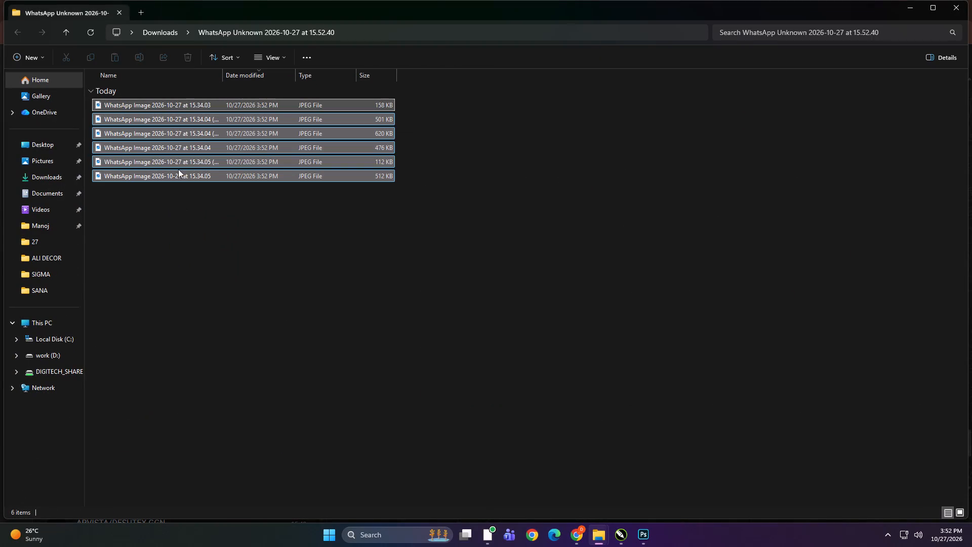
Import the six WhatsApp wallpaper images from the download folder into the CorelDRAW drawing.
{"action": "left_click_drag", "start_coordinate": [187, 121], "coordinate": [623, 537]}
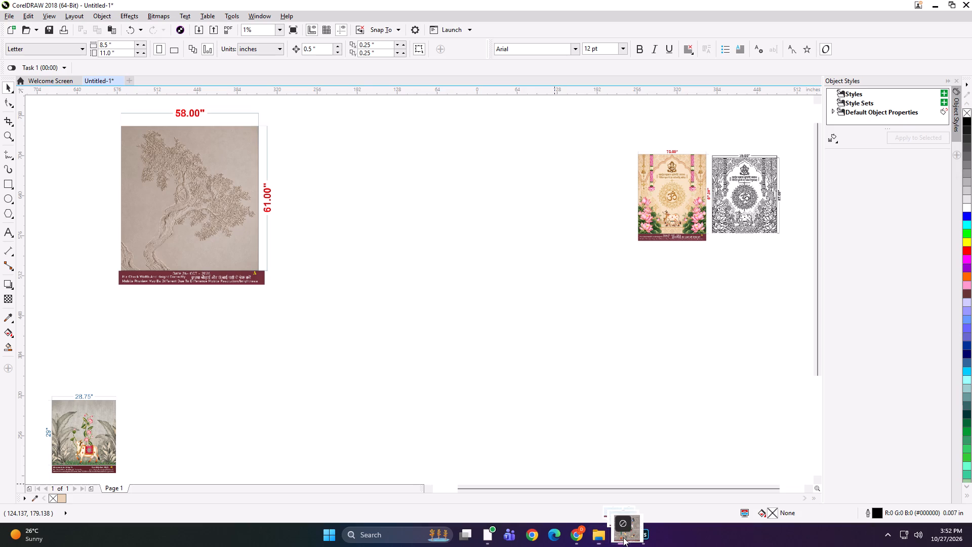
{"action": "left_click_drag", "start_coordinate": [623, 537], "coordinate": [464, 358]}
Select all six stacked imported images and enlarge them together proportionally.
{"action": "left_click_drag", "start_coordinate": [430, 334], "coordinate": [507, 407]}
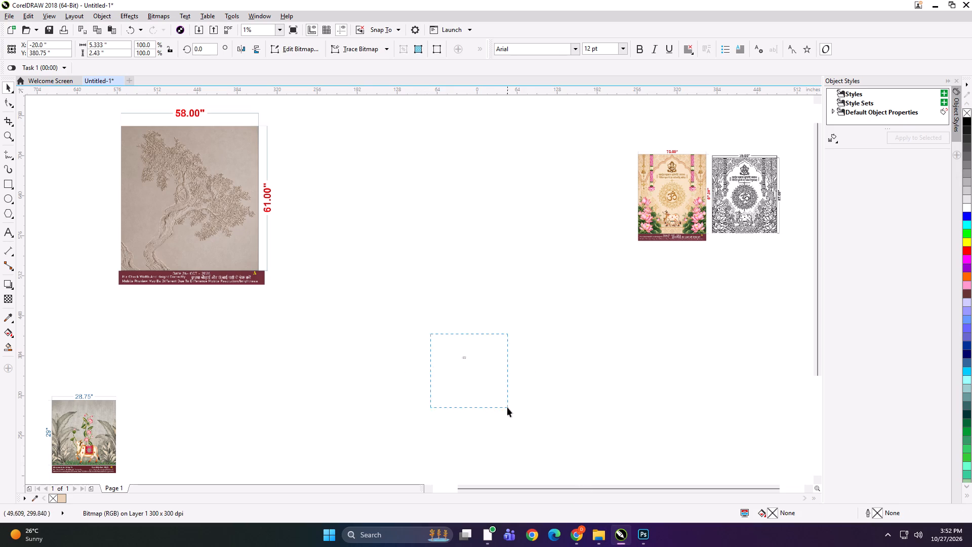
{"action": "left_click_drag", "start_coordinate": [507, 407], "coordinate": [506, 403]}
{"action": "left_click_drag", "start_coordinate": [471, 365], "coordinate": [518, 404], "text": "shift"}
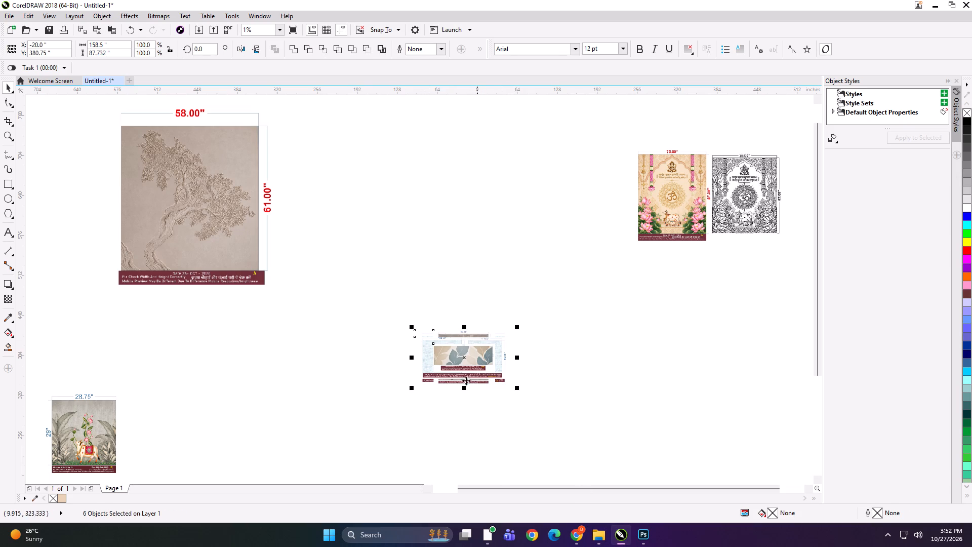
Move the pink lotus mandir artwork pair and the 58 by 61 inch tree mock-up beside the small cow mock-up.
{"action": "key", "text": "F4"}
{"action": "scroll", "coordinate": [360, 287], "scroll_direction": "down", "scroll_amount": 1}
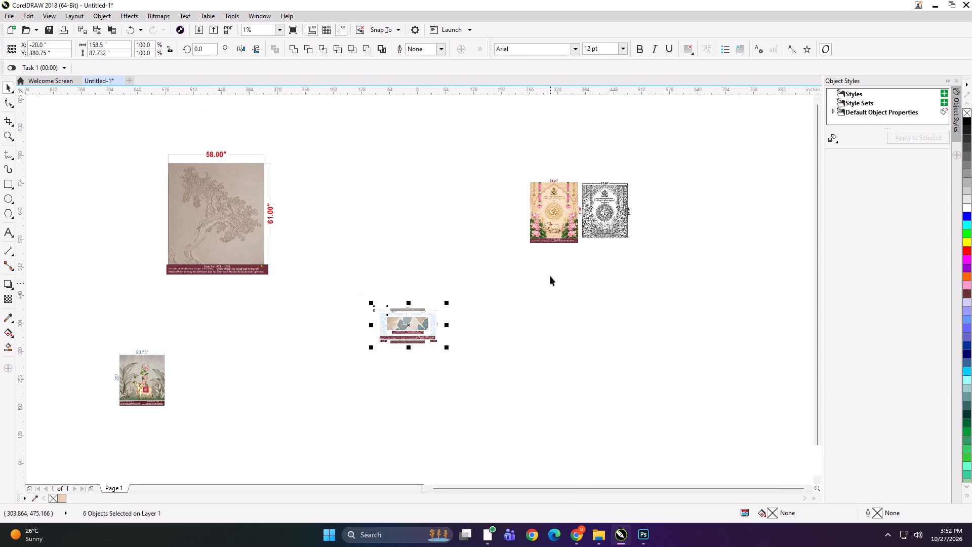
{"action": "left_click_drag", "start_coordinate": [555, 224], "coordinate": [85, 175]}
{"action": "left_click_drag", "start_coordinate": [218, 220], "coordinate": [104, 281]}
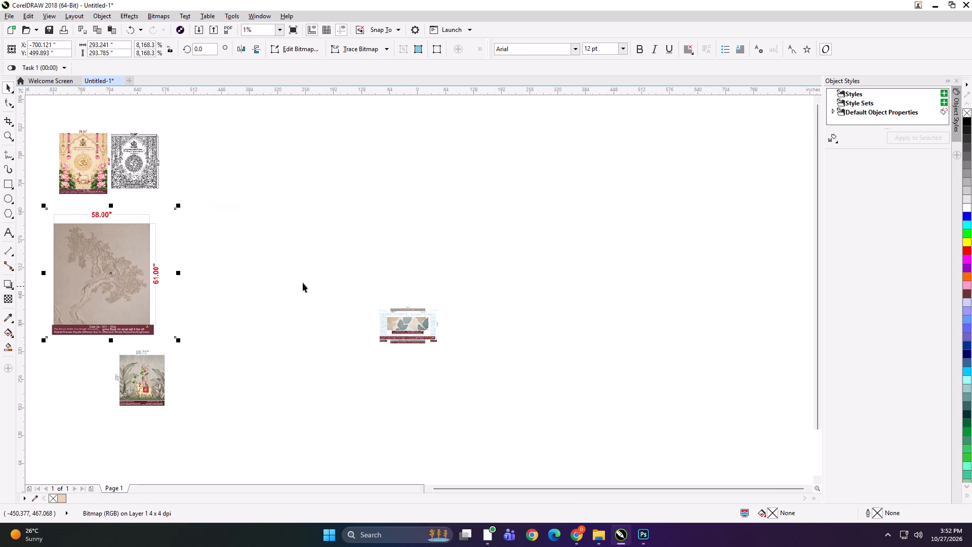
{"action": "left_click", "coordinate": [315, 280]}
Enlarge the six stacked imported images together once more.
{"action": "left_click_drag", "start_coordinate": [338, 283], "coordinate": [450, 382]}
{"action": "left_click_drag", "start_coordinate": [449, 346], "coordinate": [479, 371], "text": "shift"}
{"action": "left_click", "coordinate": [463, 271]}
Spread the six stacked wallpaper images apart across the empty canvas so that none overlap.
{"action": "left_click_drag", "start_coordinate": [413, 315], "coordinate": [573, 242]}
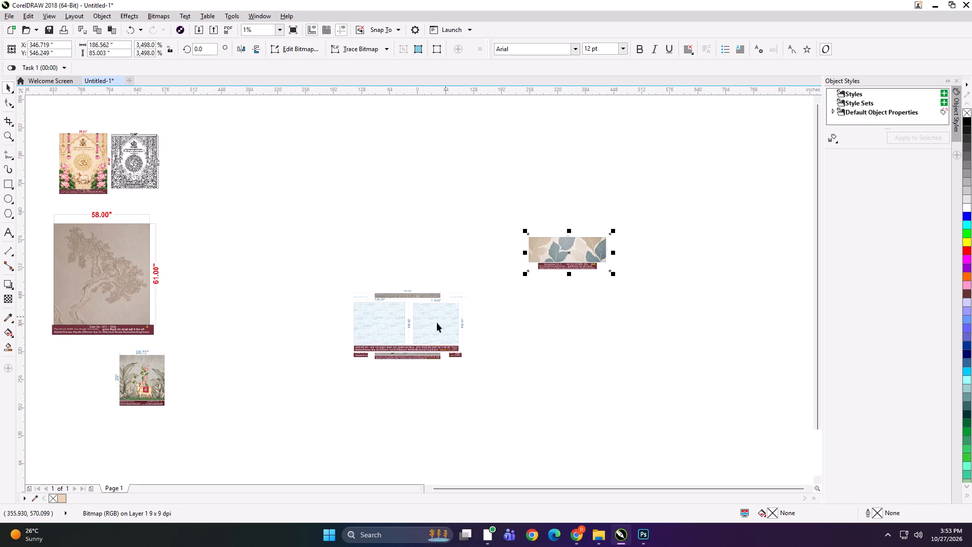
{"action": "left_click_drag", "start_coordinate": [422, 323], "coordinate": [621, 317]}
{"action": "left_click_drag", "start_coordinate": [428, 321], "coordinate": [485, 232]}
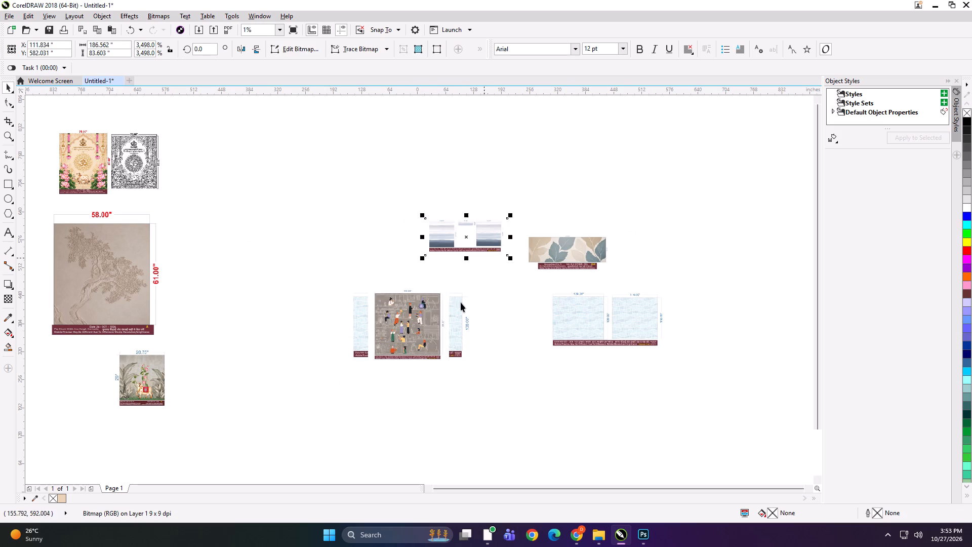
{"action": "left_click", "coordinate": [424, 318]}
{"action": "left_click_drag", "start_coordinate": [406, 295], "coordinate": [369, 217]}
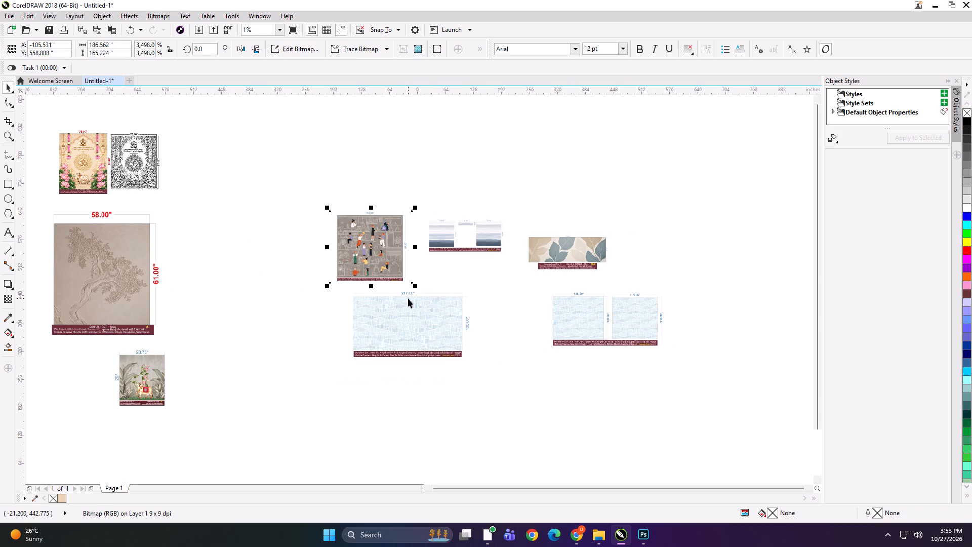
{"action": "left_click_drag", "start_coordinate": [408, 298], "coordinate": [388, 356]}
{"action": "left_click_drag", "start_coordinate": [408, 319], "coordinate": [603, 381]}
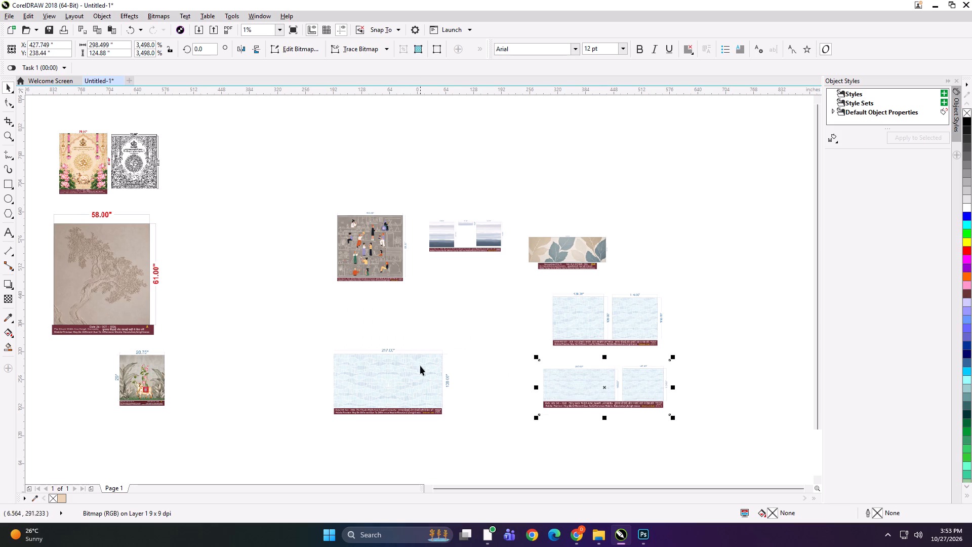
{"action": "left_click_drag", "start_coordinate": [420, 366], "coordinate": [466, 310]}
{"action": "left_click_drag", "start_coordinate": [625, 321], "coordinate": [620, 307]}
{"action": "left_click_drag", "start_coordinate": [588, 399], "coordinate": [570, 383]}
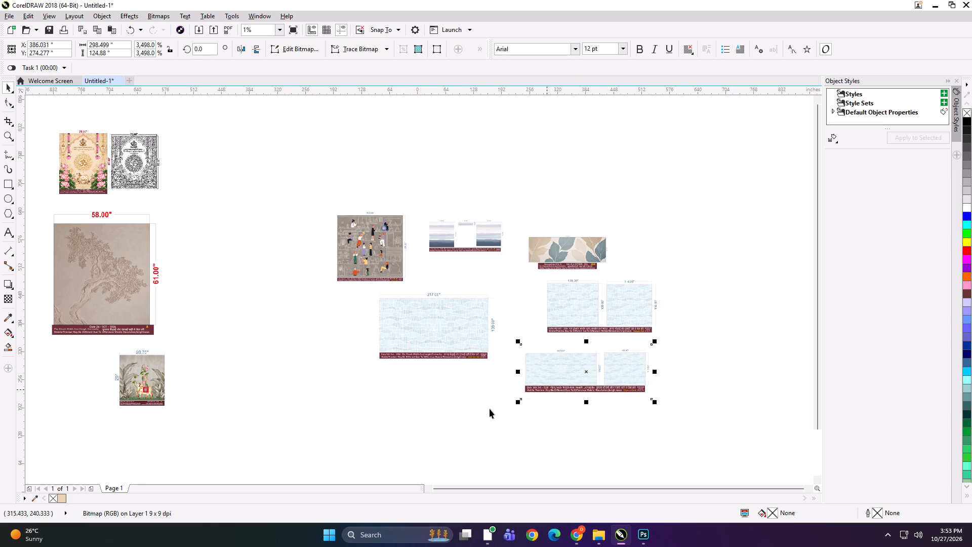
{"action": "left_click", "coordinate": [418, 429]}
Scale down the six spread-out wallpaper images together and move the set closer to the older mock-ups.
{"action": "scroll", "coordinate": [310, 320], "scroll_direction": "down", "scroll_amount": 2}
{"action": "left_click_drag", "start_coordinate": [314, 172], "coordinate": [687, 439]}
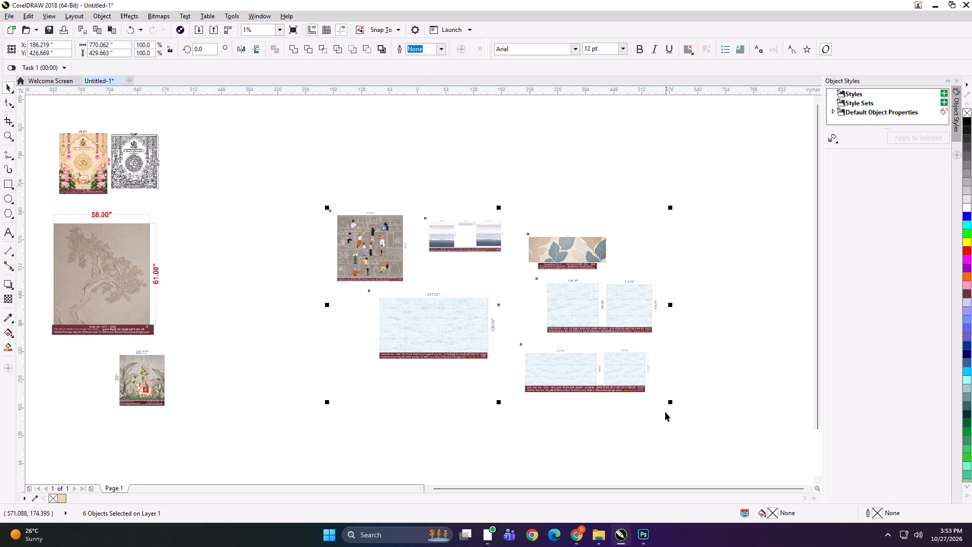
{"action": "left_click_drag", "start_coordinate": [670, 402], "coordinate": [578, 380], "text": "shift"}
{"action": "left_click_drag", "start_coordinate": [533, 311], "coordinate": [390, 268]}
{"action": "left_click_drag", "start_coordinate": [722, 308], "coordinate": [715, 307]}
Switch to the File Explorer window holding the downloaded WhatsApp images.
{"action": "left_click", "coordinate": [599, 539]}
{"action": "left_click", "coordinate": [659, 481]}
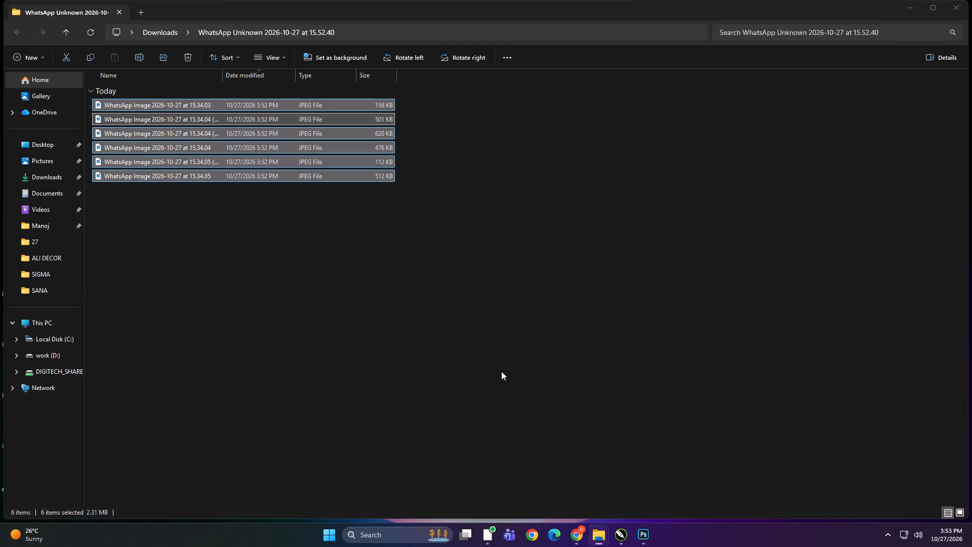
Import the Chandigarh CorelDRAW file from shared folder 27 into the drawing and place it clear of the preview images.
{"action": "left_click", "coordinate": [469, 339]}
{"action": "left_click", "coordinate": [54, 316]}
{"action": "double_click", "coordinate": [152, 322]}
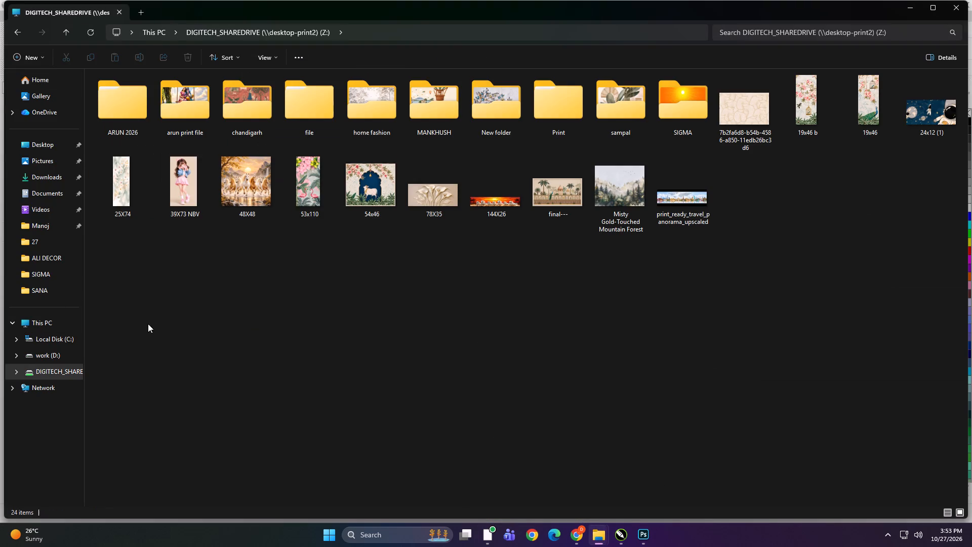
{"action": "double_click", "coordinate": [294, 107]}
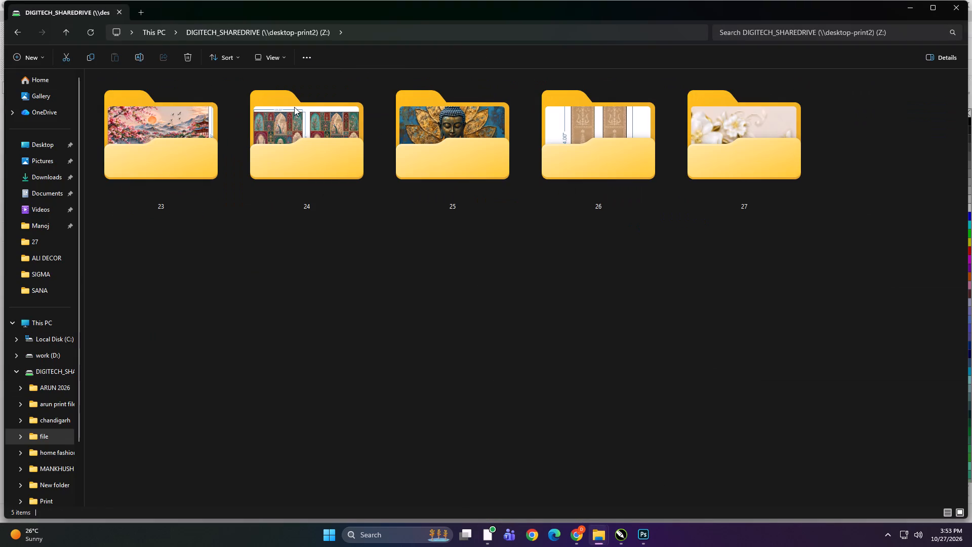
{"action": "double_click", "coordinate": [760, 168]}
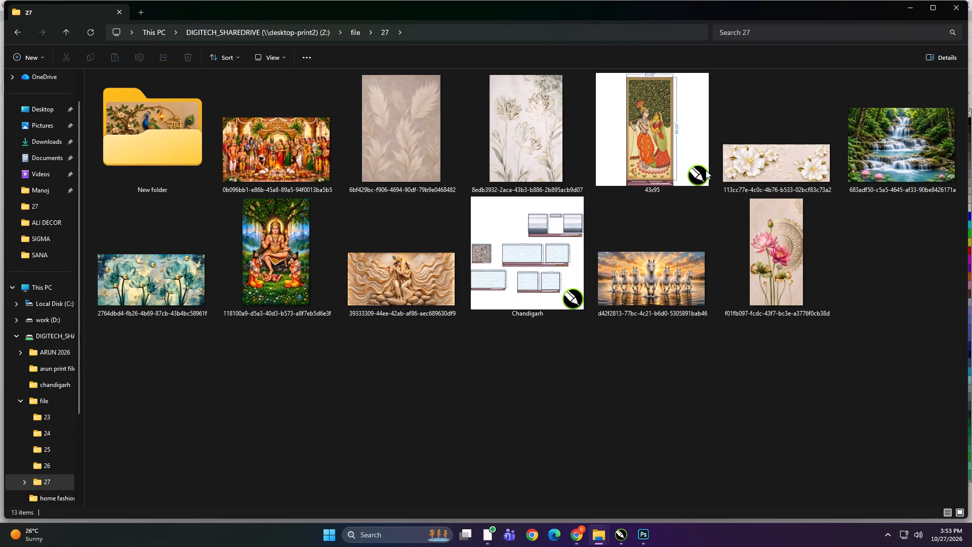
{"action": "scroll", "coordinate": [557, 337], "scroll_direction": "up", "scroll_amount": 3, "text": "ctrl"}
{"action": "left_click", "coordinate": [790, 310]}
{"action": "left_click_drag", "start_coordinate": [744, 233], "coordinate": [633, 482]}
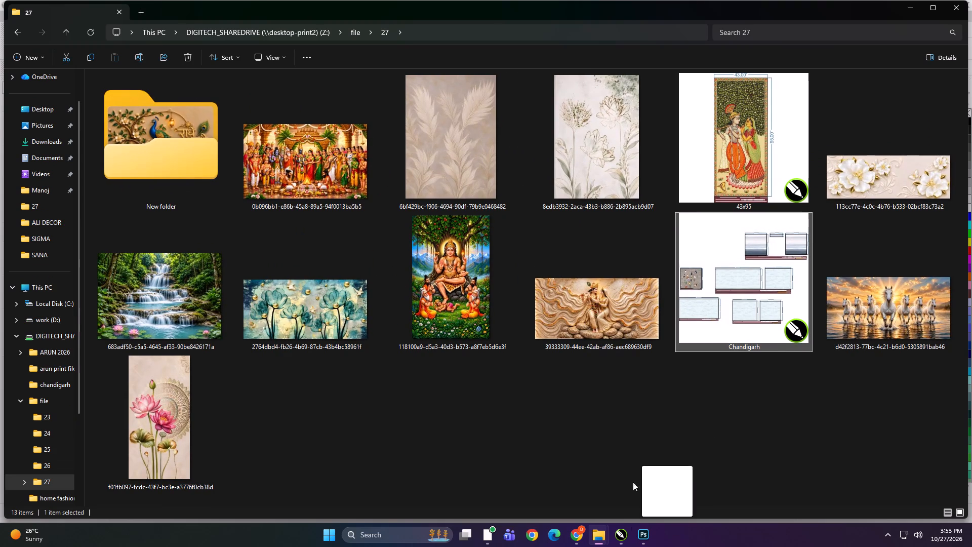
{"action": "left_click_drag", "start_coordinate": [633, 482], "coordinate": [523, 269]}
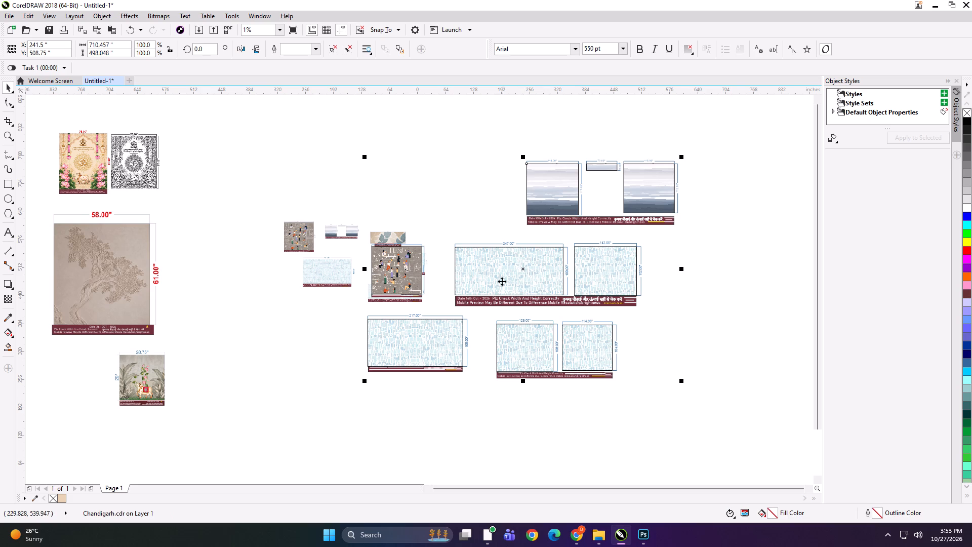
{"action": "left_click_drag", "start_coordinate": [500, 270], "coordinate": [534, 303]}
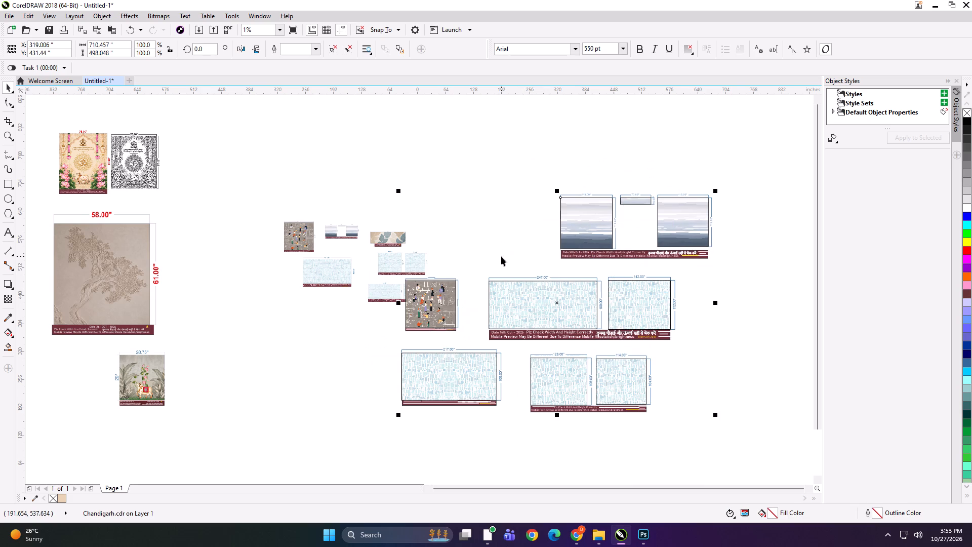
{"action": "scroll", "coordinate": [452, 238], "scroll_direction": "down", "scroll_amount": 1}
{"action": "left_click_drag", "start_coordinate": [505, 303], "coordinate": [526, 333]}
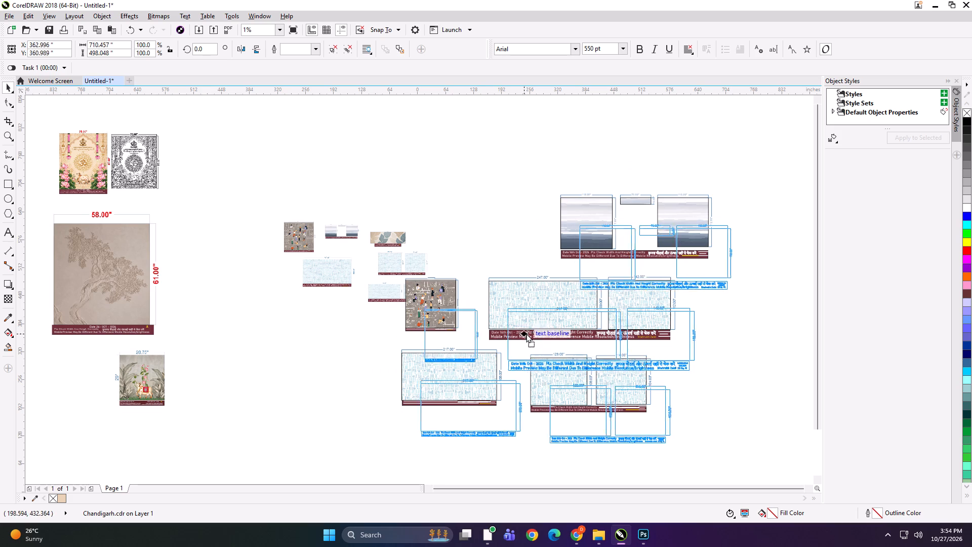
{"action": "left_click_drag", "start_coordinate": [526, 333], "coordinate": [535, 339]}
Enlarge the blue-grey misty stripe preview image and place it just above the matching imported panels.
{"action": "left_click", "coordinate": [431, 194]}
{"action": "left_click_drag", "start_coordinate": [337, 230], "coordinate": [444, 215]}
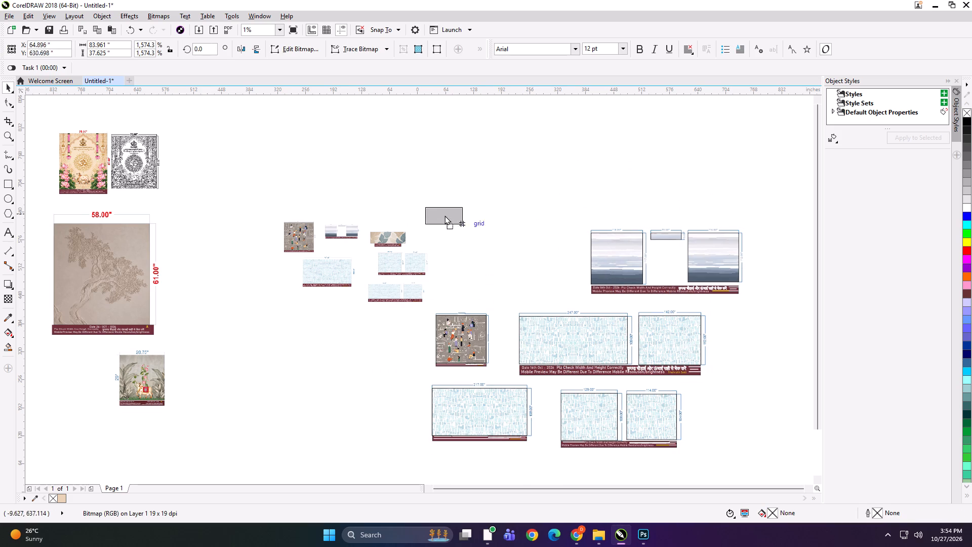
{"action": "left_click_drag", "start_coordinate": [444, 215], "coordinate": [459, 221]}
{"action": "left_click_drag", "start_coordinate": [486, 235], "coordinate": [532, 259], "text": "shift"}
{"action": "left_click_drag", "start_coordinate": [491, 229], "coordinate": [676, 198]}
Ungroup the imported Chandigarh layout into its separate panel sets.
{"action": "left_click", "coordinate": [621, 267]}
{"action": "key", "text": "ctrl+u"}
{"action": "left_click", "coordinate": [503, 180]}
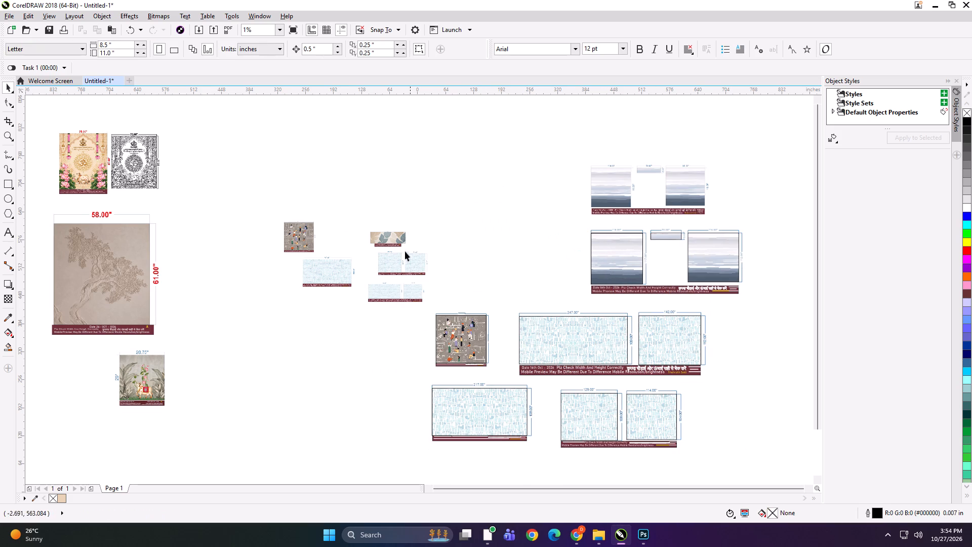
Enlarge the grey wall preview with colourful figures to about 154 by 136 inches and place it beside its matching panel.
{"action": "left_click_drag", "start_coordinate": [301, 233], "coordinate": [339, 341]}
{"action": "left_click_drag", "start_coordinate": [358, 362], "coordinate": [378, 370], "text": "shift"}
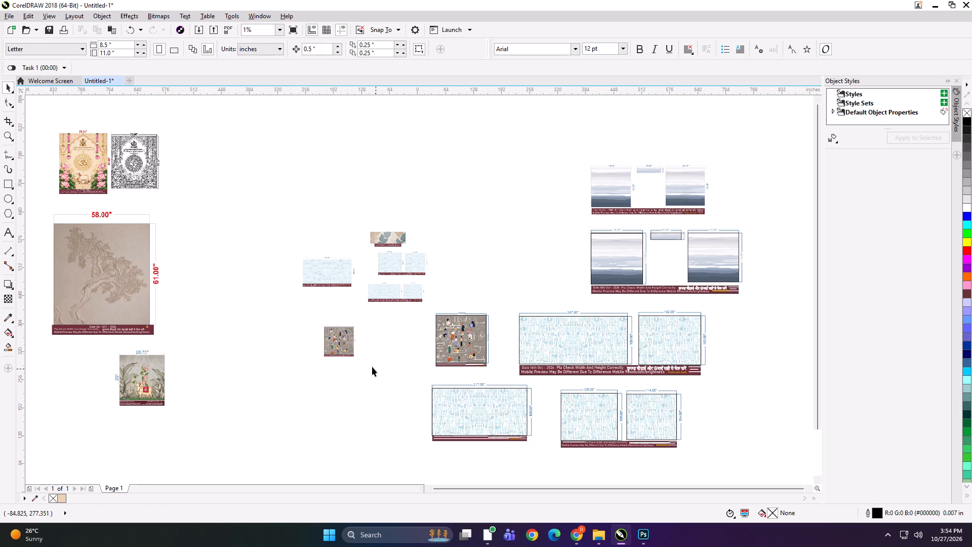
{"action": "left_click", "coordinate": [352, 354]}
{"action": "left_click_drag", "start_coordinate": [361, 361], "coordinate": [392, 375], "text": "shift"}
{"action": "left_click_drag", "start_coordinate": [362, 339], "coordinate": [417, 340]}
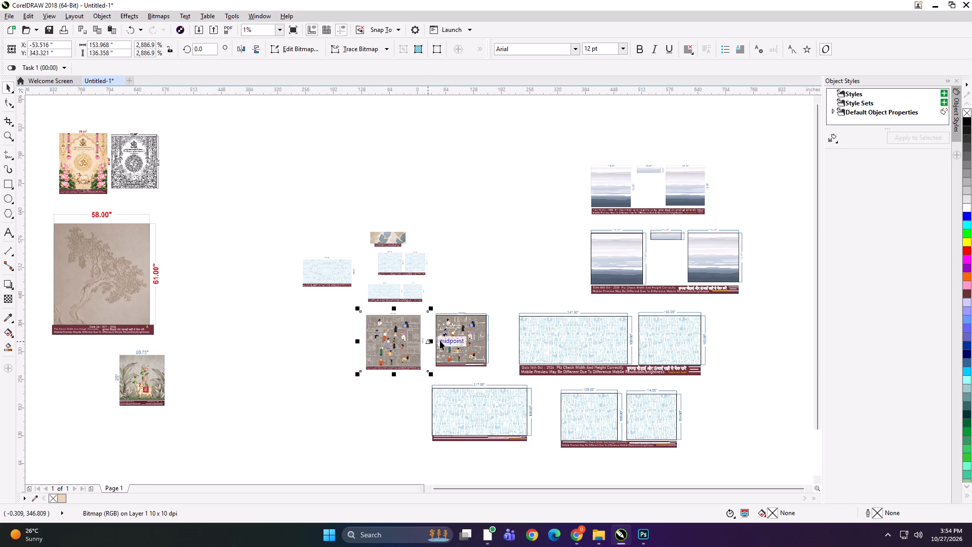
{"action": "left_click", "coordinate": [454, 339], "text": "shift"}
Move the grey figure preview and its matching panel together to the empty area beside the misty stripe set.
{"action": "left_click", "coordinate": [504, 296]}
{"action": "left_click_drag", "start_coordinate": [506, 296], "coordinate": [417, 372]}
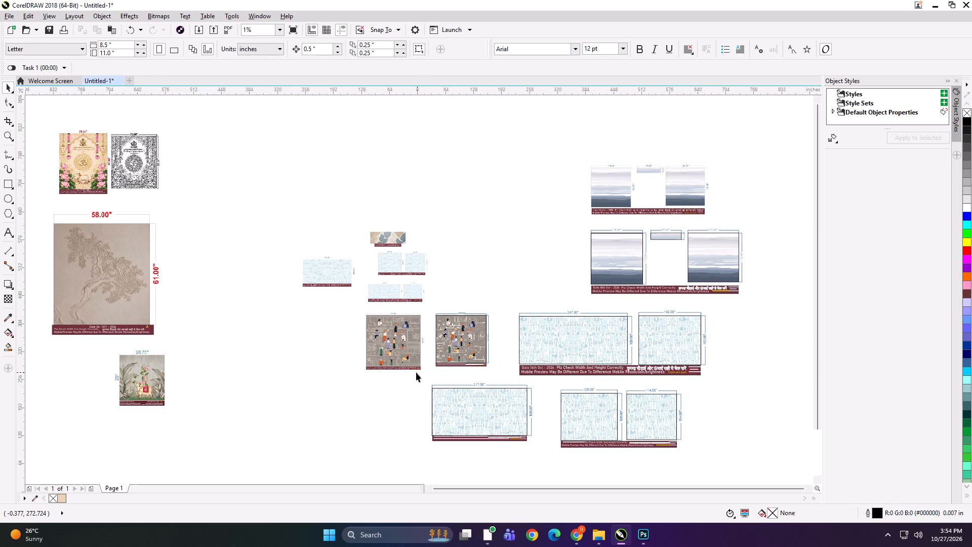
{"action": "left_click", "coordinate": [399, 353], "text": "shift"}
{"action": "left_click_drag", "start_coordinate": [399, 353], "coordinate": [459, 186]}
{"action": "left_click", "coordinate": [472, 278]}
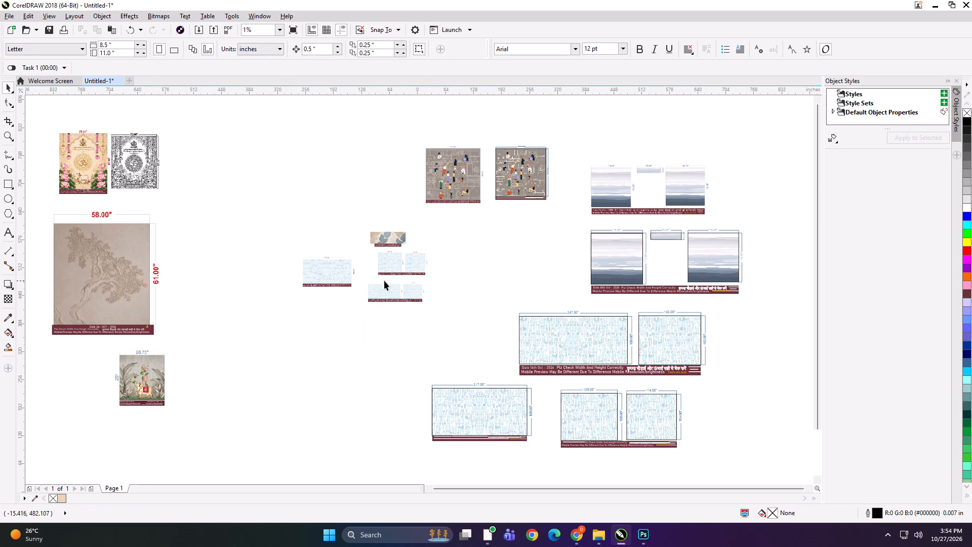
Enlarge the lower two-panel blue wave preview to about 310 inches wide and place it beside the matching upper panel pair.
{"action": "left_click_drag", "start_coordinate": [397, 288], "coordinate": [404, 313]}
{"action": "left_click_drag", "start_coordinate": [438, 329], "coordinate": [479, 345], "text": "shift"}
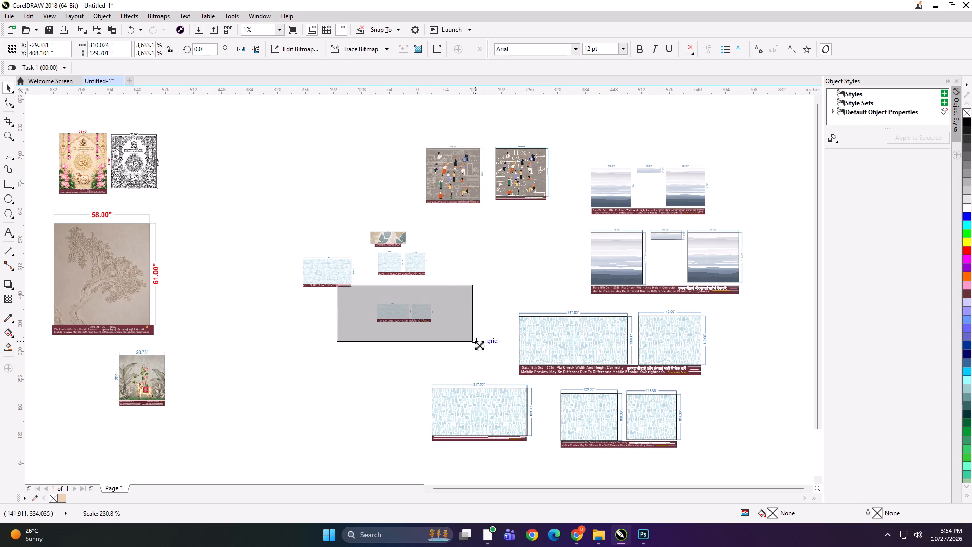
{"action": "left_click_drag", "start_coordinate": [479, 345], "coordinate": [480, 345], "text": "shift"}
{"action": "left_click_drag", "start_coordinate": [458, 308], "coordinate": [494, 334]}
Place the single-panel and remaining two-panel blue wave previews at either end of the lower wave panel row.
{"action": "left_click_drag", "start_coordinate": [326, 271], "coordinate": [381, 409]}
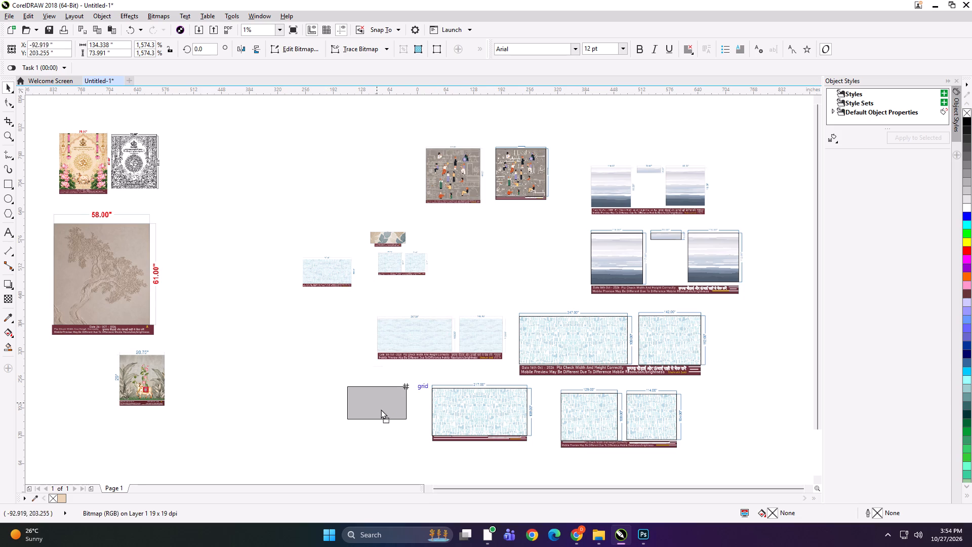
{"action": "left_click_drag", "start_coordinate": [381, 409], "coordinate": [385, 406]}
{"action": "left_click_drag", "start_coordinate": [392, 268], "coordinate": [717, 421]}
Enlarge the beige and blue leaf preview to about 246 by 112 inches and place it above the blue wave panels.
{"action": "left_click", "coordinate": [395, 244]}
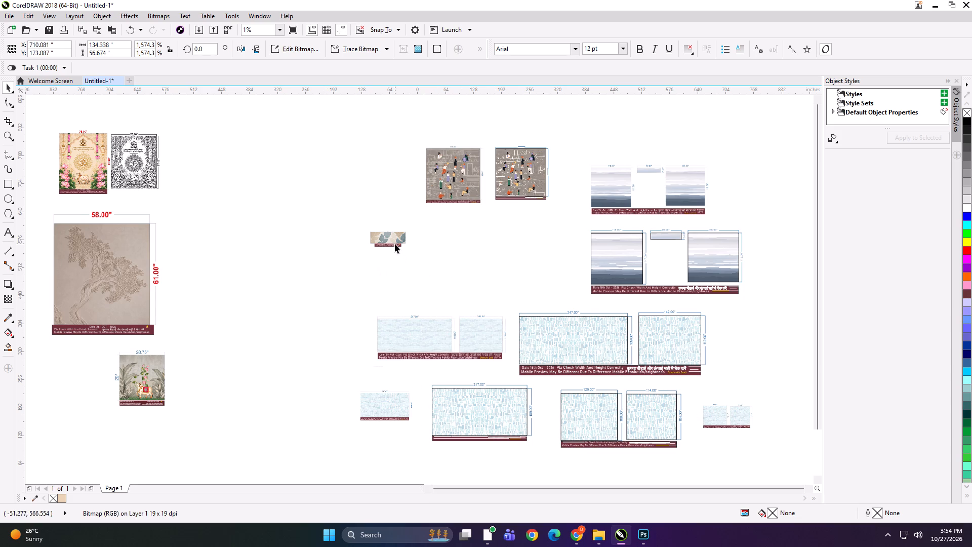
{"action": "left_click_drag", "start_coordinate": [410, 249], "coordinate": [453, 265], "text": "shift"}
{"action": "left_click_drag", "start_coordinate": [418, 245], "coordinate": [420, 289]}
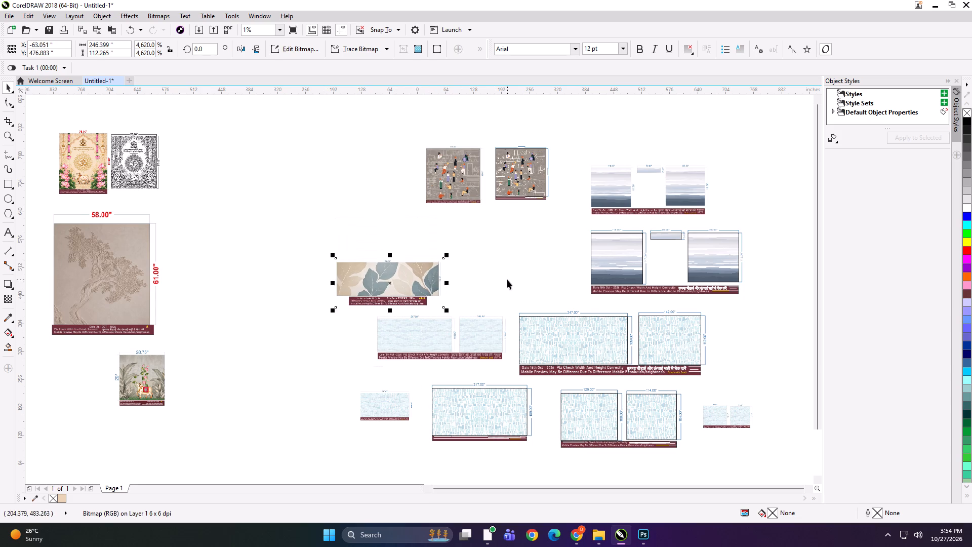
{"action": "left_click", "coordinate": [507, 280]}
Examine the leaf mural preview's design, dimensions and order label up close.
{"action": "scroll", "coordinate": [379, 287], "scroll_direction": "up", "scroll_amount": 2}
{"action": "scroll", "coordinate": [502, 287], "scroll_direction": "up", "scroll_amount": 1}
{"action": "scroll", "coordinate": [437, 303], "scroll_direction": "up", "scroll_amount": 1}
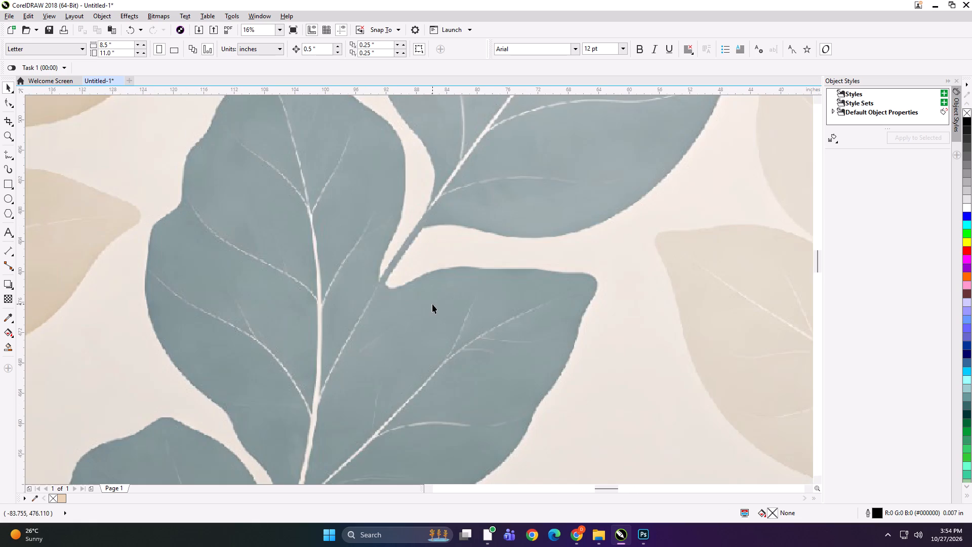
{"action": "scroll", "coordinate": [382, 302], "scroll_direction": "down", "scroll_amount": 2}
{"action": "scroll", "coordinate": [559, 299], "scroll_direction": "up", "scroll_amount": 2}
{"action": "scroll", "coordinate": [541, 268], "scroll_direction": "down", "scroll_amount": 2}
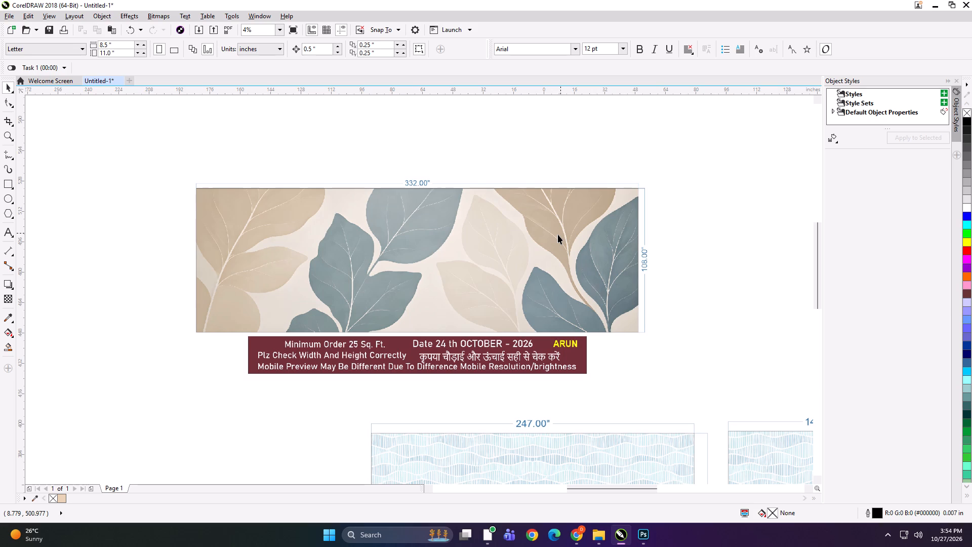
Switch to the Downloads folder and look through today's and yesterday's files for the beige and blue leaf mural artwork.
{"action": "left_click", "coordinate": [602, 535]}
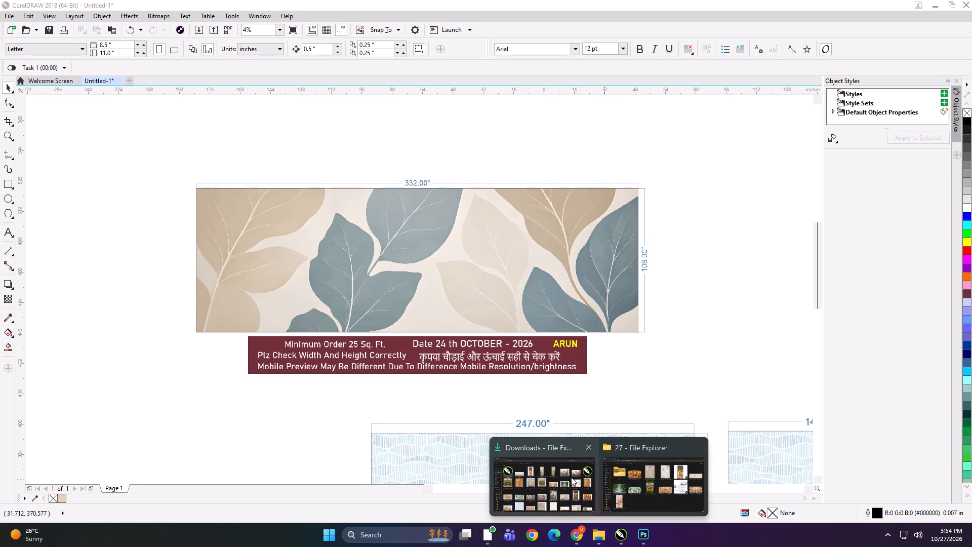
{"action": "left_click", "coordinate": [571, 477]}
{"action": "scroll", "coordinate": [506, 238], "scroll_direction": "up", "scroll_amount": 1}
{"action": "scroll", "coordinate": [495, 234], "scroll_direction": "down", "scroll_amount": 2}
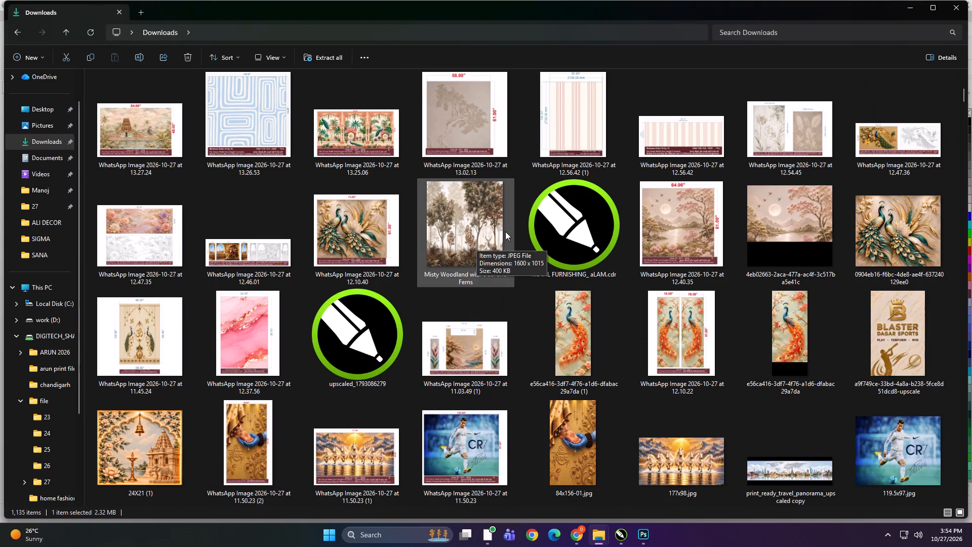
{"action": "scroll", "coordinate": [504, 231], "scroll_direction": "down", "scroll_amount": 1}
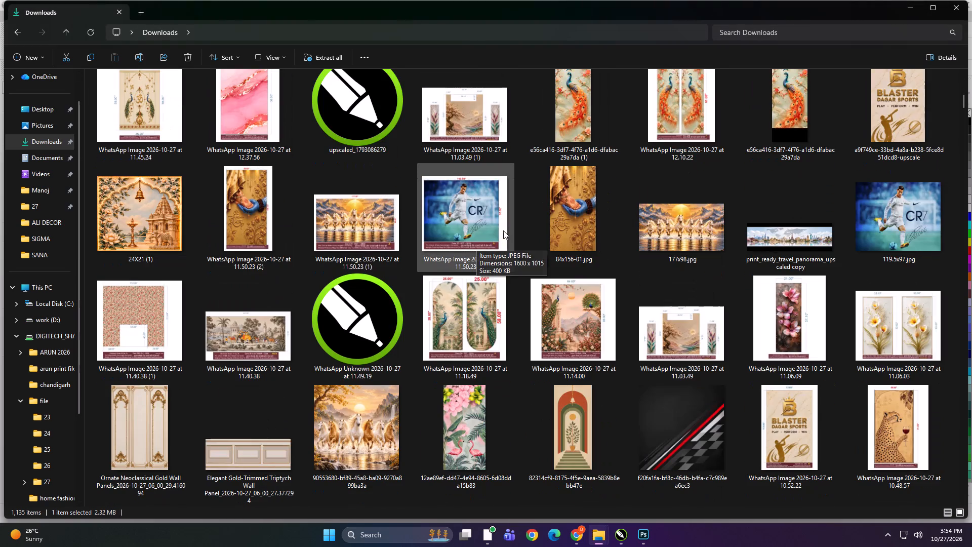
{"action": "scroll", "coordinate": [509, 221], "scroll_direction": "down", "scroll_amount": 2}
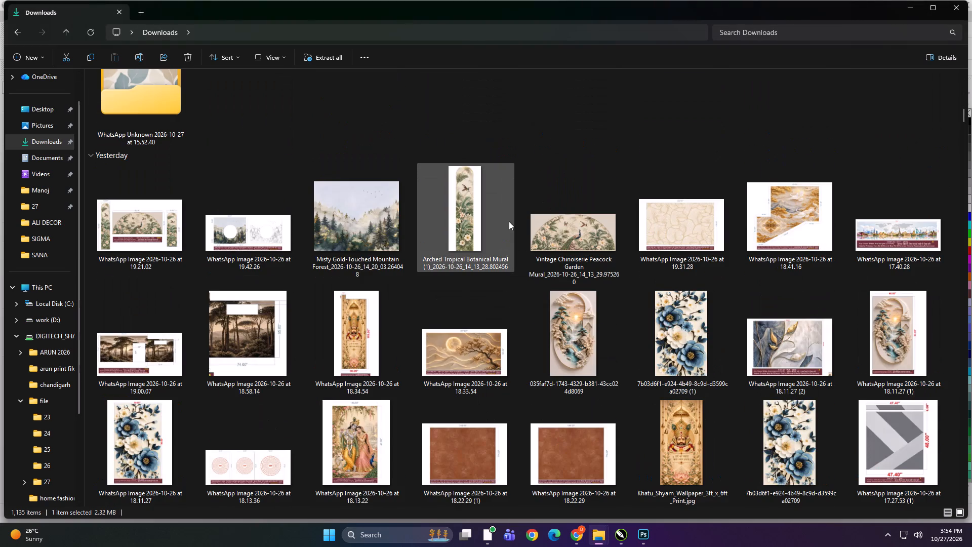
{"action": "scroll", "coordinate": [509, 221], "scroll_direction": "down", "scroll_amount": 2}
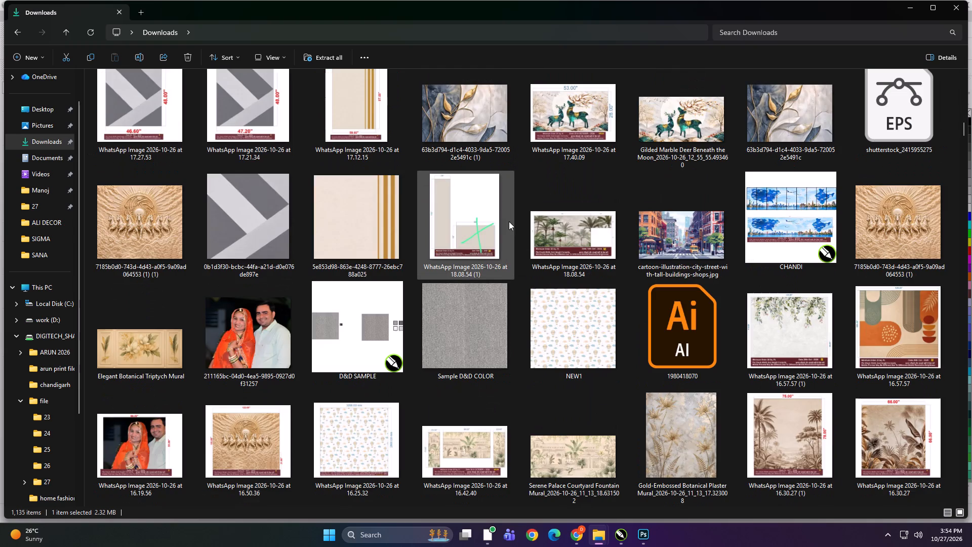
{"action": "scroll", "coordinate": [509, 221], "scroll_direction": "down", "scroll_amount": 2}
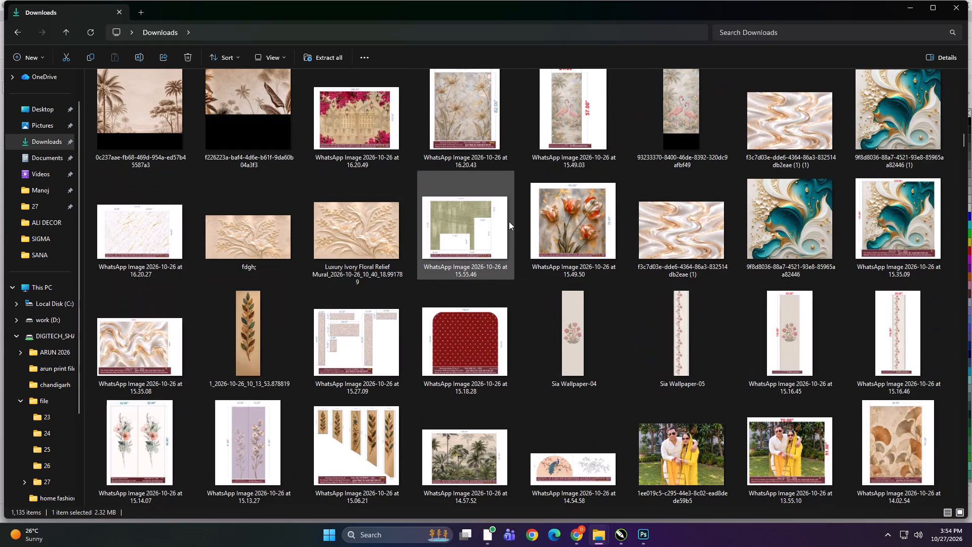
{"action": "scroll", "coordinate": [509, 221], "scroll_direction": "down", "scroll_amount": 1}
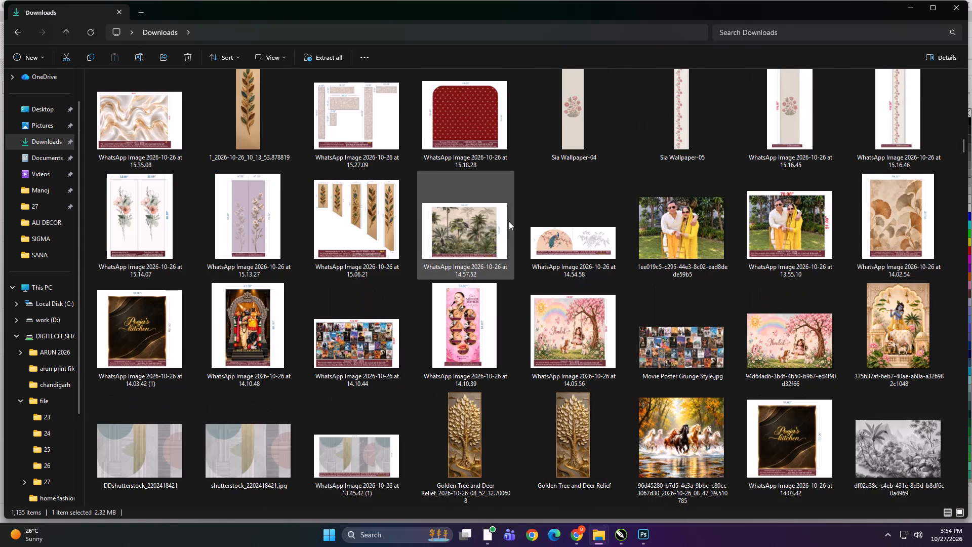
{"action": "scroll", "coordinate": [509, 221], "scroll_direction": "down", "scroll_amount": 3}
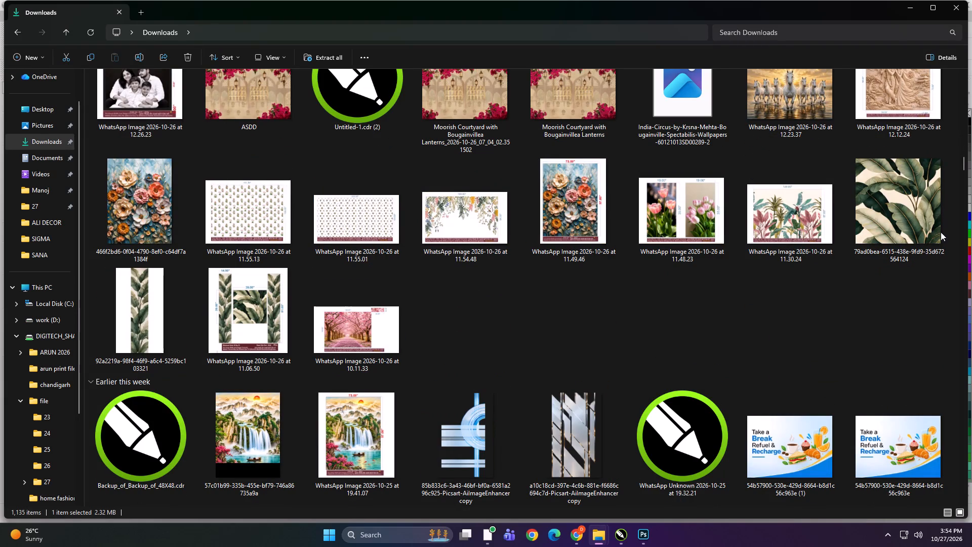
{"action": "left_click_drag", "start_coordinate": [963, 165], "coordinate": [962, 161]}
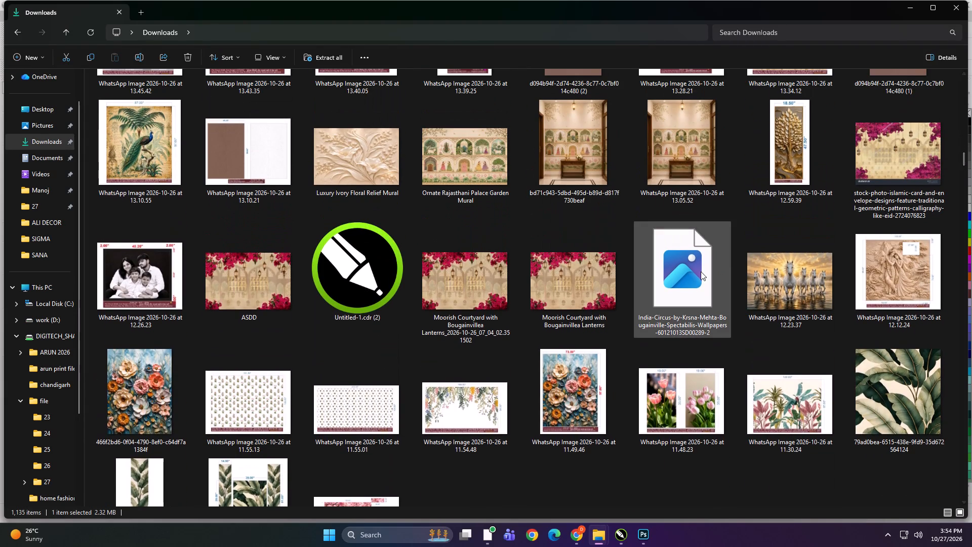
{"action": "scroll", "coordinate": [684, 273], "scroll_direction": "down", "scroll_amount": 1}
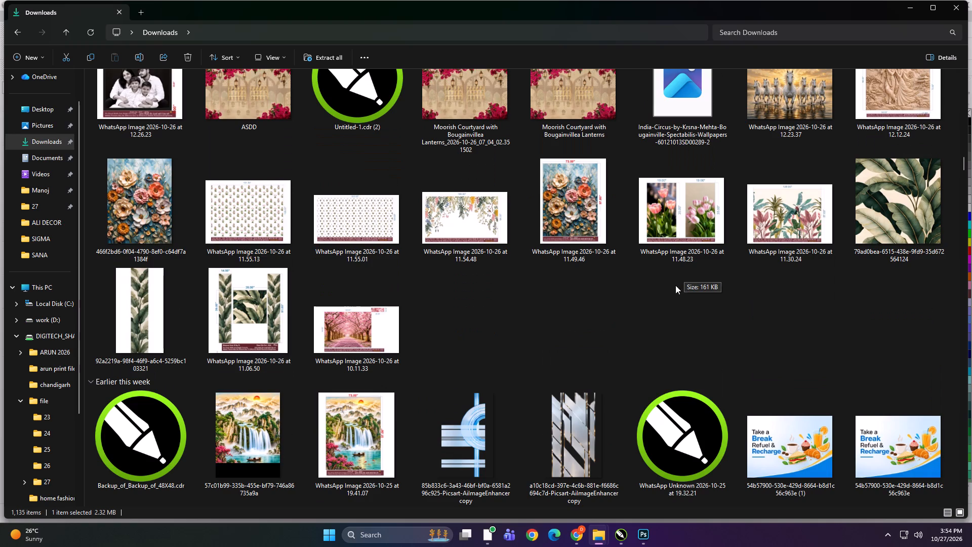
{"action": "scroll", "coordinate": [597, 301], "scroll_direction": "down", "scroll_amount": 1}
{"action": "scroll", "coordinate": [594, 301], "scroll_direction": "up", "scroll_amount": 1}
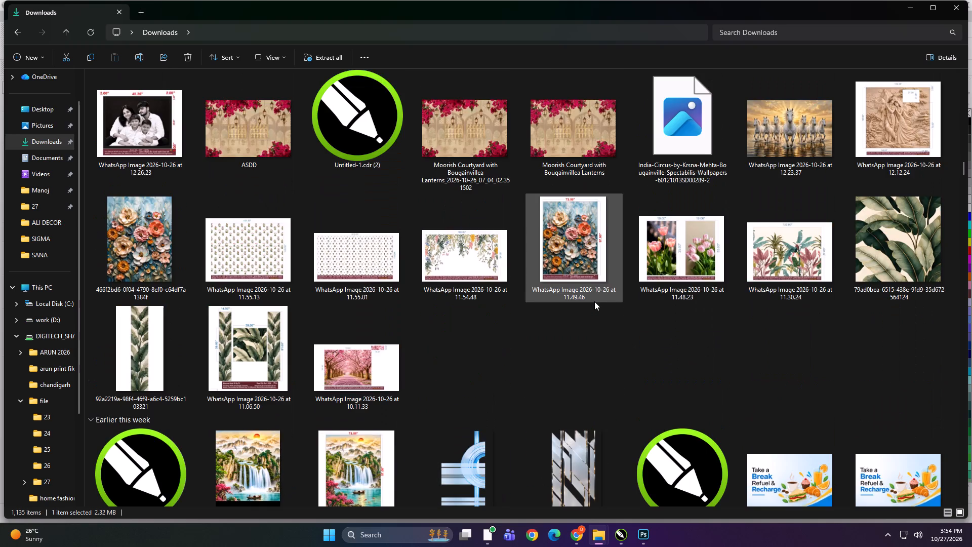
Return to the newest downloads and recheck today's and yesterday's thumbnails for the leaf mural artwork.
{"action": "scroll", "coordinate": [594, 301], "scroll_direction": "up", "scroll_amount": 4}
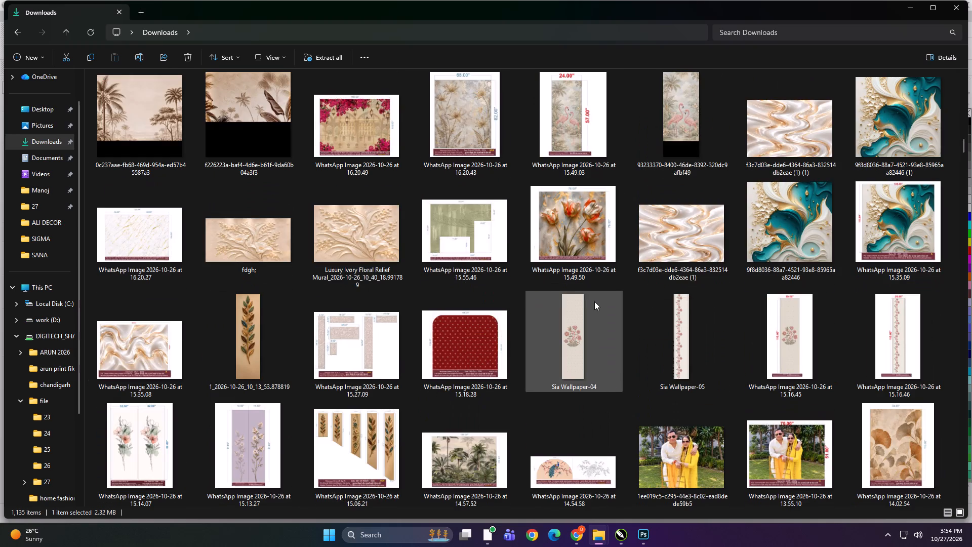
{"action": "scroll", "coordinate": [594, 301], "scroll_direction": "up", "scroll_amount": 4}
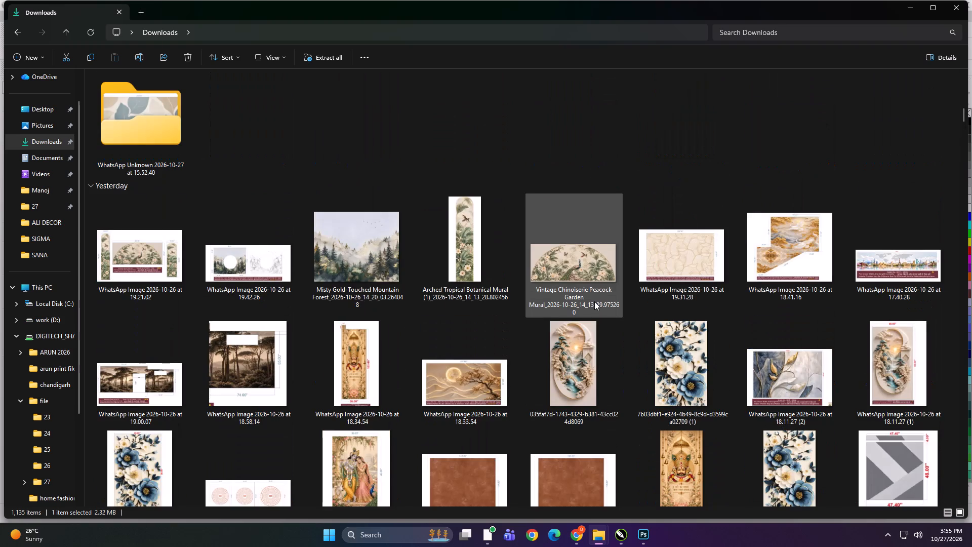
{"action": "scroll", "coordinate": [594, 301], "scroll_direction": "down", "scroll_amount": 1}
{"action": "scroll", "coordinate": [594, 301], "scroll_direction": "up", "scroll_amount": 6}
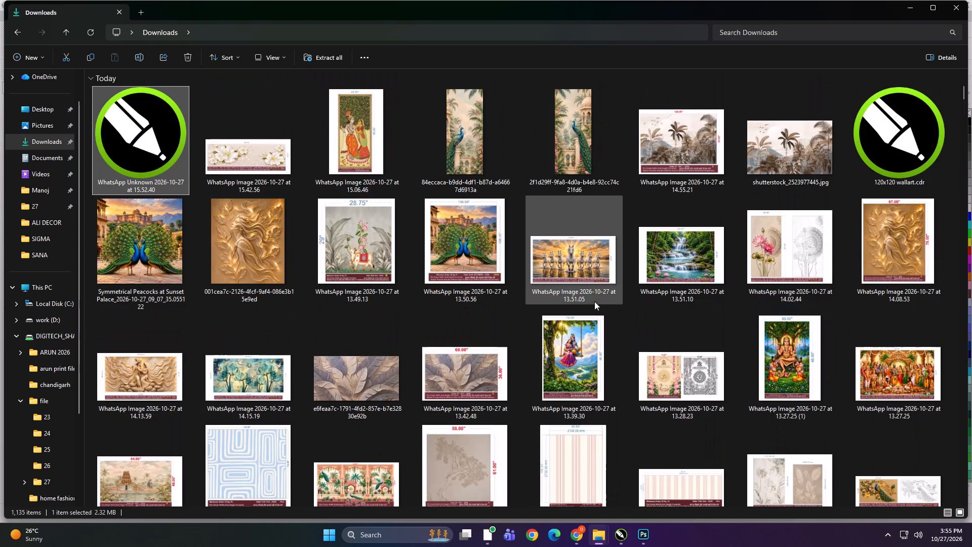
{"action": "scroll", "coordinate": [594, 301], "scroll_direction": "up", "scroll_amount": 3}
{"action": "scroll", "coordinate": [594, 301], "scroll_direction": "down", "scroll_amount": 2}
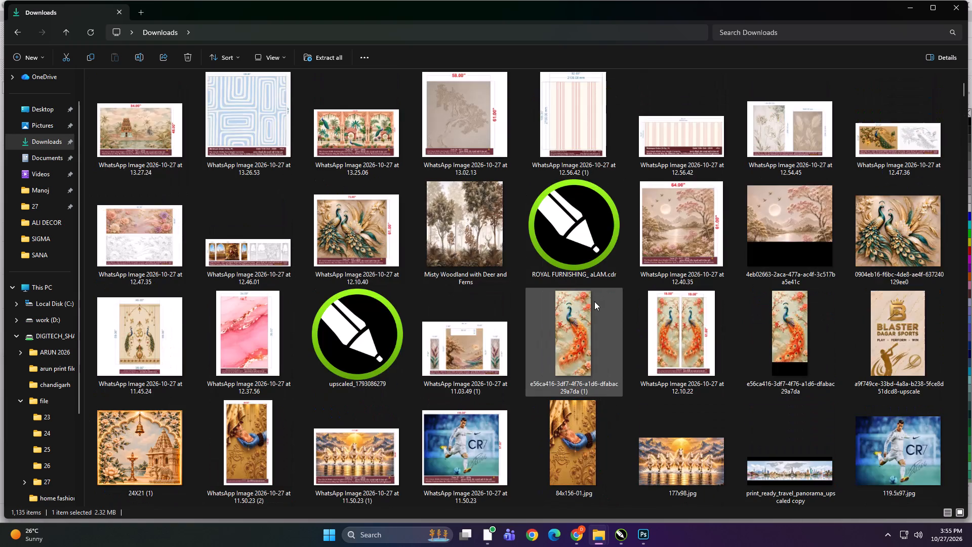
{"action": "scroll", "coordinate": [594, 301], "scroll_direction": "down", "scroll_amount": 3}
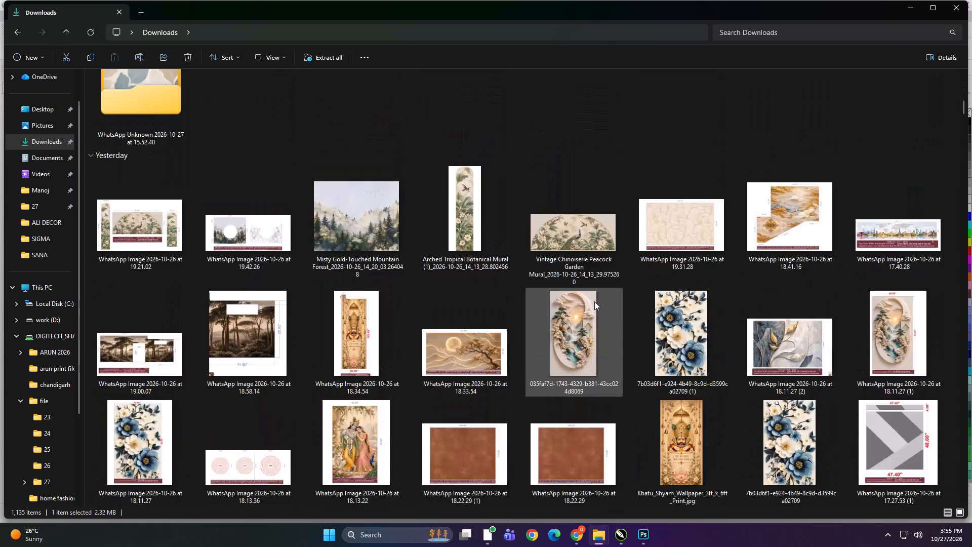
{"action": "scroll", "coordinate": [594, 301], "scroll_direction": "down", "scroll_amount": 1}
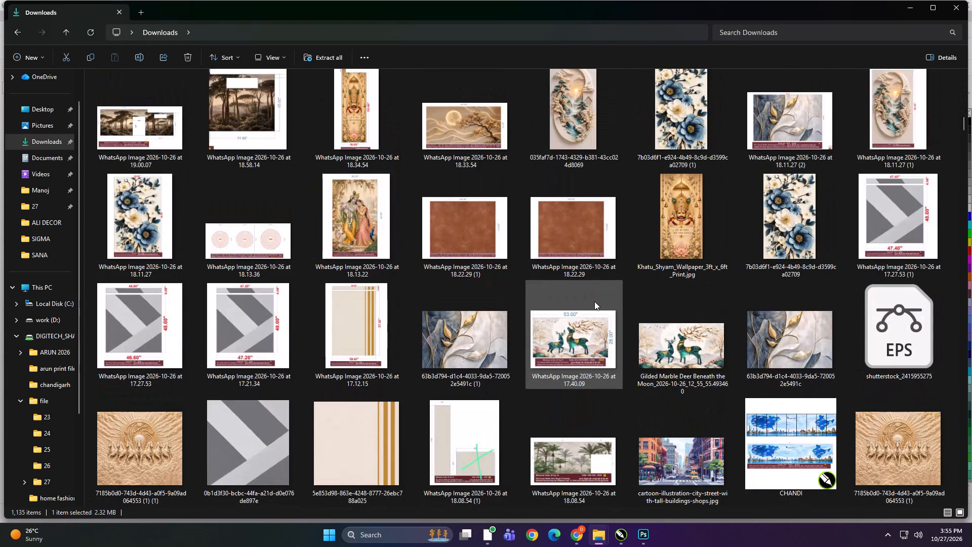
{"action": "scroll", "coordinate": [594, 301], "scroll_direction": "down", "scroll_amount": 1}
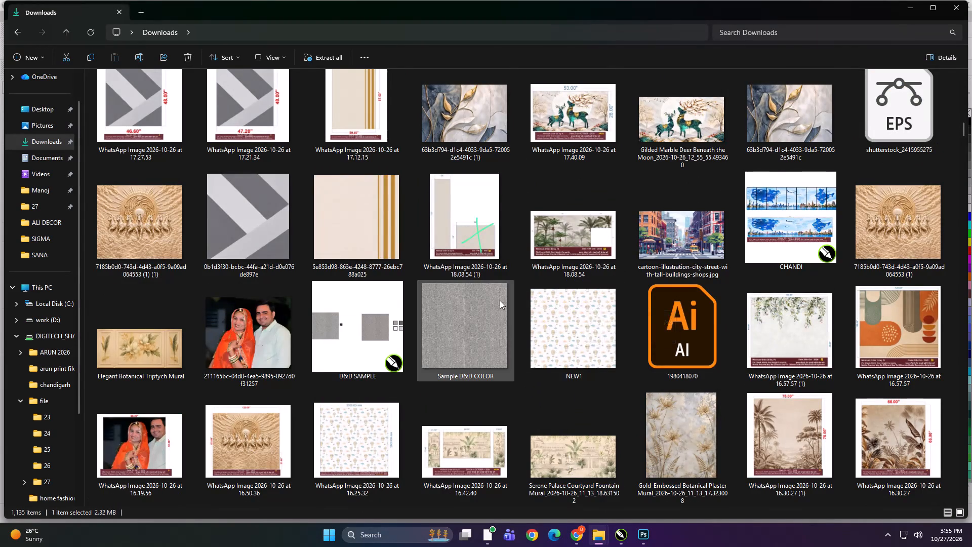
{"action": "scroll", "coordinate": [500, 300], "scroll_direction": "down", "scroll_amount": 1}
{"action": "scroll", "coordinate": [500, 300], "scroll_direction": "up", "scroll_amount": 2}
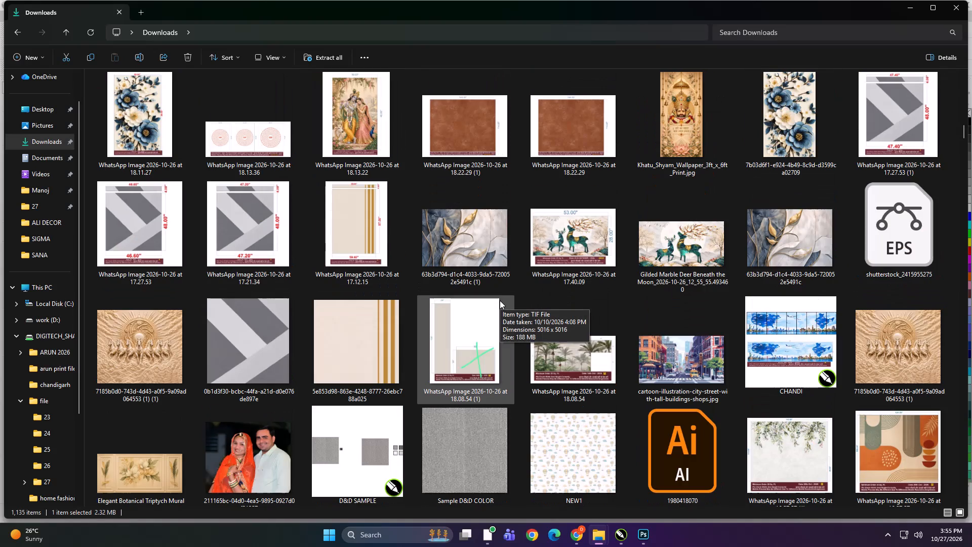
{"action": "scroll", "coordinate": [500, 300], "scroll_direction": "down", "scroll_amount": 2}
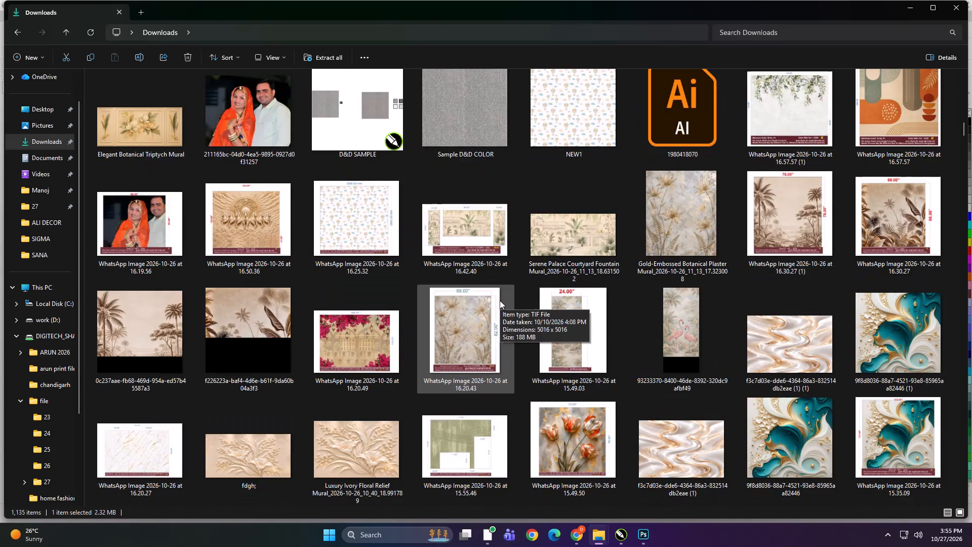
{"action": "scroll", "coordinate": [500, 300], "scroll_direction": "down", "scroll_amount": 4}
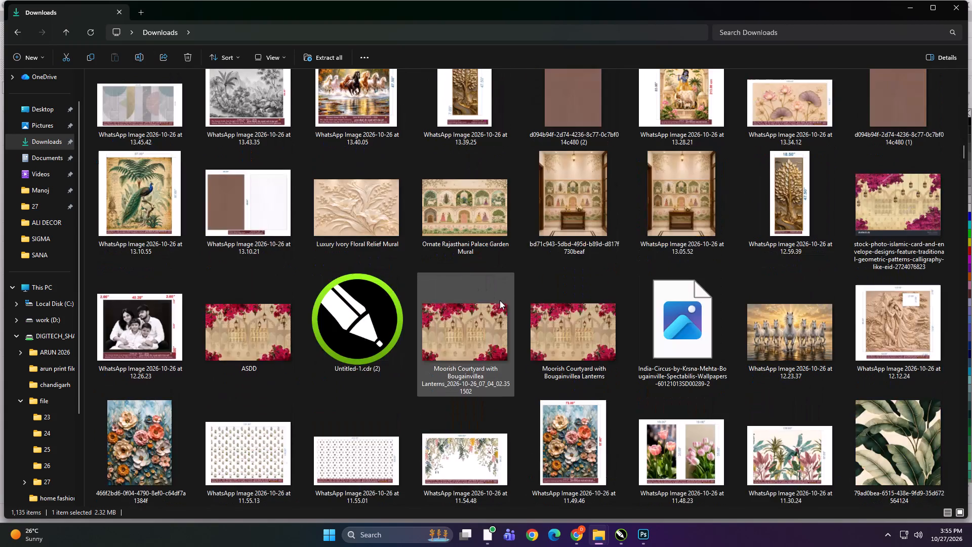
{"action": "scroll", "coordinate": [500, 300], "scroll_direction": "up", "scroll_amount": 1}
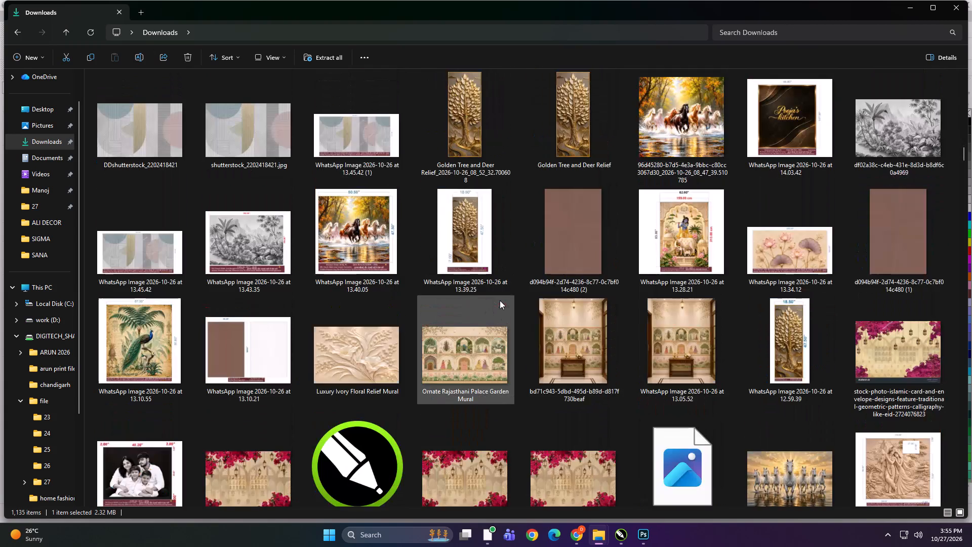
{"action": "scroll", "coordinate": [500, 300], "scroll_direction": "down", "scroll_amount": 2}
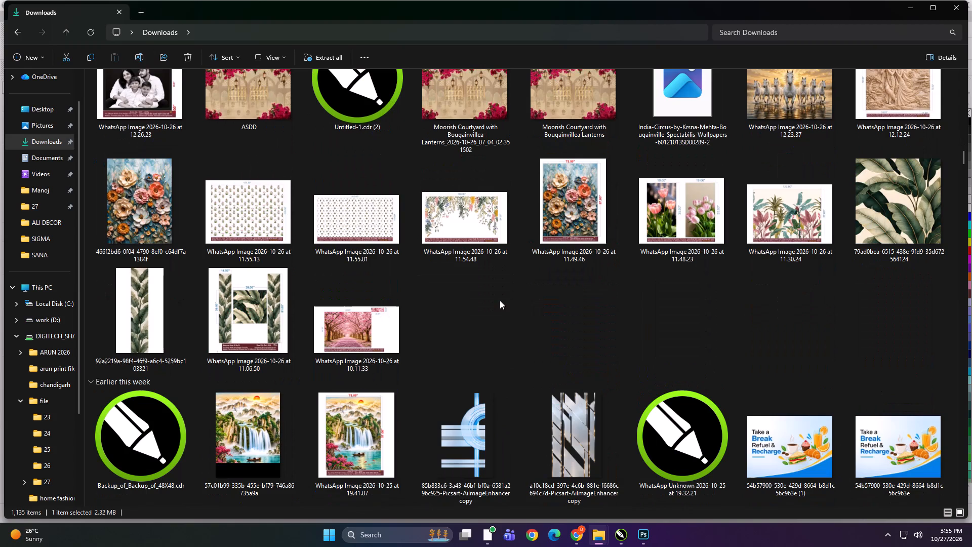
Look through the Downloads thumbnails from earlier this week for the beige and blue leaf mural artwork.
{"action": "scroll", "coordinate": [500, 300], "scroll_direction": "down", "scroll_amount": 1}
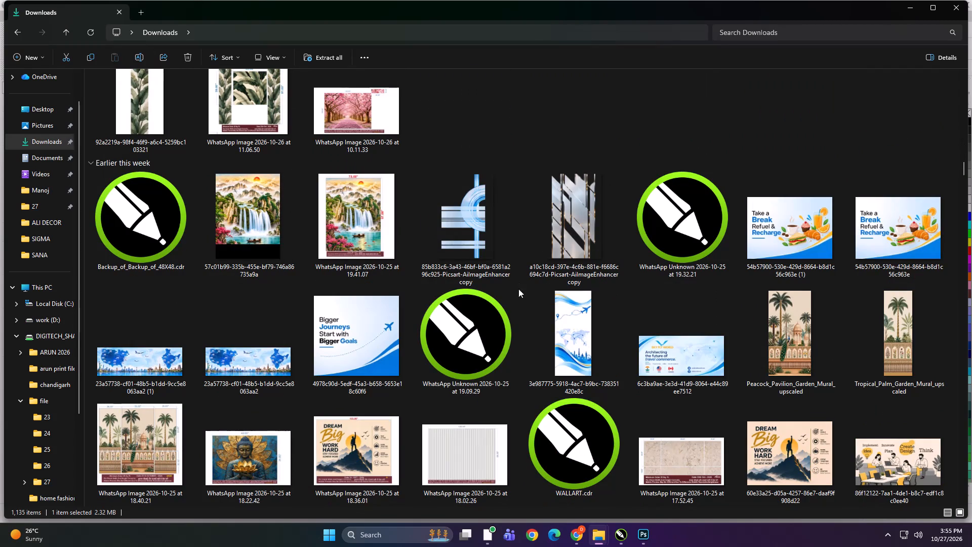
{"action": "scroll", "coordinate": [525, 288], "scroll_direction": "down", "scroll_amount": 1}
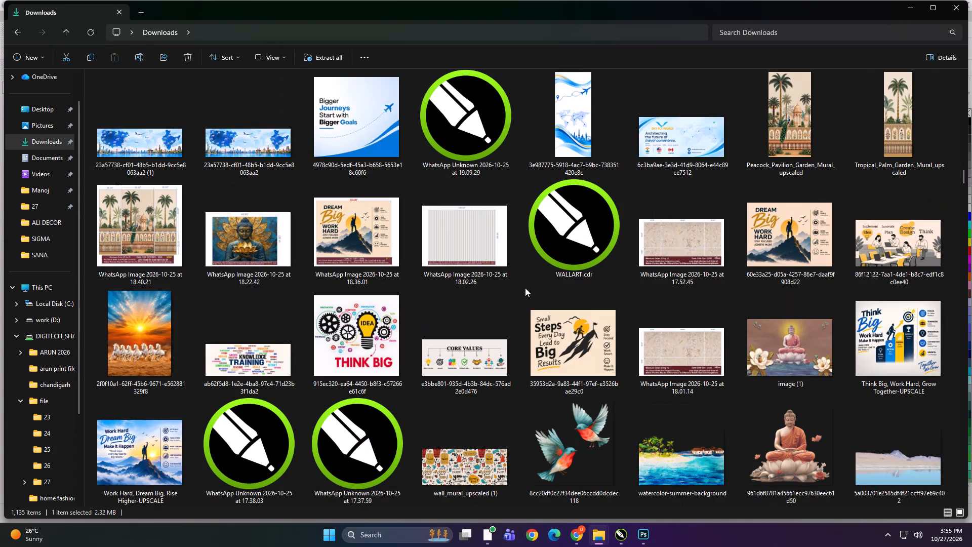
{"action": "scroll", "coordinate": [525, 288], "scroll_direction": "down", "scroll_amount": 1}
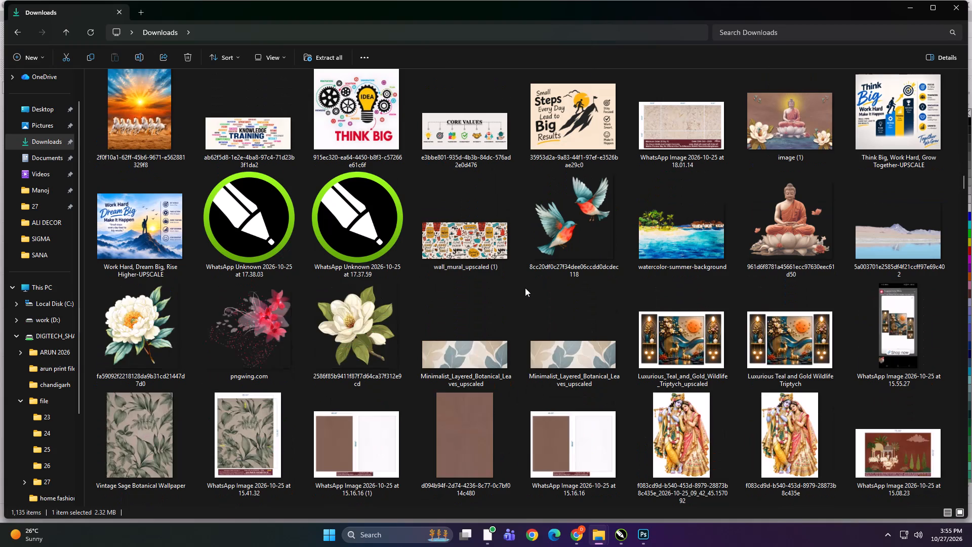
{"action": "scroll", "coordinate": [525, 288], "scroll_direction": "down", "scroll_amount": 1}
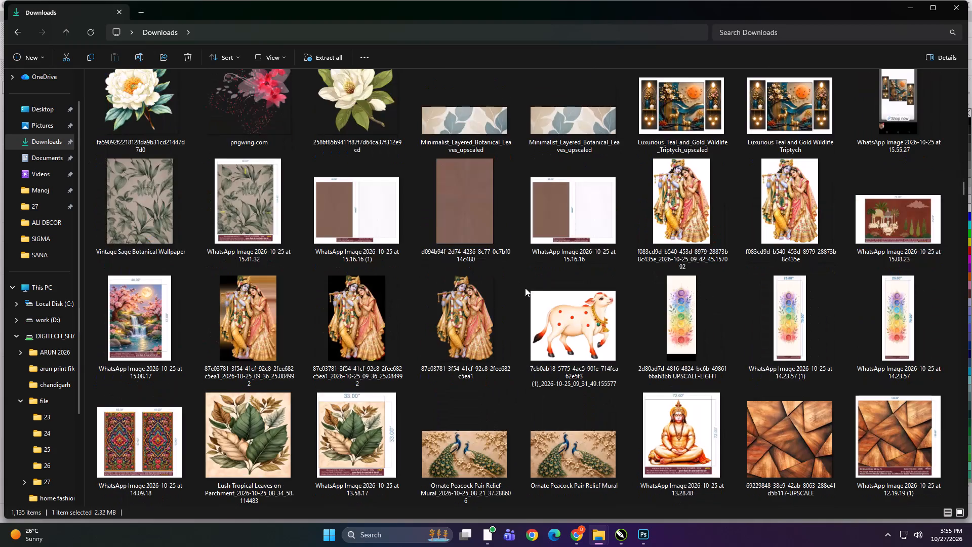
{"action": "scroll", "coordinate": [525, 288], "scroll_direction": "down", "scroll_amount": 2}
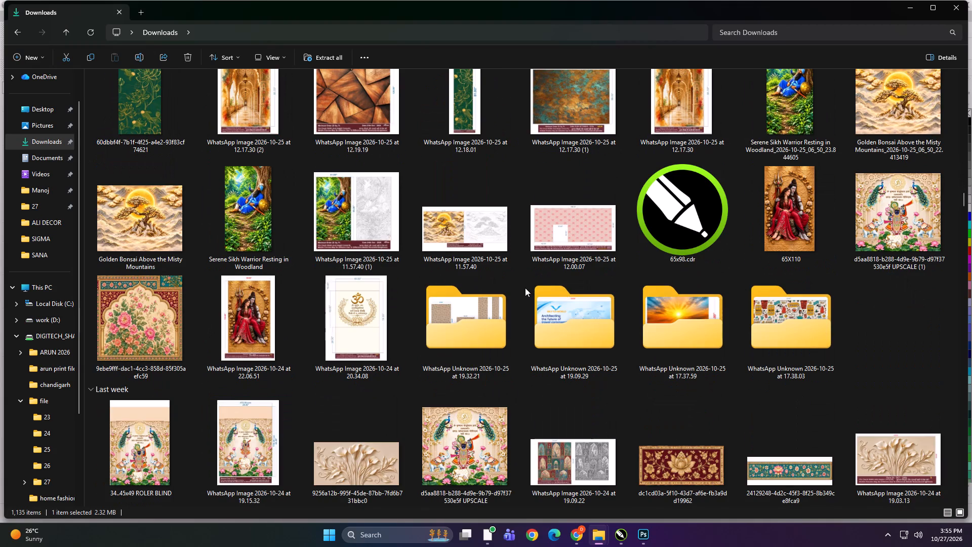
Look through last week's Downloads thumbnails for the beige and blue leaf mural artwork.
{"action": "scroll", "coordinate": [525, 288], "scroll_direction": "down", "scroll_amount": 1}
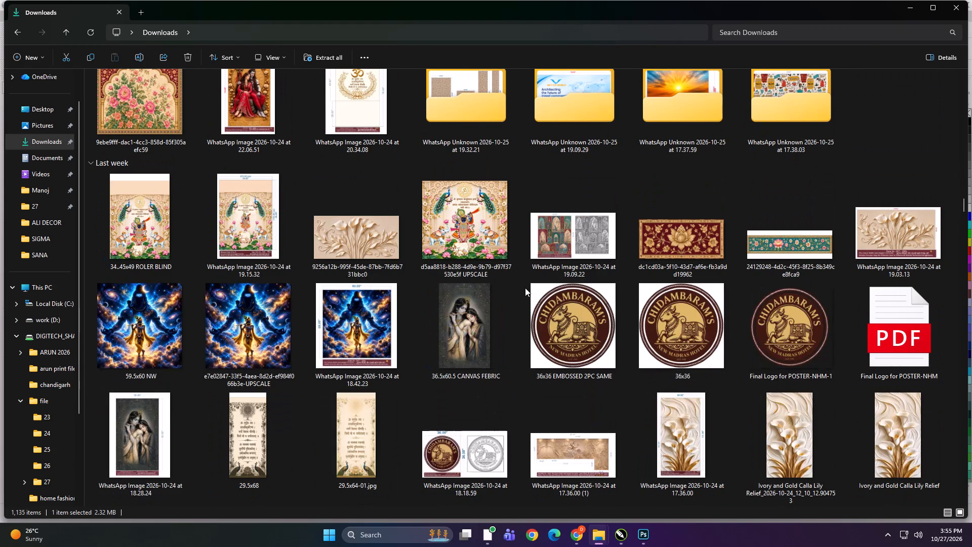
{"action": "scroll", "coordinate": [525, 288], "scroll_direction": "down", "scroll_amount": 3}
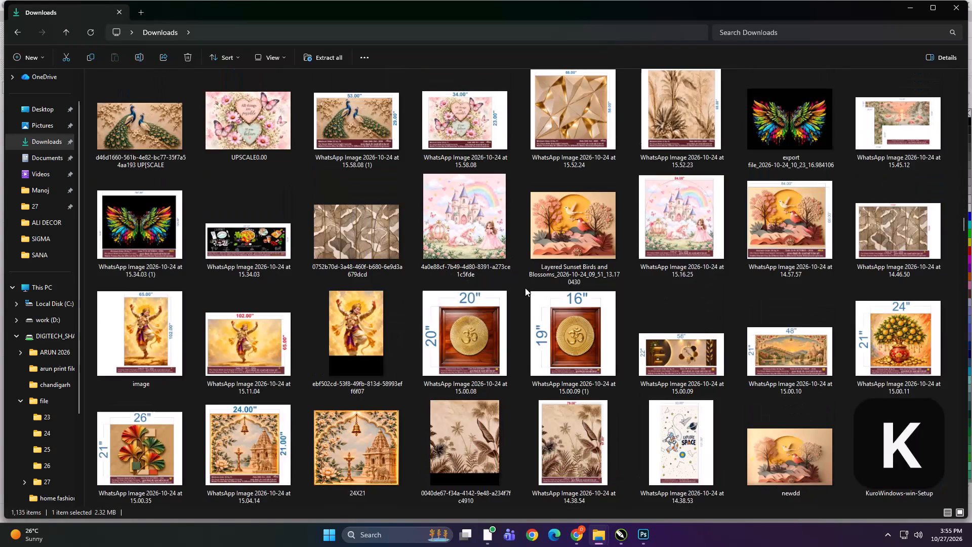
{"action": "scroll", "coordinate": [525, 288], "scroll_direction": "down", "scroll_amount": 1}
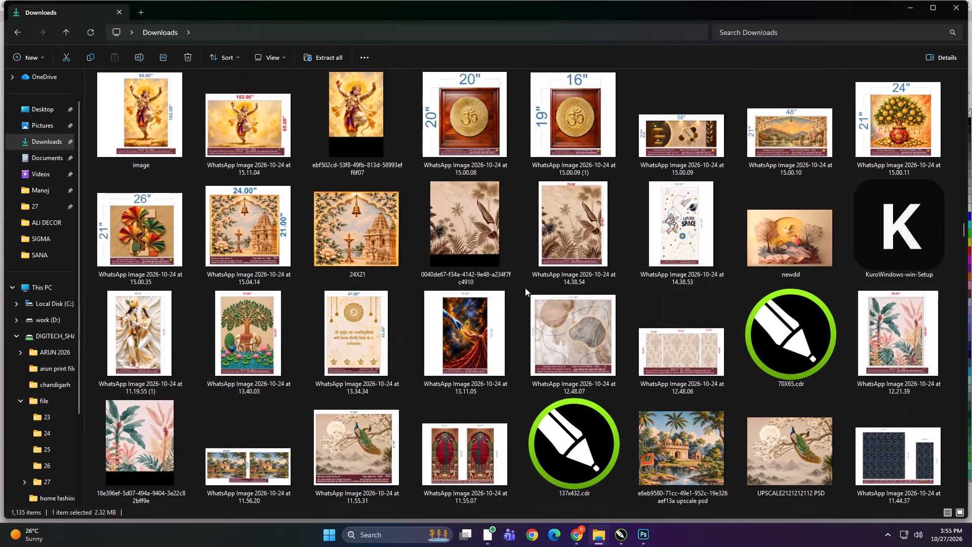
{"action": "scroll", "coordinate": [525, 288], "scroll_direction": "down", "scroll_amount": 1}
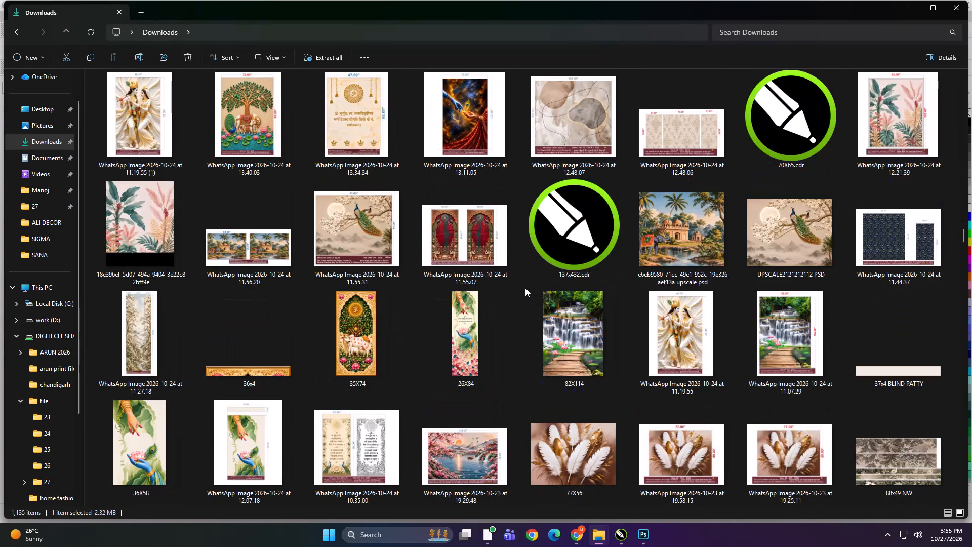
{"action": "scroll", "coordinate": [525, 288], "scroll_direction": "down", "scroll_amount": 3}
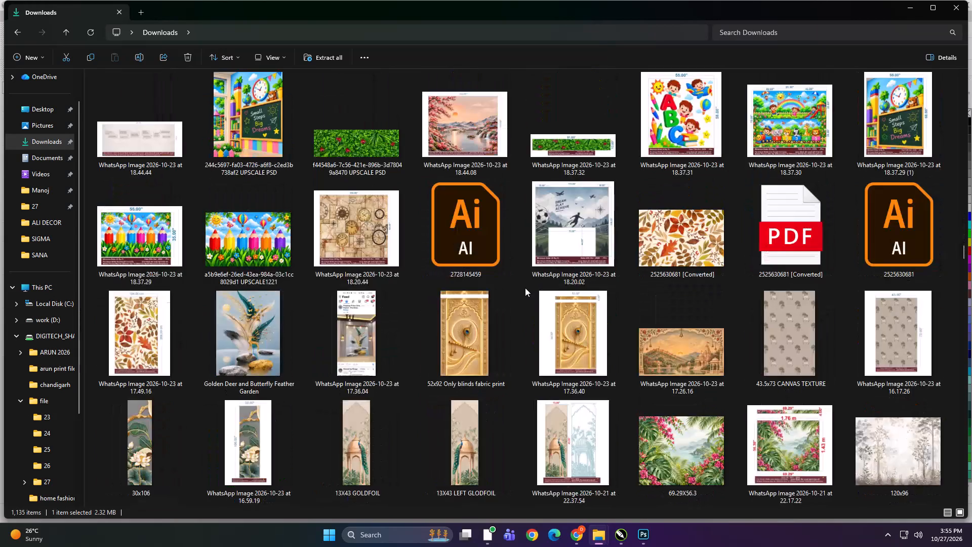
{"action": "scroll", "coordinate": [525, 288], "scroll_direction": "down", "scroll_amount": 3}
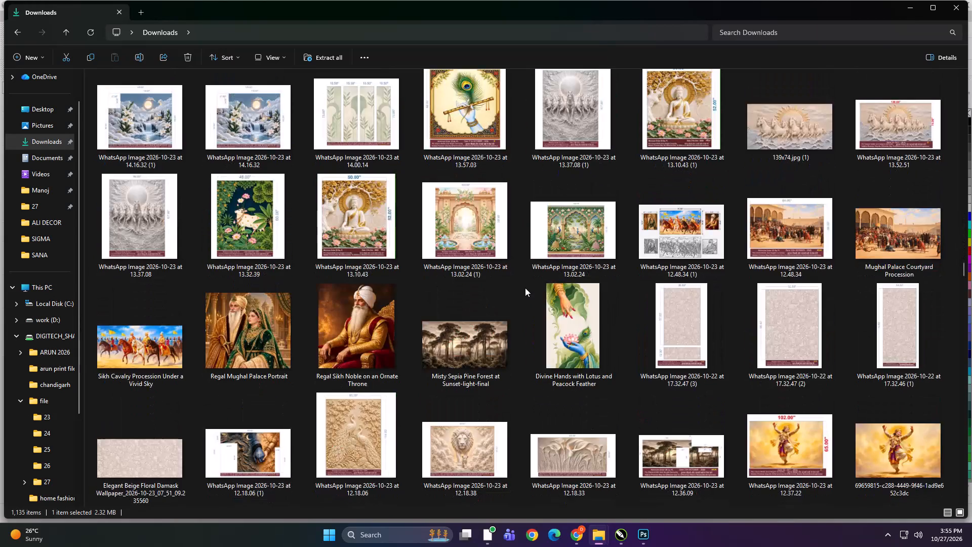
{"action": "scroll", "coordinate": [525, 288], "scroll_direction": "down", "scroll_amount": 3}
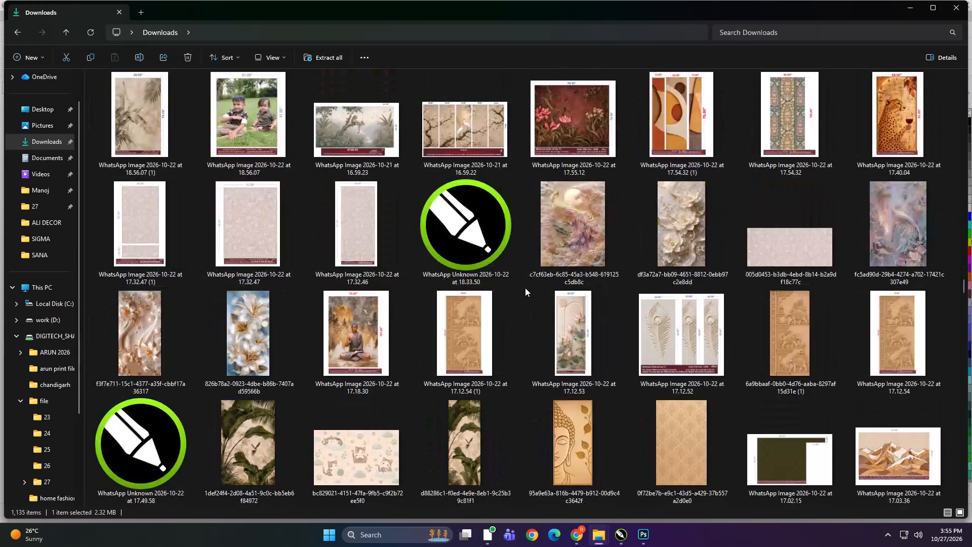
{"action": "scroll", "coordinate": [525, 288], "scroll_direction": "down", "scroll_amount": 3}
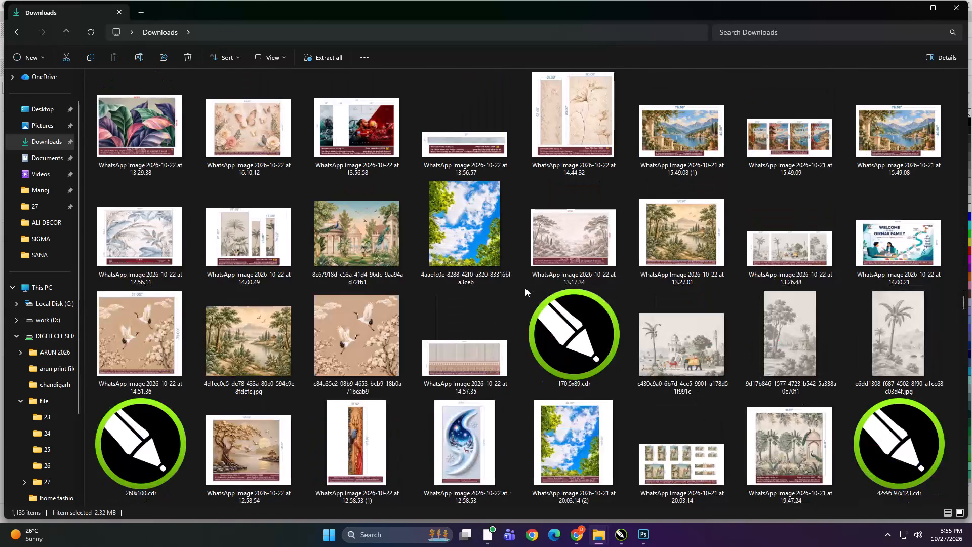
{"action": "scroll", "coordinate": [525, 288], "scroll_direction": "down", "scroll_amount": 4}
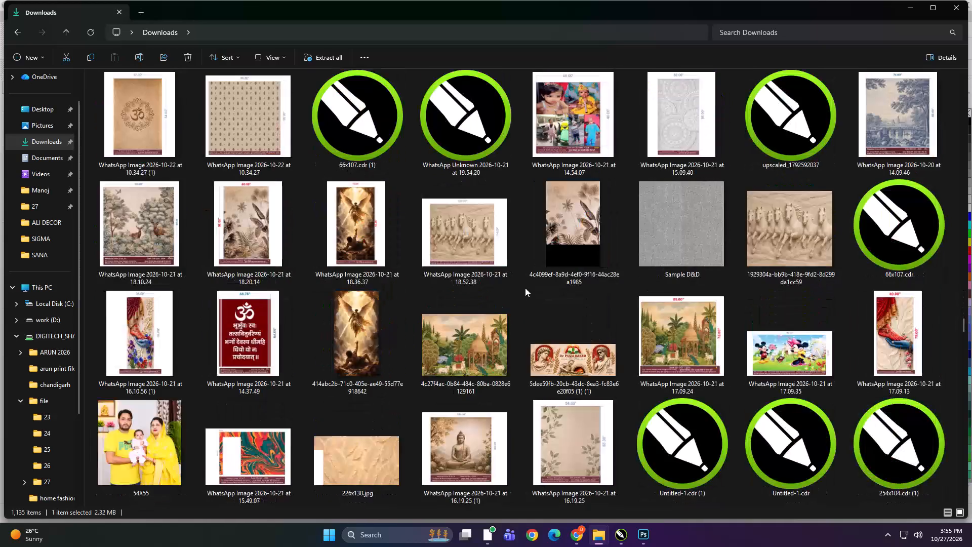
{"action": "scroll", "coordinate": [525, 288], "scroll_direction": "down", "scroll_amount": 5}
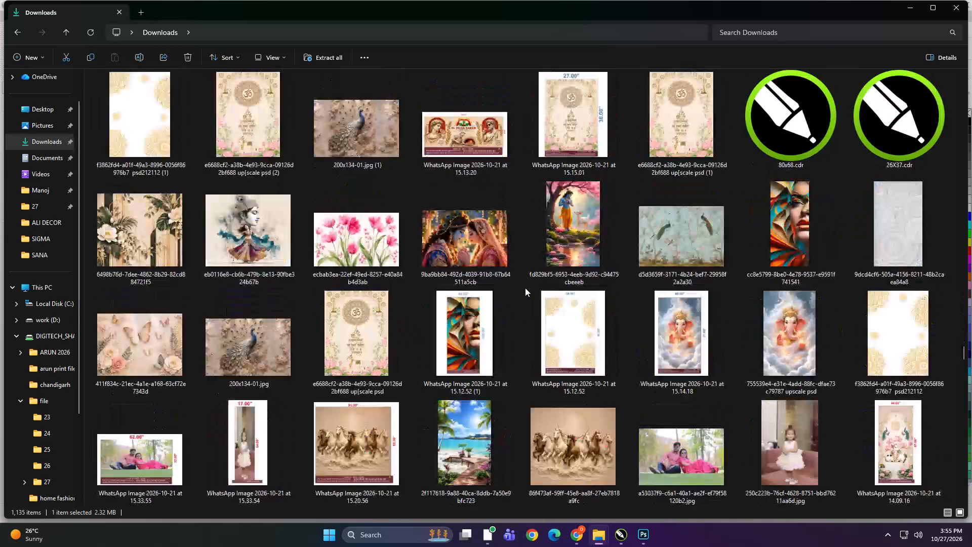
{"action": "scroll", "coordinate": [525, 288], "scroll_direction": "down", "scroll_amount": 4}
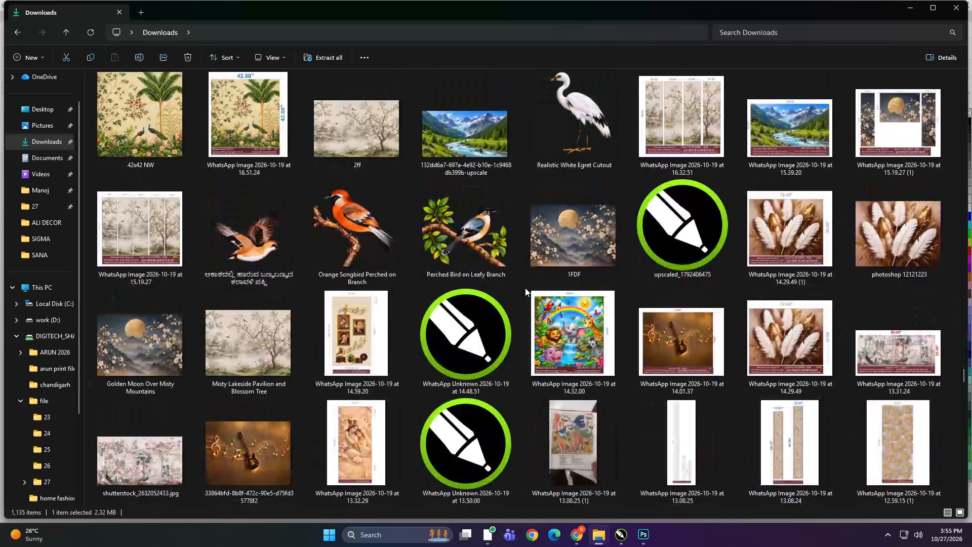
{"action": "scroll", "coordinate": [525, 288], "scroll_direction": "down", "scroll_amount": 4}
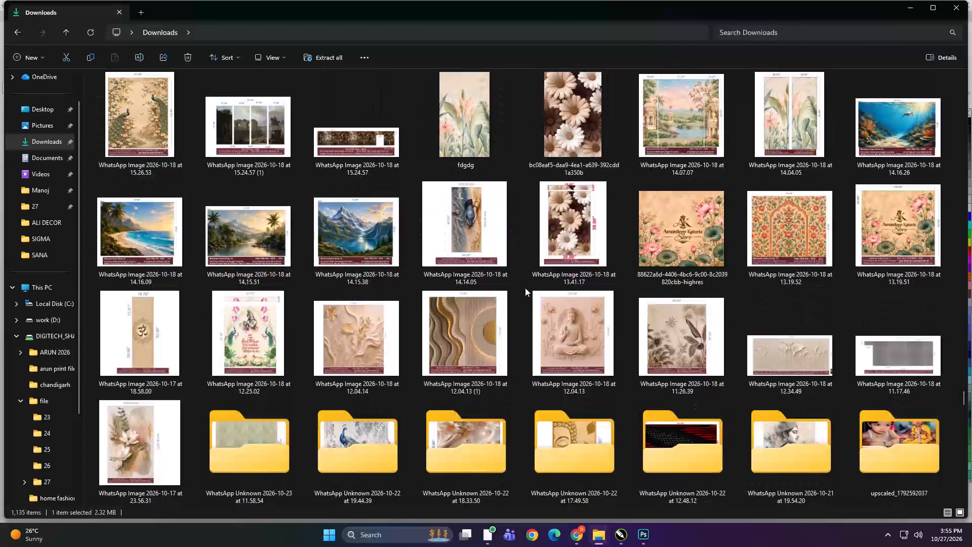
{"action": "scroll", "coordinate": [525, 288], "scroll_direction": "down", "scroll_amount": 2}
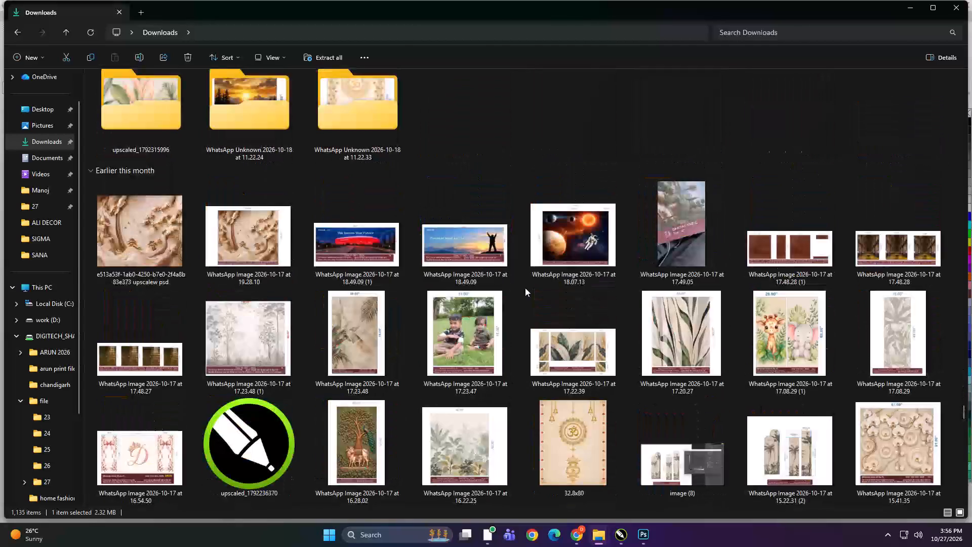
Look through the Downloads thumbnails from earlier this month, up to the oldest folders, for the leaf mural artwork.
{"action": "scroll", "coordinate": [525, 288], "scroll_direction": "down", "scroll_amount": 4}
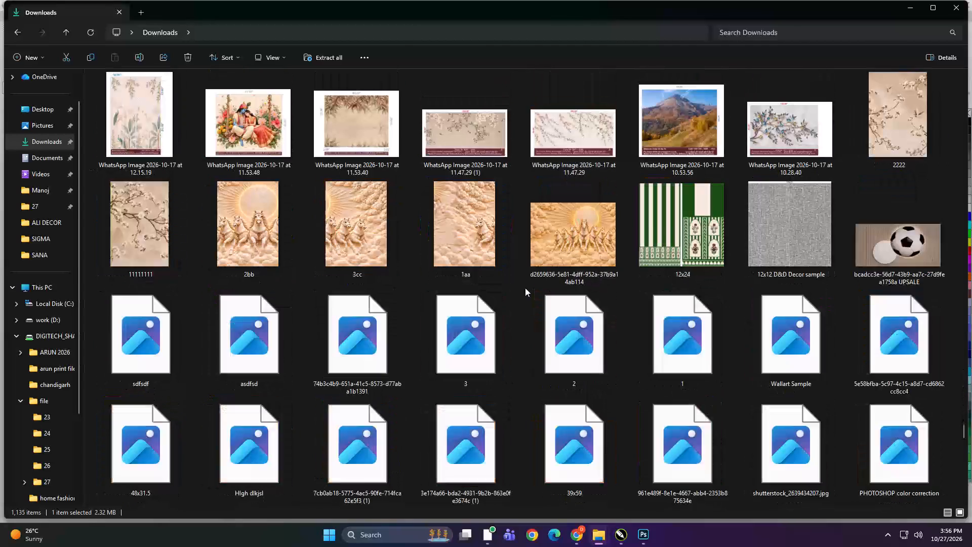
{"action": "scroll", "coordinate": [525, 288], "scroll_direction": "down", "scroll_amount": 3}
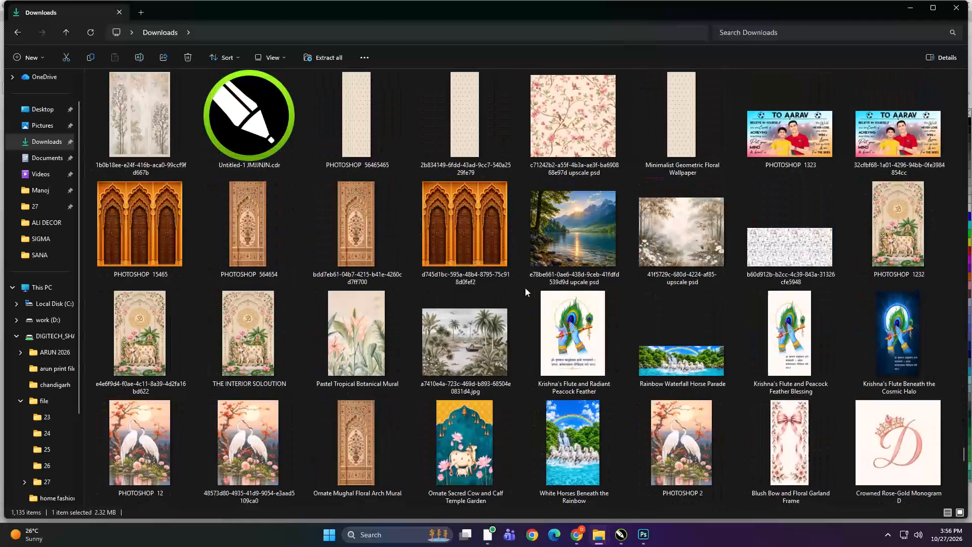
{"action": "scroll", "coordinate": [525, 288], "scroll_direction": "down", "scroll_amount": 4}
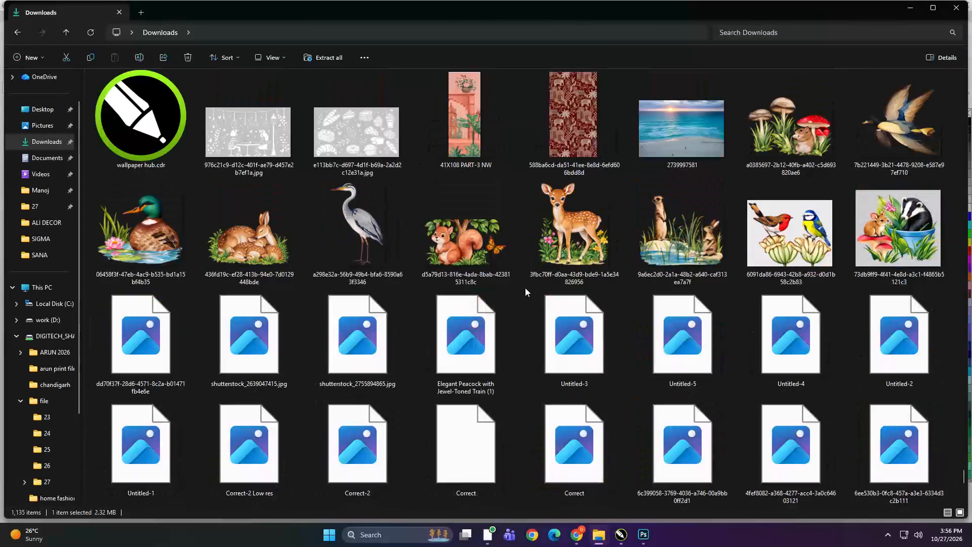
{"action": "scroll", "coordinate": [525, 288], "scroll_direction": "down", "scroll_amount": 4}
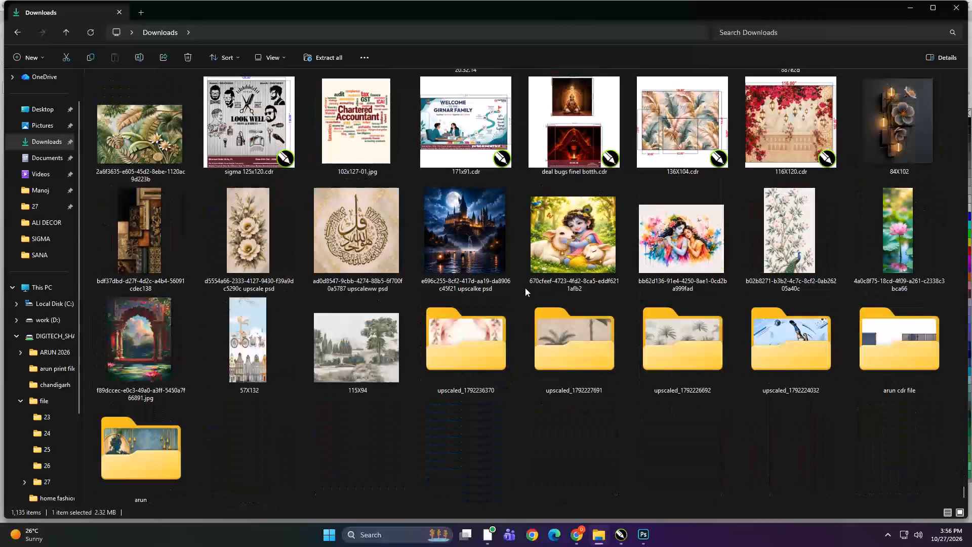
{"action": "scroll", "coordinate": [525, 288], "scroll_direction": "down", "scroll_amount": 1}
Return to the newest downloads and recheck the thumbnails from today back to earlier this week for the leaf mural artwork.
{"action": "scroll", "coordinate": [525, 288], "scroll_direction": "up", "scroll_amount": 9}
{"action": "scroll", "coordinate": [525, 288], "scroll_direction": "up", "scroll_amount": 20}
{"action": "scroll", "coordinate": [525, 288], "scroll_direction": "up", "scroll_amount": 1}
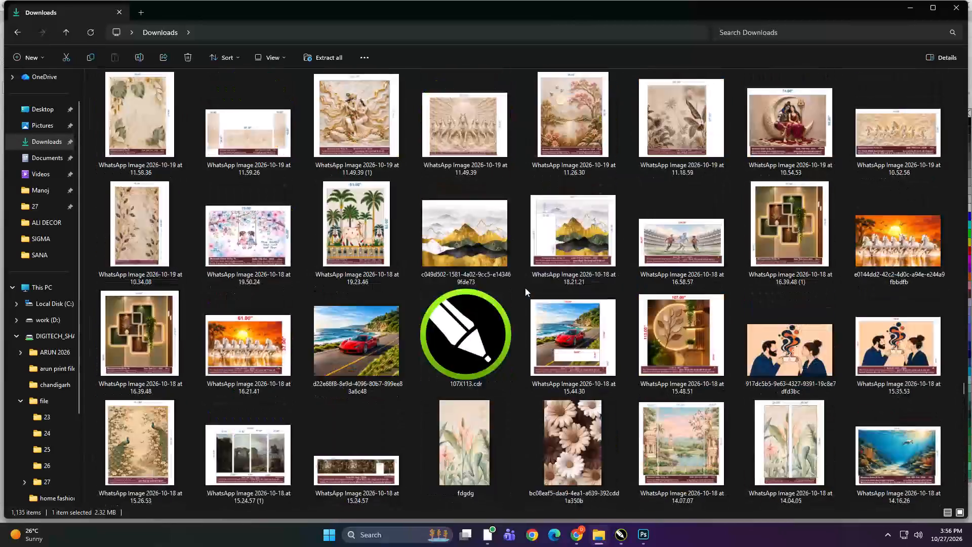
{"action": "scroll", "coordinate": [525, 288], "scroll_direction": "up", "scroll_amount": 20}
{"action": "scroll", "coordinate": [525, 288], "scroll_direction": "up", "scroll_amount": 18}
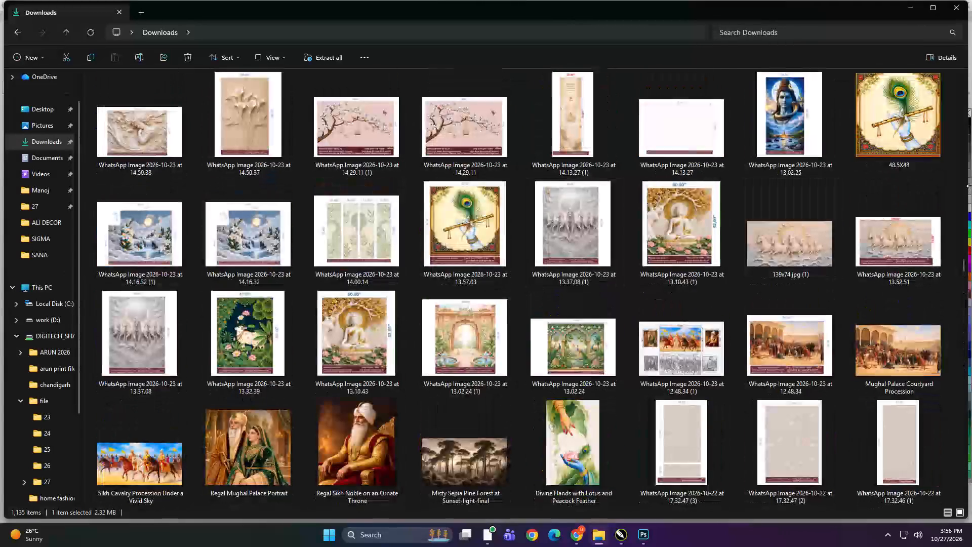
{"action": "left_click_drag", "start_coordinate": [962, 265], "coordinate": [956, 76]}
{"action": "scroll", "coordinate": [439, 175], "scroll_direction": "up", "scroll_amount": 1}
{"action": "scroll", "coordinate": [488, 254], "scroll_direction": "down", "scroll_amount": 2}
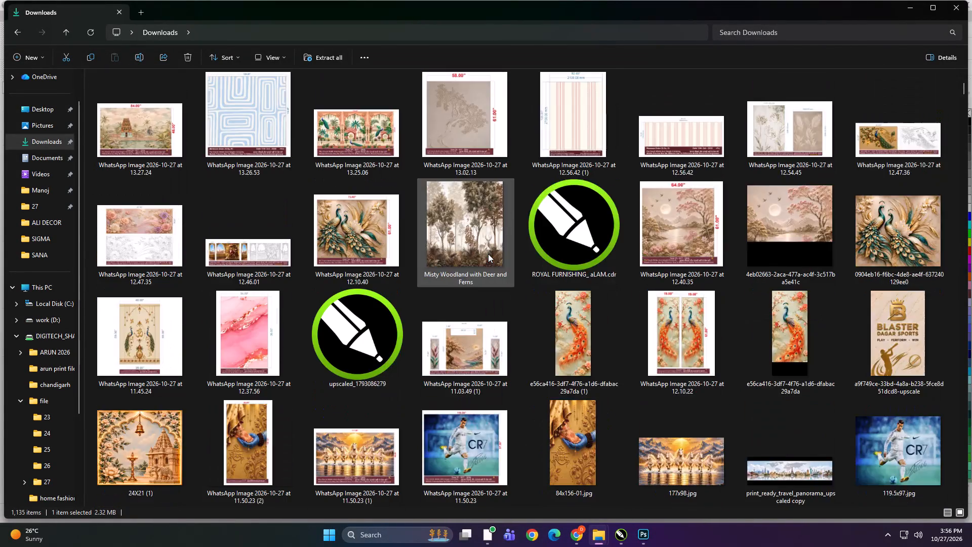
{"action": "scroll", "coordinate": [488, 254], "scroll_direction": "down", "scroll_amount": 4}
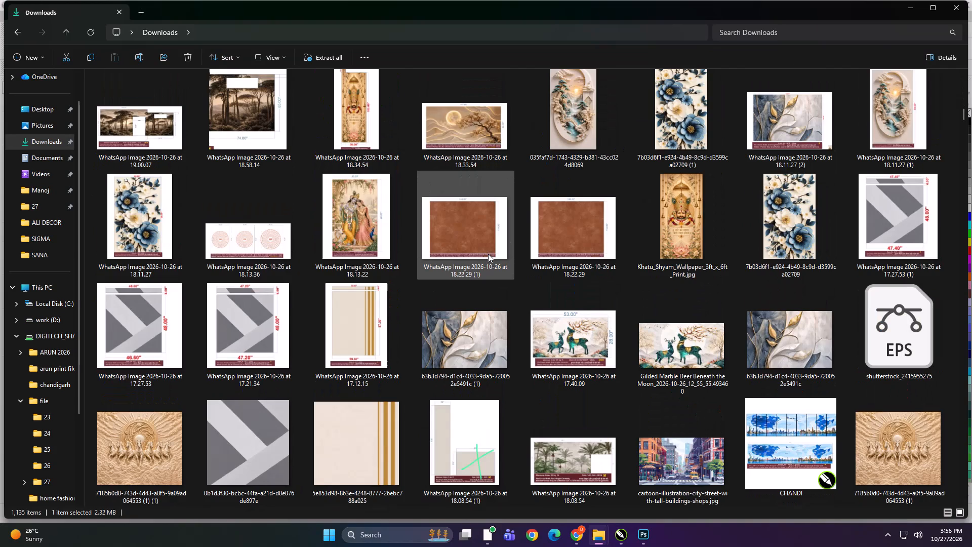
{"action": "scroll", "coordinate": [488, 254], "scroll_direction": "down", "scroll_amount": 2}
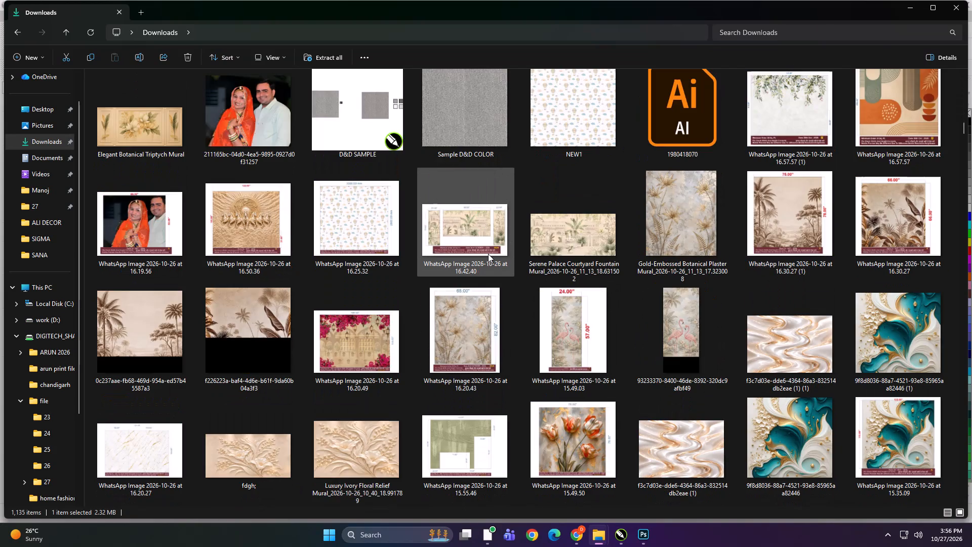
{"action": "scroll", "coordinate": [488, 254], "scroll_direction": "down", "scroll_amount": 4}
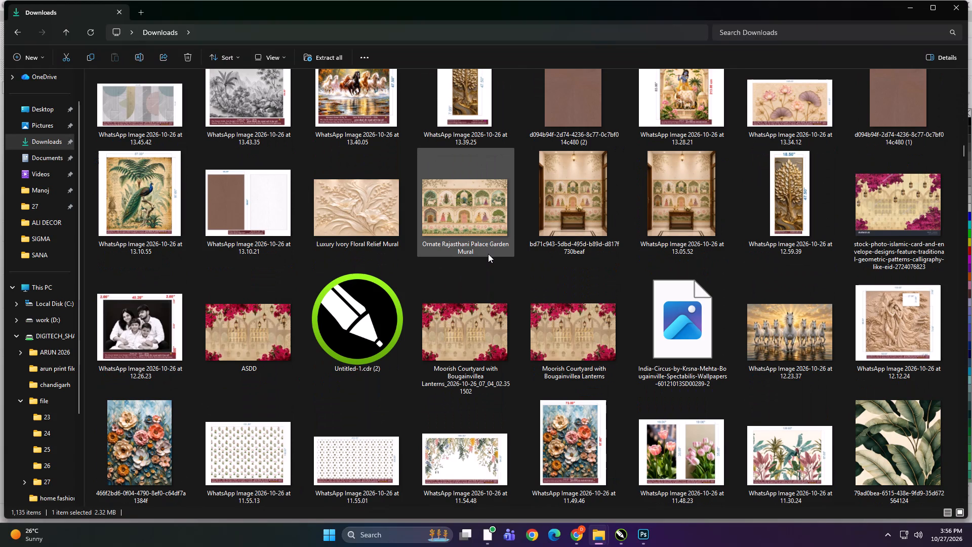
{"action": "scroll", "coordinate": [488, 254], "scroll_direction": "down", "scroll_amount": 2}
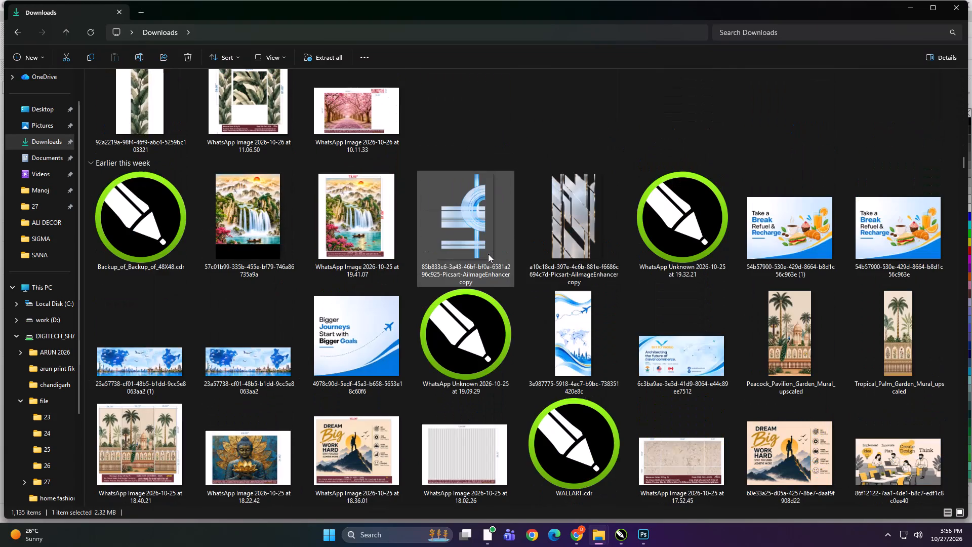
{"action": "scroll", "coordinate": [488, 254], "scroll_direction": "down", "scroll_amount": 1}
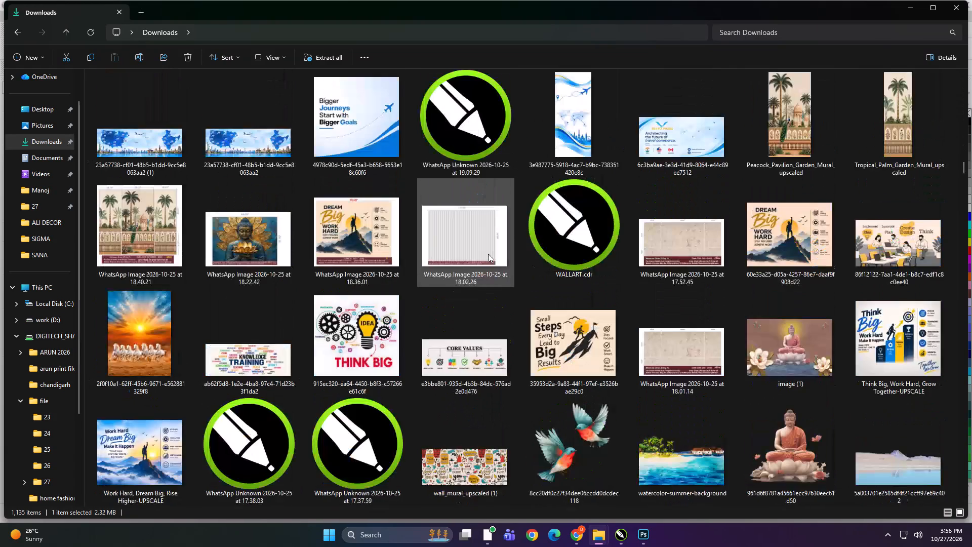
Search the Downloads folder for WEB and for JPG, and clear the search to restore the full file list.
{"action": "left_click", "coordinate": [875, 31]}
{"action": "type", "text": "WEB"}
{"action": "scroll", "coordinate": [482, 284], "scroll_direction": "up", "scroll_amount": 6, "text": "ctrl"}
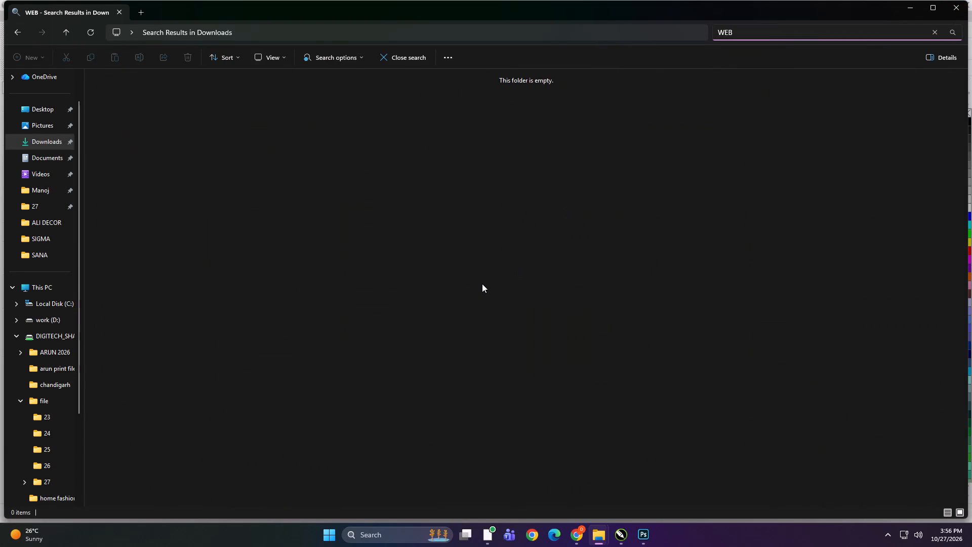
{"action": "left_click_drag", "start_coordinate": [741, 35], "coordinate": [688, 36]}
{"action": "type", "text": "JPG"}
{"action": "scroll", "coordinate": [519, 223], "scroll_direction": "up", "scroll_amount": 6, "text": "ctrl"}
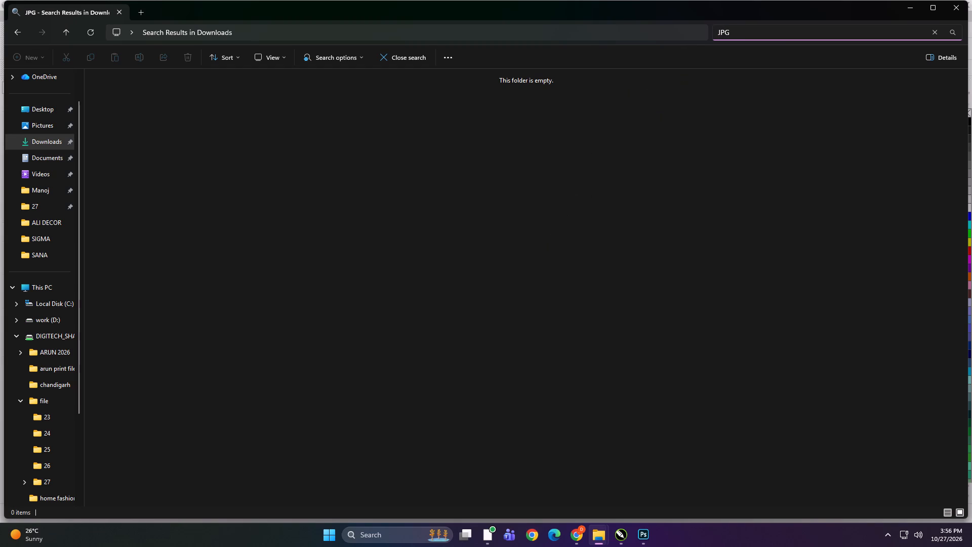
{"action": "left_click_drag", "start_coordinate": [745, 33], "coordinate": [697, 40]}
{"action": "key", "text": "Delete"}
{"action": "scroll", "coordinate": [198, 174], "scroll_direction": "up", "scroll_amount": 4}
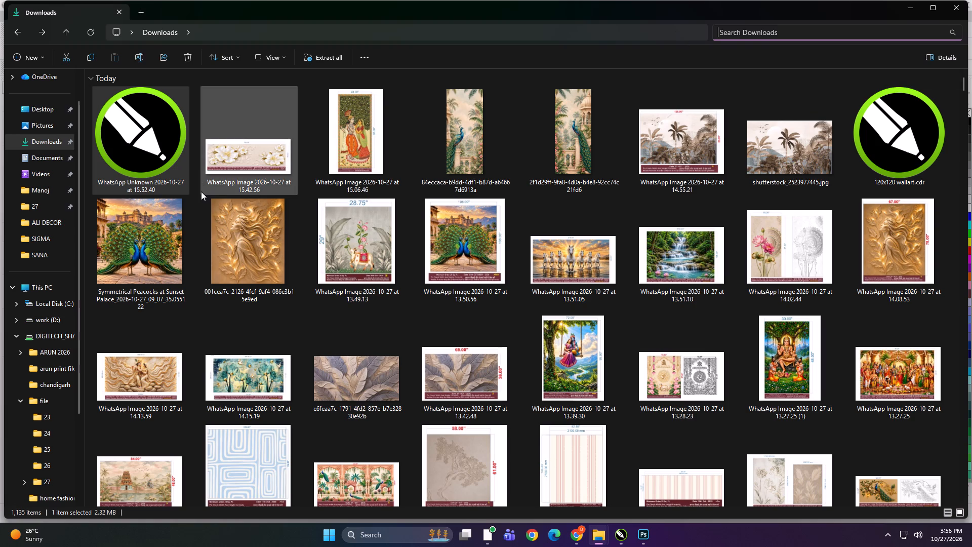
Look through the Downloads thumbnails from today back to earlier this week for the beige and blue leaf mural artwork.
{"action": "scroll", "coordinate": [499, 208], "scroll_direction": "down", "scroll_amount": 2}
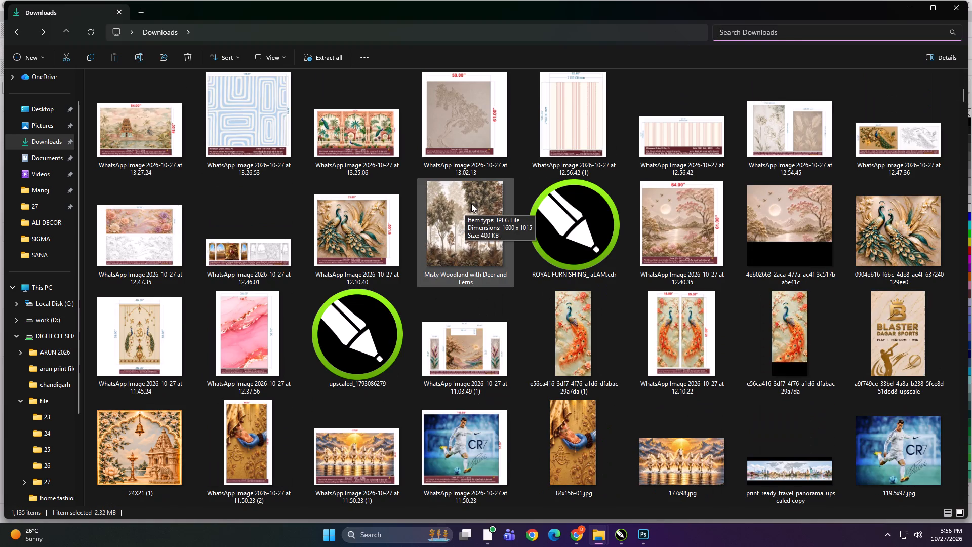
{"action": "scroll", "coordinate": [471, 204], "scroll_direction": "down", "scroll_amount": 1}
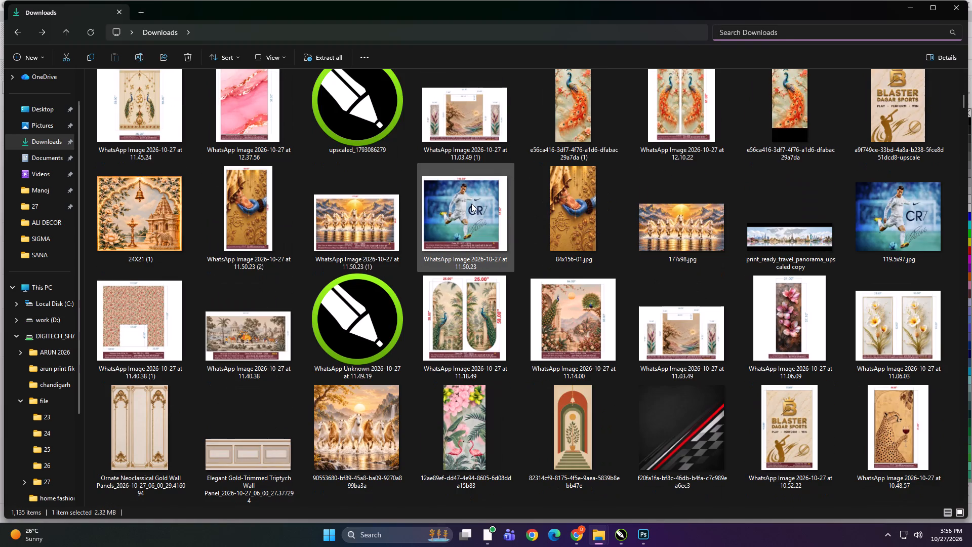
{"action": "scroll", "coordinate": [471, 204], "scroll_direction": "down", "scroll_amount": 1}
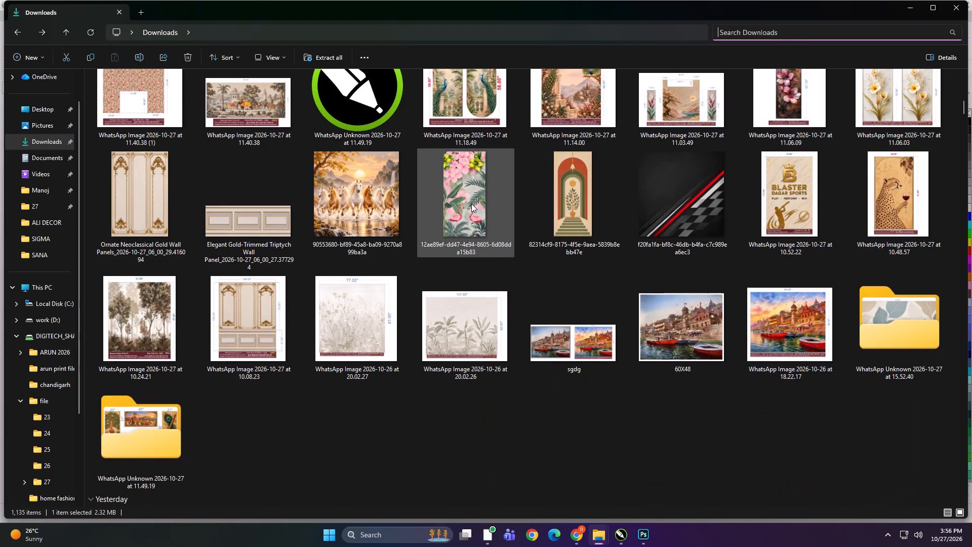
{"action": "scroll", "coordinate": [471, 204], "scroll_direction": "down", "scroll_amount": 2}
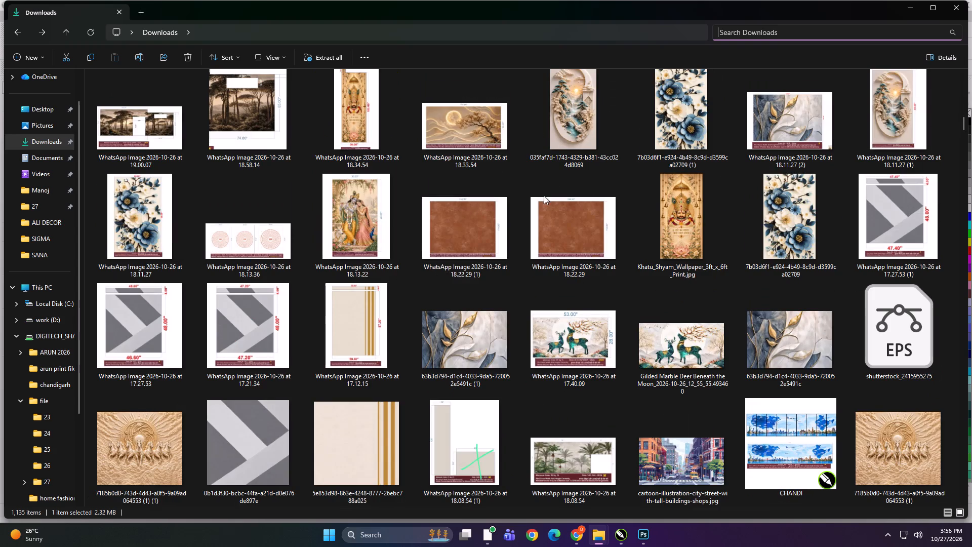
{"action": "scroll", "coordinate": [545, 196], "scroll_direction": "down", "scroll_amount": 1}
{"action": "scroll", "coordinate": [565, 242], "scroll_direction": "down", "scroll_amount": 5}
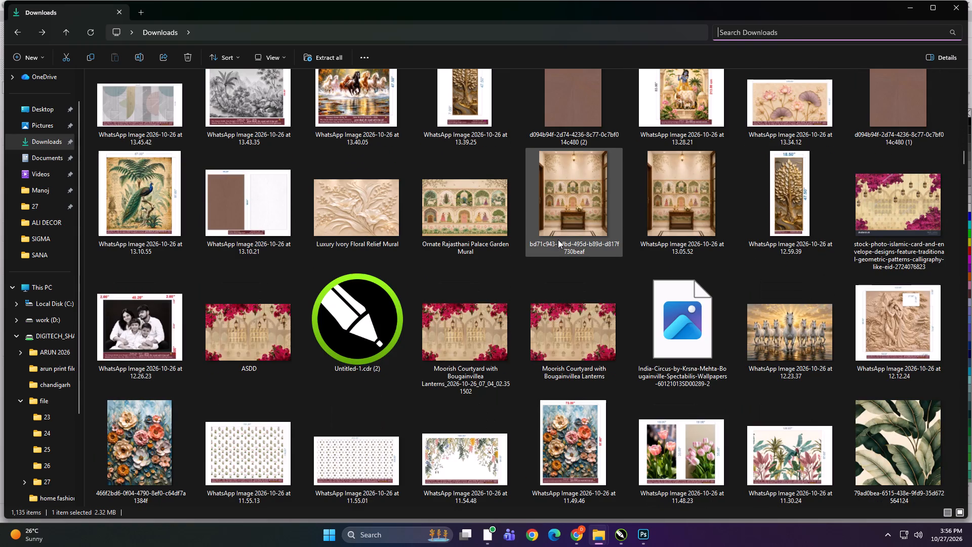
{"action": "scroll", "coordinate": [537, 251], "scroll_direction": "down", "scroll_amount": 2}
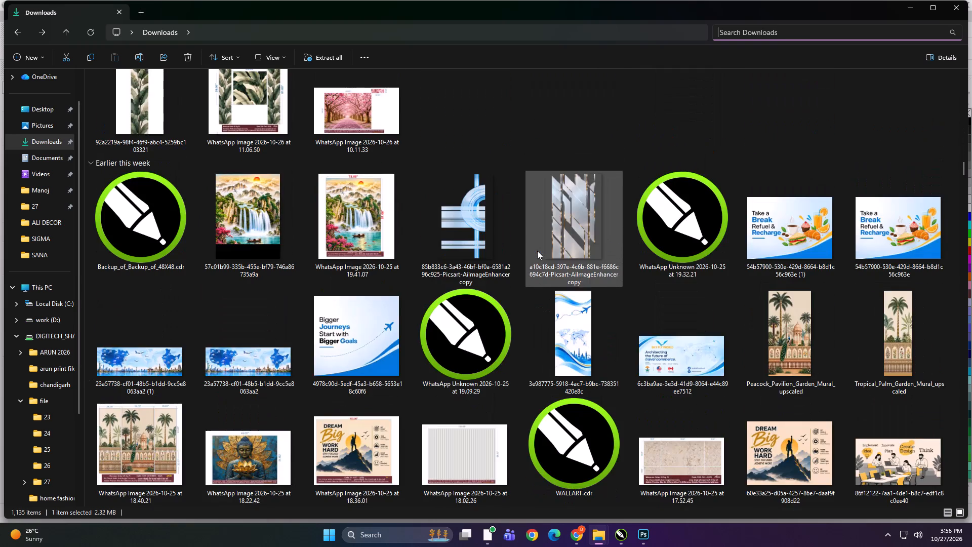
{"action": "scroll", "coordinate": [537, 251], "scroll_direction": "down", "scroll_amount": 1}
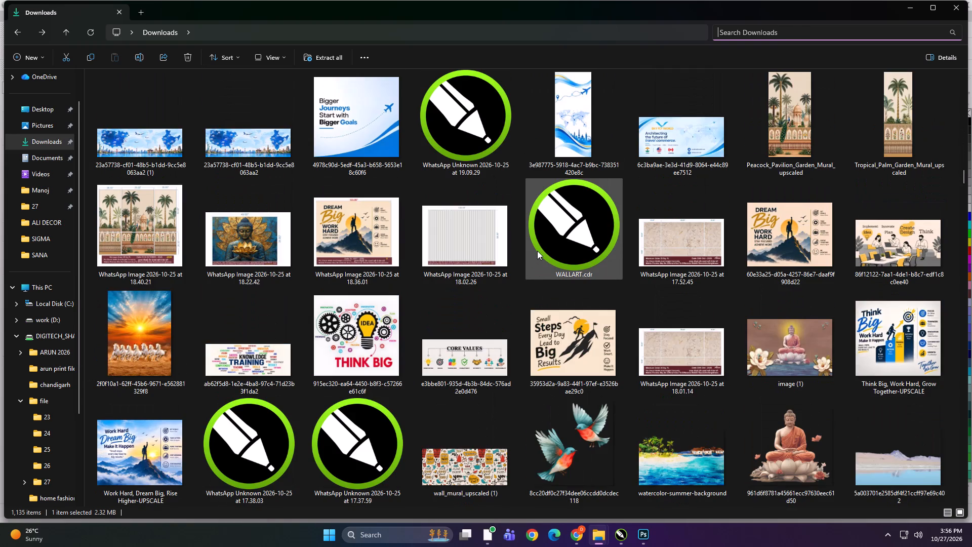
{"action": "scroll", "coordinate": [537, 251], "scroll_direction": "down", "scroll_amount": 2}
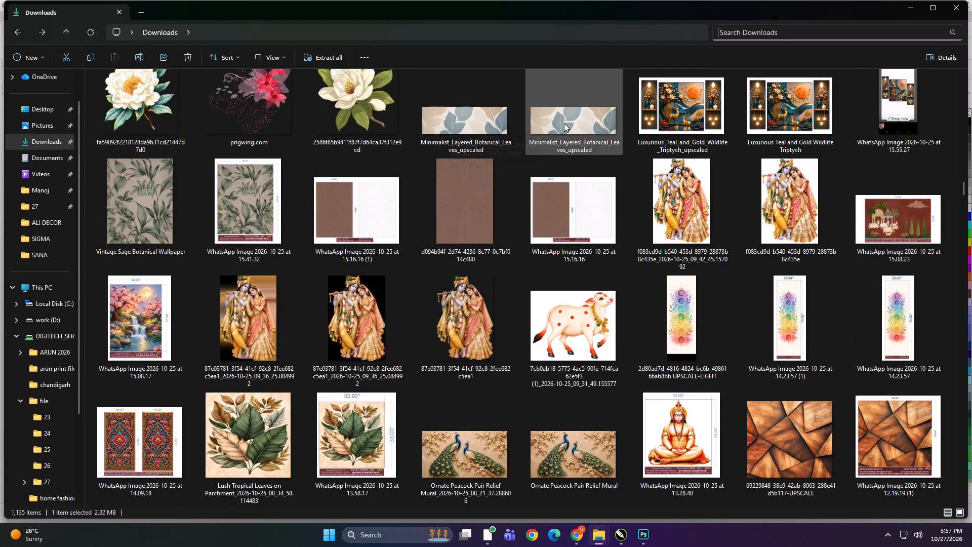
Place the Minimalist_Layered_Botanical_Leaves_upscaled image from Downloads into the Untitled-1 CorelDRAW drawing and return to that drawing.
{"action": "left_click", "coordinate": [483, 125]}
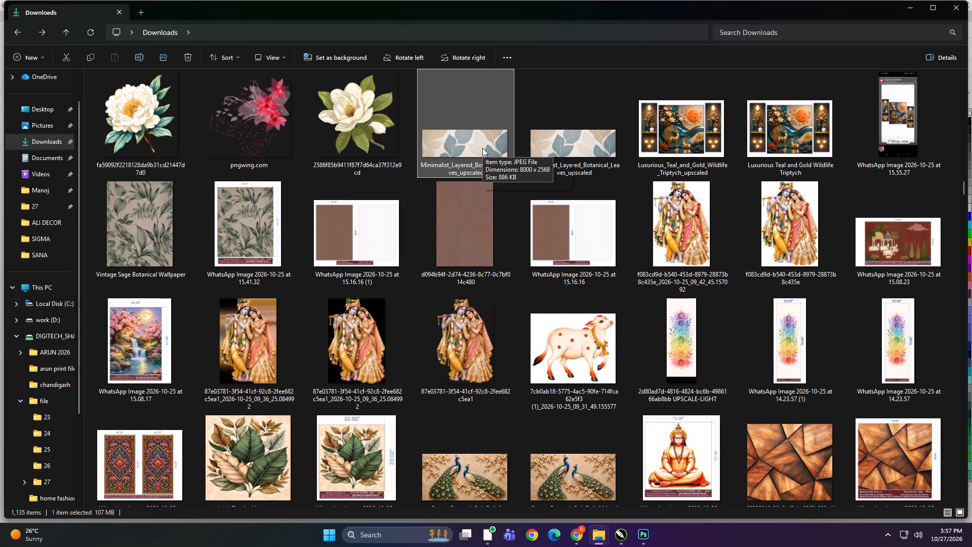
{"action": "left_click_drag", "start_coordinate": [462, 140], "coordinate": [631, 516]}
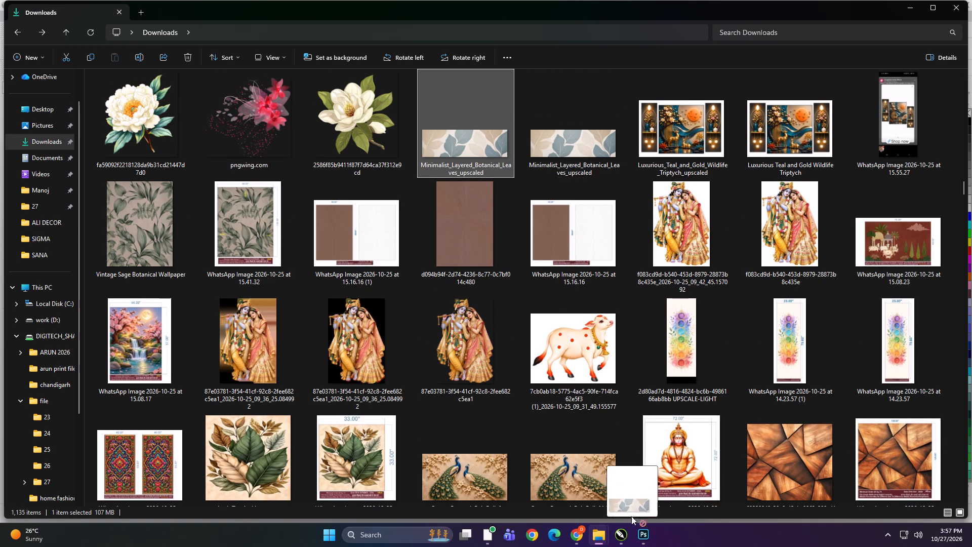
{"action": "left_click_drag", "start_coordinate": [631, 516], "coordinate": [627, 531]}
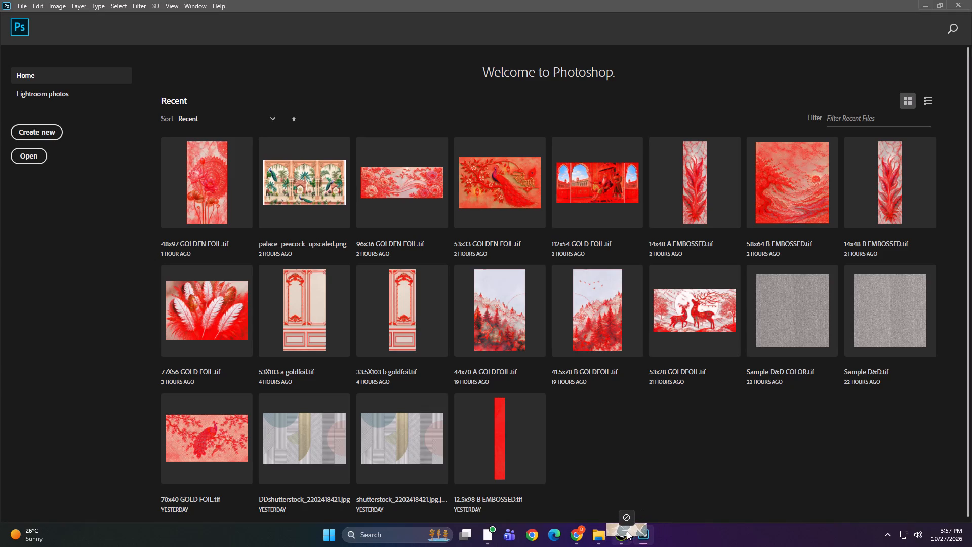
{"action": "left_click_drag", "start_coordinate": [627, 531], "coordinate": [173, 364]}
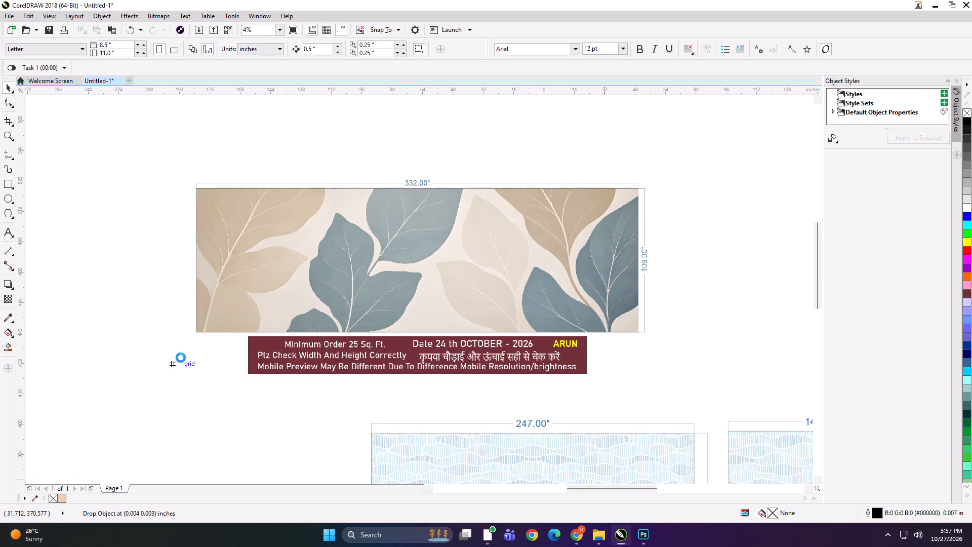
{"action": "key", "text": "alt+Tab"}
{"action": "key", "text": "alt+Tab"}
{"action": "key", "text": "alt+Tab"}
{"action": "key", "text": "alt+Tab"}
{"action": "key", "text": "alt+Tab"}
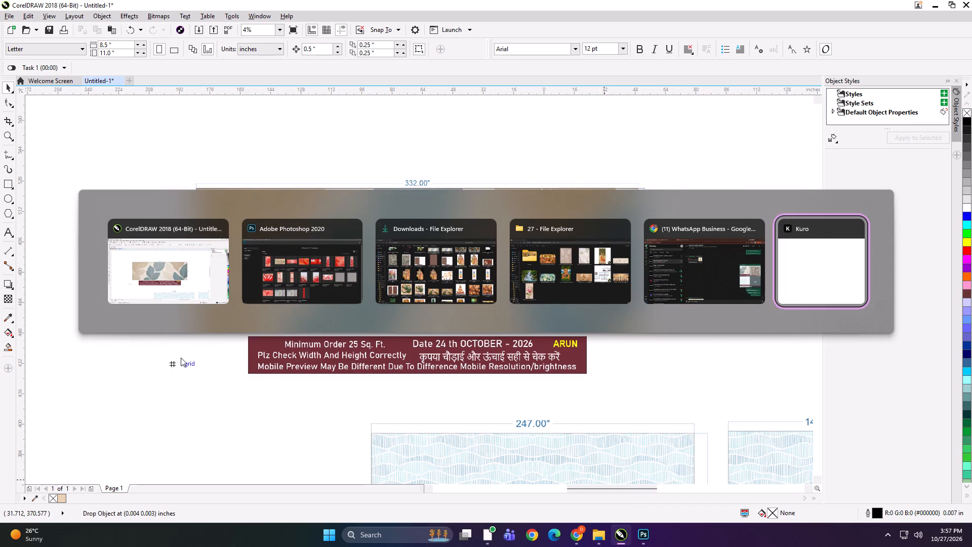
{"action": "key", "text": "alt+Tab"}
{"action": "key", "text": "alt+Tab"}
{"action": "key", "text": "alt+Tab"}
{"action": "key", "text": "alt+Tab"}
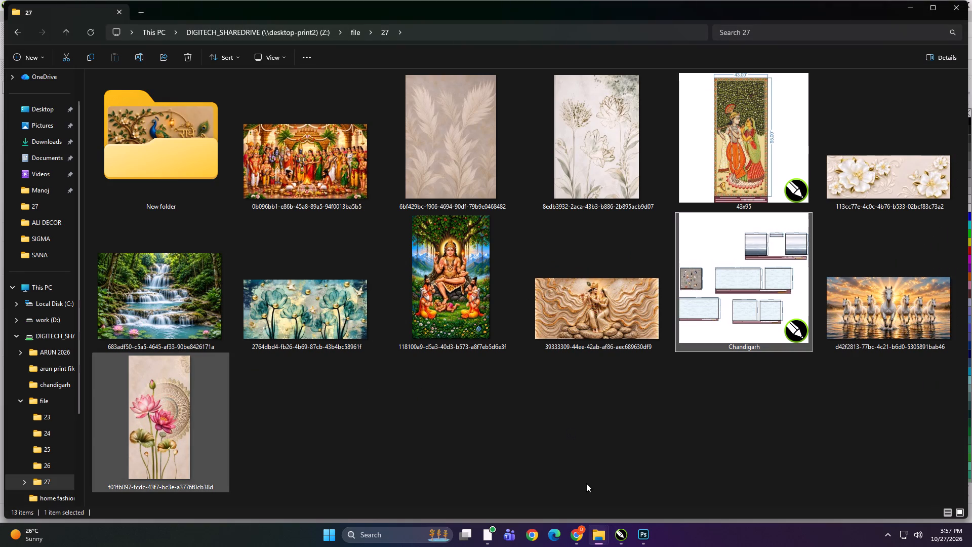
{"action": "left_click", "coordinate": [616, 533]}
{"action": "left_click", "coordinate": [620, 538]}
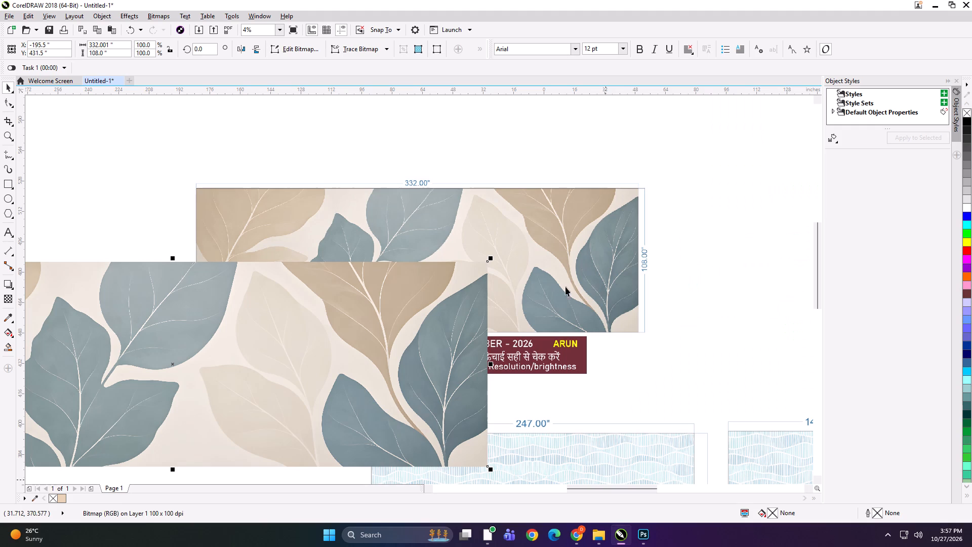
Move the labelled leaf layout above the imported leaf artwork and enlarge it to about 366 inches overall width.
{"action": "scroll", "coordinate": [496, 187], "scroll_direction": "down", "scroll_amount": 2}
{"action": "left_click_drag", "start_coordinate": [453, 260], "coordinate": [430, 219]}
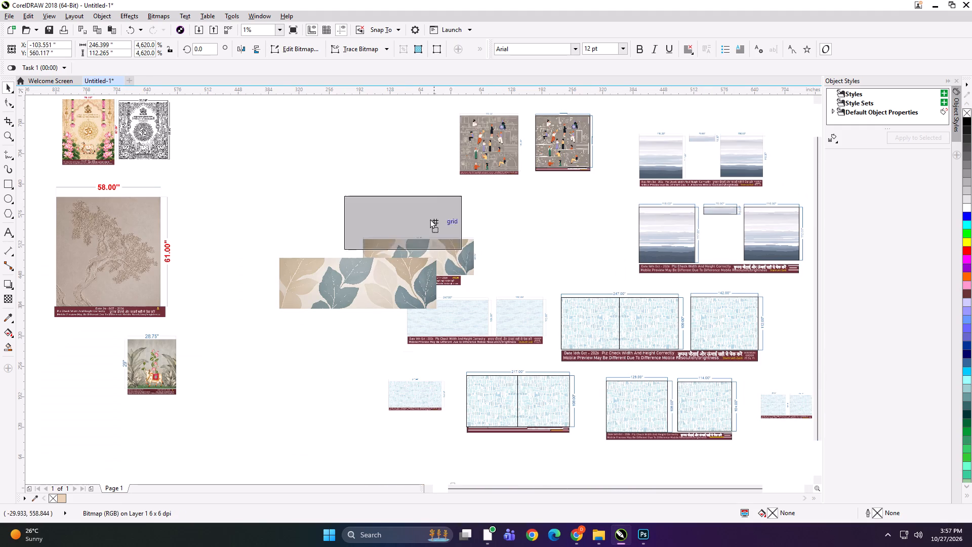
{"action": "left_click_drag", "start_coordinate": [430, 219], "coordinate": [393, 211]}
{"action": "left_click_drag", "start_coordinate": [423, 243], "coordinate": [455, 256], "text": "shift"}
{"action": "left_click", "coordinate": [414, 281]}
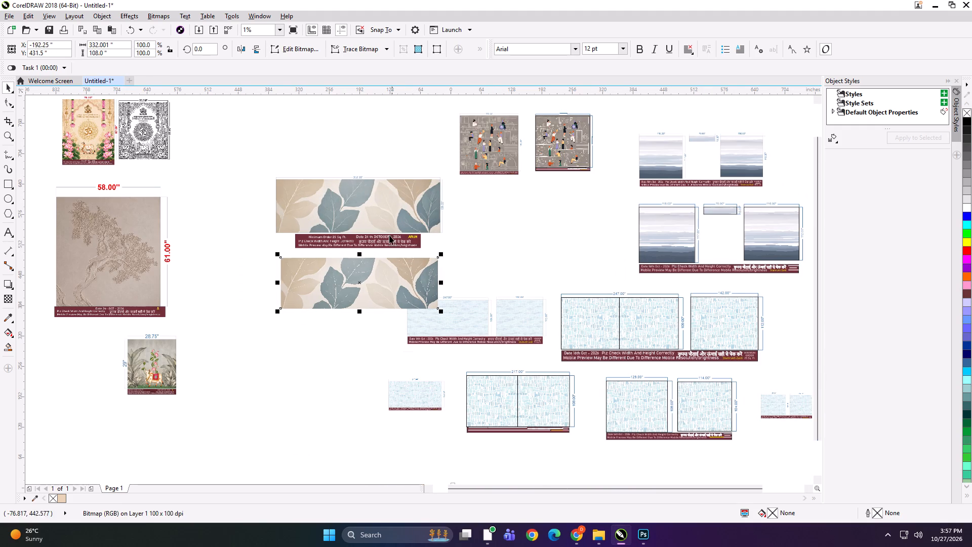
{"action": "left_click", "coordinate": [387, 229], "text": "shift"}
{"action": "key", "text": "shift+F2"}
{"action": "left_click", "coordinate": [282, 223]}
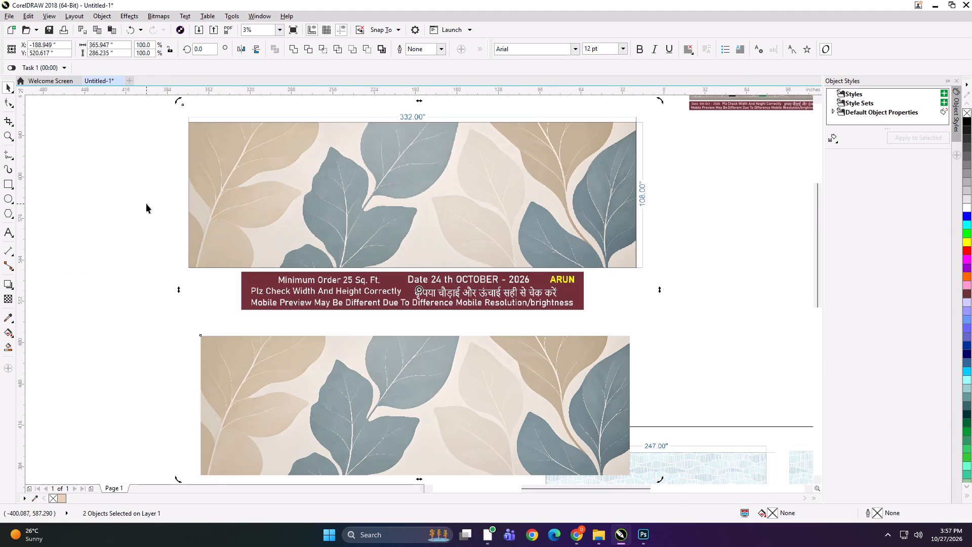
Reposition the labelled leaf layout and shift the imported leaf artwork into clear space beneath it.
{"action": "left_click", "coordinate": [146, 204]}
{"action": "left_click_drag", "start_coordinate": [392, 233], "coordinate": [385, 222]}
{"action": "left_click_drag", "start_coordinate": [400, 221], "coordinate": [396, 220]}
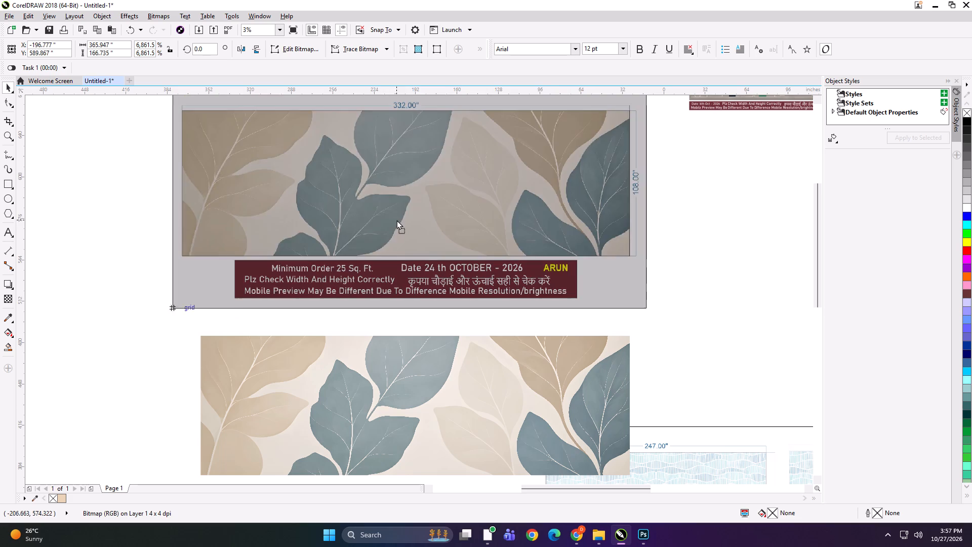
{"action": "left_click_drag", "start_coordinate": [396, 220], "coordinate": [395, 219]}
{"action": "left_click_drag", "start_coordinate": [409, 363], "coordinate": [322, 346]}
{"action": "left_click_drag", "start_coordinate": [396, 227], "coordinate": [400, 225]}
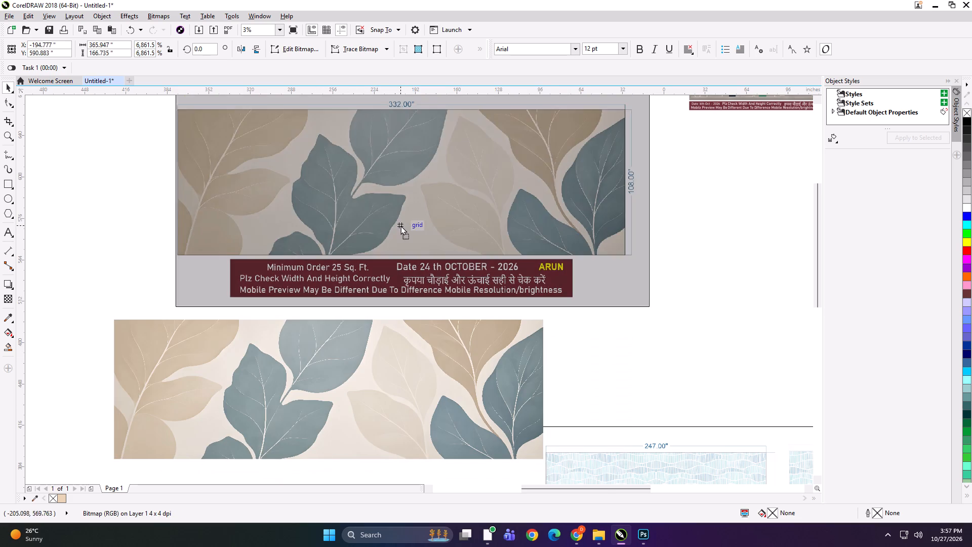
{"action": "left_click_drag", "start_coordinate": [400, 225], "coordinate": [401, 224]}
{"action": "left_click_drag", "start_coordinate": [323, 353], "coordinate": [310, 350]}
{"action": "left_click_drag", "start_coordinate": [329, 354], "coordinate": [315, 353]}
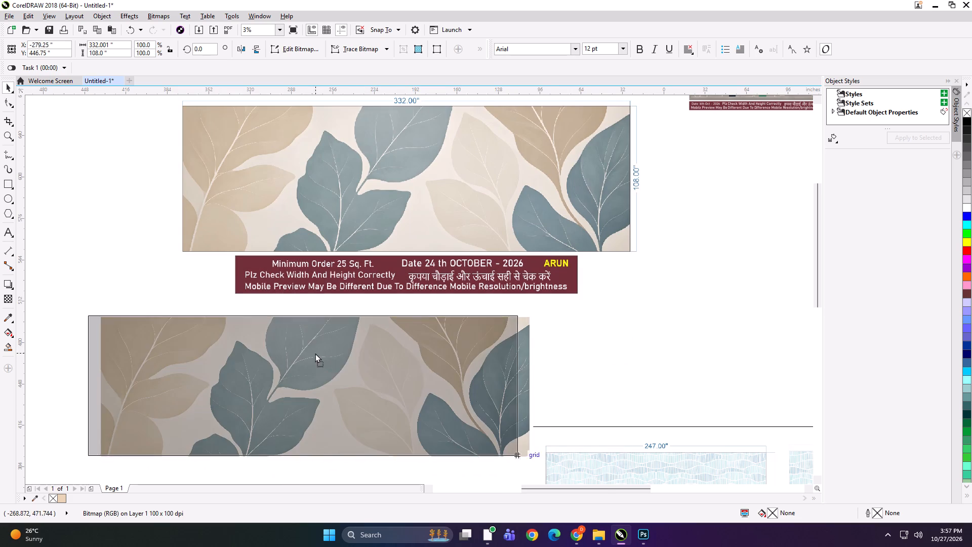
{"action": "left_click_drag", "start_coordinate": [315, 353], "coordinate": [301, 353]}
Set the imported leaf artwork's size to 332 × 108 inches.
{"action": "left_click_drag", "start_coordinate": [122, 46], "coordinate": [23, 44]}
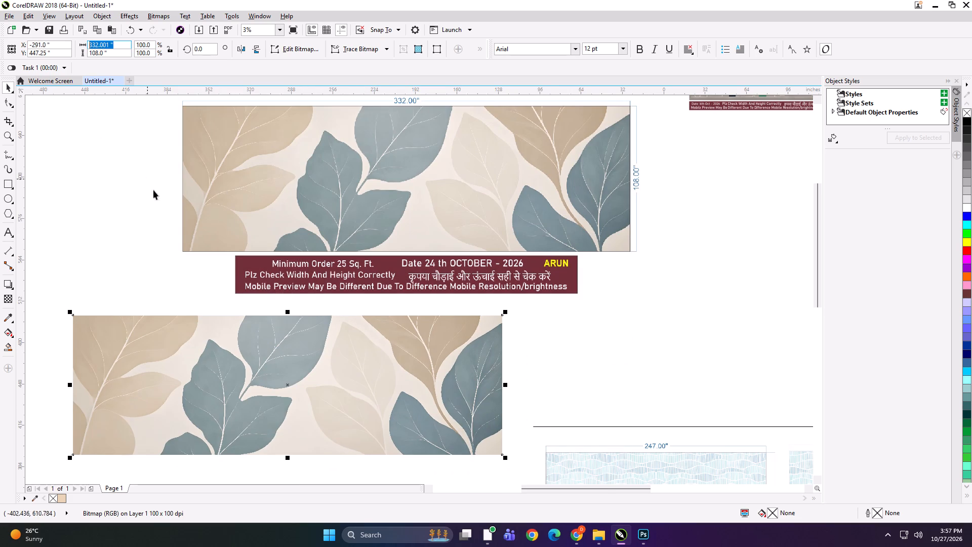
{"action": "type", "text": "332"}
{"action": "key", "text": "Tab"}
{"action": "type", "text": "18"}
{"action": "key", "text": "Return"}
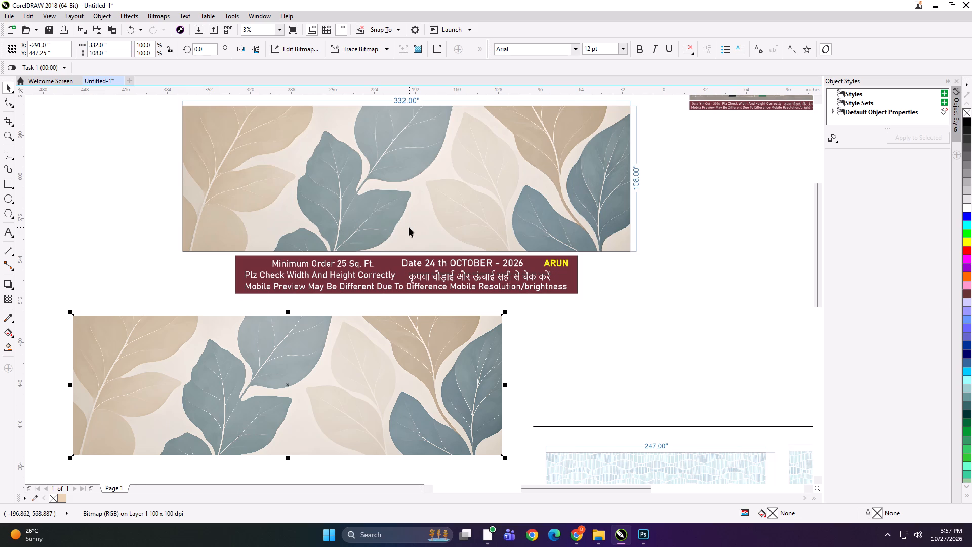
Examine the imported leaf artwork's detail up close and compare the whole image with the labelled layout.
{"action": "scroll", "coordinate": [277, 388], "scroll_direction": "up", "scroll_amount": 4}
{"action": "scroll", "coordinate": [123, 201], "scroll_direction": "up", "scroll_amount": 1}
{"action": "scroll", "coordinate": [281, 294], "scroll_direction": "down", "scroll_amount": 1}
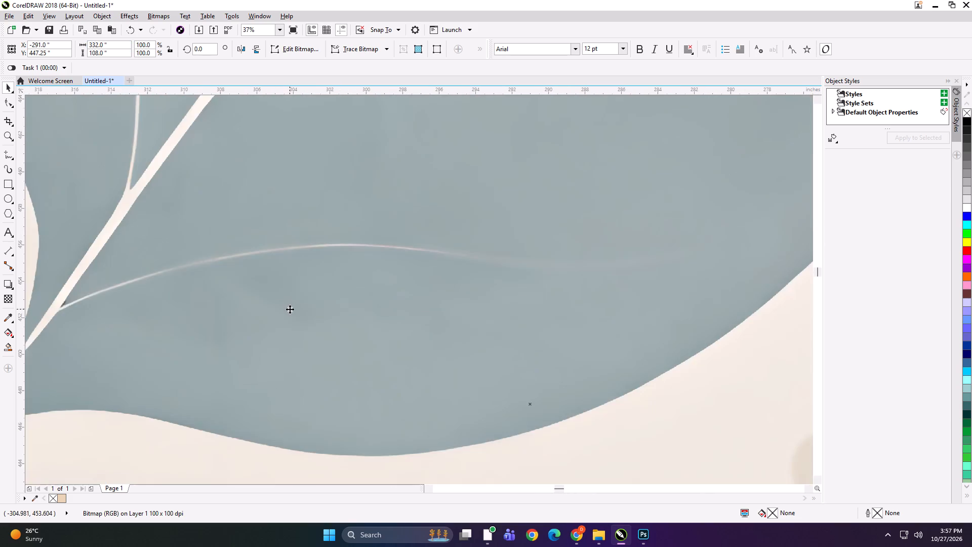
{"action": "scroll", "coordinate": [112, 208], "scroll_direction": "up", "scroll_amount": 2}
{"action": "scroll", "coordinate": [215, 244], "scroll_direction": "down", "scroll_amount": 5}
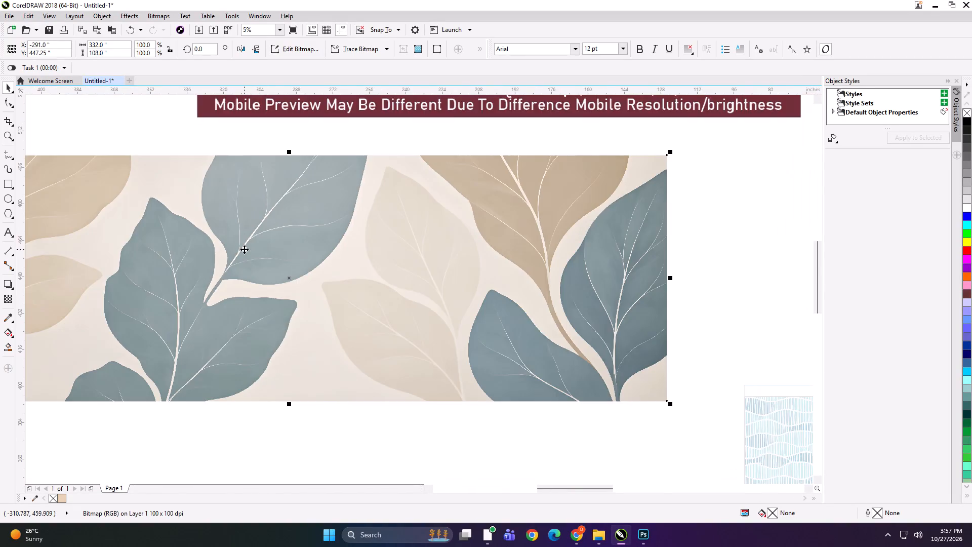
{"action": "scroll", "coordinate": [244, 249], "scroll_direction": "down", "scroll_amount": 3}
{"action": "scroll", "coordinate": [305, 200], "scroll_direction": "up", "scroll_amount": 1}
{"action": "left_click", "coordinate": [305, 200], "text": "shift"}
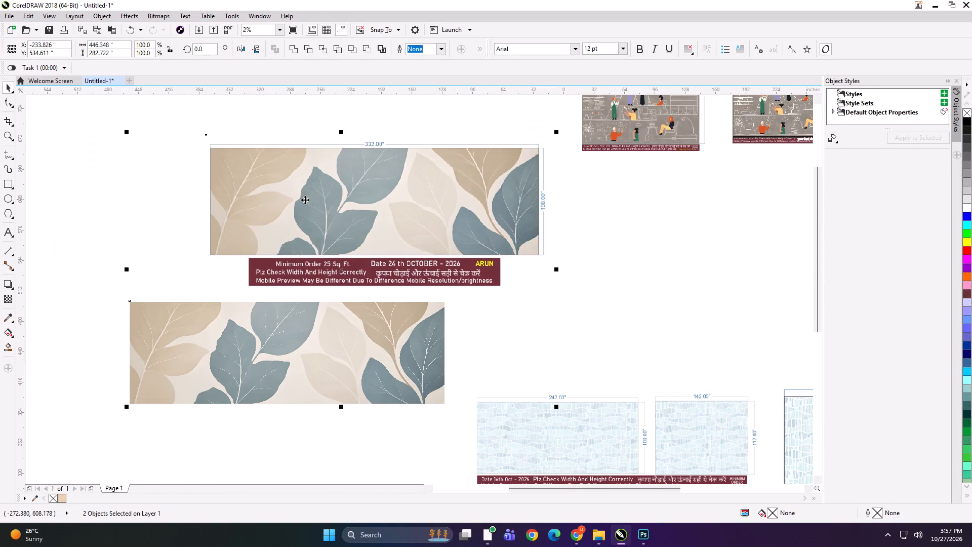
{"action": "key", "text": "shift+F2"}
{"action": "left_click", "coordinate": [81, 204]}
Create a rectangle over the imported leaf artwork, set its width to 59 inches, and align it with the artwork's left edge.
{"action": "left_click", "coordinate": [268, 425]}
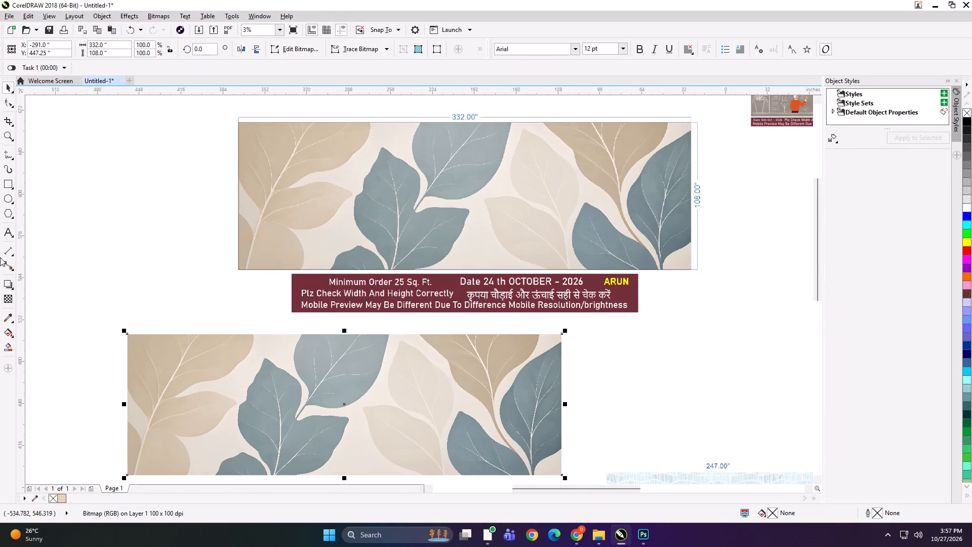
{"action": "double_click", "coordinate": [10, 180], "text": "shift"}
{"action": "key", "text": "shift+space"}
{"action": "left_click", "coordinate": [116, 45]}
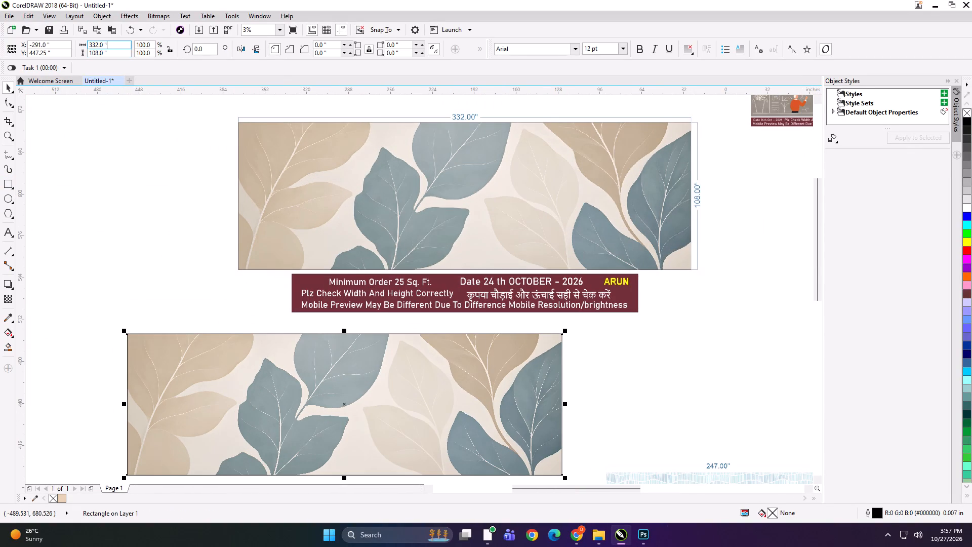
{"action": "key", "text": "ctrl+a"}
{"action": "type", "text": "59"}
{"action": "key", "text": "Return"}
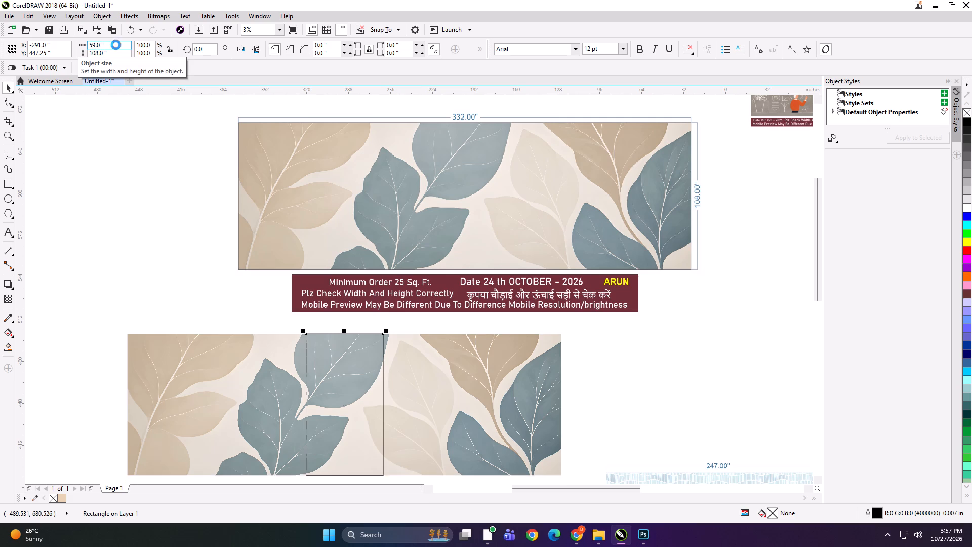
{"action": "left_click", "coordinate": [192, 375], "text": "shift"}
{"action": "key", "text": "l"}
{"action": "left_click", "coordinate": [88, 351]}
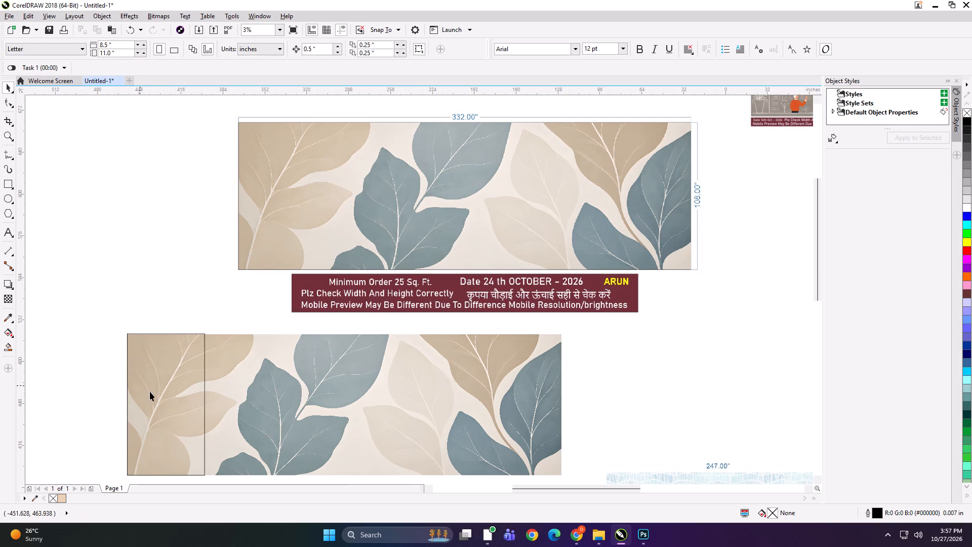
Duplicate the 59-inch panel frame across the leaf artwork to make six side-by-side frames, each overlapping its neighbour by 0.5 inch.
{"action": "left_click", "coordinate": [150, 392]}
{"action": "left_click_drag", "start_coordinate": [123, 405], "coordinate": [250, 406]}
{"action": "right_click", "coordinate": [250, 406], "text": "ctrl"}
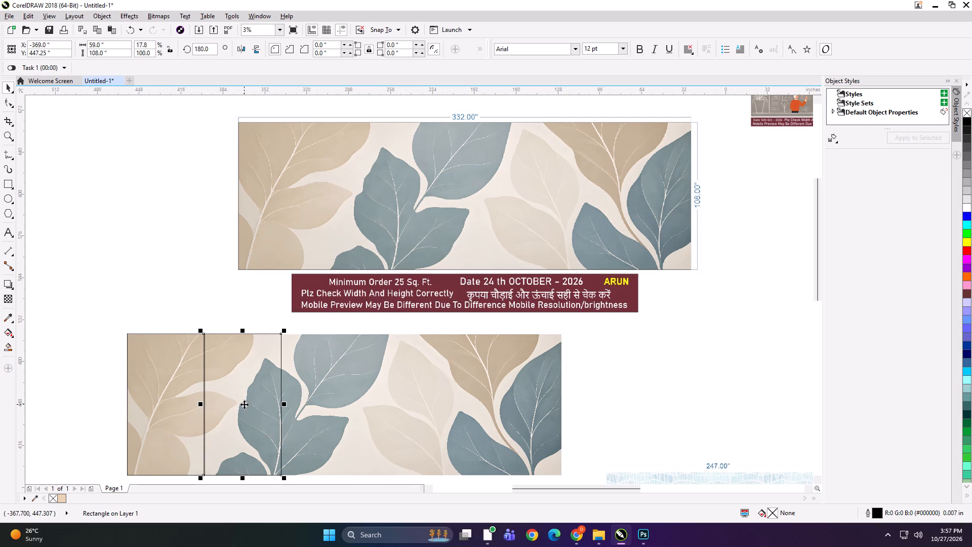
{"action": "left_click", "coordinate": [180, 378], "text": "shift"}
{"action": "left_click_drag", "start_coordinate": [125, 404], "coordinate": [350, 420]}
{"action": "right_click", "coordinate": [350, 420], "text": "ctrl"}
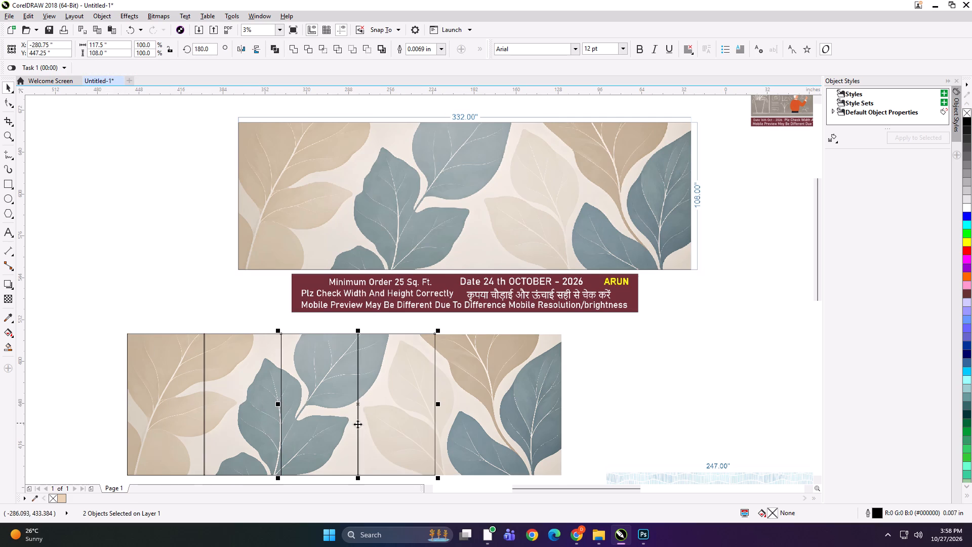
{"action": "key", "text": "Left"}
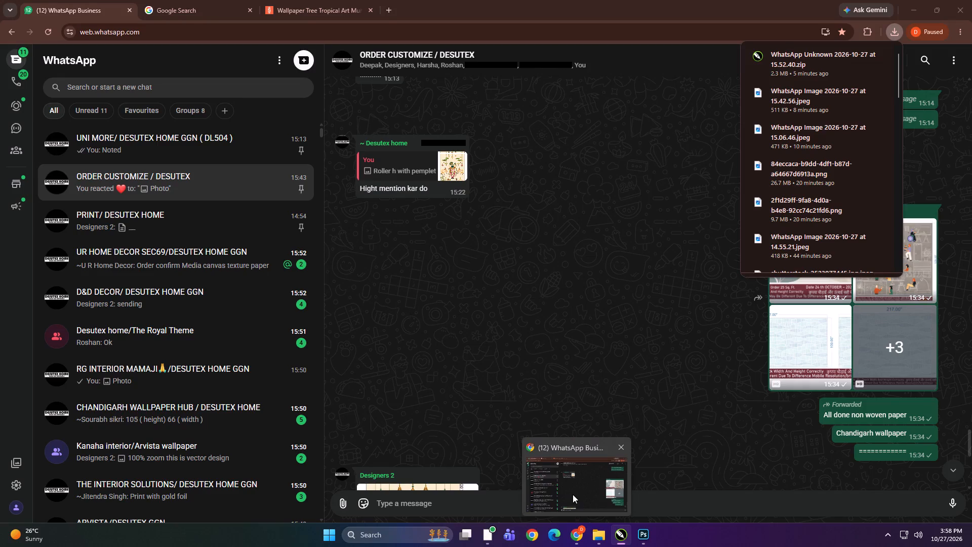
{"action": "scroll", "coordinate": [288, 384], "scroll_direction": "up", "scroll_amount": 1}
{"action": "scroll", "coordinate": [307, 319], "scroll_direction": "down", "scroll_amount": 1}
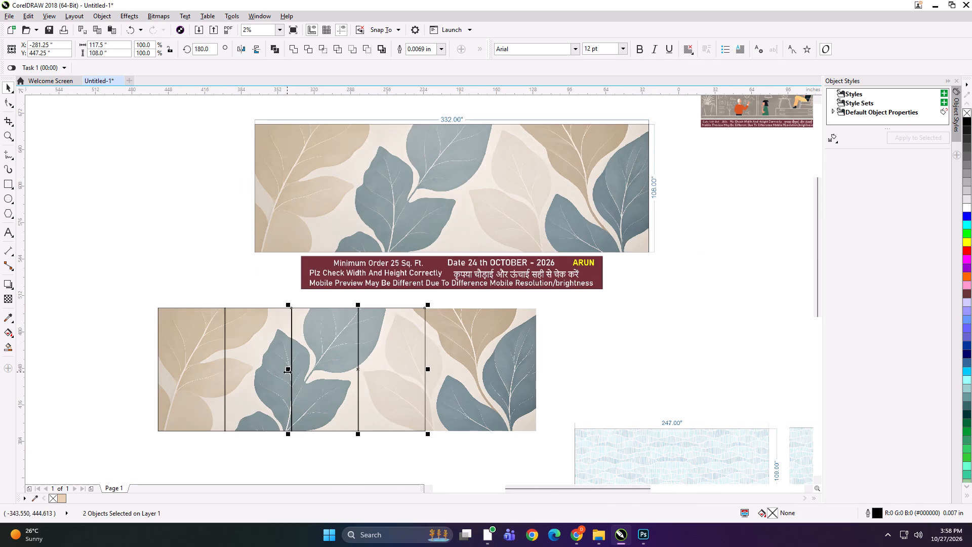
{"action": "left_click_drag", "start_coordinate": [287, 372], "coordinate": [467, 379]}
{"action": "right_click", "coordinate": [467, 379], "text": "ctrl"}
{"action": "key", "text": "Left"}
{"action": "left_click", "coordinate": [572, 336]}
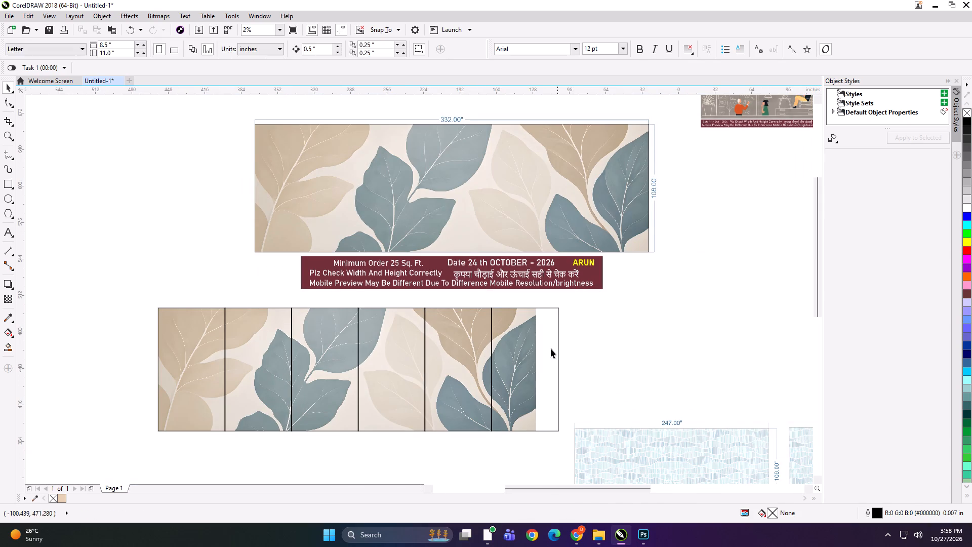
Narrow the sixth panel frame to 39.5 inches so it ends at the leaf artwork's right edge.
{"action": "left_click", "coordinate": [526, 354]}
{"action": "left_click_drag", "start_coordinate": [562, 370], "coordinate": [543, 369]}
{"action": "scroll", "coordinate": [502, 365], "scroll_direction": "up", "scroll_amount": 1}
{"action": "scroll", "coordinate": [503, 334], "scroll_direction": "down", "scroll_amount": 1}
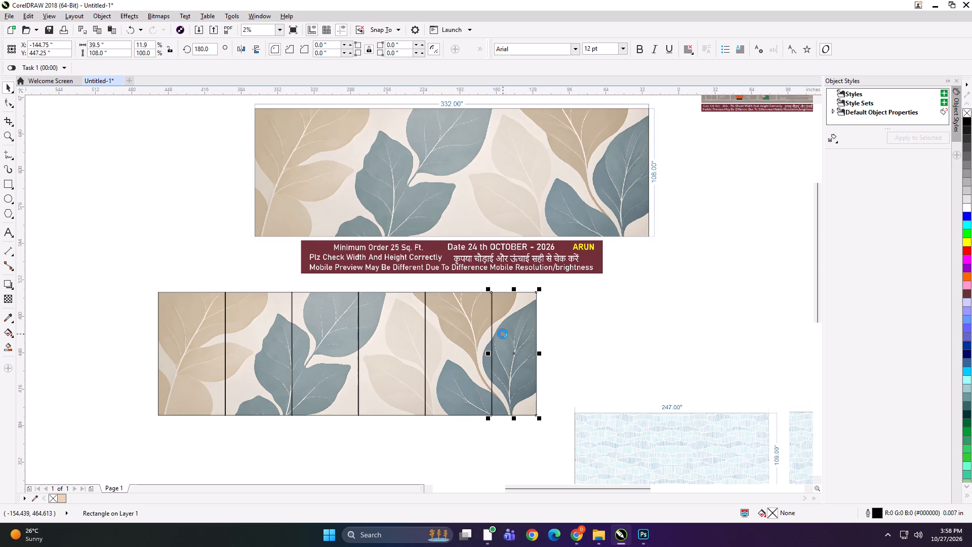
{"action": "scroll", "coordinate": [503, 334], "scroll_direction": "down", "scroll_amount": 1}
{"action": "scroll", "coordinate": [542, 347], "scroll_direction": "up", "scroll_amount": 1}
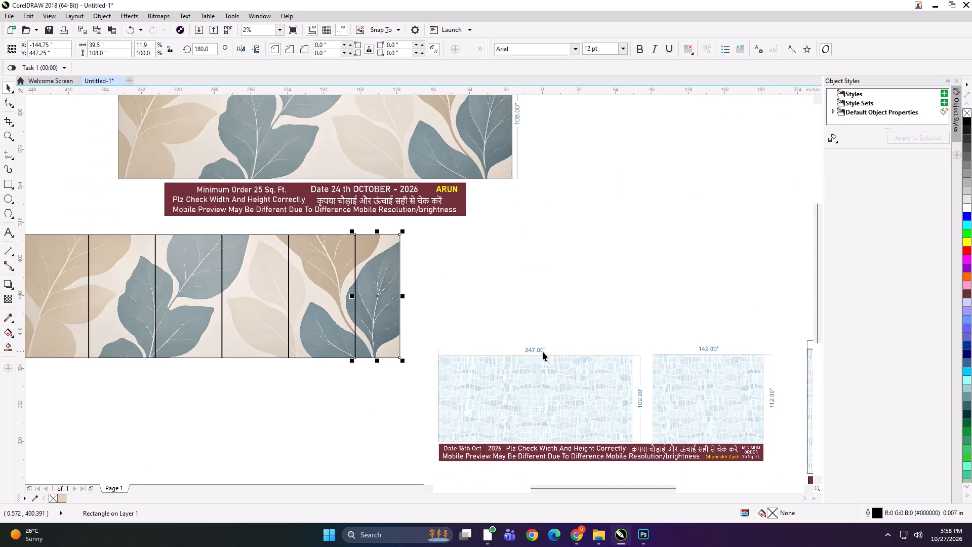
{"action": "scroll", "coordinate": [543, 351], "scroll_direction": "up", "scroll_amount": 1}
{"action": "scroll", "coordinate": [531, 341], "scroll_direction": "down", "scroll_amount": 2}
{"action": "scroll", "coordinate": [379, 371], "scroll_direction": "up", "scroll_amount": 1}
Group the panel frames over the leaf artwork, leaving out the fourth frame.
{"action": "left_click", "coordinate": [202, 315]}
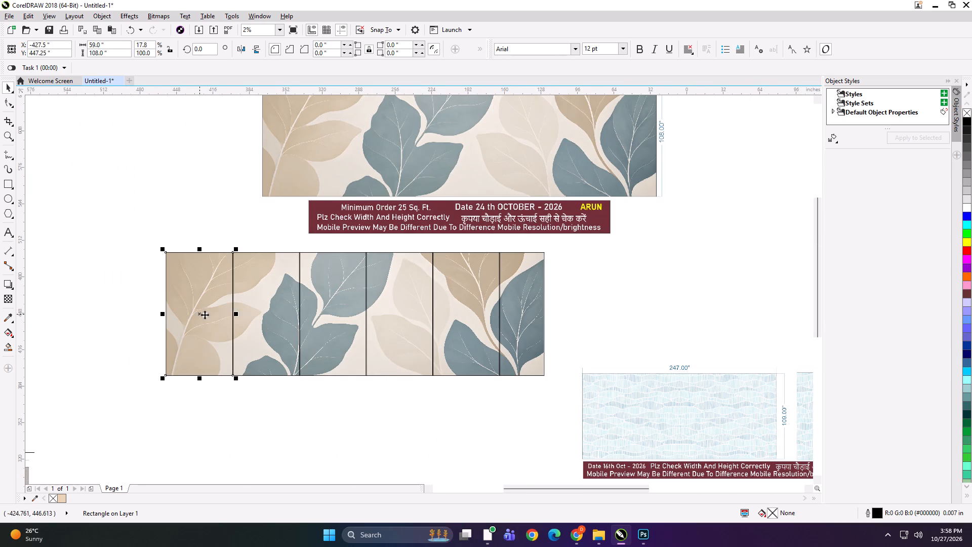
{"action": "left_click", "coordinate": [278, 315], "text": "shift"}
{"action": "left_click", "coordinate": [340, 305], "text": "shift"}
{"action": "left_click", "coordinate": [454, 304], "text": "shift"}
{"action": "left_click", "coordinate": [522, 307], "text": "shift"}
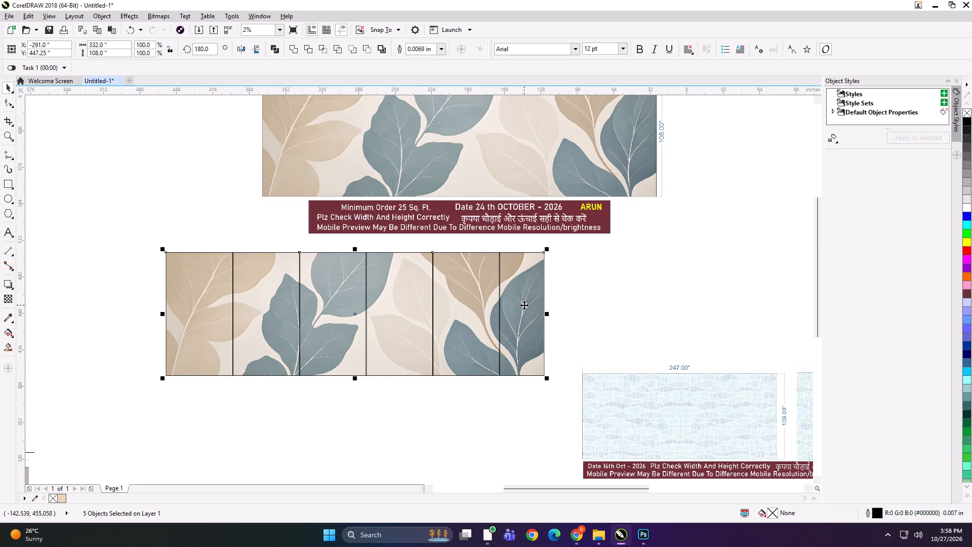
{"action": "key", "text": "ctrl+g"}
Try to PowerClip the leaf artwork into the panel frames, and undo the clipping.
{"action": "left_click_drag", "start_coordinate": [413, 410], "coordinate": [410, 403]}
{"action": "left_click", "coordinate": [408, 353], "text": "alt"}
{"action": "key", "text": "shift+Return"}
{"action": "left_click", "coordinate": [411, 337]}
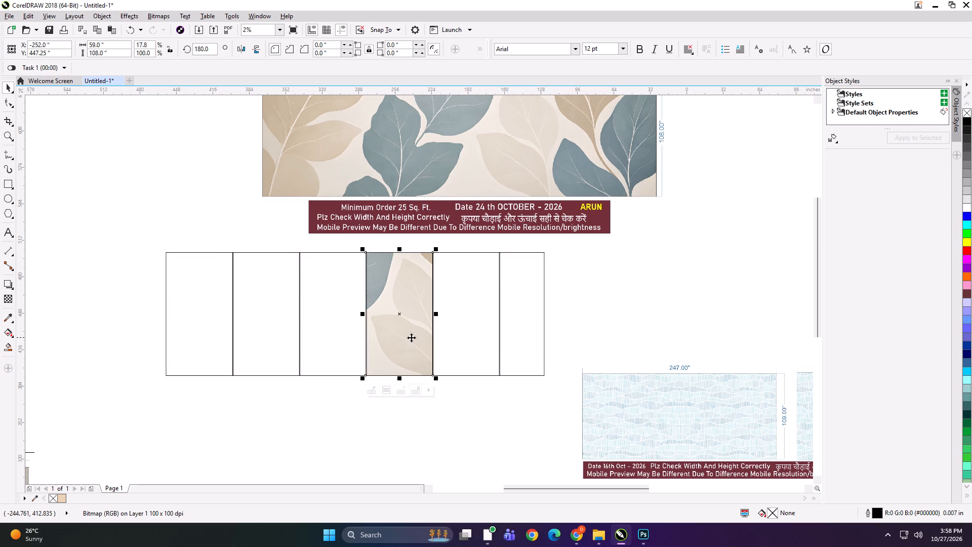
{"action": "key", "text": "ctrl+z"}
Group the five-frame group together with the remaining fourth frame.
{"action": "left_click", "coordinate": [316, 431]}
{"action": "left_click", "coordinate": [218, 341]}
{"action": "left_click", "coordinate": [289, 337], "text": "shift"}
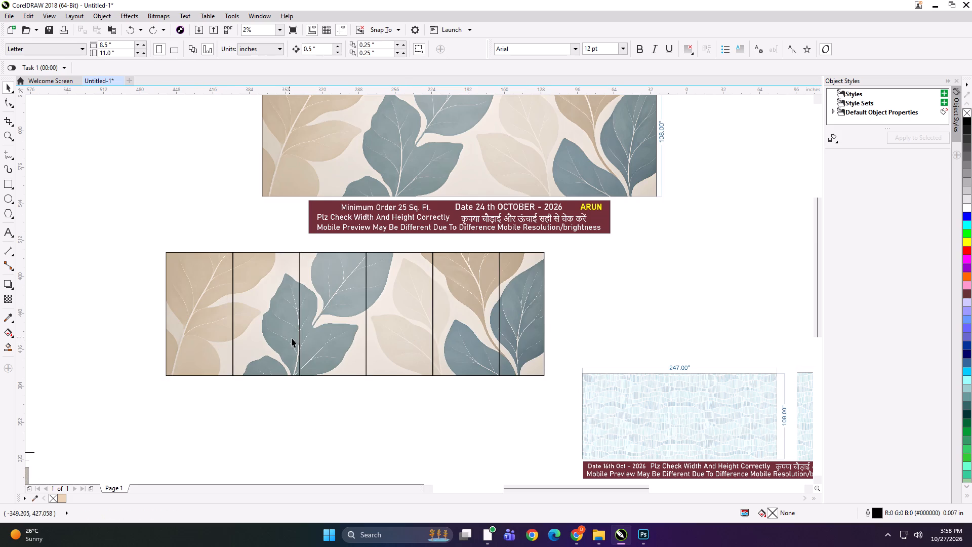
{"action": "left_click", "coordinate": [218, 333]}
{"action": "left_click", "coordinate": [405, 328], "text": "shift"}
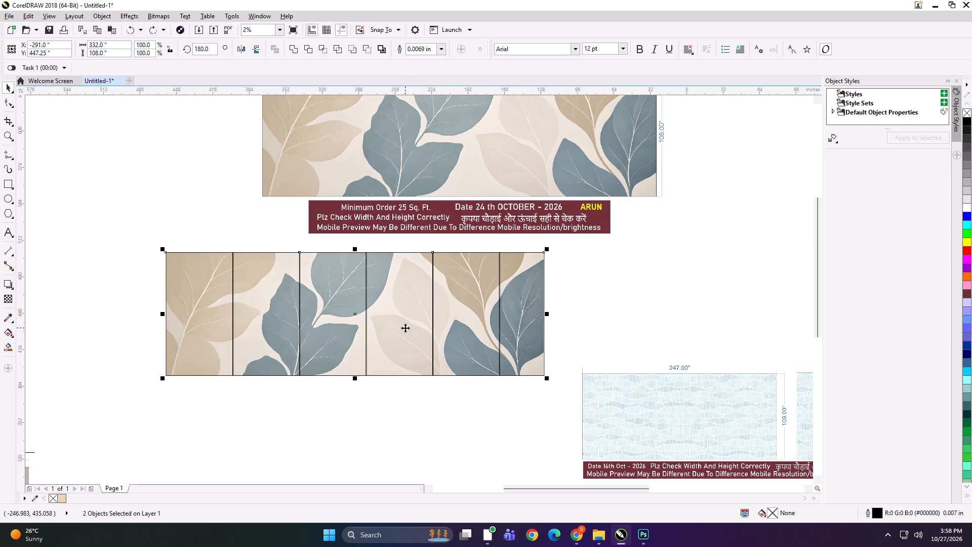
{"action": "key", "text": "ctrl+g"}
PowerClip the leaf artwork into the grouped frames and ungroup them into six separate panels.
{"action": "left_click", "coordinate": [379, 399]}
{"action": "left_click", "coordinate": [379, 395], "text": "alt"}
{"action": "left_click", "coordinate": [388, 349], "text": "alt"}
{"action": "key", "text": "shift+Return"}
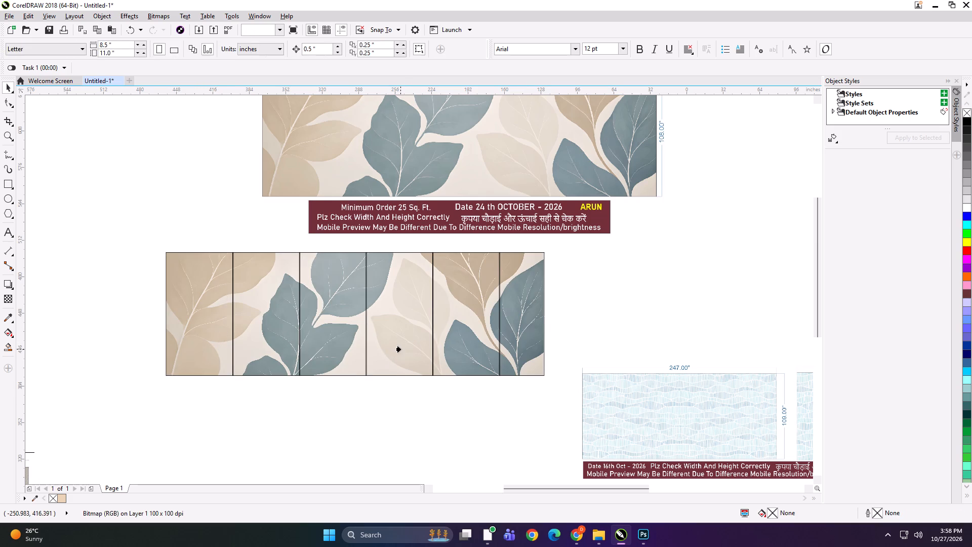
{"action": "left_click", "coordinate": [400, 349]}
{"action": "key", "text": "ctrl+u"}
{"action": "key", "text": "ctrl+u"}
{"action": "key", "text": "ctrl+u"}
{"action": "key", "text": "ctrl+u"}
{"action": "left_click", "coordinate": [350, 424]}
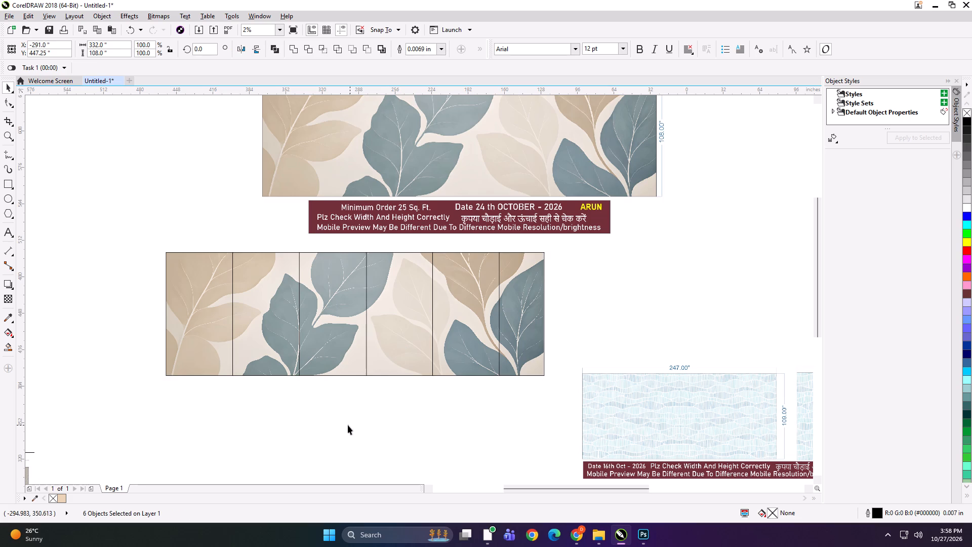
Move the labelled 332 × 108 inch leaf layout so it sits directly above the six panels.
{"action": "left_click", "coordinate": [211, 316]}
{"action": "scroll", "coordinate": [340, 358], "scroll_direction": "down", "scroll_amount": 1}
{"action": "left_click", "coordinate": [257, 270]}
{"action": "left_click_drag", "start_coordinate": [237, 280], "coordinate": [248, 306]}
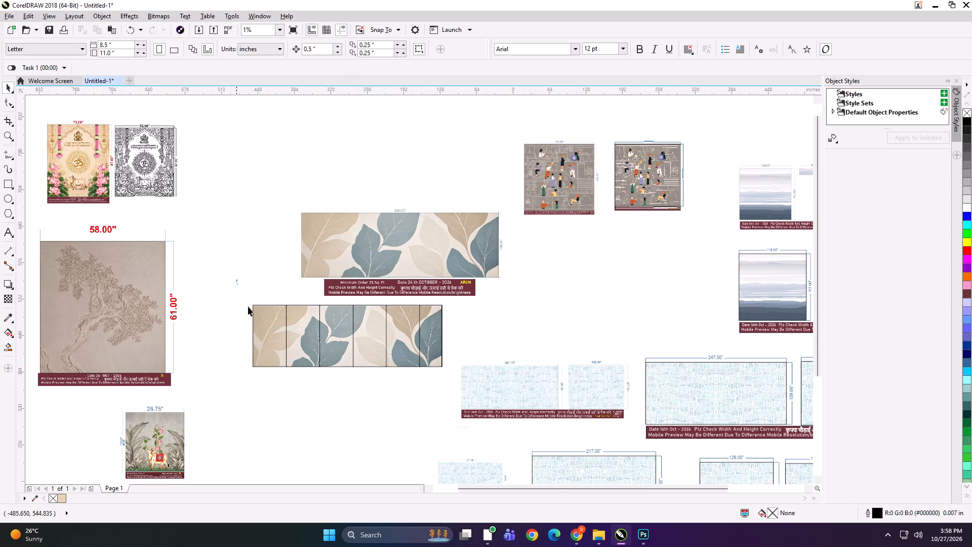
{"action": "left_click_drag", "start_coordinate": [248, 306], "coordinate": [463, 392]}
{"action": "left_click", "coordinate": [433, 283]}
{"action": "left_click_drag", "start_coordinate": [400, 276], "coordinate": [400, 270]}
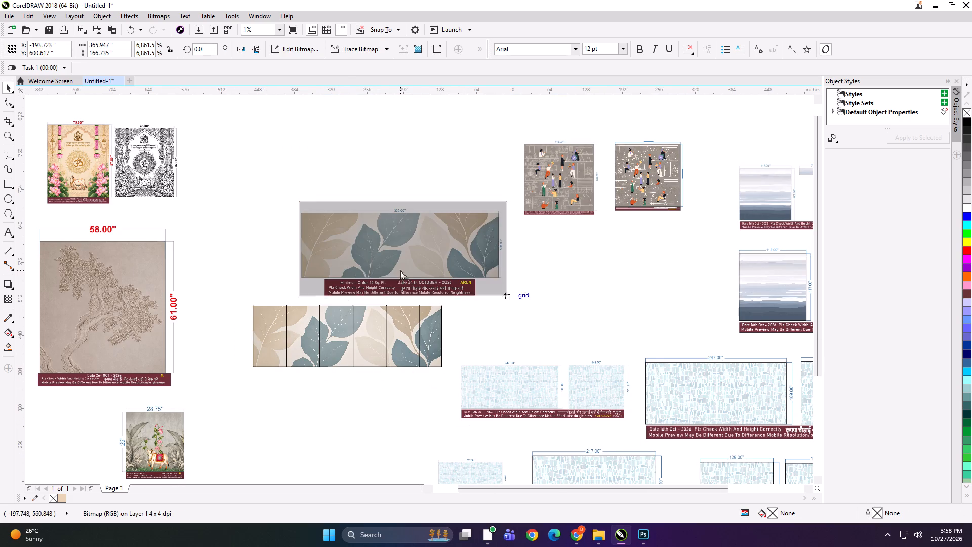
{"action": "left_click_drag", "start_coordinate": [400, 270], "coordinate": [358, 267]}
Add the text label "332*108 PANEL 1" at the first panel's top edge.
{"action": "left_click_drag", "start_coordinate": [225, 289], "coordinate": [452, 392], "text": "shift"}
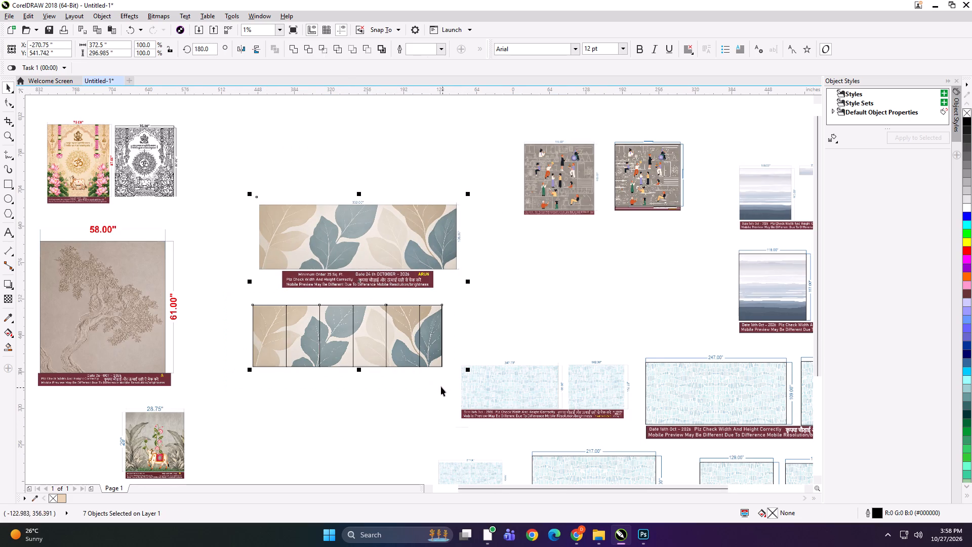
{"action": "key", "text": "shift+F2"}
{"action": "left_click", "coordinate": [142, 286]}
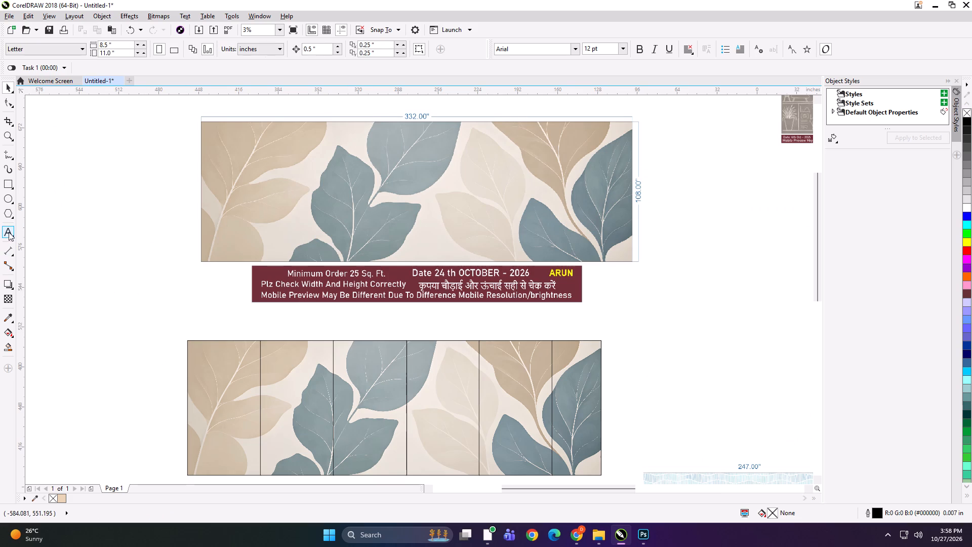
{"action": "left_click", "coordinate": [9, 232]}
{"action": "left_click", "coordinate": [202, 339]}
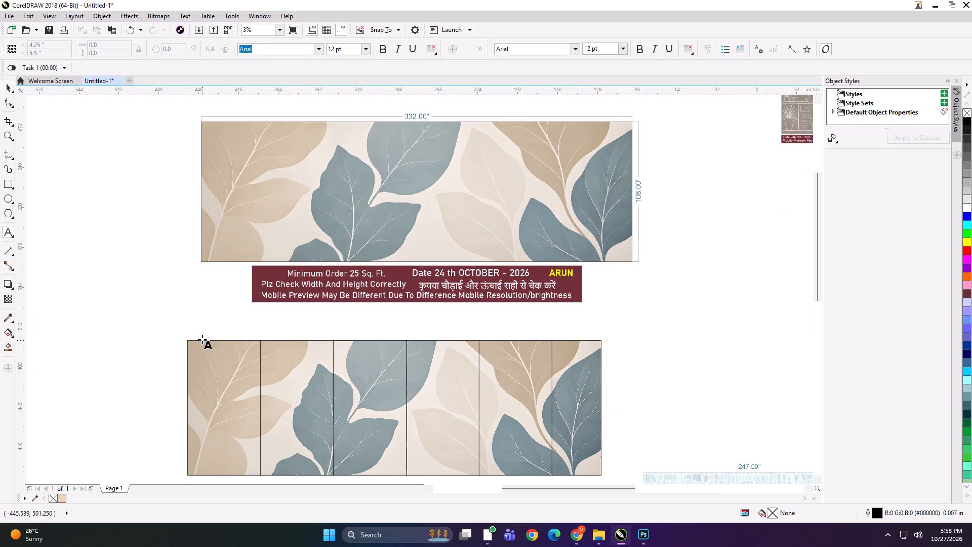
{"action": "type", "text": "332*"}
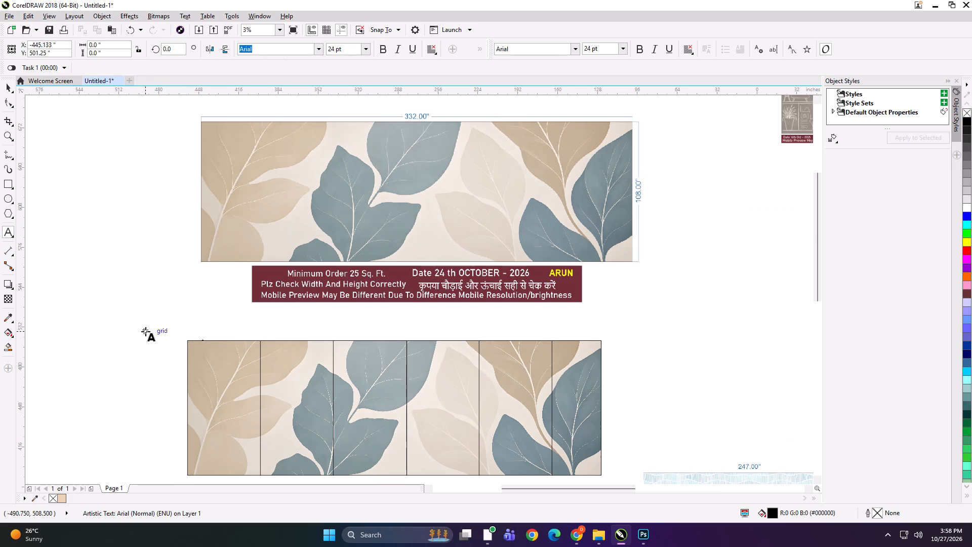
{"action": "type", "text": "108 PANEL 1"}
Copy the panel 1 label onto the second panel's top edge.
{"action": "key", "text": "ctrl+a"}
{"action": "key", "text": "ctrl+c"}
{"action": "left_click", "coordinate": [282, 339]}
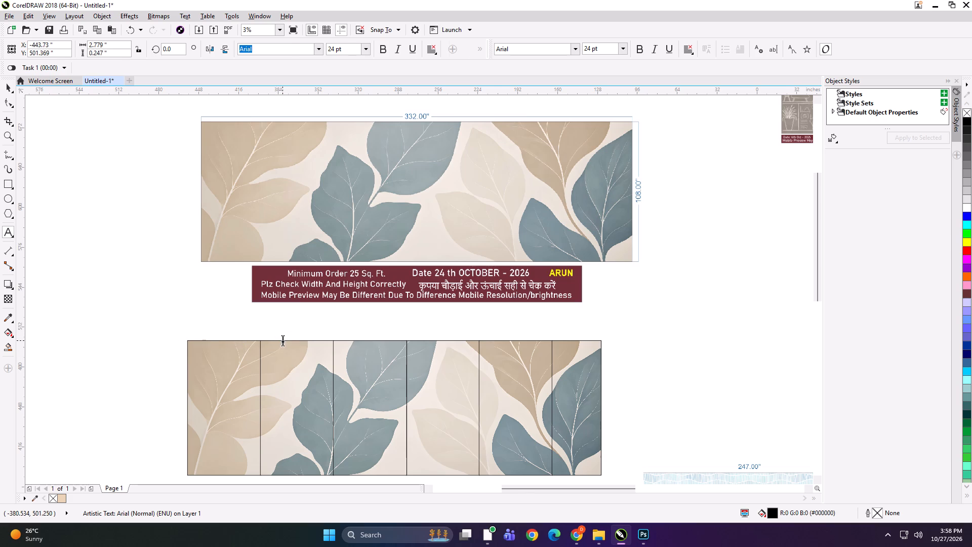
{"action": "scroll", "coordinate": [283, 339], "scroll_direction": "up", "scroll_amount": 4}
{"action": "key", "text": "ctrl+v"}
{"action": "scroll", "coordinate": [283, 339], "scroll_direction": "up", "scroll_amount": 3}
{"action": "key", "text": "2"}
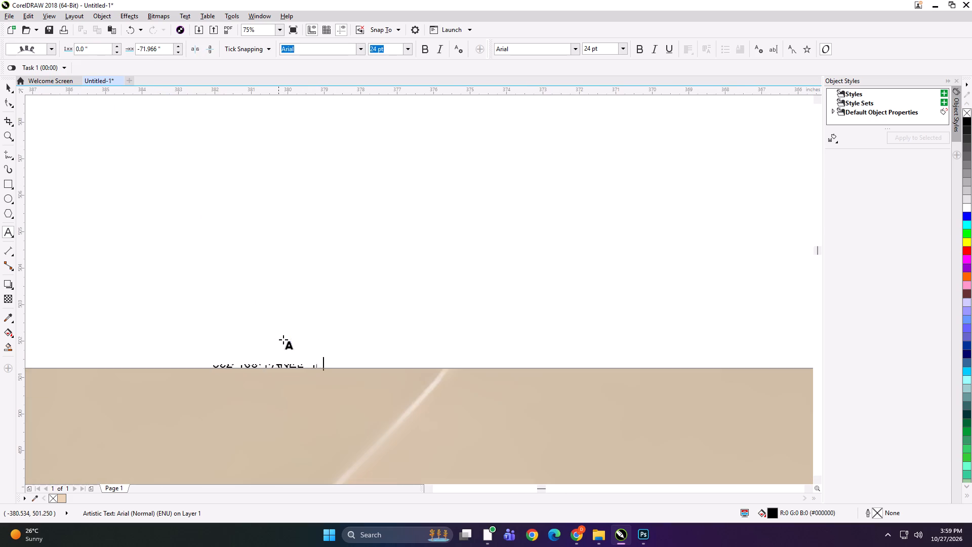
{"action": "key", "text": "BackSpace"}
{"action": "scroll", "coordinate": [283, 339], "scroll_direction": "down", "scroll_amount": 1}
Change the number in the second panel's label to 2 so it reads "332*108 PANEL 2".
{"action": "left_click", "coordinate": [373, 338]}
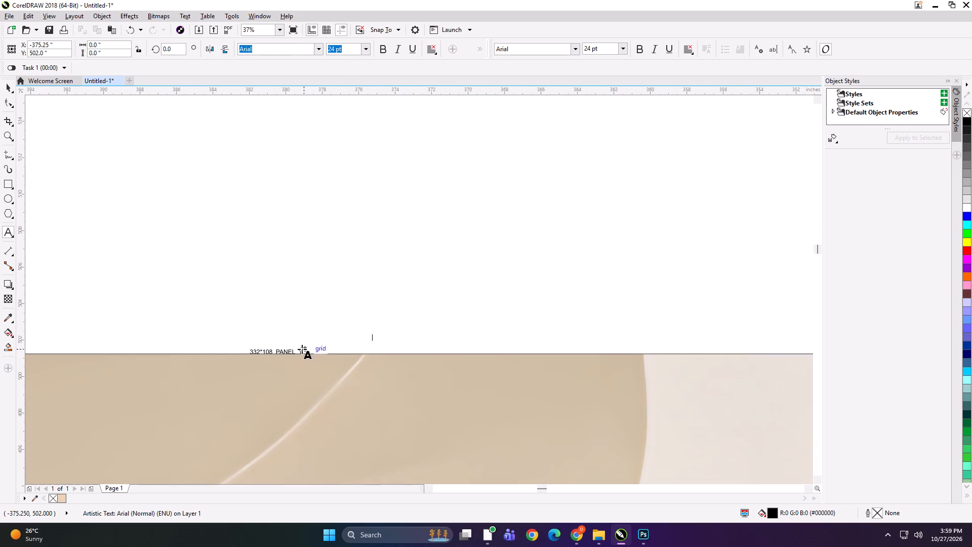
{"action": "scroll", "coordinate": [297, 351], "scroll_direction": "up", "scroll_amount": 1}
{"action": "left_click", "coordinate": [300, 354]}
{"action": "scroll", "coordinate": [306, 354], "scroll_direction": "up", "scroll_amount": 1}
{"action": "key", "text": "Right"}
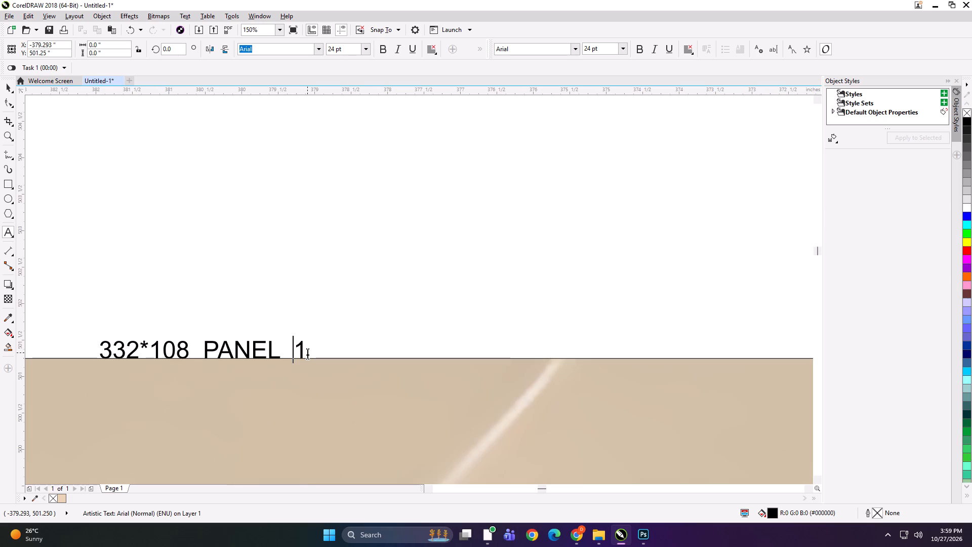
{"action": "key", "text": "2"}
{"action": "key", "text": "BackSpace"}
{"action": "key", "text": "BackSpace"}
{"action": "key", "text": "Right"}
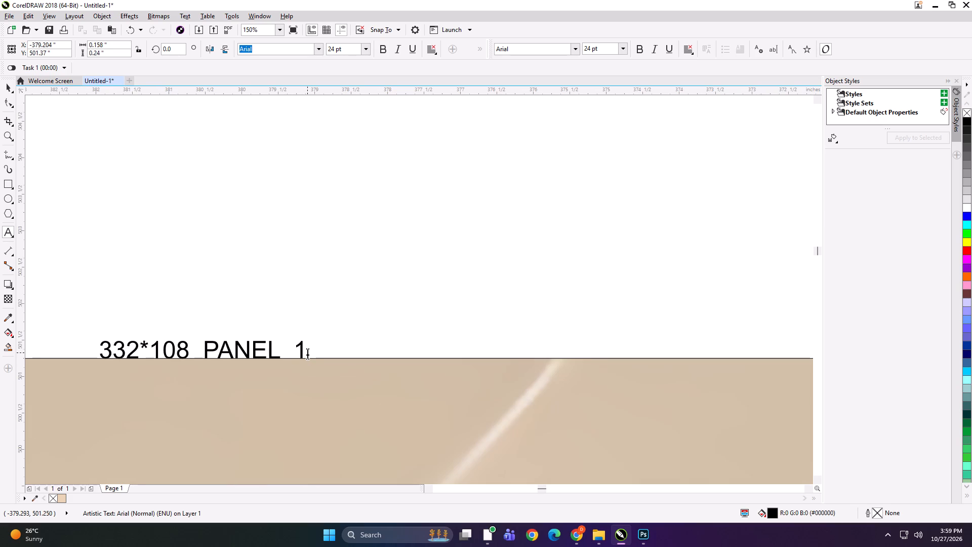
{"action": "left_click", "coordinate": [238, 348]}
{"action": "key", "text": "Right"}
{"action": "key", "text": "Right"}
{"action": "key", "text": "Right"}
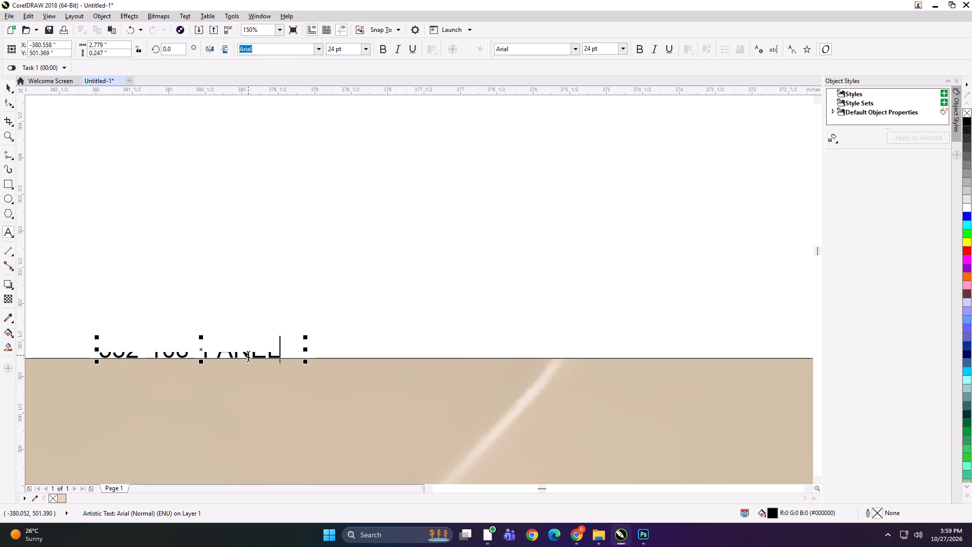
{"action": "key", "text": "Right"}
{"action": "key", "text": "Right"}
{"action": "key", "text": "Right"}
{"action": "key", "text": "Right"}
{"action": "key", "text": "BackSpace"}
{"action": "key", "text": "BackSpace"}
{"action": "key", "text": "space"}
{"action": "type", "text": "2"}
Copy the panel 2 label onto the third panel's top edge and change its number to 3.
{"action": "scroll", "coordinate": [248, 349], "scroll_direction": "down", "scroll_amount": 2}
{"action": "key", "text": "ctrl+a"}
{"action": "key", "text": "ctrl+c"}
{"action": "scroll", "coordinate": [235, 334], "scroll_direction": "down", "scroll_amount": 2}
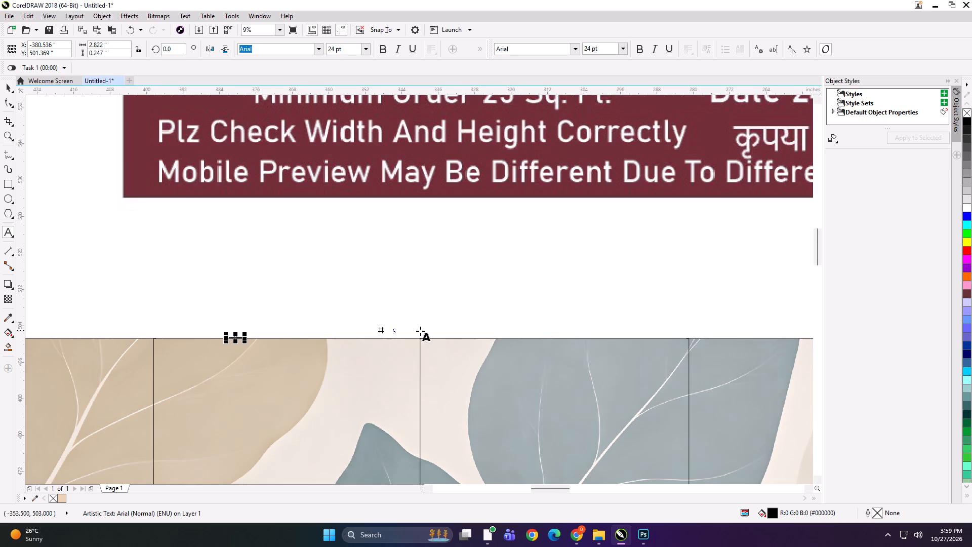
{"action": "left_click", "coordinate": [451, 337]}
{"action": "key", "text": "ctrl+v"}
{"action": "key", "text": "BackSpace"}
{"action": "key", "text": "3"}
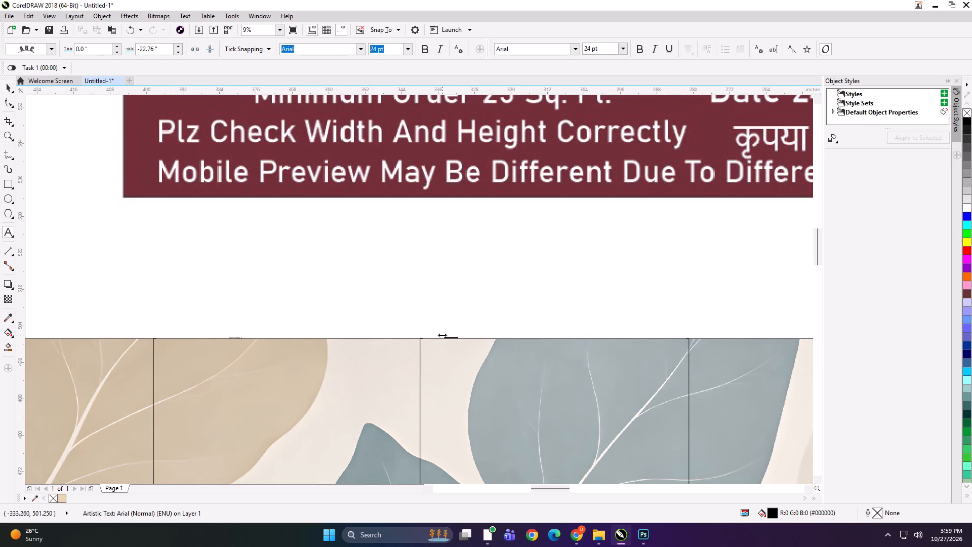
{"action": "scroll", "coordinate": [452, 336], "scroll_direction": "up", "scroll_amount": 2}
{"action": "scroll", "coordinate": [487, 360], "scroll_direction": "up", "scroll_amount": 1}
Paste the label onto the fourth panel's top edge and make it read "332*108 PANEL 4".
{"action": "scroll", "coordinate": [442, 331], "scroll_direction": "down", "scroll_amount": 6}
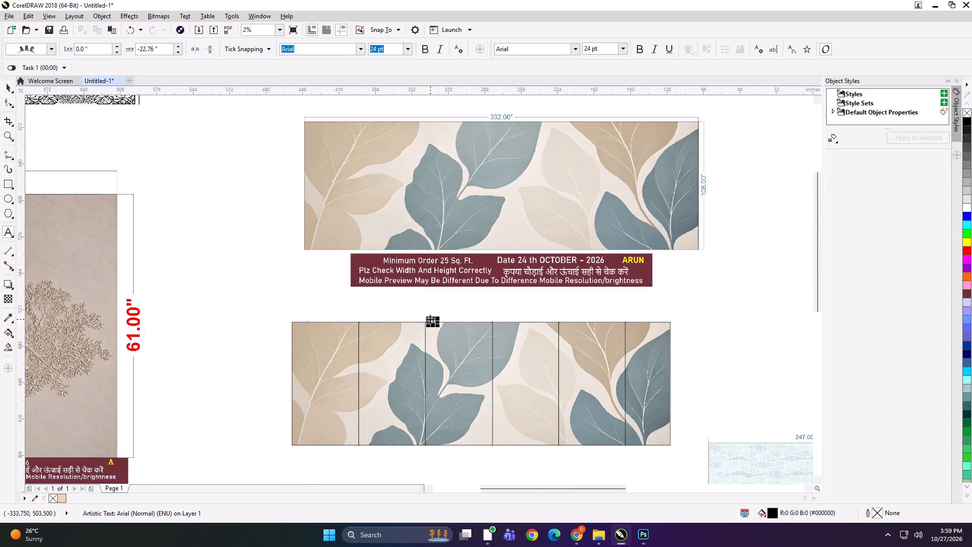
{"action": "left_click", "coordinate": [520, 320]}
{"action": "key", "text": "ctrl+v"}
{"action": "key", "text": "BackSpace"}
{"action": "key", "text": "3"}
{"action": "scroll", "coordinate": [521, 319], "scroll_direction": "up", "scroll_amount": 2}
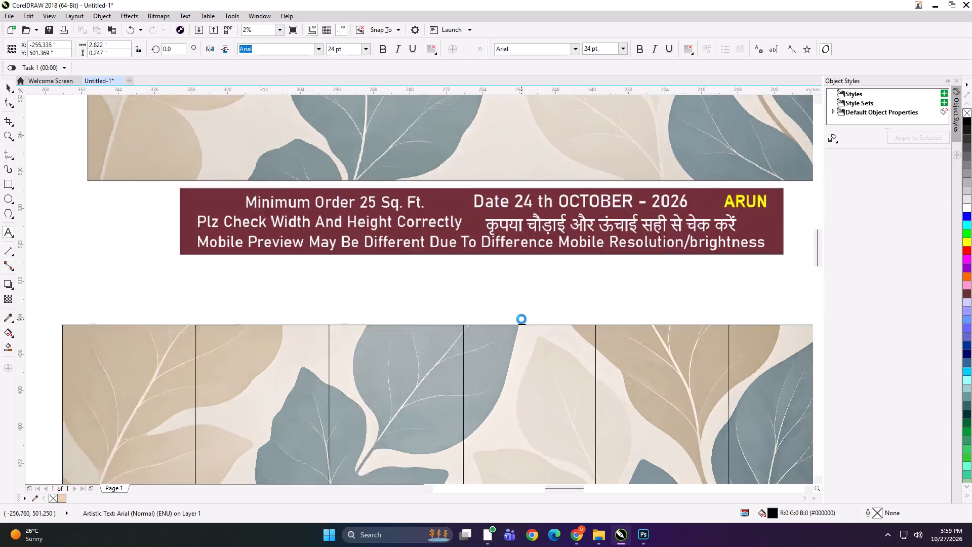
{"action": "scroll", "coordinate": [521, 319], "scroll_direction": "up", "scroll_amount": 3}
{"action": "key", "text": "BackSpace"}
{"action": "key", "text": "4"}
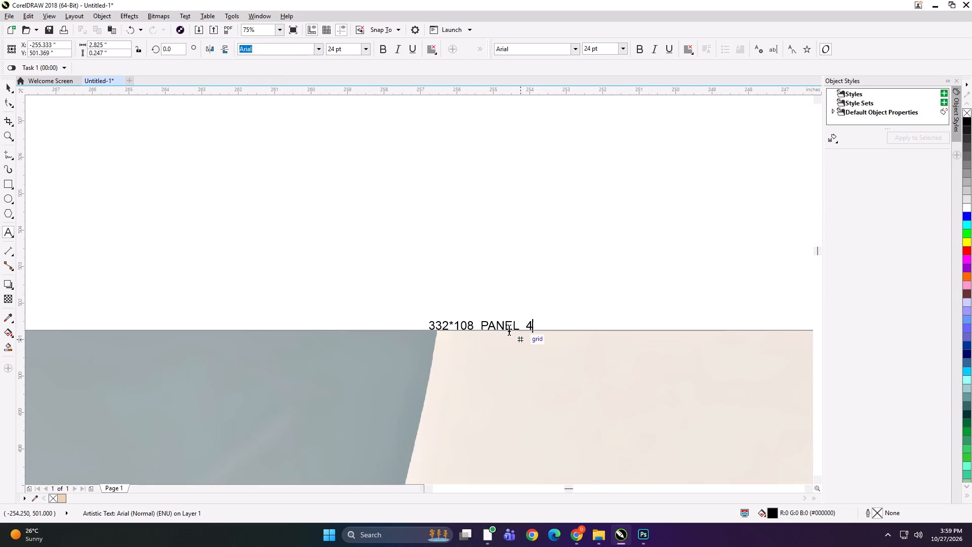
Paste the label onto the fifth panel's top edge and change its number to 5.
{"action": "scroll", "coordinate": [509, 329], "scroll_direction": "down", "scroll_amount": 5}
{"action": "scroll", "coordinate": [134, 325], "scroll_direction": "up", "scroll_amount": 2}
{"action": "scroll", "coordinate": [144, 308], "scroll_direction": "down", "scroll_amount": 4}
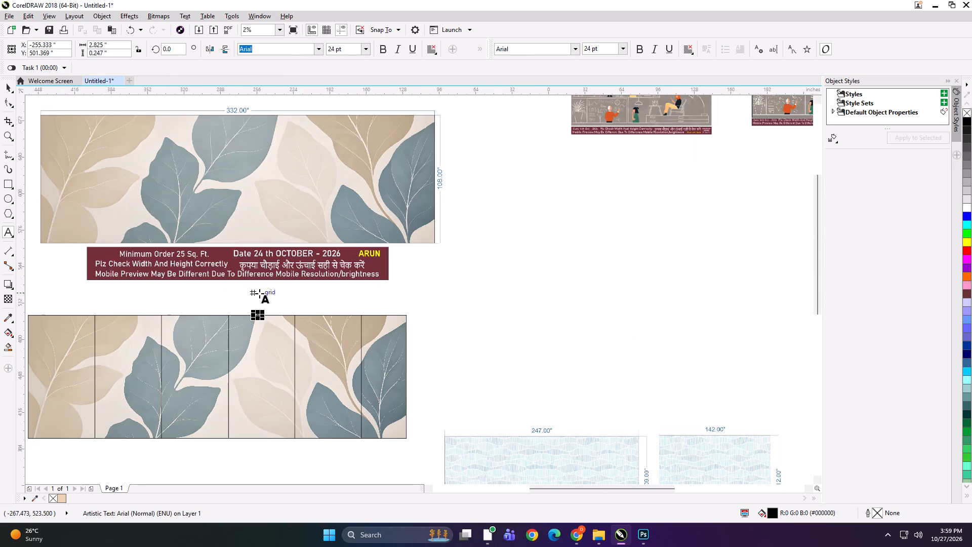
{"action": "left_click", "coordinate": [308, 314]}
{"action": "key", "text": "ctrl+v"}
{"action": "key", "text": "BackSpace"}
{"action": "key", "text": "5"}
Paste the label onto the sixth panel's top edge and change its number to 6.
{"action": "scroll", "coordinate": [319, 315], "scroll_direction": "up", "scroll_amount": 6}
{"action": "scroll", "coordinate": [368, 326], "scroll_direction": "down", "scroll_amount": 4}
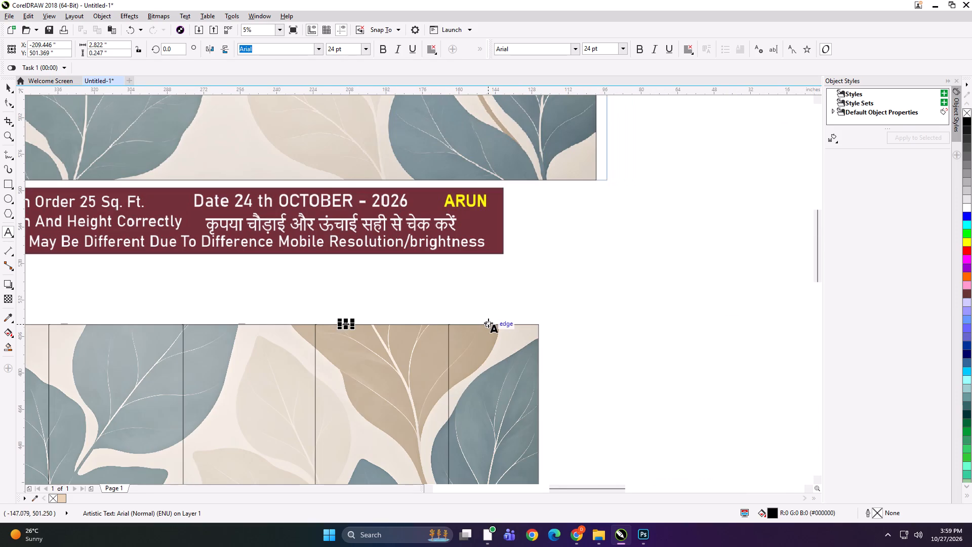
{"action": "left_click", "coordinate": [488, 323]}
{"action": "key", "text": "ctrl+v"}
{"action": "key", "text": "BackSpace"}
{"action": "key", "text": "6"}
Group the sixth and fifth leaf panels each with its own text label.
{"action": "scroll", "coordinate": [488, 323], "scroll_direction": "down", "scroll_amount": 2}
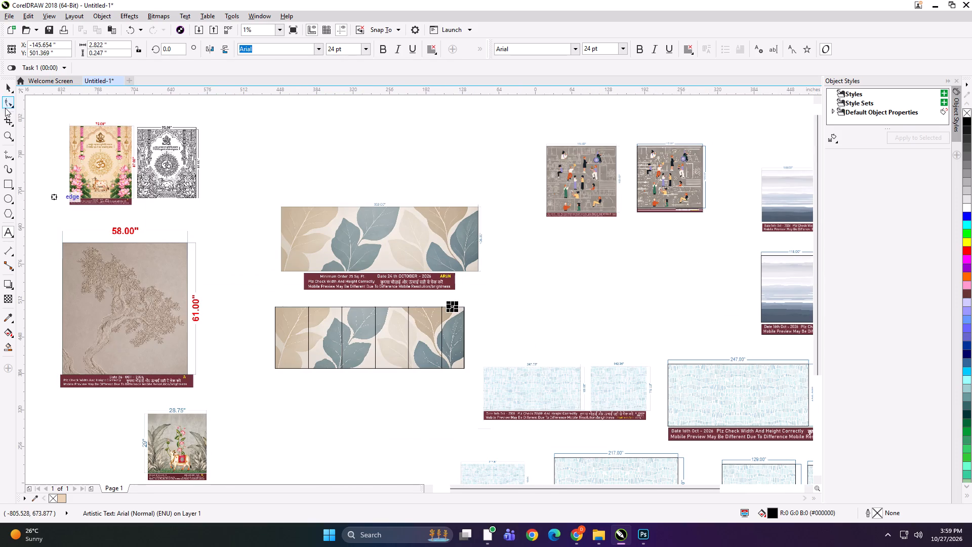
{"action": "left_click", "coordinate": [10, 89]}
{"action": "left_click", "coordinate": [449, 335], "text": "shift"}
{"action": "key", "text": "ctrl+g"}
{"action": "left_click_drag", "start_coordinate": [473, 333], "coordinate": [416, 312]}
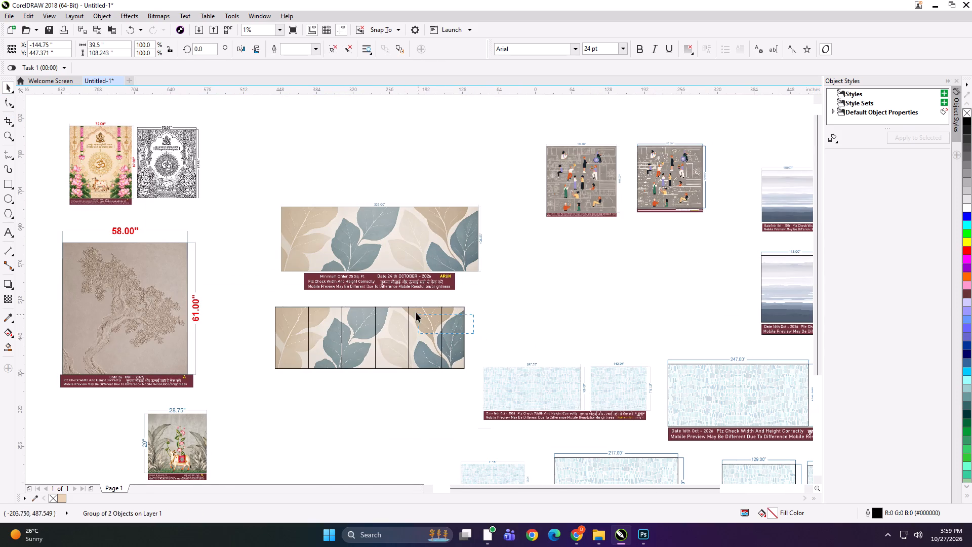
{"action": "left_click_drag", "start_coordinate": [416, 312], "coordinate": [410, 294]}
{"action": "left_click", "coordinate": [422, 317], "text": "shift"}
{"action": "key", "text": "ctrl+g"}
Group the fourth, third, second and first leaf panels each with its own text label.
{"action": "left_click_drag", "start_coordinate": [417, 379], "coordinate": [371, 302]}
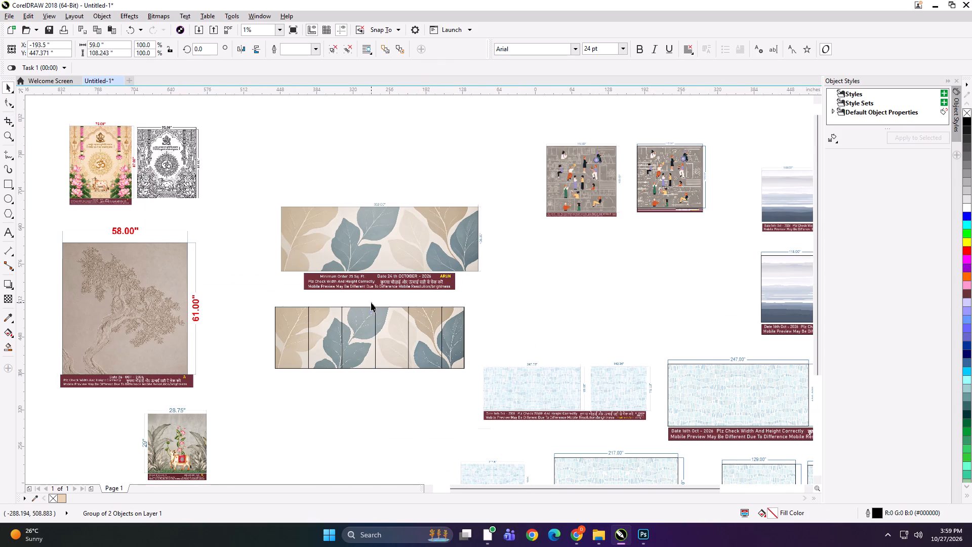
{"action": "key", "text": "ctrl+g"}
{"action": "key", "text": "ctrl+u"}
{"action": "key", "text": "ctrl+u"}
{"action": "key", "text": "ctrl+u"}
{"action": "left_click", "coordinate": [394, 379], "text": "ctrl"}
{"action": "left_click_drag", "start_coordinate": [383, 297], "coordinate": [404, 327]}
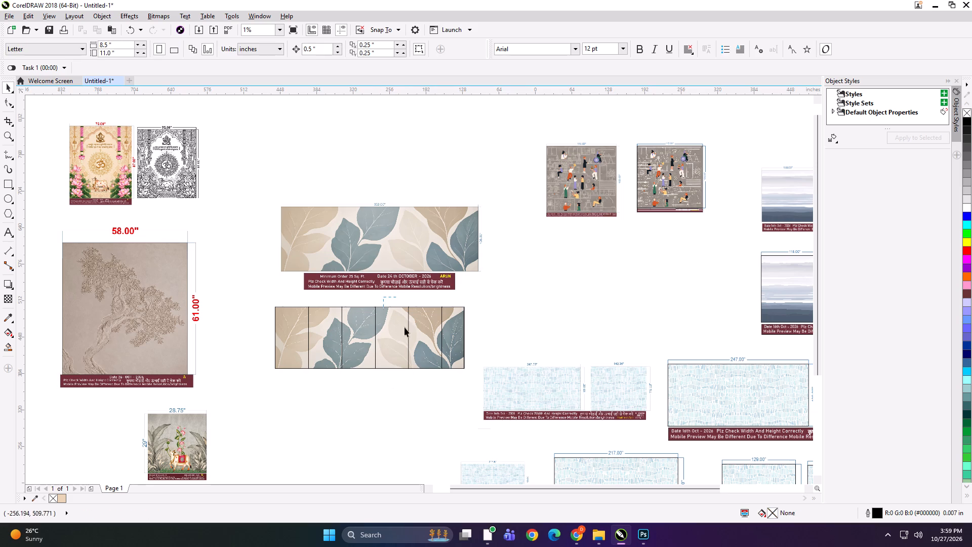
{"action": "left_click_drag", "start_coordinate": [404, 327], "coordinate": [407, 356]}
{"action": "left_click", "coordinate": [400, 347], "text": "shift"}
{"action": "key", "text": "ctrl+g"}
{"action": "left_click_drag", "start_coordinate": [390, 402], "coordinate": [328, 299]}
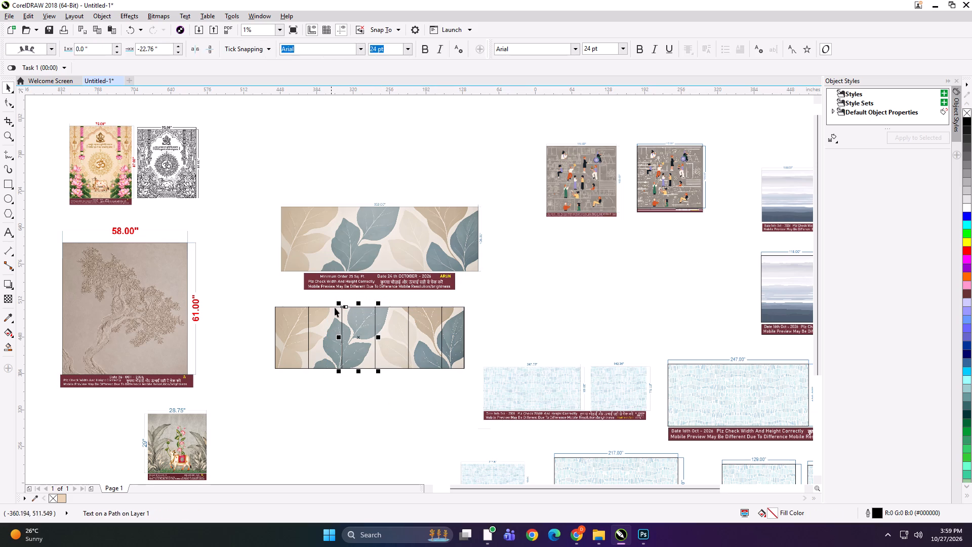
{"action": "key", "text": "ctrl+g"}
{"action": "left_click_drag", "start_coordinate": [355, 388], "coordinate": [299, 300]}
{"action": "key", "text": "ctrl+g"}
{"action": "left_click_drag", "start_coordinate": [320, 380], "coordinate": [265, 309]}
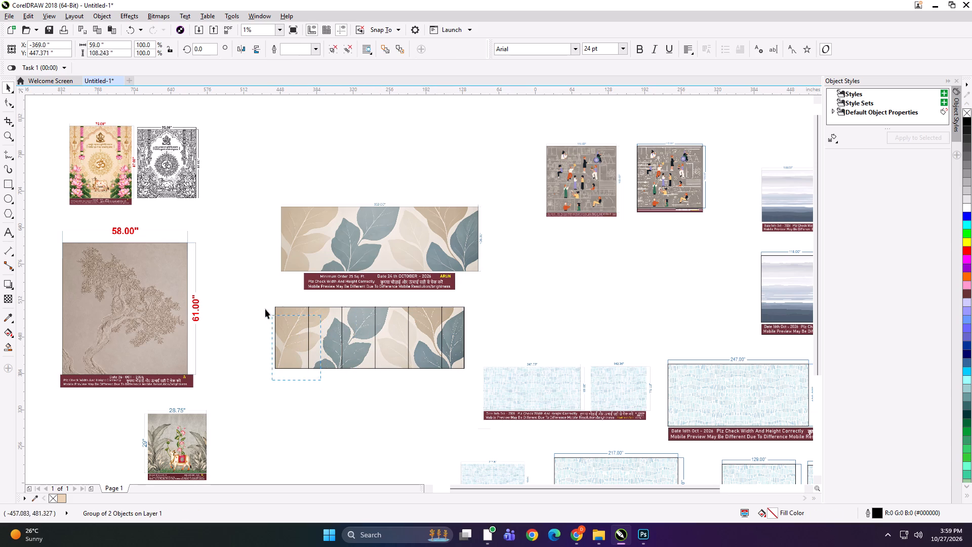
{"action": "left_click_drag", "start_coordinate": [265, 309], "coordinate": [253, 299]}
{"action": "key", "text": "ctrl+g"}
Start exporting the first leaf panel, creating a CHANDIGARH folder inside folder 27 with a 332x108 subfolder as the destination.
{"action": "key", "text": "ctrl+e"}
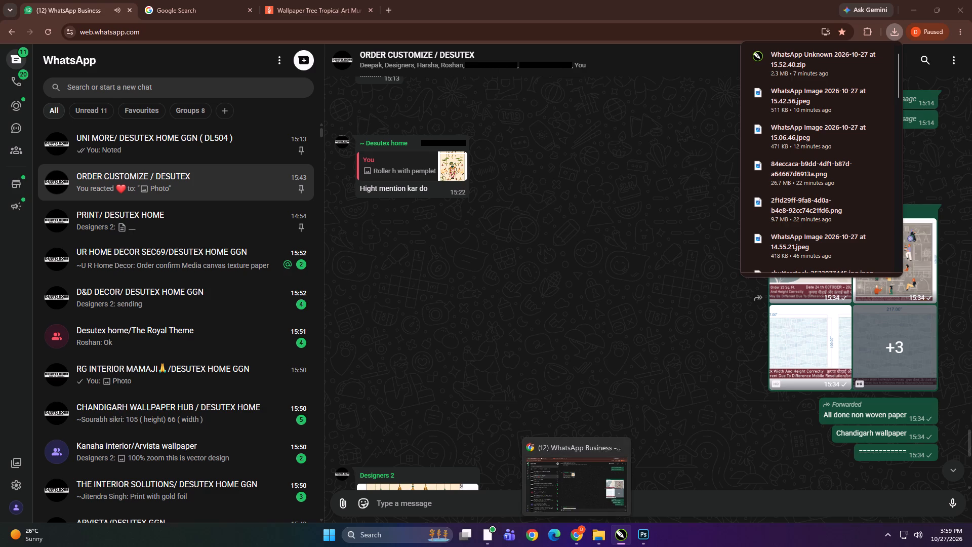
{"action": "left_click", "coordinate": [541, 187]}
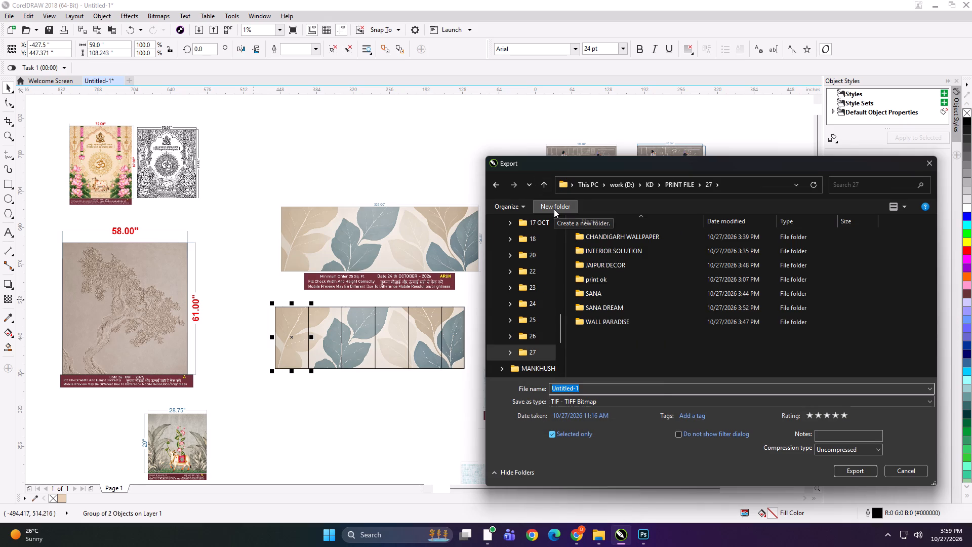
{"action": "left_click", "coordinate": [554, 209]}
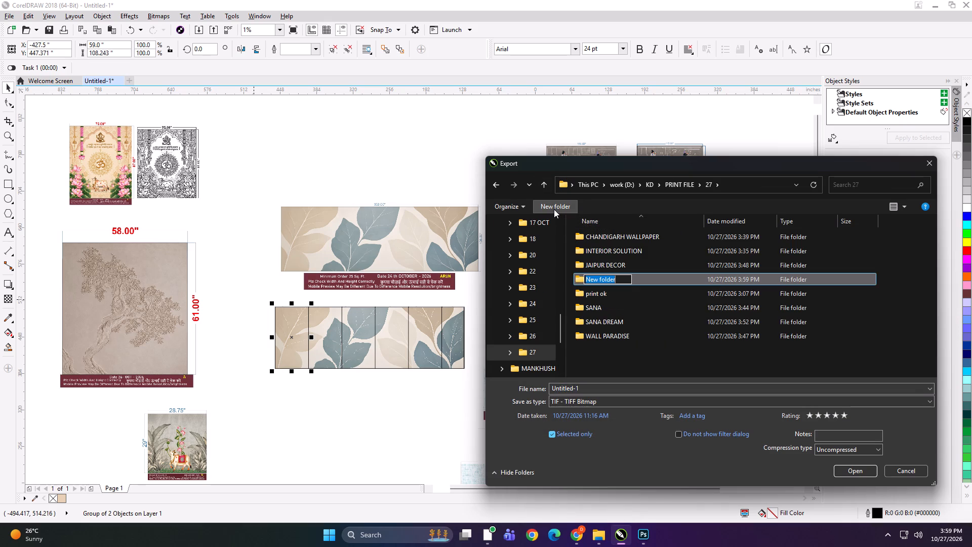
{"action": "type", "text": "CHANDIGARH"}
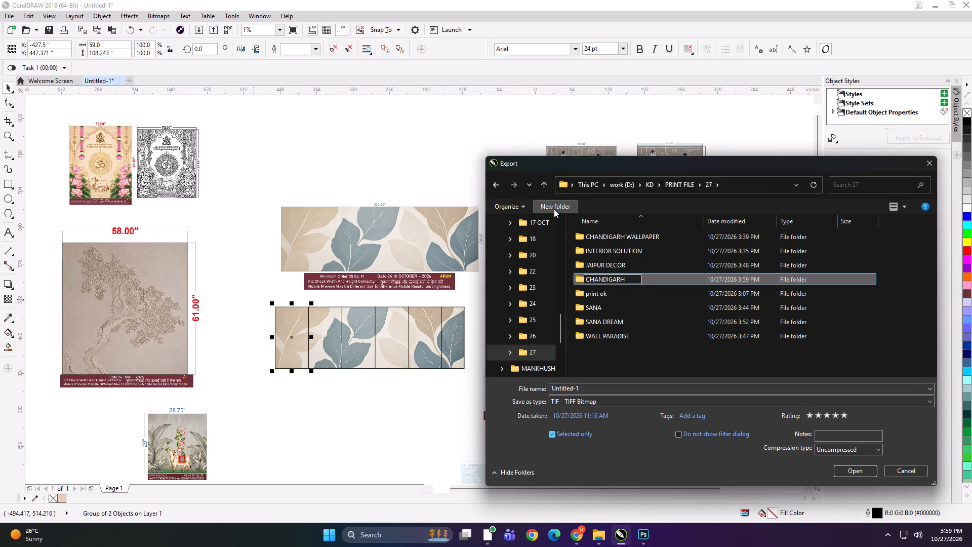
{"action": "key", "text": "Return"}
{"action": "double_click", "coordinate": [632, 232]}
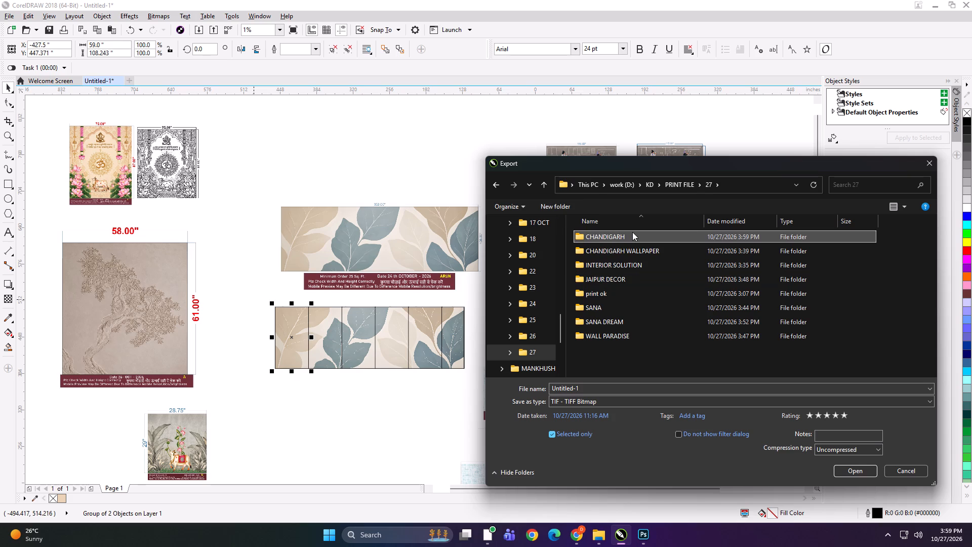
{"action": "left_click", "coordinate": [616, 388]}
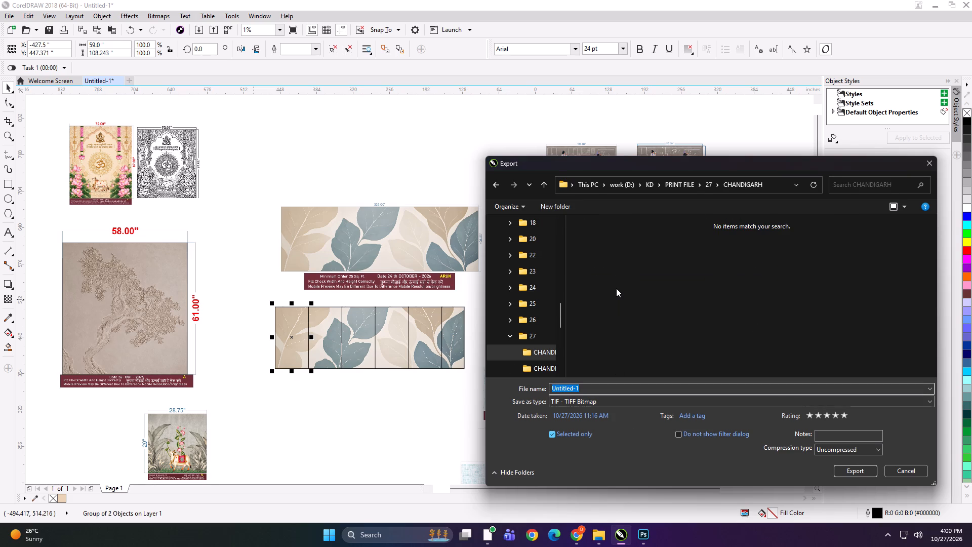
{"action": "left_click", "coordinate": [559, 208]}
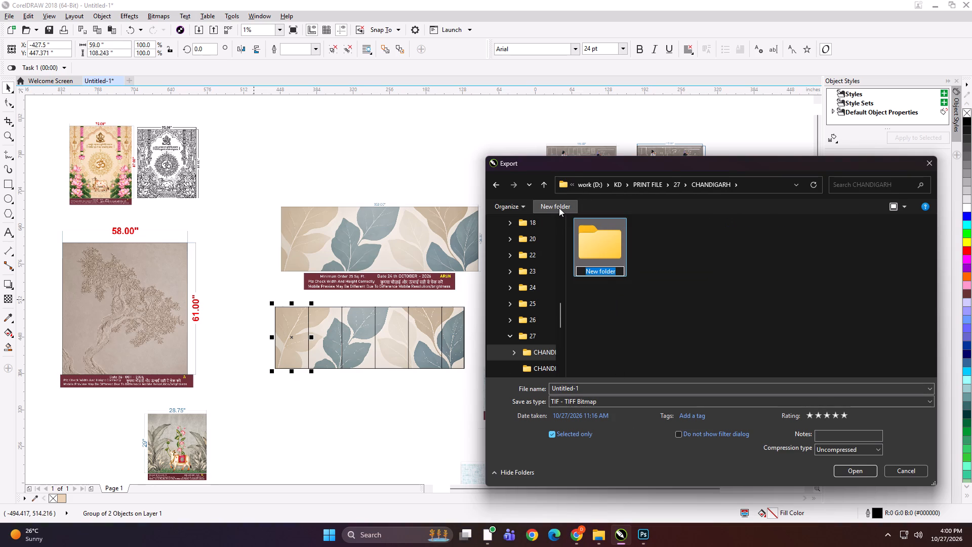
{"action": "type", "text": "332x108"}
{"action": "key", "text": "space"}
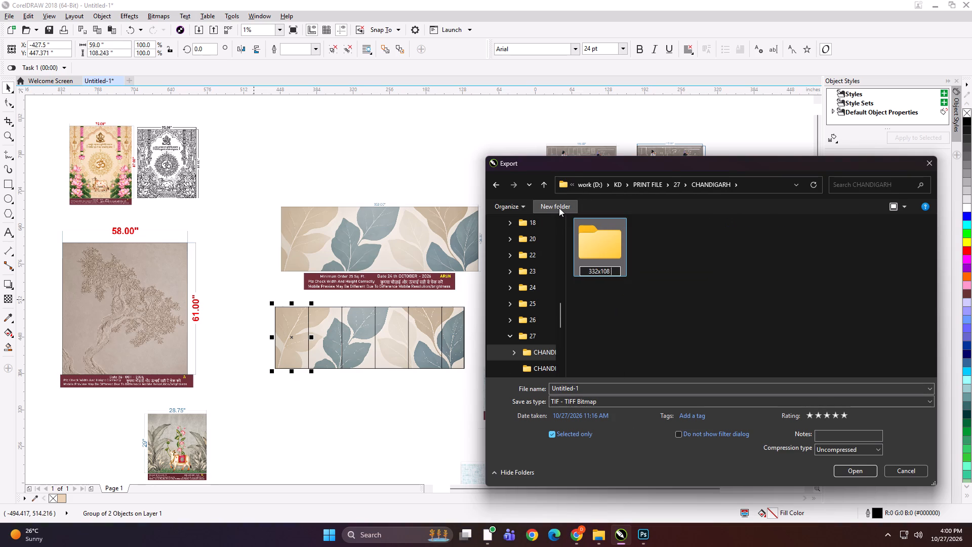
{"action": "key", "text": "Return"}
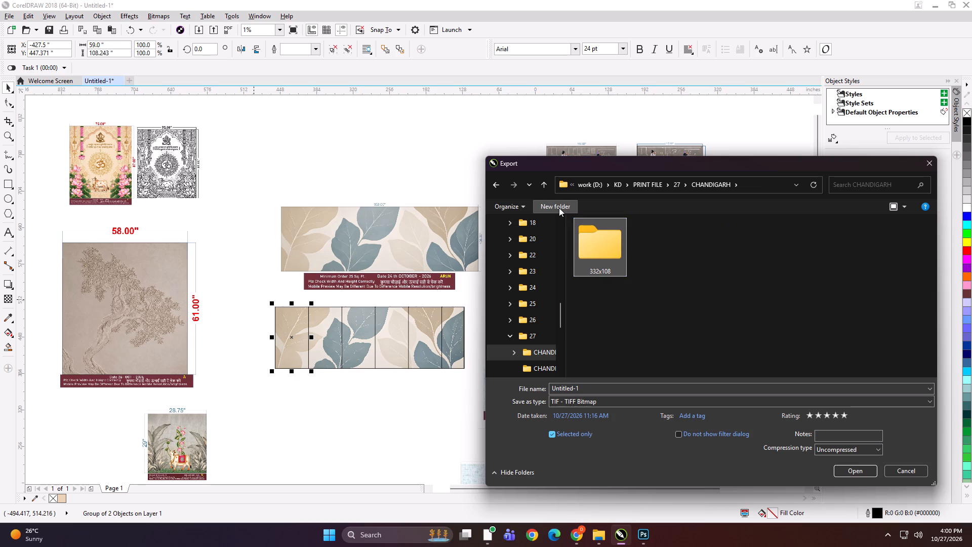
{"action": "double_click", "coordinate": [598, 245]}
Export the first leaf panel as a TIFF named "59x108 A NW".
{"action": "left_click", "coordinate": [592, 386]}
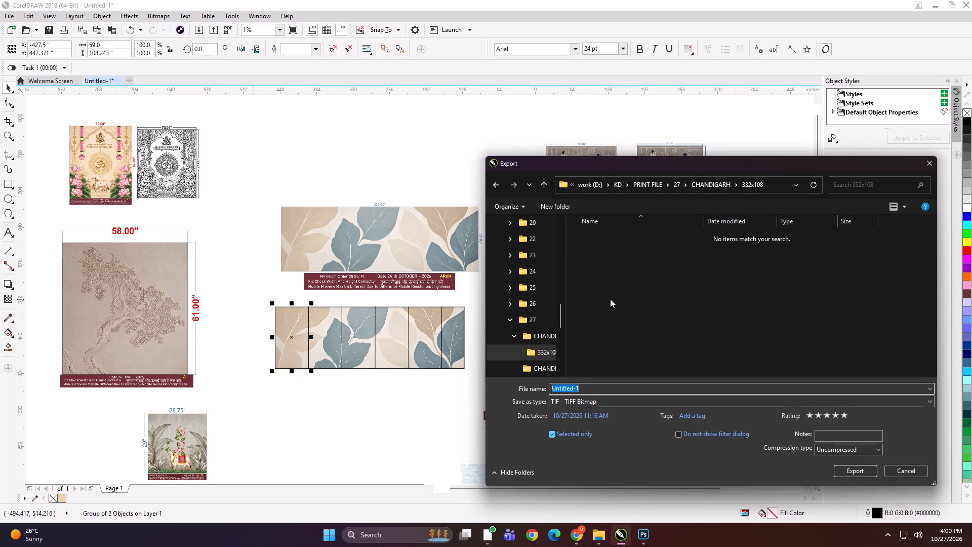
{"action": "type", "text": "59x108 A NW"}
{"action": "key", "text": "Return"}
{"action": "key", "text": "Return"}
Export the second leaf panel as a TIFF named "59x108 B NW" in the same folder.
{"action": "left_click", "coordinate": [321, 323]}
{"action": "key", "text": "ctrl+e"}
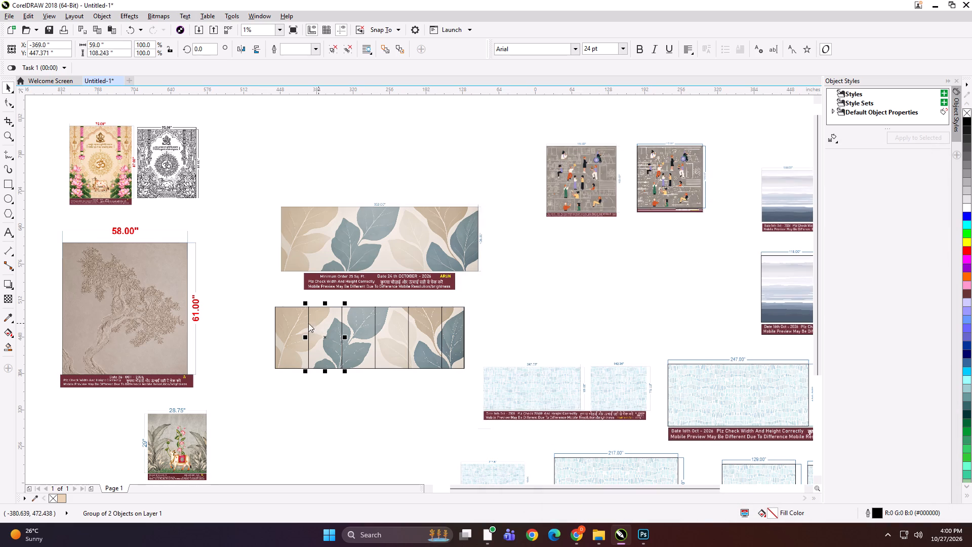
{"action": "left_click", "coordinate": [602, 248]}
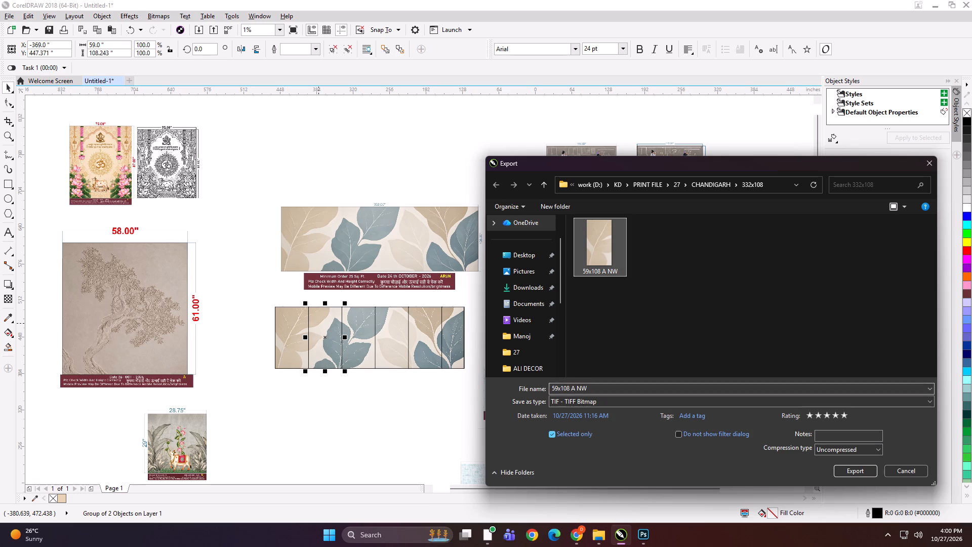
{"action": "left_click", "coordinate": [573, 387]}
{"action": "double_click", "coordinate": [574, 387]}
{"action": "type", "text": "B"}
{"action": "key", "text": "space"}
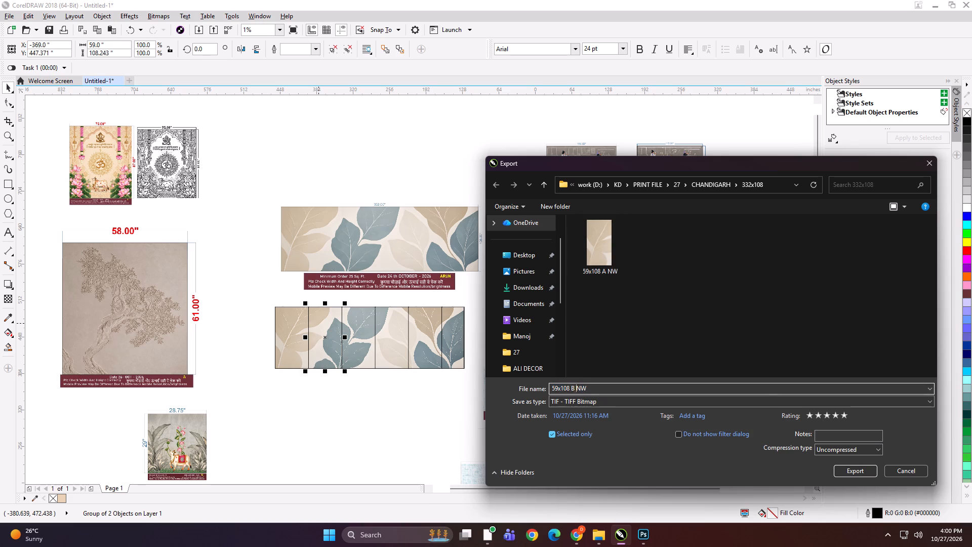
{"action": "key", "text": "Return"}
{"action": "key", "text": "Return"}
Export the third leaf panel as a TIFF named "59x108 C NW" in the same folder.
{"action": "left_click", "coordinate": [358, 326]}
{"action": "key", "text": "ctrl+e"}
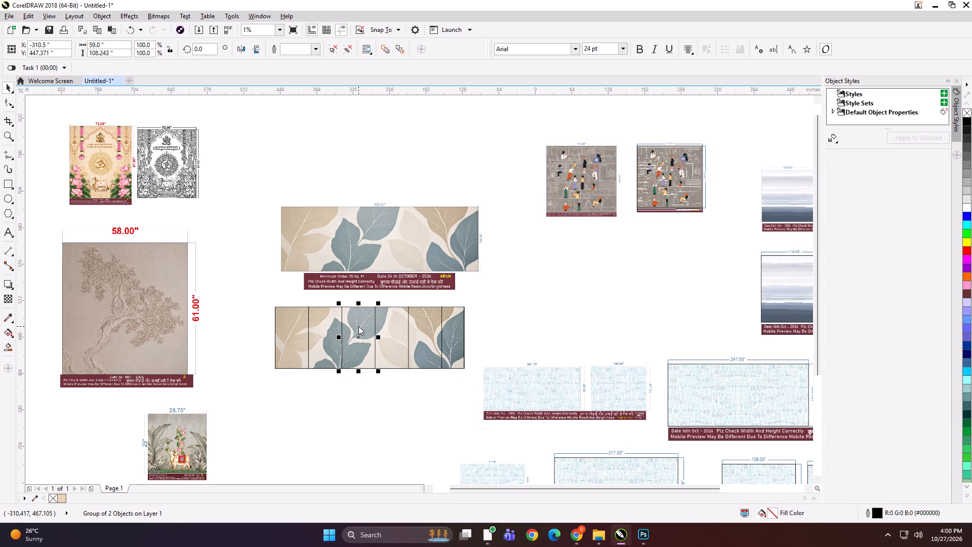
{"action": "left_click", "coordinate": [667, 254]}
{"action": "double_click", "coordinate": [576, 386]}
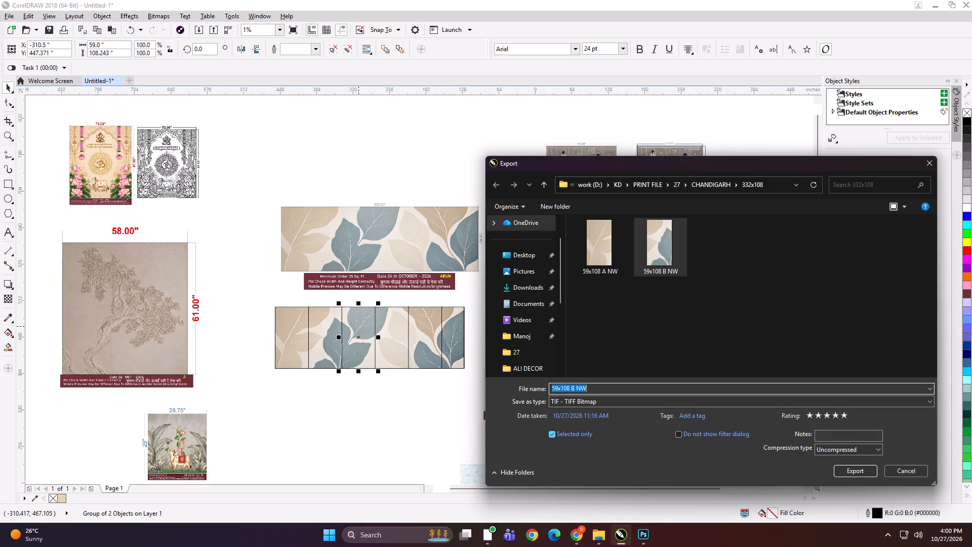
{"action": "type", "text": "C"}
{"action": "key", "text": "space"}
{"action": "key", "text": "Return"}
{"action": "key", "text": "Return"}
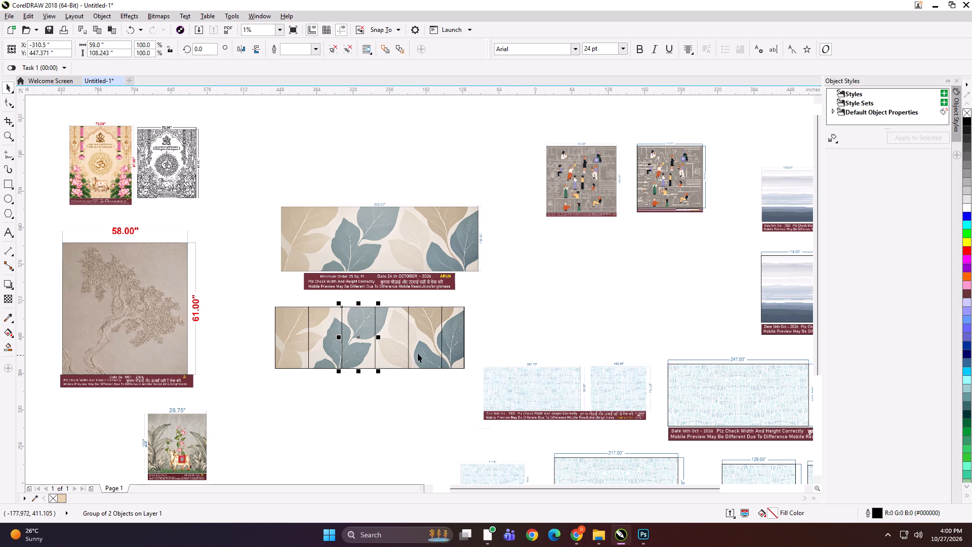
Export the fourth leaf panel as a TIFF named "59x108 D NW" in the same folder.
{"action": "left_click", "coordinate": [389, 334]}
{"action": "key", "text": "ctrl+e"}
{"action": "left_click", "coordinate": [720, 263]}
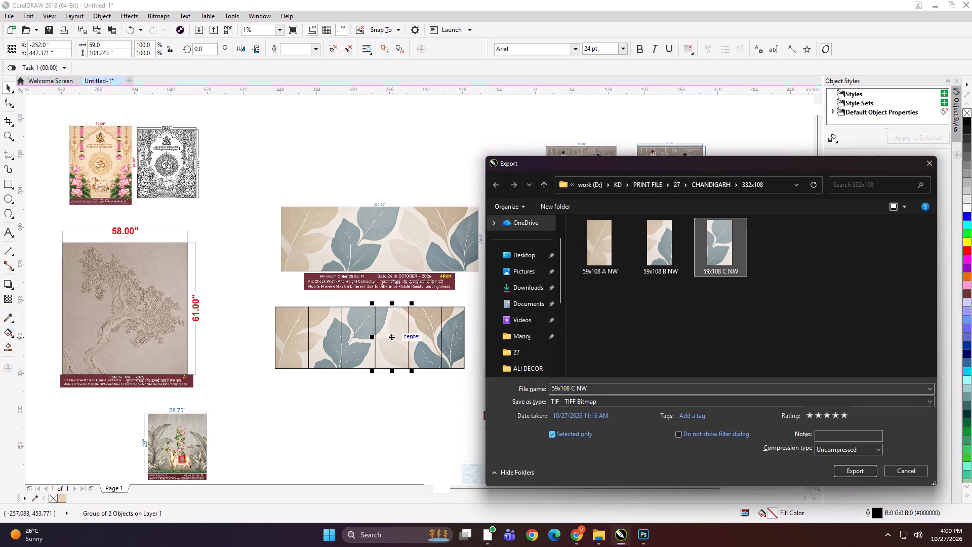
{"action": "double_click", "coordinate": [574, 388]}
{"action": "type", "text": "D"}
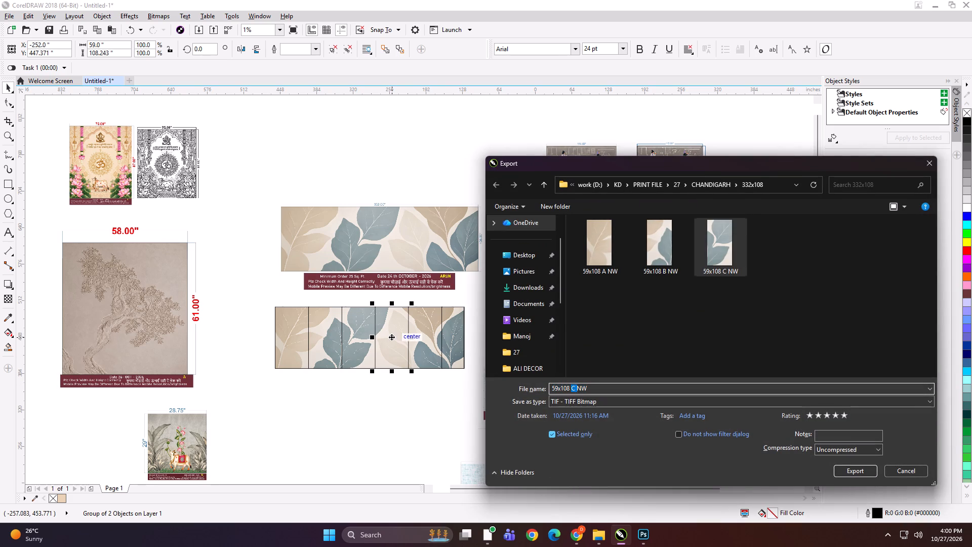
{"action": "key", "text": "space"}
{"action": "key", "text": "Return"}
{"action": "key", "text": "Return"}
Export the fifth leaf panel as a TIFF named "59x108 E NW" in the same folder.
{"action": "left_click", "coordinate": [419, 343]}
{"action": "key", "text": "ctrl+e"}
{"action": "key", "text": "ctrl+r"}
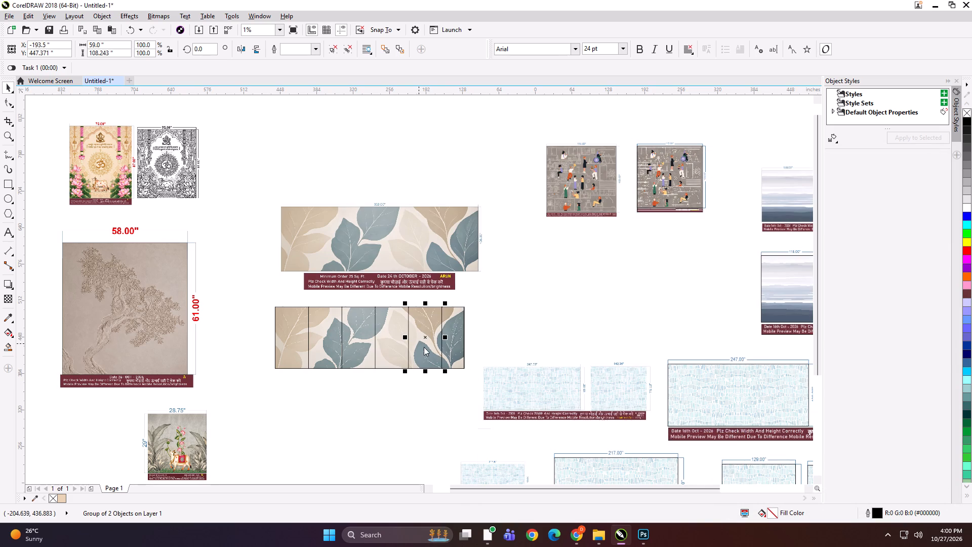
{"action": "left_click", "coordinate": [899, 471]}
{"action": "key", "text": "ctrl+e"}
{"action": "left_click", "coordinate": [789, 256]}
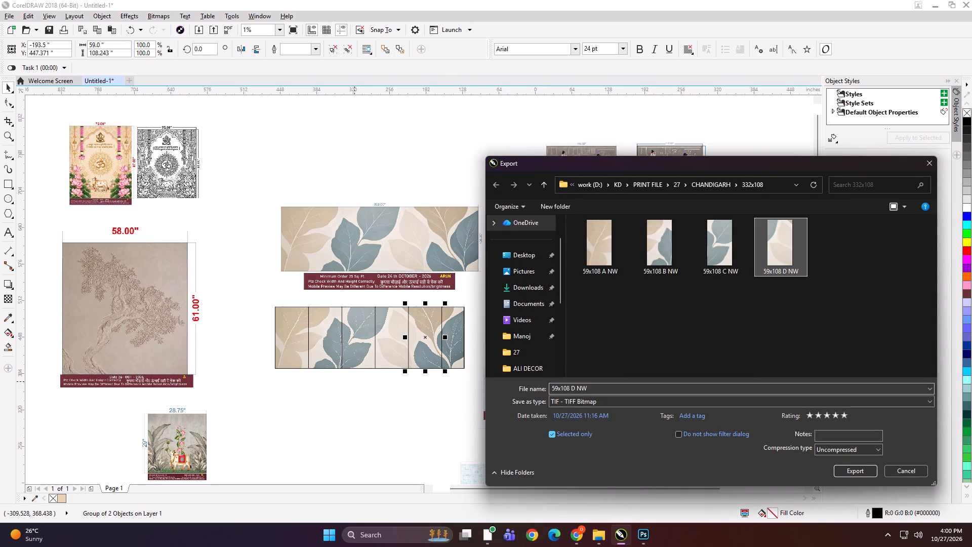
{"action": "double_click", "coordinate": [575, 388]}
{"action": "type", "text": "E"}
{"action": "key", "text": "space"}
{"action": "key", "text": "Return"}
{"action": "key", "text": "Return"}
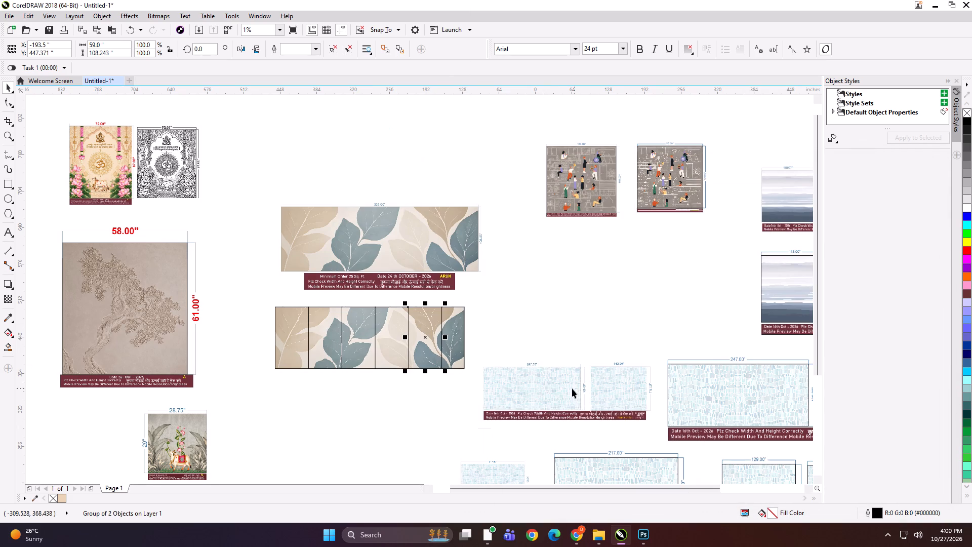
Export the narrower sixth leaf panel as a TIFF named "3.x108 F NW" in the same folder.
{"action": "left_click", "coordinate": [440, 332]}
{"action": "left_click", "coordinate": [459, 329]}
{"action": "key", "text": "ctrl+e"}
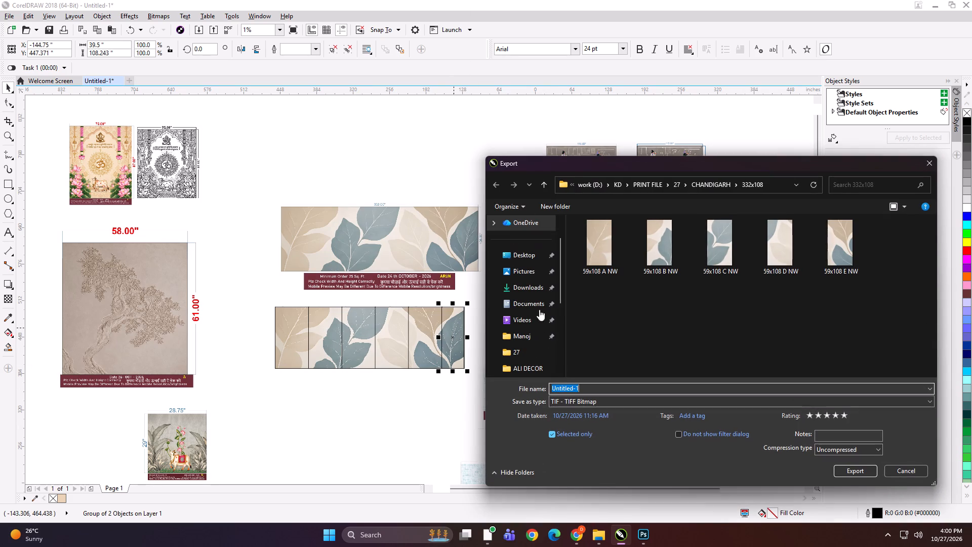
{"action": "type", "text": "3.x108"}
{"action": "key", "text": "space"}
{"action": "type", "text": "F NW"}
{"action": "key", "text": "Return"}
{"action": "key", "text": "Return"}
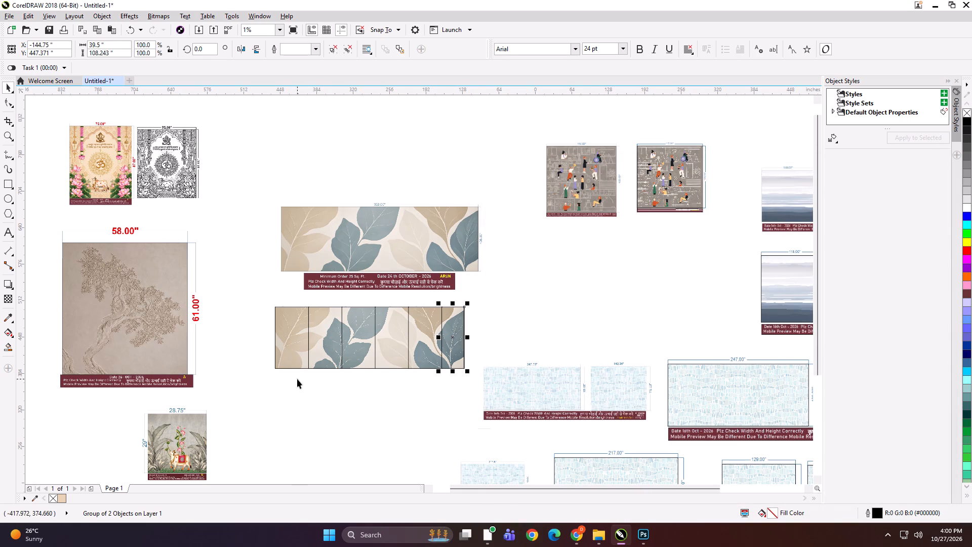
Spread the six leaf panels apart horizontally, leaving a narrow gap between each neighbouring pair.
{"action": "left_click_drag", "start_coordinate": [297, 379], "coordinate": [508, 295]}
{"action": "key", "text": "Right"}
{"action": "key", "text": "Right"}
{"action": "key", "text": "Right"}
{"action": "key", "text": "Right"}
{"action": "key", "text": "Right"}
{"action": "key", "text": "Right"}
{"action": "key", "text": "Right"}
{"action": "key", "text": "Right"}
{"action": "key", "text": "Right"}
{"action": "key", "text": "Right"}
{"action": "key", "text": "Right"}
{"action": "key", "text": "Right"}
{"action": "key", "text": "Right"}
{"action": "key", "text": "Right"}
{"action": "key", "text": "Right"}
{"action": "key", "text": "Right"}
{"action": "key", "text": "Right"}
{"action": "key", "text": "Right"}
{"action": "key", "text": "Right"}
{"action": "key", "text": "Right"}
{"action": "left_click_drag", "start_coordinate": [334, 385], "coordinate": [513, 305]}
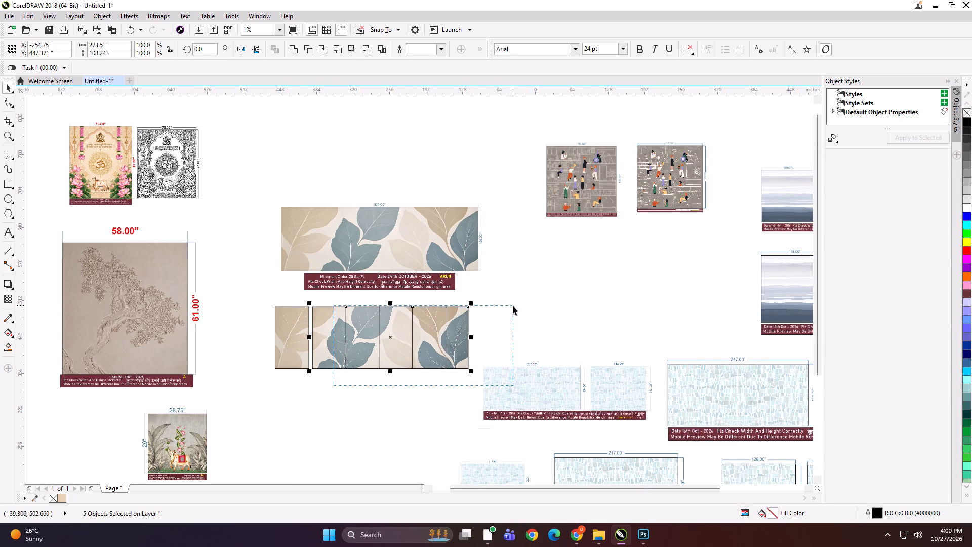
{"action": "left_click_drag", "start_coordinate": [513, 305], "coordinate": [520, 304]}
{"action": "left_click_drag", "start_coordinate": [374, 391], "coordinate": [547, 284]}
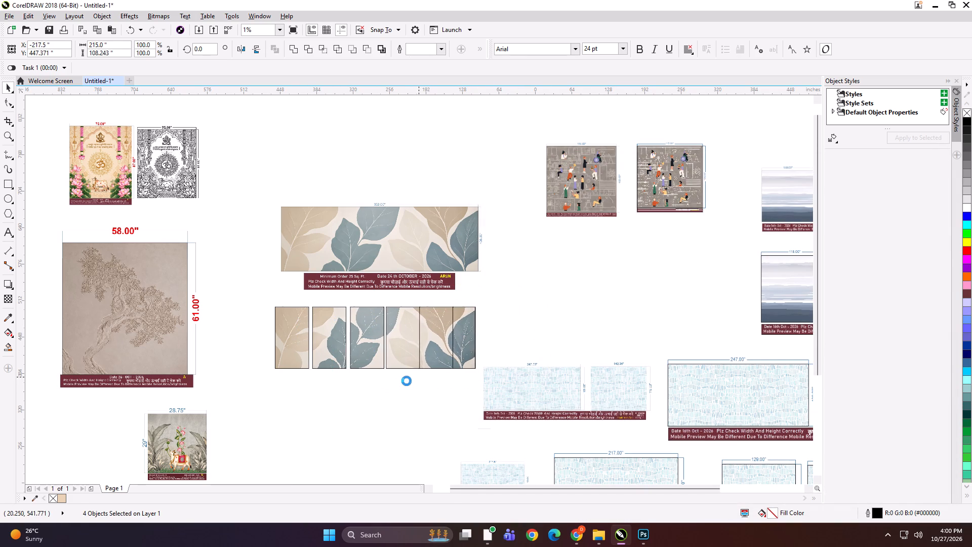
{"action": "left_click_drag", "start_coordinate": [404, 383], "coordinate": [529, 280]}
{"action": "key", "text": "Right"}
{"action": "key", "text": "Right"}
{"action": "key", "text": "Right"}
{"action": "key", "text": "Right"}
{"action": "key", "text": "Right"}
{"action": "key", "text": "Right"}
{"action": "key", "text": "Right"}
{"action": "key", "text": "Right"}
{"action": "key", "text": "Right"}
{"action": "key", "text": "Right"}
{"action": "key", "text": "Right"}
{"action": "key", "text": "Right"}
{"action": "key", "text": "Right"}
{"action": "key", "text": "Right"}
{"action": "key", "text": "Right"}
{"action": "key", "text": "Right"}
{"action": "key", "text": "Right"}
{"action": "key", "text": "Right"}
{"action": "key", "text": "Right"}
{"action": "key", "text": "Right"}
{"action": "left_click_drag", "start_coordinate": [436, 392], "coordinate": [541, 291]}
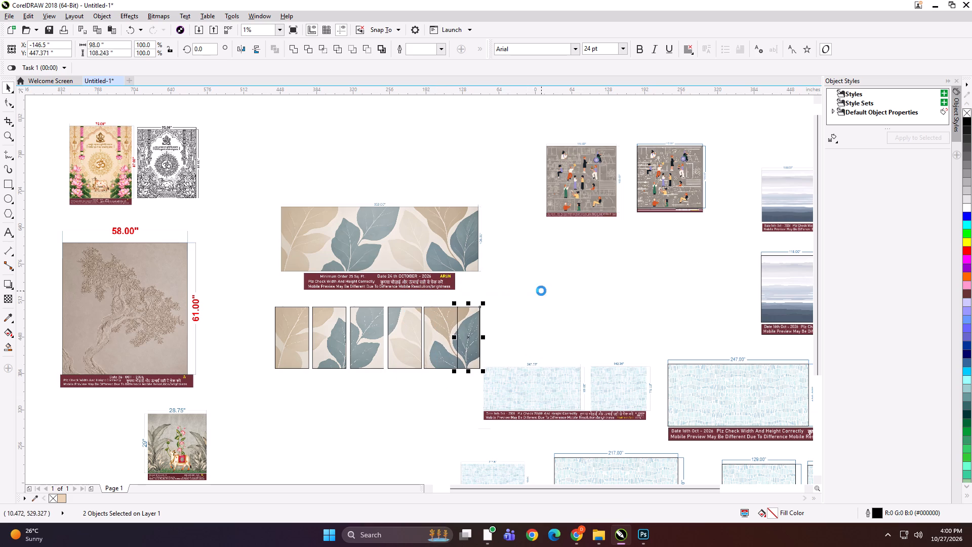
Group all six spaced leaf panels into one set.
{"action": "left_click", "coordinate": [438, 329], "text": "shift"}
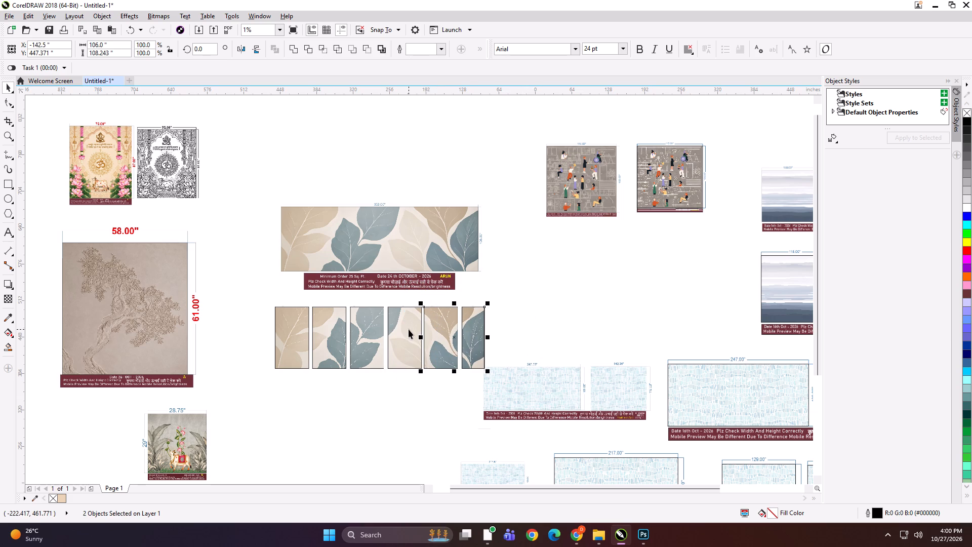
{"action": "left_click", "coordinate": [409, 329], "text": "shift"}
{"action": "left_click", "coordinate": [371, 329], "text": "shift"}
{"action": "left_click", "coordinate": [321, 329], "text": "shift"}
{"action": "left_click", "coordinate": [283, 329], "text": "shift"}
{"action": "key", "text": "ctrl+g"}
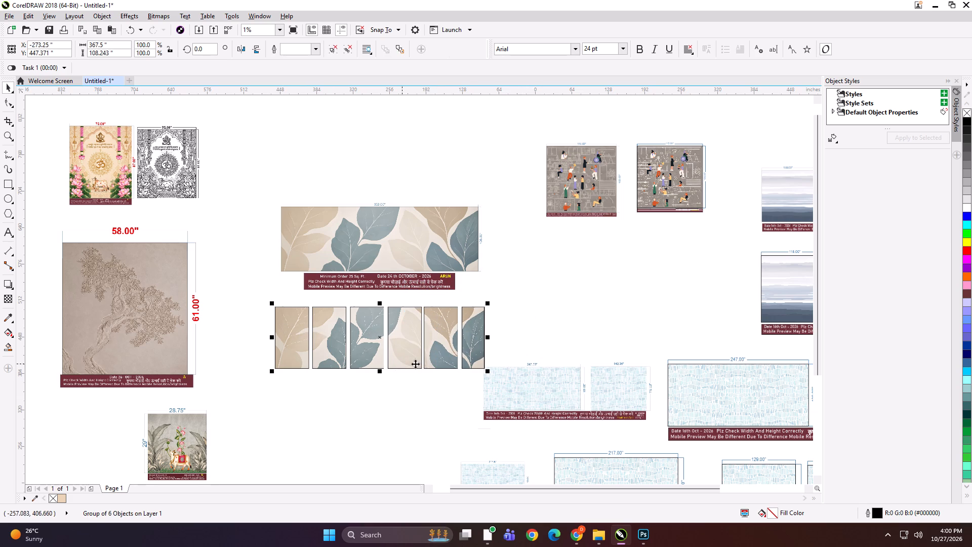
Group the six-panel set with the leaf mural preview above it.
{"action": "left_click", "coordinate": [404, 348]}
{"action": "left_click", "coordinate": [392, 281], "text": "shift"}
{"action": "key", "text": "ctrl+g"}
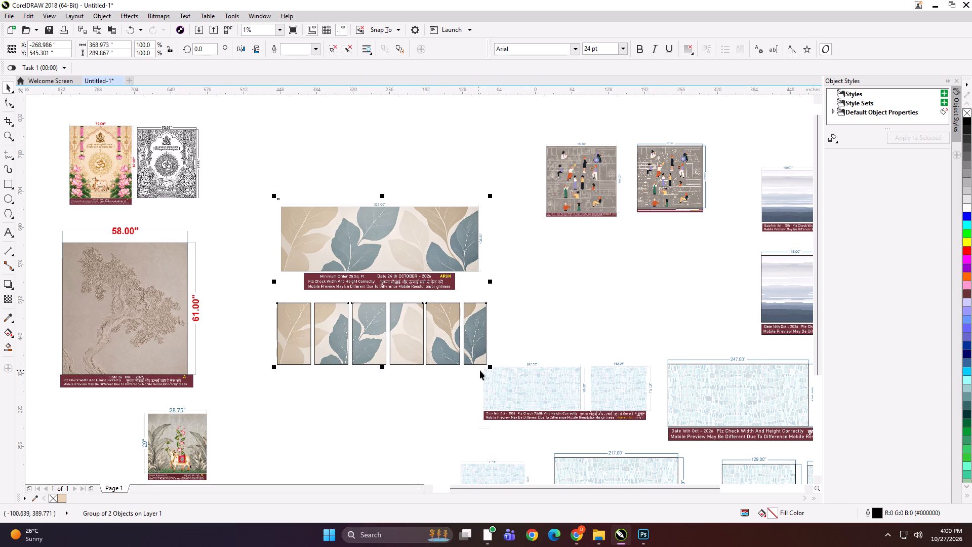
Scale the grouped leaf preview and panels down to about 79 × 62 inches.
{"action": "left_click_drag", "start_coordinate": [490, 370], "coordinate": [407, 327], "text": "shift"}
{"action": "left_click", "coordinate": [407, 327], "text": "shift"}
{"action": "scroll", "coordinate": [375, 283], "scroll_direction": "up", "scroll_amount": 2}
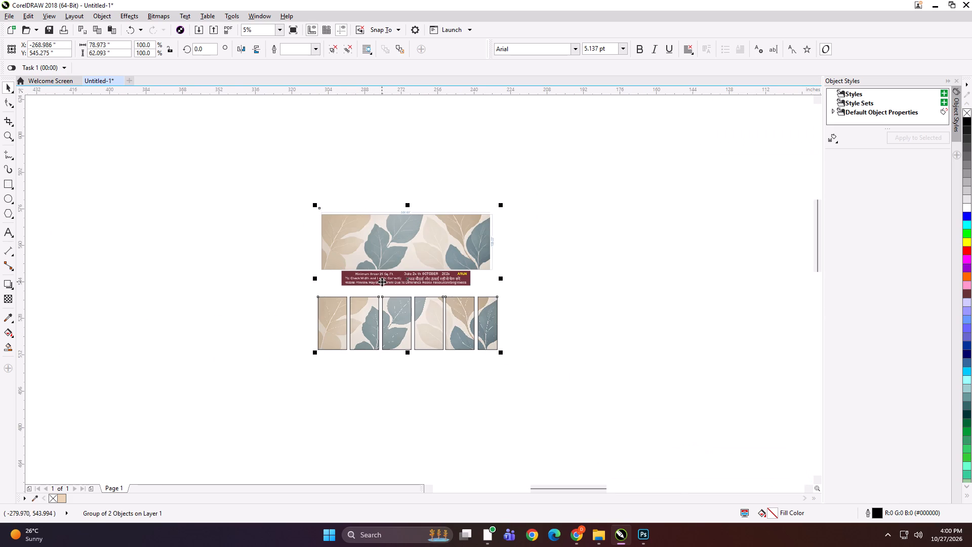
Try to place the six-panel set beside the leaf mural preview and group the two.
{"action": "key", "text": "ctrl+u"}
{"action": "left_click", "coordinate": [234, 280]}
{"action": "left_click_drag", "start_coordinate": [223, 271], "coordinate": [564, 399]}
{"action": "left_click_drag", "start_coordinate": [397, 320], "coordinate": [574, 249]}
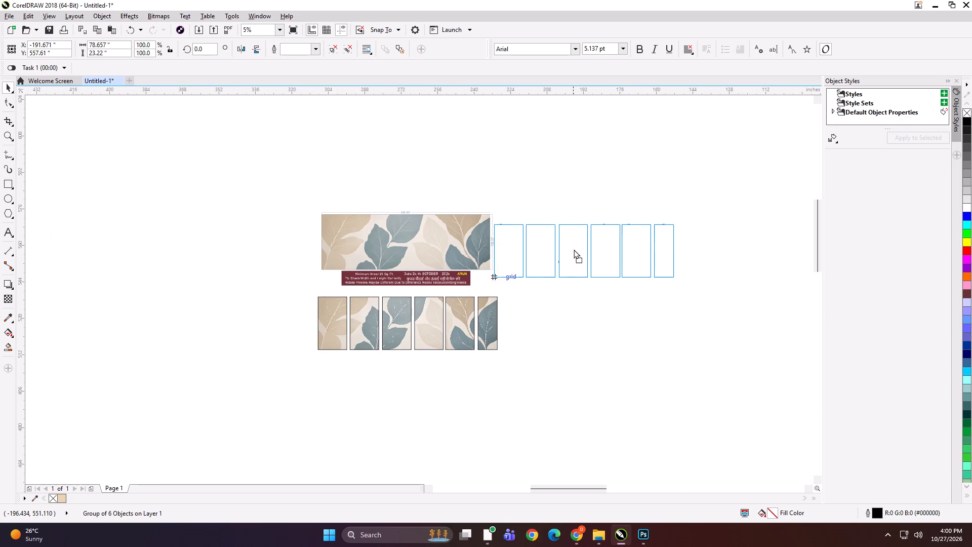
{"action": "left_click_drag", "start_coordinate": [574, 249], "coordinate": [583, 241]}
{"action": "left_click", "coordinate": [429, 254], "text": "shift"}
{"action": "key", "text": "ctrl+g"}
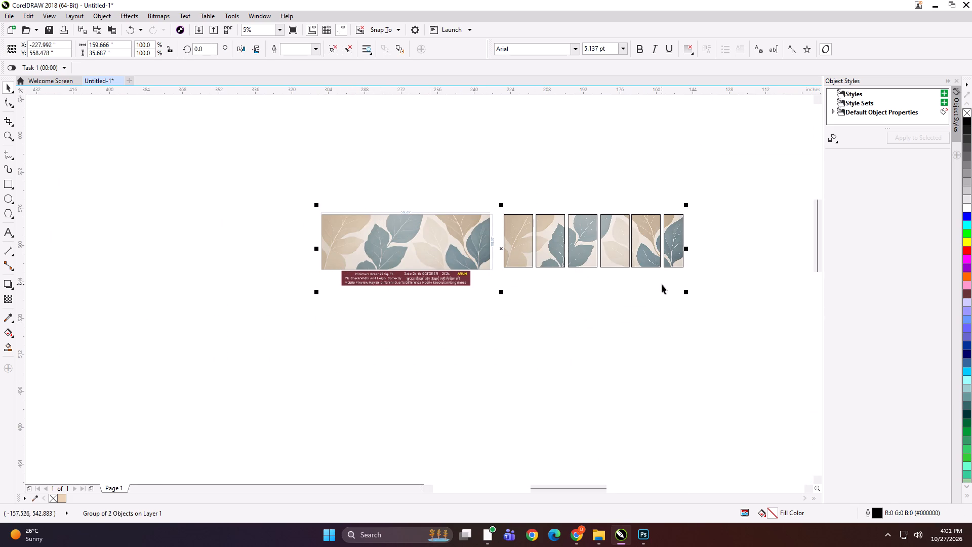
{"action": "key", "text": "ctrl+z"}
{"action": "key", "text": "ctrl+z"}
Group the leaf preview with its panels again and scale the group down to about 3.4 × 2.6 inches.
{"action": "left_click_drag", "start_coordinate": [603, 135], "coordinate": [100, 454]}
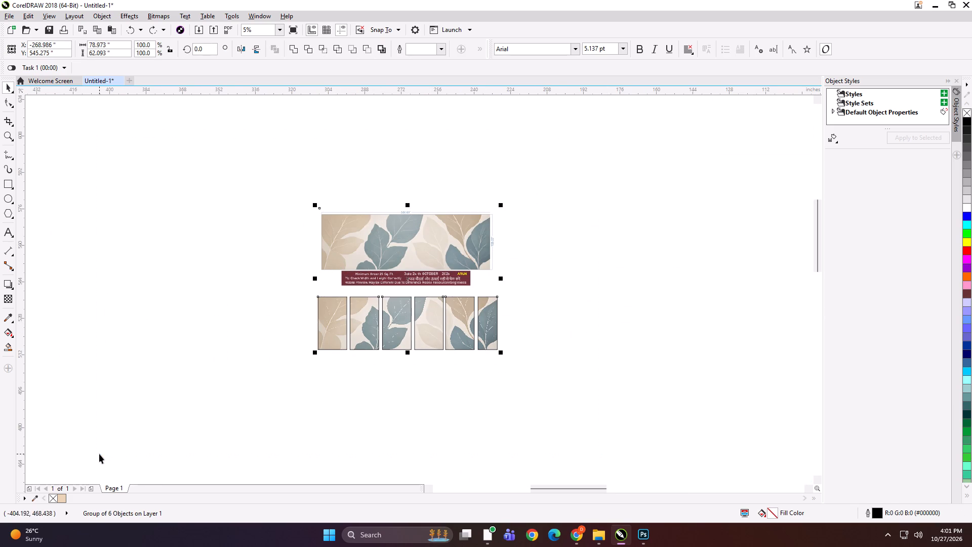
{"action": "key", "text": "ctrl+g"}
{"action": "left_click_drag", "start_coordinate": [501, 354], "coordinate": [473, 347], "text": "shift"}
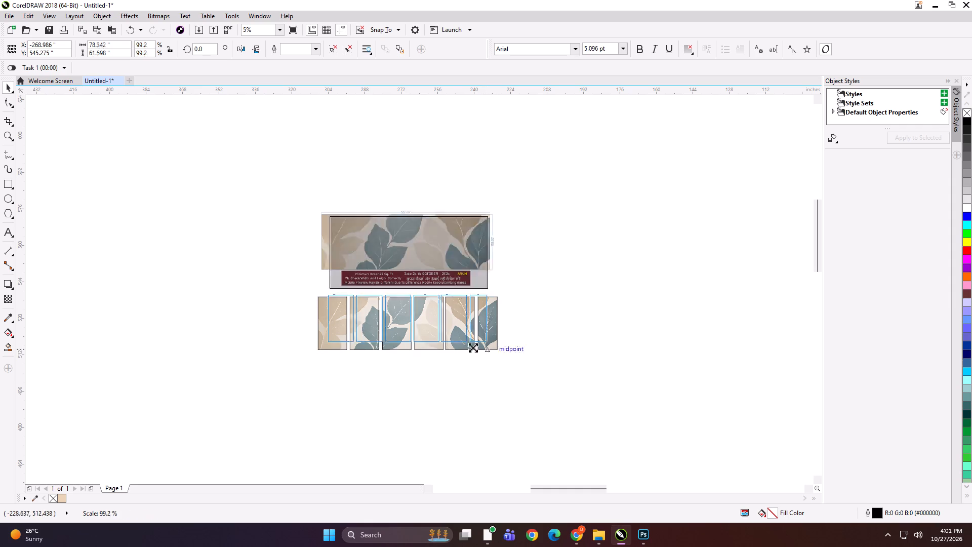
{"action": "left_click_drag", "start_coordinate": [473, 347], "coordinate": [415, 292], "text": "shift"}
Export the reduced leaf preview and panel group under the file name FSGDG.
{"action": "scroll", "coordinate": [408, 277], "scroll_direction": "up", "scroll_amount": 5}
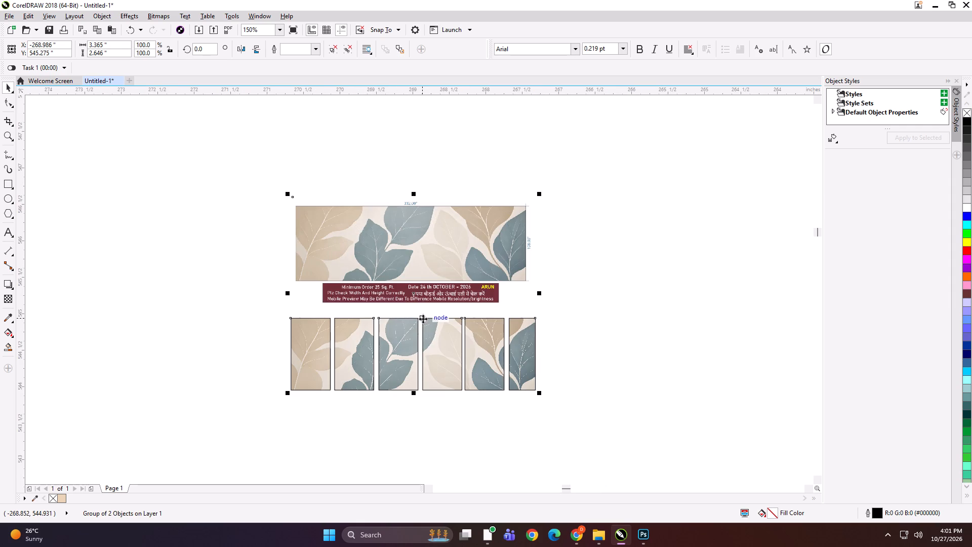
{"action": "key", "text": "ctrl+e"}
{"action": "type", "text": "FSGDG"}
{"action": "key", "text": "Return"}
{"action": "key", "text": "Return"}
{"action": "key", "text": "Return"}
Delete the reduced leaf mural preview and its six panels from the drawing.
{"action": "key", "text": "Delete"}
{"action": "key", "text": "ctrl+z"}
{"action": "scroll", "coordinate": [407, 215], "scroll_direction": "up", "scroll_amount": 2}
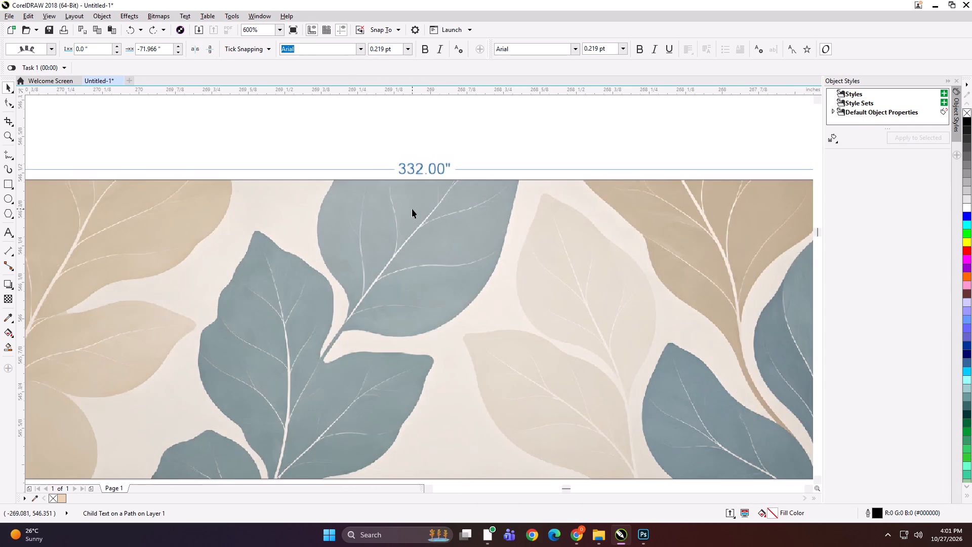
{"action": "scroll", "coordinate": [342, 199], "scroll_direction": "down", "scroll_amount": 1}
{"action": "scroll", "coordinate": [444, 187], "scroll_direction": "down", "scroll_amount": 2}
{"action": "key", "text": "Delete"}
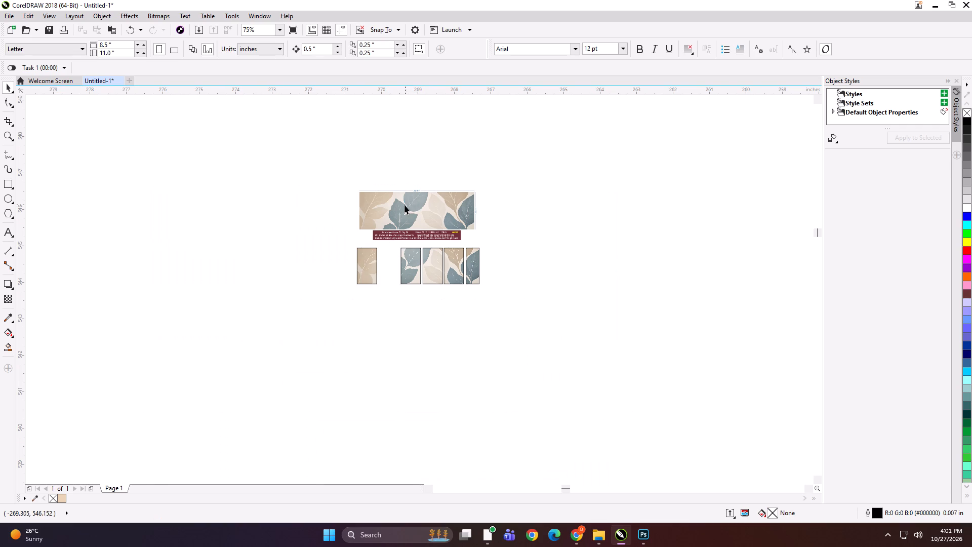
{"action": "left_click_drag", "start_coordinate": [176, 168], "coordinate": [548, 345]}
{"action": "key", "text": "Delete"}
Look over the remaining wallpaper layouts in the drawing for the next one to panel.
{"action": "key", "text": "F4"}
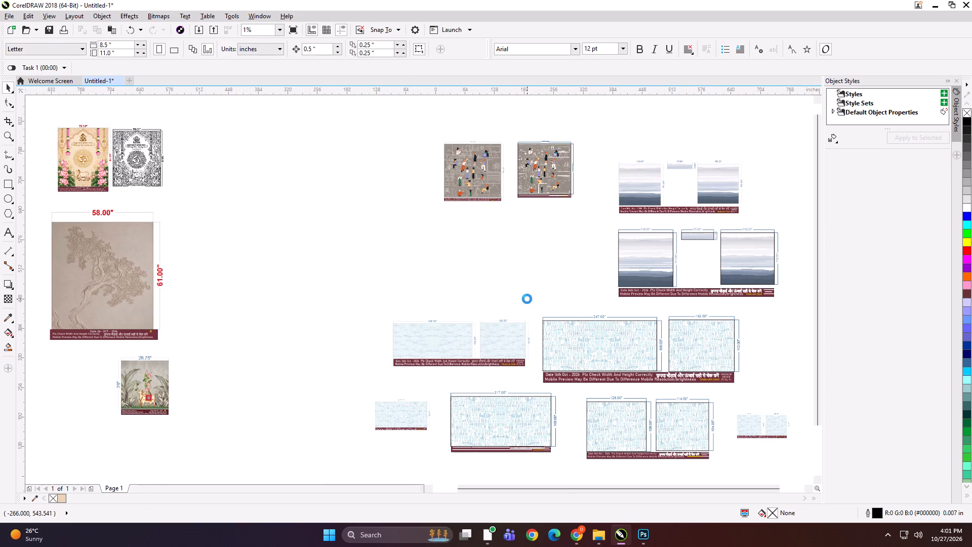
{"action": "left_click", "coordinate": [350, 302]}
{"action": "scroll", "coordinate": [503, 428], "scroll_direction": "up", "scroll_amount": 1}
{"action": "scroll", "coordinate": [267, 357], "scroll_direction": "down", "scroll_amount": 1}
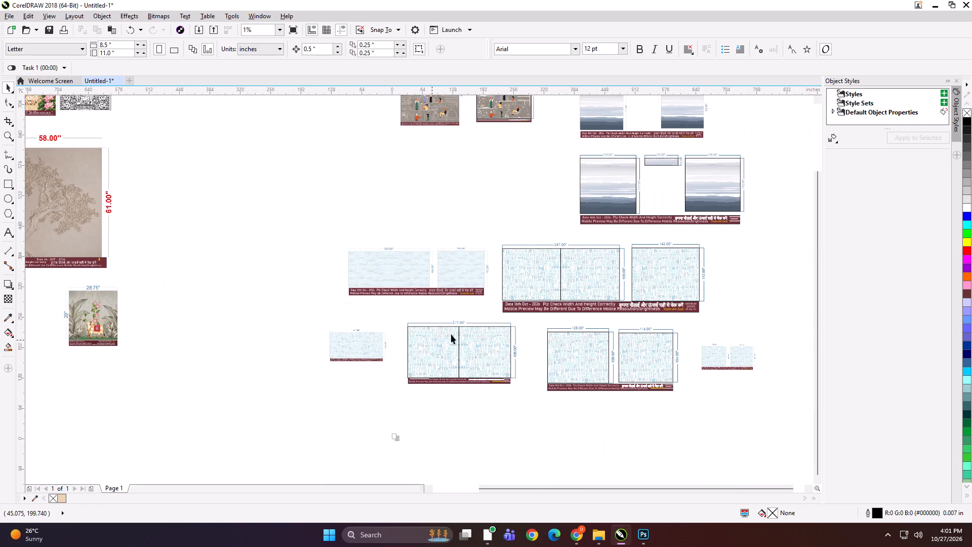
{"action": "scroll", "coordinate": [388, 317], "scroll_direction": "down", "scroll_amount": 1}
{"action": "scroll", "coordinate": [747, 345], "scroll_direction": "up", "scroll_amount": 2}
{"action": "scroll", "coordinate": [434, 258], "scroll_direction": "down", "scroll_amount": 1}
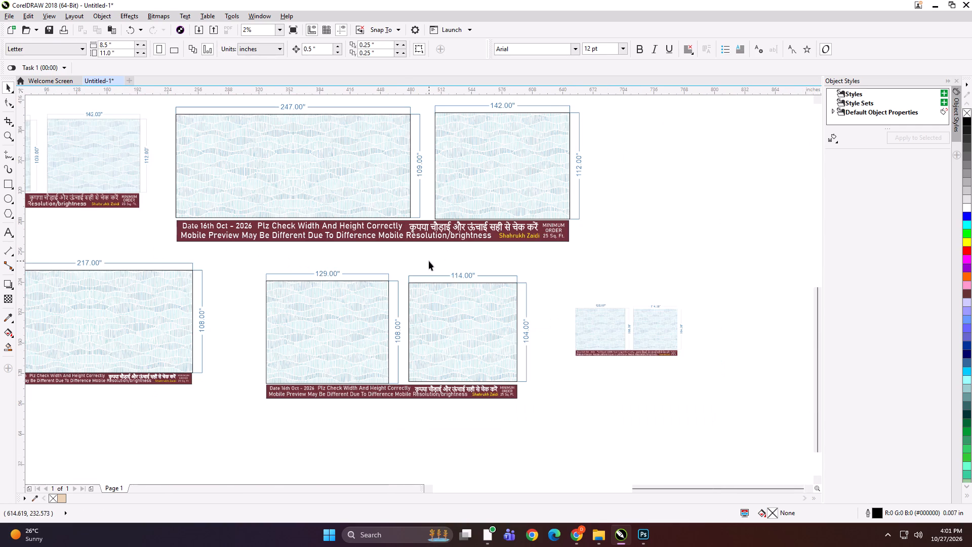
{"action": "scroll", "coordinate": [444, 401], "scroll_direction": "down", "scroll_amount": 1}
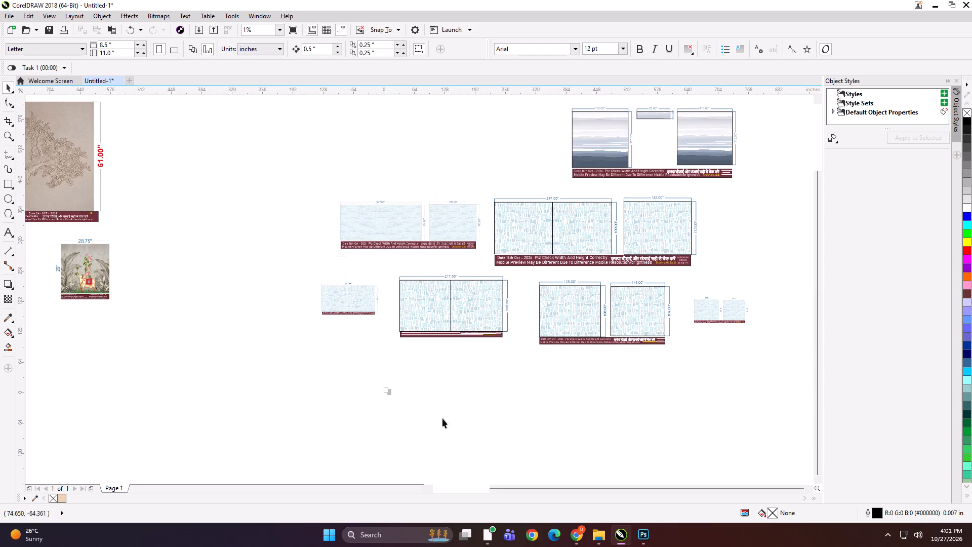
{"action": "left_click_drag", "start_coordinate": [814, 243], "coordinate": [818, 215]}
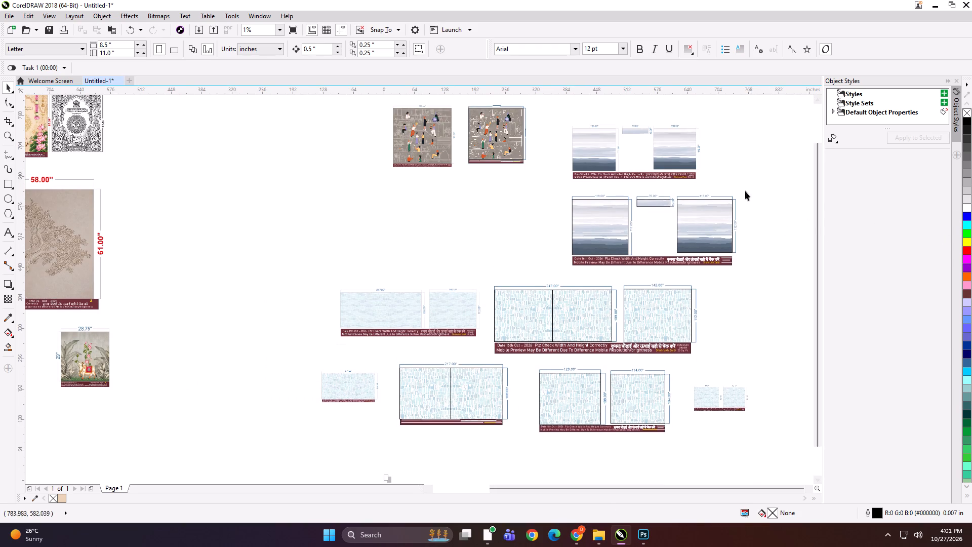
{"action": "scroll", "coordinate": [478, 101], "scroll_direction": "up", "scroll_amount": 2}
{"action": "scroll", "coordinate": [484, 173], "scroll_direction": "down", "scroll_amount": 1}
{"action": "scroll", "coordinate": [98, 152], "scroll_direction": "up", "scroll_amount": 1}
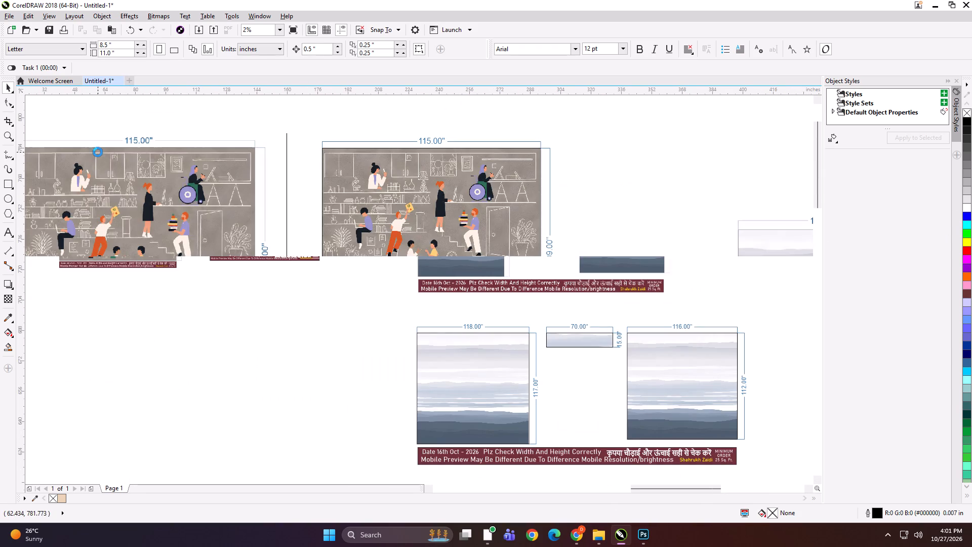
{"action": "scroll", "coordinate": [331, 197], "scroll_direction": "down", "scroll_amount": 1}
{"action": "scroll", "coordinate": [214, 206], "scroll_direction": "up", "scroll_amount": 1}
Ungroup the outlined 115 × 109 inch mural of people and bookshelves, delete its dimensions and information strip, and shift the artwork slightly down.
{"action": "left_click", "coordinate": [478, 326]}
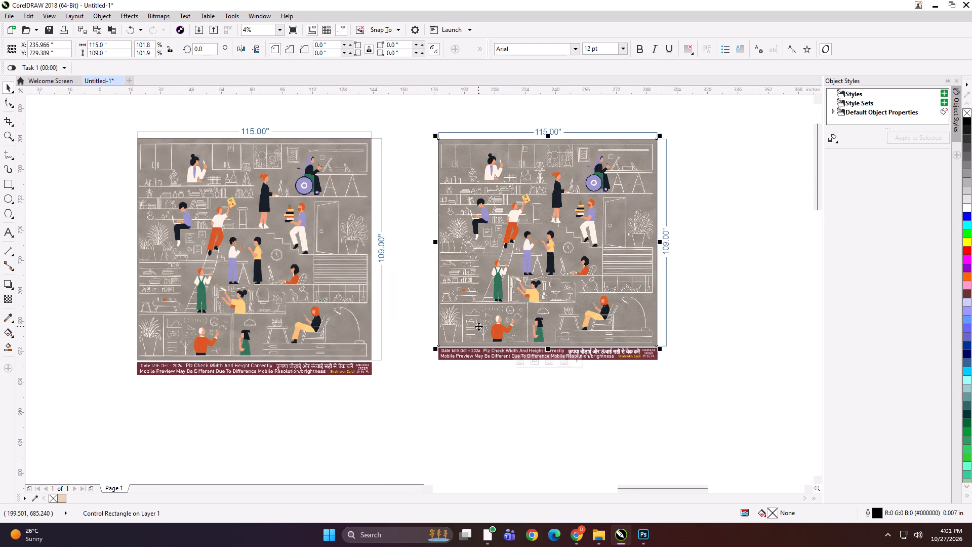
{"action": "key", "text": "ctrl+u"}
{"action": "left_click", "coordinate": [504, 113]}
{"action": "left_click_drag", "start_coordinate": [513, 110], "coordinate": [695, 276]}
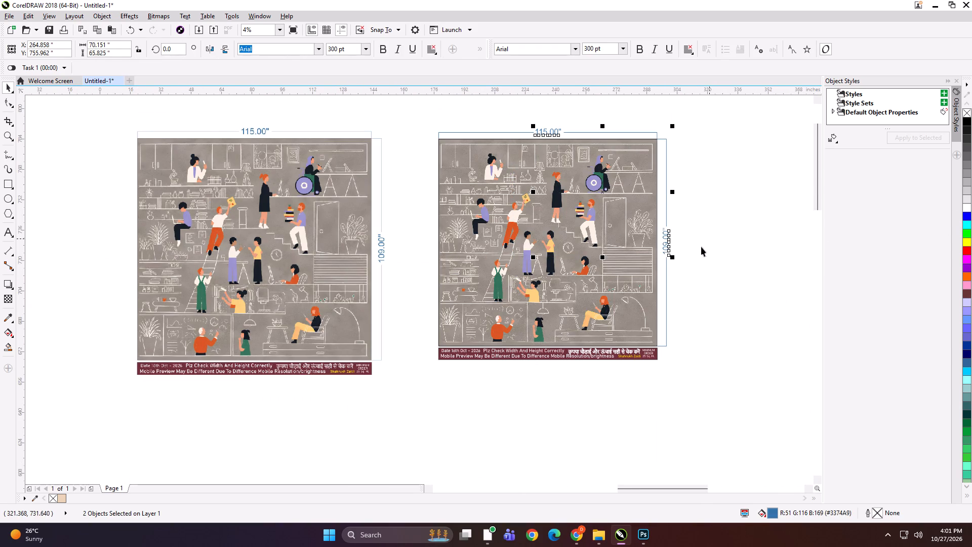
{"action": "key", "text": "Delete"}
{"action": "left_click", "coordinate": [613, 350]}
{"action": "key", "text": "Delete"}
{"action": "left_click_drag", "start_coordinate": [590, 297], "coordinate": [592, 311]}
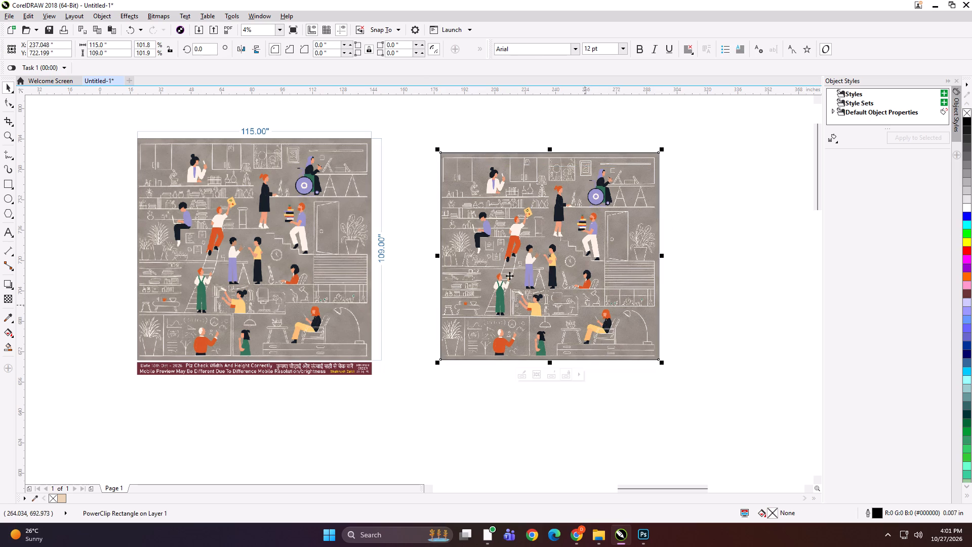
Create a rectangle 59 inches wide at the mural's full height and align it to the mural's left edge.
{"action": "double_click", "coordinate": [8, 186], "text": "shift"}
{"action": "key", "text": "shift+space"}
{"action": "left_click", "coordinate": [113, 45]}
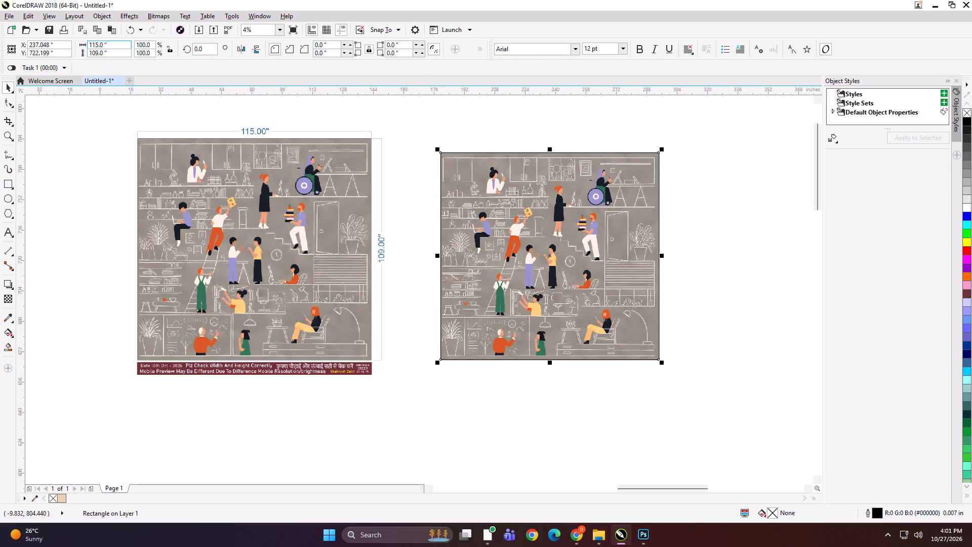
{"action": "key", "text": "ctrl+a"}
{"action": "key", "text": "9"}
{"action": "key", "text": "Return"}
{"action": "left_click", "coordinate": [457, 241], "text": "shift"}
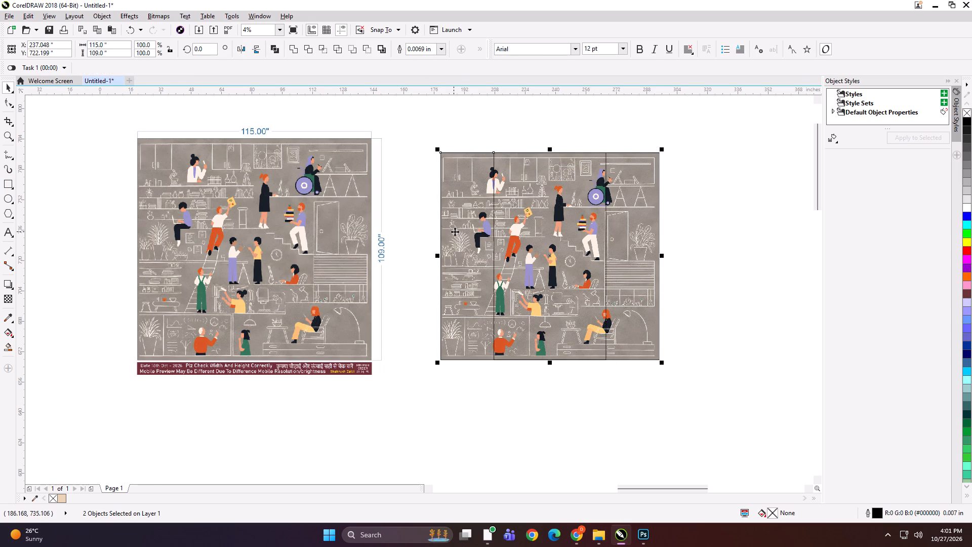
{"action": "key", "text": "l"}
{"action": "left_click", "coordinate": [489, 129]}
{"action": "left_click", "coordinate": [508, 225]}
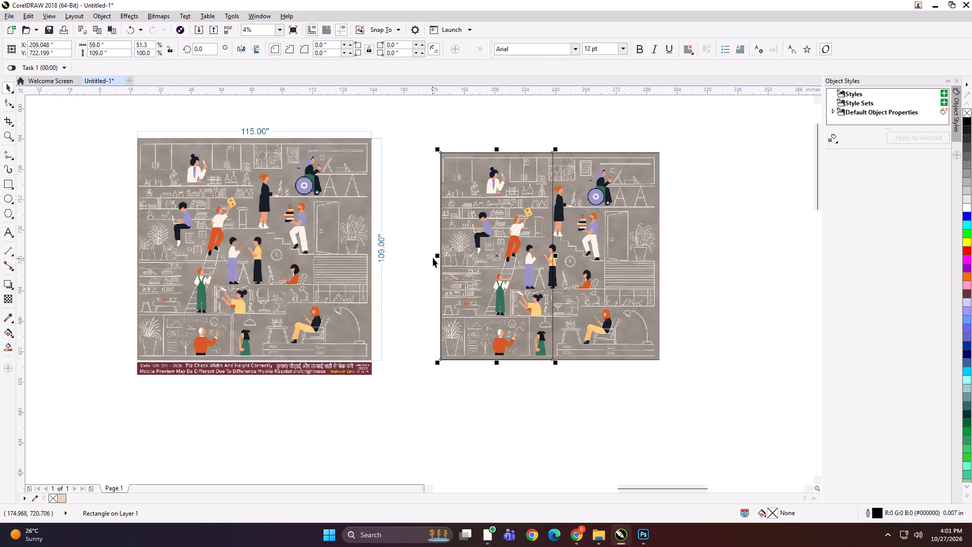
Mirror a copy of the 59-inch panel rectangle directly against its right edge.
{"action": "left_click_drag", "start_coordinate": [435, 258], "coordinate": [493, 256]}
{"action": "right_click", "coordinate": [493, 256], "text": "ctrl"}
{"action": "left_click_drag", "start_coordinate": [436, 258], "coordinate": [600, 265]}
{"action": "right_click_drag", "start_coordinate": [459, 258], "coordinate": [600, 265], "text": "ctrl"}
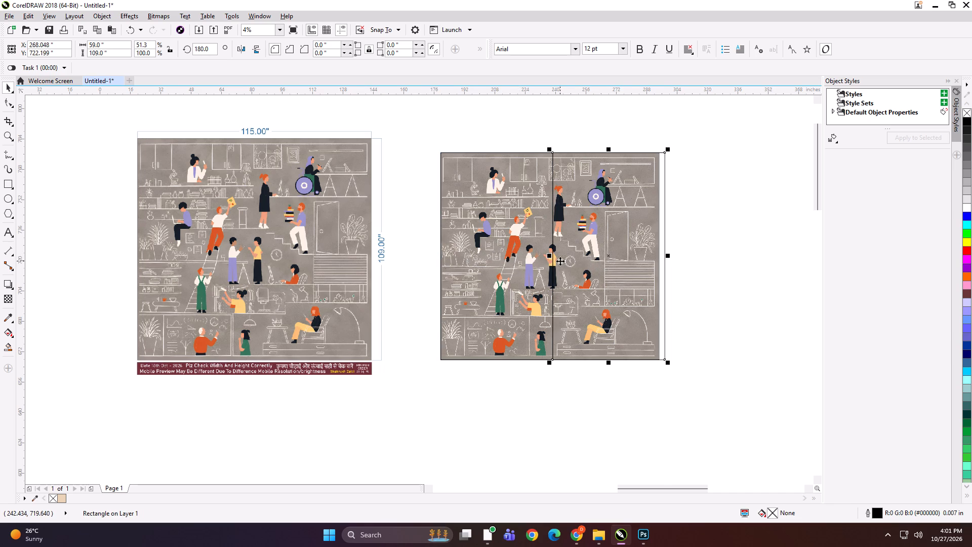
Nudge the copied rectangle 0.5 inch left over the first and narrow it to 56.5 inches, flush with the mural's right edge.
{"action": "scroll", "coordinate": [559, 261], "scroll_direction": "up", "scroll_amount": 2}
{"action": "key", "text": "Left"}
{"action": "scroll", "coordinate": [495, 240], "scroll_direction": "down", "scroll_amount": 2}
{"action": "scroll", "coordinate": [596, 242], "scroll_direction": "up", "scroll_amount": 1}
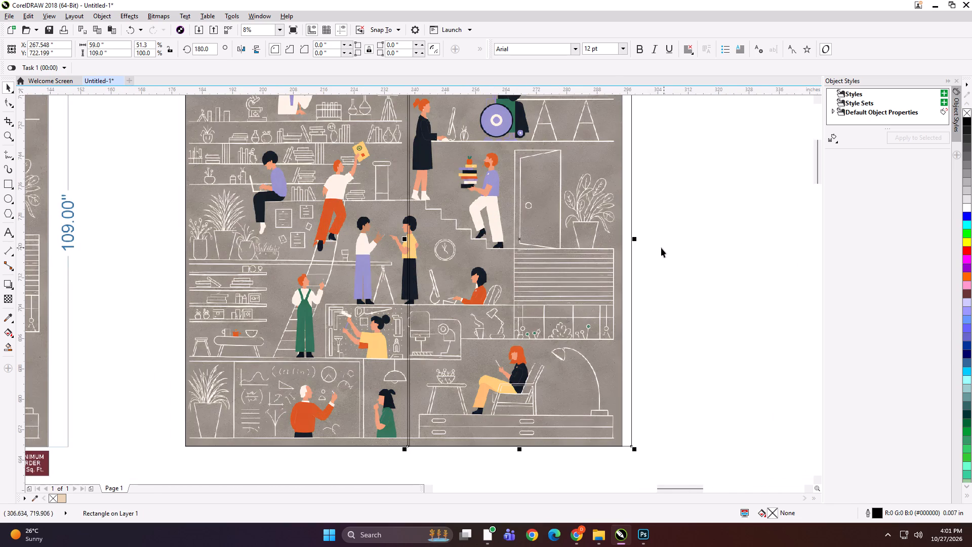
{"action": "left_click_drag", "start_coordinate": [634, 239], "coordinate": [626, 239]}
{"action": "scroll", "coordinate": [628, 255], "scroll_direction": "down", "scroll_amount": 1}
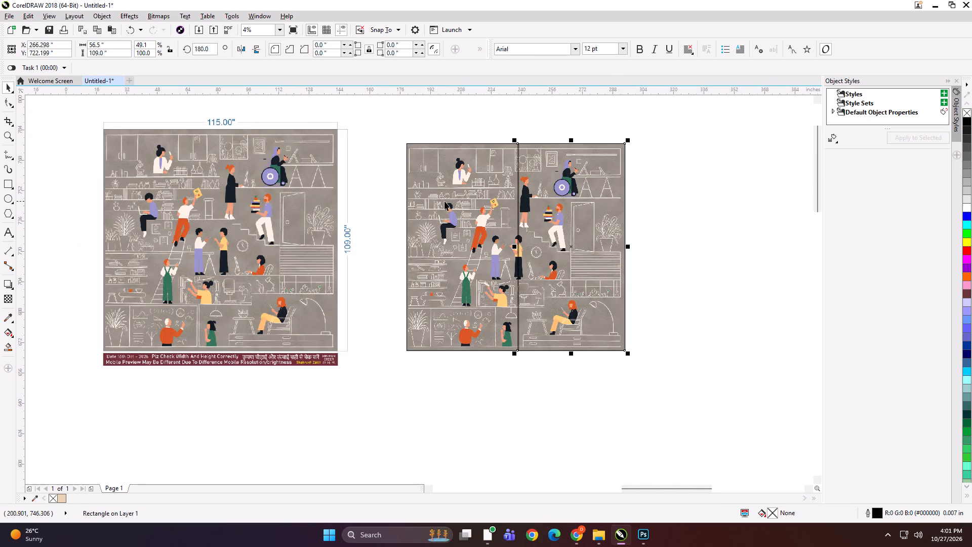
PowerClip the mural artwork into the grouped pair of panel rectangles and ungroup them into two separate panels.
{"action": "left_click", "coordinate": [444, 201], "text": "shift"}
{"action": "key", "text": "ctrl+g"}
{"action": "left_click_drag", "start_coordinate": [485, 393], "coordinate": [486, 386]}
{"action": "left_click", "coordinate": [485, 282], "text": "alt"}
{"action": "key", "text": "shift+Return"}
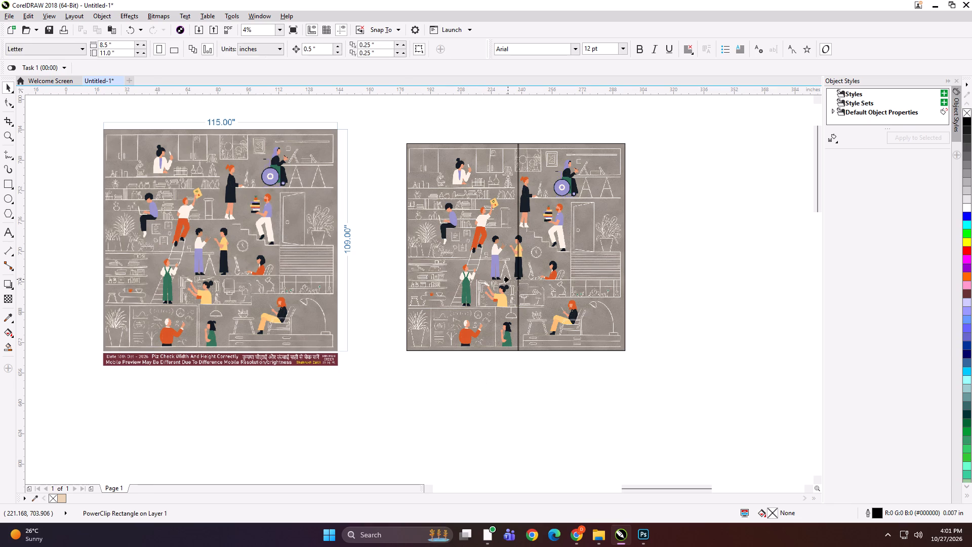
{"action": "left_click", "coordinate": [508, 279]}
{"action": "key", "text": "ctrl+u"}
{"action": "left_click", "coordinate": [617, 443]}
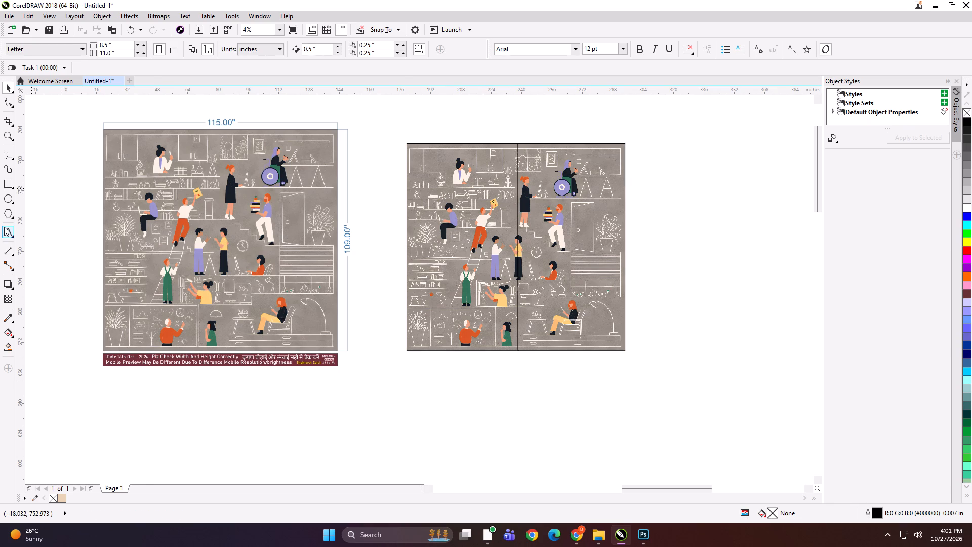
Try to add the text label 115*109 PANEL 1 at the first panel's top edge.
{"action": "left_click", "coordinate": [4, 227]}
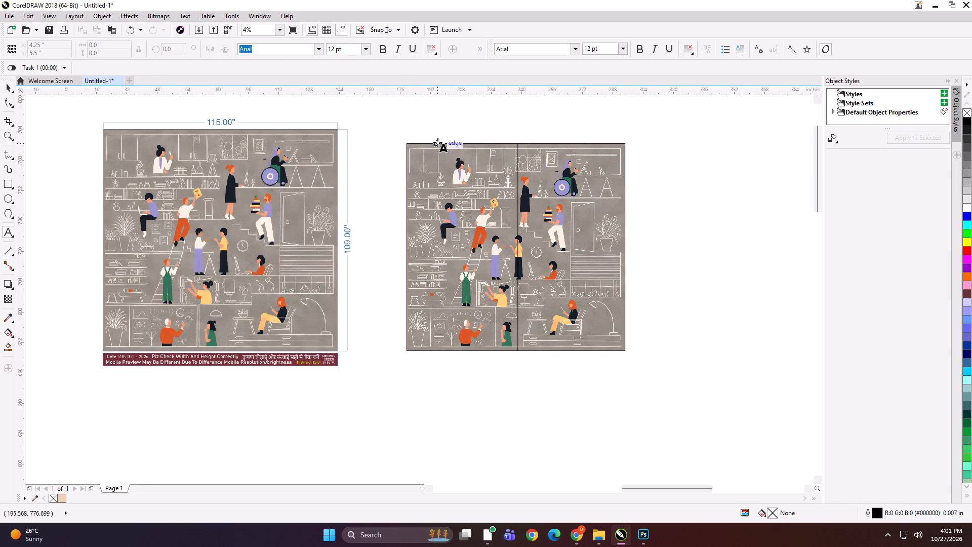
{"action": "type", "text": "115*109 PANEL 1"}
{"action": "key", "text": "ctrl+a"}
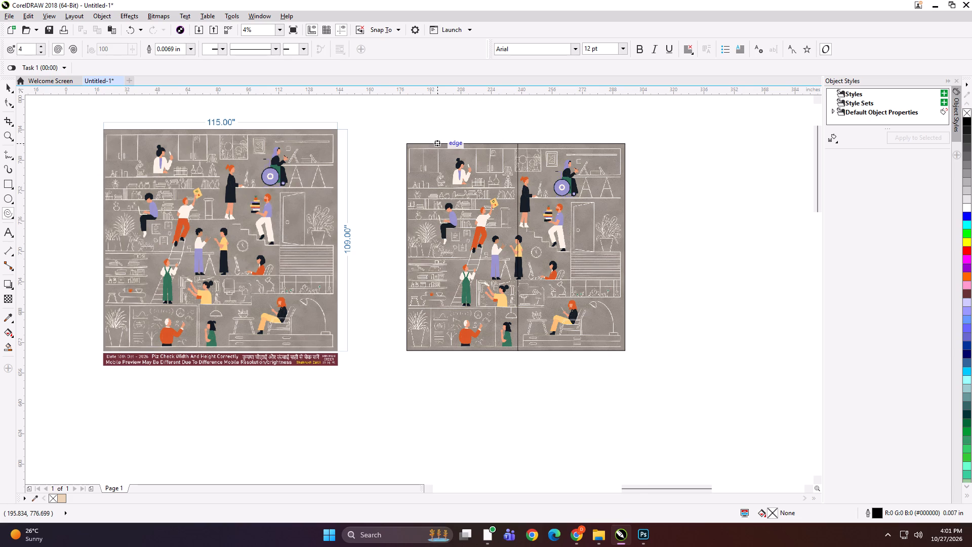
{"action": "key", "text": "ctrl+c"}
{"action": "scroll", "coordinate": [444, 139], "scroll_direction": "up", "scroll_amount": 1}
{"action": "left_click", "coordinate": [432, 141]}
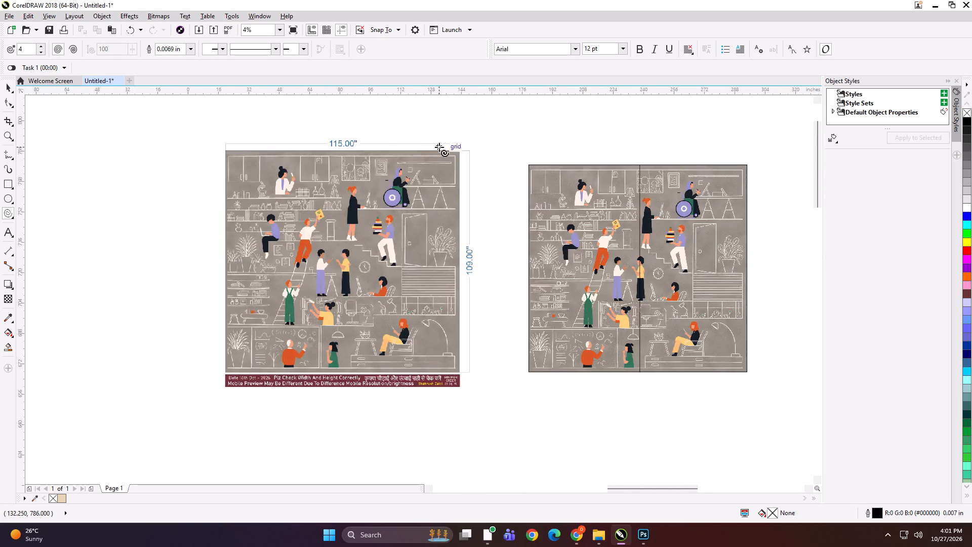
Add the text label 115*109 PANEL 1 on the first panel's top edge and copy its text.
{"action": "scroll", "coordinate": [439, 147], "scroll_direction": "up", "scroll_amount": 1}
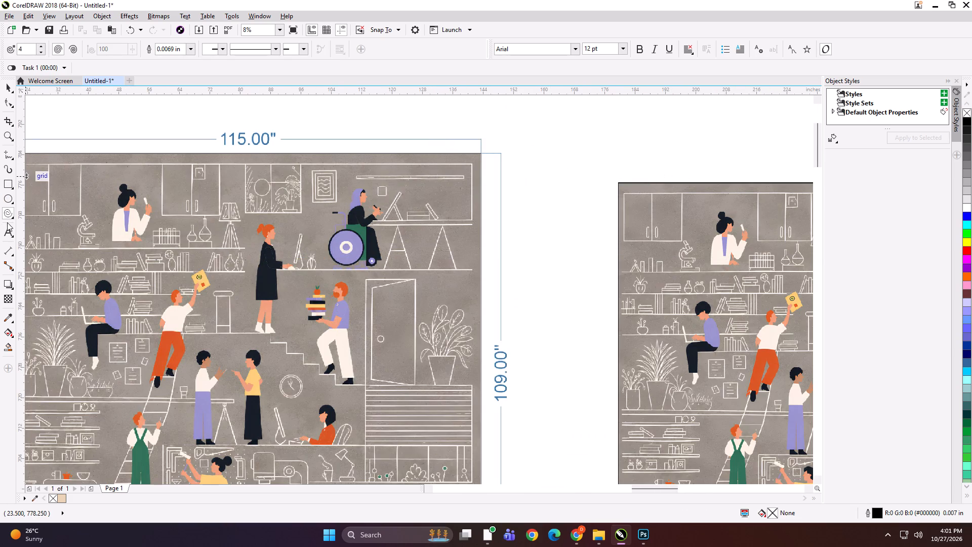
{"action": "left_click", "coordinate": [7, 232]}
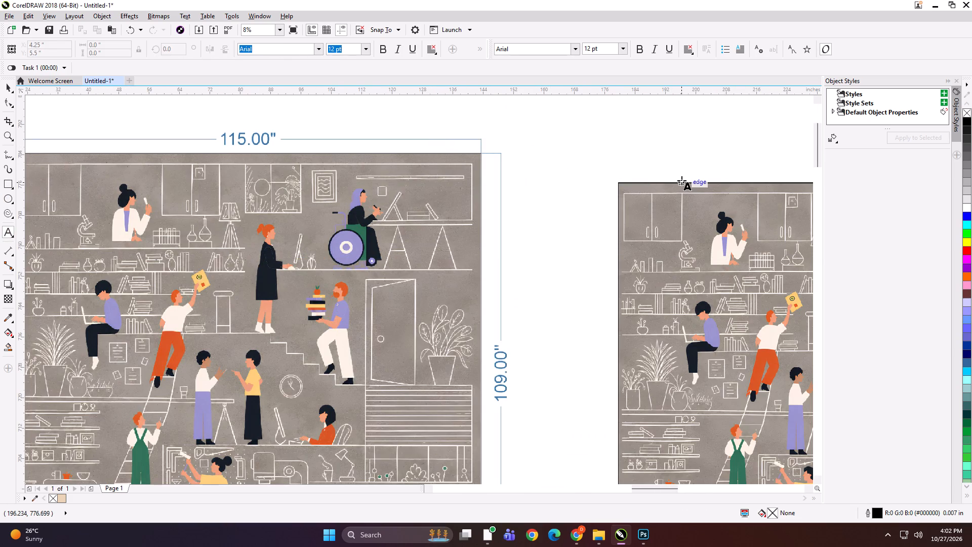
{"action": "left_click", "coordinate": [681, 180]}
{"action": "type", "text": "115*"}
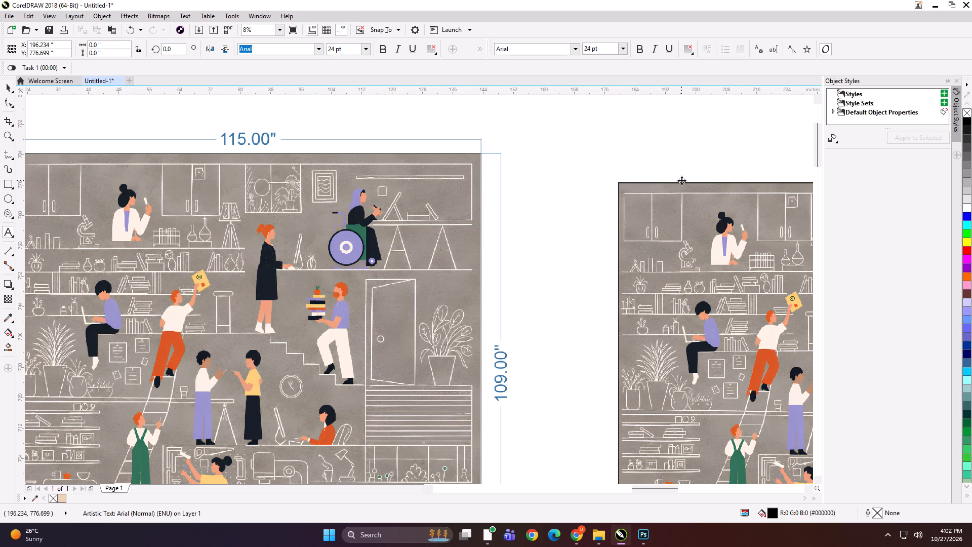
{"action": "type", "text": "109 PANEL 1"}
{"action": "key", "text": "ctrl+a"}
{"action": "key", "text": "ctrl+c"}
Paste the label text on the second panel's top edge and change it to 115*109 PANEL 2.
{"action": "scroll", "coordinate": [571, 198], "scroll_direction": "down", "scroll_amount": 1}
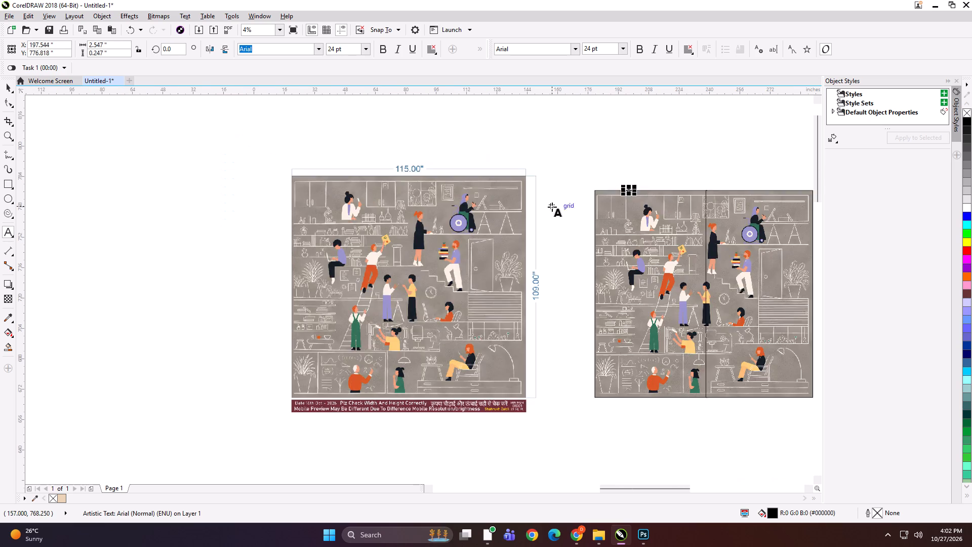
{"action": "scroll", "coordinate": [701, 207], "scroll_direction": "up", "scroll_amount": 2}
{"action": "left_click", "coordinate": [738, 143]}
{"action": "scroll", "coordinate": [743, 145], "scroll_direction": "up", "scroll_amount": 3, "text": "ctrl"}
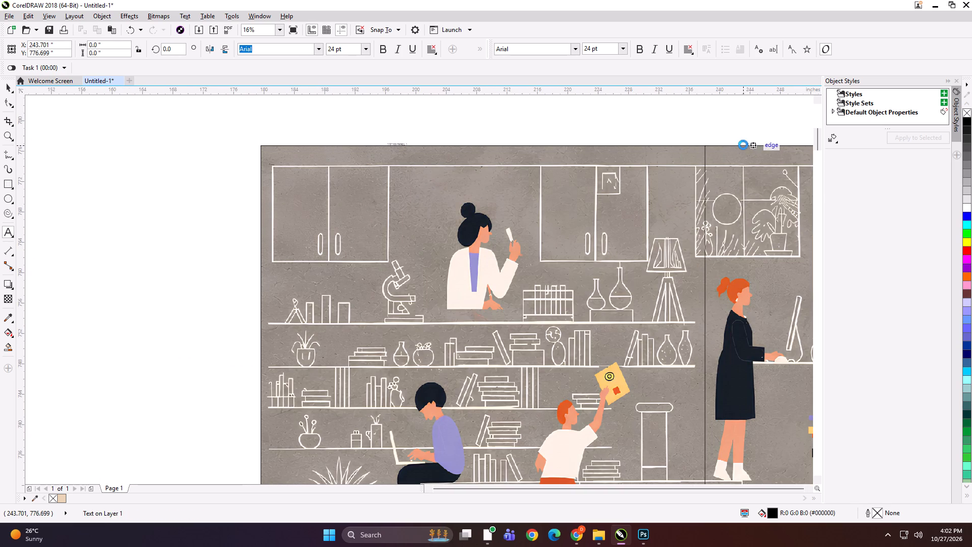
{"action": "key", "text": "ctrl+v"}
{"action": "key", "text": "BackSpace"}
{"action": "key", "text": "2"}
{"action": "scroll", "coordinate": [754, 144], "scroll_direction": "up", "scroll_amount": 4}
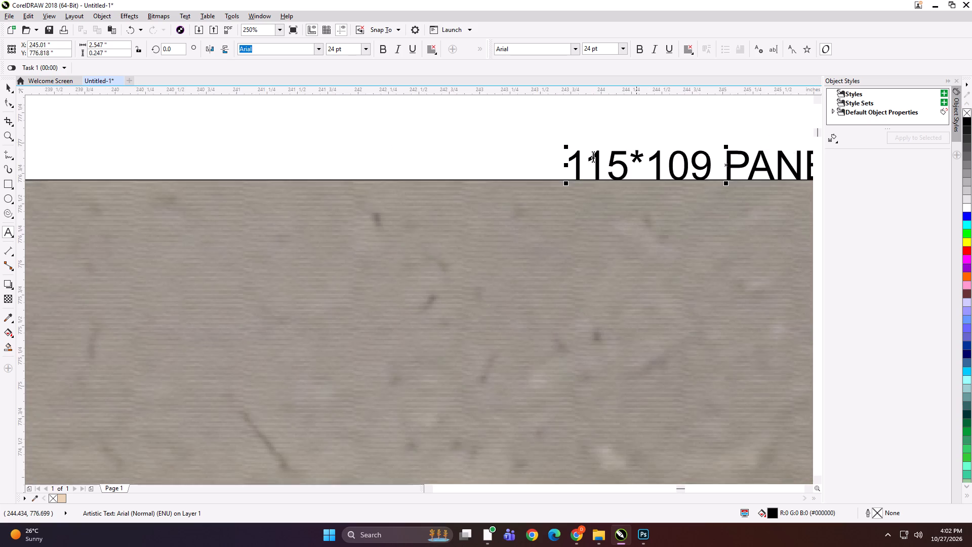
{"action": "scroll", "coordinate": [549, 164], "scroll_direction": "down", "scroll_amount": 5}
{"action": "left_click", "coordinate": [7, 83]}
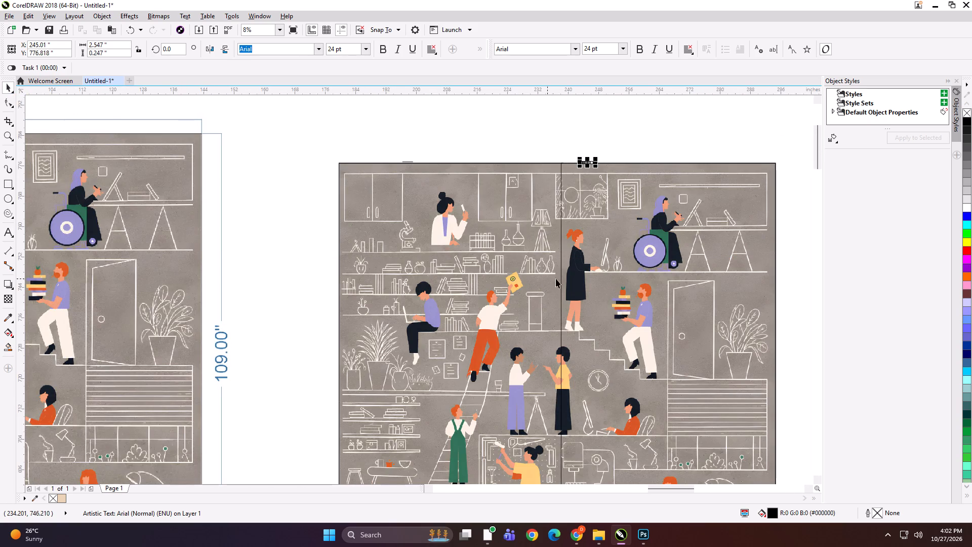
Group each of the two bookshelf mural panels with its own text label.
{"action": "left_click", "coordinate": [594, 219], "text": "shift"}
{"action": "key", "text": "ctrl+g"}
{"action": "left_click_drag", "start_coordinate": [508, 111], "coordinate": [413, 197]}
{"action": "left_click_drag", "start_coordinate": [438, 159], "coordinate": [354, 198]}
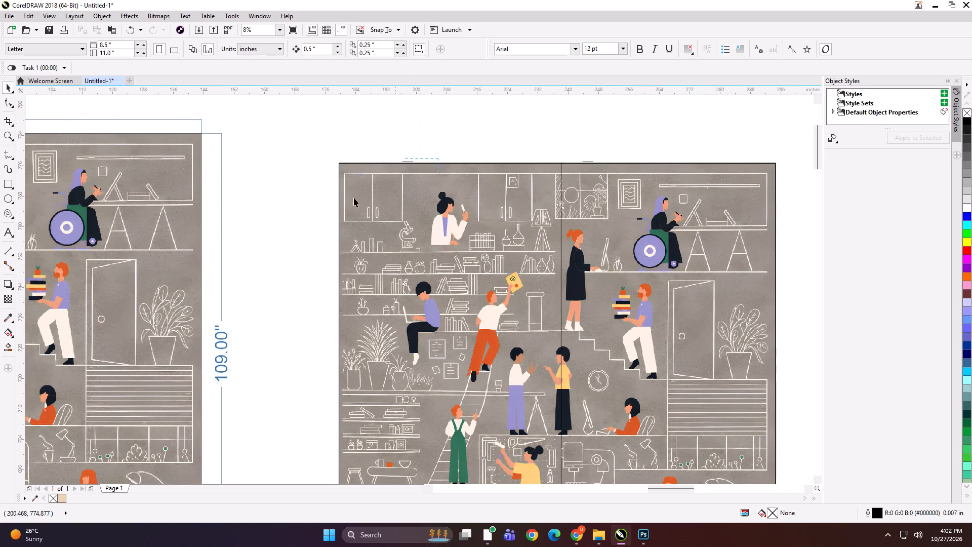
{"action": "left_click_drag", "start_coordinate": [354, 198], "coordinate": [343, 205]}
{"action": "left_click", "coordinate": [440, 219], "text": "shift"}
{"action": "key", "text": "ctrl+g"}
Start exporting the first mural panel, creating and opening a folder named 115x109 inside the CHANDIGARH folder.
{"action": "scroll", "coordinate": [495, 209], "scroll_direction": "down", "scroll_amount": 1}
{"action": "key", "text": "ctrl+e"}
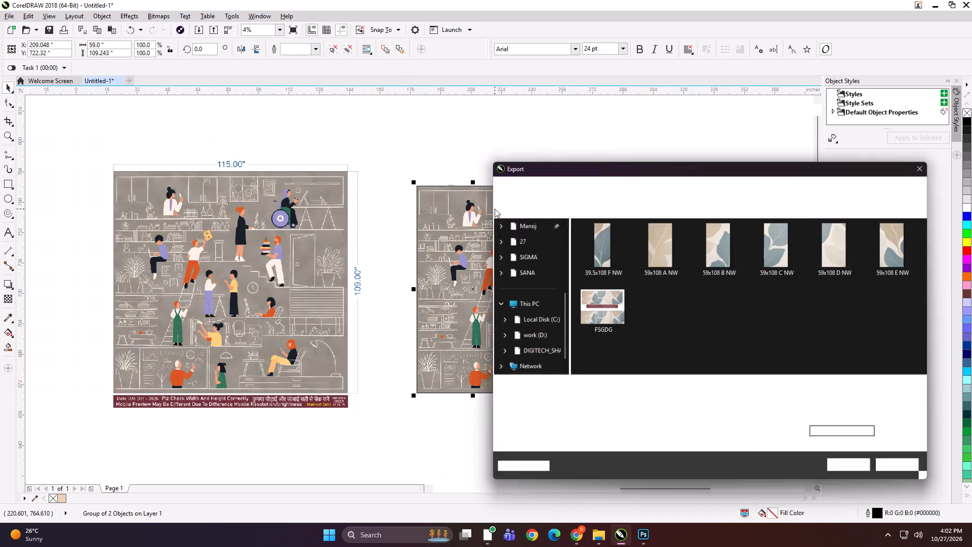
{"action": "left_click", "coordinate": [540, 185]}
{"action": "left_click", "coordinate": [552, 207]}
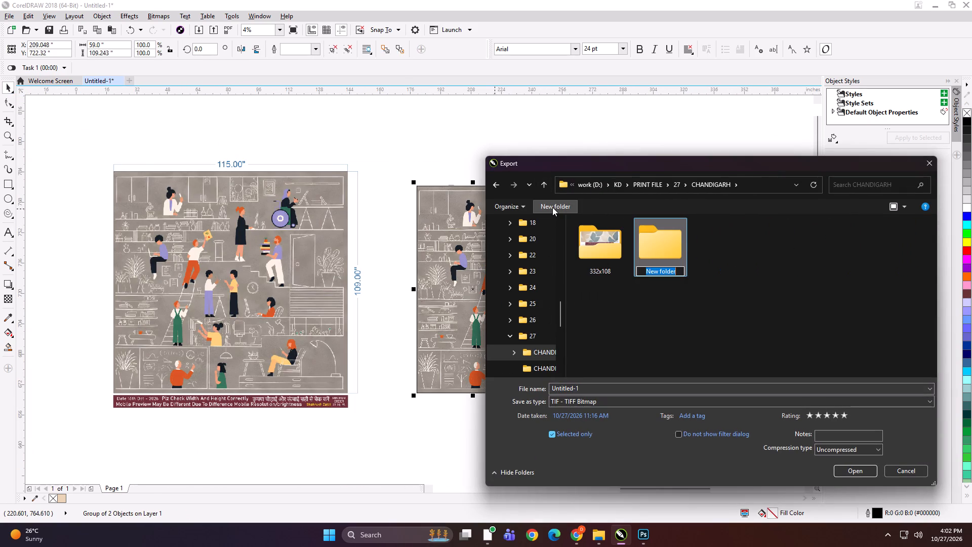
{"action": "type", "text": "115x"}
{"action": "type", "text": "09"}
{"action": "key", "text": "space"}
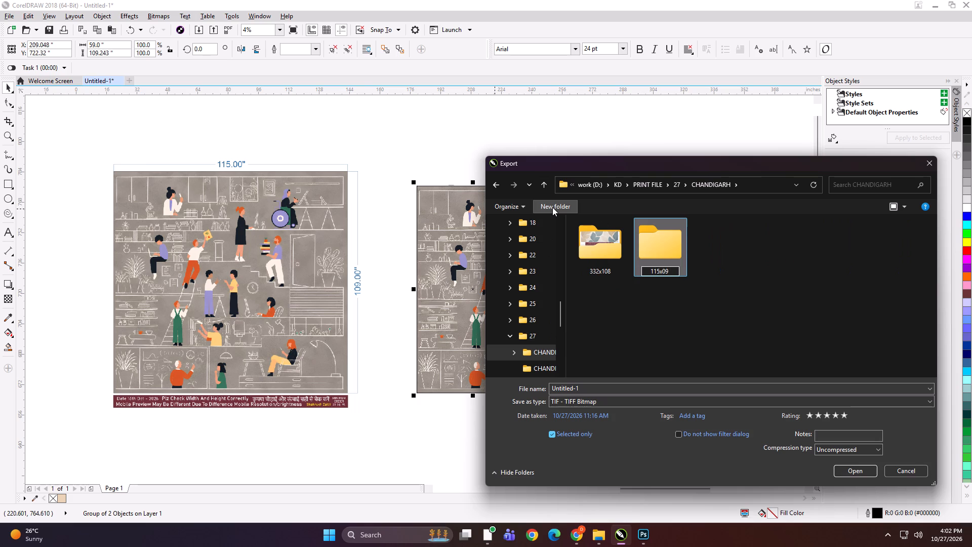
{"action": "key", "text": "BackSpace"}
{"action": "key", "text": "BackSpace"}
{"action": "key", "text": "1"}
{"action": "key", "text": "BackSpace"}
{"action": "key", "text": "BackSpace"}
{"action": "type", "text": "109"}
{"action": "key", "text": "Return"}
{"action": "double_click", "coordinate": [591, 227]}
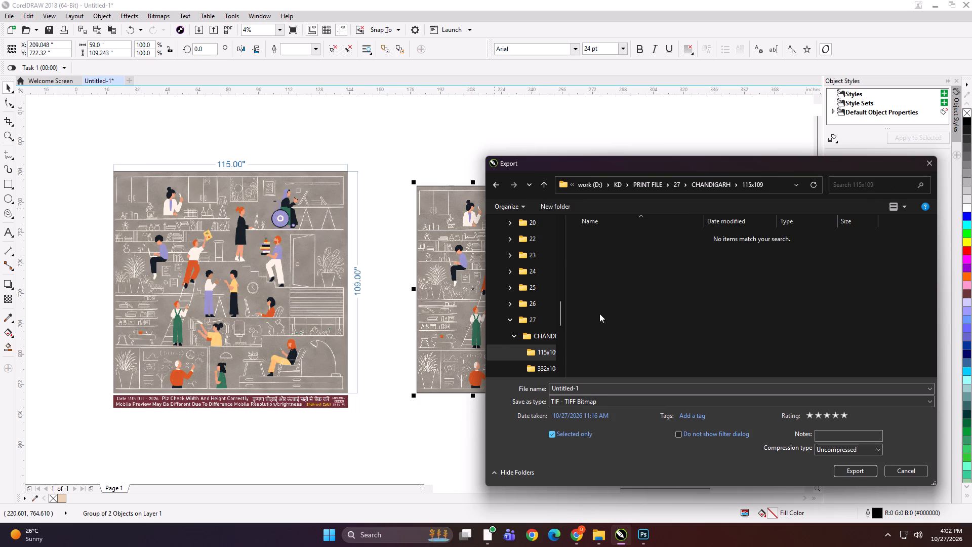
Export the first mural panel as the TIFF file 59x109 A NW.
{"action": "left_click", "coordinate": [598, 390]}
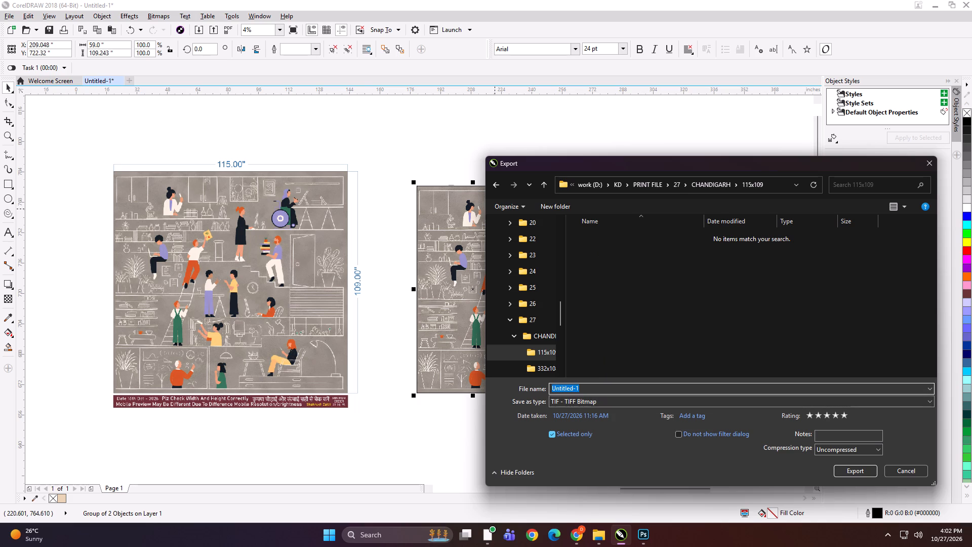
{"action": "type", "text": "9x10 A"}
{"action": "key", "text": "space"}
{"action": "type", "text": "NW"}
{"action": "key", "text": "Return"}
{"action": "key", "text": "Return"}
Export the second mural panel as the TIFF file 56.5x109 B NW in the same folder.
{"action": "left_click", "coordinate": [578, 311]}
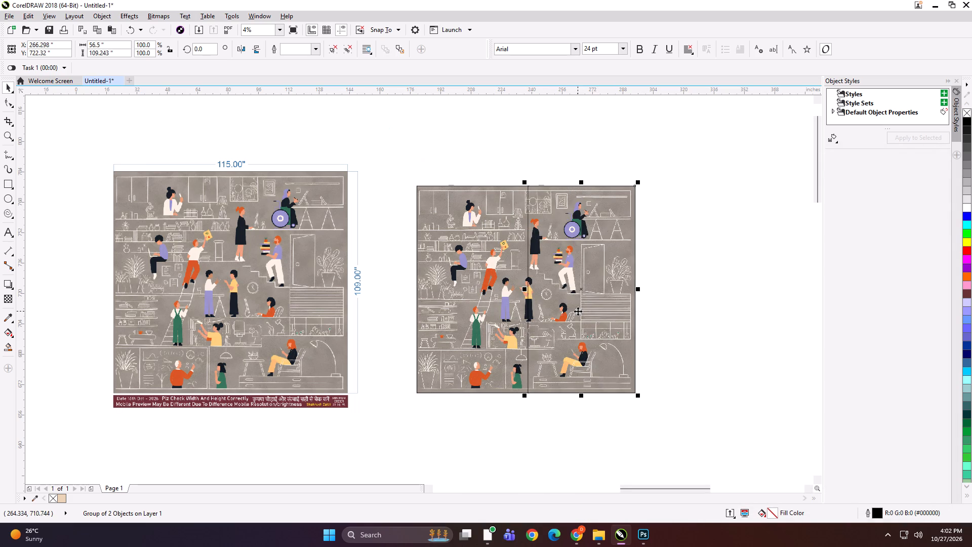
{"action": "key", "text": "ctrl+e"}
{"action": "key", "text": "ctrl+e"}
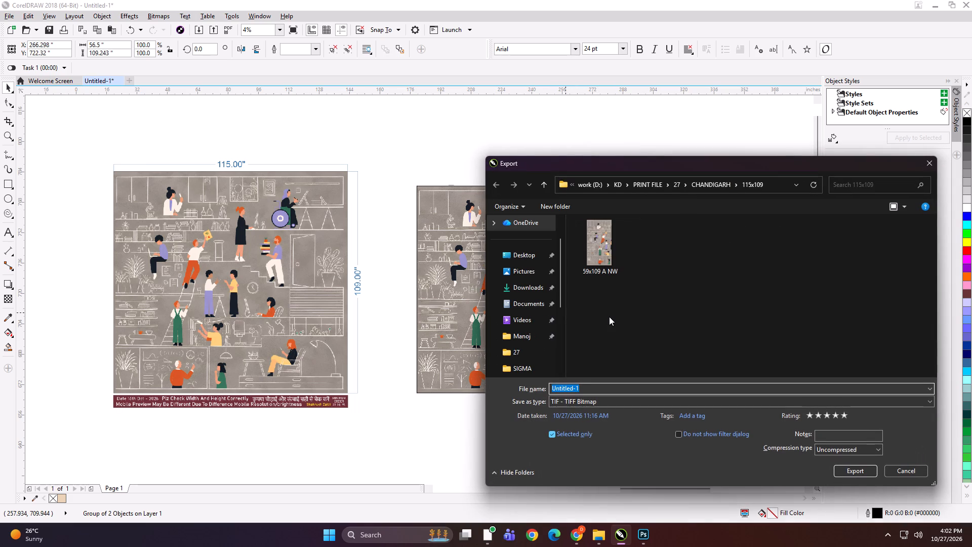
{"action": "type", "text": "5."}
{"action": "key", "text": "ctrl+a"}
{"action": "type", "text": "56.5x109 B NW"}
{"action": "key", "text": "Return"}
{"action": "key", "text": "Return"}
Separate the two mural panels with a small gap and enlarge the pair beside the dimensioned preview to match its height.
{"action": "key", "text": "Right"}
{"action": "key", "text": "Right"}
{"action": "key", "text": "Right"}
{"action": "key", "text": "Right"}
{"action": "key", "text": "Right"}
{"action": "key", "text": "Right"}
{"action": "key", "text": "Right"}
{"action": "key", "text": "Right"}
{"action": "key", "text": "Right"}
{"action": "key", "text": "Right"}
{"action": "key", "text": "Right"}
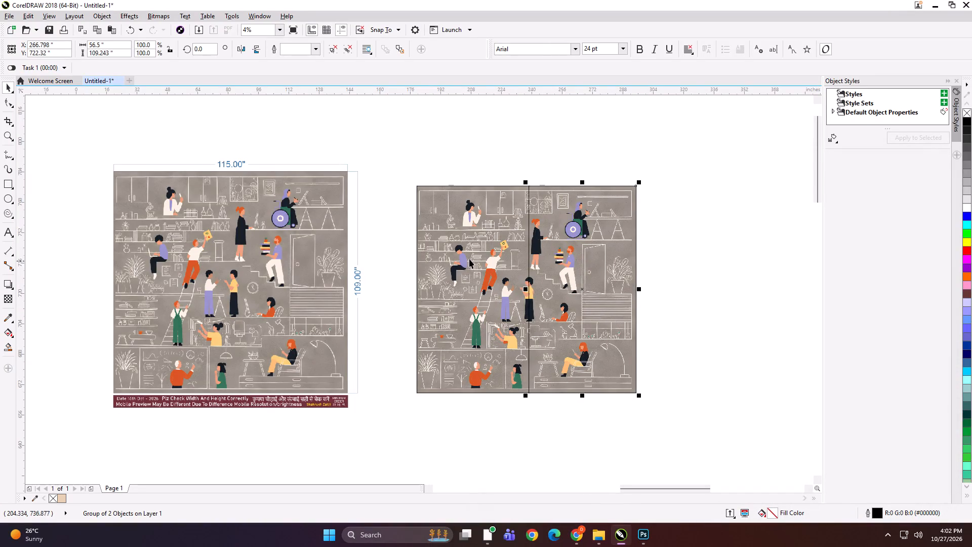
{"action": "left_click", "coordinate": [475, 258], "text": "shift"}
{"action": "left_click_drag", "start_coordinate": [487, 280], "coordinate": [452, 267]}
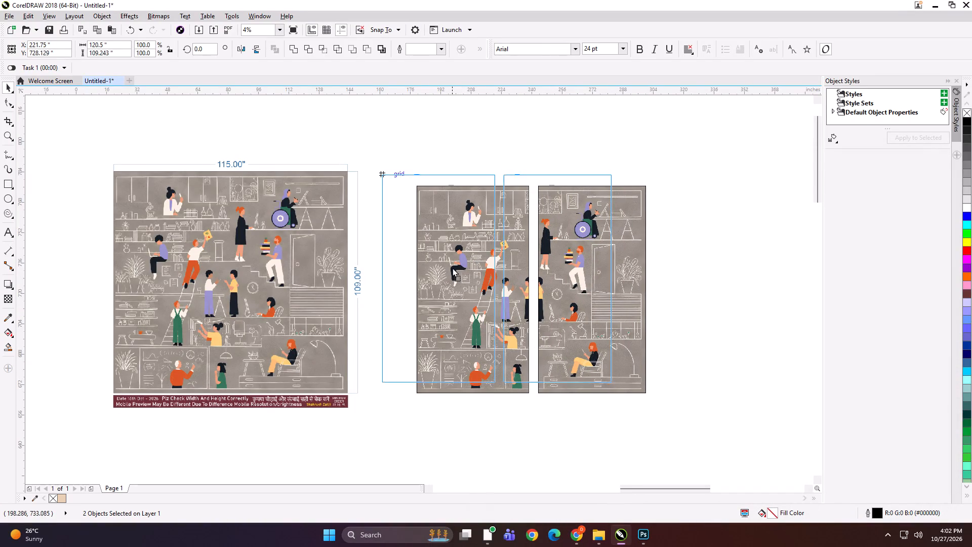
{"action": "left_click_drag", "start_coordinate": [452, 267], "coordinate": [456, 266]}
{"action": "left_click_drag", "start_coordinate": [621, 385], "coordinate": [653, 400]}
Group the two panels with the dimensioned preview and shrink the group to about 6.3 inches wide.
{"action": "left_click", "coordinate": [304, 322], "text": "shift"}
{"action": "key", "text": "ctrl+g"}
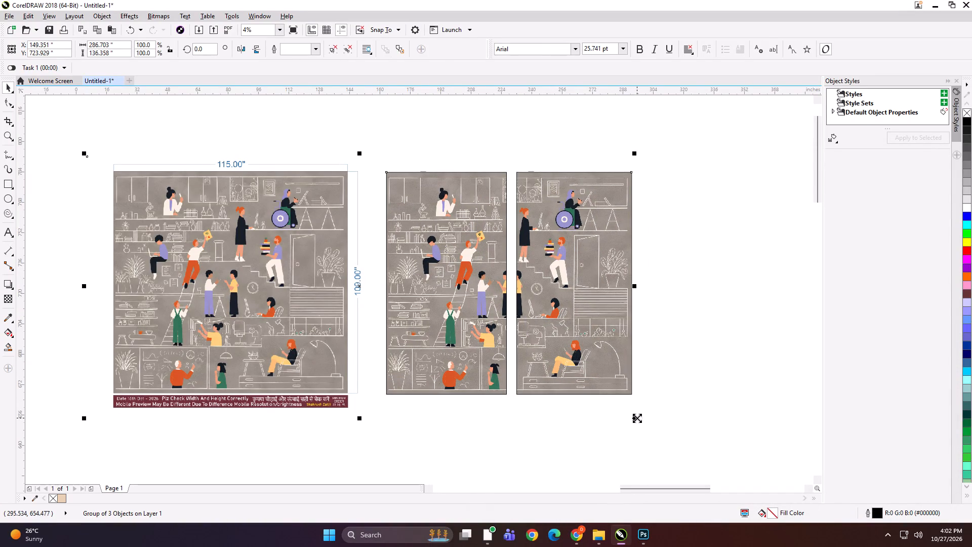
{"action": "left_click_drag", "start_coordinate": [636, 418], "coordinate": [371, 299], "text": "shift"}
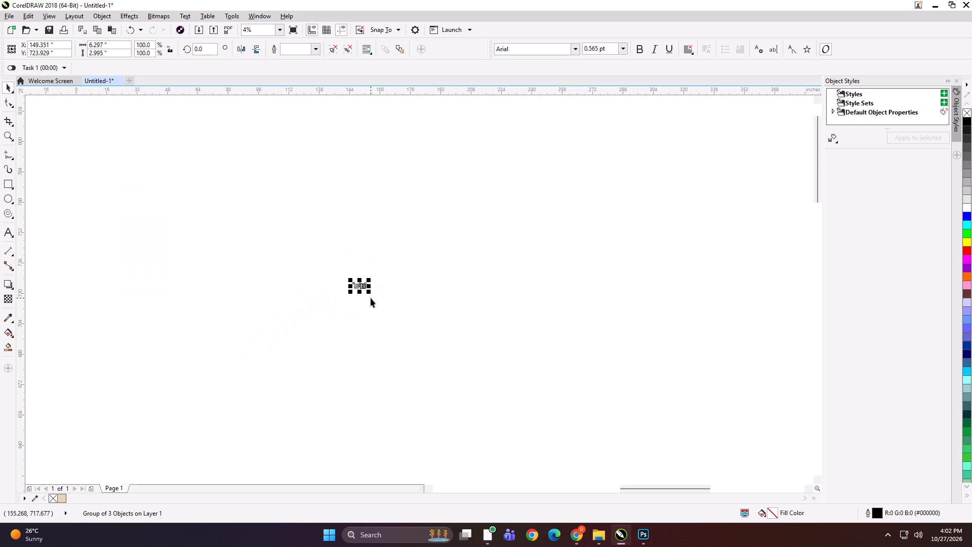
Export the shrunken mural group as DSGHFHJ and delete it from the page.
{"action": "key", "text": "ctrl+e"}
{"action": "type", "text": "DSGHFHJ"}
{"action": "key", "text": "Return"}
{"action": "key", "text": "Return"}
{"action": "key", "text": "Return"}
{"action": "key", "text": "Delete"}
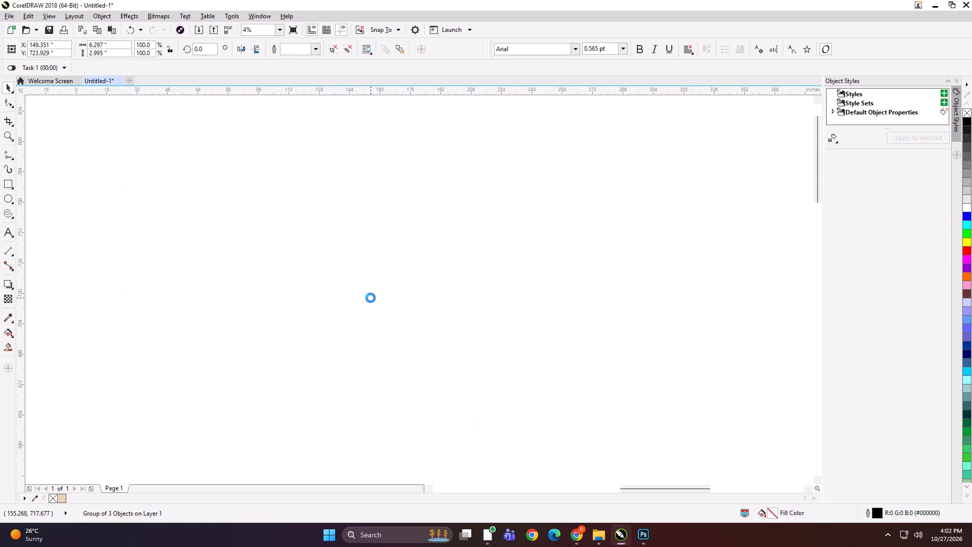
Enlarge the preview with the 247 and 142 inch wave-pattern designs to about 545 inches wide and duplicate it below.
{"action": "key", "text": "F4"}
{"action": "left_click", "coordinate": [371, 298]}
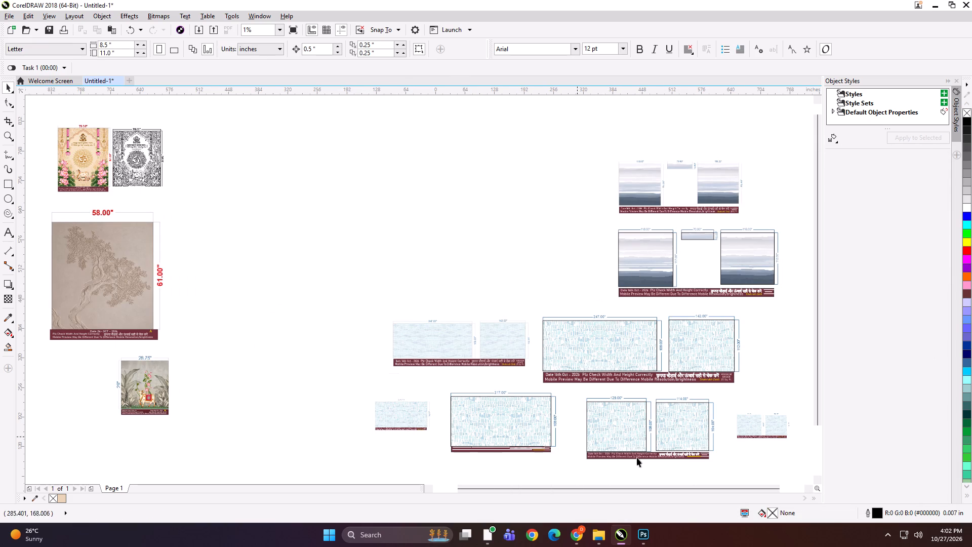
{"action": "scroll", "coordinate": [701, 347], "scroll_direction": "up", "scroll_amount": 1}
{"action": "scroll", "coordinate": [567, 304], "scroll_direction": "down", "scroll_amount": 1}
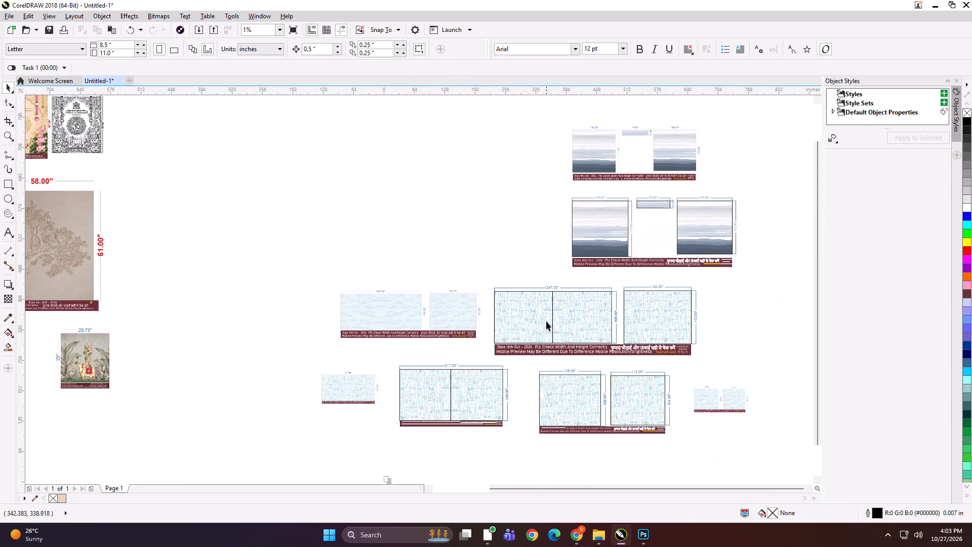
{"action": "left_click_drag", "start_coordinate": [432, 315], "coordinate": [345, 227]}
{"action": "left_click", "coordinate": [402, 263], "text": "shift"}
{"action": "left_click_drag", "start_coordinate": [402, 264], "coordinate": [412, 271], "text": "shift"}
{"action": "left_click_drag", "start_coordinate": [419, 276], "coordinate": [449, 291], "text": "shift"}
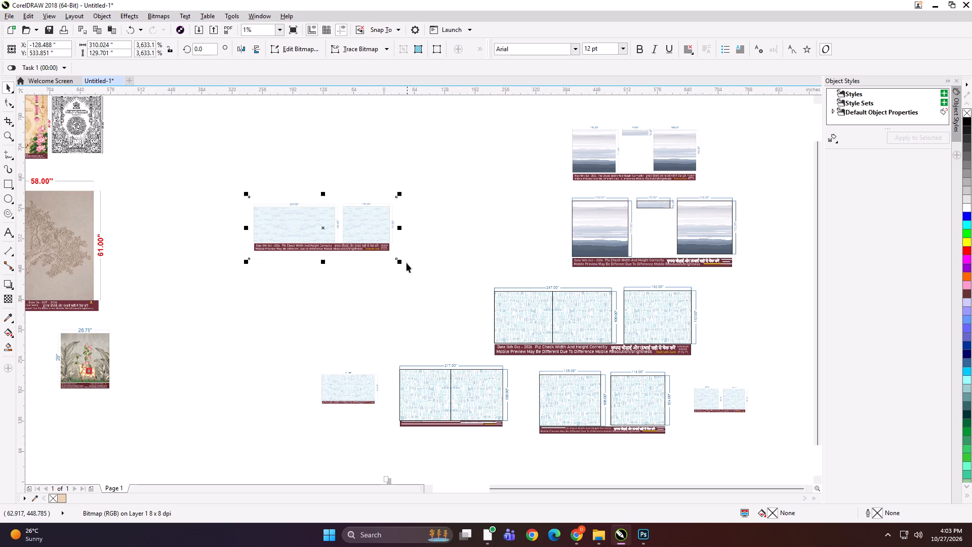
{"action": "left_click_drag", "start_coordinate": [400, 261], "coordinate": [456, 296], "text": "shift"}
{"action": "left_click_drag", "start_coordinate": [410, 322], "coordinate": [403, 318]}
{"action": "left_click_drag", "start_coordinate": [356, 212], "coordinate": [360, 287]}
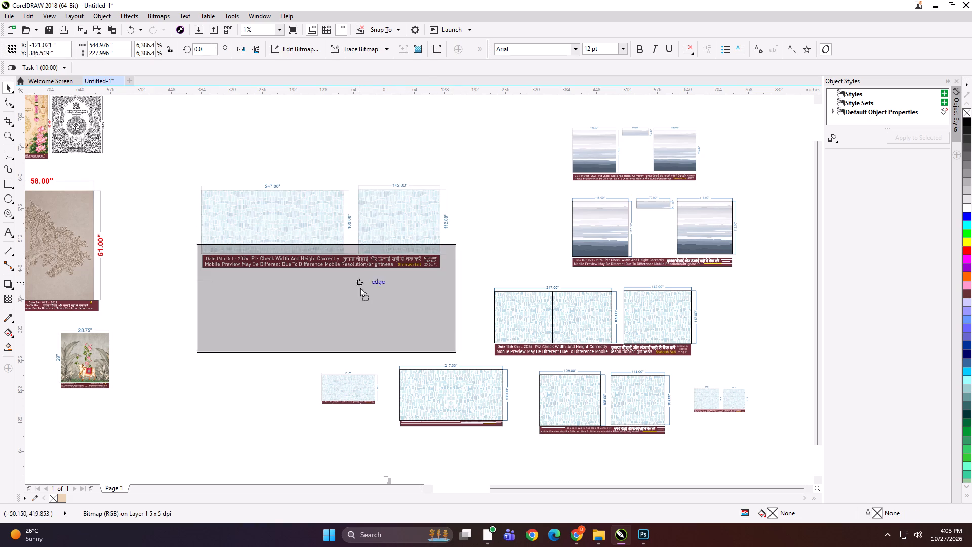
{"action": "left_click_drag", "start_coordinate": [360, 287], "coordinate": [362, 295]}
{"action": "right_click", "coordinate": [362, 295]}
{"action": "left_click_drag", "start_coordinate": [339, 207], "coordinate": [339, 175]}
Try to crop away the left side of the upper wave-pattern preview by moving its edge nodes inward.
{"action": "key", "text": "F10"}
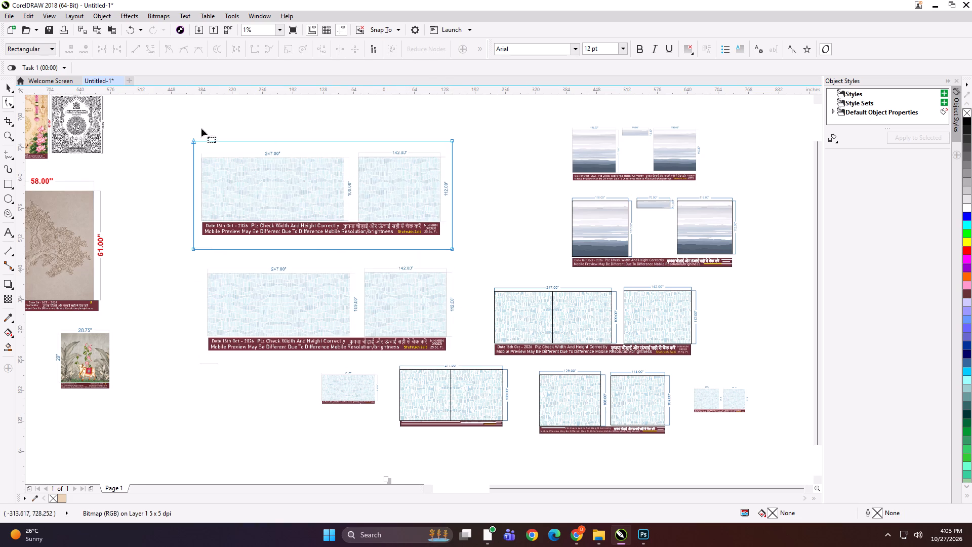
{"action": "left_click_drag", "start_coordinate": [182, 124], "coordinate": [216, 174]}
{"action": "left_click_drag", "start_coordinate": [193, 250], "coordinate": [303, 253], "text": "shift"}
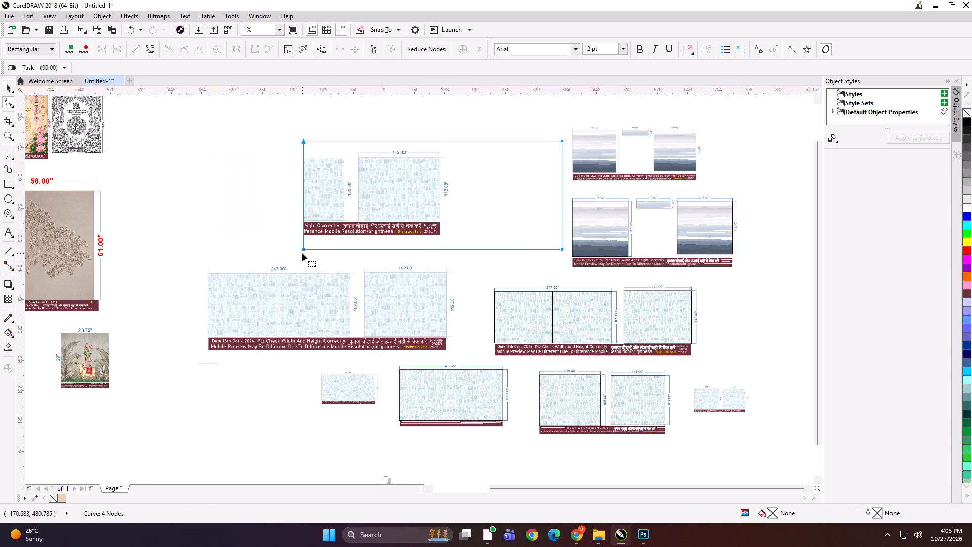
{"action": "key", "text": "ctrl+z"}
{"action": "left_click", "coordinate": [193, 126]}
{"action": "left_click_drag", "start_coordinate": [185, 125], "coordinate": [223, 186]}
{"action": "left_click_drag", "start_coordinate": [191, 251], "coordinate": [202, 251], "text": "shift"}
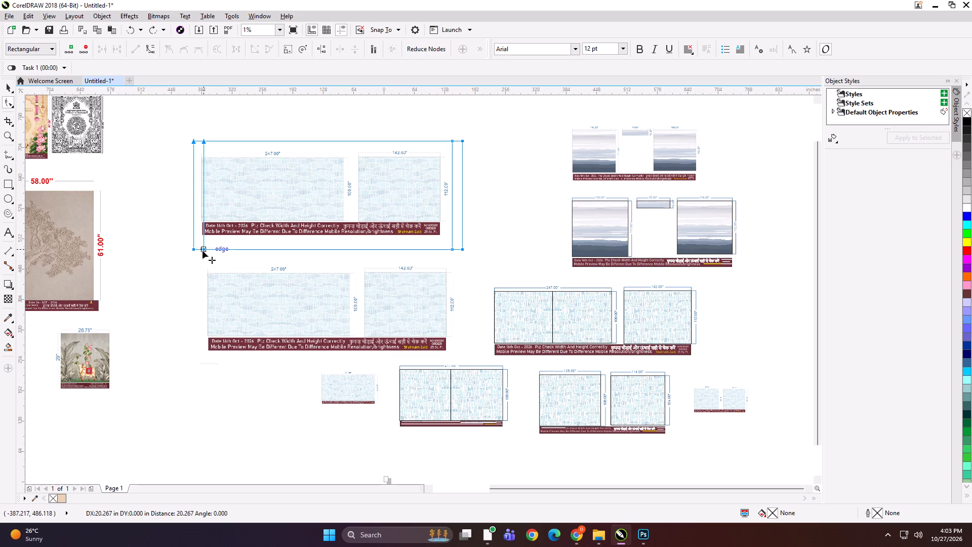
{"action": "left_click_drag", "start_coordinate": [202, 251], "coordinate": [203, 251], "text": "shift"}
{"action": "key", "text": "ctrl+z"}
Nudge the left edge nodes of the upper wave-pattern preview slightly inward to crop its blank left margin.
{"action": "left_click_drag", "start_coordinate": [283, 124], "coordinate": [272, 123]}
{"action": "left_click_drag", "start_coordinate": [219, 120], "coordinate": [180, 275]}
{"action": "key", "text": "Right"}
{"action": "key", "text": "Right"}
{"action": "key", "text": "Right"}
{"action": "key", "text": "Right"}
{"action": "key", "text": "Right"}
{"action": "key", "text": "Right"}
{"action": "key", "text": "Right"}
{"action": "key", "text": "Right"}
{"action": "key", "text": "Right"}
{"action": "key", "text": "Right"}
{"action": "key", "text": "Right"}
{"action": "key", "text": "Right"}
{"action": "key", "text": "Right"}
{"action": "key", "text": "Right"}
{"action": "key", "text": "Right"}
{"action": "key", "text": "Right"}
{"action": "key", "text": "Right"}
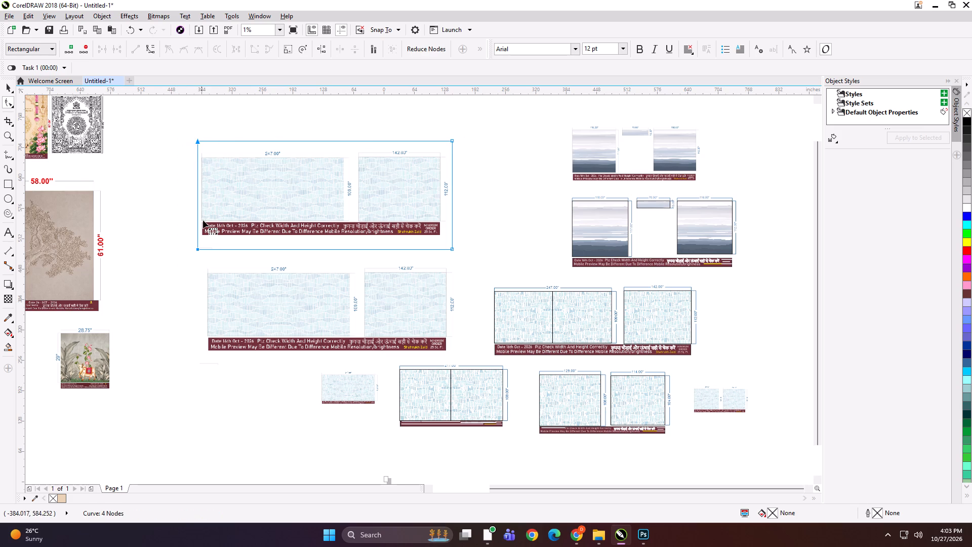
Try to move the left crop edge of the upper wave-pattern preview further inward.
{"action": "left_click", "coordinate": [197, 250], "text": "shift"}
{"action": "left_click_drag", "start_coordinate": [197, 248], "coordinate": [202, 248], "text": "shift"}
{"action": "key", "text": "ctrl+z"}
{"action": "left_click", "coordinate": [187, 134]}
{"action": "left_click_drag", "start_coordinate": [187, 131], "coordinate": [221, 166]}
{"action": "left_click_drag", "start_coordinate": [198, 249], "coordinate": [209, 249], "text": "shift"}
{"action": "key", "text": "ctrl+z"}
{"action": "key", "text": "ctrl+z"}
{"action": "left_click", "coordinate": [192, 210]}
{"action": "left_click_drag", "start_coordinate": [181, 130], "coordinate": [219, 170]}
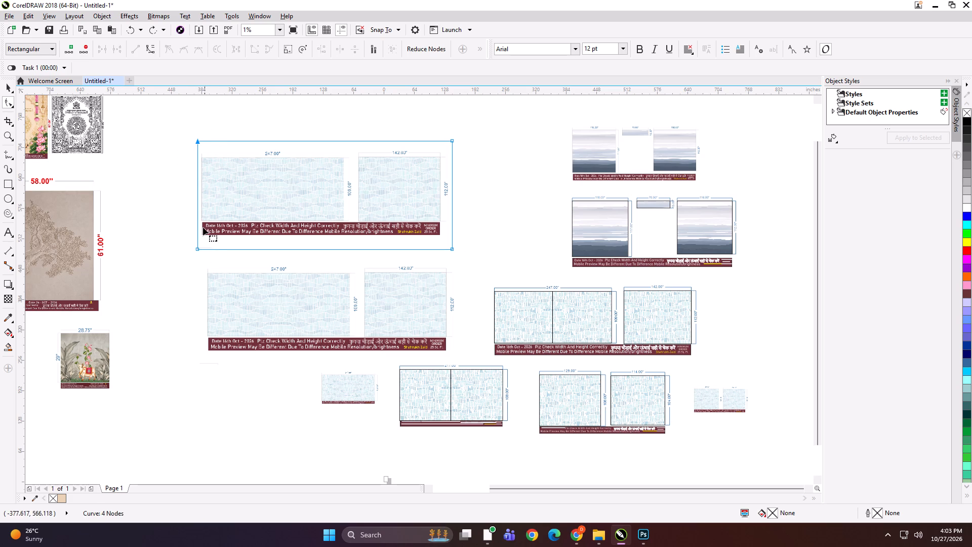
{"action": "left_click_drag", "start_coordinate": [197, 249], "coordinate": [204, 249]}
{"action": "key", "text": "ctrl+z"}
Nudge the left edge nodes of the upper wave-pattern preview about 30 inches further inward.
{"action": "left_click_drag", "start_coordinate": [181, 118], "coordinate": [226, 260]}
{"action": "key", "text": "Right"}
{"action": "key", "text": "Right"}
{"action": "key", "text": "Right"}
{"action": "key", "text": "Right"}
{"action": "key", "text": "Right"}
{"action": "key", "text": "Right"}
{"action": "key", "text": "Right"}
{"action": "key", "text": "Right"}
{"action": "key", "text": "Right"}
{"action": "key", "text": "Right"}
{"action": "key", "text": "Right"}
{"action": "key", "text": "Right"}
{"action": "key", "text": "Right"}
{"action": "key", "text": "Right"}
{"action": "key", "text": "Right"}
{"action": "key", "text": "Right"}
{"action": "key", "text": "Right"}
{"action": "key", "text": "Right"}
{"action": "key", "text": "Right"}
{"action": "key", "text": "Right"}
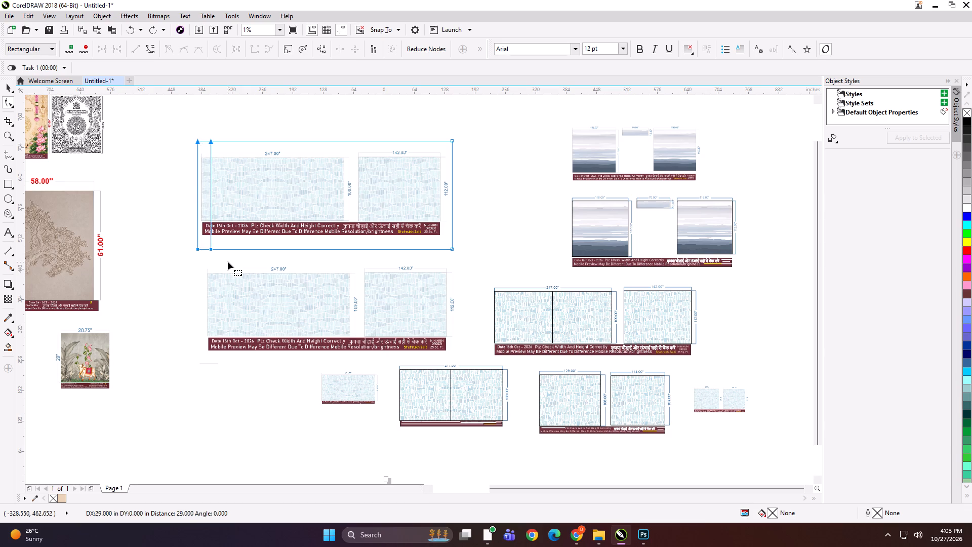
{"action": "key", "text": "space"}
{"action": "key", "text": "space"}
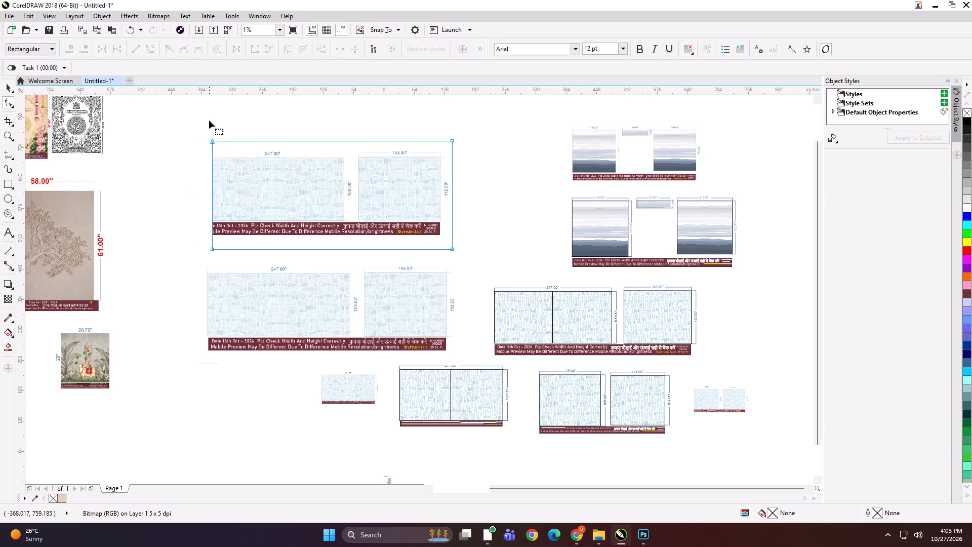
Shift the whole crop boundary of the upper wave-pattern preview about 50 inches to the right.
{"action": "left_click_drag", "start_coordinate": [209, 122], "coordinate": [230, 187]}
{"action": "left_click", "coordinate": [216, 251], "text": "shift"}
{"action": "left_click_drag", "start_coordinate": [213, 249], "coordinate": [217, 249], "text": "shift"}
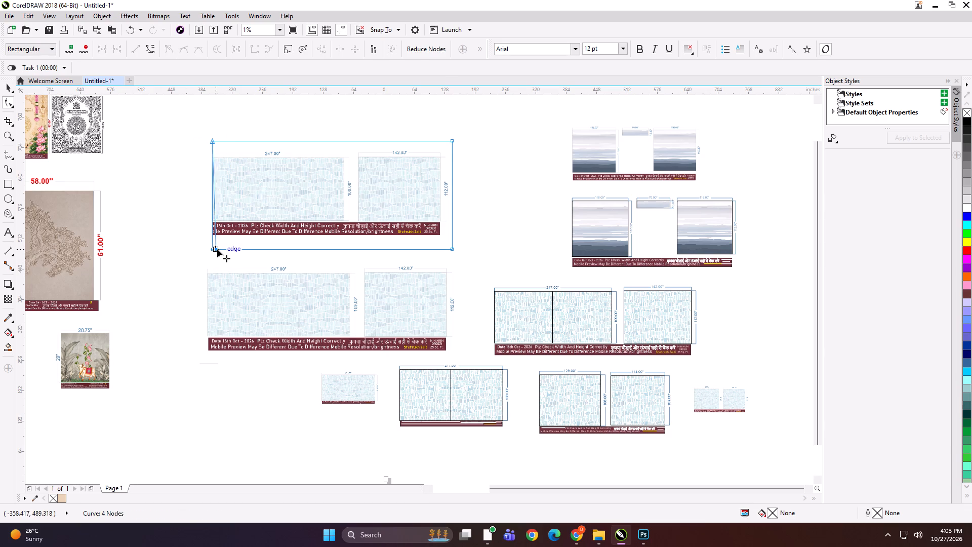
{"action": "left_click_drag", "start_coordinate": [217, 249], "coordinate": [222, 249], "text": "shift"}
{"action": "key", "text": "ctrl+z"}
{"action": "left_click_drag", "start_coordinate": [192, 125], "coordinate": [253, 185]}
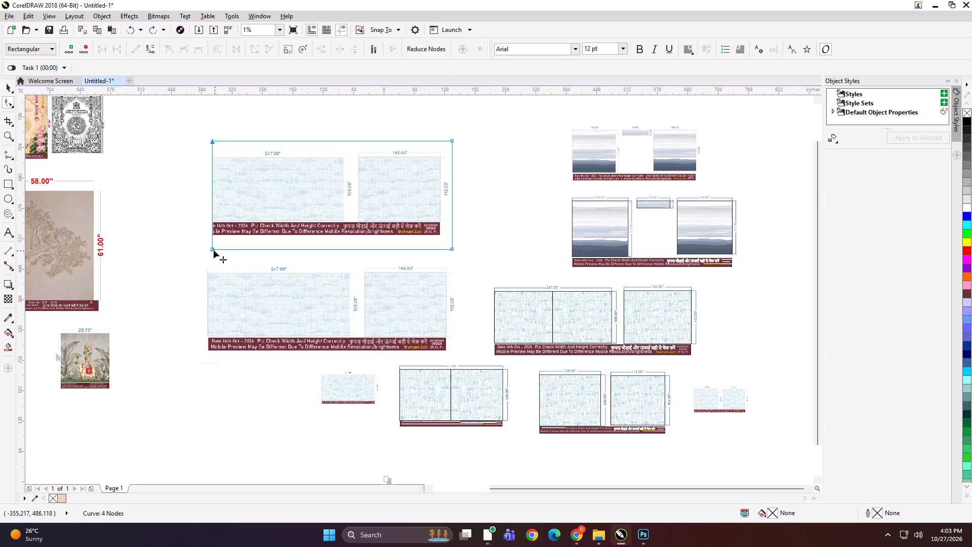
{"action": "left_click_drag", "start_coordinate": [214, 250], "coordinate": [237, 250], "text": "shift"}
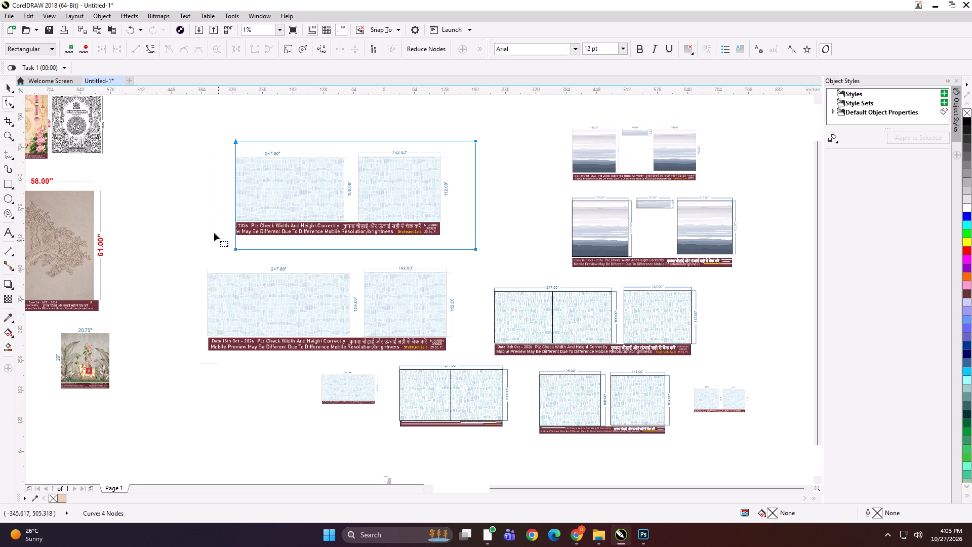
Add a rectangle over the upper preview and resize it to about 214 inches wide, framing only the 142 inch design.
{"action": "key", "text": "space"}
{"action": "double_click", "coordinate": [7, 181], "text": "shift"}
{"action": "key", "text": "shift+space"}
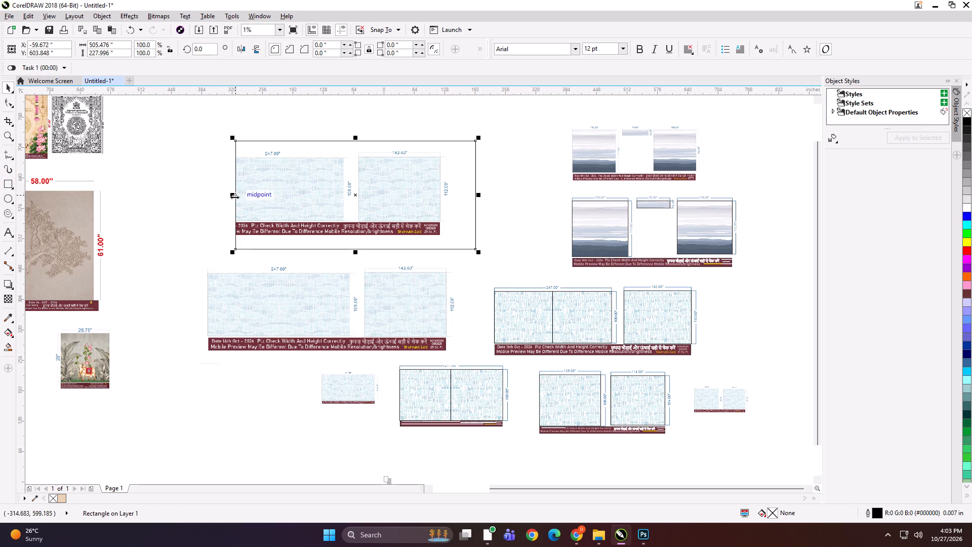
{"action": "left_click_drag", "start_coordinate": [232, 197], "coordinate": [347, 207]}
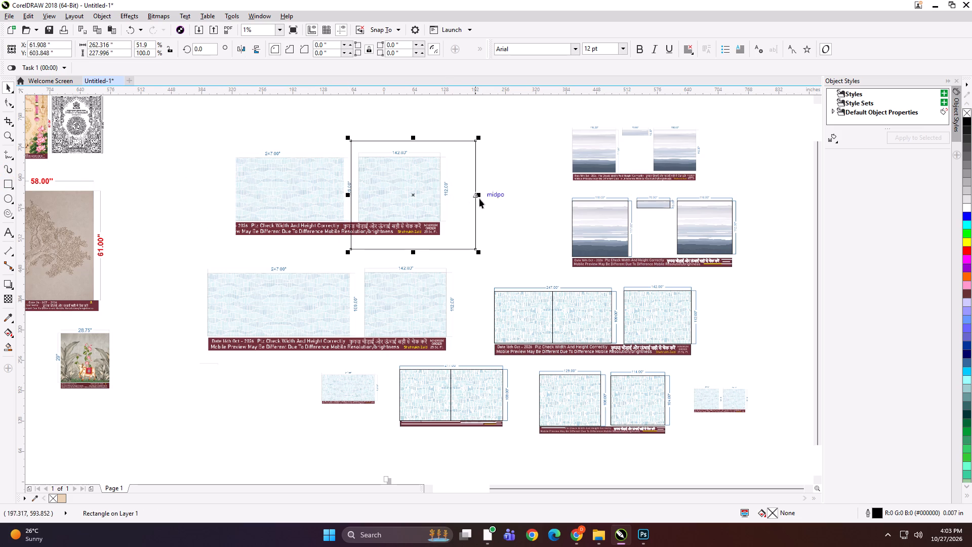
{"action": "left_click_drag", "start_coordinate": [478, 197], "coordinate": [456, 196]}
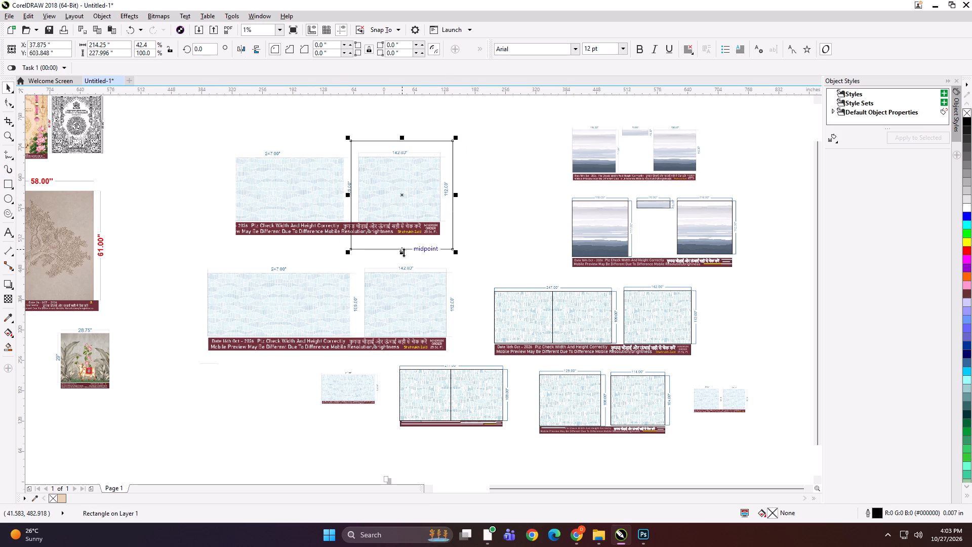
{"action": "left_click_drag", "start_coordinate": [403, 252], "coordinate": [401, 246]}
PowerClip the upper wave-pattern preview inside its rectangle, remove the rectangle's outline and shift the clipped 142 inch preview slightly upward.
{"action": "left_click", "coordinate": [301, 212]}
{"action": "key", "text": "shift+Return"}
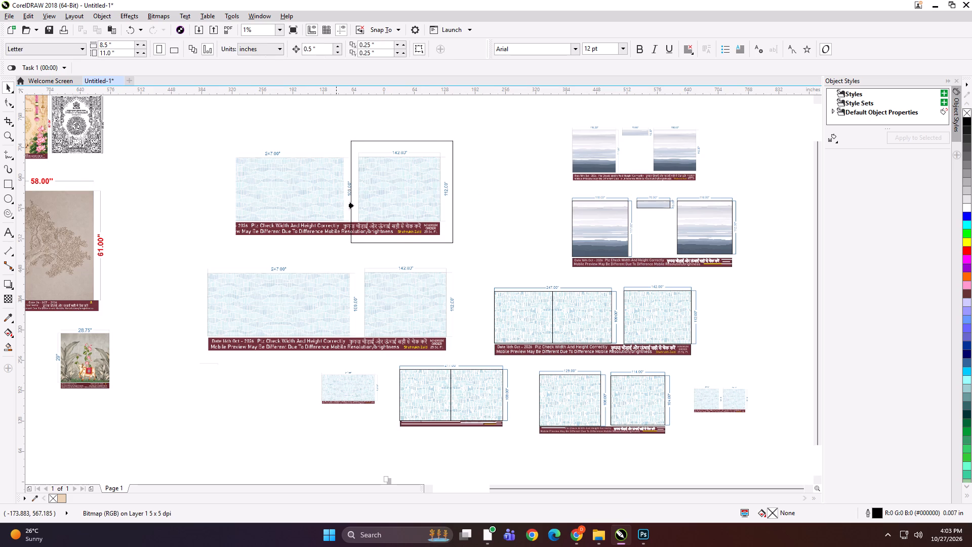
{"action": "left_click", "coordinate": [420, 203]}
{"action": "right_click", "coordinate": [967, 112]}
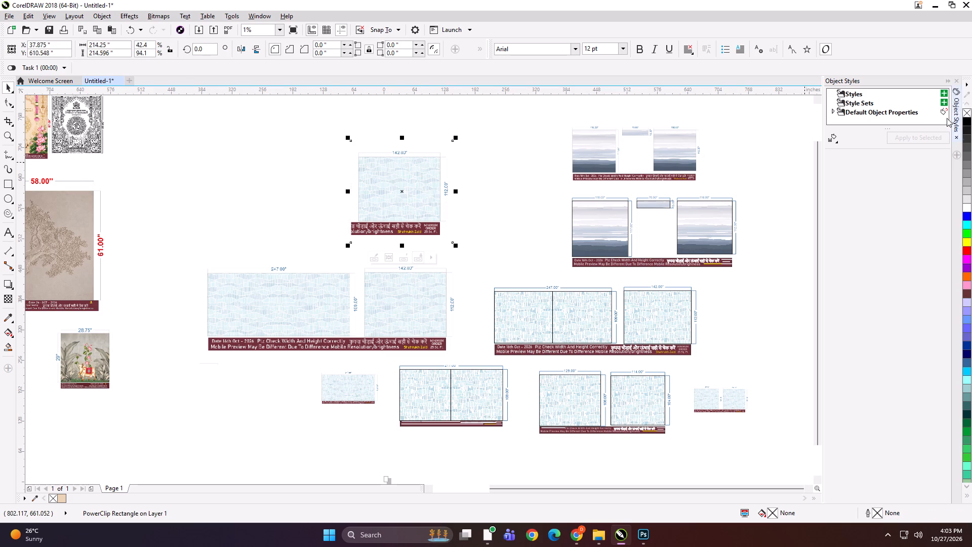
{"action": "left_click_drag", "start_coordinate": [405, 176], "coordinate": [399, 157]}
PowerClip the lower wave-pattern preview into an outline-free rectangle about 343 inches wide that frames only the 247 inch design.
{"action": "left_click", "coordinate": [390, 286]}
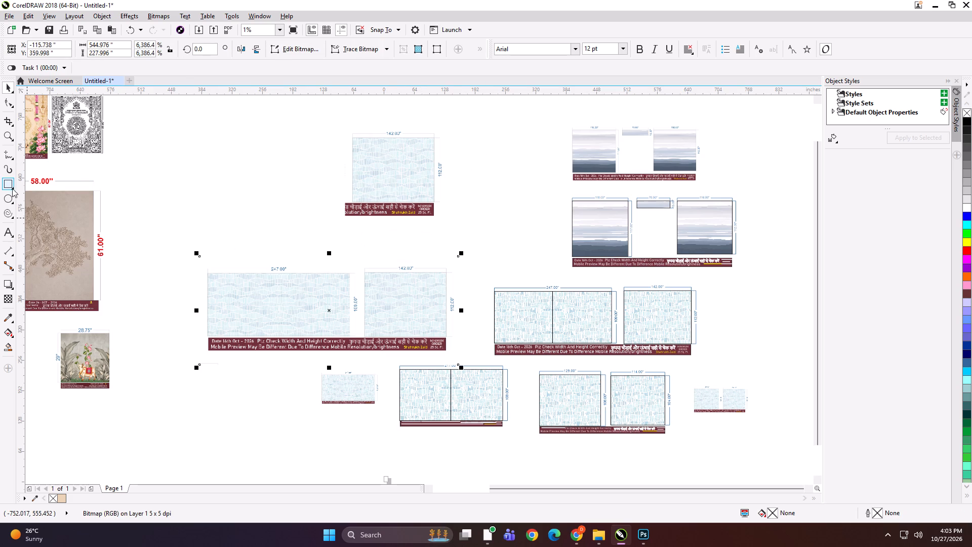
{"action": "double_click", "coordinate": [13, 188], "text": "shift"}
{"action": "key", "text": "space"}
{"action": "left_click_drag", "start_coordinate": [461, 311], "coordinate": [378, 299]}
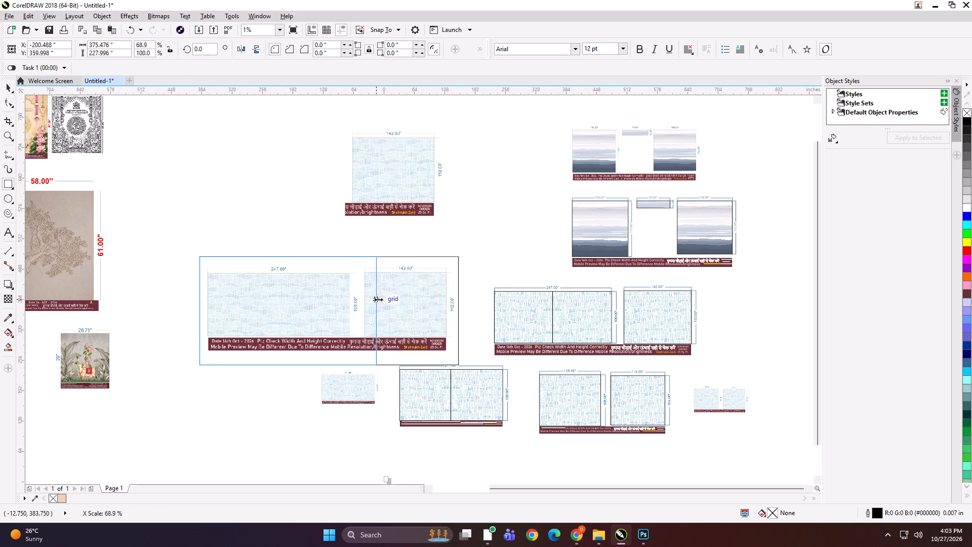
{"action": "left_click_drag", "start_coordinate": [378, 299], "coordinate": [366, 296]}
{"action": "key", "text": "space"}
{"action": "left_click", "coordinate": [424, 307]}
{"action": "key", "text": "shift+Return"}
{"action": "left_click", "coordinate": [333, 276]}
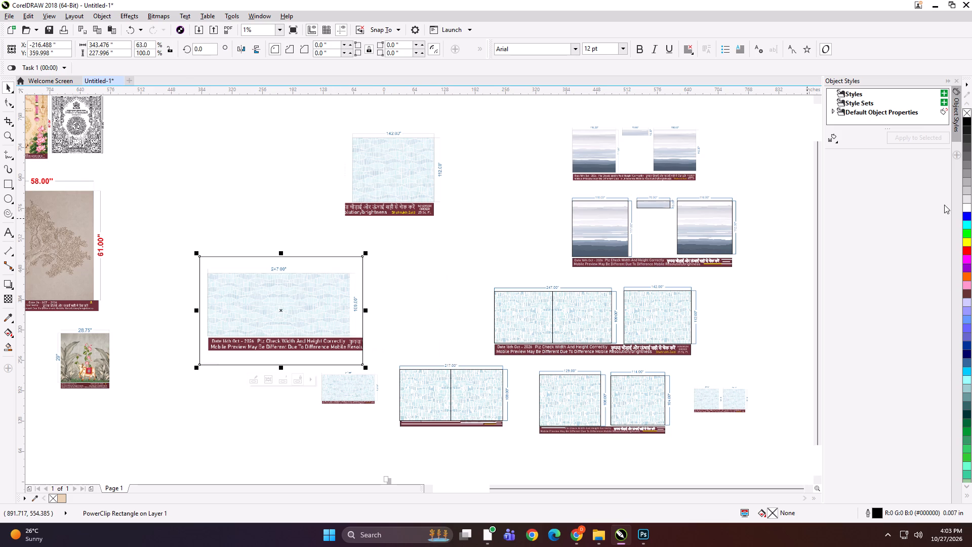
{"action": "right_click", "coordinate": [967, 110]}
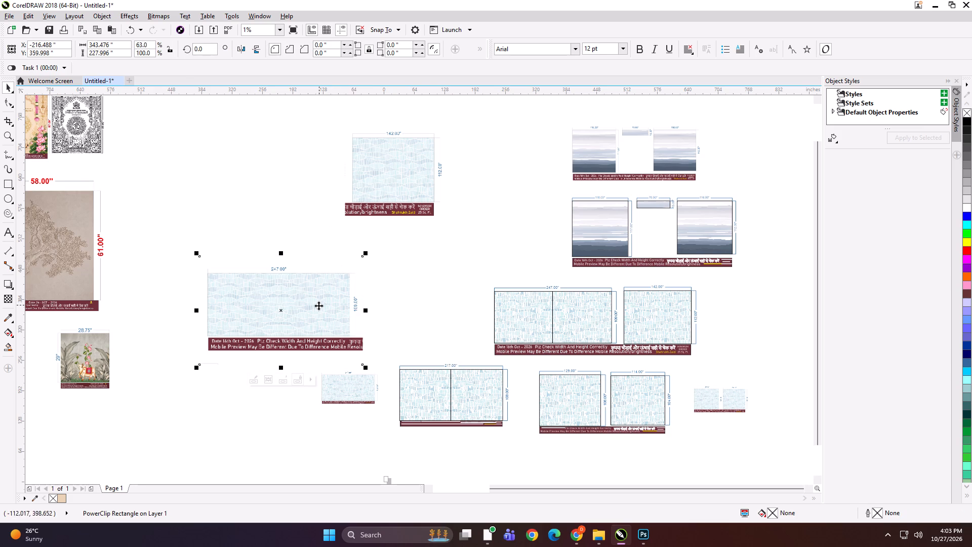
Place the clipped 247 inch preview level with the 142 inch preview, leaving a clear gap between the two.
{"action": "left_click_drag", "start_coordinate": [302, 277], "coordinate": [285, 206]}
{"action": "left_click", "coordinate": [282, 181]}
{"action": "left_click_drag", "start_coordinate": [277, 174], "coordinate": [273, 161]}
{"action": "left_click_drag", "start_coordinate": [278, 236], "coordinate": [253, 170]}
{"action": "left_click_drag", "start_coordinate": [398, 179], "coordinate": [408, 179]}
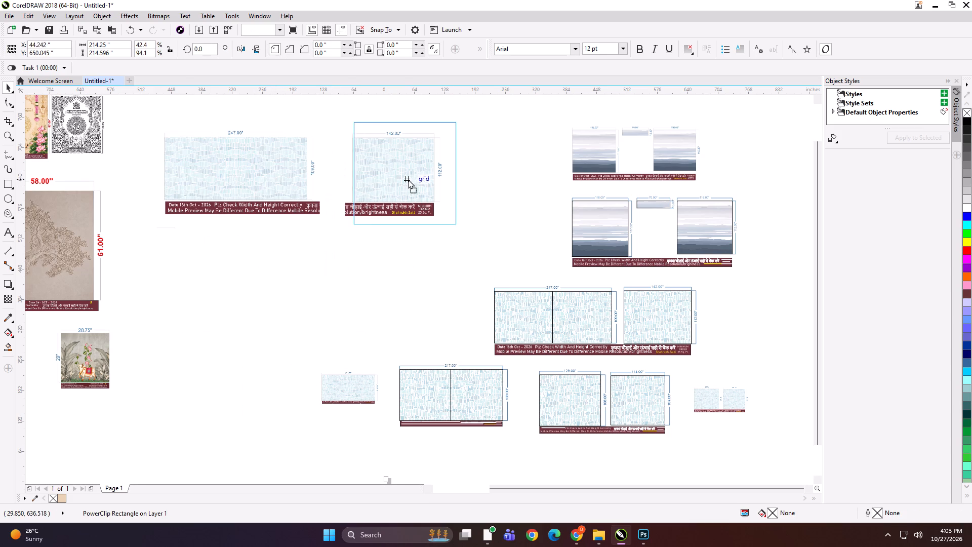
{"action": "left_click_drag", "start_coordinate": [408, 179], "coordinate": [438, 179]}
{"action": "left_click_drag", "start_coordinate": [264, 169], "coordinate": [294, 170]}
{"action": "left_click", "coordinate": [367, 281]}
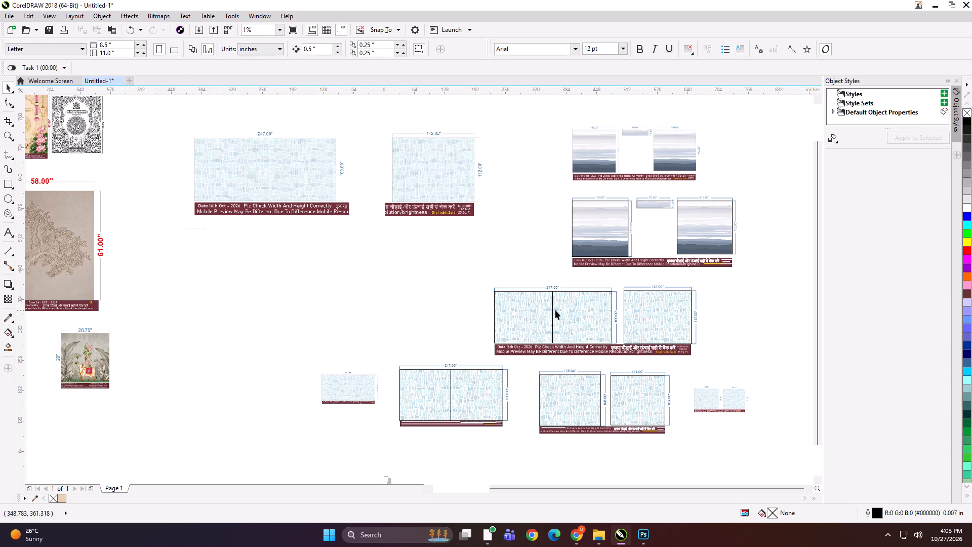
Move the 247 inch and 142 inch full-size wave designs beneath their matching previews.
{"action": "left_click", "coordinate": [555, 310]}
{"action": "left_click_drag", "start_coordinate": [574, 323], "coordinate": [288, 260]}
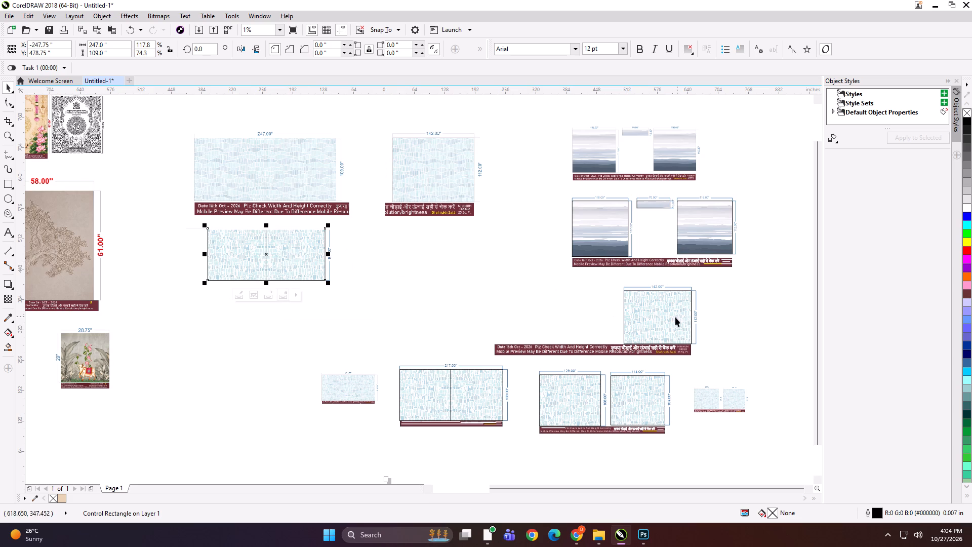
{"action": "left_click", "coordinate": [667, 317]}
{"action": "left_click_drag", "start_coordinate": [662, 312], "coordinate": [448, 257]}
Delete the order banner left behind by the moved wave designs.
{"action": "left_click_drag", "start_coordinate": [485, 318], "coordinate": [569, 358]}
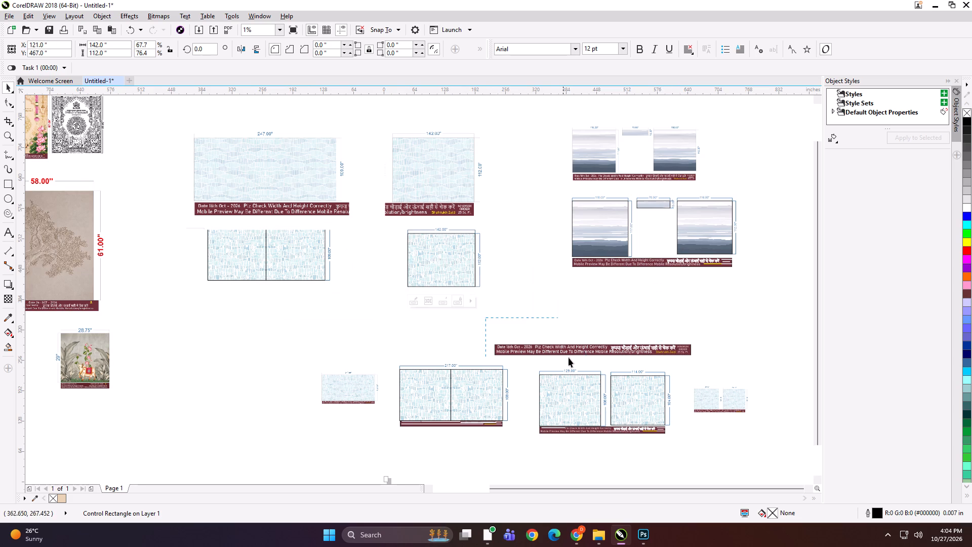
{"action": "left_click_drag", "start_coordinate": [569, 358], "coordinate": [738, 361]}
{"action": "key", "text": "Delete"}
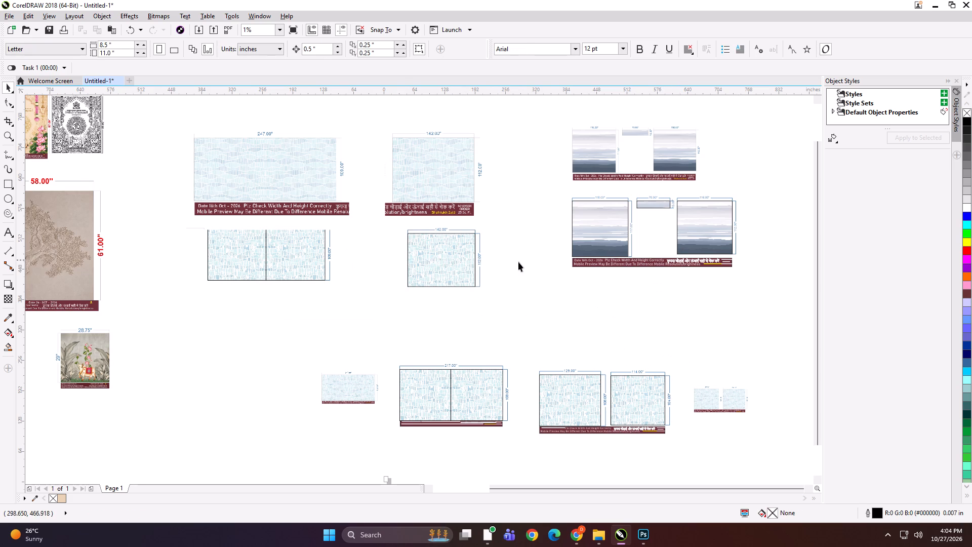
Scale the 142 inch preview to about 141 inches wide and place it alongside the 142 inch full-size design.
{"action": "left_click_drag", "start_coordinate": [438, 164], "coordinate": [401, 234]}
{"action": "scroll", "coordinate": [397, 231], "scroll_direction": "up", "scroll_amount": 1}
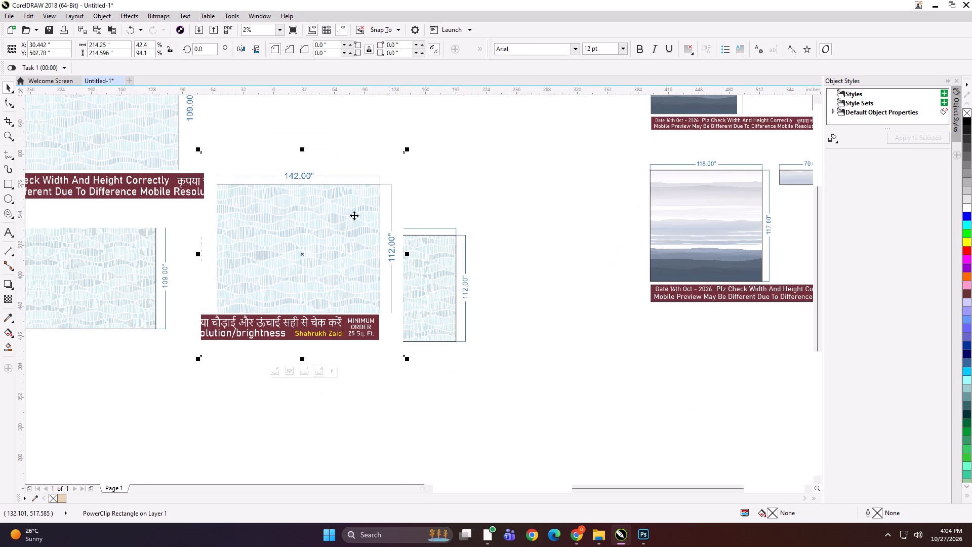
{"action": "left_click_drag", "start_coordinate": [197, 150], "coordinate": [228, 185], "text": "shift"}
{"action": "scroll", "coordinate": [324, 267], "scroll_direction": "up", "scroll_amount": 1}
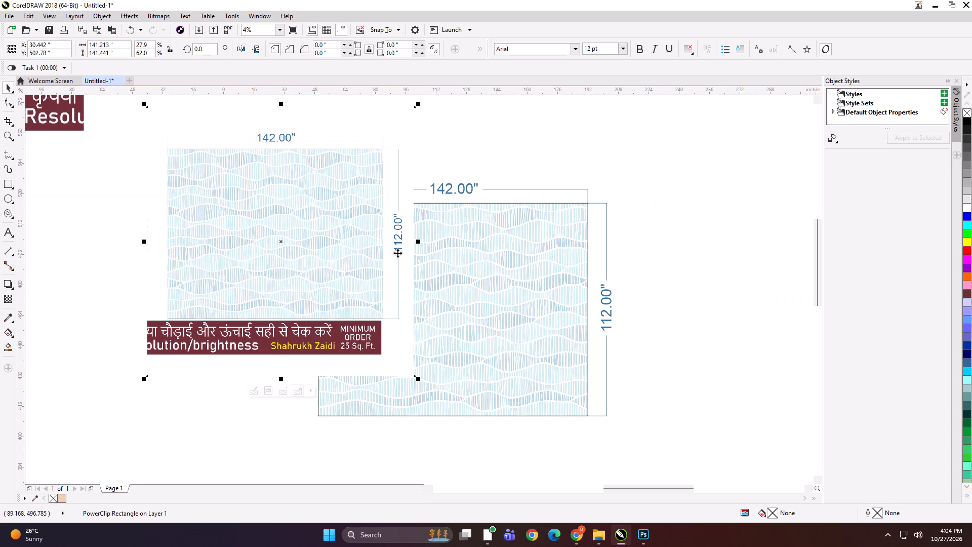
{"action": "left_click", "coordinate": [471, 252]}
{"action": "left_click_drag", "start_coordinate": [485, 270], "coordinate": [593, 264]}
{"action": "left_click_drag", "start_coordinate": [372, 204], "coordinate": [355, 261]}
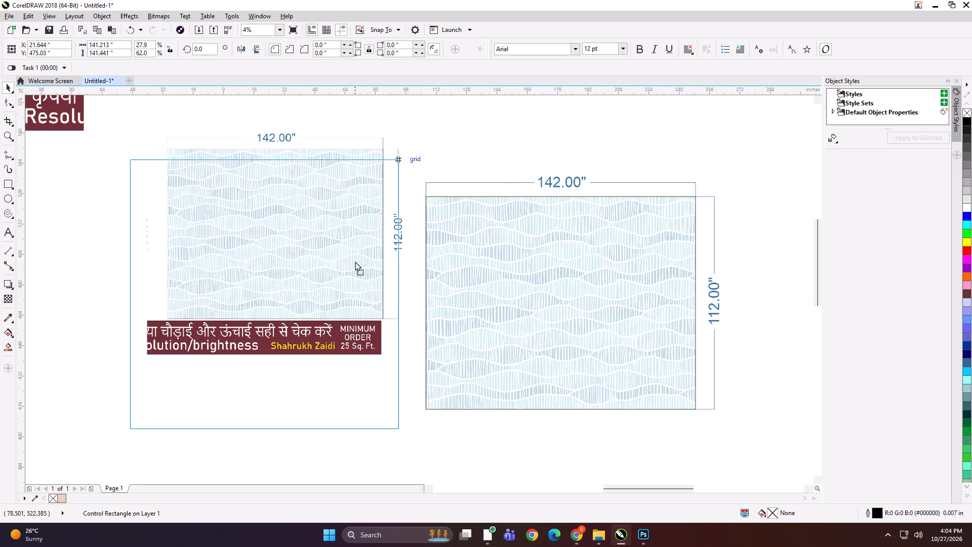
{"action": "left_click_drag", "start_coordinate": [355, 261], "coordinate": [359, 276]}
Delete the dimension labels around the 142 inch full-size design and shift the design slightly to the right.
{"action": "left_click_drag", "start_coordinate": [509, 152], "coordinate": [755, 344]}
{"action": "key", "text": "Delete"}
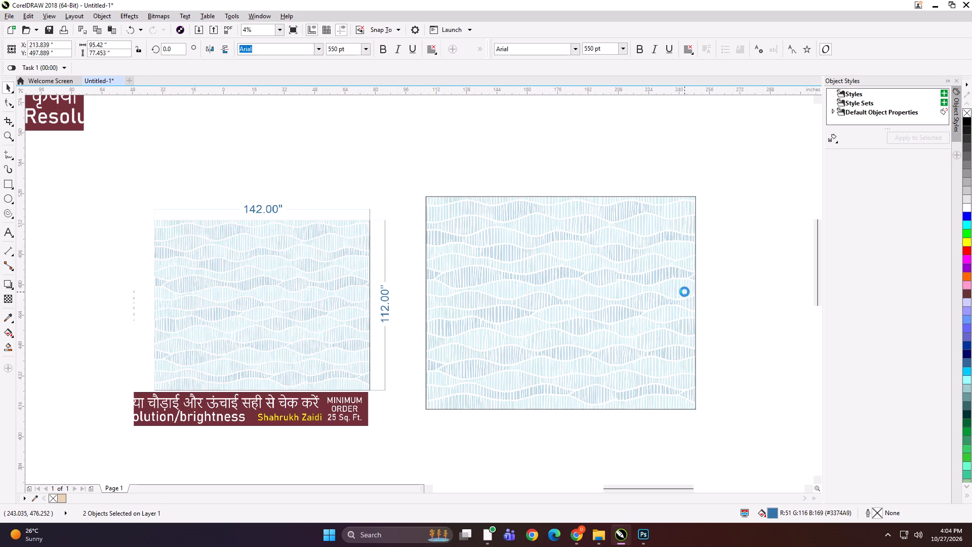
{"action": "left_click", "coordinate": [587, 280]}
{"action": "left_click_drag", "start_coordinate": [547, 251], "coordinate": [559, 251]}
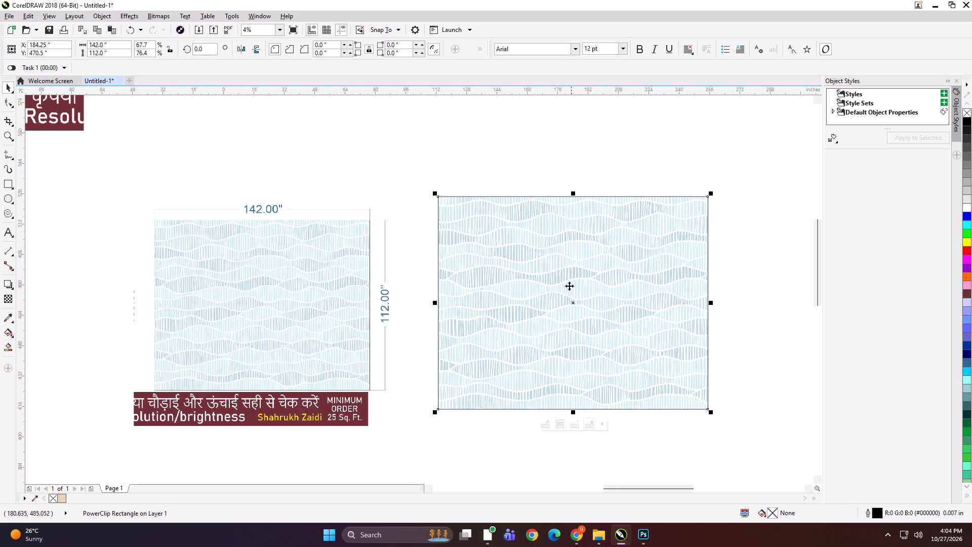
Add a rectangle over the 142 inch design, set its width to 49 inches and align it to the design's left edge.
{"action": "double_click", "coordinate": [6, 181], "text": "shift"}
{"action": "key", "text": "shift+space"}
{"action": "left_click", "coordinate": [113, 45]}
{"action": "key", "text": "ctrl+a"}
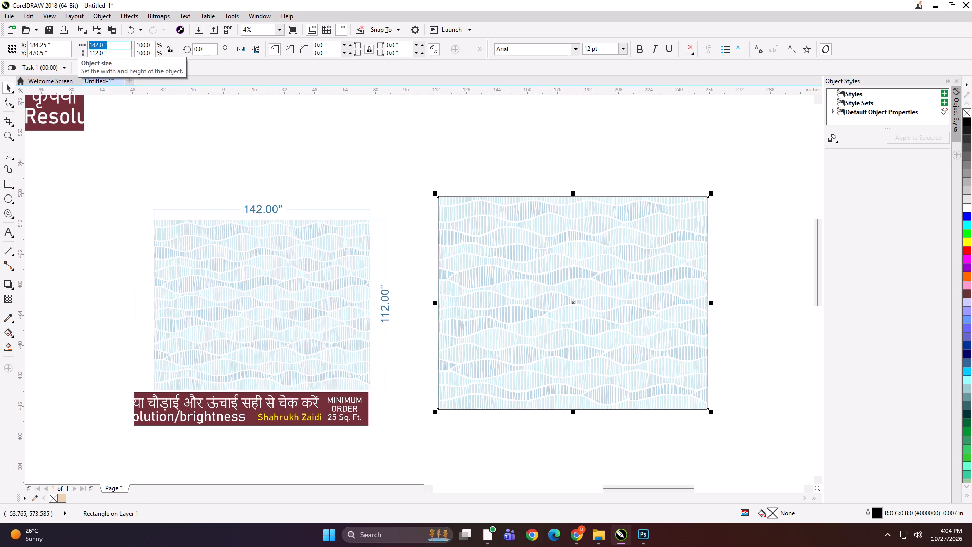
{"action": "type", "text": "49"}
{"action": "key", "text": "Return"}
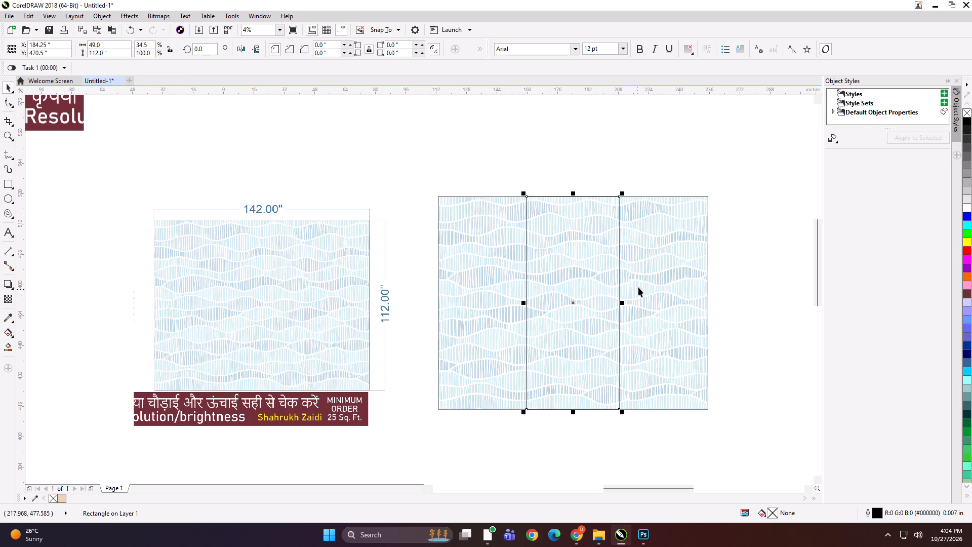
{"action": "left_click", "coordinate": [524, 275], "text": "shift"}
{"action": "left_click", "coordinate": [540, 271]}
{"action": "left_click", "coordinate": [493, 273], "text": "shift"}
{"action": "key", "text": "l"}
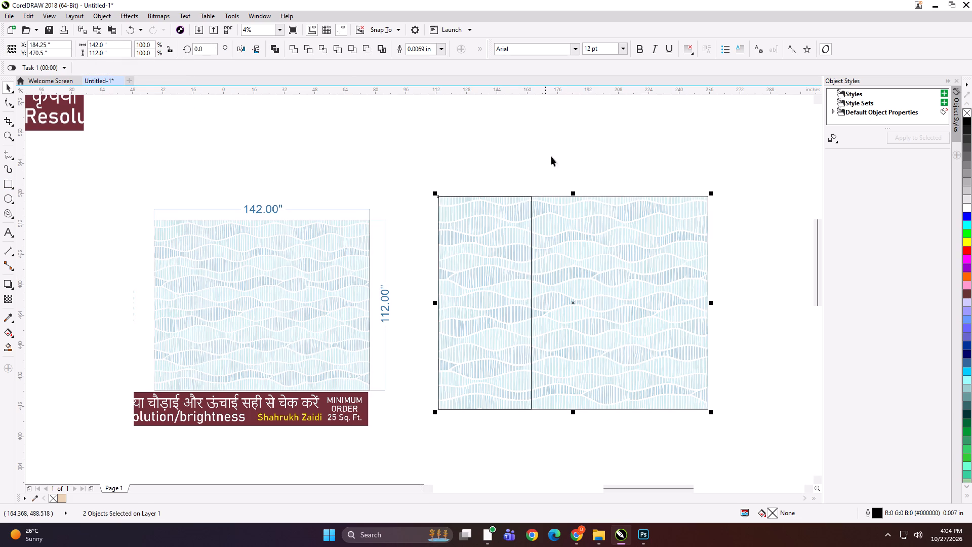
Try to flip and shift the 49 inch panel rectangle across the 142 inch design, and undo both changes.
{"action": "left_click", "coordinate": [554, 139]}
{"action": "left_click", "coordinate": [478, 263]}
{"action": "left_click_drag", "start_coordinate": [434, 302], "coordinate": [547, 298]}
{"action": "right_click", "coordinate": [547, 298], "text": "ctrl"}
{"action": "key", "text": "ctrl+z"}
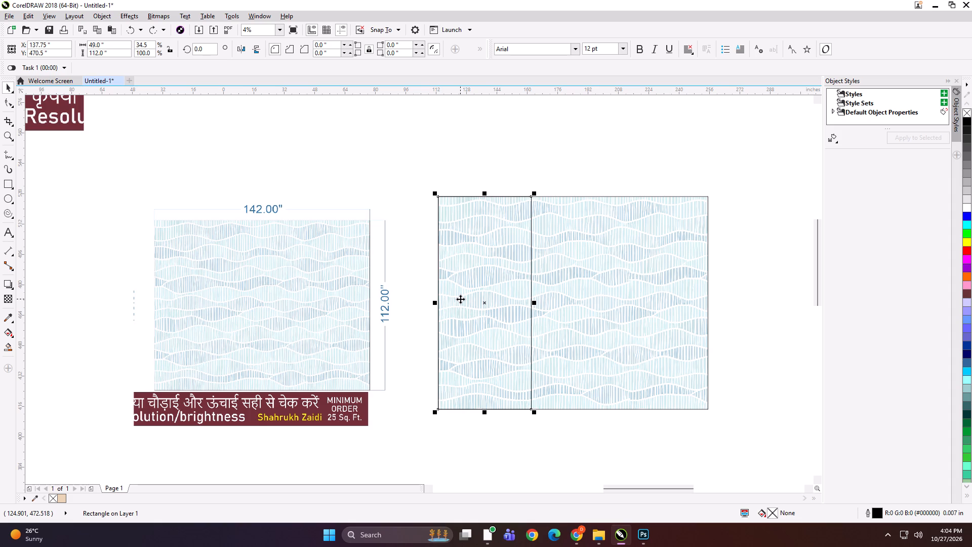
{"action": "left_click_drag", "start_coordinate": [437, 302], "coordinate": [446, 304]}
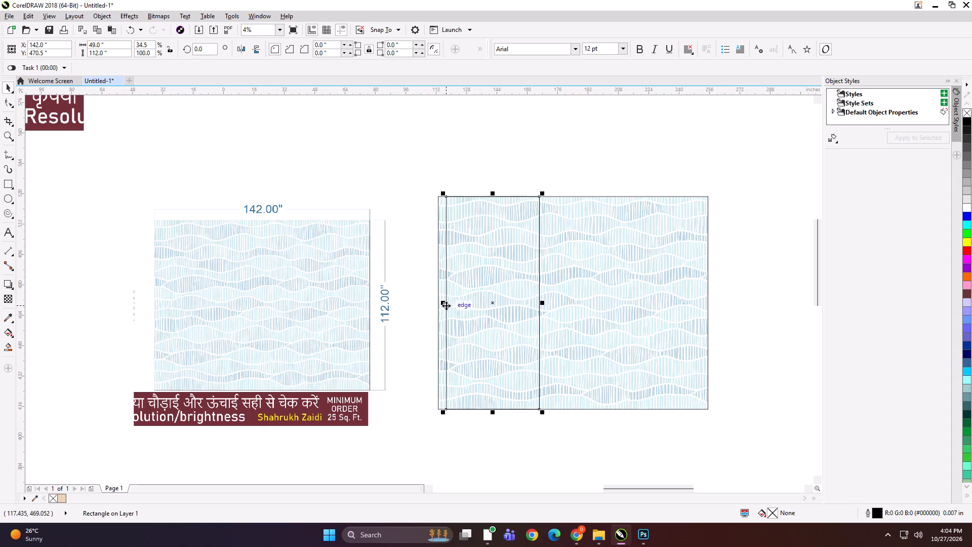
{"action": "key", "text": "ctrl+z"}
Add two mirrored copies of the 49 inch rectangle, each overlapping its neighbour by 0.5 inch, and trim the third to the design's right edge.
{"action": "left_click_drag", "start_coordinate": [432, 303], "coordinate": [623, 304]}
{"action": "right_click", "coordinate": [623, 304], "text": "ctrl"}
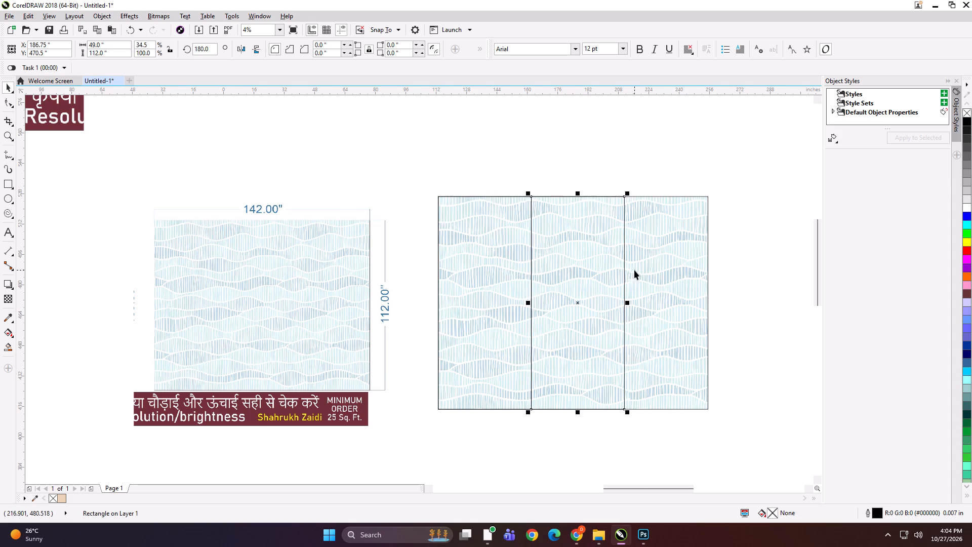
{"action": "scroll", "coordinate": [645, 289], "scroll_direction": "up", "scroll_amount": 1}
{"action": "key", "text": "Left"}
{"action": "scroll", "coordinate": [447, 239], "scroll_direction": "down", "scroll_amount": 1}
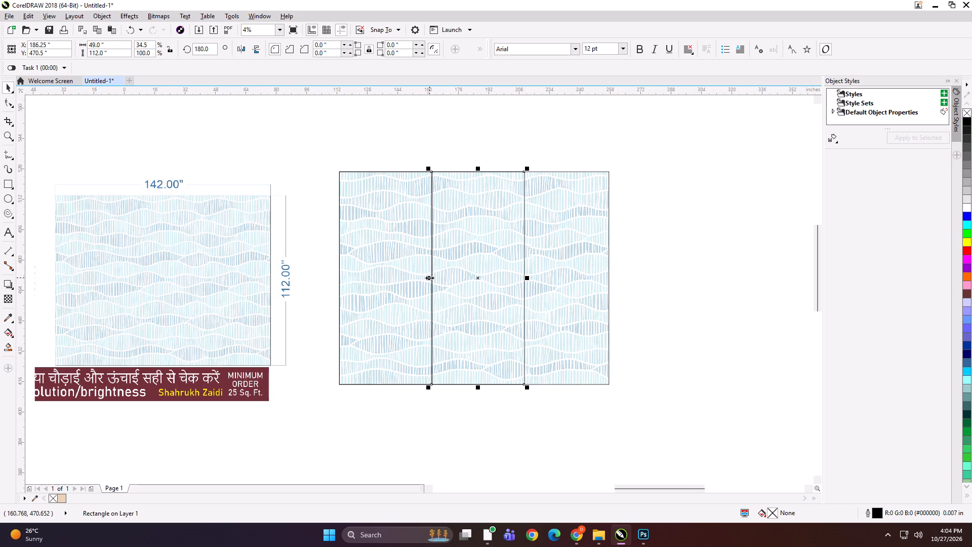
{"action": "left_click_drag", "start_coordinate": [429, 278], "coordinate": [627, 286]}
{"action": "right_click", "coordinate": [626, 286], "text": "ctrl"}
{"action": "scroll", "coordinate": [615, 279], "scroll_direction": "up", "scroll_amount": 1}
{"action": "key", "text": "Left"}
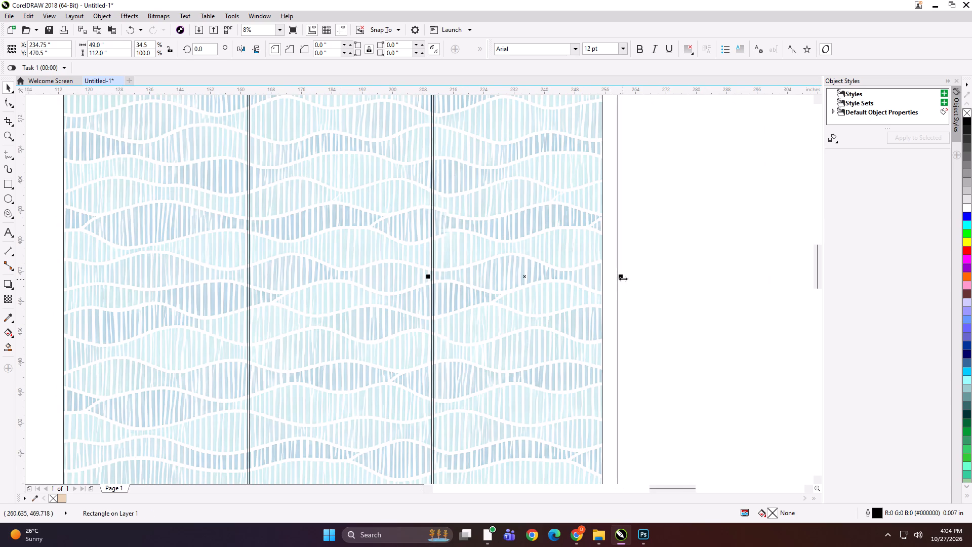
{"action": "left_click_drag", "start_coordinate": [623, 277], "coordinate": [607, 277]}
Group the three panel rectangles and PowerClip the 142 inch wave design into the group.
{"action": "scroll", "coordinate": [607, 278], "scroll_direction": "down", "scroll_amount": 1}
{"action": "left_click", "coordinate": [493, 275], "text": "shift"}
{"action": "left_click", "coordinate": [383, 266], "text": "shift"}
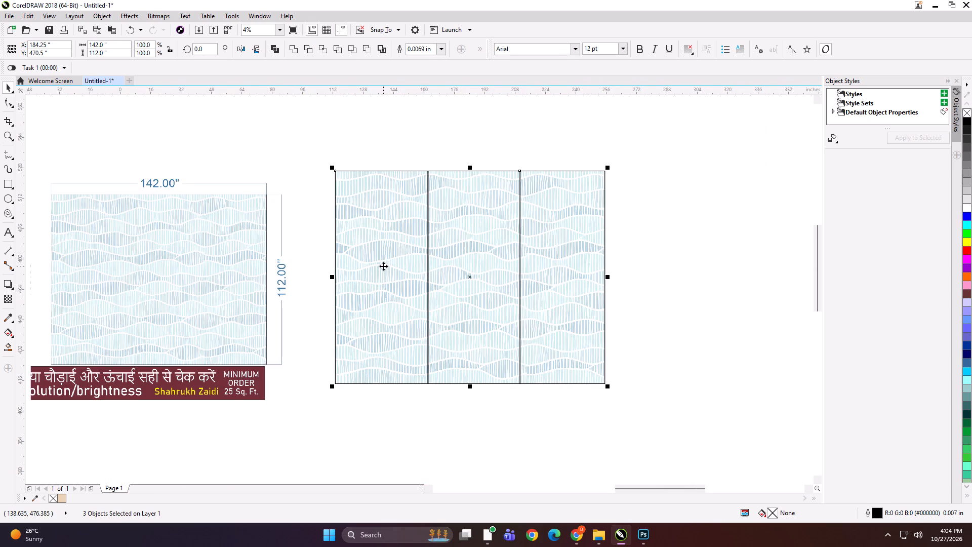
{"action": "key", "text": "ctrl+g"}
{"action": "left_click", "coordinate": [411, 317]}
{"action": "left_click", "coordinate": [416, 232], "text": "alt"}
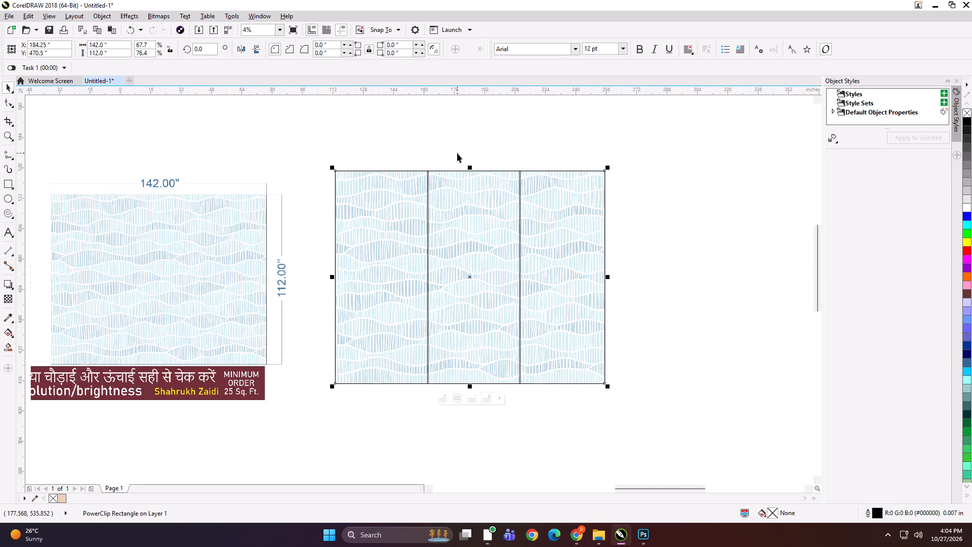
{"action": "left_click", "coordinate": [464, 240], "text": "alt"}
{"action": "key", "text": "shift+Return"}
{"action": "left_click", "coordinate": [433, 93]}
{"action": "left_click", "coordinate": [448, 107]}
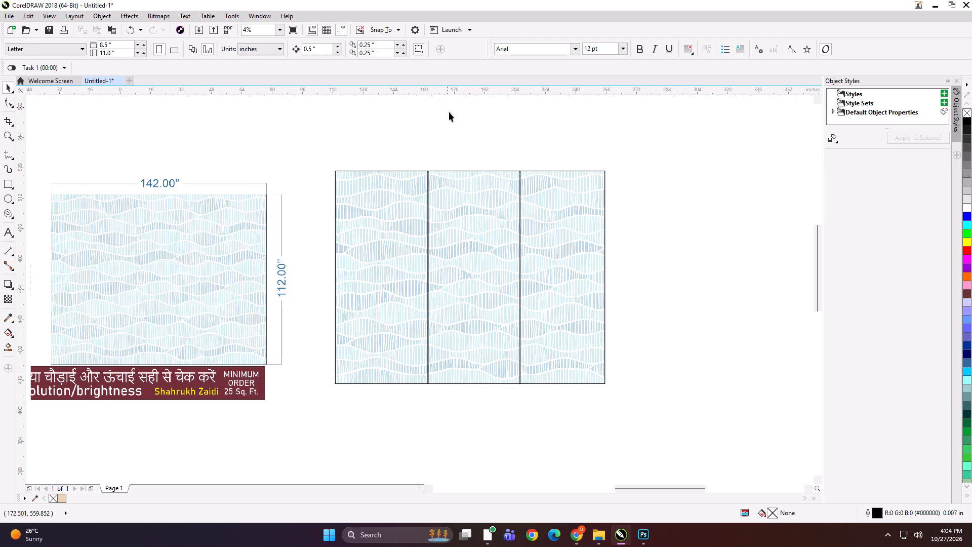
{"action": "left_click", "coordinate": [465, 221], "text": "alt"}
{"action": "key", "text": "shift+Return"}
{"action": "left_click", "coordinate": [465, 221]}
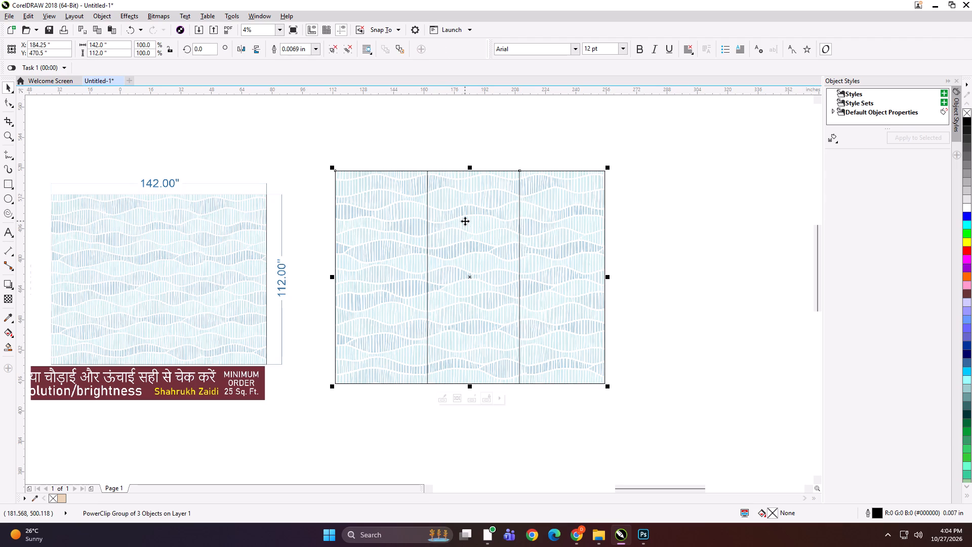
Ungroup the clipped 142 inch design into three separate panels and select each one to check the split.
{"action": "key", "text": "ctrl+u"}
{"action": "key", "text": "ctrl+u"}
{"action": "key", "text": "ctrl+u"}
{"action": "key", "text": "ctrl+y"}
{"action": "left_click", "coordinate": [427, 141]}
{"action": "left_click", "coordinate": [390, 211]}
{"action": "left_click", "coordinate": [501, 228], "text": "shift"}
{"action": "left_click", "coordinate": [561, 235], "text": "shift"}
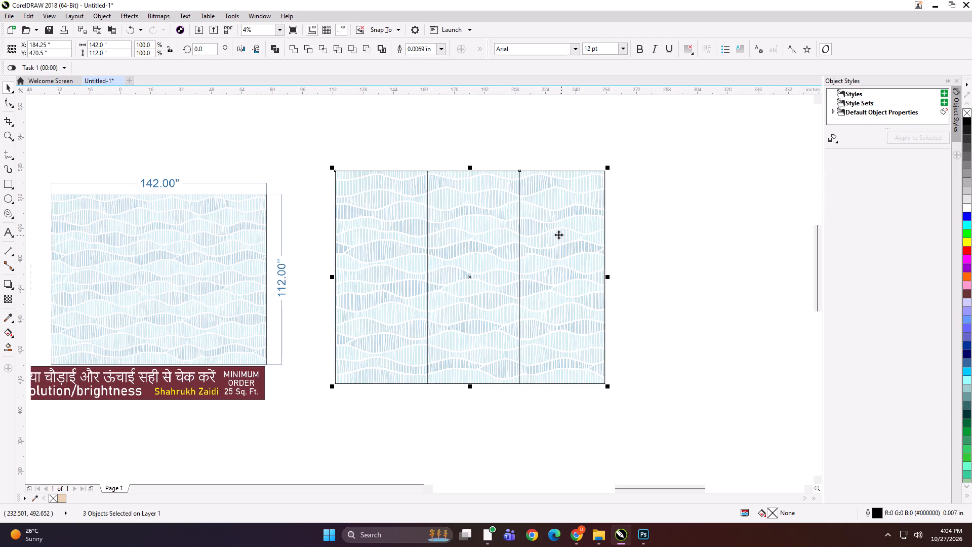
{"action": "left_click", "coordinate": [402, 135]}
Label the top edge of the first panel "142*112 PANEL 1" and copy the label text.
{"action": "left_click", "coordinate": [11, 233]}
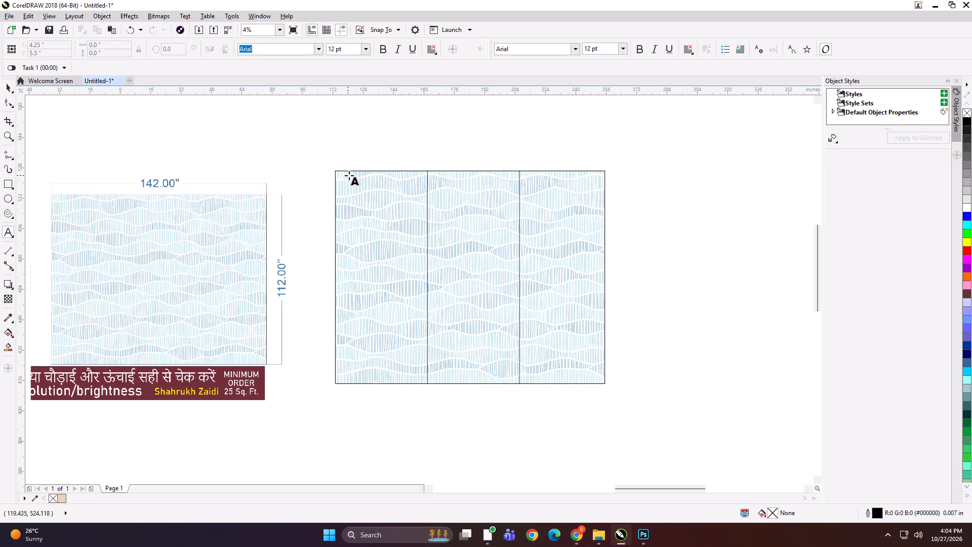
{"action": "left_click", "coordinate": [359, 169]}
{"action": "type", "text": "142*112 P[ANEL 1"}
{"action": "key", "text": "ctrl+a"}
{"action": "key", "text": "ctrl+c"}
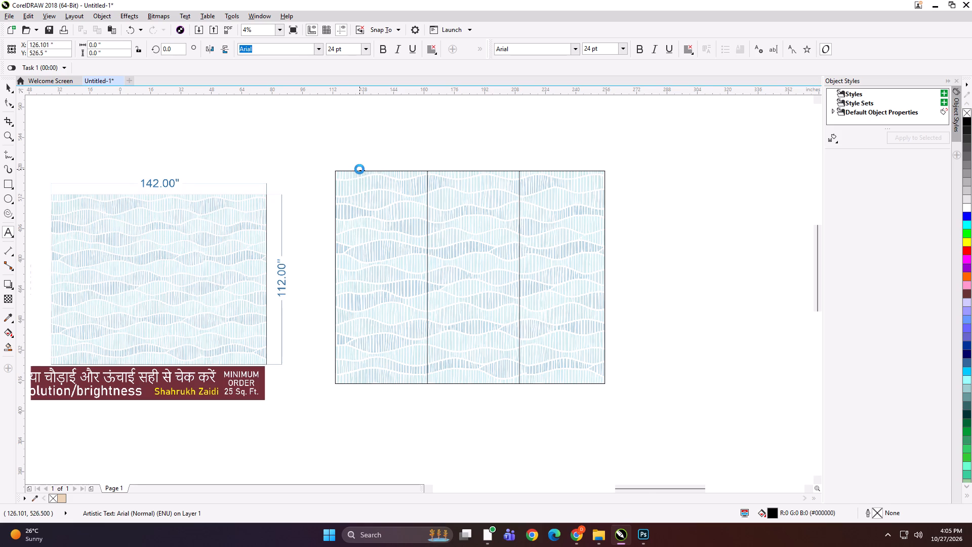
{"action": "scroll", "coordinate": [359, 169], "scroll_direction": "up", "scroll_amount": 5}
{"action": "left_click", "coordinate": [457, 210]}
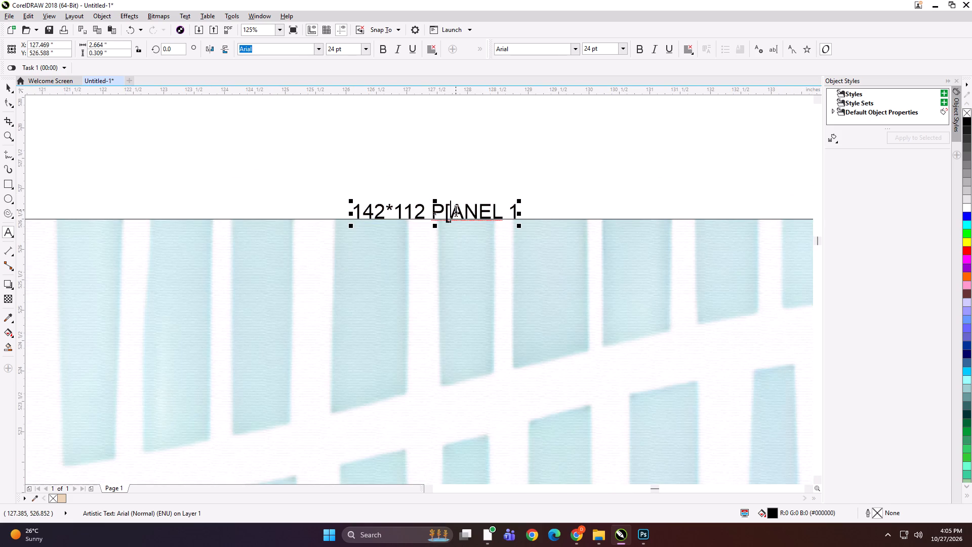
{"action": "key", "text": "BackSpace"}
{"action": "key", "text": "ctrl+a"}
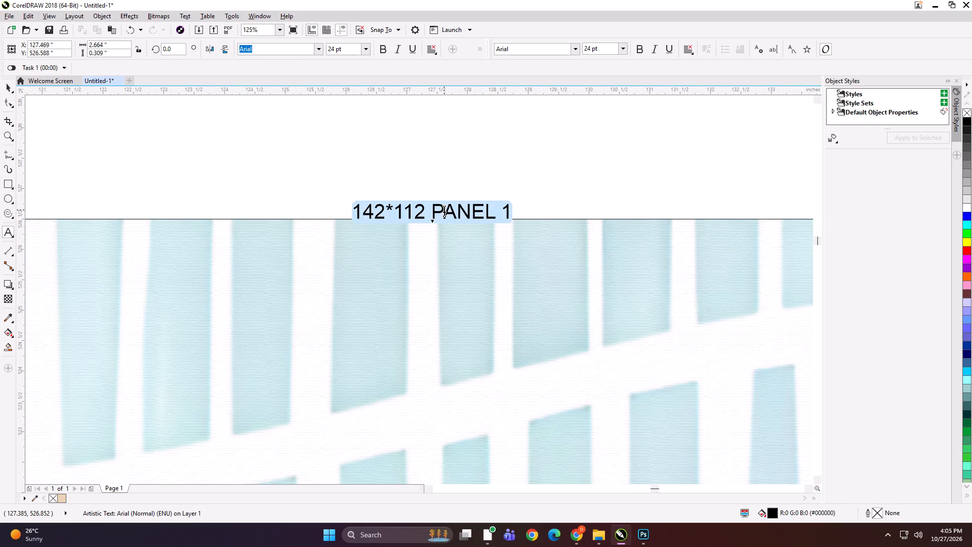
{"action": "key", "text": "ctrl+c"}
Paste the label at the top edge of the middle panel and change it to "142*112 PANEL 2".
{"action": "scroll", "coordinate": [370, 188], "scroll_direction": "down", "scroll_amount": 4}
{"action": "scroll", "coordinate": [289, 182], "scroll_direction": "down", "scroll_amount": 1}
{"action": "left_click", "coordinate": [389, 184]}
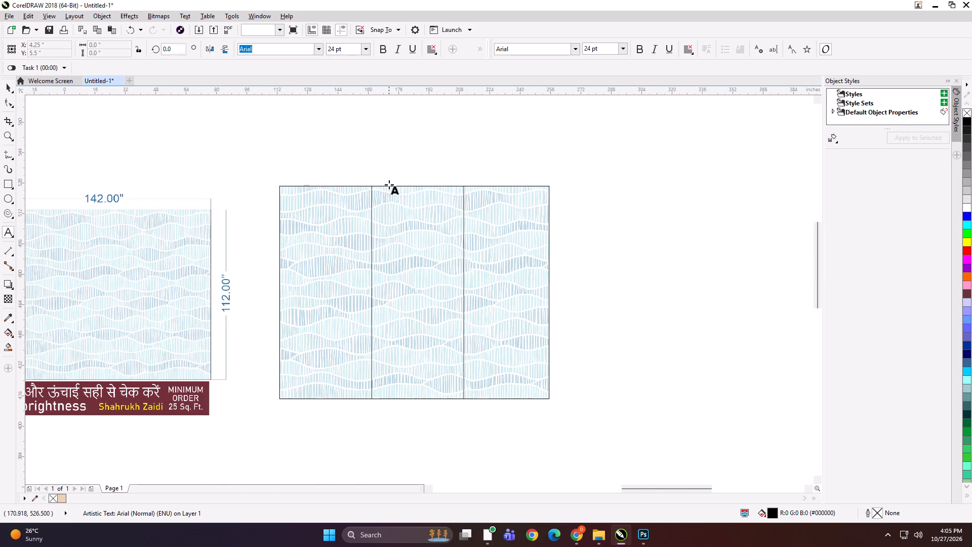
{"action": "scroll", "coordinate": [409, 184], "scroll_direction": "up", "scroll_amount": 4}
{"action": "key", "text": "ctrl+v"}
{"action": "key", "text": "BackSpace"}
{"action": "key", "text": "2"}
{"action": "scroll", "coordinate": [322, 185], "scroll_direction": "down", "scroll_amount": 1}
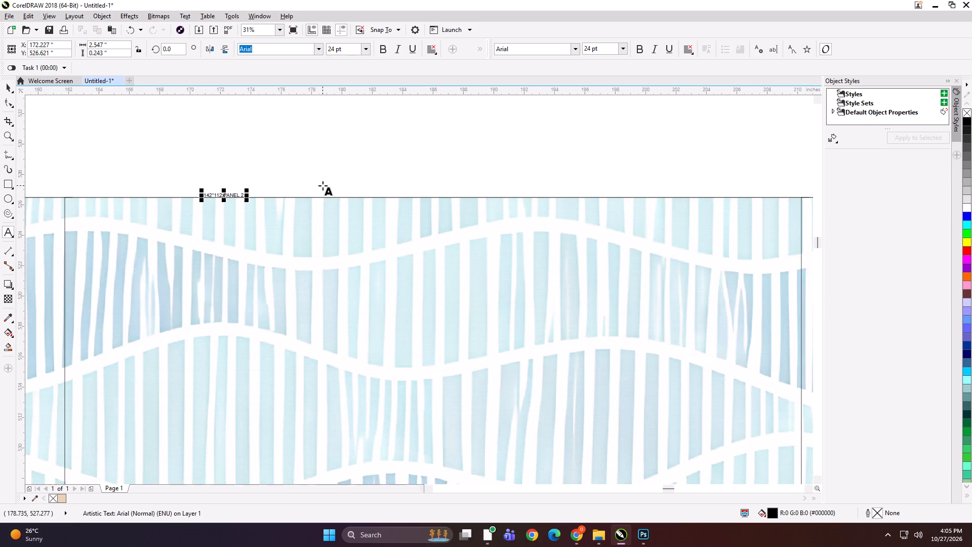
Paste the label at the top edge of the third panel and change it to "142*112 PANEL 3".
{"action": "scroll", "coordinate": [373, 180], "scroll_direction": "down", "scroll_amount": 1}
{"action": "left_click", "coordinate": [633, 187]}
{"action": "key", "text": "ctrl+v"}
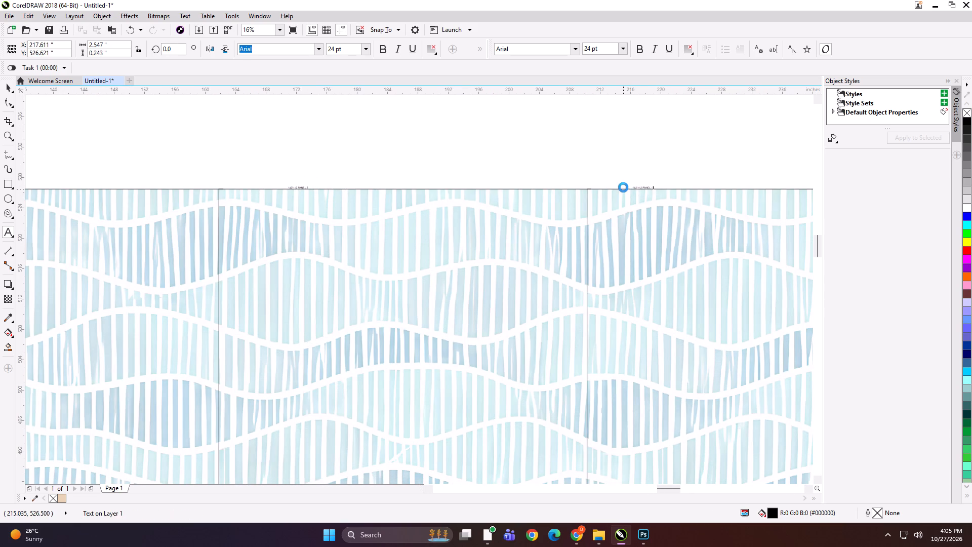
{"action": "key", "text": "BackSpace"}
{"action": "key", "text": "3"}
Group each of the three 142 inch wave panels with its own label, making three separate groups.
{"action": "scroll", "coordinate": [599, 162], "scroll_direction": "down", "scroll_amount": 3}
{"action": "left_click", "coordinate": [5, 85]}
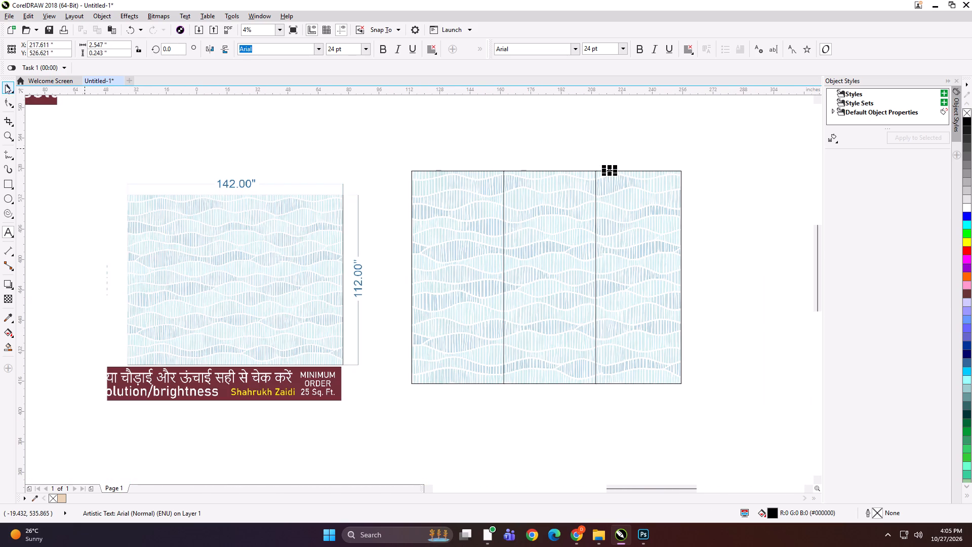
{"action": "left_click", "coordinate": [632, 225], "text": "shift"}
{"action": "key", "text": "ctrl+g"}
{"action": "left_click_drag", "start_coordinate": [576, 140], "coordinate": [476, 233]}
{"action": "left_click", "coordinate": [539, 220], "text": "shift"}
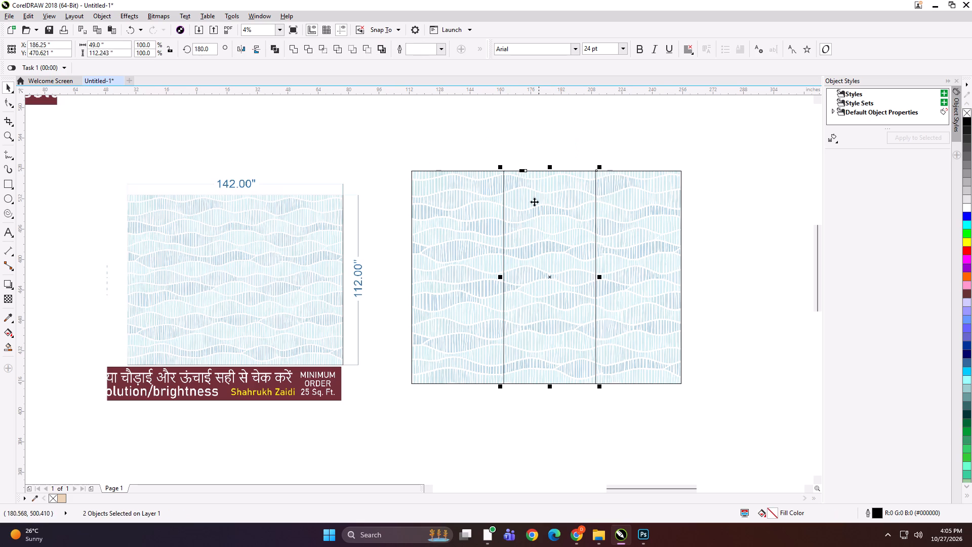
{"action": "key", "text": "ctrl+g"}
{"action": "left_click_drag", "start_coordinate": [523, 141], "coordinate": [430, 252]}
{"action": "left_click", "coordinate": [444, 246], "text": "shift"}
{"action": "key", "text": "ctrl+g"}
Start exporting the first panel group and create and open a new folder named 142x112 inside CHANDIGARH.
{"action": "key", "text": "ctrl+e"}
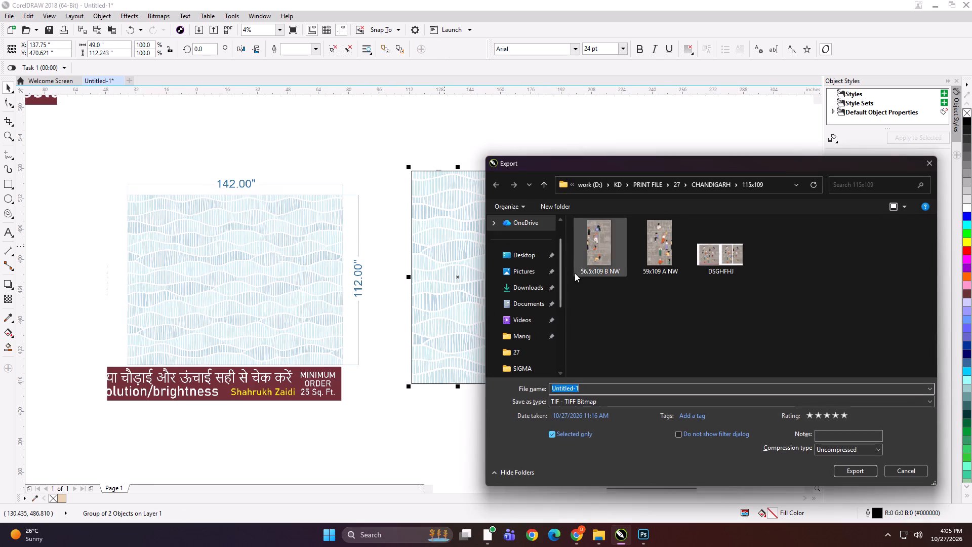
{"action": "left_click", "coordinate": [538, 180]}
{"action": "left_click", "coordinate": [549, 205]}
{"action": "type", "text": "142x11"}
{"action": "key", "text": "space"}
{"action": "key", "text": "Return"}
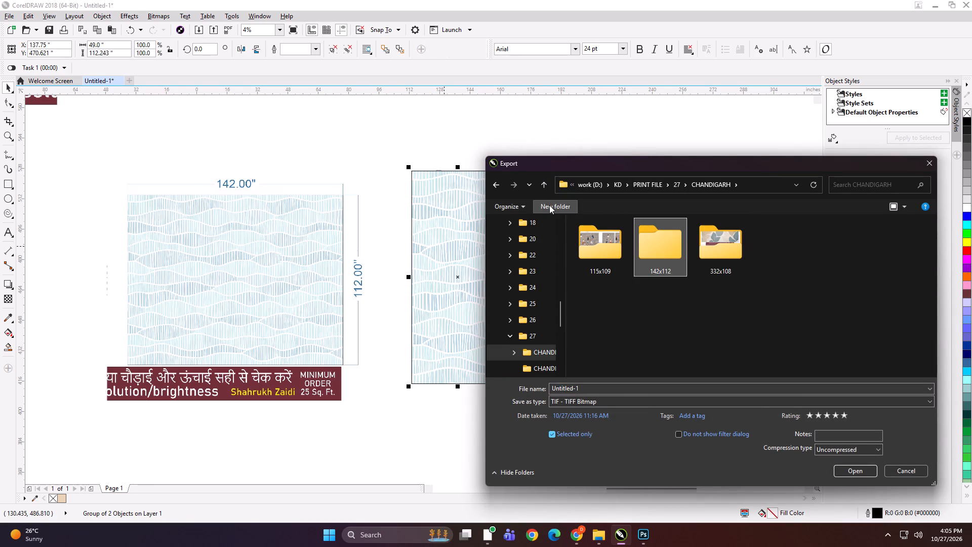
{"action": "left_click", "coordinate": [644, 246]}
{"action": "double_click", "coordinate": [644, 246]}
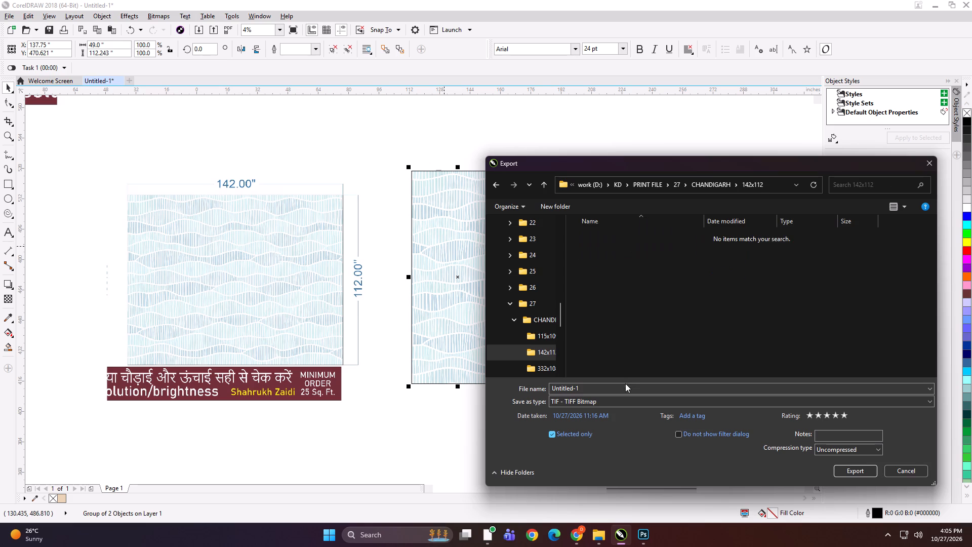
Export the first panel into the 142x112 folder as a TIFF named "49x112 A NW".
{"action": "left_click", "coordinate": [624, 387]}
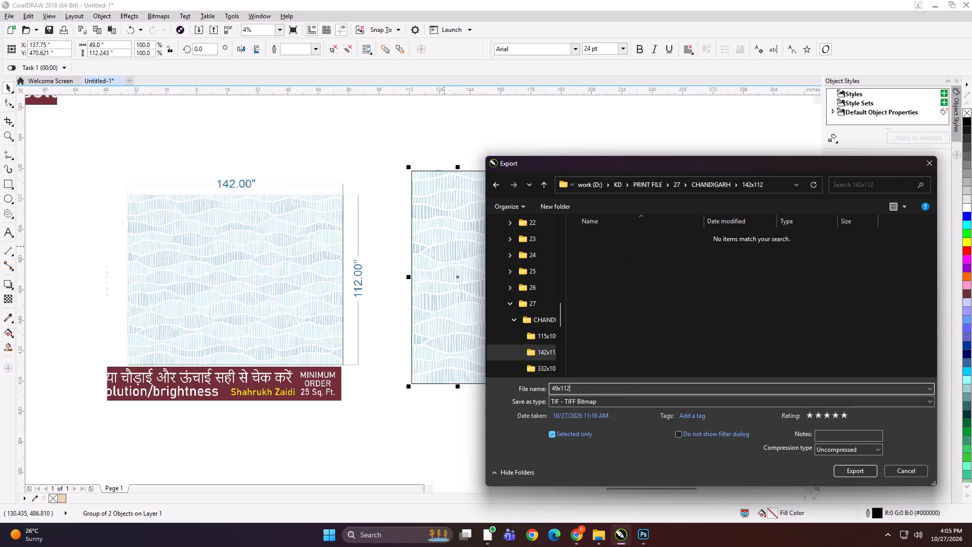
{"action": "key", "text": "Return"}
{"action": "key", "text": "Return"}
Export the middle panel group into the 142x112 folder as a TIFF named "49x112 B NW".
{"action": "left_click", "coordinate": [569, 338]}
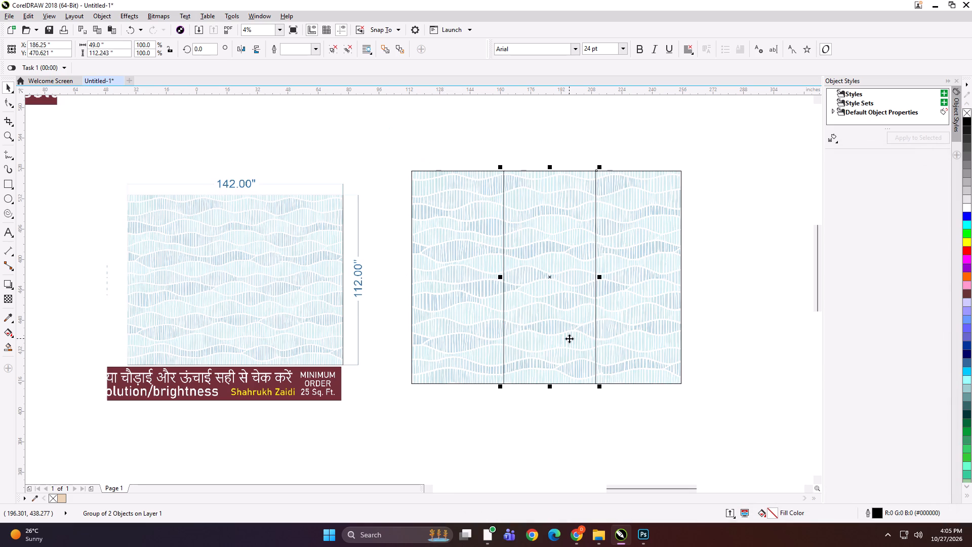
{"action": "key", "text": "ctrl+e"}
{"action": "key", "text": "ctrl+e"}
{"action": "left_click", "coordinate": [613, 248]}
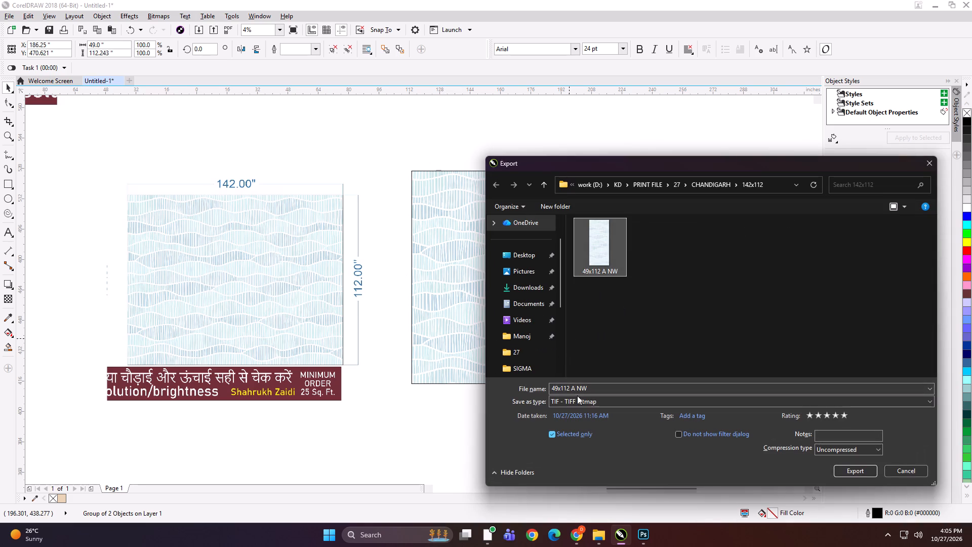
{"action": "left_click", "coordinate": [576, 388]}
{"action": "double_click", "coordinate": [574, 388]}
{"action": "type", "text": "B"}
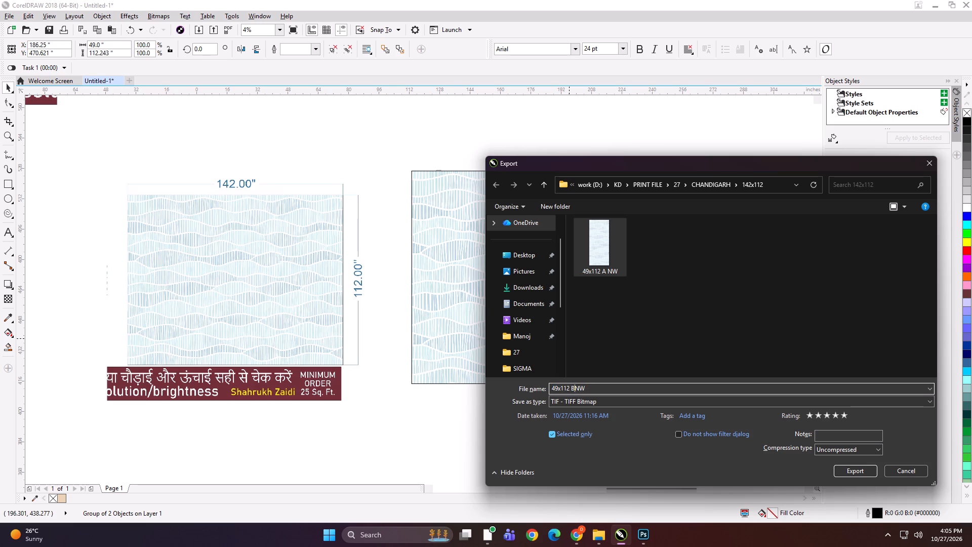
{"action": "key", "text": "space"}
{"action": "key", "text": "Return"}
{"action": "key", "text": "Return"}
Export the third panel group into the 142x112 folder as a TIFF named "45x112 C NW".
{"action": "left_click", "coordinate": [623, 335]}
{"action": "key", "text": "ctrl+e"}
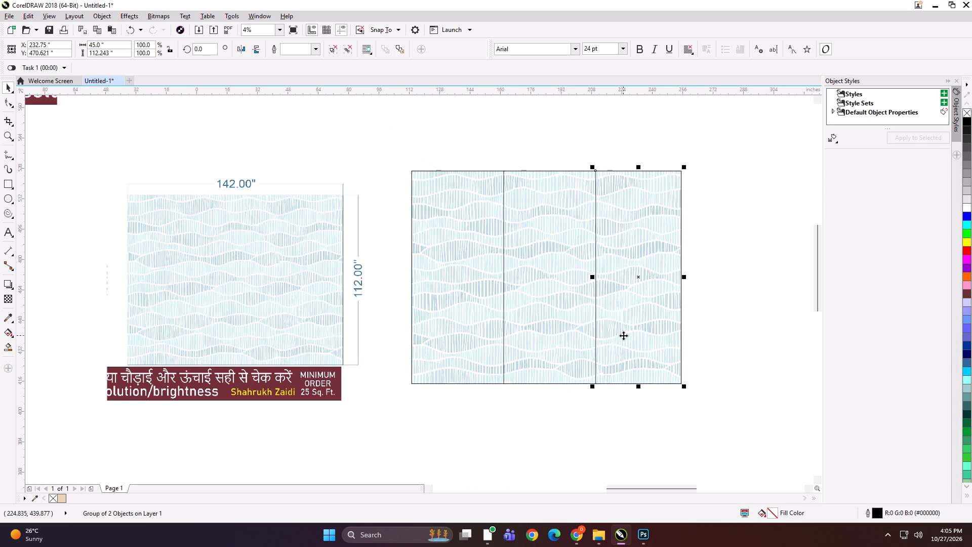
{"action": "key", "text": "ctrl+e"}
{"action": "type", "text": "4x112 C NW"}
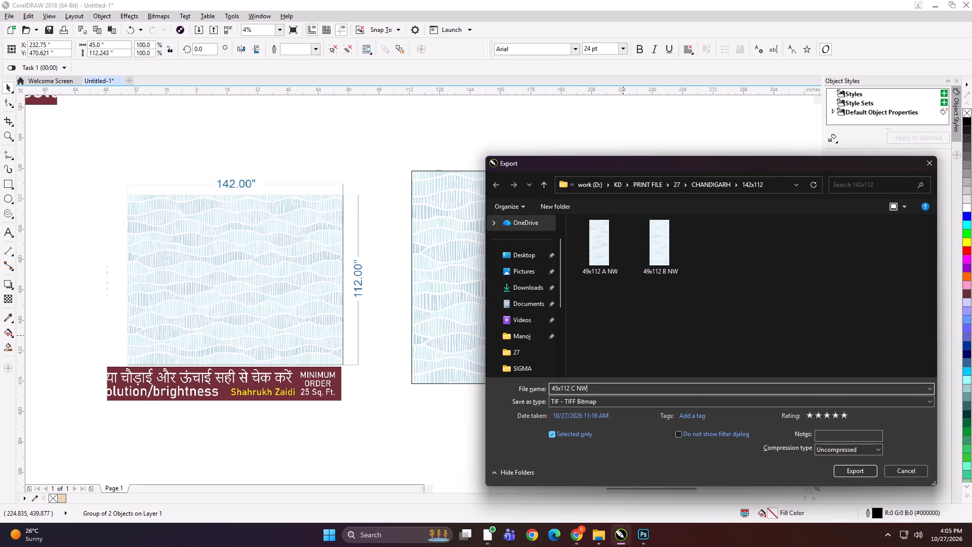
{"action": "key", "text": "Return"}
{"action": "key", "text": "Return"}
Nudge the third panel and the first panel outward to leave gaps on both sides of the middle panel.
{"action": "key", "text": "Right"}
{"action": "key", "text": "Right"}
{"action": "key", "text": "Right"}
{"action": "key", "text": "Right"}
{"action": "key", "text": "Right"}
{"action": "key", "text": "Right"}
{"action": "key", "text": "Right"}
{"action": "key", "text": "Right"}
{"action": "key", "text": "Right"}
{"action": "key", "text": "Right"}
{"action": "key", "text": "Right"}
{"action": "left_click", "coordinate": [492, 273]}
{"action": "key", "text": "Left"}
{"action": "key", "text": "Left"}
{"action": "key", "text": "Left"}
{"action": "key", "text": "Left"}
{"action": "key", "text": "Left"}
{"action": "key", "text": "Left"}
{"action": "key", "text": "Left"}
{"action": "key", "text": "Left"}
{"action": "key", "text": "Left"}
{"action": "key", "text": "Left"}
{"action": "key", "text": "Left"}
{"action": "key", "text": "Left"}
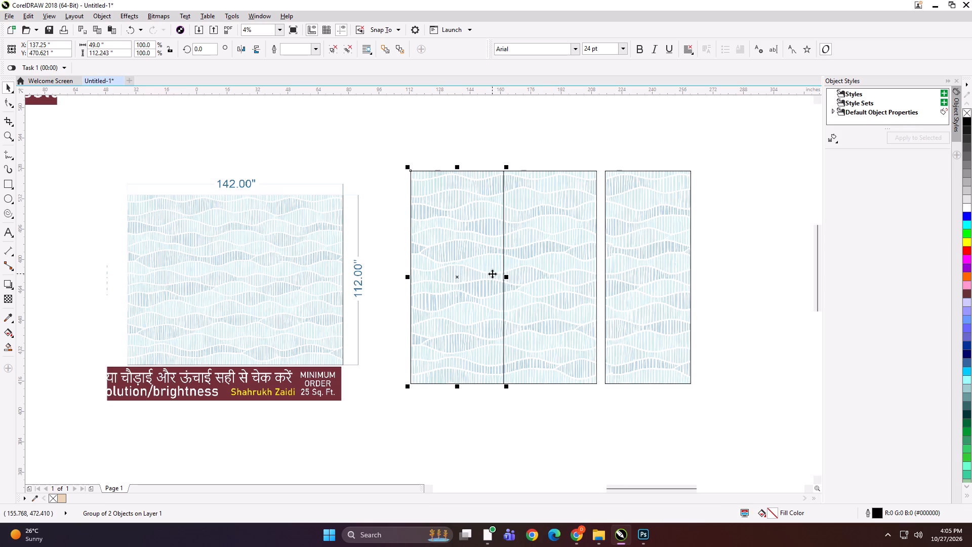
Scale the three panels down together, place them beside the original 142x112 inch design and group everything.
{"action": "left_click", "coordinate": [531, 273], "text": "shift"}
{"action": "left_click", "coordinate": [650, 291], "text": "shift"}
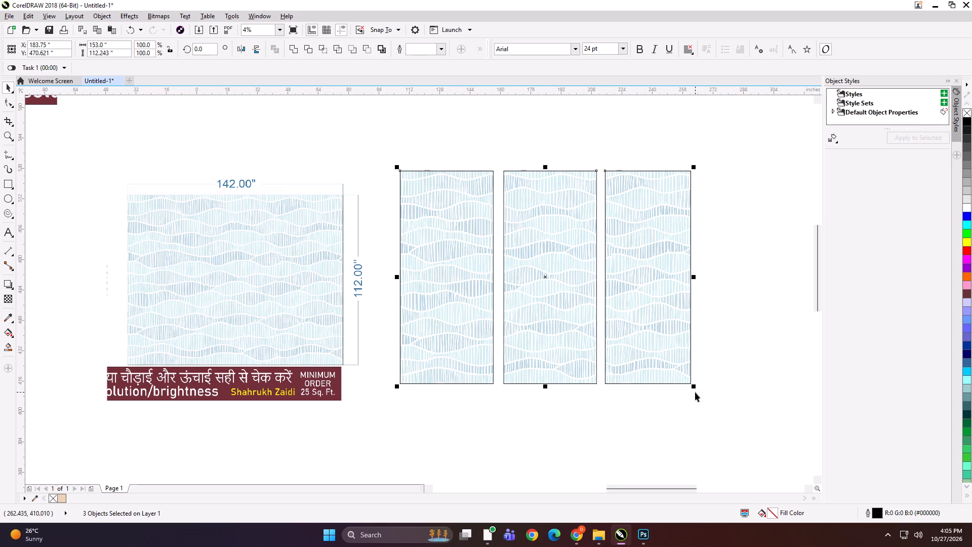
{"action": "left_click_drag", "start_coordinate": [696, 387], "coordinate": [671, 387], "text": "shift"}
{"action": "left_click_drag", "start_coordinate": [556, 266], "coordinate": [522, 272]}
{"action": "left_click", "coordinate": [107, 272], "text": "shift"}
{"action": "key", "text": "ctrl+g"}
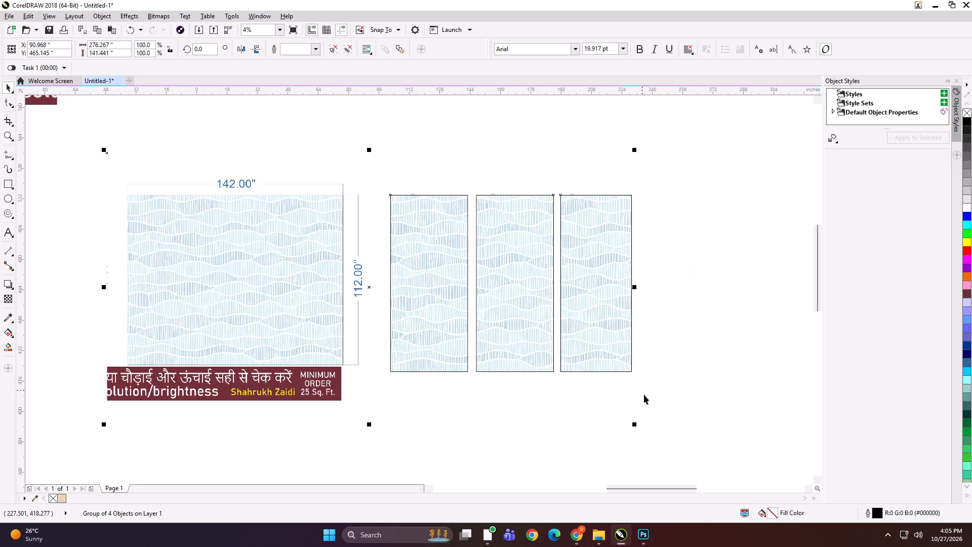
Scale the grouped design and panel layout down to a small preview a few inches wide.
{"action": "left_click_drag", "start_coordinate": [635, 424], "coordinate": [380, 310], "text": "shift"}
{"action": "scroll", "coordinate": [356, 276], "scroll_direction": "up", "scroll_amount": 3}
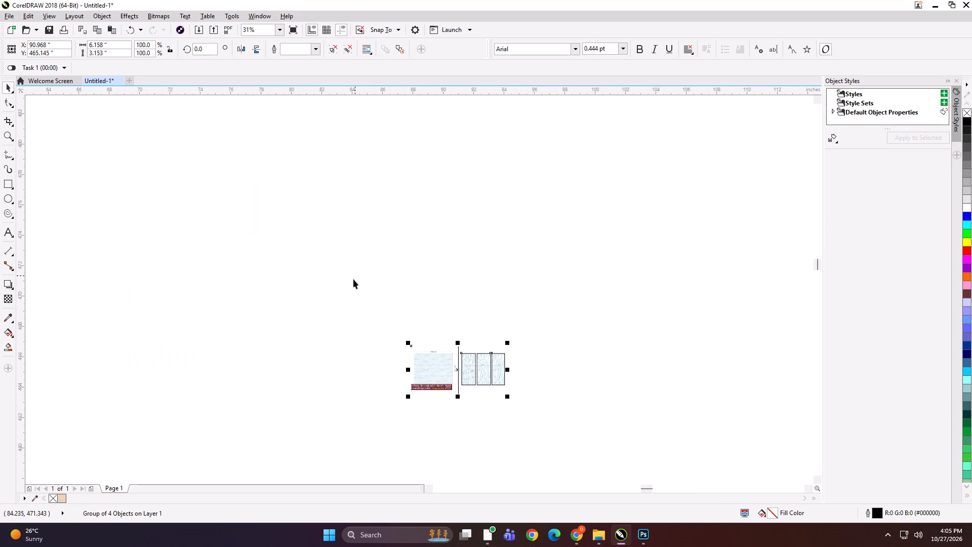
{"action": "scroll", "coordinate": [495, 384], "scroll_direction": "up", "scroll_amount": 1}
{"action": "scroll", "coordinate": [409, 387], "scroll_direction": "up", "scroll_amount": 1}
{"action": "left_click_drag", "start_coordinate": [621, 424], "coordinate": [605, 421], "text": "shift"}
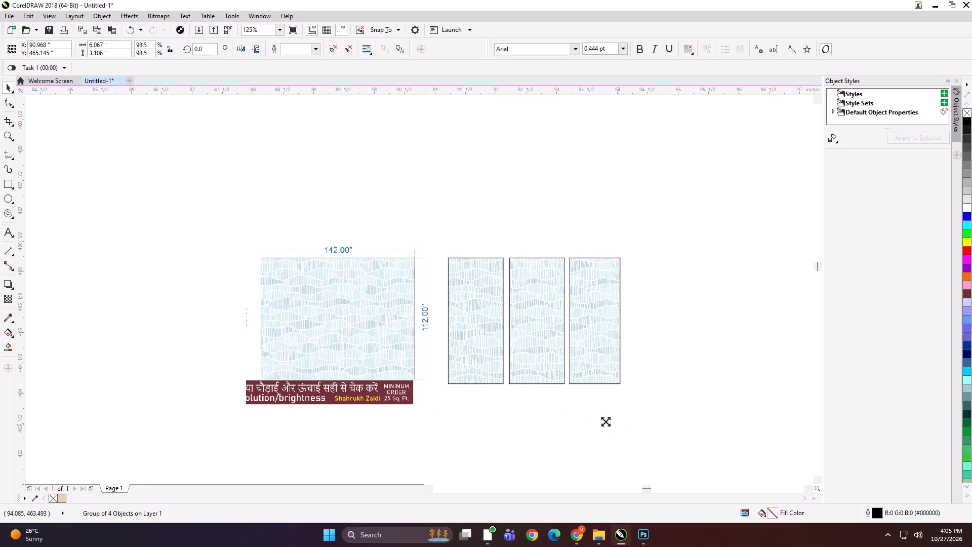
{"action": "left_click_drag", "start_coordinate": [605, 421], "coordinate": [584, 417], "text": "shift"}
Export the small preview group as "FDGHDH" and delete the group from the page.
{"action": "key", "text": "ctrl+e"}
{"action": "type", "text": "FDGHDH"}
{"action": "key", "text": "Return"}
{"action": "key", "text": "Return"}
{"action": "key", "text": "Return"}
{"action": "key", "text": "Delete"}
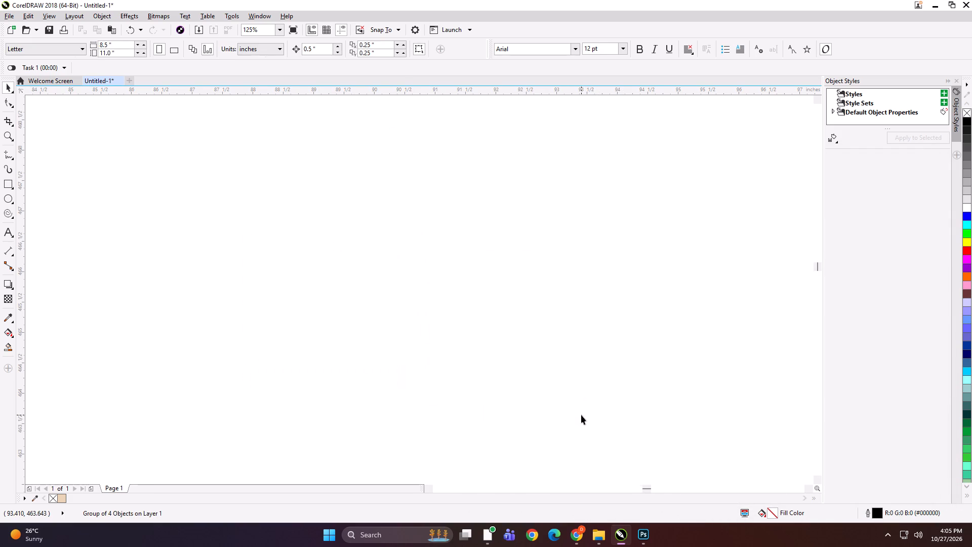
Move the 247 inch wave design with its date banner to empty space beside the outlined 247x109 inch version, and select the outlined one.
{"action": "key", "text": "F4"}
{"action": "left_click", "coordinate": [373, 304]}
{"action": "left_click_drag", "start_coordinate": [431, 206], "coordinate": [456, 262]}
{"action": "left_click_drag", "start_coordinate": [327, 210], "coordinate": [458, 264]}
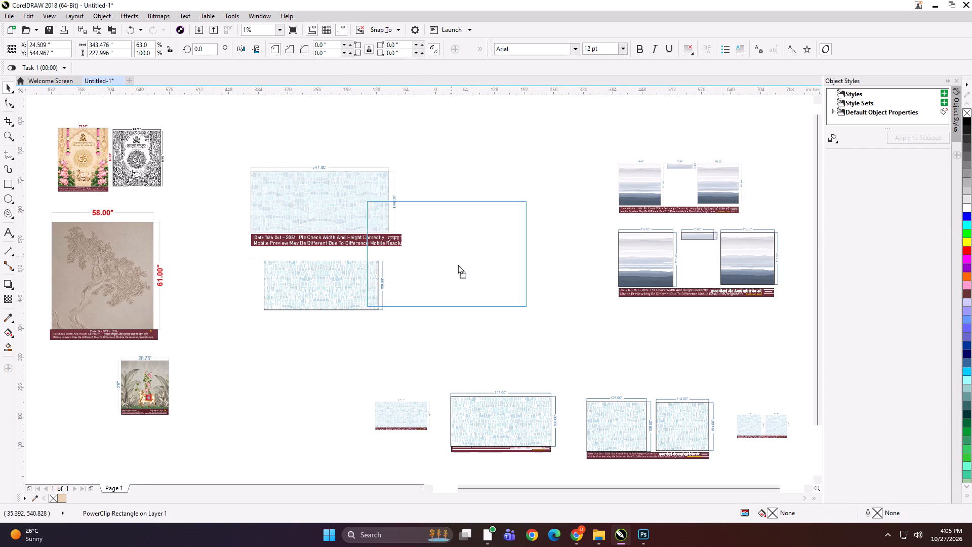
{"action": "left_click_drag", "start_coordinate": [458, 264], "coordinate": [479, 278]}
{"action": "scroll", "coordinate": [423, 297], "scroll_direction": "up", "scroll_amount": 1}
{"action": "left_click", "coordinate": [197, 250]}
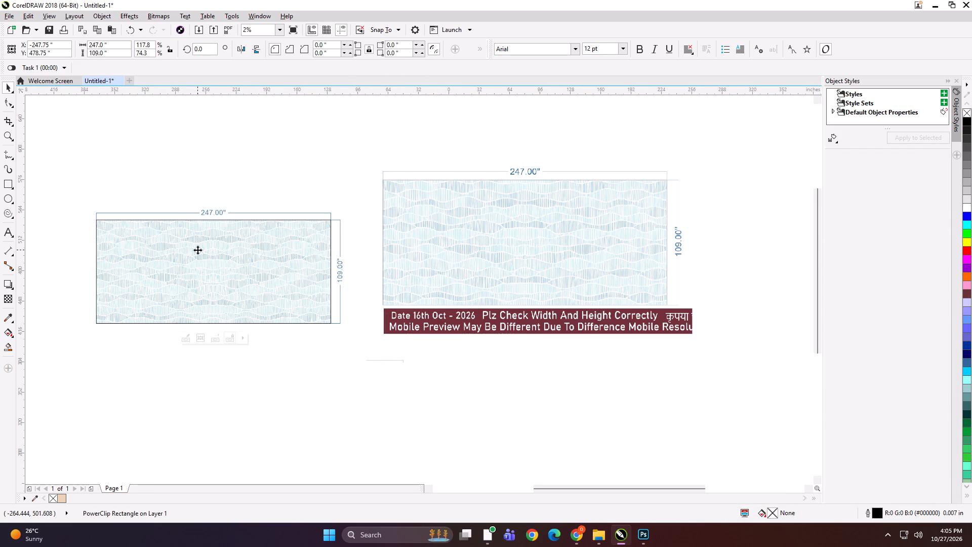
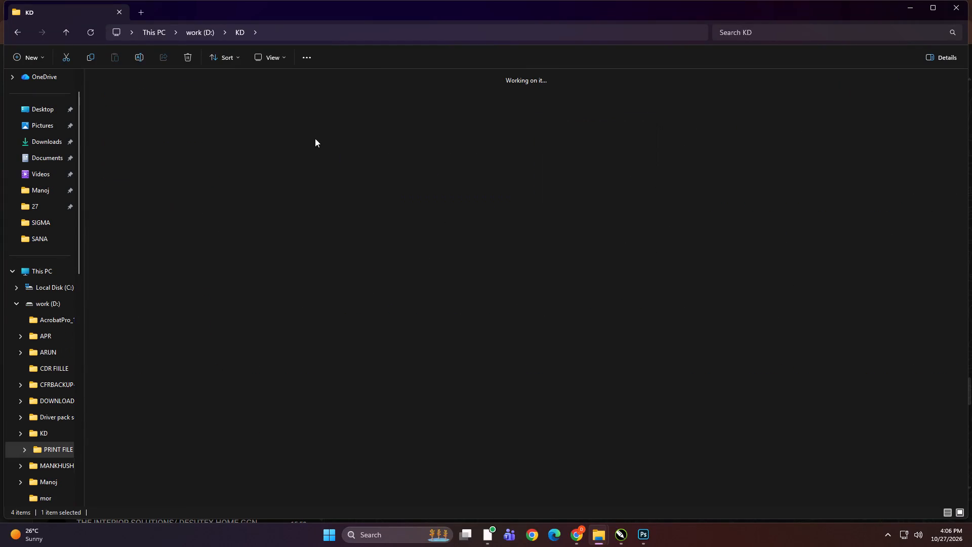
In PRINT FILE folder 27, cut the CHANDIGARH WALLPAPER, INTERIOR SOLUTION, JAIPUR DECOR, SANA, SANA DREAM and WALL PARADISE folders.
{"action": "left_click", "coordinate": [358, 177]}
{"action": "double_click", "coordinate": [443, 259]}
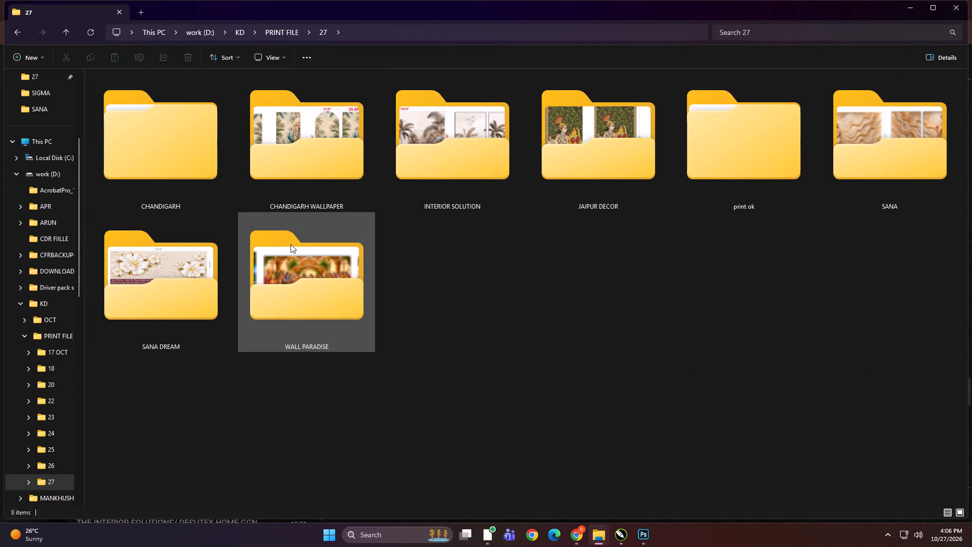
{"action": "left_click", "coordinate": [288, 169]}
{"action": "left_click", "coordinate": [315, 290], "text": "shift"}
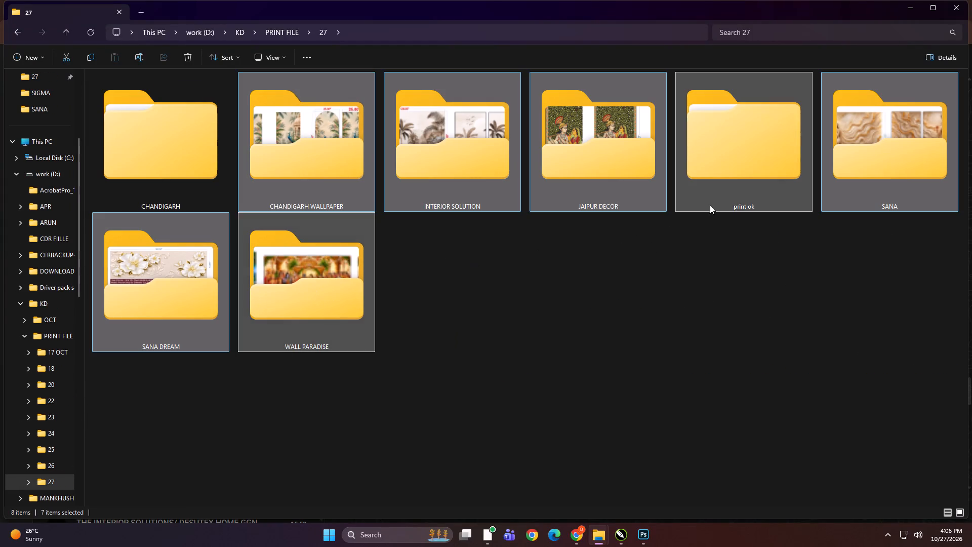
{"action": "left_click", "coordinate": [736, 161], "text": "ctrl"}
{"action": "key", "text": "ctrl+x"}
Create a folder named NEW 5 inside the print ok folder.
{"action": "double_click", "coordinate": [748, 133]}
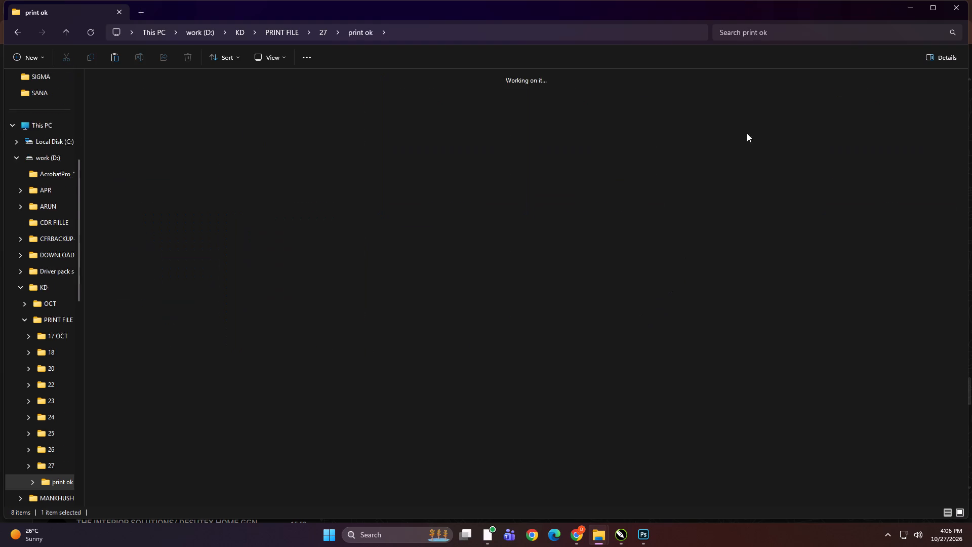
{"action": "left_click", "coordinate": [620, 271]}
{"action": "left_click", "coordinate": [34, 59]}
{"action": "left_click", "coordinate": [33, 75]}
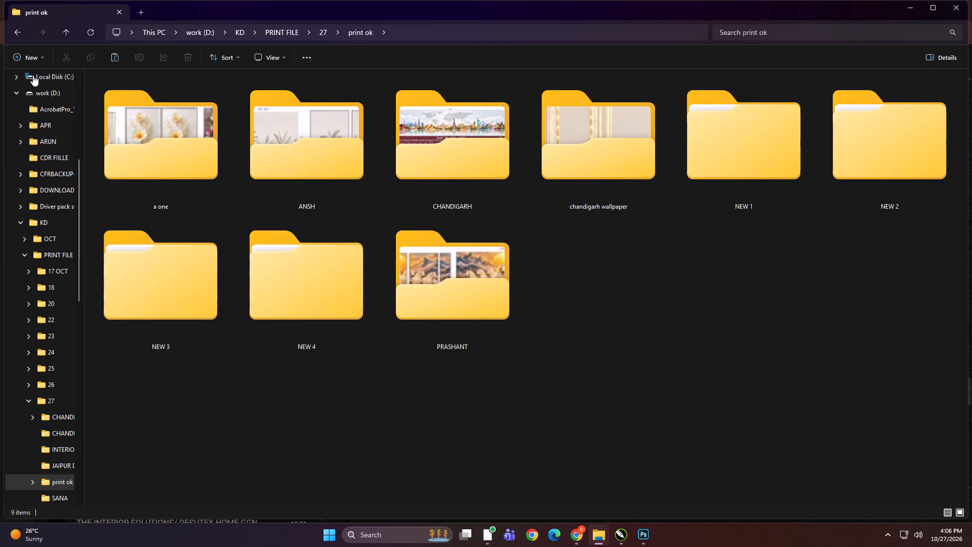
{"action": "type", "text": "NEW"}
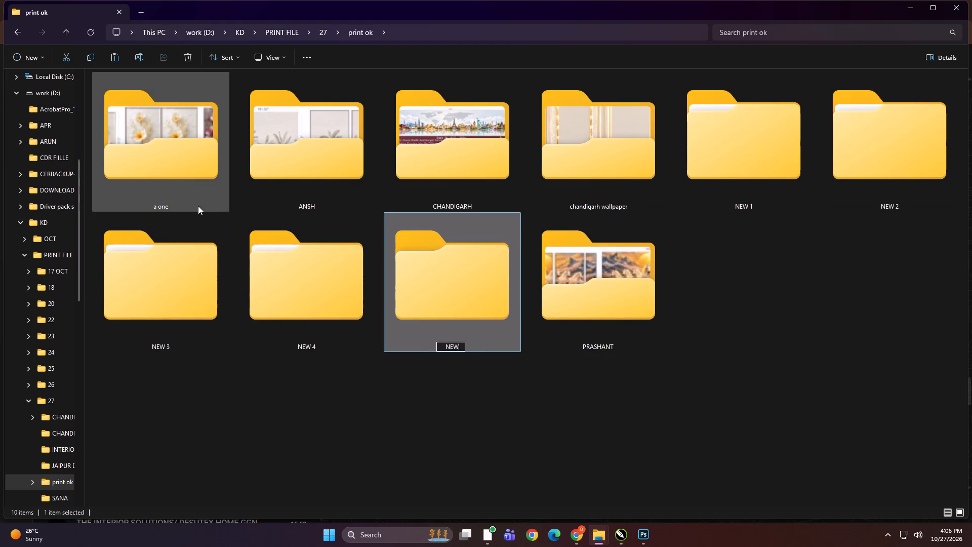
{"action": "key", "text": "space"}
{"action": "type", "text": "5"}
{"action": "key", "text": "Return"}
Paste the six cut folders into NEW 5.
{"action": "double_click", "coordinate": [411, 268]}
{"action": "left_click", "coordinate": [354, 246]}
{"action": "key", "text": "ctrl+v"}
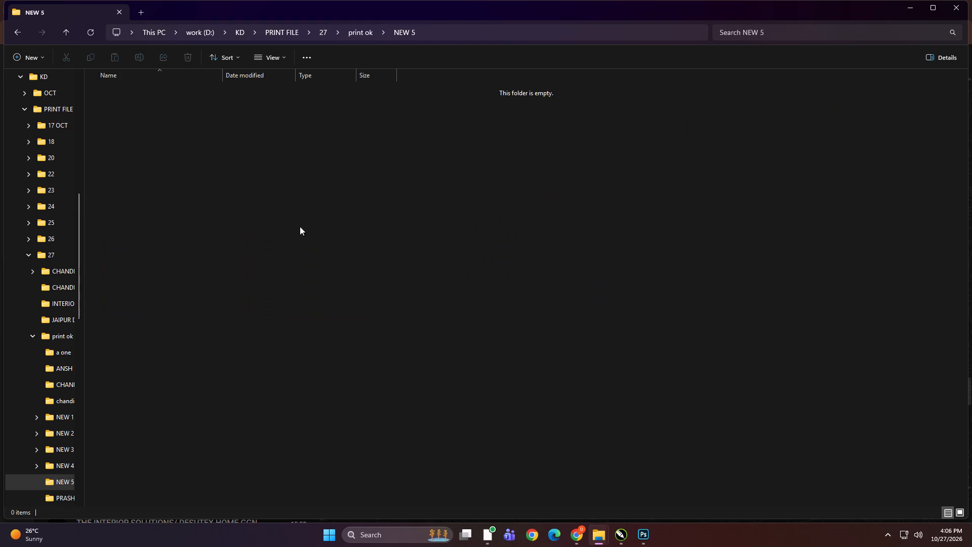
{"action": "left_click", "coordinate": [297, 295]}
Copy the NEW 5 folder from print ok into Print > 27 on the DIGITECH_SHAREDRIVE (Z:) network drive.
{"action": "key", "text": "BackSpace"}
{"action": "left_click", "coordinate": [458, 394]}
{"action": "left_click", "coordinate": [447, 290]}
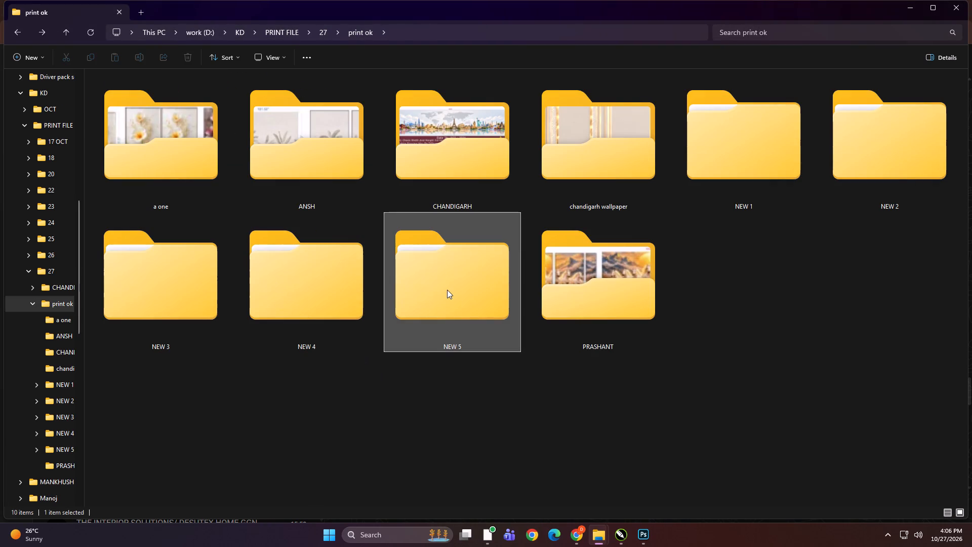
{"action": "key", "text": "ctrl+c"}
{"action": "scroll", "coordinate": [74, 306], "scroll_direction": "up", "scroll_amount": 5}
{"action": "left_click", "coordinate": [57, 321]}
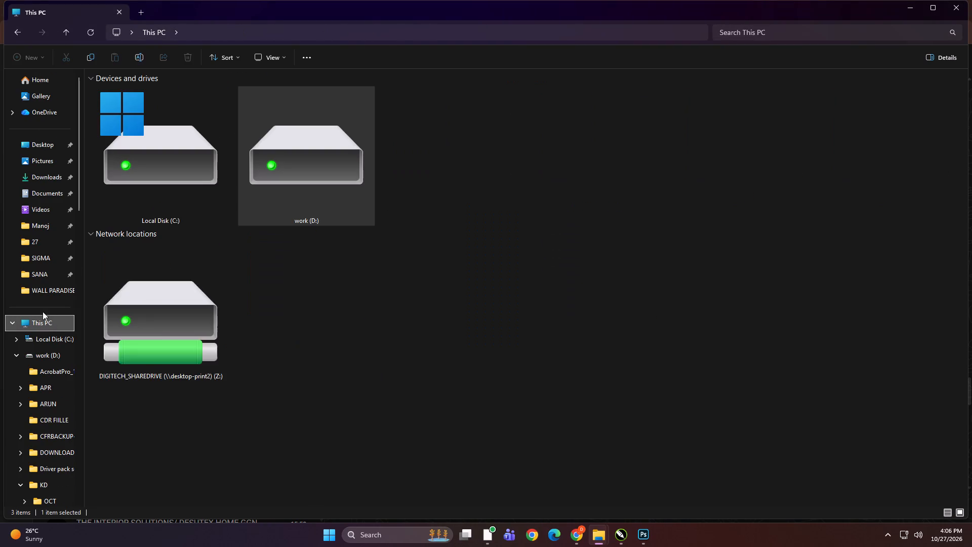
{"action": "double_click", "coordinate": [177, 326]}
{"action": "double_click", "coordinate": [549, 121]}
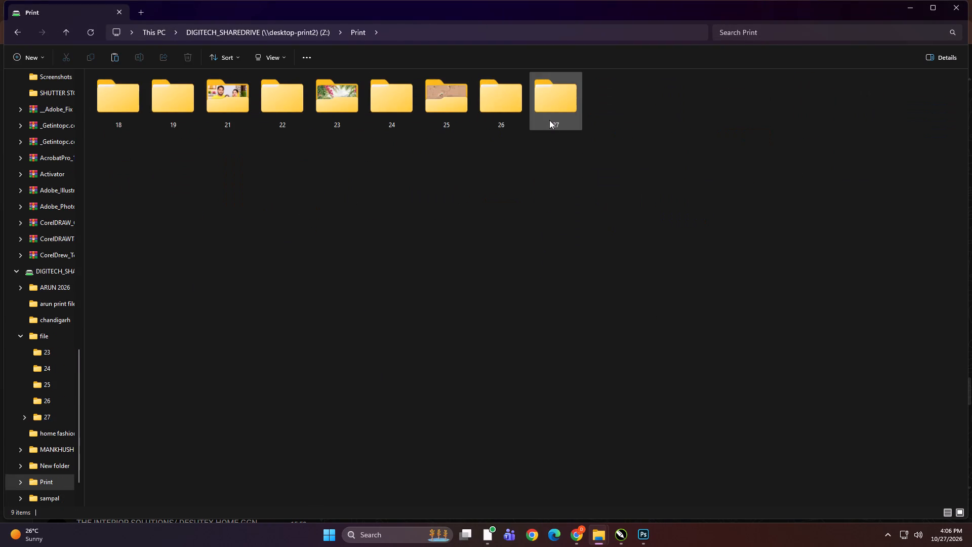
{"action": "double_click", "coordinate": [550, 116]}
{"action": "right_click", "coordinate": [723, 301]}
{"action": "left_click", "coordinate": [737, 312]}
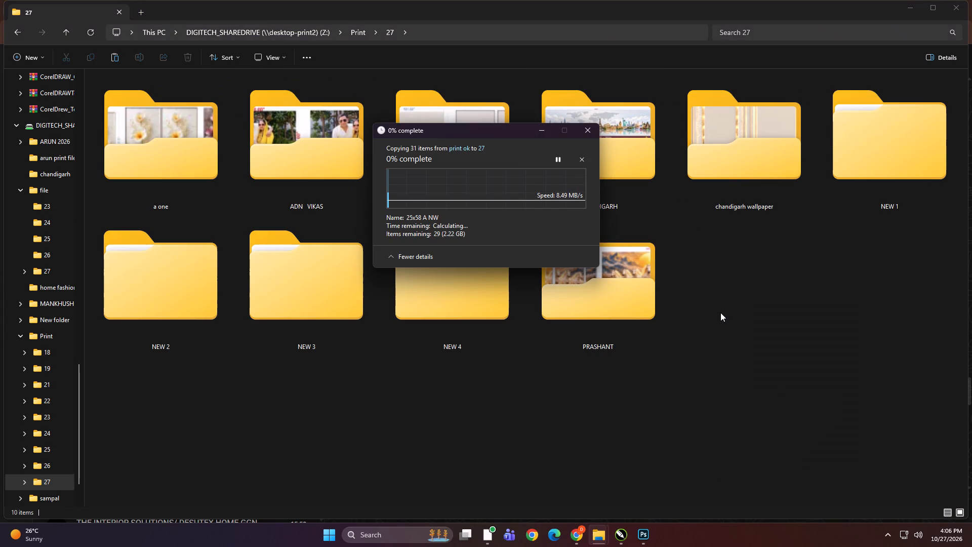
Switch to CorelDRAW and create a rectangle exactly around the separate wallpaper panel without dimension lines, 247 by 109 inches.
{"action": "left_click", "coordinate": [622, 545]}
{"action": "left_click", "coordinate": [622, 539]}
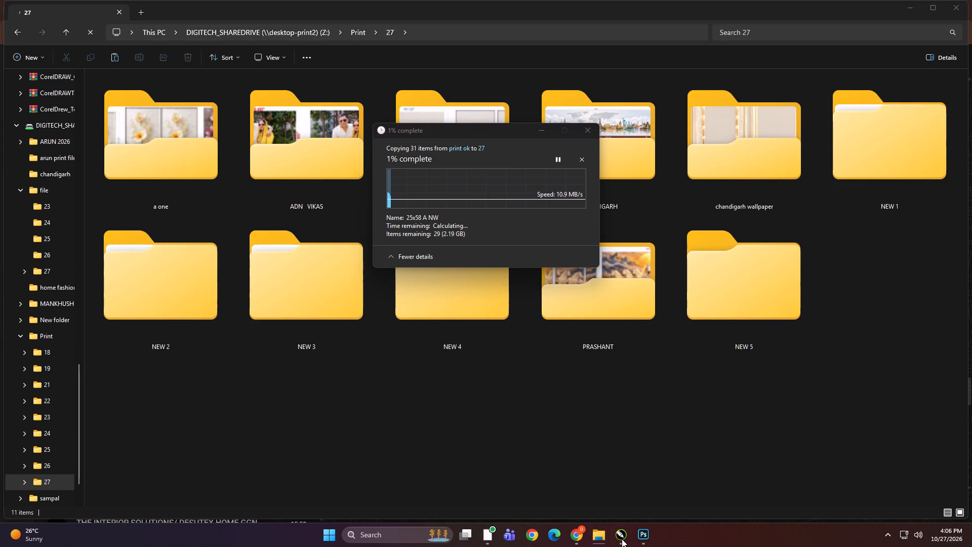
{"action": "left_click", "coordinate": [121, 211]}
{"action": "left_click_drag", "start_coordinate": [140, 225], "coordinate": [138, 215]}
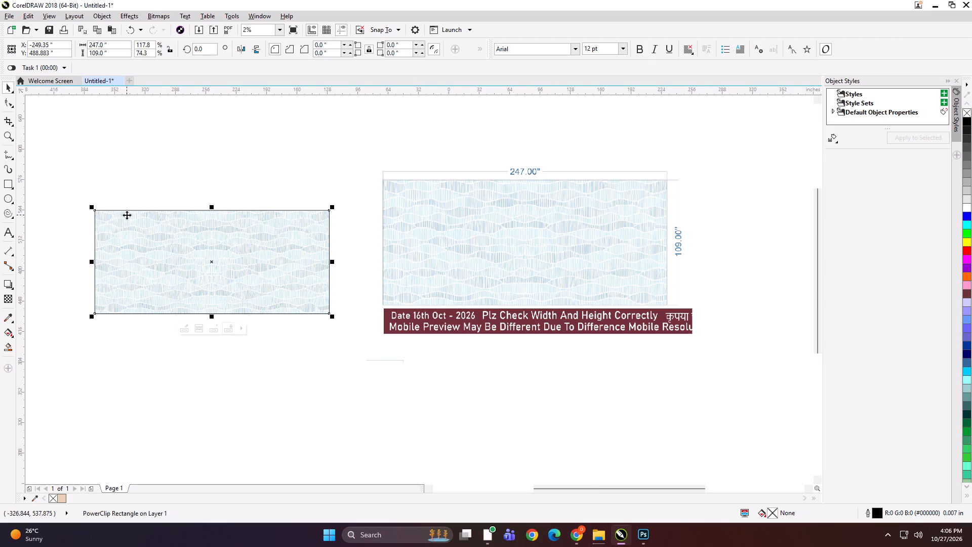
{"action": "double_click", "coordinate": [10, 182], "text": "shift"}
{"action": "key", "text": "shift+space"}
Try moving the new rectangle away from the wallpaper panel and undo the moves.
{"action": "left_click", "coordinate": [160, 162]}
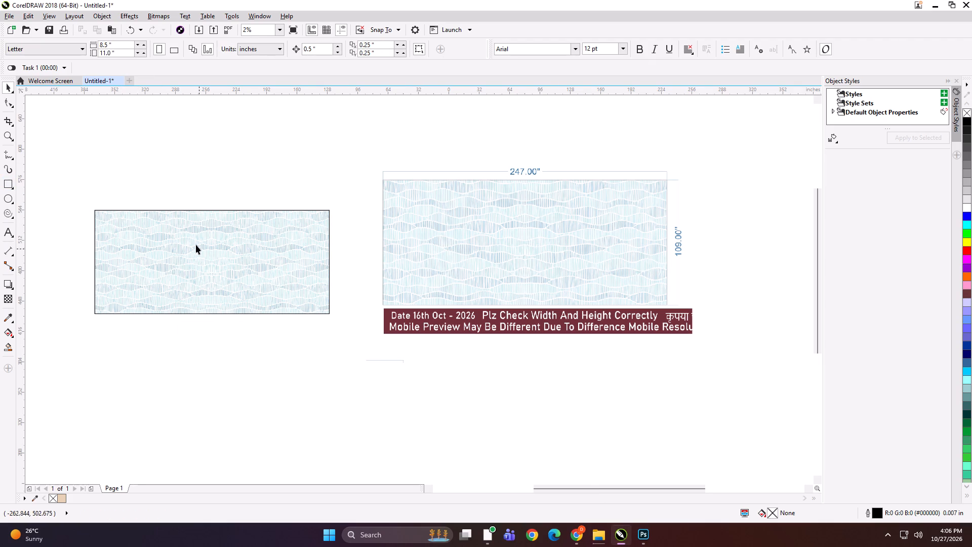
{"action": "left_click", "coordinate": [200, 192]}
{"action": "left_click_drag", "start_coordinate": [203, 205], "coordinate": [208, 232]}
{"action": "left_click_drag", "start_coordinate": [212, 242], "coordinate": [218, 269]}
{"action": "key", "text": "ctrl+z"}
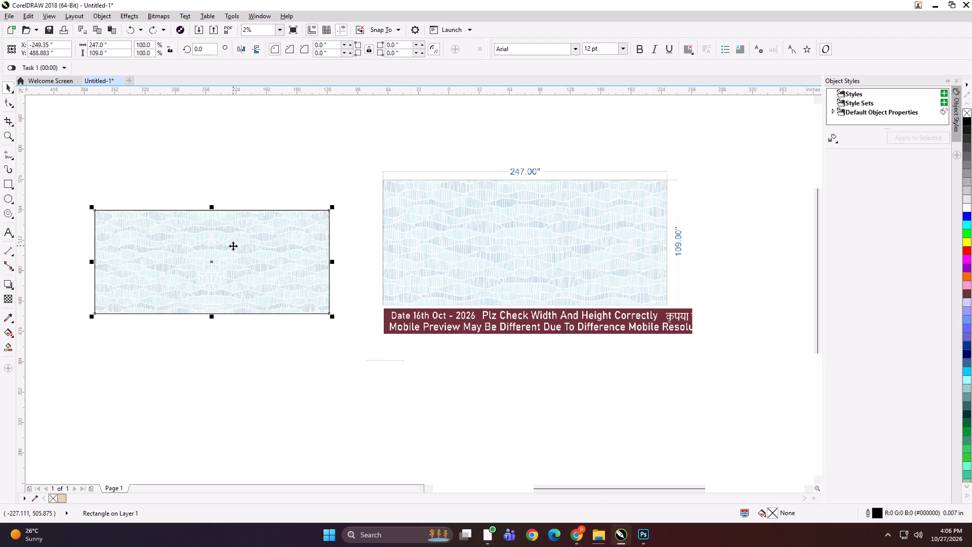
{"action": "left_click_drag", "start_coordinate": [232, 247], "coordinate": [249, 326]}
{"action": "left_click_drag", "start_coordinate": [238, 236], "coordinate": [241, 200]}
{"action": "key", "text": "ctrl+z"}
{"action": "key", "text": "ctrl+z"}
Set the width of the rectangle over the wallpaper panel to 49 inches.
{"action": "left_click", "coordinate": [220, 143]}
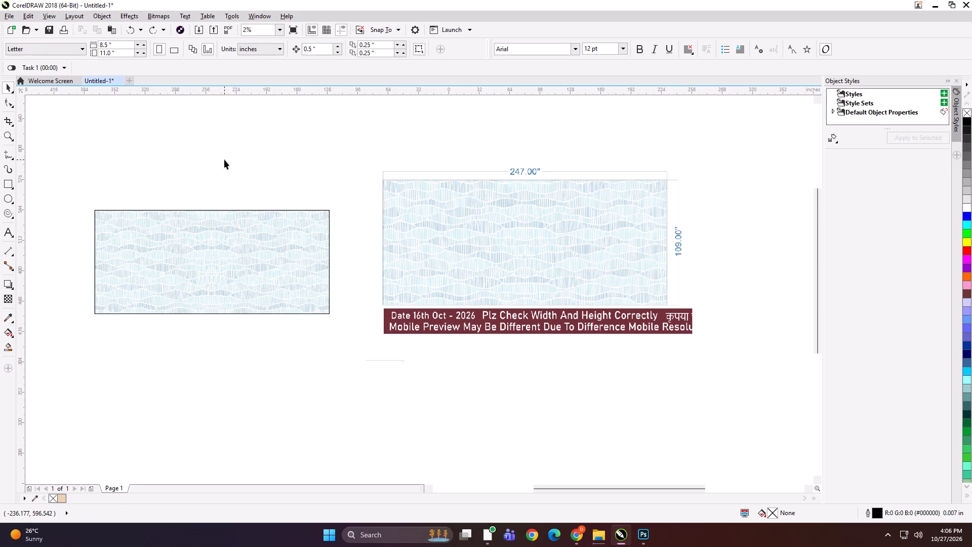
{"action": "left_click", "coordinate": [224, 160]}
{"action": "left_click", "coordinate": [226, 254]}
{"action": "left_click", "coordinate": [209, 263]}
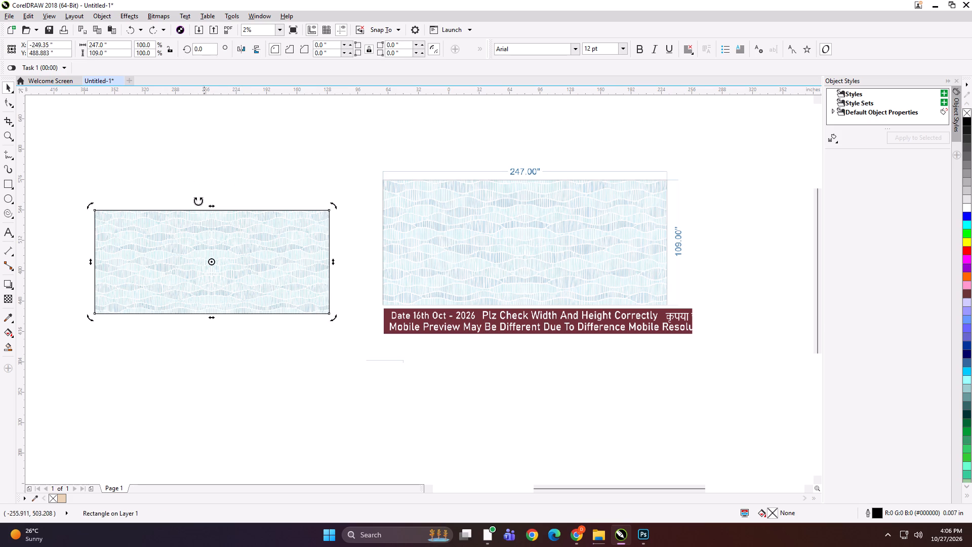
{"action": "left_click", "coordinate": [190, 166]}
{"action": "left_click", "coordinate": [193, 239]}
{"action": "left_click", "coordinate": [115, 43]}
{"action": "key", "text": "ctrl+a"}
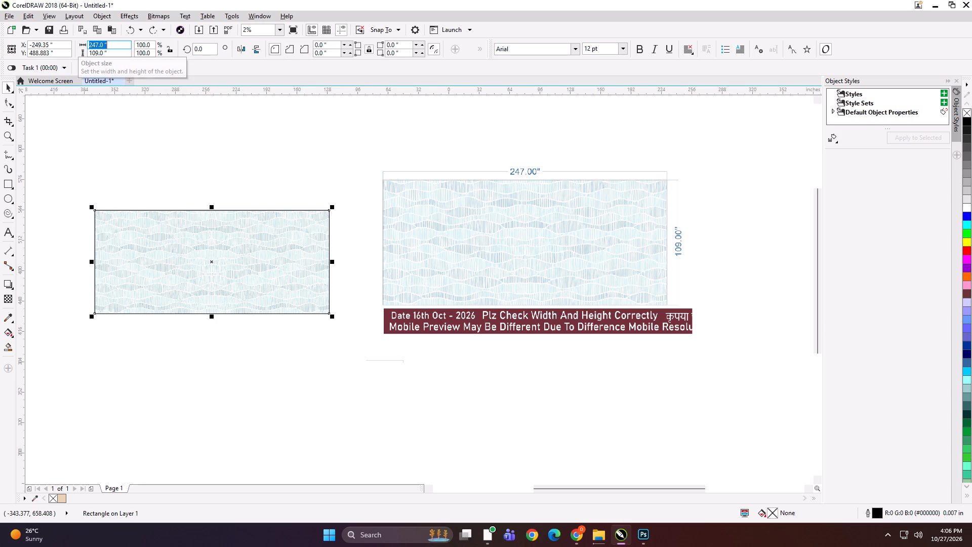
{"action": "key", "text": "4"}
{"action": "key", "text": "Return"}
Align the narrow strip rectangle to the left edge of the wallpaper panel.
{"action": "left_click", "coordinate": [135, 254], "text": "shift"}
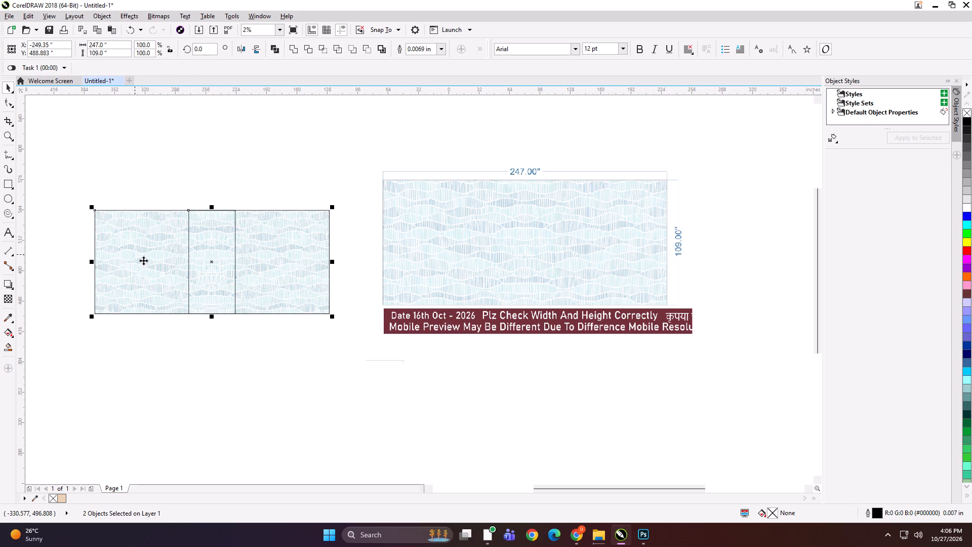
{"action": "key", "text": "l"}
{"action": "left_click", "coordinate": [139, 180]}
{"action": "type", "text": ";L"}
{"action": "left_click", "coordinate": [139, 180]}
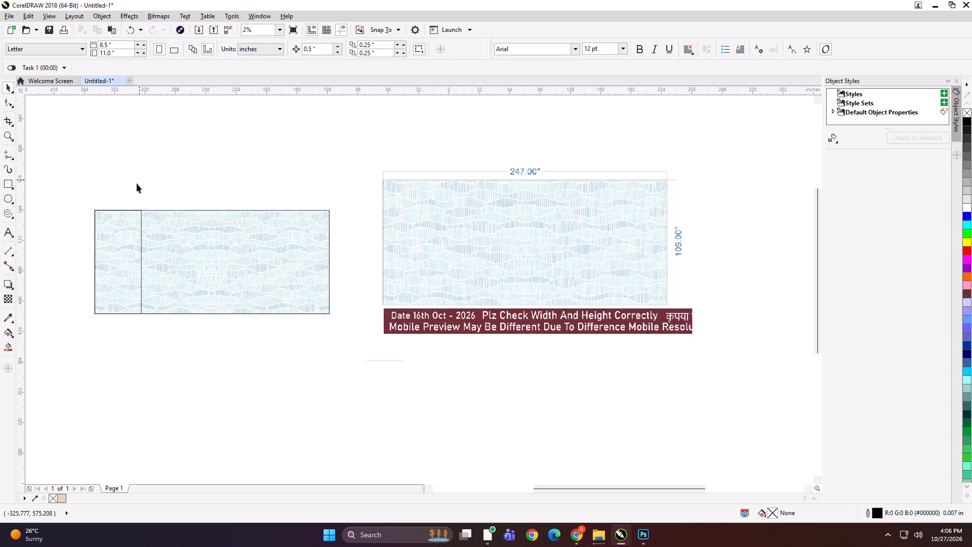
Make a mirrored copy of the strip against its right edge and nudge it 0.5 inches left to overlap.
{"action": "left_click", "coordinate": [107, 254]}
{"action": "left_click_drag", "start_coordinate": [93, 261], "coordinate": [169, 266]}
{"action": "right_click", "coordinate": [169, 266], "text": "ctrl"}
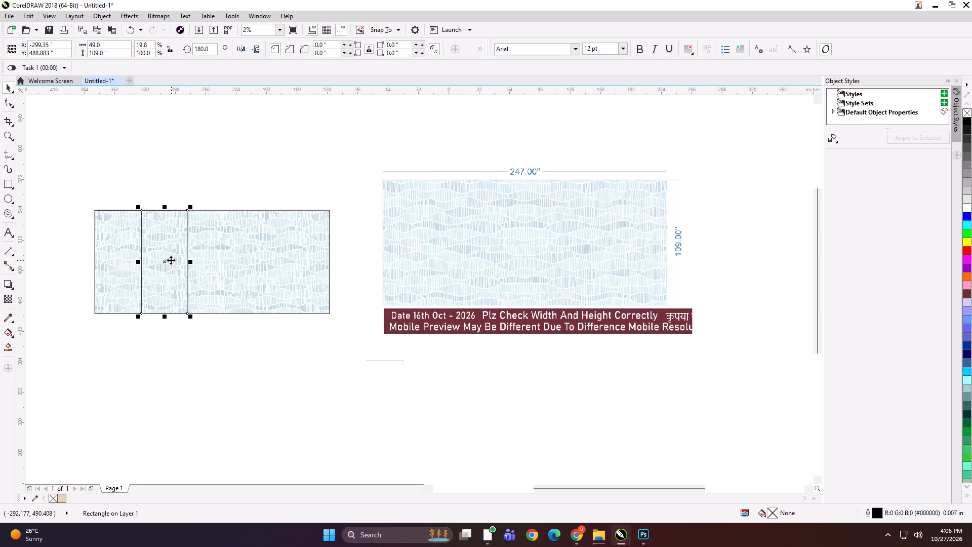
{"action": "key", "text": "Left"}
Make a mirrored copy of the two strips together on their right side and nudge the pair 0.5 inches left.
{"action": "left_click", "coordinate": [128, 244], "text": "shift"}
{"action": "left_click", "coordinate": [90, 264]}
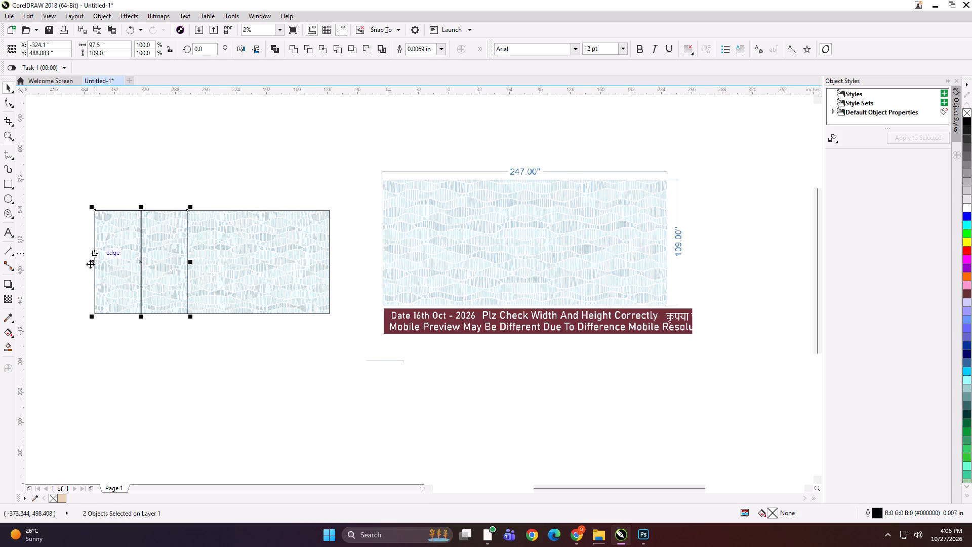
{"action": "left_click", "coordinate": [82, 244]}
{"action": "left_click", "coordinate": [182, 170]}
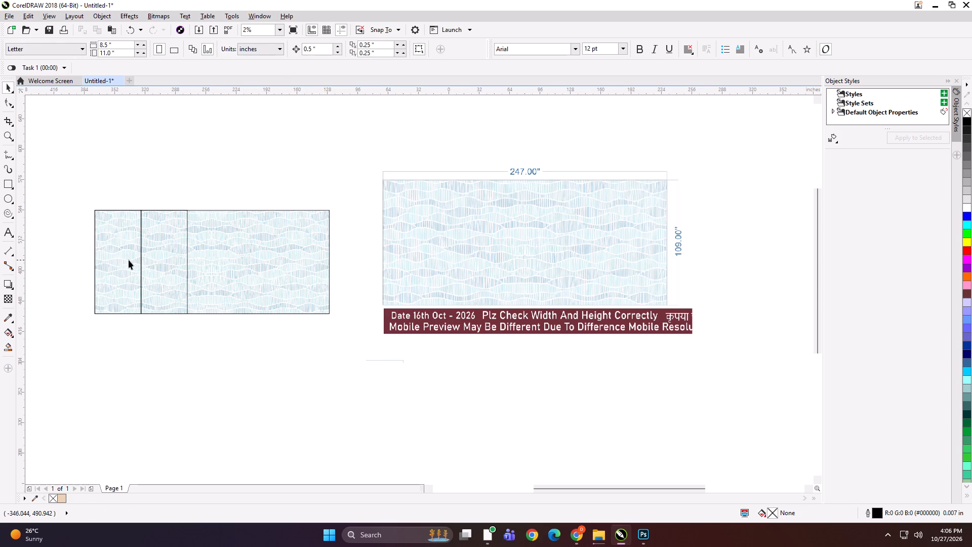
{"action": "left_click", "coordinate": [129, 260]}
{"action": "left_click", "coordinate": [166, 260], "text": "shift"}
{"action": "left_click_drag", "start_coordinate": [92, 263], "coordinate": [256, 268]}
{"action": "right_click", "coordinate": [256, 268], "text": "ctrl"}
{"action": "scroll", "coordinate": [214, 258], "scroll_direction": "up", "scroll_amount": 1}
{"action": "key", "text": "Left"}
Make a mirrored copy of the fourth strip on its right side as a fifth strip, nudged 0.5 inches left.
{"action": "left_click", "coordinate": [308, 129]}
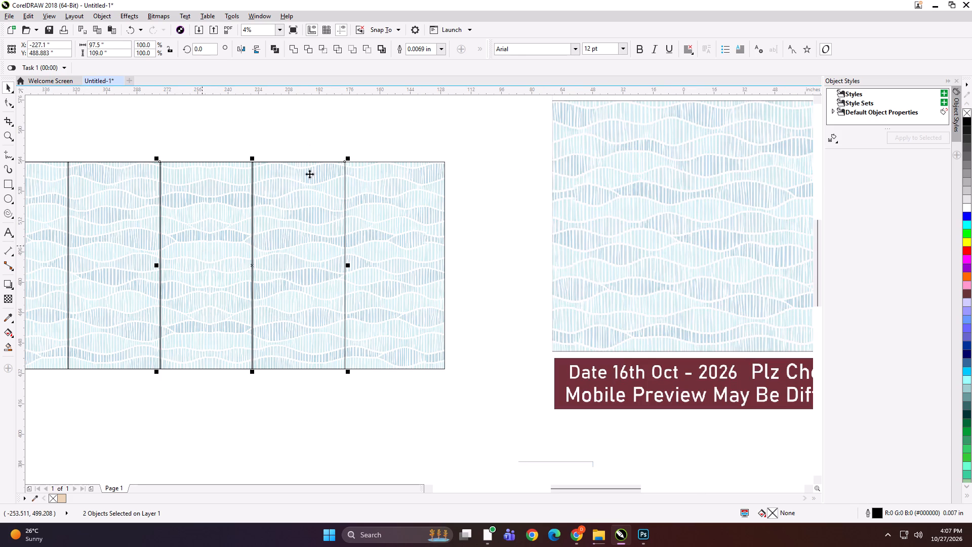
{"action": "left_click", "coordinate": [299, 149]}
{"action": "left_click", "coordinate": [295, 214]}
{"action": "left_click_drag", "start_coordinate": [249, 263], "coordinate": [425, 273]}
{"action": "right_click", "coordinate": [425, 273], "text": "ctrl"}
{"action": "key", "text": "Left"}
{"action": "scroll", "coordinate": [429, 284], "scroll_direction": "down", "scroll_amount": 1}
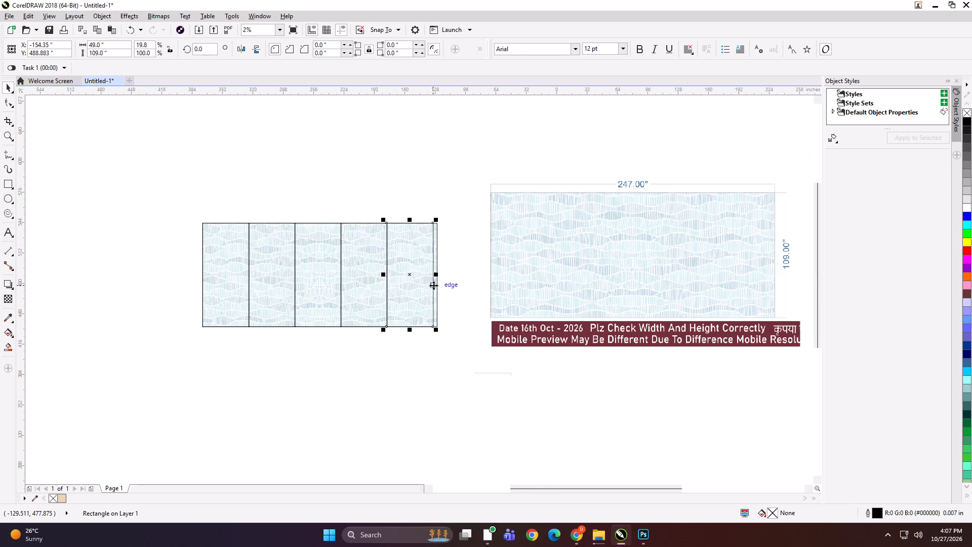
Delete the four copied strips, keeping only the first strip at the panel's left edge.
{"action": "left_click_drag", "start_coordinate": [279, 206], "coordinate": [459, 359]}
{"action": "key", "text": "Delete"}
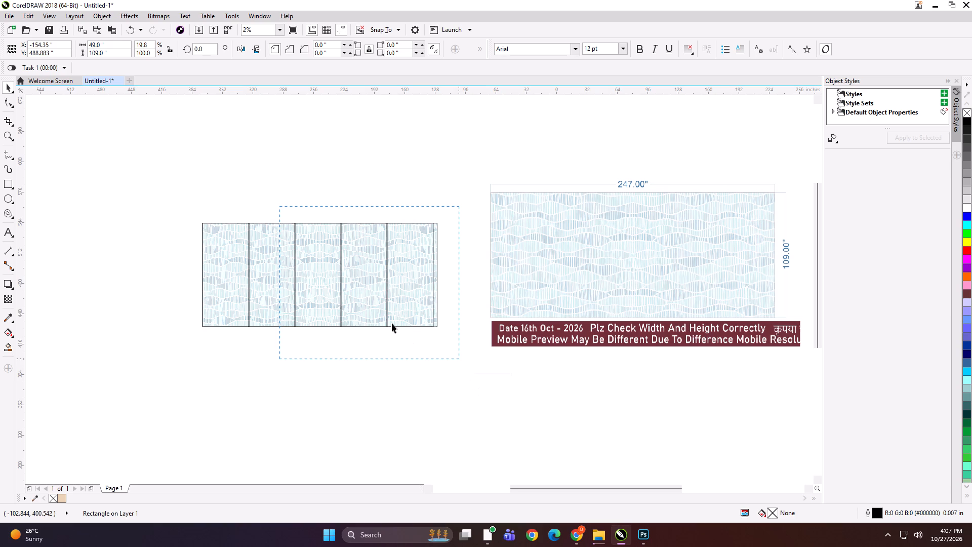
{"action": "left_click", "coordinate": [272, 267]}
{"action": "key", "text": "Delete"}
Set the width of the remaining strip rectangle to 53 inches.
{"action": "left_click", "coordinate": [218, 256]}
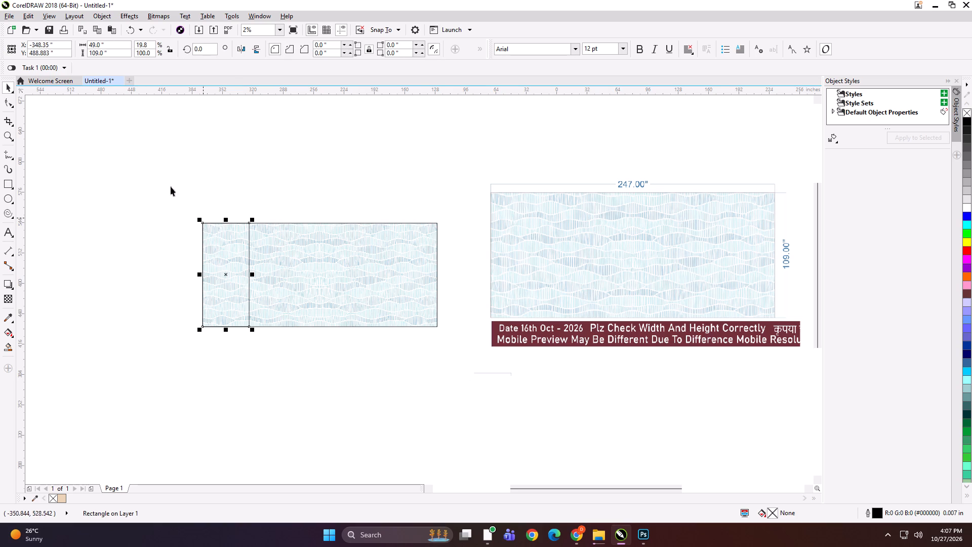
{"action": "left_click", "coordinate": [107, 46]}
{"action": "key", "text": "ctrl+a"}
{"action": "type", "text": "53"}
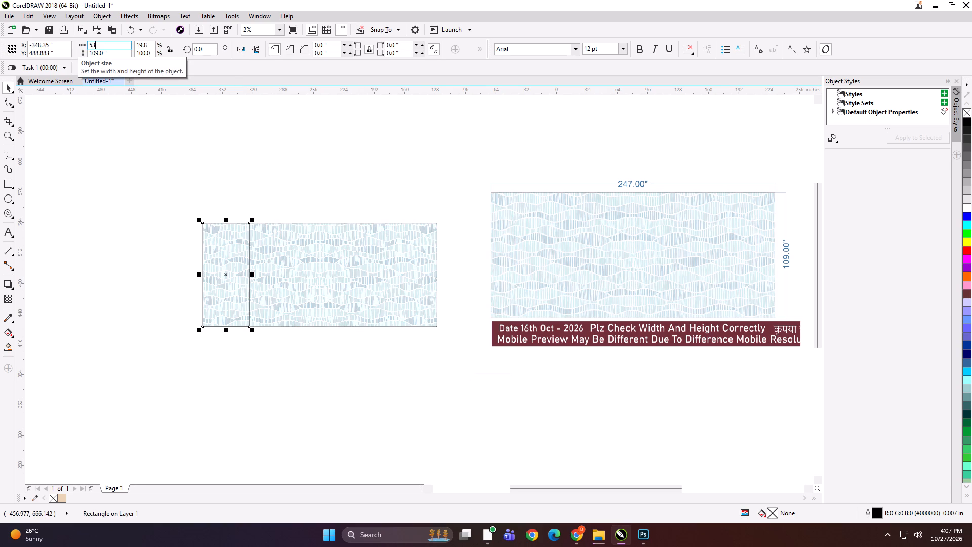
{"action": "key", "text": "Return"}
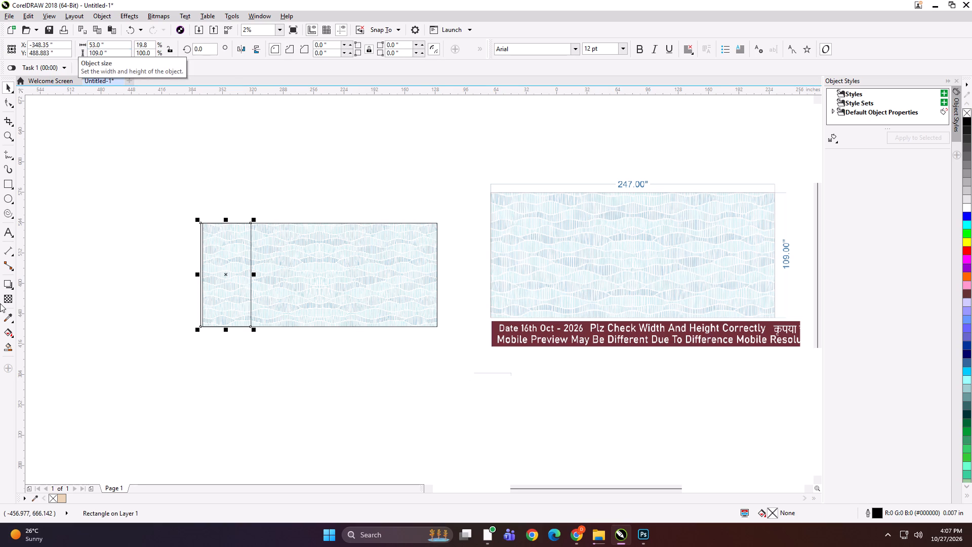
Align the widened strip to the left edge of the wallpaper panel.
{"action": "left_click", "coordinate": [161, 301]}
{"action": "left_click", "coordinate": [259, 293]}
{"action": "left_click", "coordinate": [233, 288]}
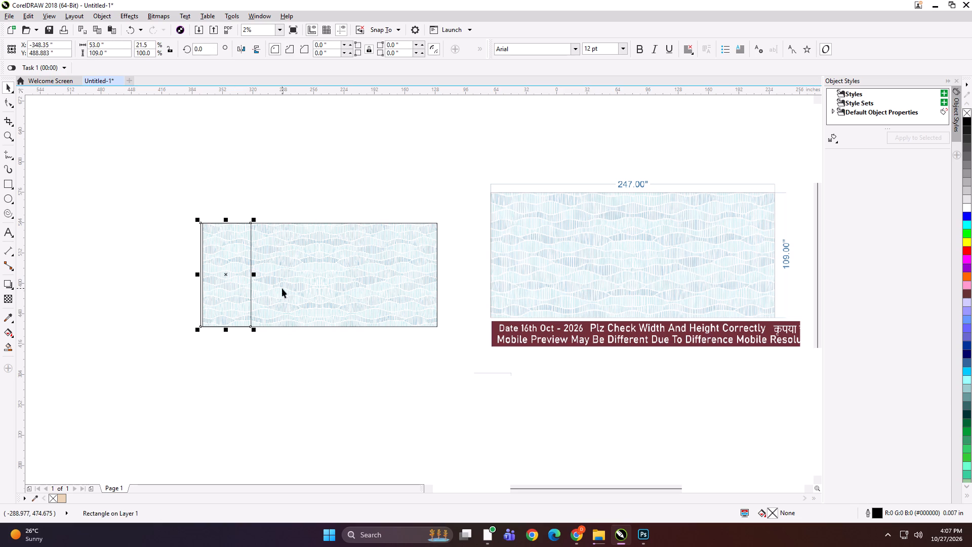
{"action": "left_click", "coordinate": [282, 288], "text": "shift"}
{"action": "key", "text": "l"}
{"action": "left_click", "coordinate": [191, 197]}
{"action": "key", "text": "l"}
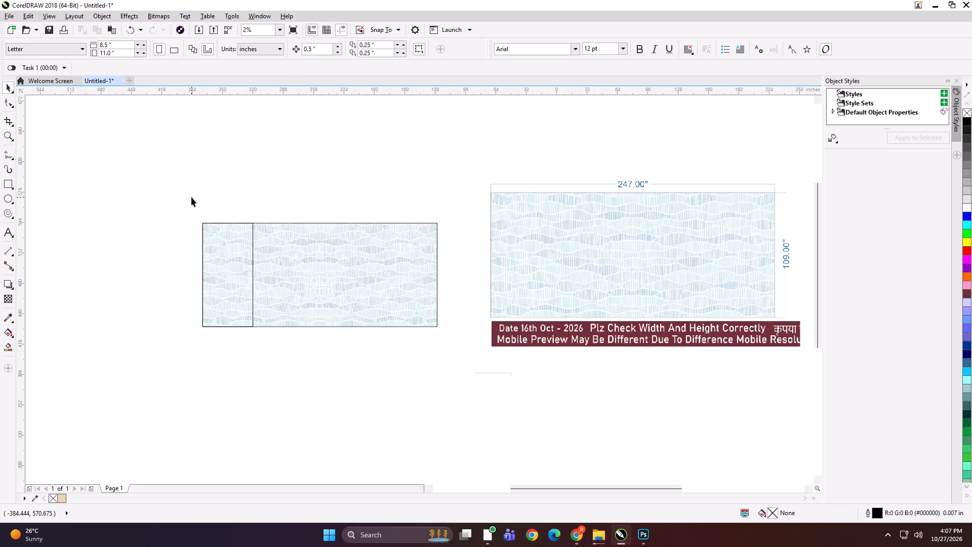
{"action": "left_click", "coordinate": [191, 197]}
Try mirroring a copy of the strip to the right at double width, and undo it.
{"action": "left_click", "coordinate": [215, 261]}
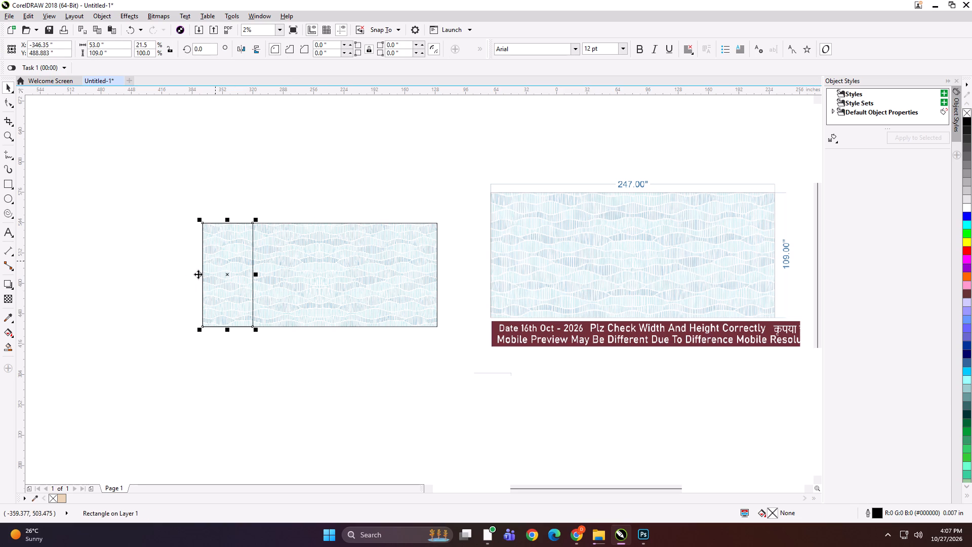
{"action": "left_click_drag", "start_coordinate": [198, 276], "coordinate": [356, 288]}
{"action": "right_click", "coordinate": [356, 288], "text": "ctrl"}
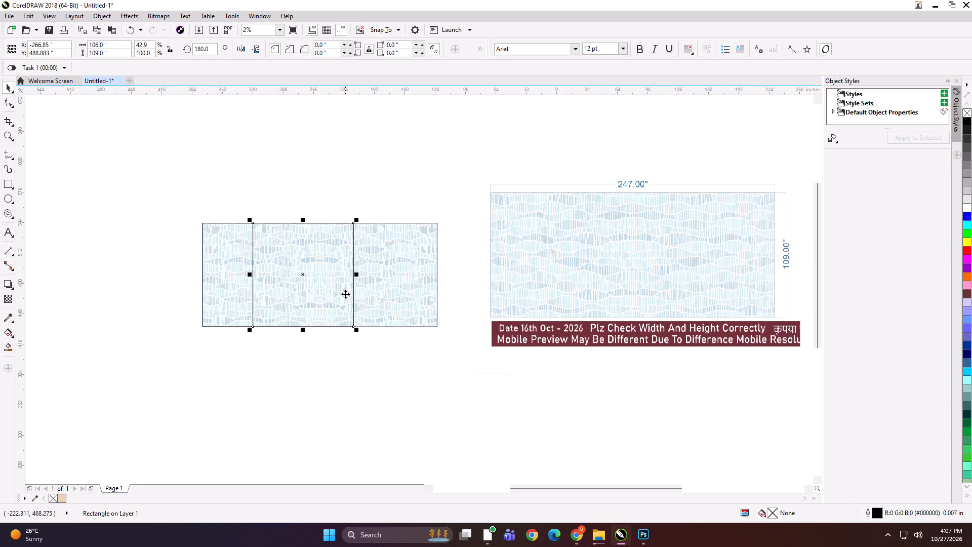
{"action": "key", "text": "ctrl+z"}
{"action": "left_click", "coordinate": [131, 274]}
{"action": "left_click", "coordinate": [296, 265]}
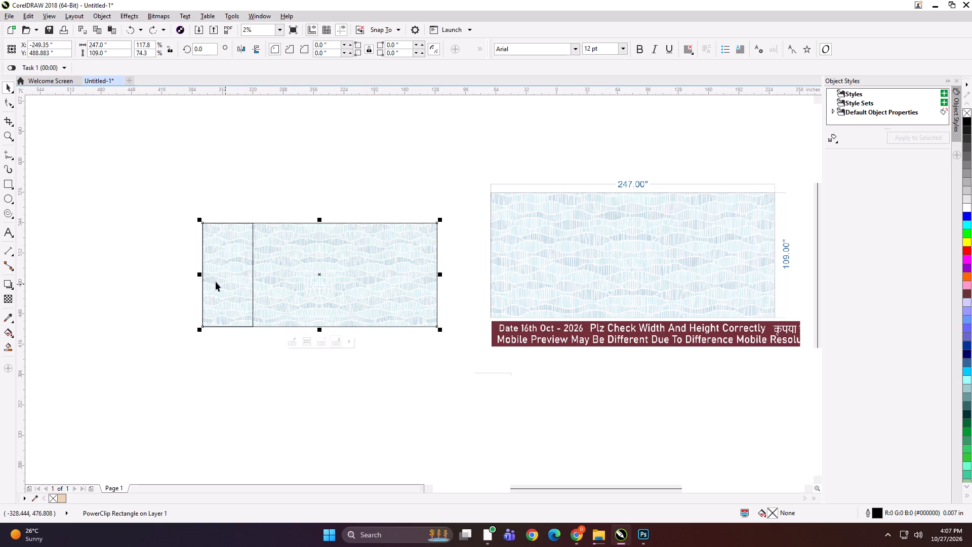
Make a same-width mirrored copy of the strip against its right edge and nudge it 0.5 inches left to overlap.
{"action": "left_click", "coordinate": [215, 281]}
{"action": "left_click_drag", "start_coordinate": [199, 273], "coordinate": [305, 279]}
{"action": "right_click", "coordinate": [305, 279], "text": "ctrl"}
{"action": "key", "text": "Left"}
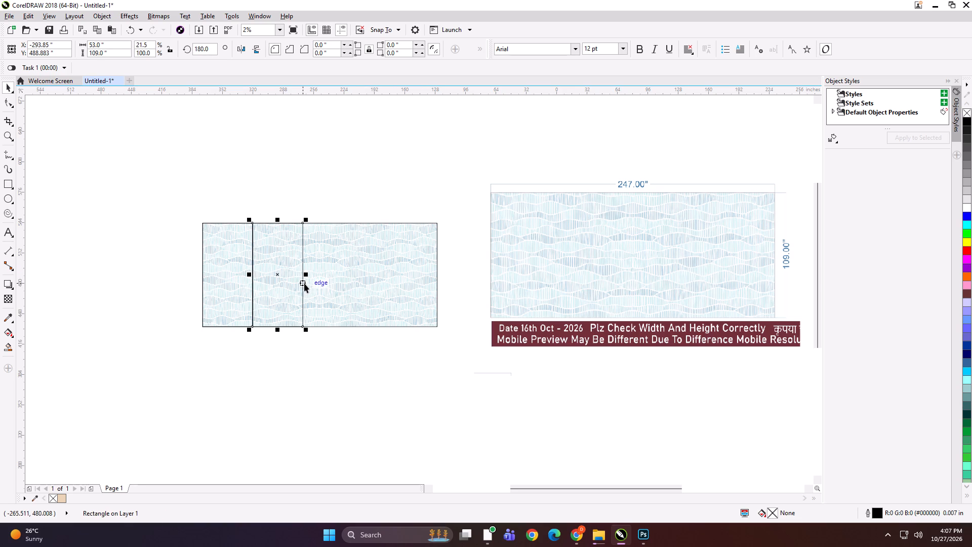
Make a mirrored copy of the first two strips against their right edge and nudge it 0.5 inches left to overlap.
{"action": "left_click", "coordinate": [232, 255], "text": "shift"}
{"action": "left_click_drag", "start_coordinate": [197, 277], "coordinate": [381, 283]}
{"action": "right_click", "coordinate": [381, 283], "text": "ctrl"}
{"action": "key", "text": "Left"}
{"action": "left_click", "coordinate": [362, 344]}
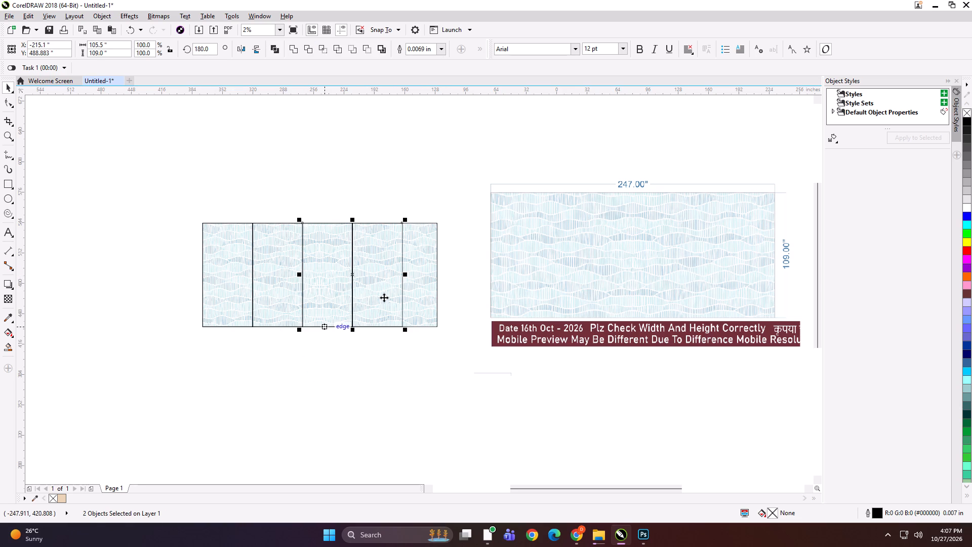
Mirror a copy of the fourth strip to its right as a fifth strip and nudge it 0.5 inches left.
{"action": "left_click", "coordinate": [374, 388]}
{"action": "left_click", "coordinate": [374, 273]}
{"action": "left_click_drag", "start_coordinate": [347, 274], "coordinate": [346, 274]}
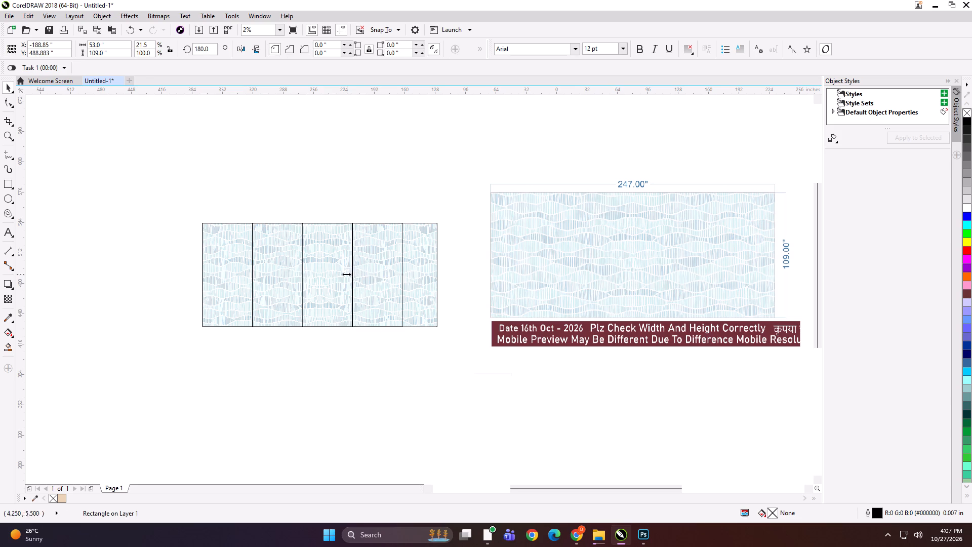
{"action": "left_click_drag", "start_coordinate": [346, 274], "coordinate": [454, 276]}
{"action": "right_click", "coordinate": [454, 276], "text": "ctrl"}
{"action": "scroll", "coordinate": [445, 266], "scroll_direction": "up", "scroll_amount": 1}
{"action": "key", "text": "Left"}
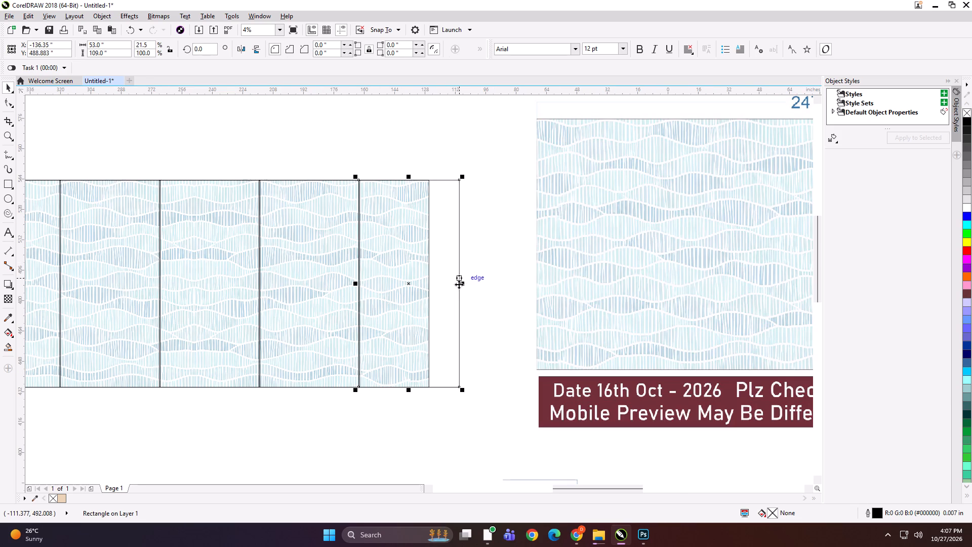
Narrow the fifth strip to 37 inches so its right edge meets the wallpaper panel's right edge.
{"action": "left_click", "coordinate": [364, 167]}
{"action": "left_click", "coordinate": [409, 257]}
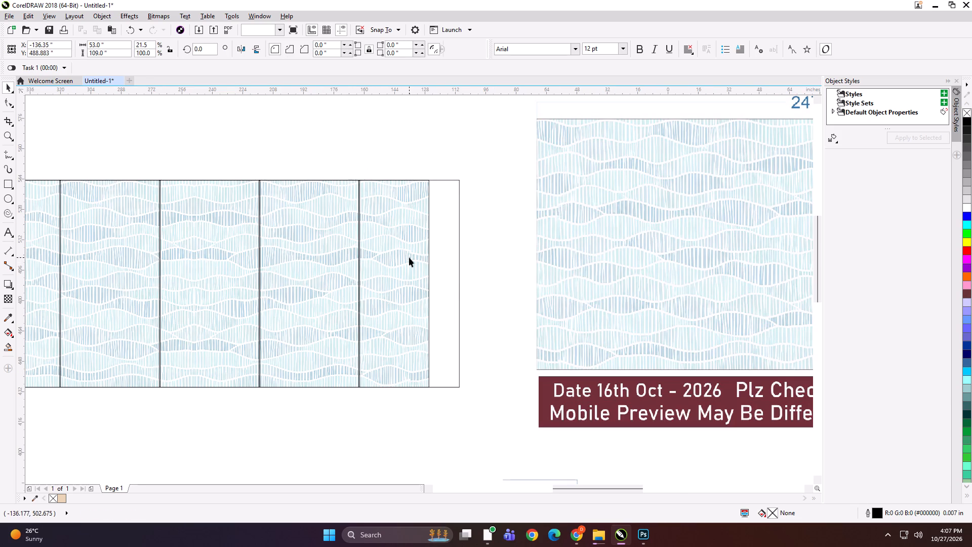
{"action": "left_click_drag", "start_coordinate": [463, 284], "coordinate": [434, 281]}
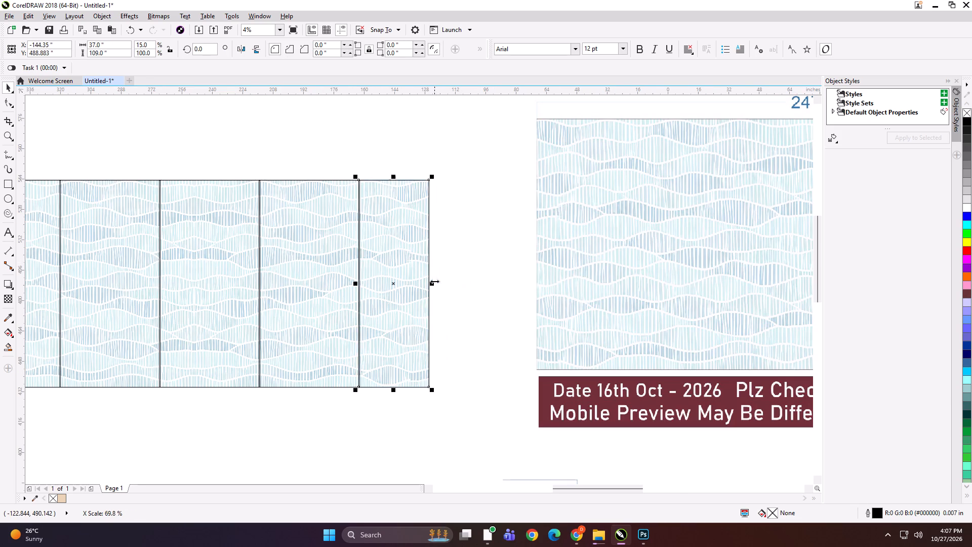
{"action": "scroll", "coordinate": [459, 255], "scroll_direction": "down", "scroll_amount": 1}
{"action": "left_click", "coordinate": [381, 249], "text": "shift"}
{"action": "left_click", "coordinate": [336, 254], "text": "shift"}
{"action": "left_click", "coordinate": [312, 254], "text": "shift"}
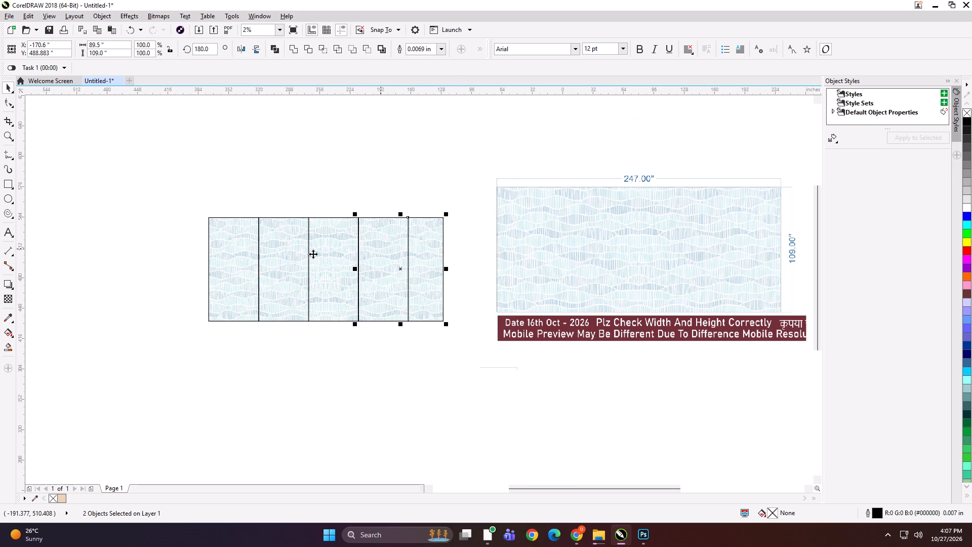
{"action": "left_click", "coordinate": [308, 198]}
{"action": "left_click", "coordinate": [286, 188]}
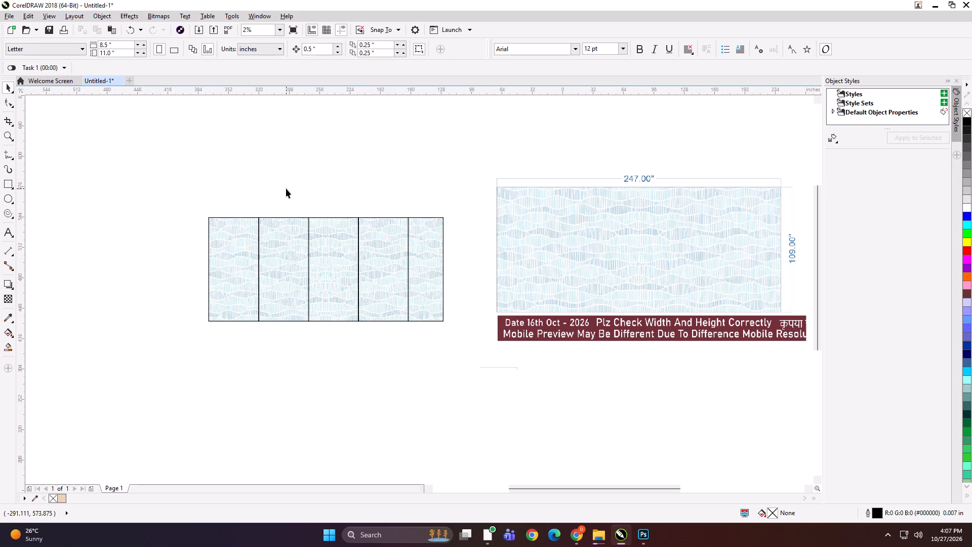
Group all five strip rectangles over the wallpaper panel.
{"action": "left_click", "coordinate": [244, 247]}
{"action": "left_click", "coordinate": [287, 252], "text": "shift"}
{"action": "left_click", "coordinate": [347, 256], "text": "shift"}
{"action": "left_click", "coordinate": [392, 257], "text": "shift"}
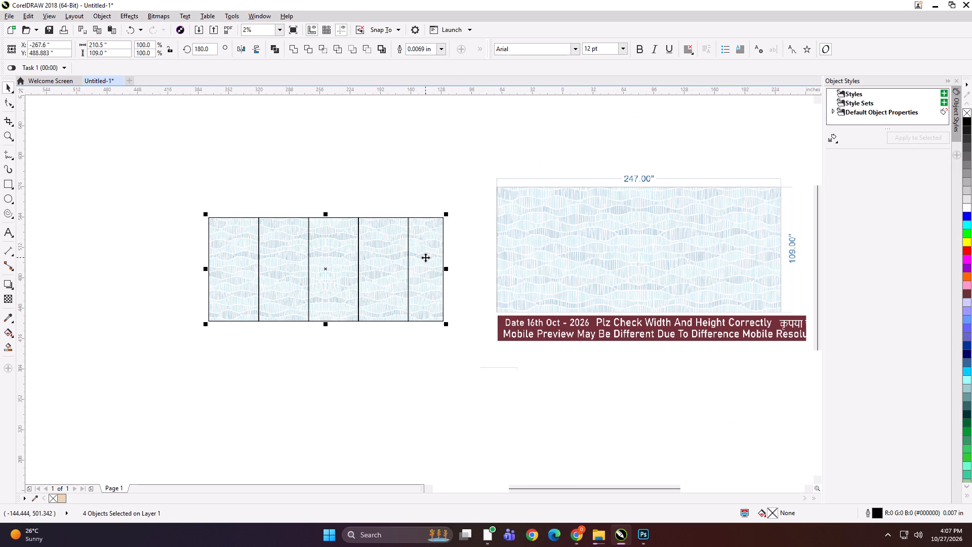
{"action": "left_click", "coordinate": [425, 257], "text": "shift"}
{"action": "key", "text": "ctrl+g"}
PowerClip the wallpaper panel inside the group of five strips.
{"action": "left_click", "coordinate": [330, 188]}
{"action": "left_click", "coordinate": [343, 247], "text": "alt"}
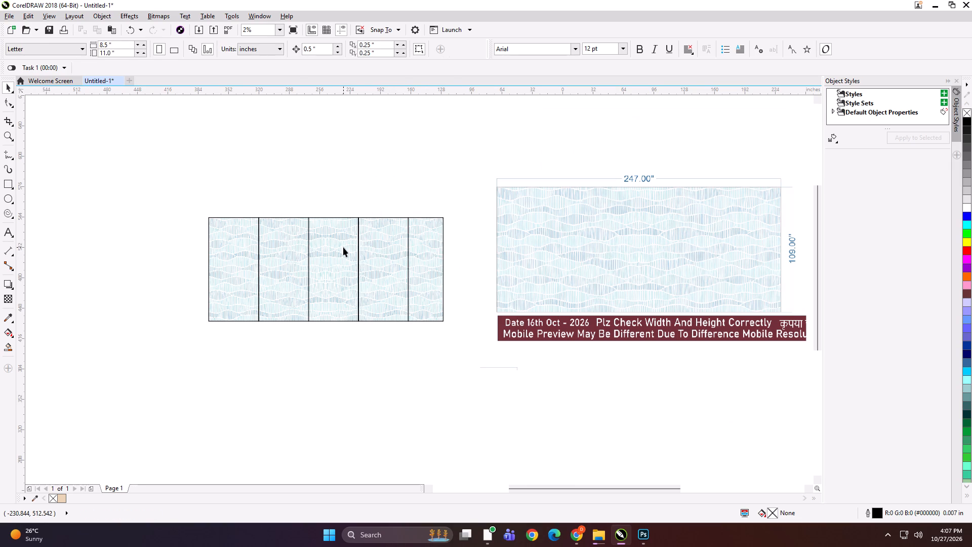
{"action": "key", "text": "shift+Return"}
{"action": "left_click", "coordinate": [343, 247]}
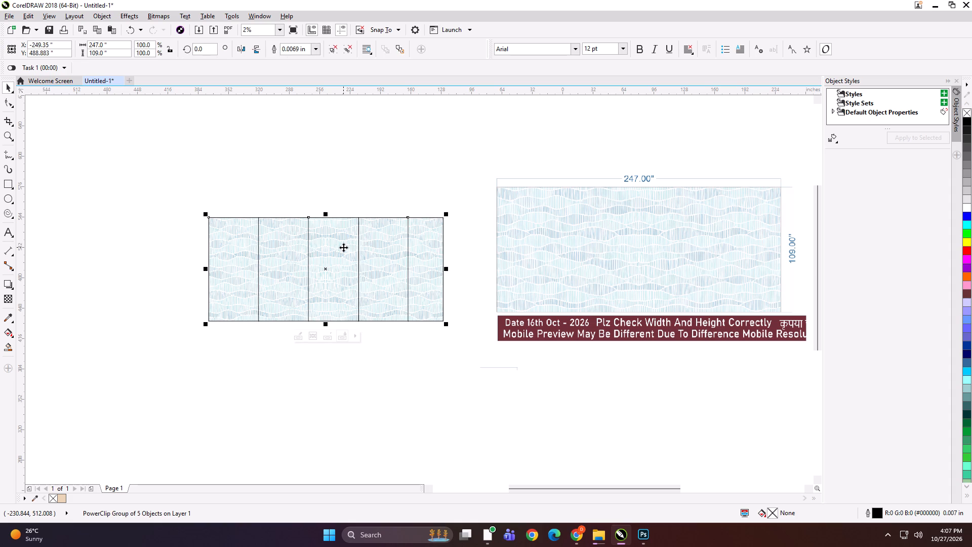
Ungroup the PowerClip group into separate wallpaper strips.
{"action": "key", "text": "ctrl+u"}
{"action": "key", "text": "ctrl+u"}
{"action": "key", "text": "ctrl+u"}
{"action": "left_click", "coordinate": [309, 172]}
{"action": "left_click", "coordinate": [264, 251]}
{"action": "left_click", "coordinate": [236, 248]}
{"action": "left_click", "coordinate": [285, 170]}
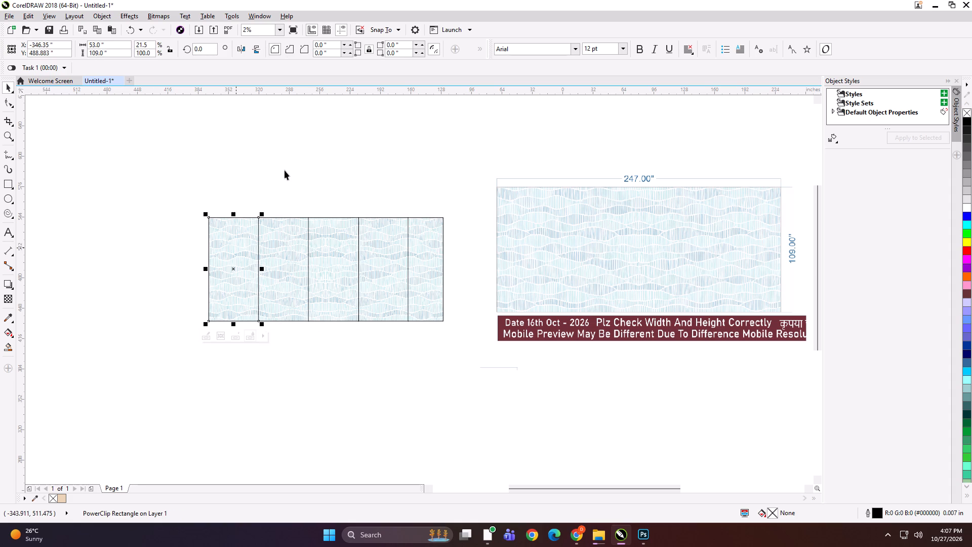
Examine the seam between the first and second strips up close, nudging the first strip left and back.
{"action": "left_click", "coordinate": [247, 241]}
{"action": "scroll", "coordinate": [268, 271], "scroll_direction": "up", "scroll_amount": 12}
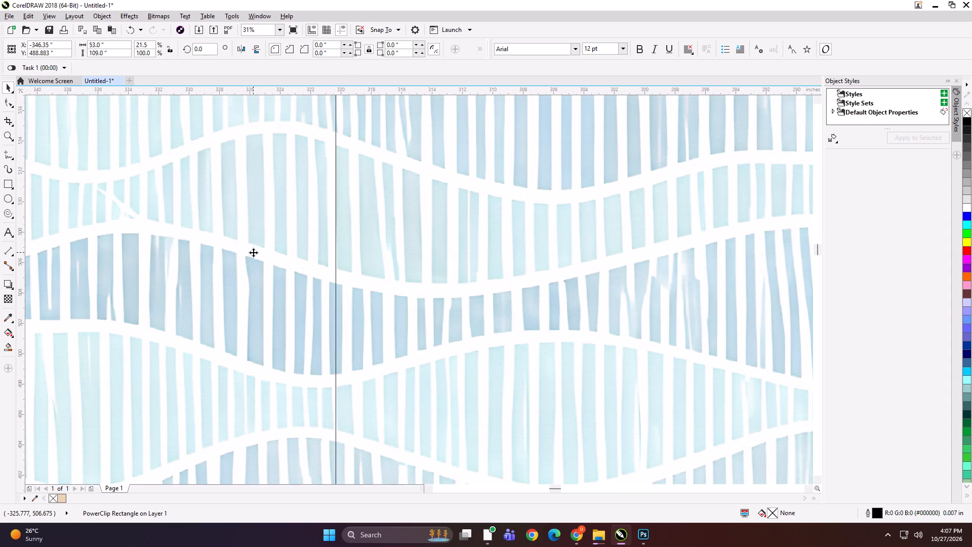
{"action": "scroll", "coordinate": [306, 275], "scroll_direction": "up", "scroll_amount": 2}
{"action": "key", "text": "Left"}
{"action": "key", "text": "Right"}
{"action": "scroll", "coordinate": [336, 296], "scroll_direction": "down", "scroll_amount": 7}
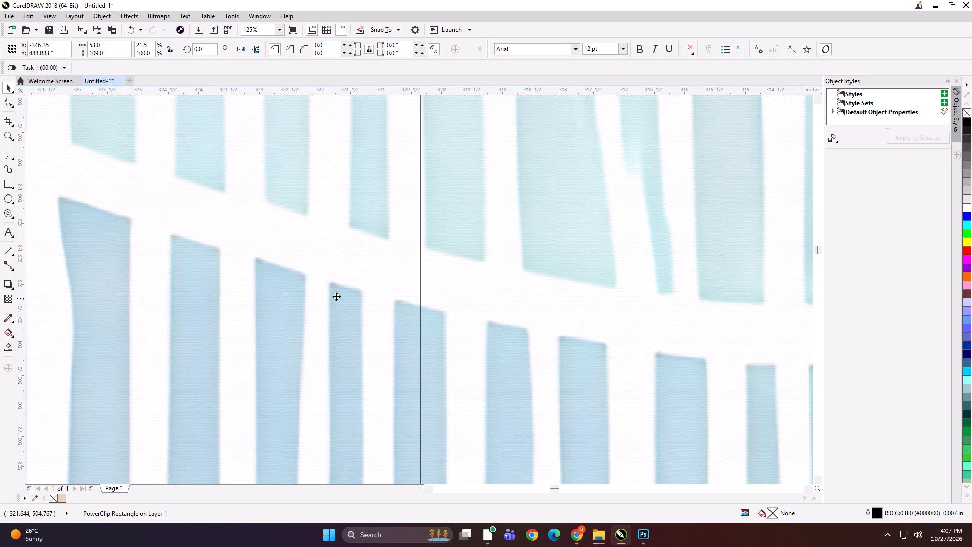
{"action": "scroll", "coordinate": [336, 296], "scroll_direction": "down", "scroll_amount": 14}
{"action": "left_click", "coordinate": [297, 223]}
{"action": "scroll", "coordinate": [323, 289], "scroll_direction": "up", "scroll_amount": 2}
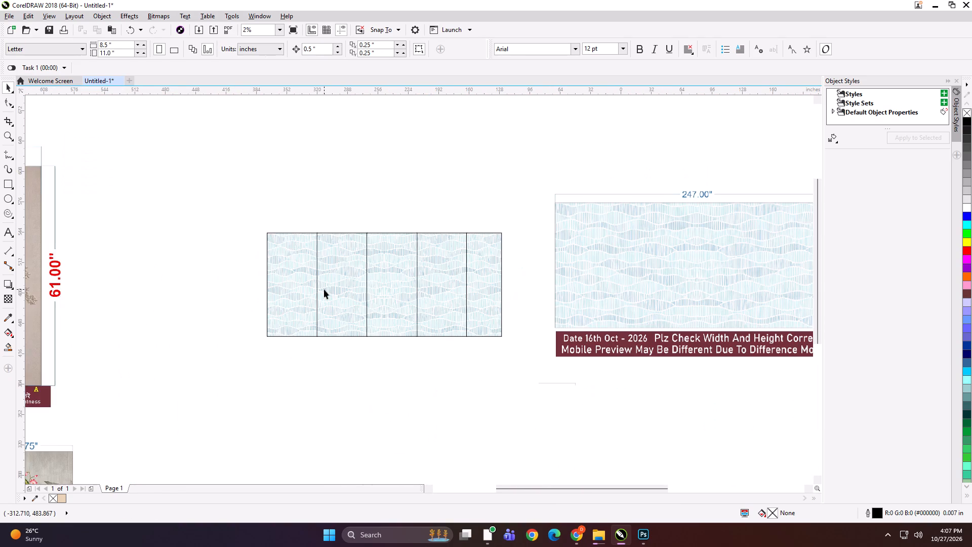
Add the text label "247*109 PANEL 1" on the top edge of the first strip.
{"action": "scroll", "coordinate": [247, 247], "scroll_direction": "down", "scroll_amount": 1}
{"action": "scroll", "coordinate": [236, 198], "scroll_direction": "down", "scroll_amount": 2}
{"action": "left_click_drag", "start_coordinate": [222, 179], "coordinate": [411, 297]}
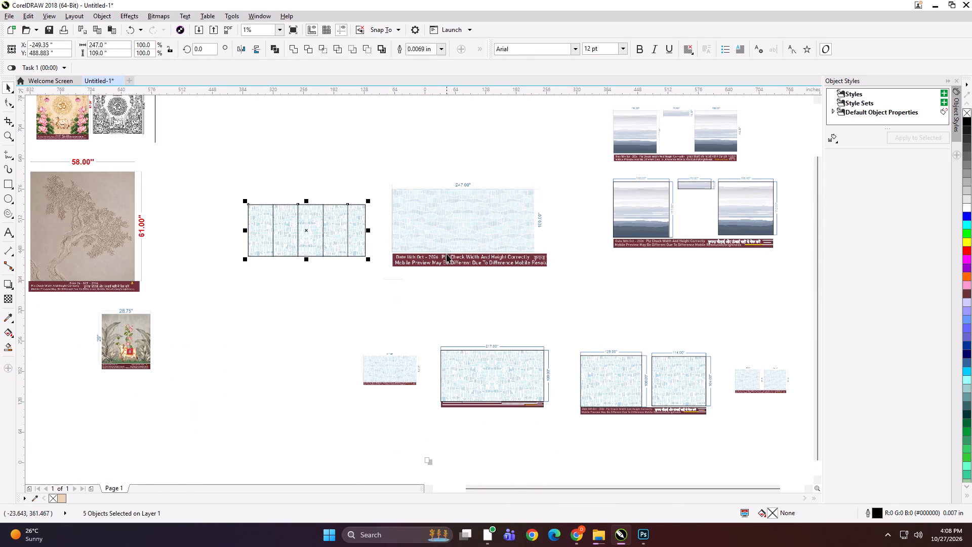
{"action": "left_click", "coordinate": [447, 254], "text": "shift"}
{"action": "key", "text": "shift+F2"}
{"action": "left_click", "coordinate": [240, 153]}
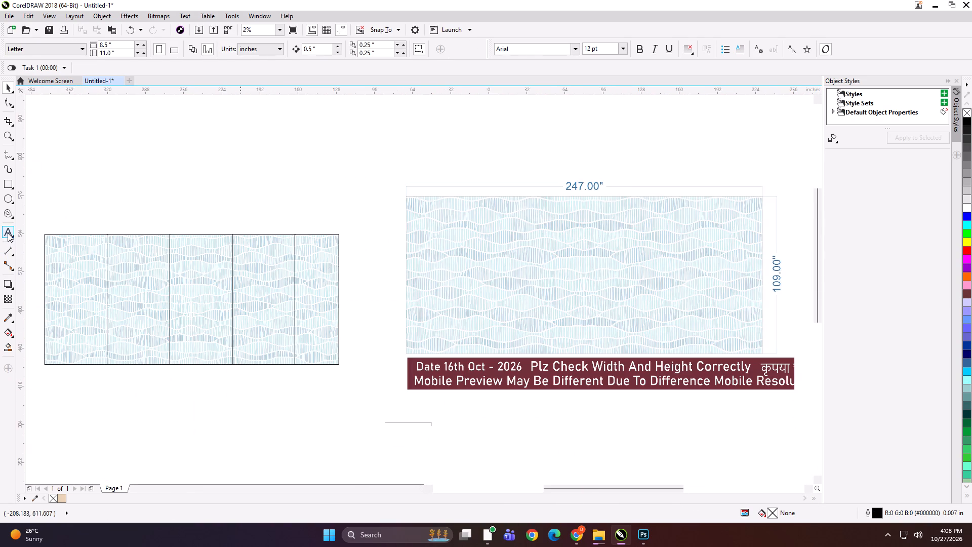
{"action": "left_click", "coordinate": [8, 233]}
{"action": "left_click", "coordinate": [71, 233]}
{"action": "type", "text": "247*"}
{"action": "type", "text": "109 PANEL 1"}
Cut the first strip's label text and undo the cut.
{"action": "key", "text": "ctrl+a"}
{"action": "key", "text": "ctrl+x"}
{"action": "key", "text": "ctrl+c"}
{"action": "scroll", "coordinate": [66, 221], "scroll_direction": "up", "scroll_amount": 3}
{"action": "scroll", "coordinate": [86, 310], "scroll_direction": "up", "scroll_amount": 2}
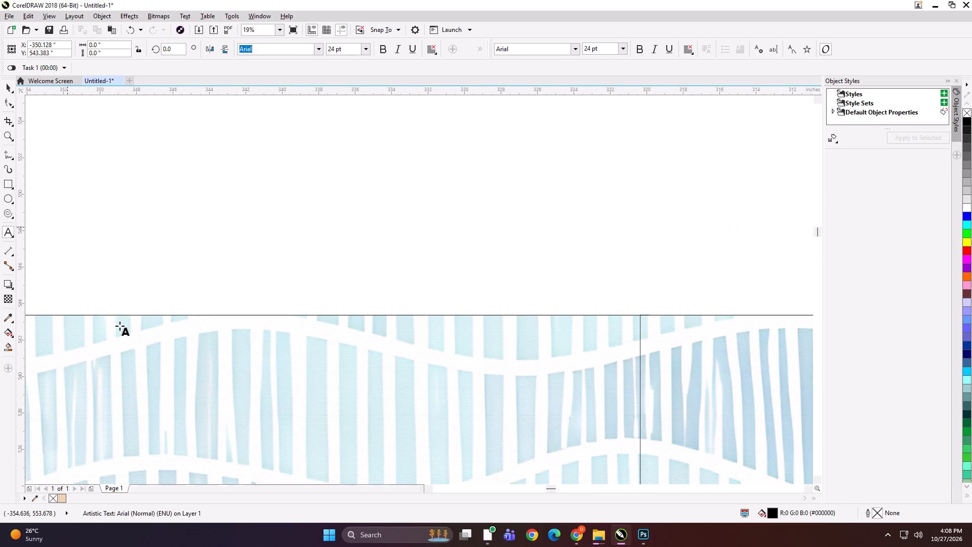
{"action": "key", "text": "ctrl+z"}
Copy the first strip's label to the top edge of the second strip and change it to "247*109 PANEL 2".
{"action": "scroll", "coordinate": [114, 308], "scroll_direction": "up", "scroll_amount": 2}
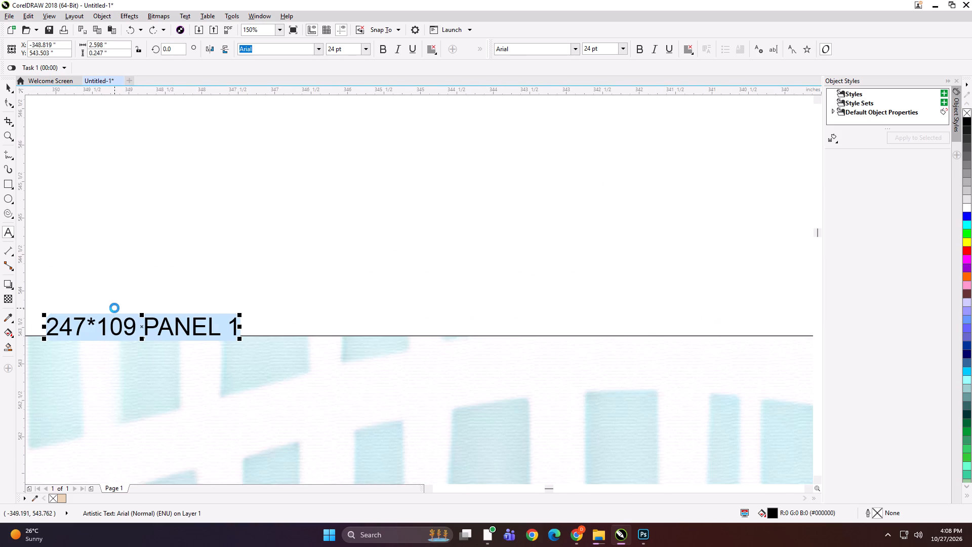
{"action": "key", "text": "ctrl+c"}
{"action": "scroll", "coordinate": [119, 255], "scroll_direction": "down", "scroll_amount": 13}
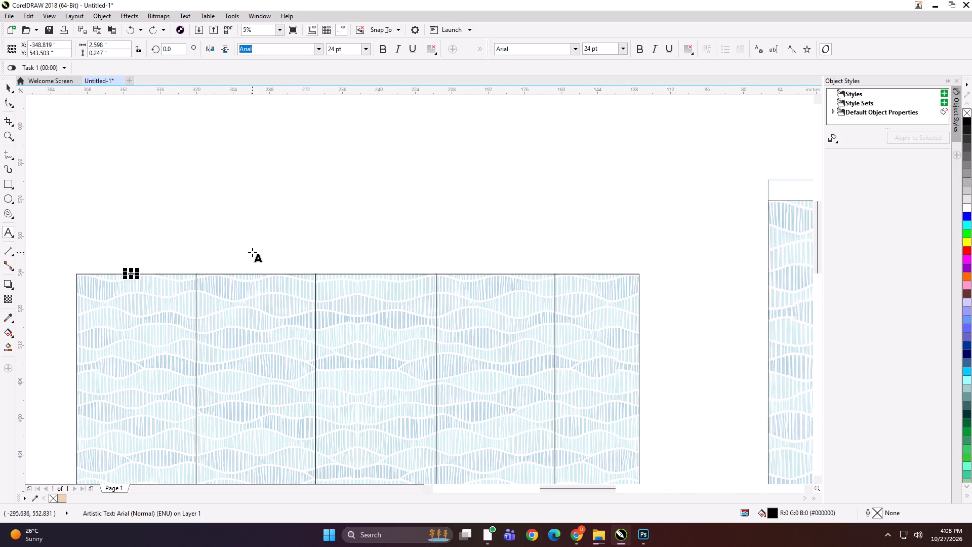
{"action": "left_click", "coordinate": [227, 273]}
{"action": "key", "text": "ctrl+v"}
{"action": "key", "text": "BackSpace"}
{"action": "key", "text": "2"}
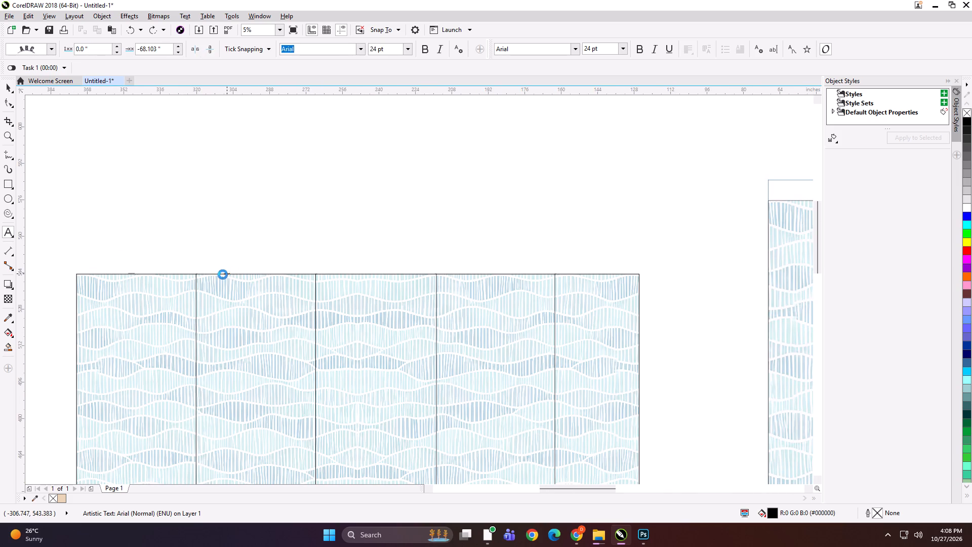
Paste the label on the top edge of the third strip and change it to "247*109 PANEL 3".
{"action": "left_click", "coordinate": [371, 272]}
{"action": "key", "text": "ctrl+v"}
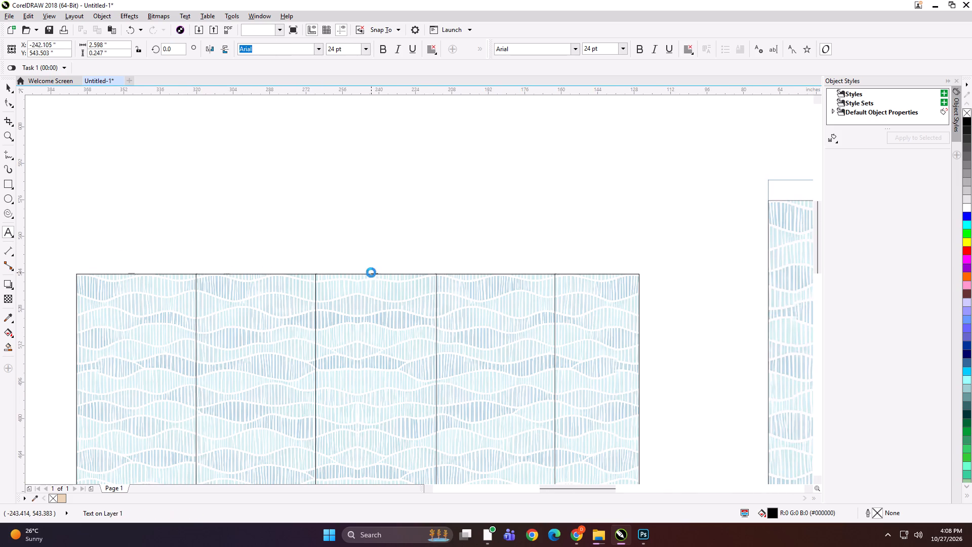
{"action": "key", "text": "BackSpace"}
{"action": "key", "text": "3"}
Paste the label on the top edge of the fourth strip and change it to "247*109 PANEL 4".
{"action": "left_click", "coordinate": [466, 273]}
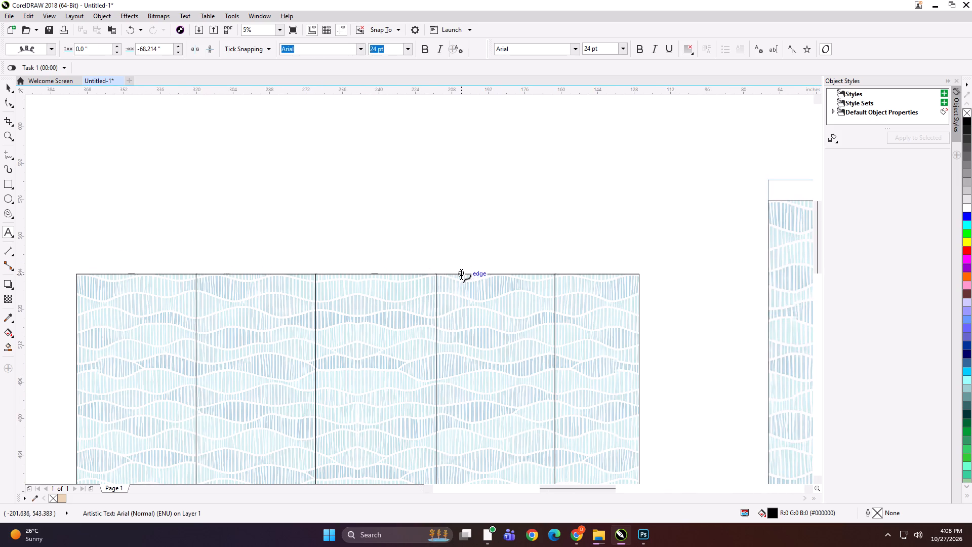
{"action": "key", "text": "ctrl+v"}
{"action": "key", "text": "BackSpace"}
{"action": "key", "text": "4"}
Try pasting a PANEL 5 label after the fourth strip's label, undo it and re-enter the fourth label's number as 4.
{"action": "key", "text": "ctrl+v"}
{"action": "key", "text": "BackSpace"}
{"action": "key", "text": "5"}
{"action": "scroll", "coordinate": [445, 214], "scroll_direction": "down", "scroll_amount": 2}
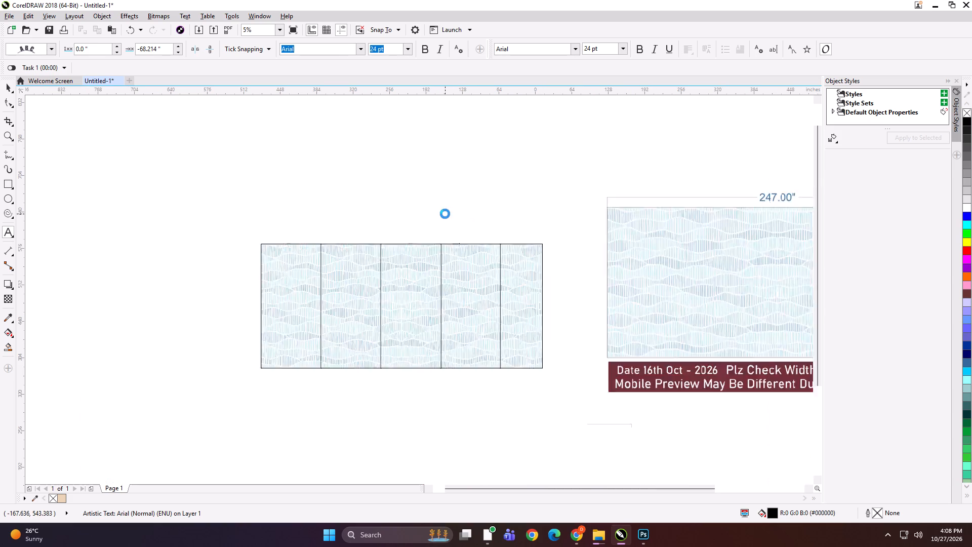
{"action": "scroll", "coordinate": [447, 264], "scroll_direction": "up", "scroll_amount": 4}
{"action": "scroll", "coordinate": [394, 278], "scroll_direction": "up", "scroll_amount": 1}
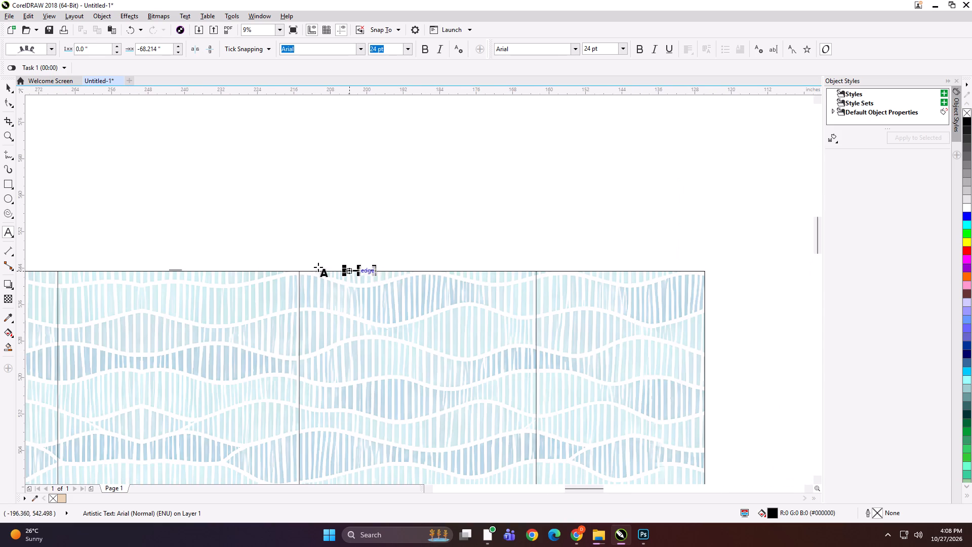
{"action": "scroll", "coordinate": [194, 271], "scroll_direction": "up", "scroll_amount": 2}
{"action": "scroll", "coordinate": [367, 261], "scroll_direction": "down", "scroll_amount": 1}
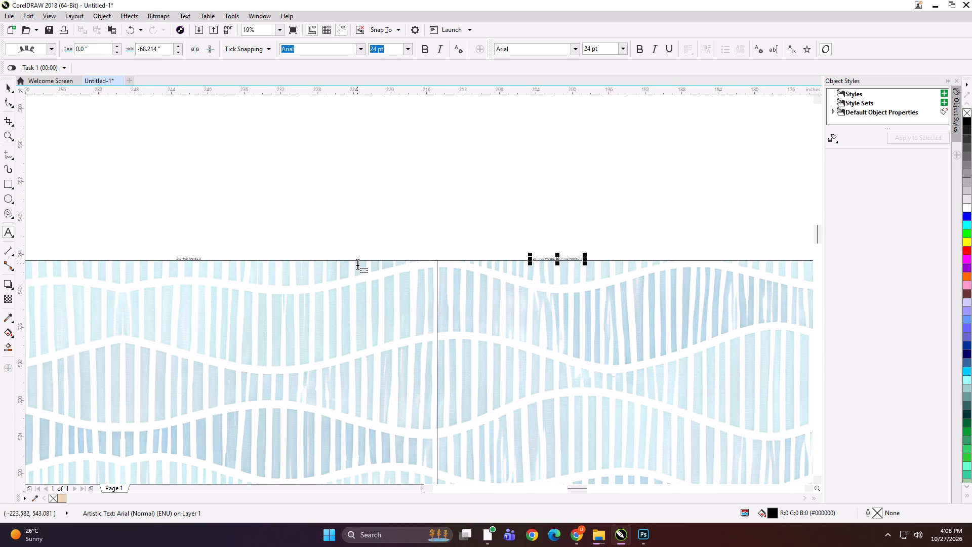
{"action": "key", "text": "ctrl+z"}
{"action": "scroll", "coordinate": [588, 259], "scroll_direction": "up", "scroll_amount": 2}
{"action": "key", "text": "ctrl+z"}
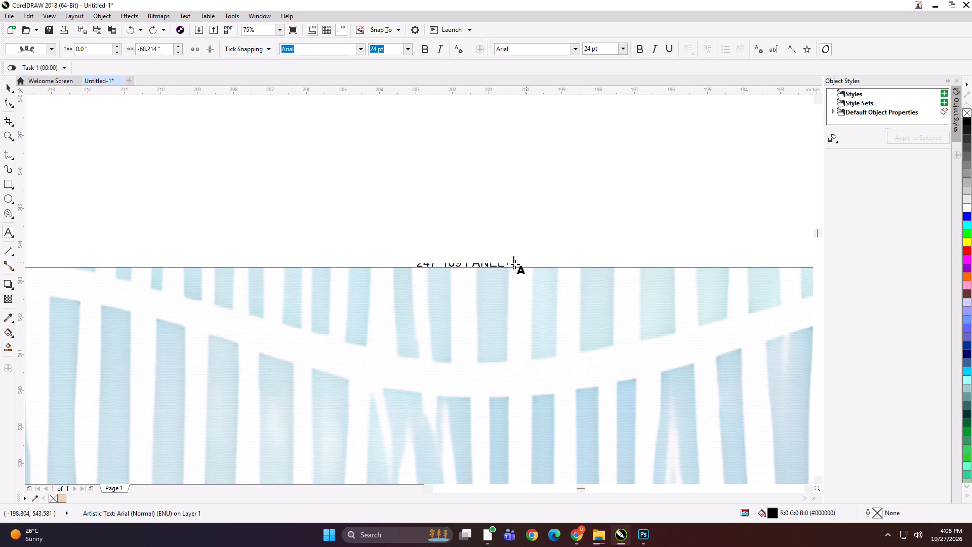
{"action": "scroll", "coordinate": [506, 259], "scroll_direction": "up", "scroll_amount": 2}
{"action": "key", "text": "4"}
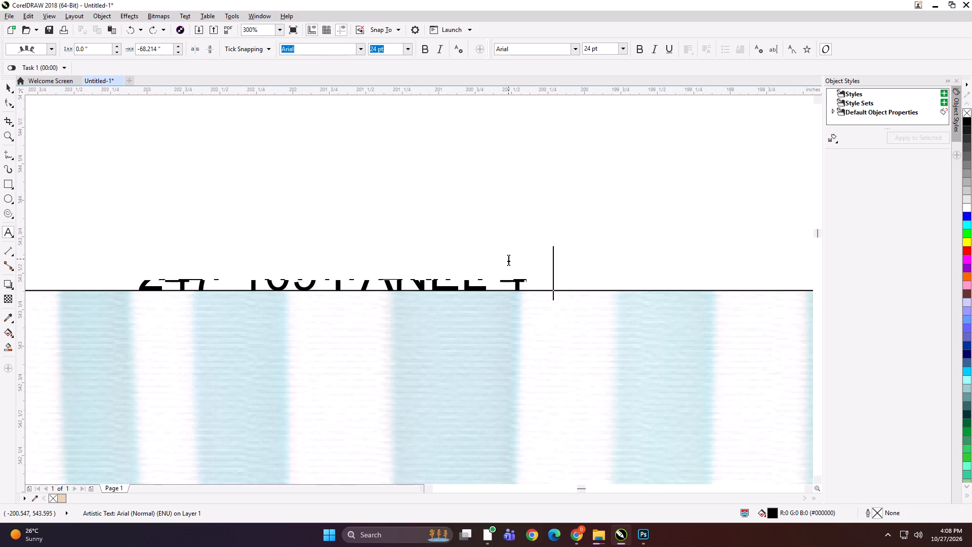
Paste the label on the top edge of the fifth strip and change it to "247*109 PANEL 5".
{"action": "scroll", "coordinate": [508, 259], "scroll_direction": "down", "scroll_amount": 4}
{"action": "scroll", "coordinate": [444, 255], "scroll_direction": "down", "scroll_amount": 2}
{"action": "scroll", "coordinate": [366, 253], "scroll_direction": "down", "scroll_amount": 2}
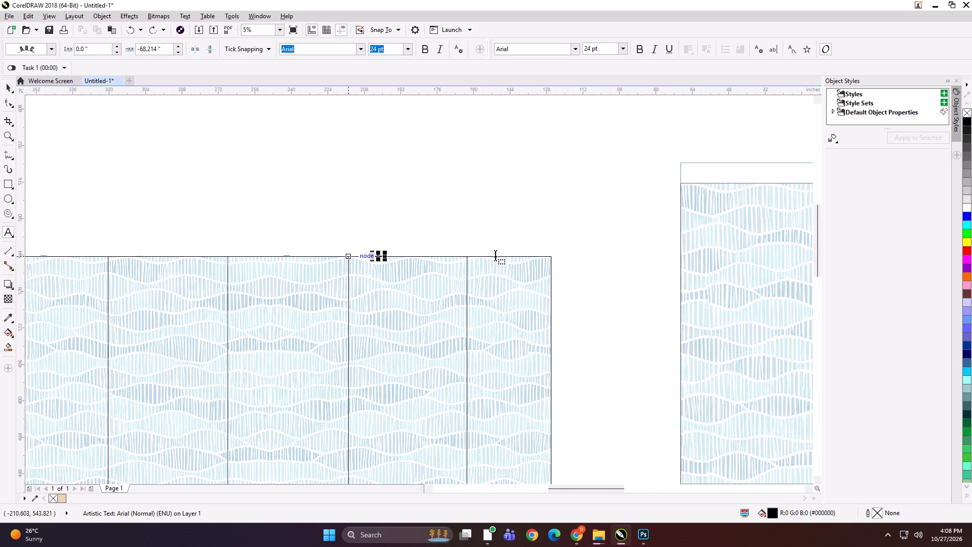
{"action": "left_click", "coordinate": [495, 255]}
{"action": "scroll", "coordinate": [495, 255], "scroll_direction": "up", "scroll_amount": 3}
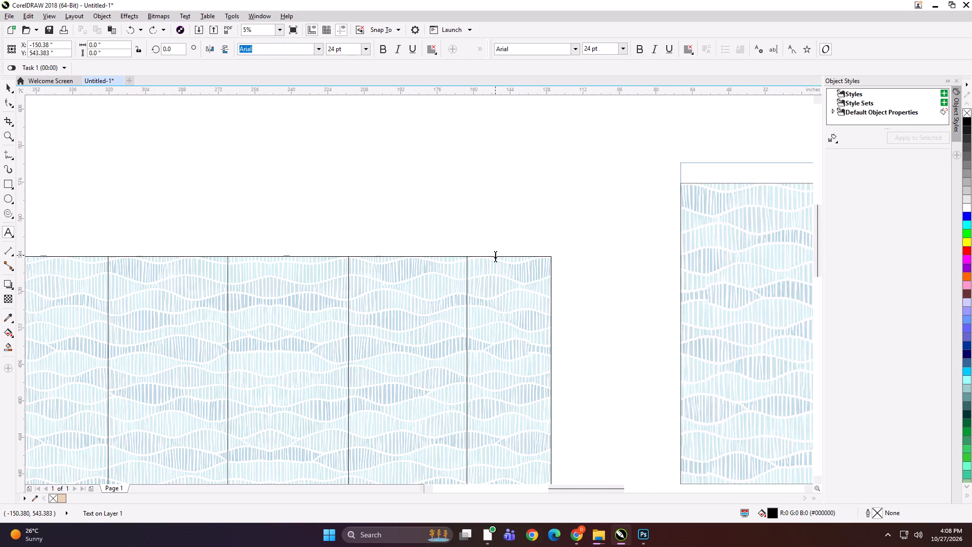
{"action": "key", "text": "ctrl+c"}
{"action": "scroll", "coordinate": [495, 255], "scroll_direction": "up", "scroll_amount": 3}
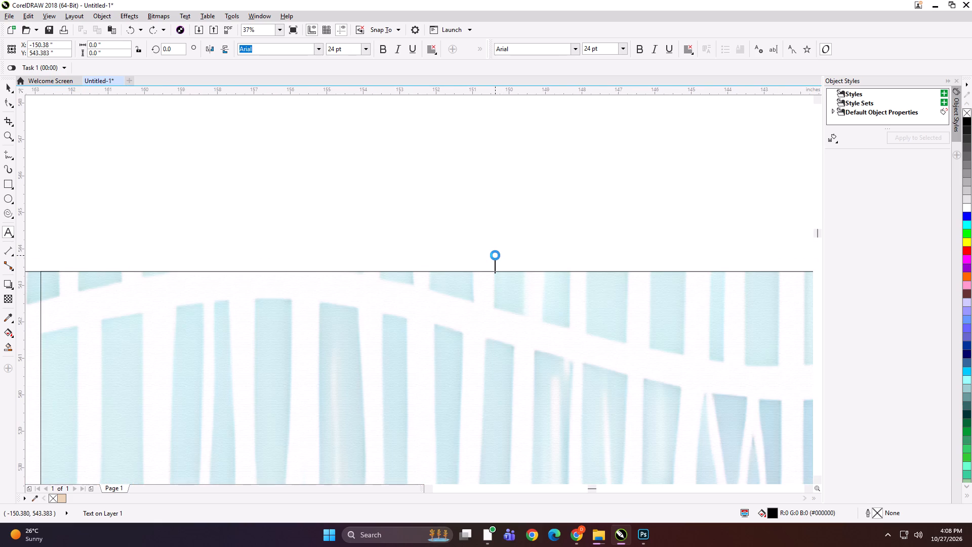
{"action": "key", "text": "ctrl+v"}
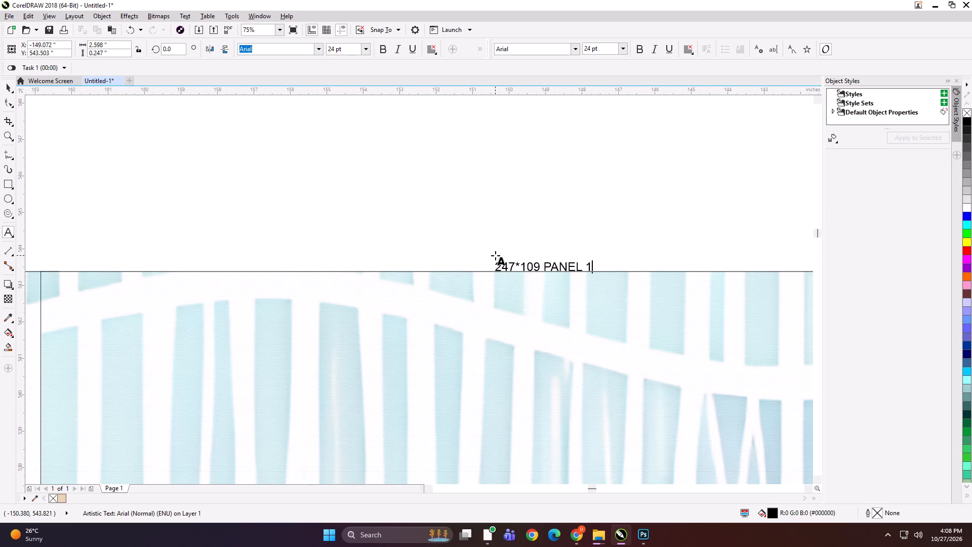
{"action": "key", "text": "BackSpace"}
{"action": "key", "text": "5"}
{"action": "scroll", "coordinate": [499, 253], "scroll_direction": "down", "scroll_amount": 8}
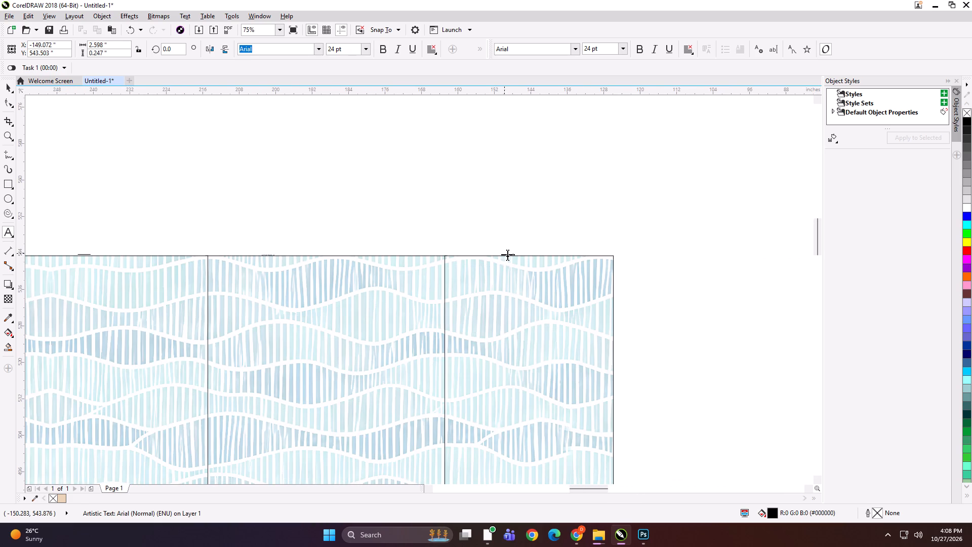
{"action": "scroll", "coordinate": [510, 255], "scroll_direction": "down", "scroll_amount": 1}
{"action": "left_click", "coordinate": [7, 86]}
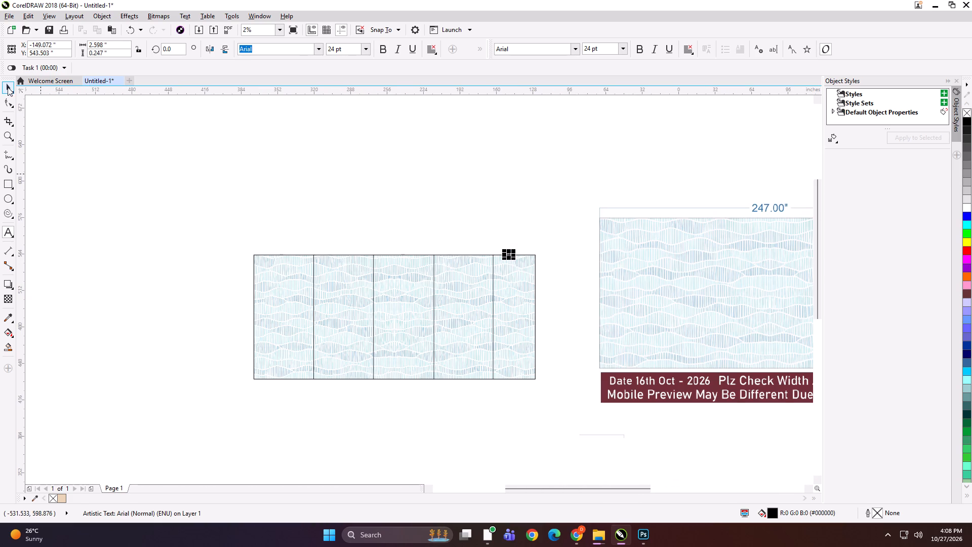
Group the fifth strip with its PANEL 5 label.
{"action": "left_click", "coordinate": [515, 293], "text": "shift"}
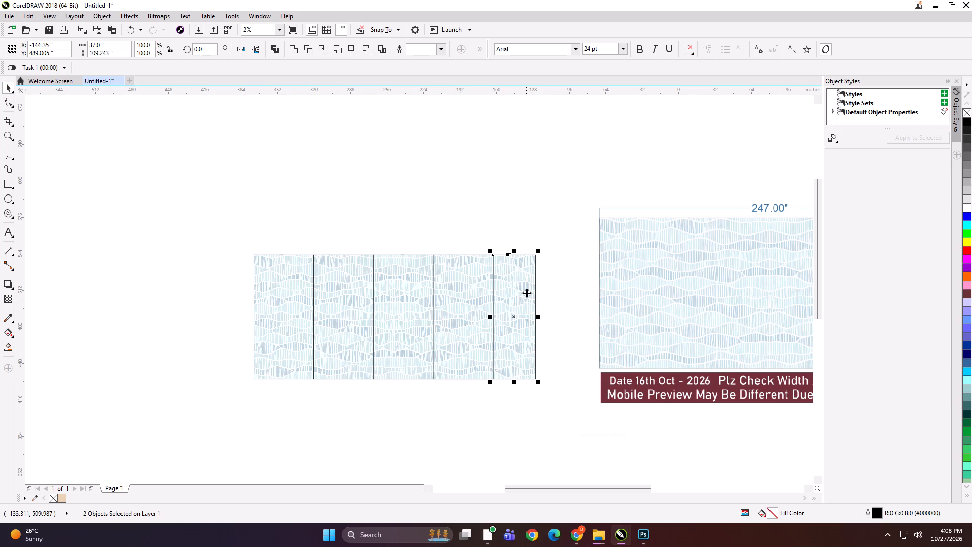
{"action": "key", "text": "ctrl+g"}
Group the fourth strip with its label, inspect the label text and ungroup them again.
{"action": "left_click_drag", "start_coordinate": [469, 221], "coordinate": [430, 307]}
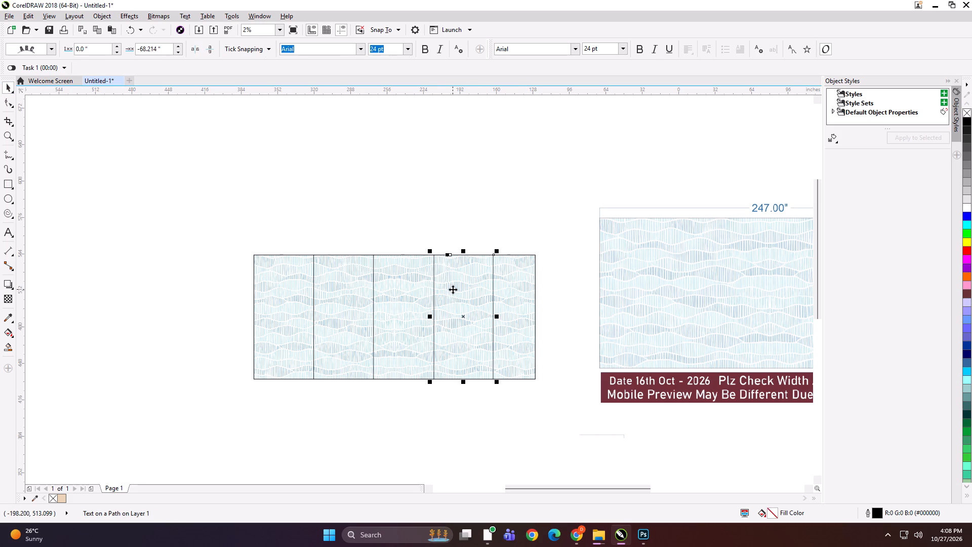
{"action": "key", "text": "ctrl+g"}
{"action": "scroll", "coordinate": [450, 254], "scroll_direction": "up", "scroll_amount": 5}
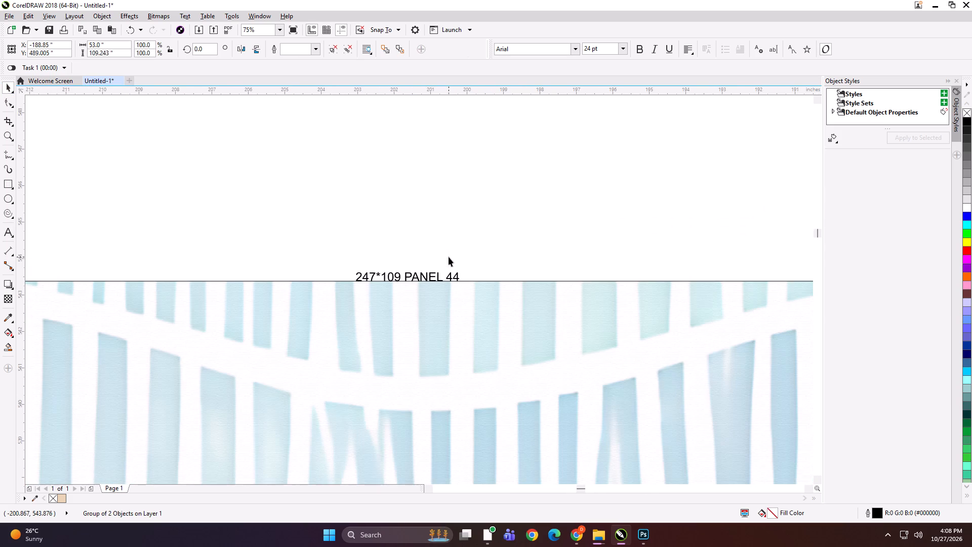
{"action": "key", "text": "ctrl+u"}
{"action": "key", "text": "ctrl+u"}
Delete the extra 4 from the fourth strip's label so it reads "247*109 PANEL 4".
{"action": "left_click", "coordinate": [449, 256]}
{"action": "double_click", "coordinate": [437, 272]}
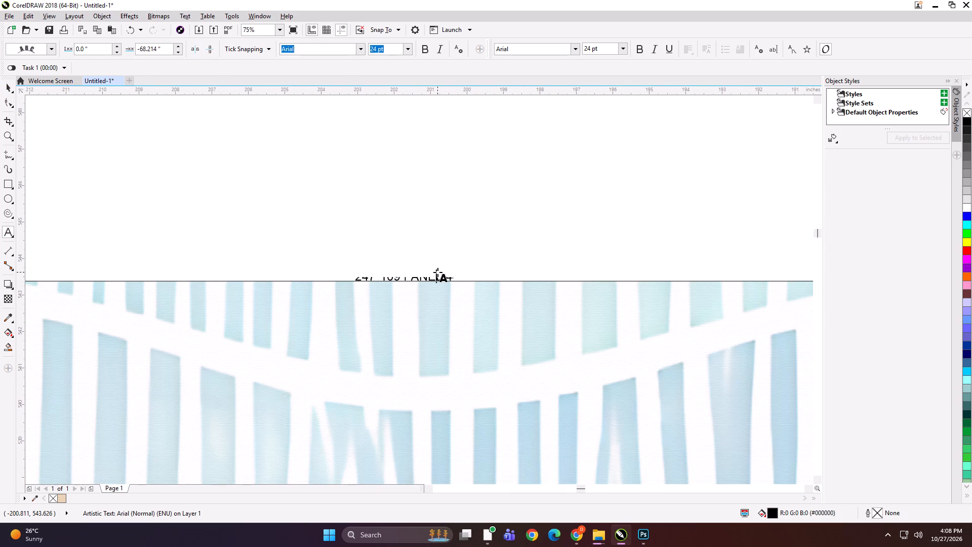
{"action": "key", "text": "Right"}
{"action": "key", "text": "Right"}
{"action": "key", "text": "Right"}
{"action": "key", "text": "Right"}
{"action": "scroll", "coordinate": [437, 272], "scroll_direction": "up", "scroll_amount": 2}
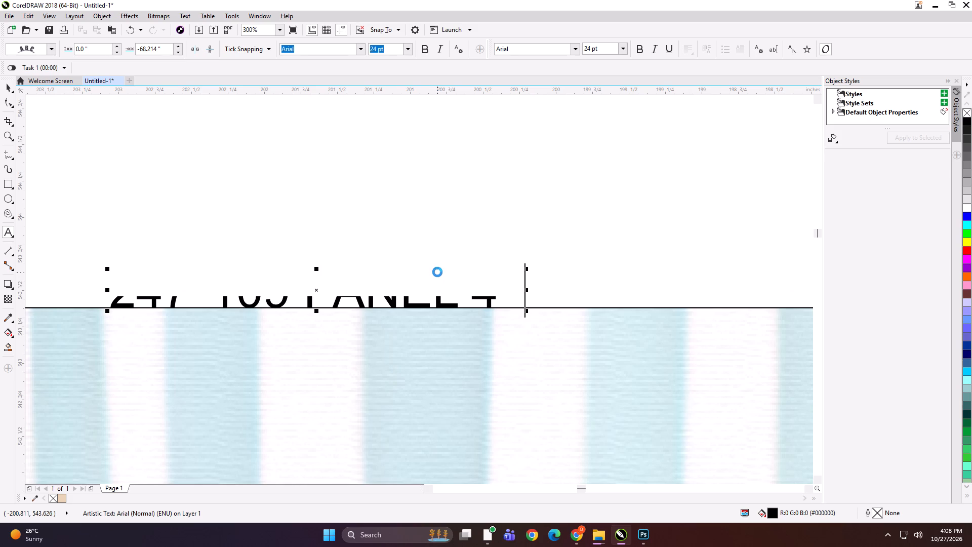
{"action": "key", "text": "BackSpace"}
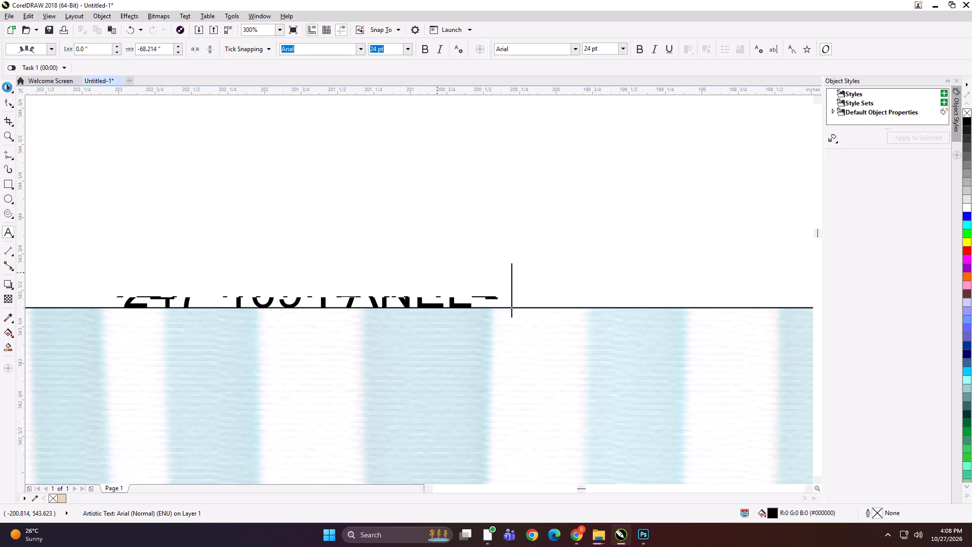
{"action": "left_click", "coordinate": [7, 87]}
{"action": "left_click", "coordinate": [481, 217]}
Group the fourth strip with its corrected PANEL 4 label.
{"action": "scroll", "coordinate": [480, 222], "scroll_direction": "down", "scroll_amount": 3}
{"action": "left_click_drag", "start_coordinate": [416, 195], "coordinate": [562, 348]}
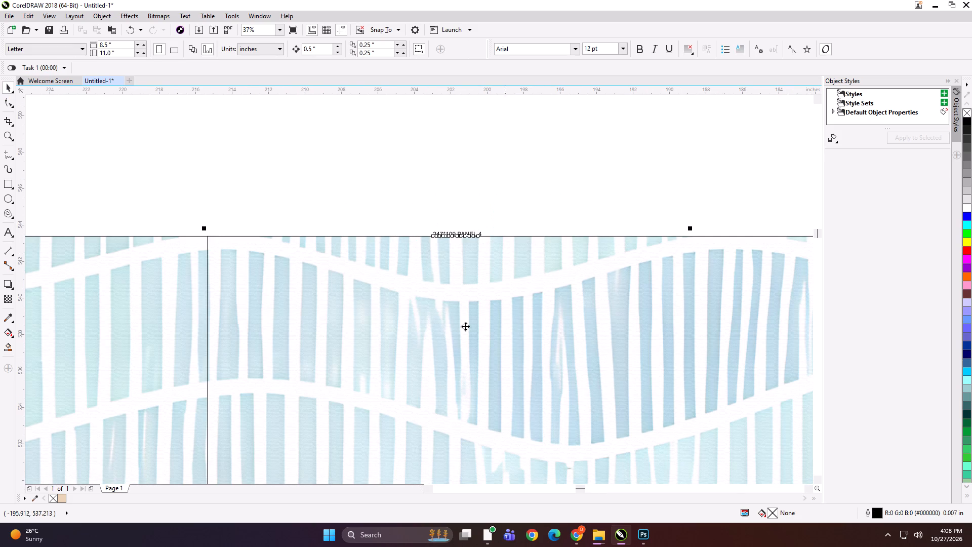
{"action": "left_click", "coordinate": [454, 324], "text": "shift"}
{"action": "scroll", "coordinate": [465, 254], "scroll_direction": "down", "scroll_amount": 3}
{"action": "left_click", "coordinate": [465, 254]}
{"action": "scroll", "coordinate": [465, 254], "scroll_direction": "down", "scroll_amount": 2}
{"action": "key", "text": "ctrl+g"}
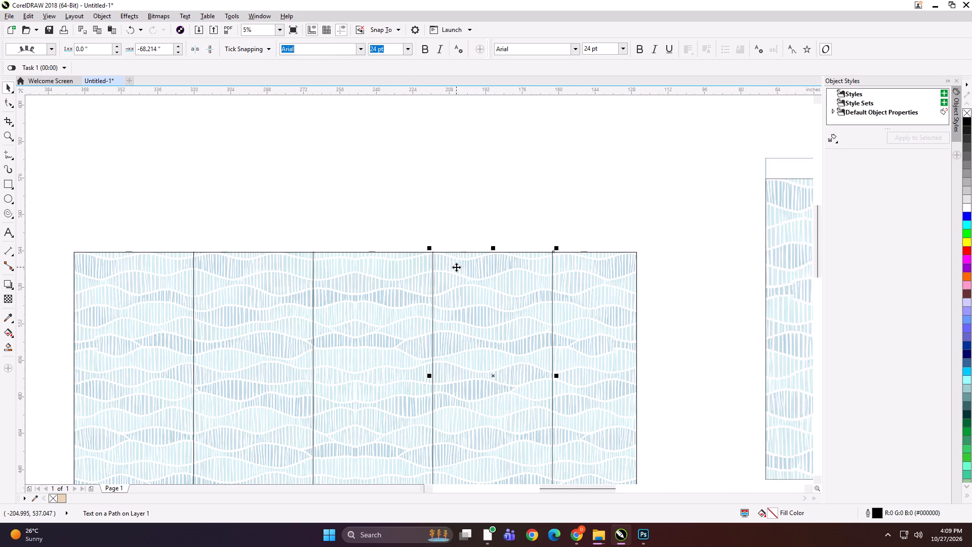
Group the third, second and first strips, each with its own panel label.
{"action": "left_click_drag", "start_coordinate": [398, 218], "coordinate": [334, 330]}
{"action": "left_click", "coordinate": [366, 323], "text": "shift"}
{"action": "key", "text": "ctrl+g"}
{"action": "left_click_drag", "start_coordinate": [273, 184], "coordinate": [215, 312]}
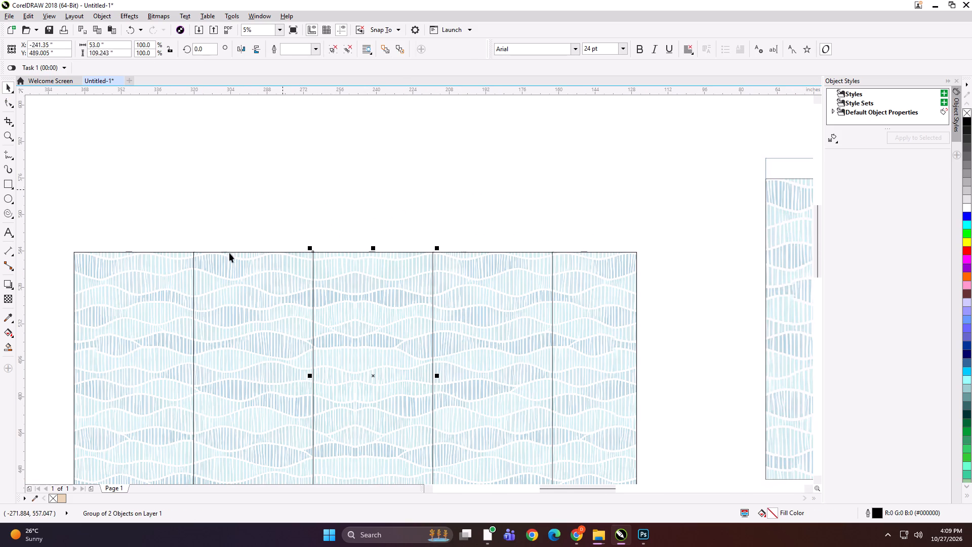
{"action": "key", "text": "ctrl+g"}
{"action": "left_click_drag", "start_coordinate": [200, 217], "coordinate": [105, 309]}
{"action": "left_click", "coordinate": [119, 303], "text": "shift"}
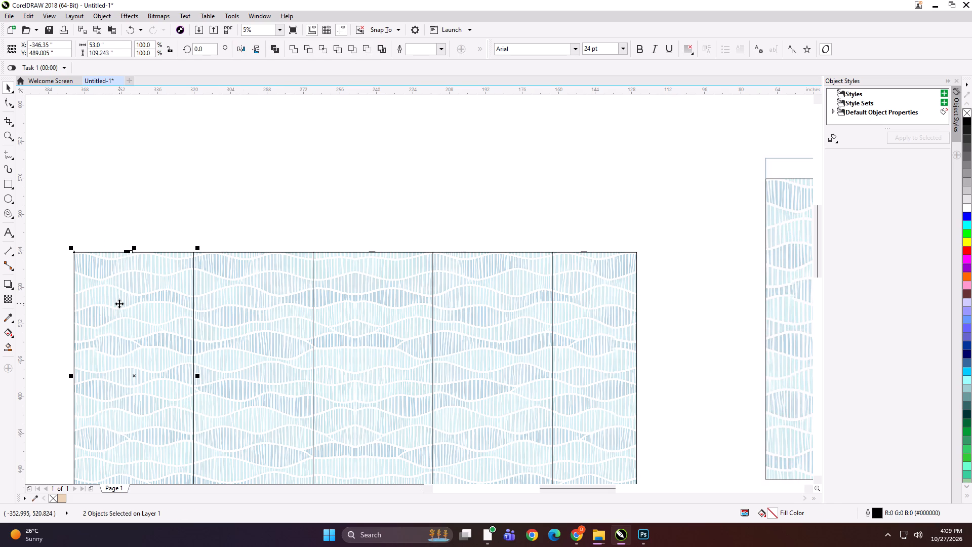
{"action": "key", "text": "ctrl+g"}
Select the whole row of strips to check their grouping beside the original 247 by 109 inch panel.
{"action": "scroll", "coordinate": [345, 278], "scroll_direction": "down", "scroll_amount": 1}
{"action": "scroll", "coordinate": [285, 226], "scroll_direction": "down", "scroll_amount": 1}
{"action": "left_click_drag", "start_coordinate": [196, 199], "coordinate": [396, 301]}
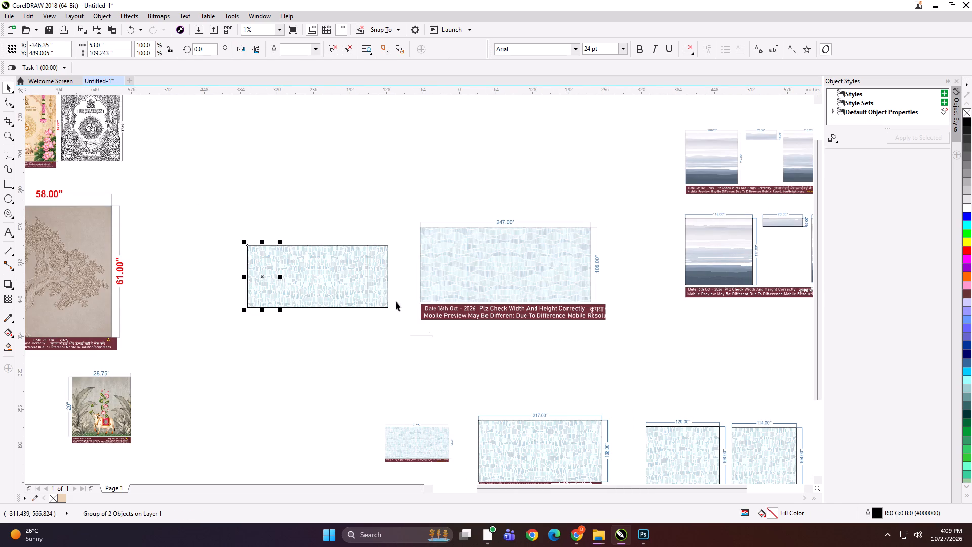
{"action": "left_click_drag", "start_coordinate": [396, 301], "coordinate": [449, 347]}
{"action": "left_click", "coordinate": [219, 200]}
{"action": "left_click_drag", "start_coordinate": [218, 208], "coordinate": [434, 360]}
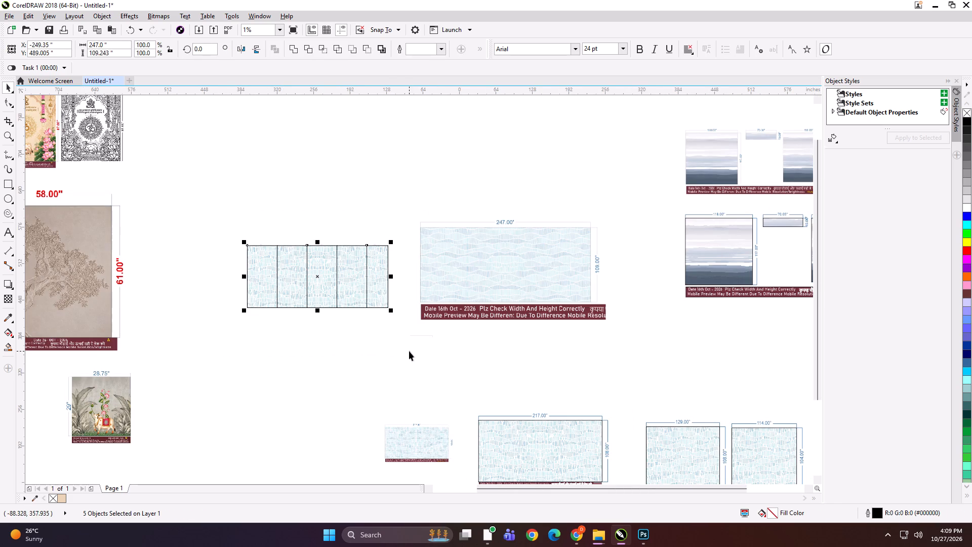
{"action": "left_click", "coordinate": [453, 282], "text": "shift"}
{"action": "key", "text": "shift+F2"}
{"action": "left_click", "coordinate": [295, 196]}
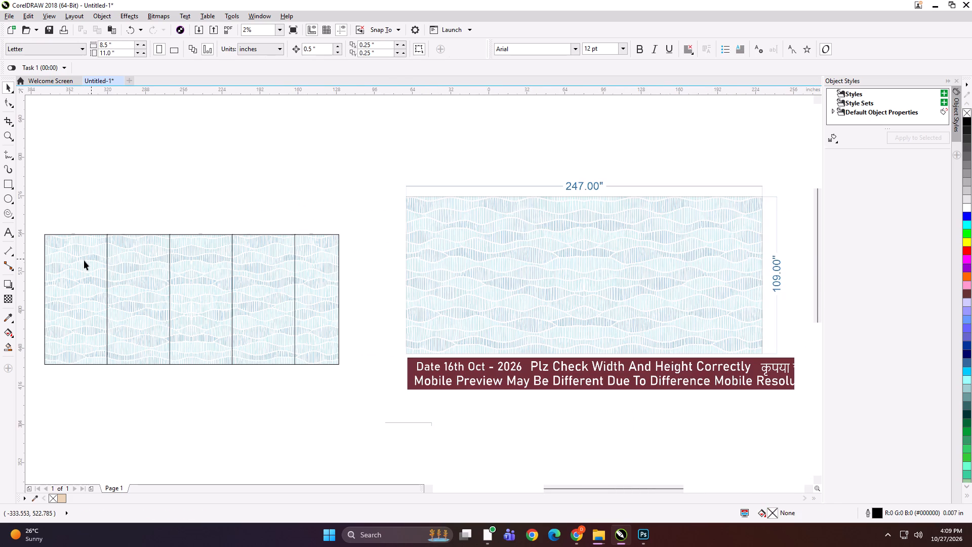
Start exporting the first strip and create a destination folder named 247x109 inside the CHANDIGARH folder, opening it for the export.
{"action": "left_click", "coordinate": [84, 260]}
{"action": "key", "text": "ctrl+e"}
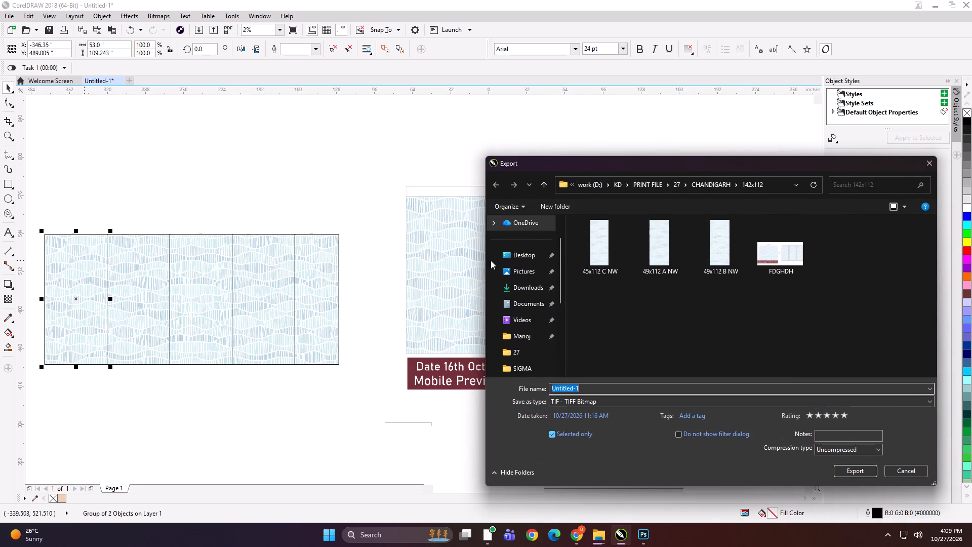
{"action": "left_click", "coordinate": [544, 185]}
{"action": "left_click", "coordinate": [555, 199]}
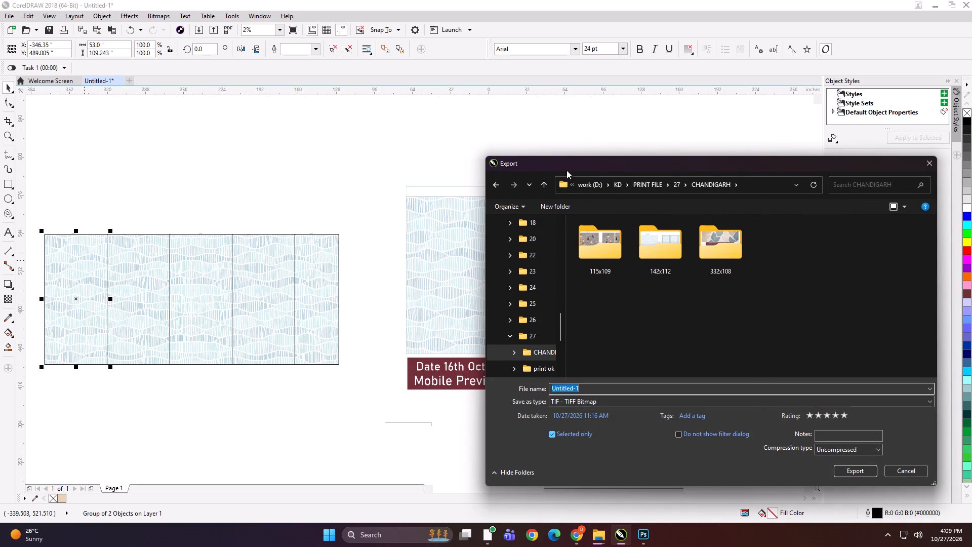
{"action": "left_click_drag", "start_coordinate": [566, 165], "coordinate": [238, 221]}
{"action": "left_click", "coordinate": [243, 252]}
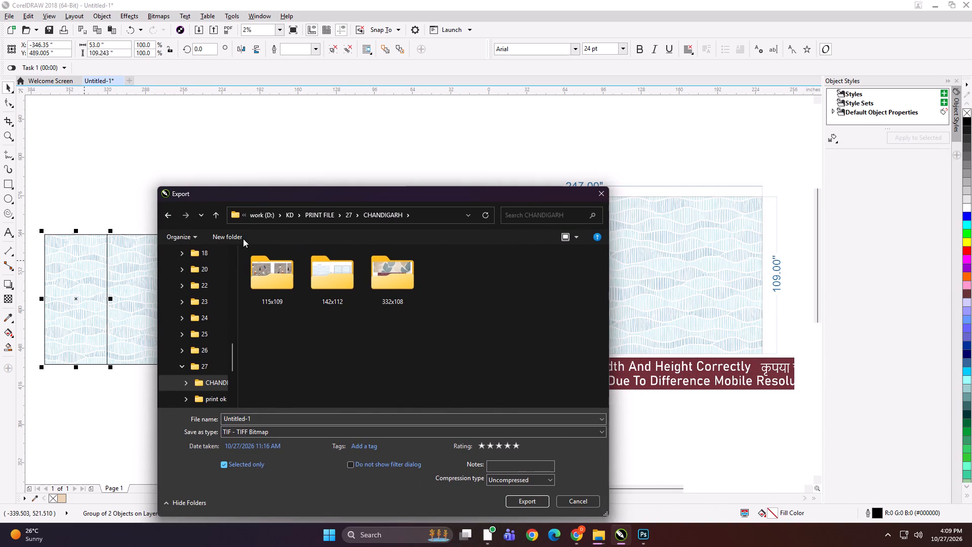
{"action": "left_click", "coordinate": [234, 234]}
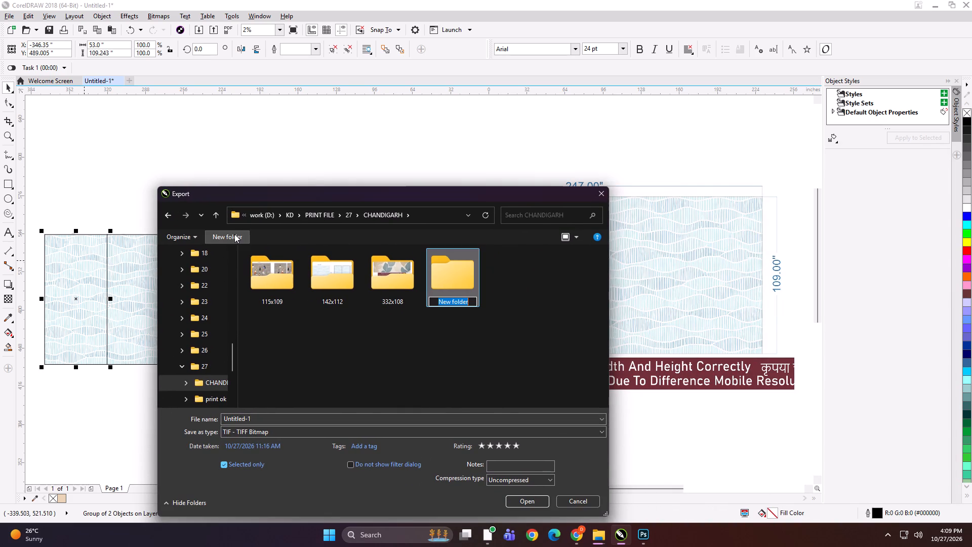
{"action": "type", "text": "247x"}
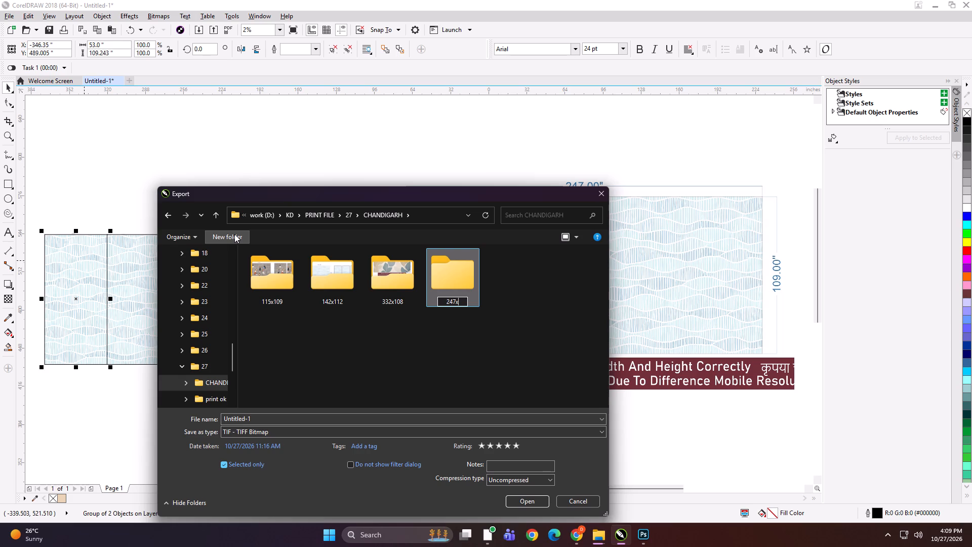
{"action": "type", "text": "109"}
{"action": "key", "text": "space"}
{"action": "key", "text": "Return"}
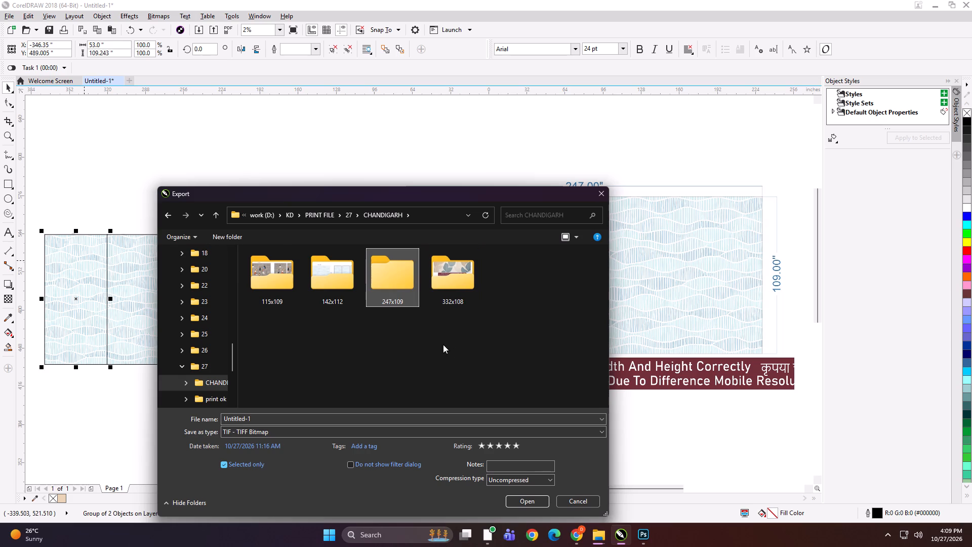
{"action": "double_click", "coordinate": [401, 270]}
Export the first strip as a TIFF named "53x109 A NW" in the 247x109 folder.
{"action": "left_click", "coordinate": [329, 416]}
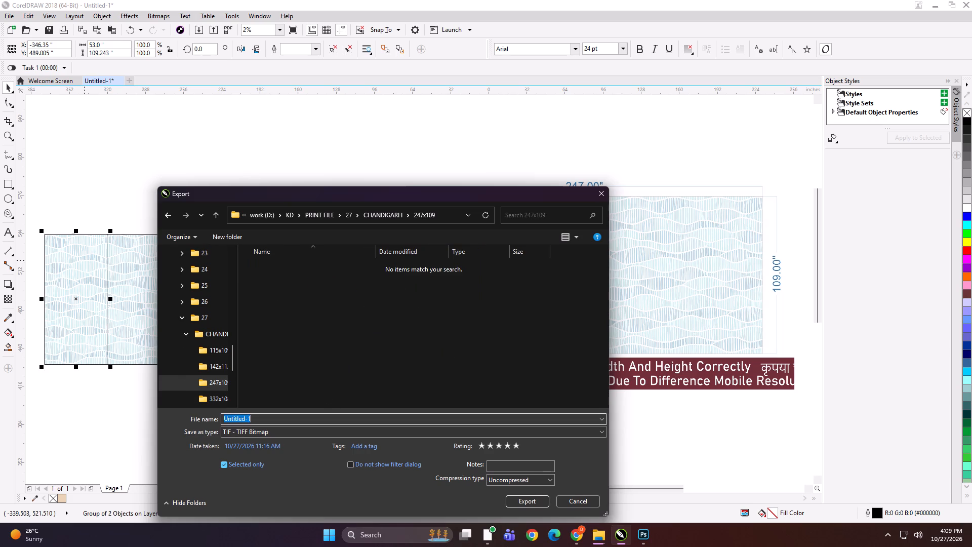
{"action": "type", "text": "53x109"}
{"action": "key", "text": "space"}
{"action": "type", "text": "A NW"}
{"action": "key", "text": "Return"}
{"action": "key", "text": "Return"}
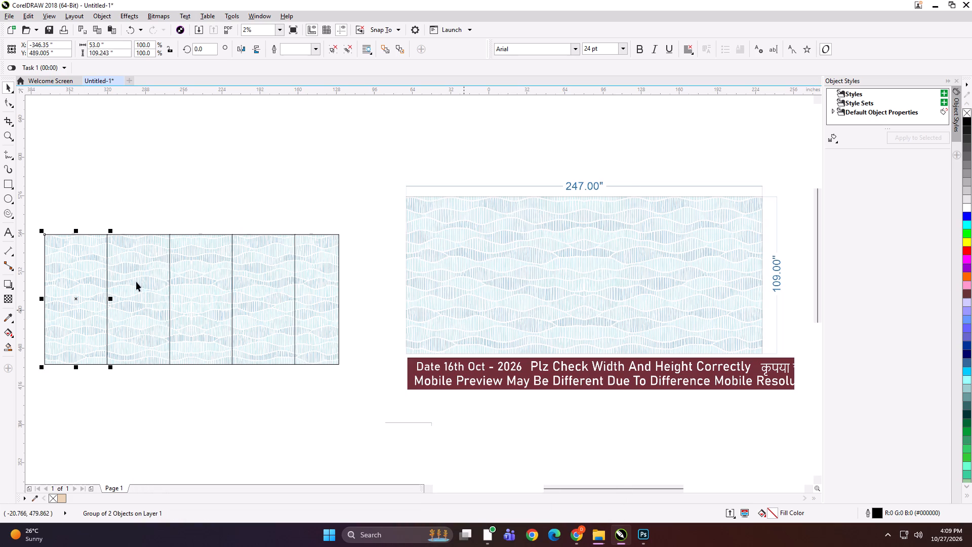
Export the second strip as a TIFF named "53x109 B NW" in the same folder.
{"action": "left_click", "coordinate": [143, 282]}
{"action": "key", "text": "ctrl+e"}
{"action": "left_click", "coordinate": [281, 273]}
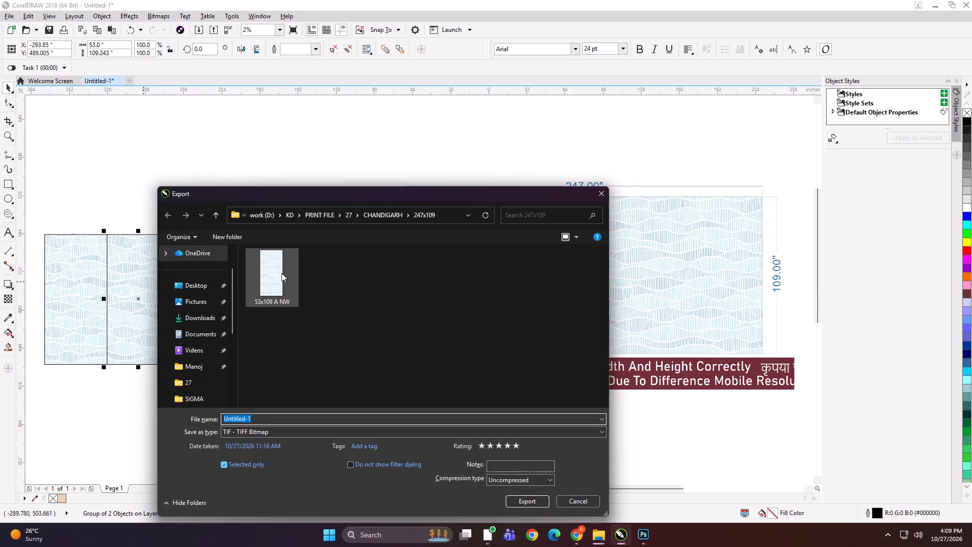
{"action": "left_click", "coordinate": [270, 271]}
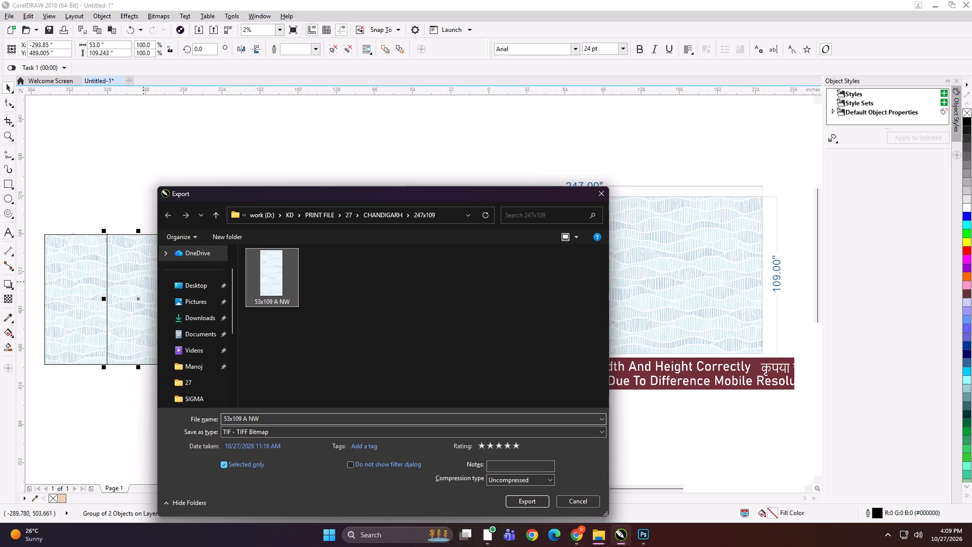
{"action": "double_click", "coordinate": [246, 418]}
{"action": "double_click", "coordinate": [247, 419]}
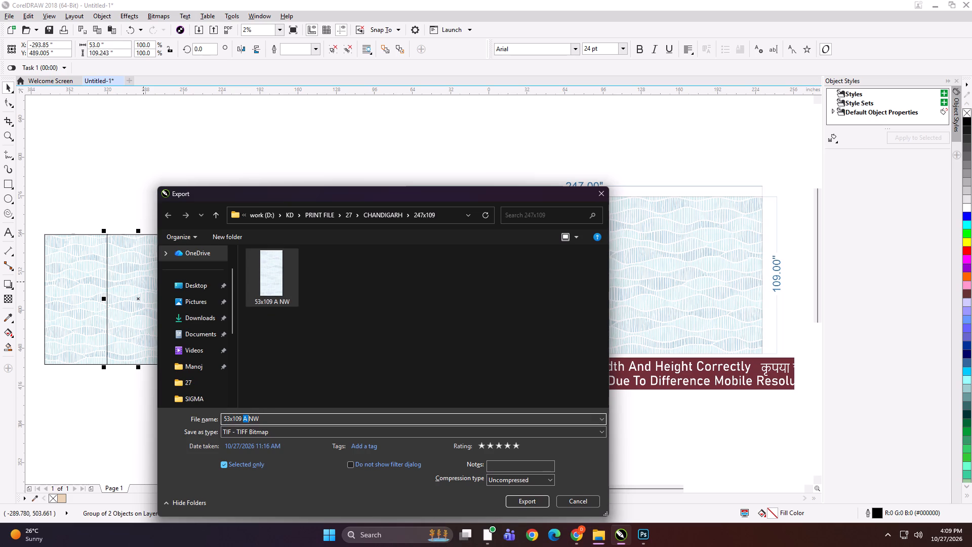
{"action": "type", "text": "B"}
{"action": "key", "text": "space"}
{"action": "key", "text": "Return"}
{"action": "key", "text": "Return"}
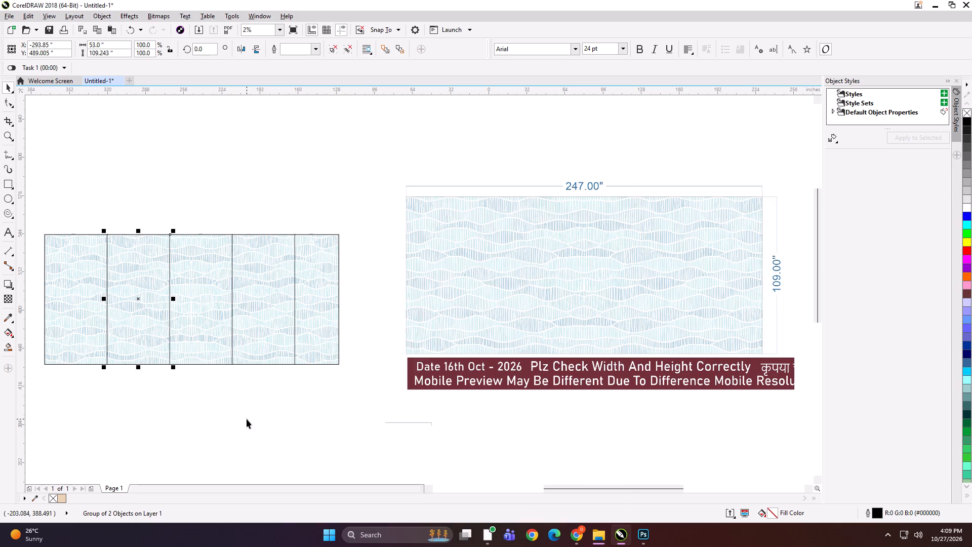
Export the third strip as a TIFF named "53x109 C NW" in the same folder.
{"action": "left_click", "coordinate": [210, 330]}
{"action": "key", "text": "ctrl+e"}
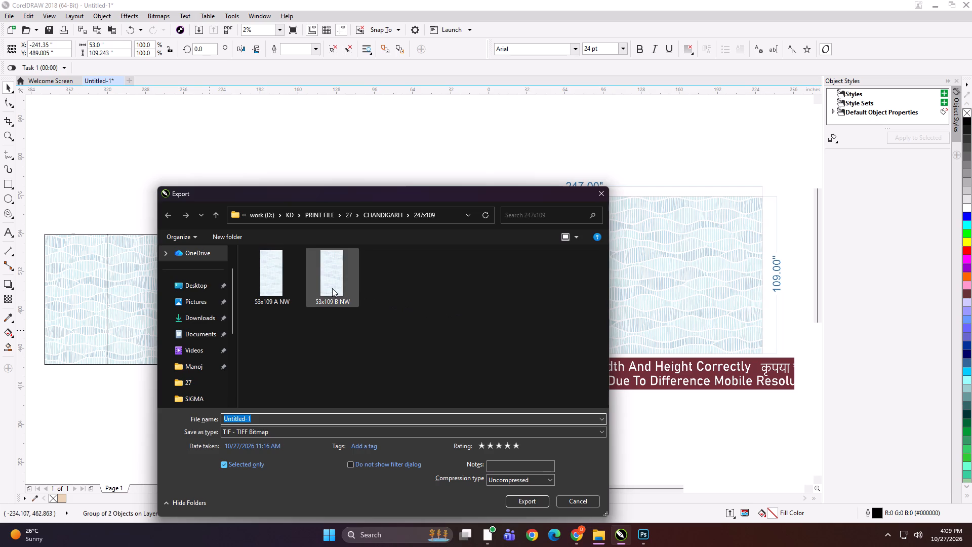
{"action": "left_click", "coordinate": [332, 288]}
{"action": "double_click", "coordinate": [246, 419]}
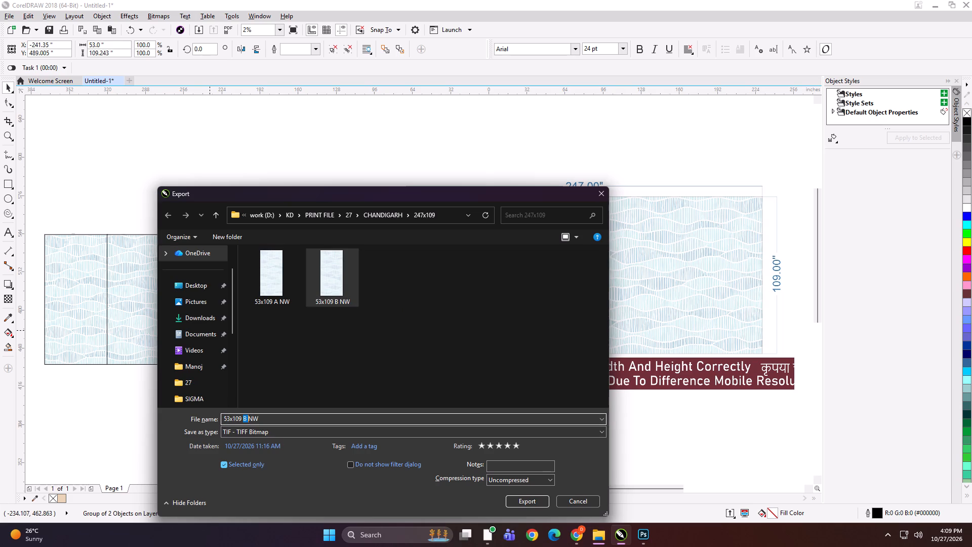
{"action": "key", "text": "c"}
{"action": "key", "text": "space"}
{"action": "key", "text": "Return"}
{"action": "key", "text": "Return"}
Export the fourth strip as a TIFF named "53x109 D NW" in the same folder.
{"action": "left_click", "coordinate": [281, 340]}
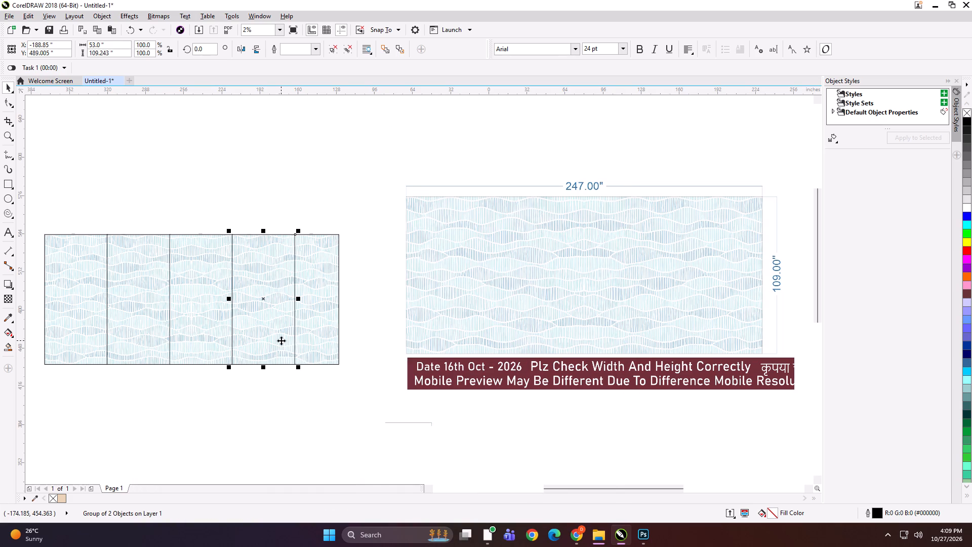
{"action": "key", "text": "ctrl+e"}
{"action": "key", "text": "ctrl+e"}
{"action": "left_click", "coordinate": [383, 281]}
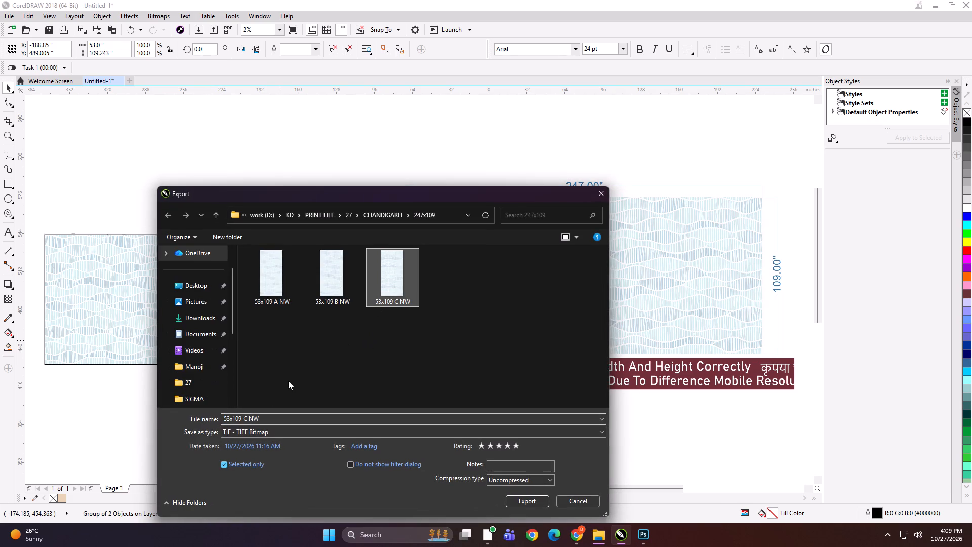
{"action": "double_click", "coordinate": [247, 418]}
{"action": "type", "text": "D"}
{"action": "key", "text": "space"}
{"action": "key", "text": "Return"}
{"action": "key", "text": "Return"}
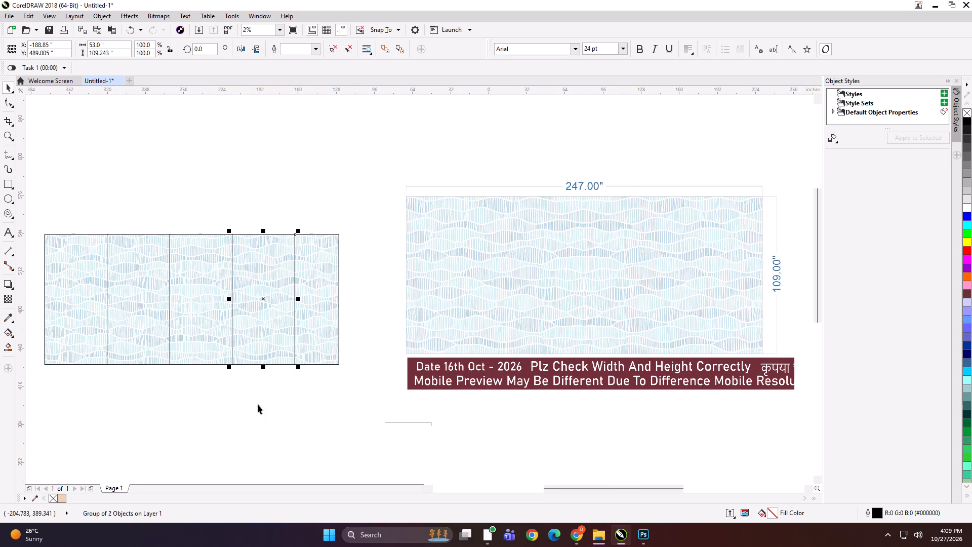
Export the fifth, narrower strip as a TIFF named "37x109 E NW" in the 247x109 folder.
{"action": "left_click", "coordinate": [318, 323]}
{"action": "key", "text": "ctrl+e"}
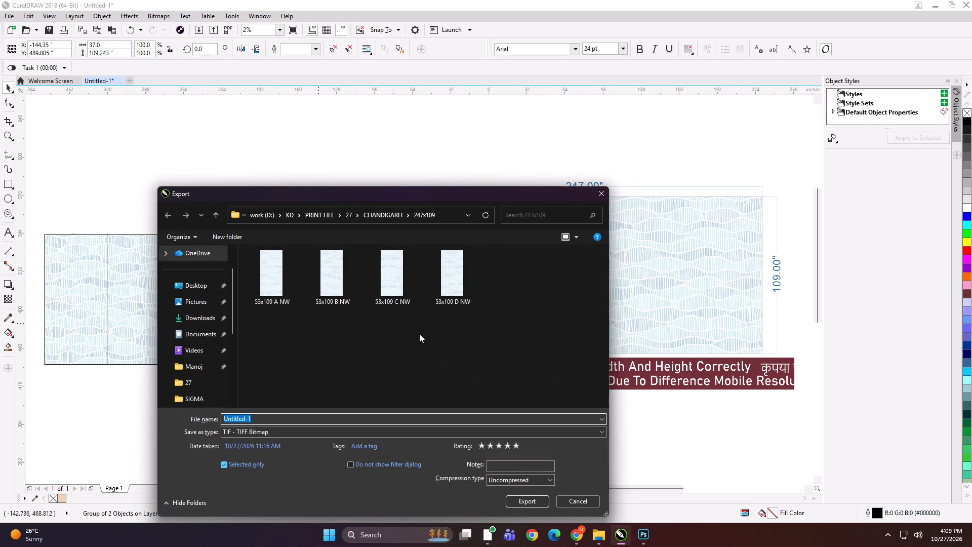
{"action": "type", "text": "37"}
{"action": "type", "text": "x109"}
{"action": "key", "text": "space"}
{"action": "type", "text": "E NW"}
{"action": "key", "text": "Return"}
{"action": "key", "text": "Return"}
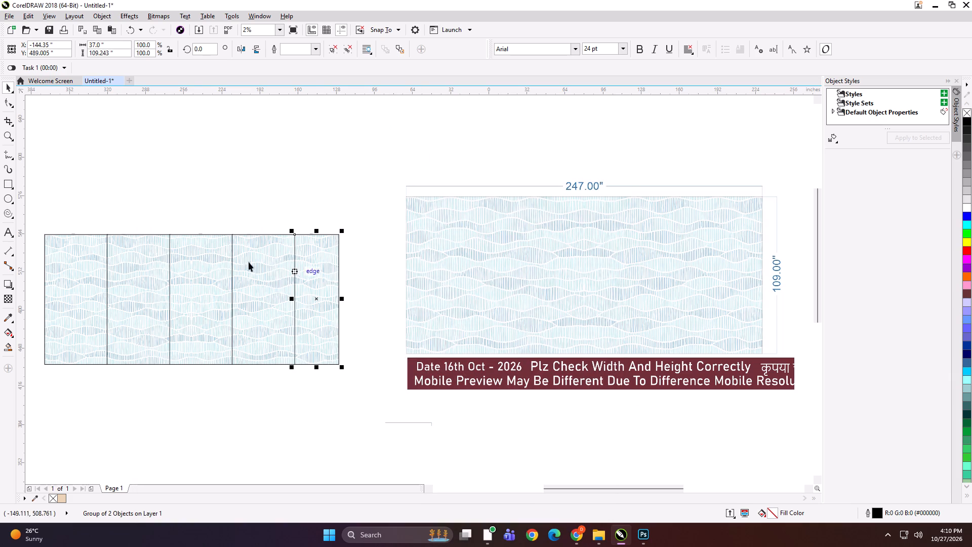
Nudge the second to fifth strips together horizontally to open a gap after the first strip.
{"action": "left_click_drag", "start_coordinate": [101, 214], "coordinate": [391, 408]}
{"action": "key", "text": "Right"}
{"action": "key", "text": "Right"}
{"action": "key", "text": "Right"}
{"action": "key", "text": "Right"}
{"action": "key", "text": "Right"}
{"action": "key", "text": "Right"}
{"action": "key", "text": "Right"}
{"action": "key", "text": "Right"}
{"action": "key", "text": "Right"}
{"action": "key", "text": "Right"}
{"action": "key", "text": "Right"}
{"action": "key", "text": "Right"}
{"action": "key", "text": "Right"}
{"action": "key", "text": "Right"}
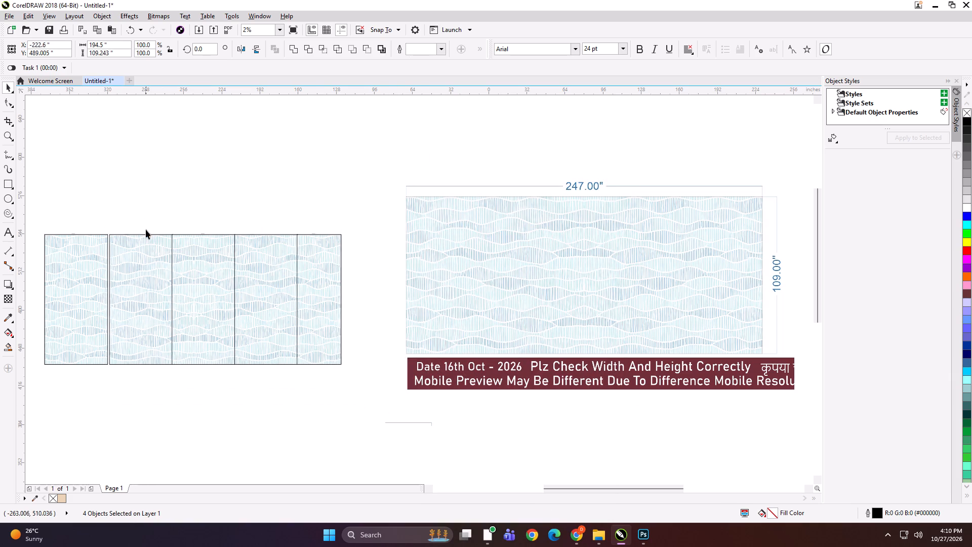
Nudge the third to fifth strips together horizontally to open a similar gap after the second strip.
{"action": "left_click", "coordinate": [155, 217]}
{"action": "left_click_drag", "start_coordinate": [151, 205], "coordinate": [374, 388]}
{"action": "key", "text": "Right"}
{"action": "key", "text": "Right"}
{"action": "key", "text": "Right"}
{"action": "key", "text": "Right"}
{"action": "key", "text": "Right"}
{"action": "key", "text": "Right"}
{"action": "key", "text": "Right"}
{"action": "key", "text": "Right"}
{"action": "key", "text": "Right"}
{"action": "key", "text": "Right"}
{"action": "key", "text": "Right"}
{"action": "key", "text": "Right"}
{"action": "key", "text": "Right"}
{"action": "key", "text": "Right"}
{"action": "key", "text": "Right"}
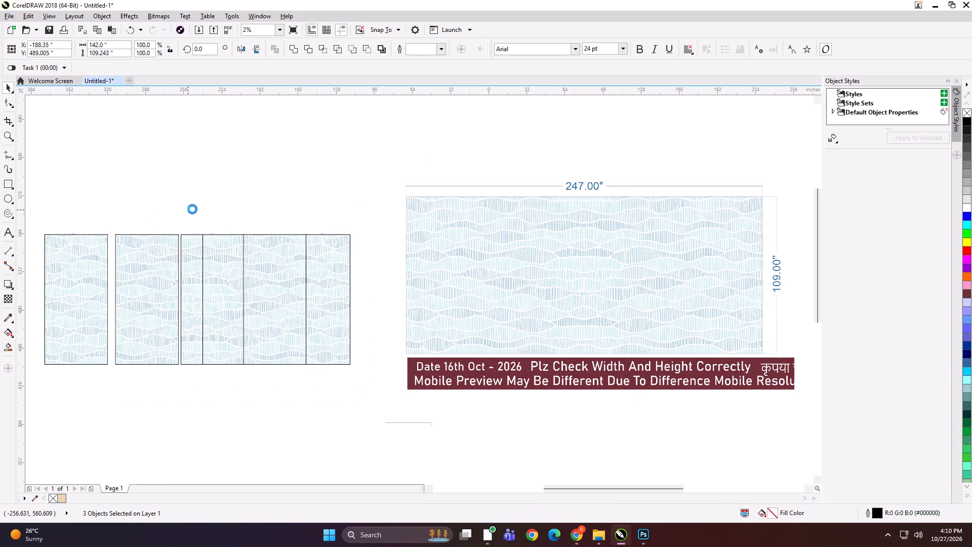
Nudge the fourth and fifth strips together horizontally to open a similar gap after the third strip.
{"action": "left_click_drag", "start_coordinate": [219, 219], "coordinate": [395, 397]}
{"action": "key", "text": "Right"}
{"action": "key", "text": "Right"}
{"action": "key", "text": "Right"}
{"action": "key", "text": "Right"}
{"action": "key", "text": "Right"}
{"action": "key", "text": "Right"}
{"action": "key", "text": "Right"}
{"action": "key", "text": "Right"}
{"action": "key", "text": "Right"}
{"action": "key", "text": "Right"}
{"action": "key", "text": "Right"}
{"action": "key", "text": "Right"}
{"action": "key", "text": "Right"}
{"action": "key", "text": "Right"}
{"action": "key", "text": "Right"}
Nudge the fifth strip horizontally to open a similar gap after the fourth strip.
{"action": "left_click_drag", "start_coordinate": [284, 205], "coordinate": [401, 413]}
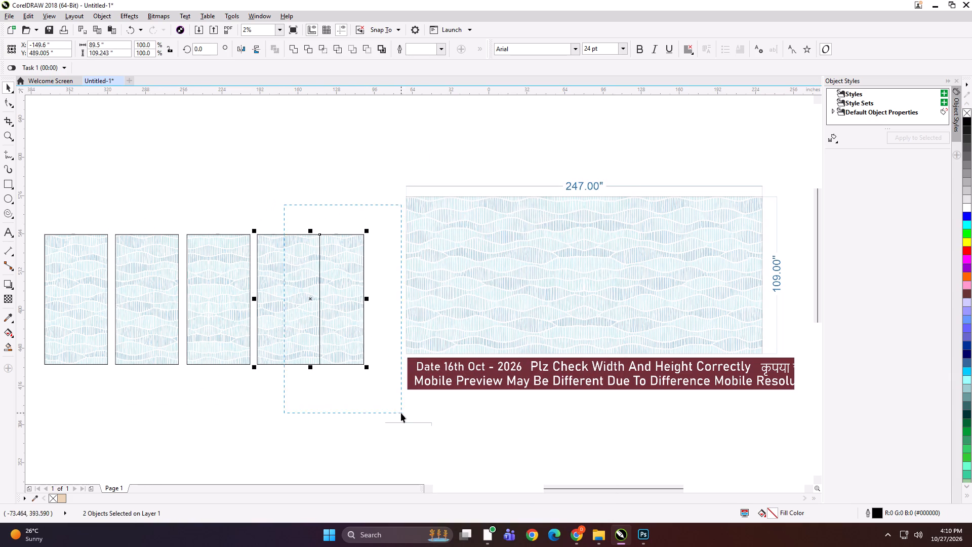
{"action": "left_click_drag", "start_coordinate": [401, 413], "coordinate": [401, 414]}
{"action": "key", "text": "Right"}
{"action": "key", "text": "Right"}
{"action": "key", "text": "Right"}
{"action": "key", "text": "Right"}
{"action": "key", "text": "Right"}
{"action": "key", "text": "Right"}
{"action": "key", "text": "Right"}
{"action": "key", "text": "Right"}
{"action": "key", "text": "Right"}
{"action": "key", "text": "Right"}
{"action": "key", "text": "Right"}
{"action": "key", "text": "Right"}
{"action": "key", "text": "Right"}
{"action": "left_click", "coordinate": [191, 177]}
Enlarge the five strips to match the adjacent 247 by 109 inch preview's height, line them up beside it and group them with it.
{"action": "scroll", "coordinate": [230, 195], "scroll_direction": "down", "scroll_amount": 1}
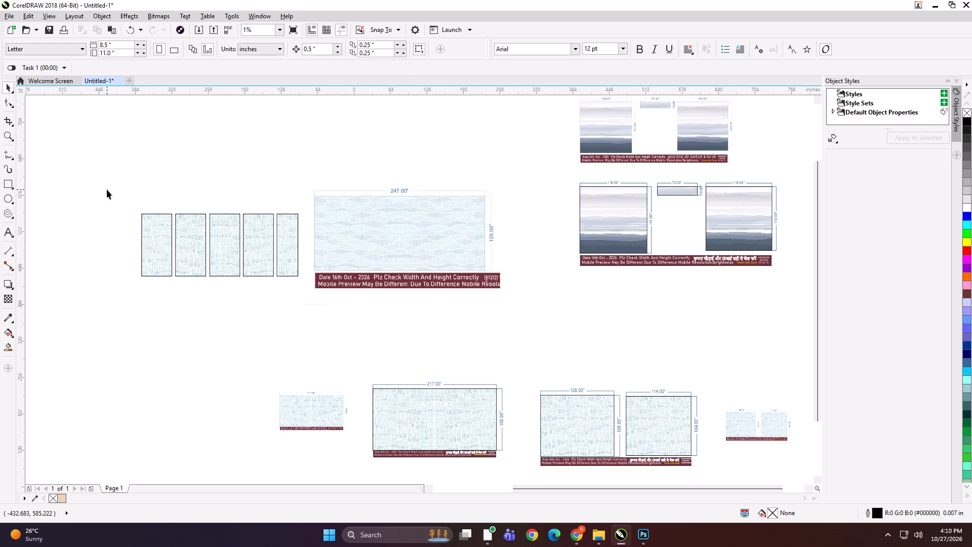
{"action": "left_click_drag", "start_coordinate": [122, 203], "coordinate": [315, 314]}
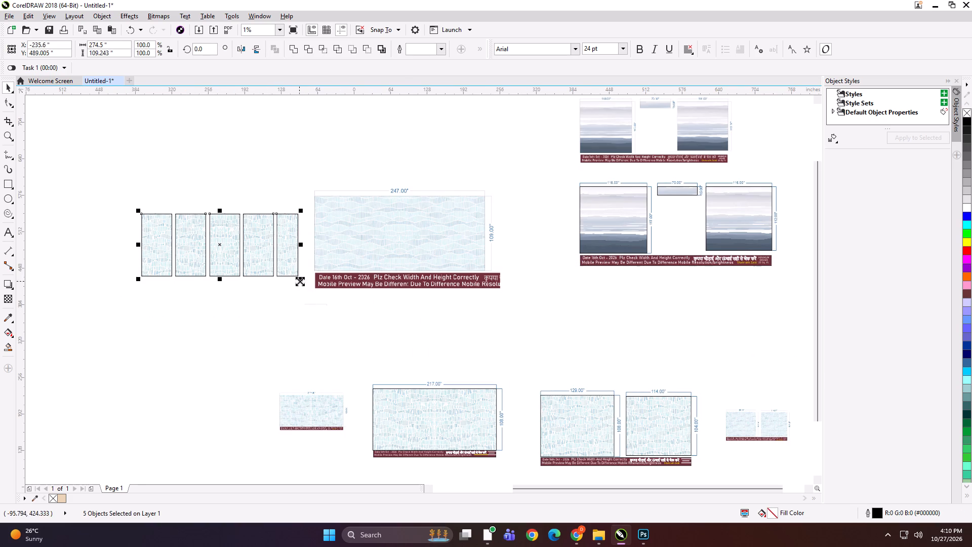
{"action": "left_click_drag", "start_coordinate": [301, 280], "coordinate": [318, 292], "text": "shift"}
{"action": "left_click_drag", "start_coordinate": [302, 260], "coordinate": [290, 248]}
{"action": "left_click", "coordinate": [377, 227], "text": "shift"}
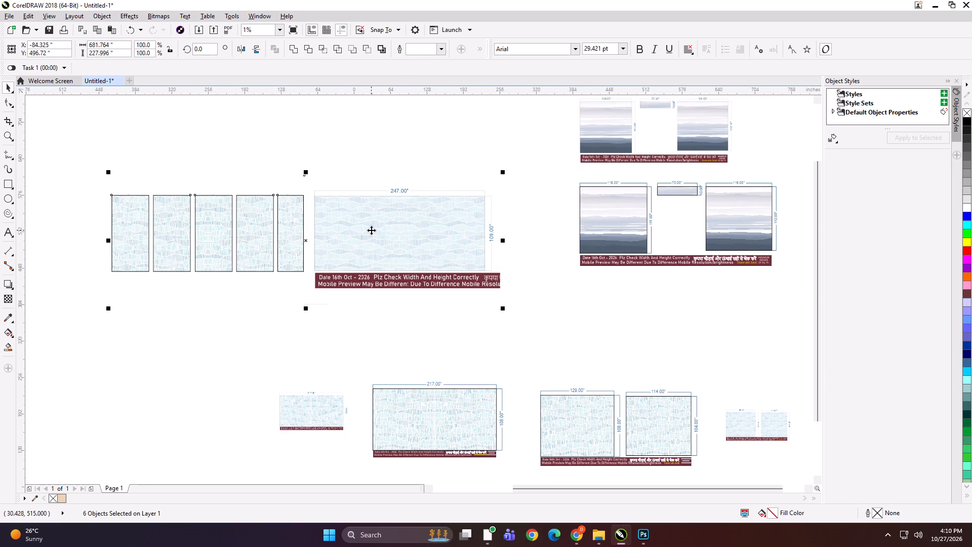
{"action": "key", "text": "ctrl+g"}
Scale the group of strips and preview down proportionally to about 9.3 by 3.1 inches.
{"action": "left_click_drag", "start_coordinate": [503, 309], "coordinate": [320, 247], "text": "shift"}
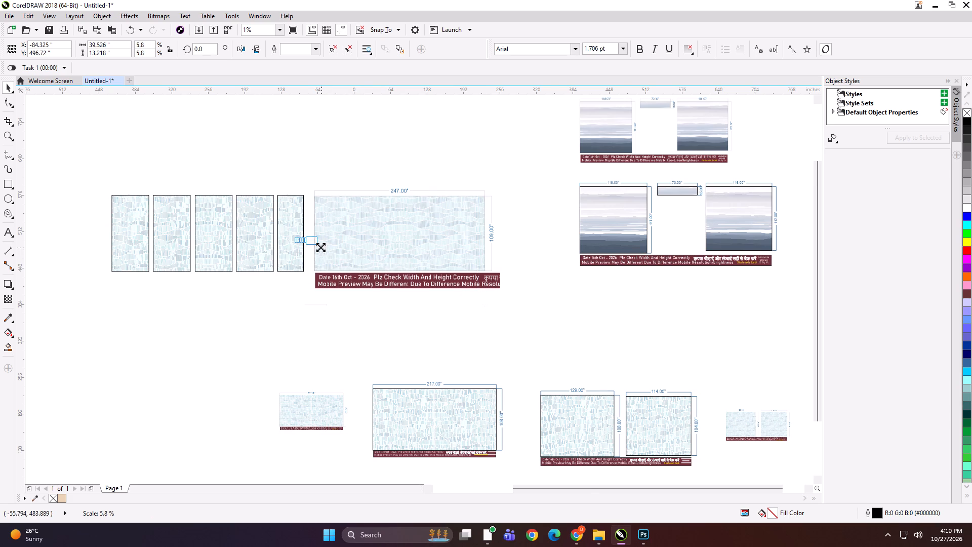
{"action": "left_click_drag", "start_coordinate": [320, 247], "coordinate": [320, 247], "text": "shift"}
{"action": "scroll", "coordinate": [306, 241], "scroll_direction": "up", "scroll_amount": 4}
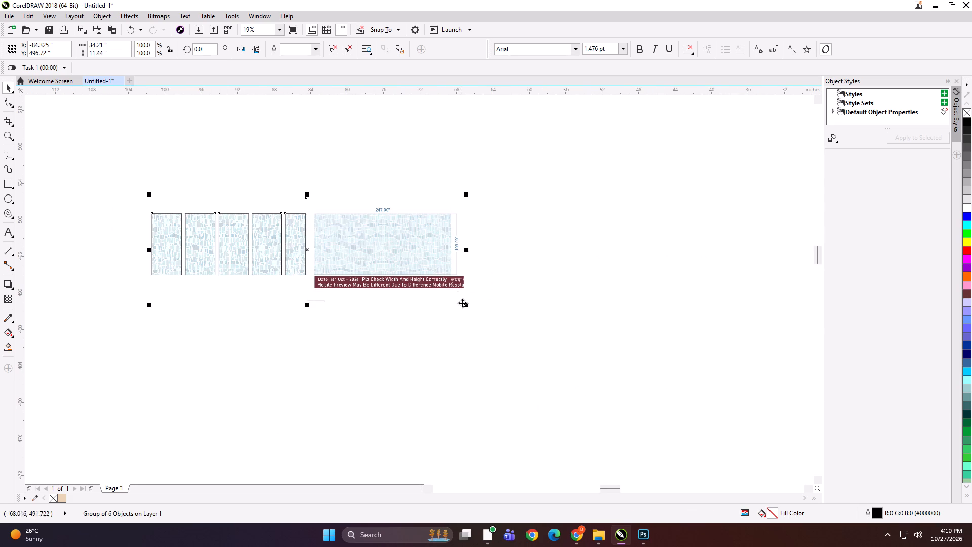
{"action": "left_click_drag", "start_coordinate": [465, 307], "coordinate": [358, 269], "text": "shift"}
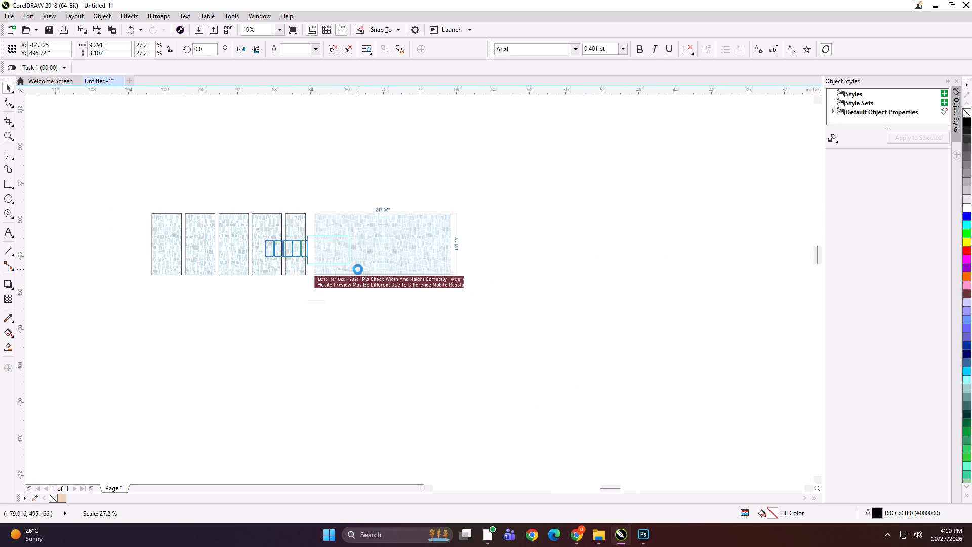
{"action": "scroll", "coordinate": [296, 254], "scroll_direction": "up", "scroll_amount": 2}
Export the reduced group as a TIFF named "SFDGG" in the 247x109 folder.
{"action": "key", "text": "ctrl+e"}
{"action": "type", "text": "SFDGG"}
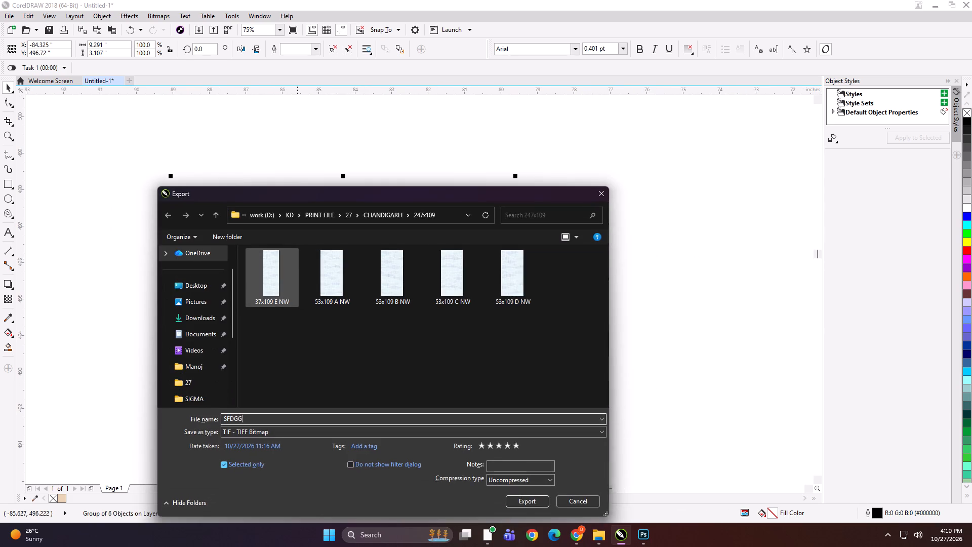
{"action": "key", "text": "Return"}
{"action": "key", "text": "Return"}
{"action": "key", "text": "Return"}
Delete the reduced group of strips and preview from the drawing.
{"action": "key", "text": "Delete"}
Delete the date banner and both dimensions from the large 217 by 108 inch wallpaper panel.
{"action": "key", "text": "F4"}
{"action": "left_click", "coordinate": [369, 262]}
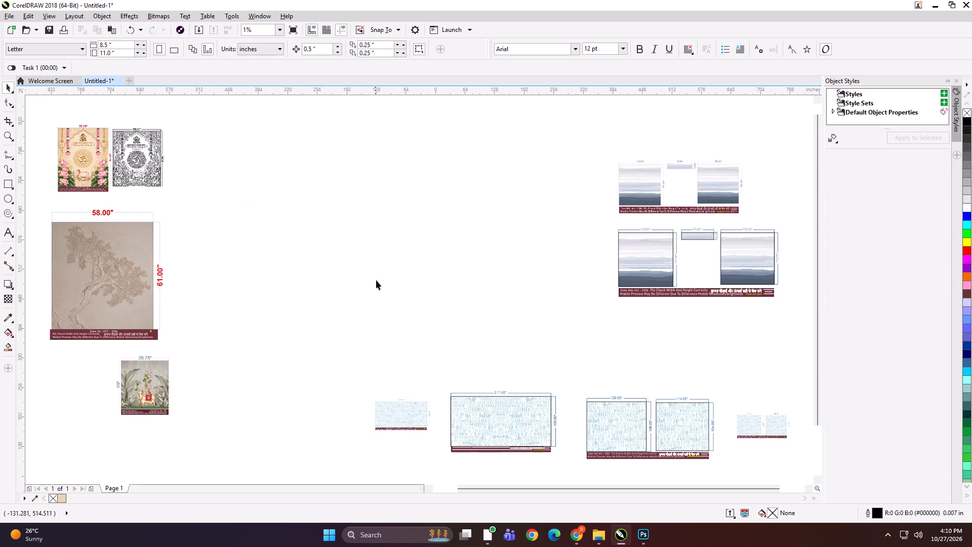
{"action": "scroll", "coordinate": [545, 451], "scroll_direction": "up", "scroll_amount": 1}
{"action": "scroll", "coordinate": [468, 448], "scroll_direction": "up", "scroll_amount": 1}
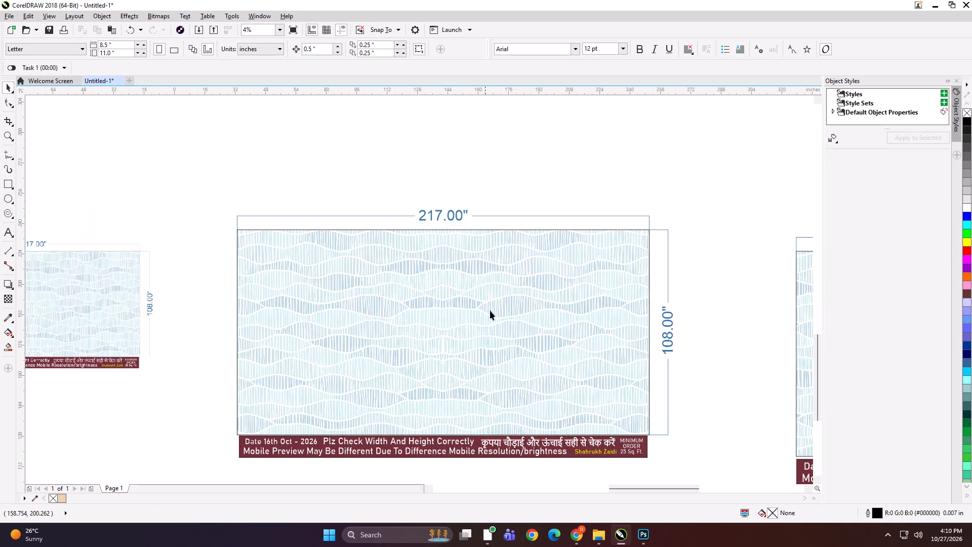
{"action": "scroll", "coordinate": [492, 318], "scroll_direction": "down", "scroll_amount": 1}
{"action": "left_click", "coordinate": [483, 382]}
{"action": "key", "text": "Delete"}
{"action": "left_click_drag", "start_coordinate": [434, 237], "coordinate": [434, 237]}
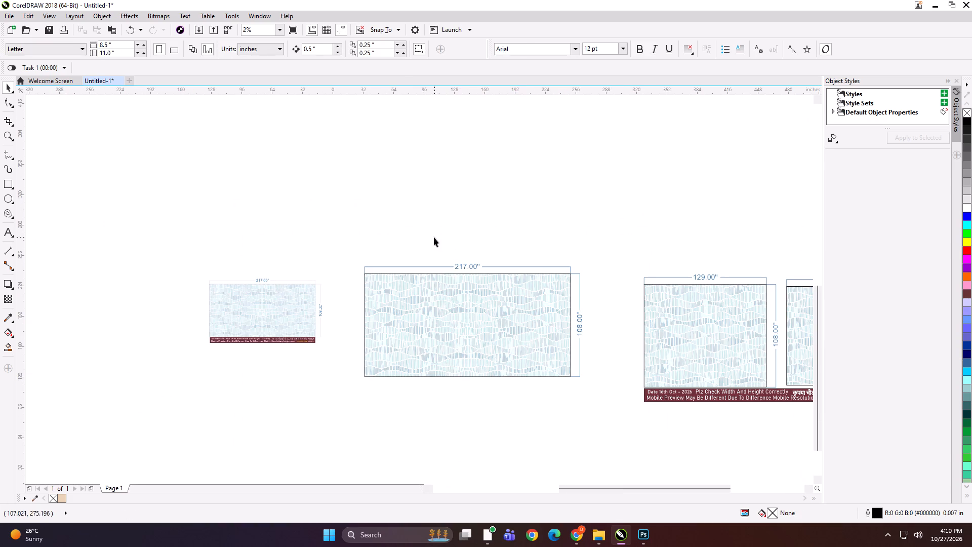
{"action": "left_click_drag", "start_coordinate": [434, 237], "coordinate": [591, 345]}
{"action": "key", "text": "Delete"}
Enlarge the small 217 by 108 inch preview bitmap and line it up beside the large panel.
{"action": "left_click", "coordinate": [297, 318]}
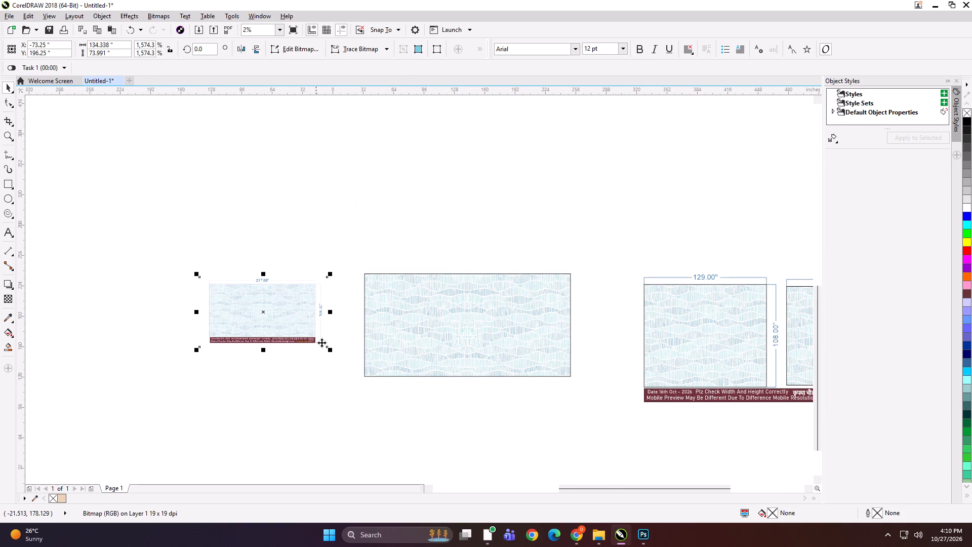
{"action": "left_click_drag", "start_coordinate": [330, 353], "coordinate": [359, 382], "text": "shift"}
{"action": "left_click_drag", "start_coordinate": [336, 316], "coordinate": [336, 335]}
Create a rectangle around the 217 by 108 inch panel and set its width to 59 inches.
{"action": "left_click", "coordinate": [412, 330], "text": "shift"}
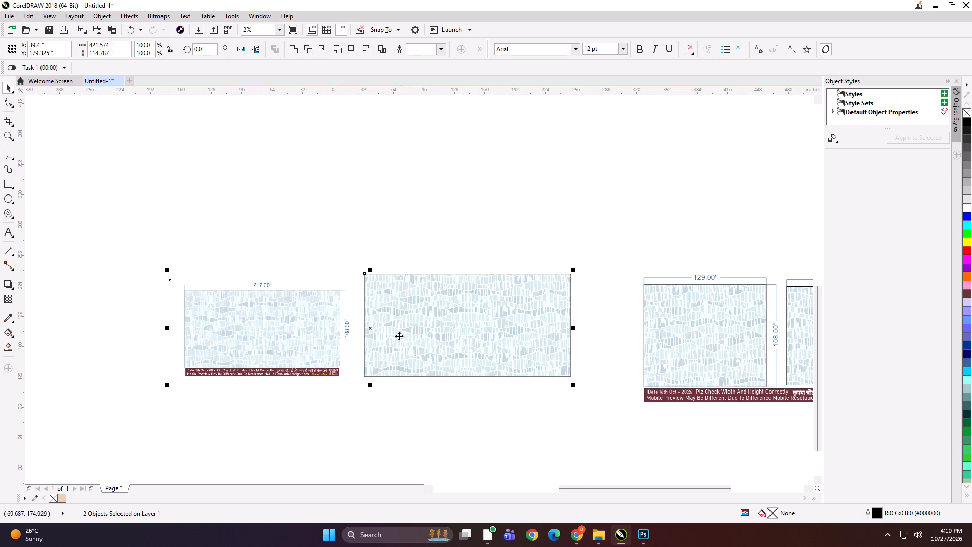
{"action": "key", "text": "shift+F2"}
{"action": "left_click", "coordinate": [298, 143]}
{"action": "left_click", "coordinate": [431, 214]}
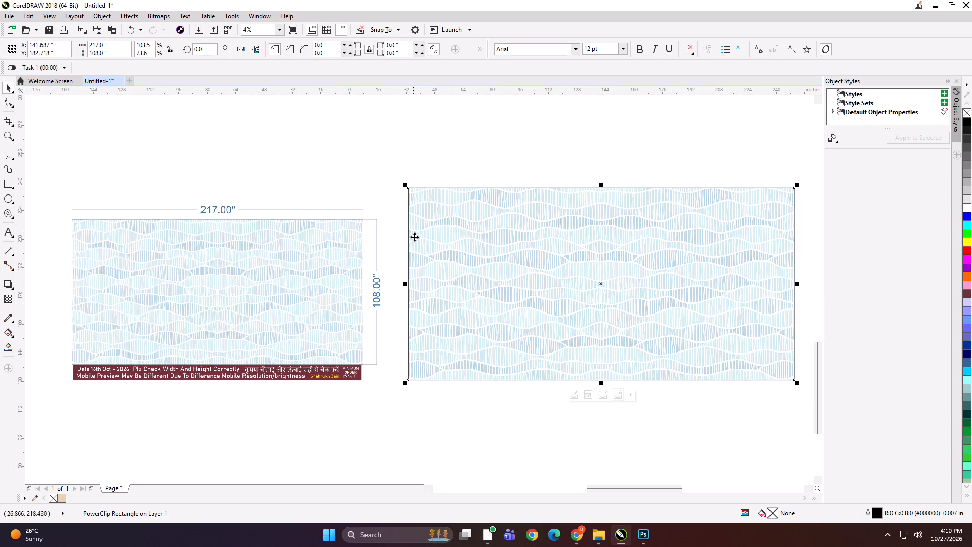
{"action": "double_click", "coordinate": [7, 182], "text": "shift"}
{"action": "key", "text": "space"}
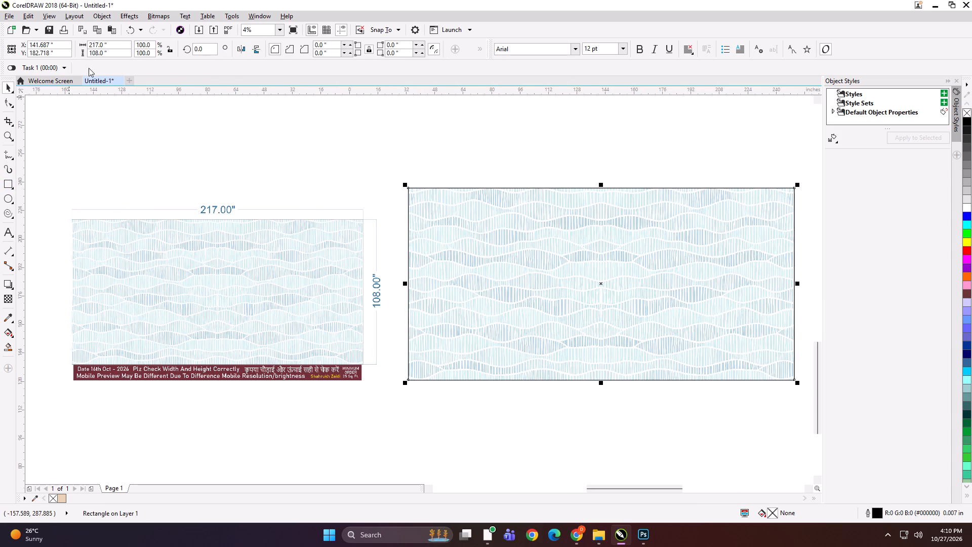
{"action": "key", "text": "ctrl+a"}
{"action": "left_click", "coordinate": [114, 43], "text": "ctrl"}
{"action": "left_click", "coordinate": [414, 124]}
{"action": "left_click", "coordinate": [462, 197]}
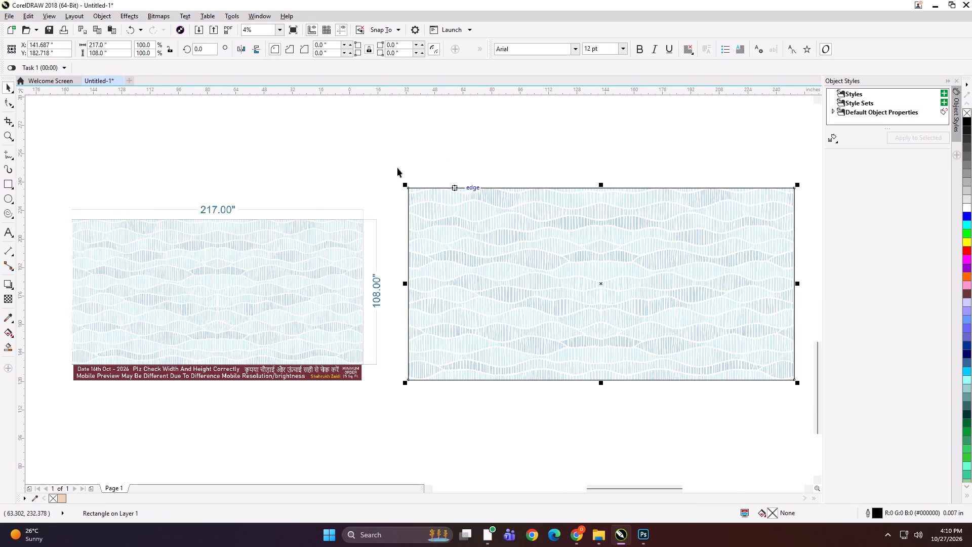
{"action": "left_click", "coordinate": [118, 45]}
{"action": "key", "text": "ctrl+a"}
{"action": "type", "text": "59"}
{"action": "key", "text": "Return"}
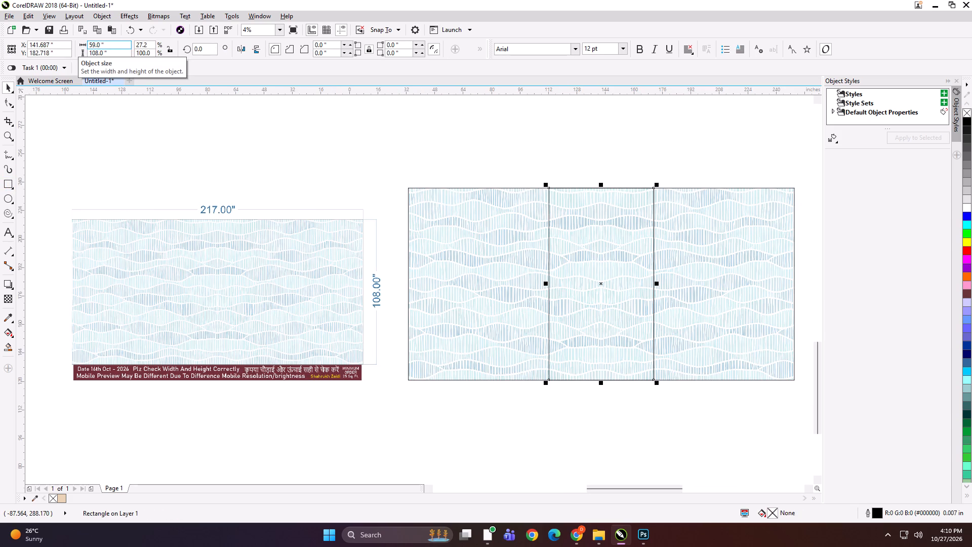
Align the 59 inch rectangle to the panel's left edge.
{"action": "left_click", "coordinate": [468, 236], "text": "shift"}
{"action": "key", "text": "l"}
{"action": "left_click", "coordinate": [468, 161]}
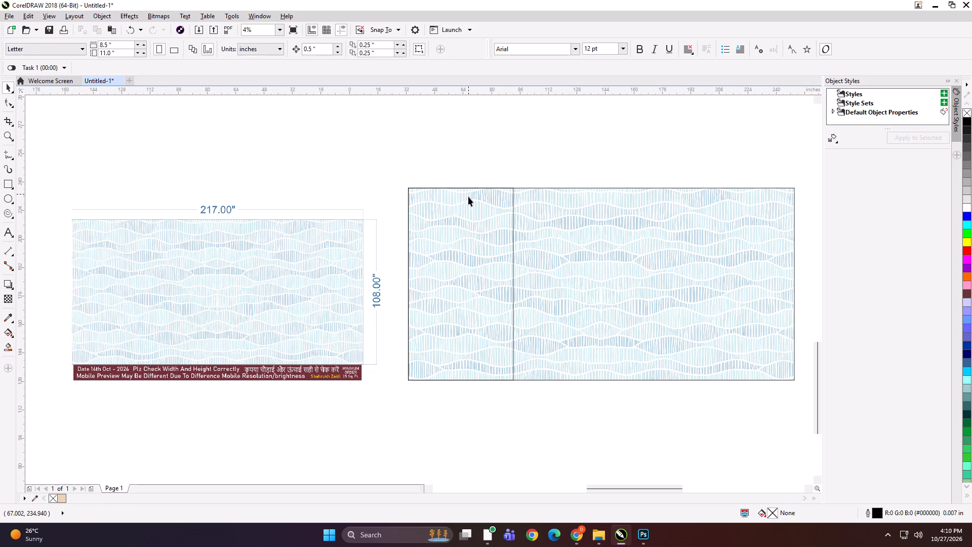
Mirror a copy of the 59 inch rectangle beside the first and nudge it back 0.5 inch to overlap.
{"action": "left_click", "coordinate": [468, 197]}
{"action": "left_click_drag", "start_coordinate": [407, 284], "coordinate": [567, 283]}
{"action": "right_click", "coordinate": [567, 283], "text": "ctrl"}
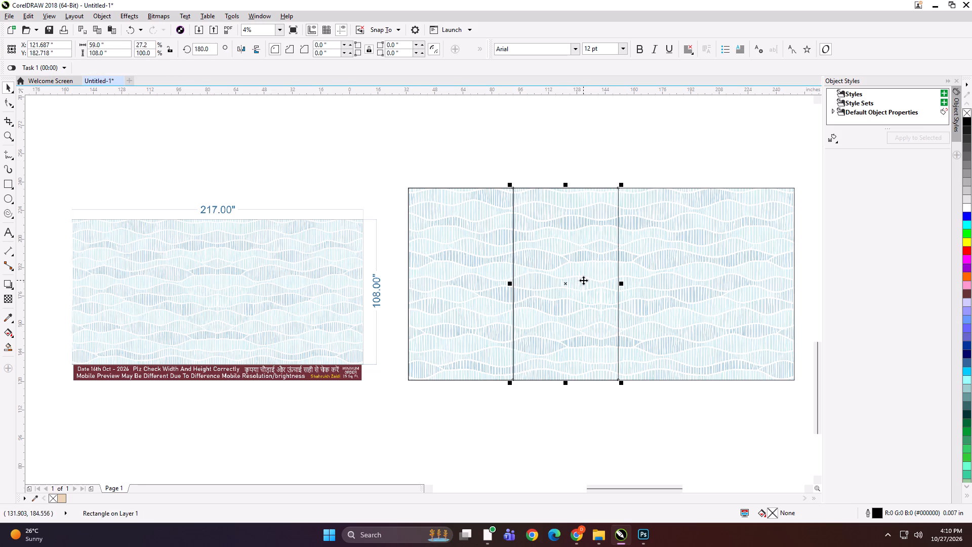
{"action": "key", "text": "Left"}
Mirror a copy of both 59 inch rectangles across the rest of the panel and nudge the copies back 0.5 inch to overlap.
{"action": "left_click", "coordinate": [481, 268], "text": "shift"}
{"action": "left_click_drag", "start_coordinate": [404, 283], "coordinate": [731, 283]}
{"action": "right_click", "coordinate": [731, 283], "text": "ctrl"}
{"action": "key", "text": "ctrl+z"}
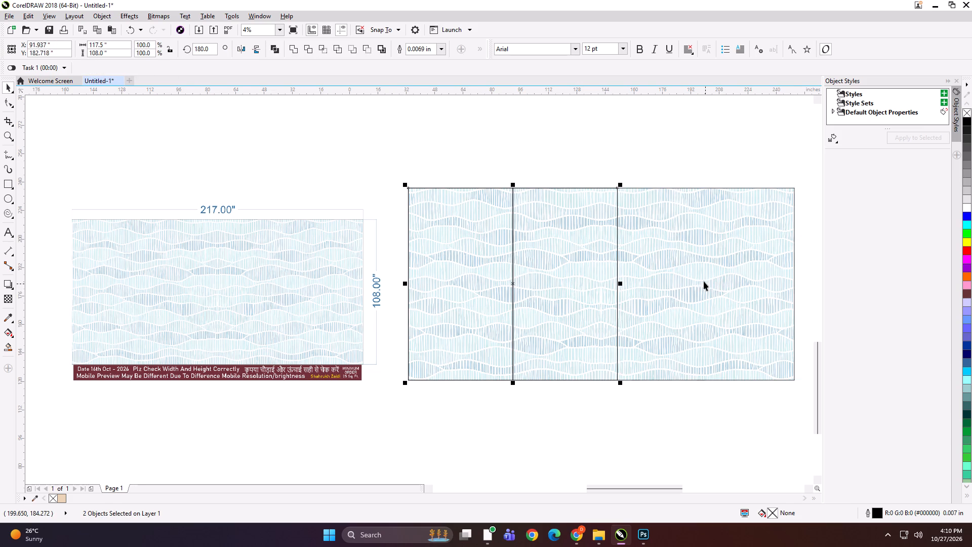
{"action": "scroll", "coordinate": [448, 267], "scroll_direction": "down", "scroll_amount": 1}
{"action": "scroll", "coordinate": [667, 288], "scroll_direction": "up", "scroll_amount": 1}
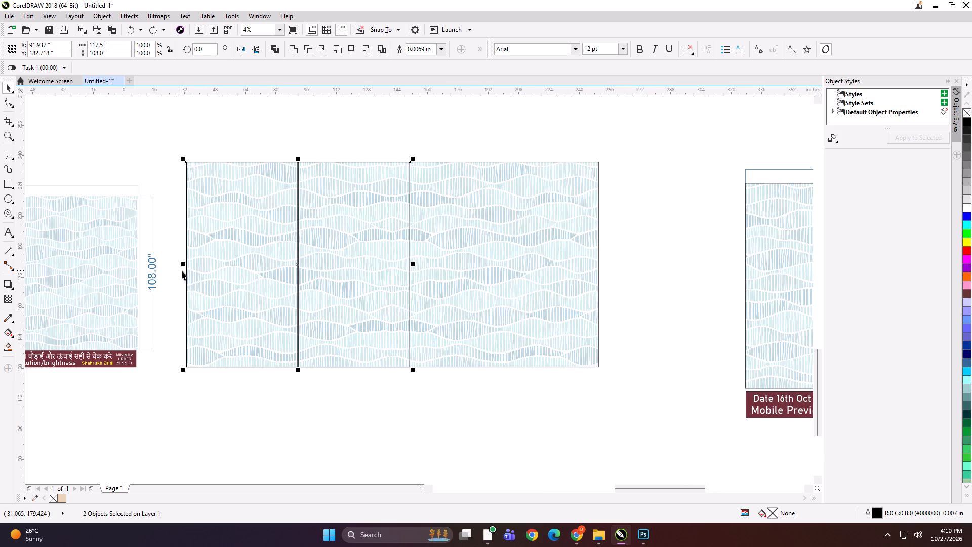
{"action": "left_click_drag", "start_coordinate": [182, 265], "coordinate": [538, 271]}
{"action": "right_click", "coordinate": [538, 271], "text": "ctrl"}
{"action": "key", "text": "Left"}
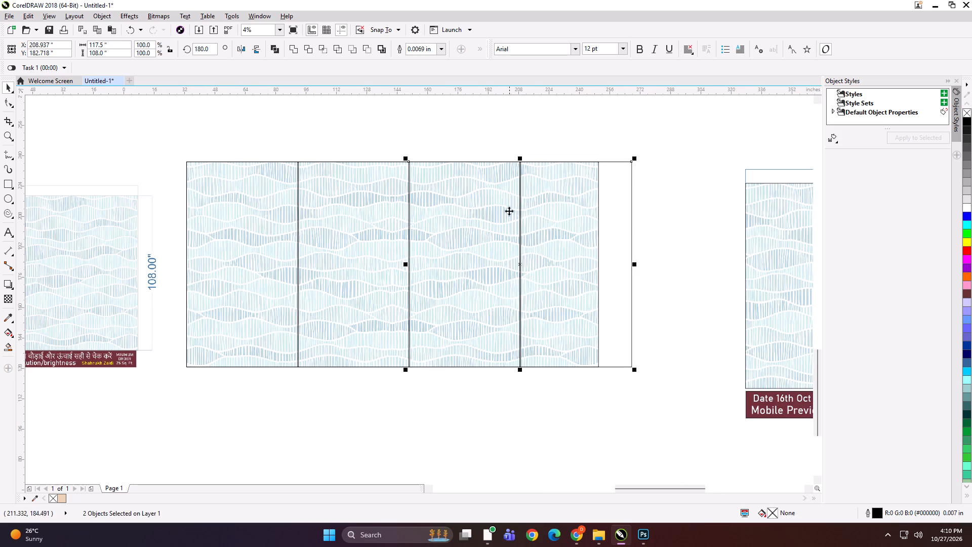
Shorten the fourth rectangle to end at the panel's edge, about 41.5 inches wide.
{"action": "left_click", "coordinate": [519, 137]}
{"action": "left_click", "coordinate": [534, 177]}
{"action": "left_click_drag", "start_coordinate": [636, 265], "coordinate": [633, 265]}
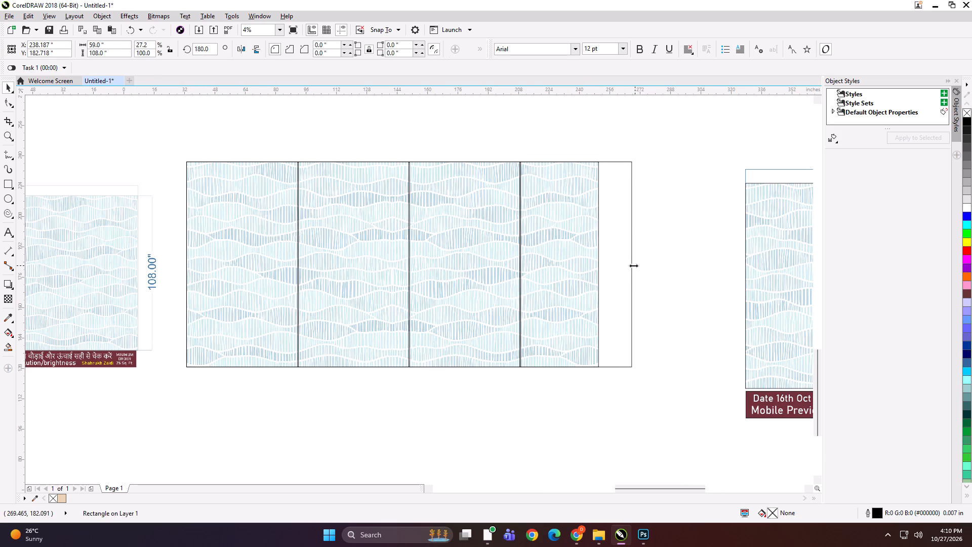
{"action": "left_click_drag", "start_coordinate": [633, 265], "coordinate": [605, 263]}
{"action": "scroll", "coordinate": [570, 244], "scroll_direction": "up", "scroll_amount": 1}
{"action": "scroll", "coordinate": [574, 247], "scroll_direction": "down", "scroll_amount": 1}
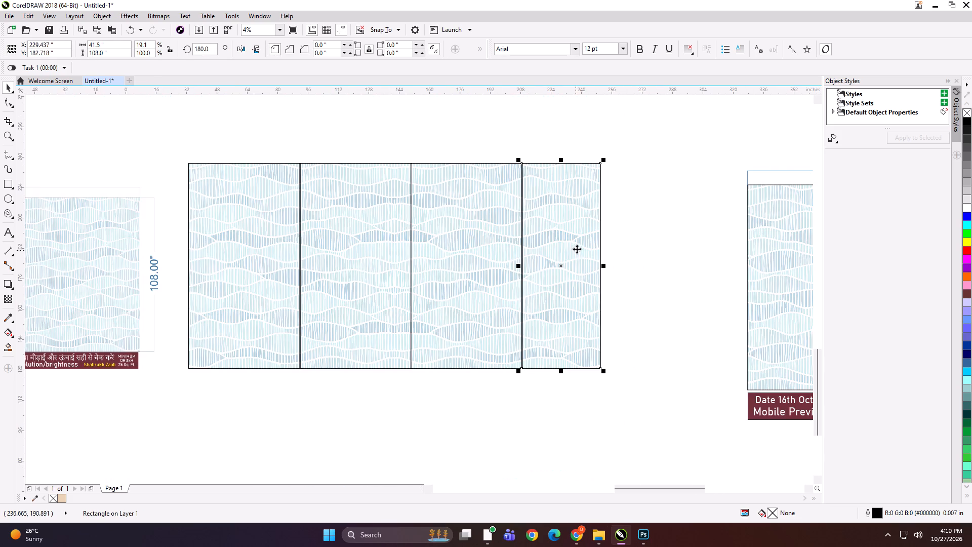
Group the four strip rectangles and PowerClip the panel artwork into the group.
{"action": "left_click", "coordinate": [470, 238], "text": "shift"}
{"action": "left_click", "coordinate": [392, 230], "text": "shift"}
{"action": "left_click", "coordinate": [273, 223], "text": "shift"}
{"action": "key", "text": "ctrl+g"}
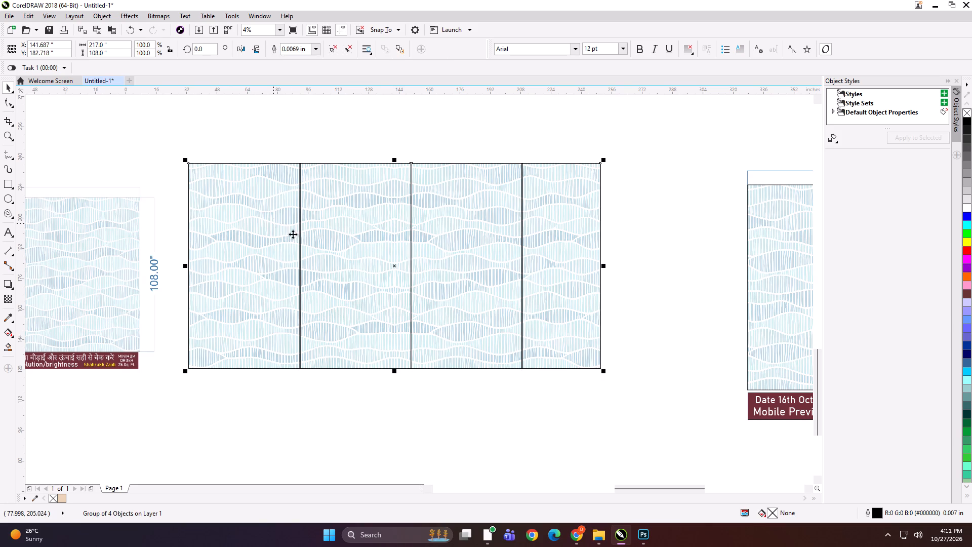
{"action": "left_click", "coordinate": [370, 402]}
{"action": "left_click", "coordinate": [349, 291], "text": "alt"}
{"action": "key", "text": "shift+Return"}
Ungroup the PowerClipped group into four separate strips.
{"action": "left_click", "coordinate": [424, 266]}
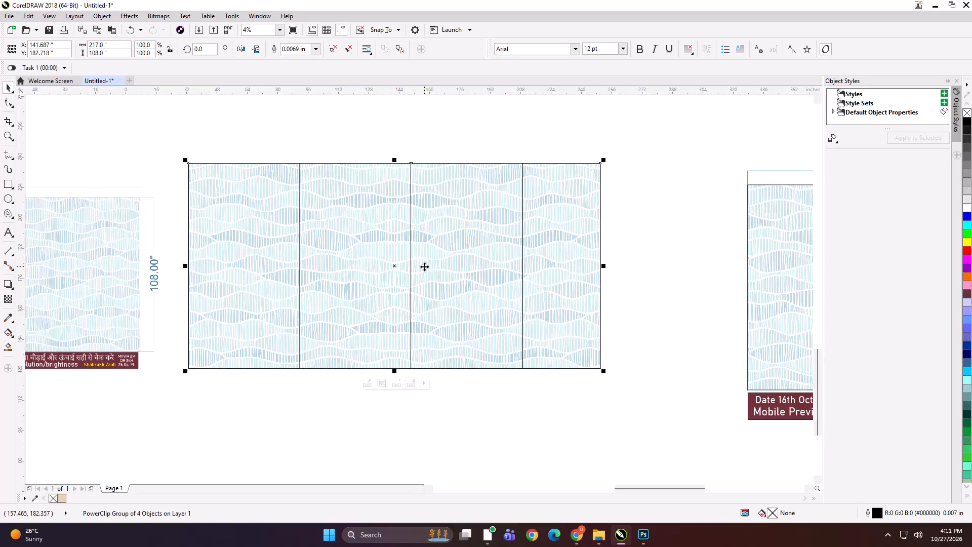
{"action": "key", "text": "ctrl+u"}
Add the text label "217*108 PANEL 1" at the first strip's top edge and copy its text.
{"action": "scroll", "coordinate": [435, 279], "scroll_direction": "down", "scroll_amount": 1}
{"action": "left_click", "coordinate": [350, 181]}
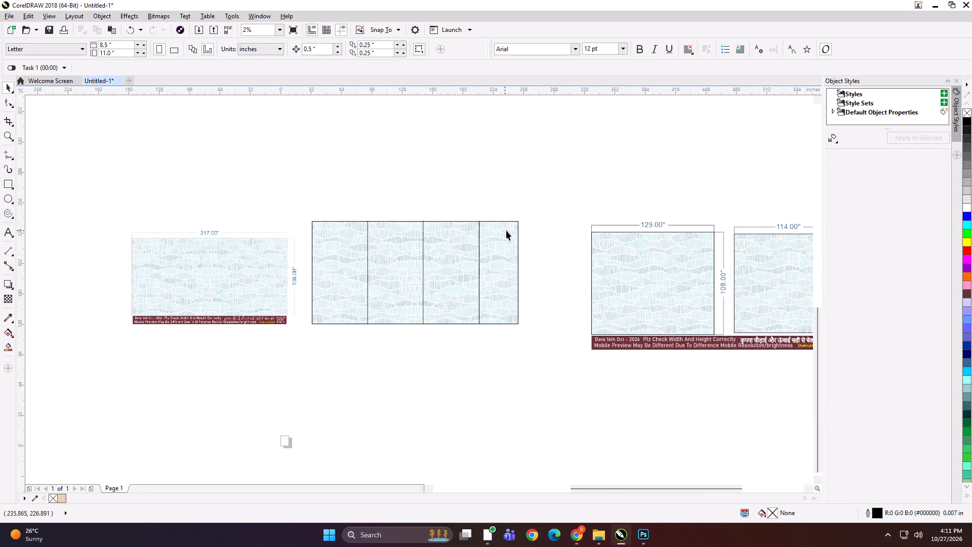
{"action": "left_click", "coordinate": [506, 230]}
{"action": "left_click", "coordinate": [283, 251], "text": "shift"}
{"action": "key", "text": "shift+F2"}
{"action": "left_click", "coordinate": [420, 163]}
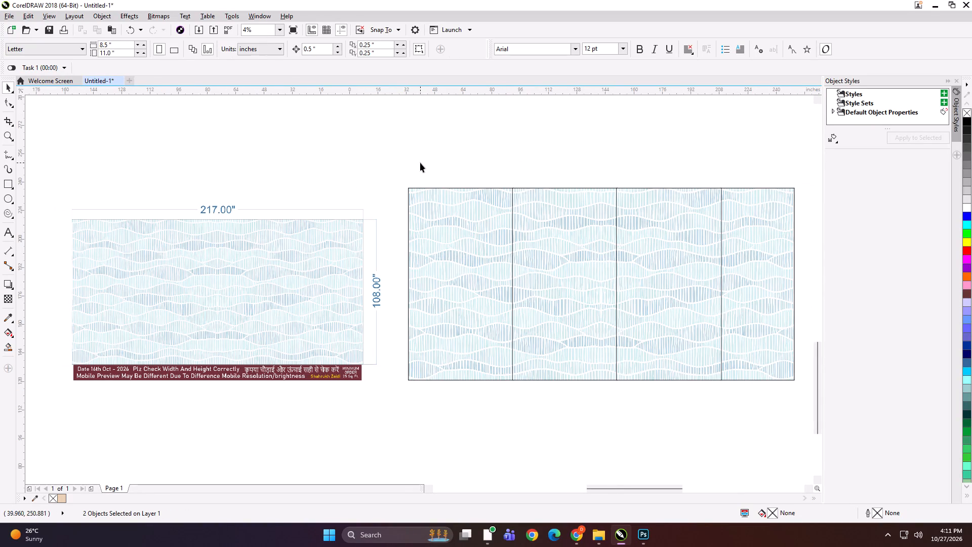
{"action": "left_click", "coordinate": [8, 229]}
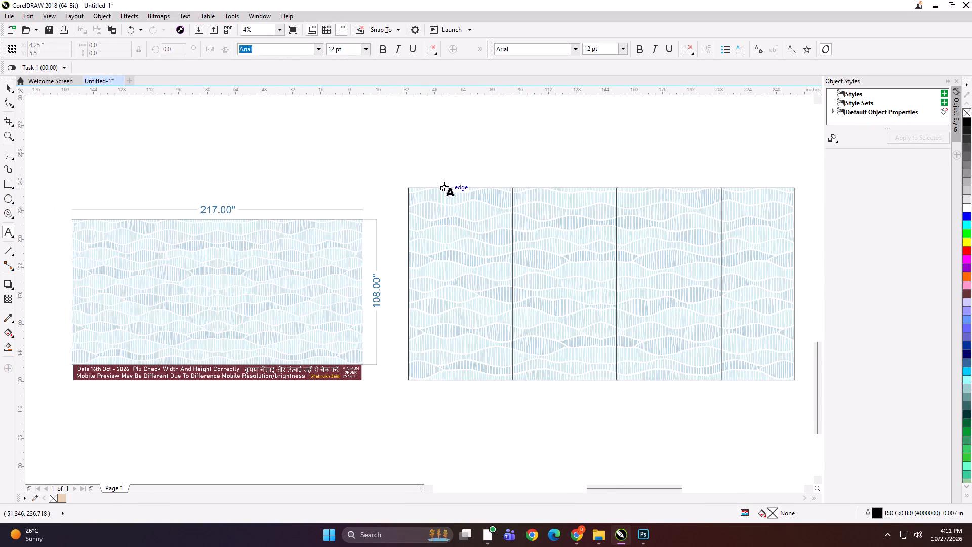
{"action": "left_click", "coordinate": [444, 186]}
{"action": "type", "text": "217*108 PANEL 1"}
{"action": "key", "text": "ctrl+a"}
{"action": "key", "text": "ctrl+c"}
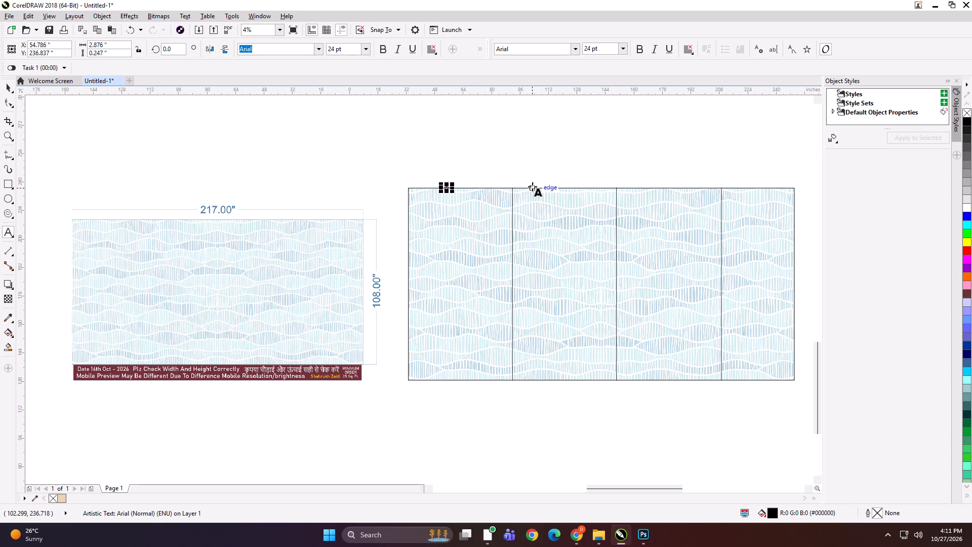
Paste the copied label onto the other three strips' top edges as "217*108 PANEL 2", "217*108 PANEL 3" and "217*108 PANEL 4".
{"action": "left_click", "coordinate": [532, 186]}
{"action": "key", "text": "ctrl+v"}
{"action": "key", "text": "BackSpace"}
{"action": "key", "text": "2"}
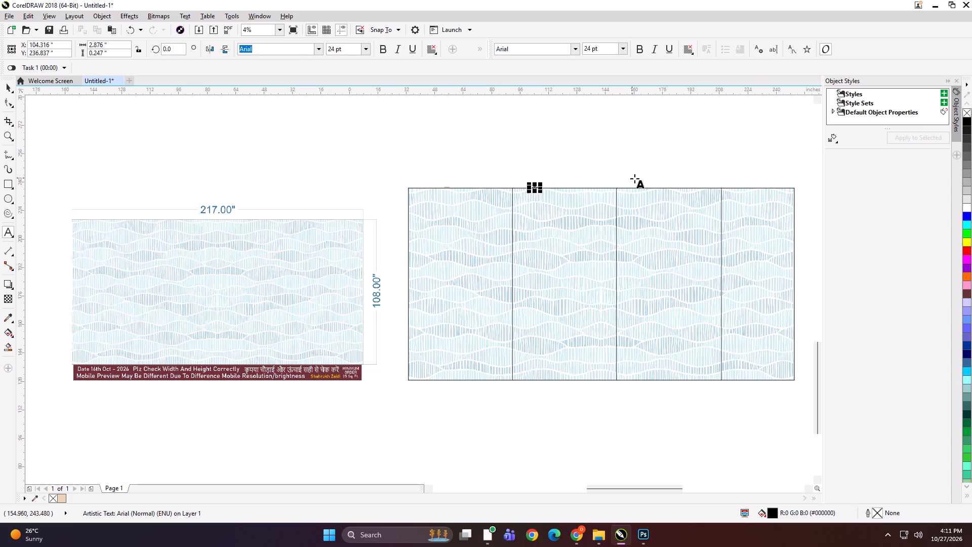
{"action": "left_click", "coordinate": [642, 186]}
{"action": "key", "text": "ctrl+v"}
{"action": "key", "text": "BackSpace"}
{"action": "key", "text": "3"}
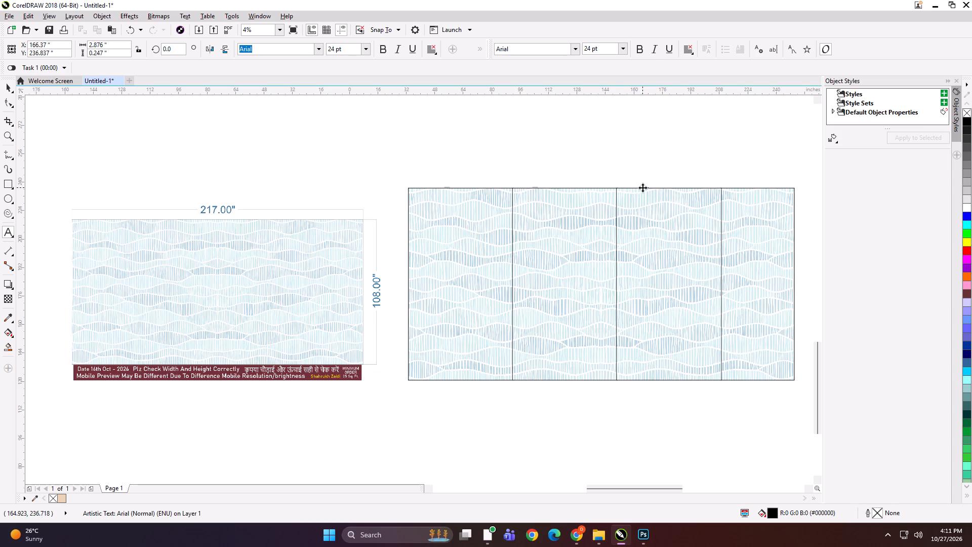
{"action": "left_click", "coordinate": [739, 186]}
{"action": "key", "text": "ctrl+v"}
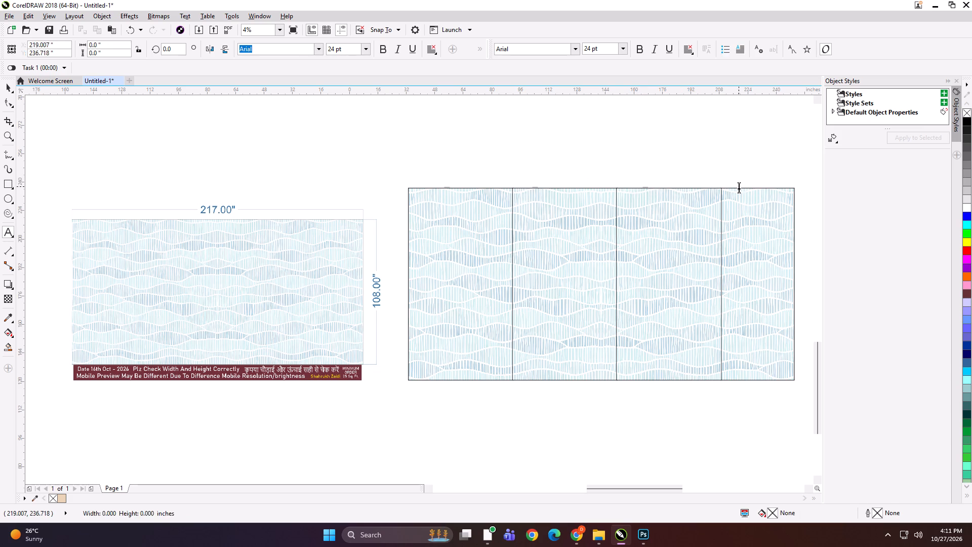
{"action": "key", "text": "BackSpace"}
{"action": "key", "text": "4"}
{"action": "left_click", "coordinate": [8, 91]}
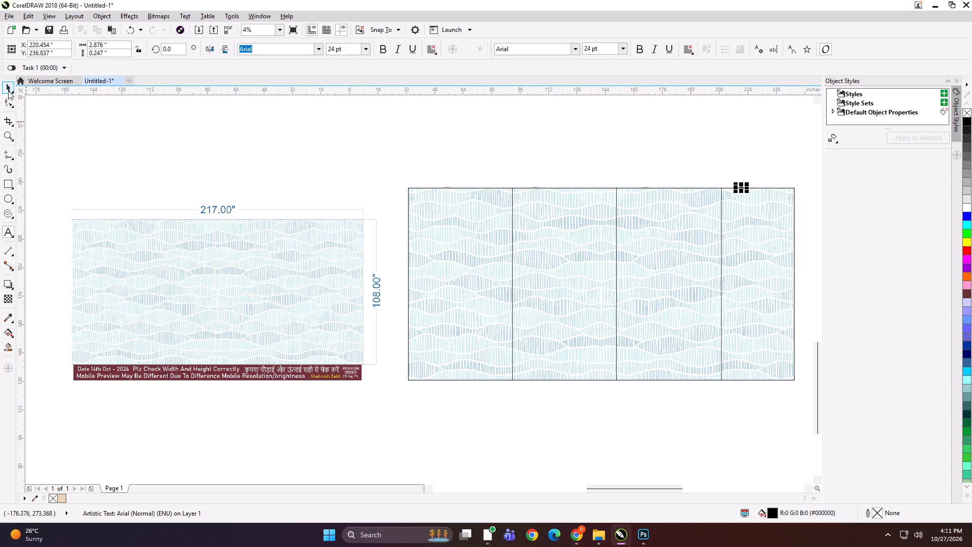
Group each of the four strips with its own text label.
{"action": "left_click", "coordinate": [777, 242], "text": "shift"}
{"action": "key", "text": "ctrl+g"}
{"action": "left_click_drag", "start_coordinate": [633, 158], "coordinate": [683, 244]}
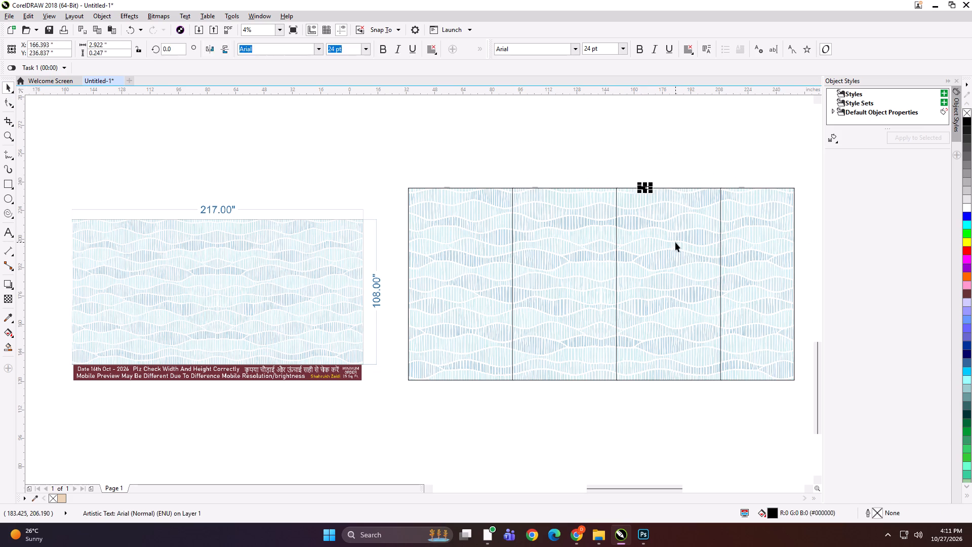
{"action": "left_click", "coordinate": [675, 242], "text": "shift"}
{"action": "key", "text": "ctrl+g"}
{"action": "left_click_drag", "start_coordinate": [594, 156], "coordinate": [535, 234]}
{"action": "left_click_drag", "start_coordinate": [547, 164], "coordinate": [513, 226]}
{"action": "left_click", "coordinate": [538, 230], "text": "shift"}
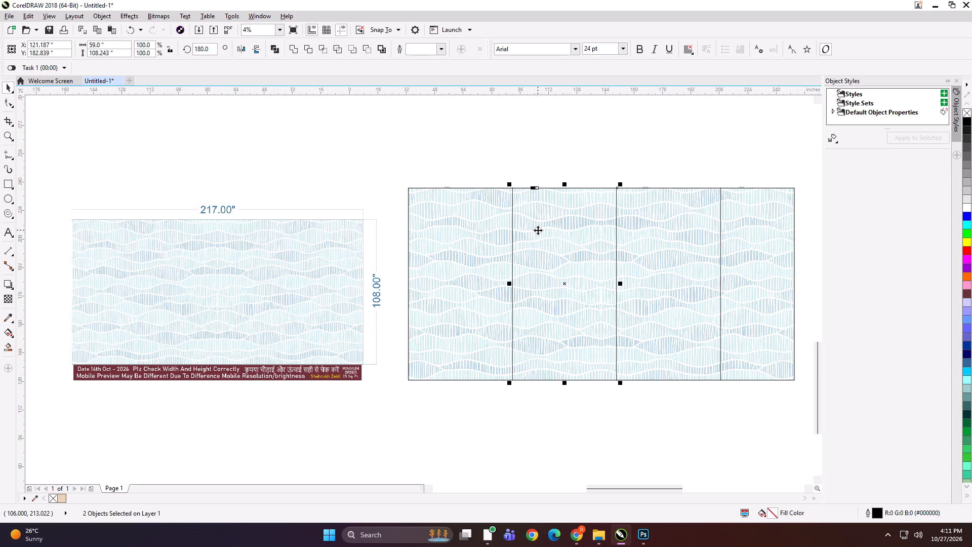
{"action": "key", "text": "ctrl+g"}
{"action": "left_click_drag", "start_coordinate": [523, 146], "coordinate": [428, 243]}
{"action": "left_click", "coordinate": [465, 240], "text": "shift"}
{"action": "key", "text": "ctrl+g"}
Start exporting the first labelled strip and create a folder named 217x108 inside the CHANDIGARH folder.
{"action": "key", "text": "ctrl+e"}
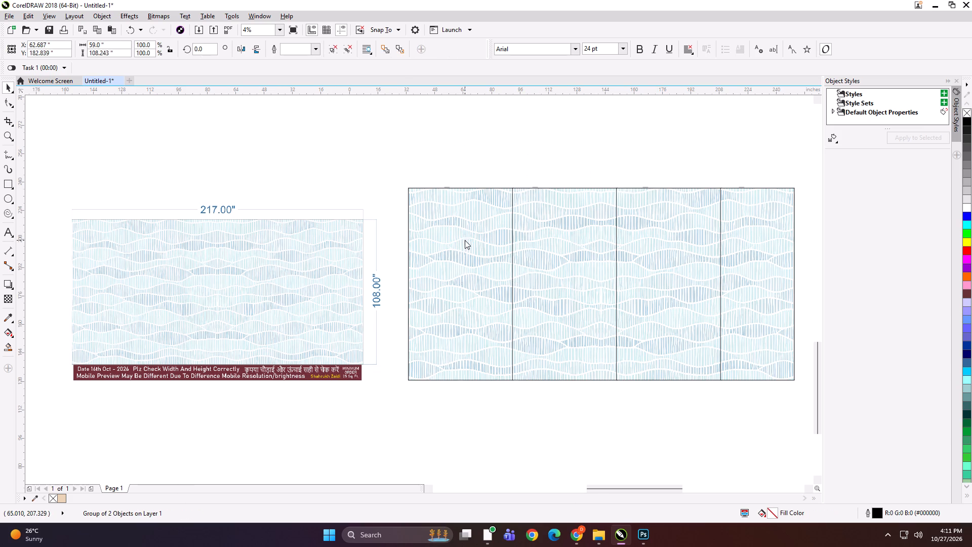
{"action": "left_click_drag", "start_coordinate": [388, 199], "coordinate": [631, 168]}
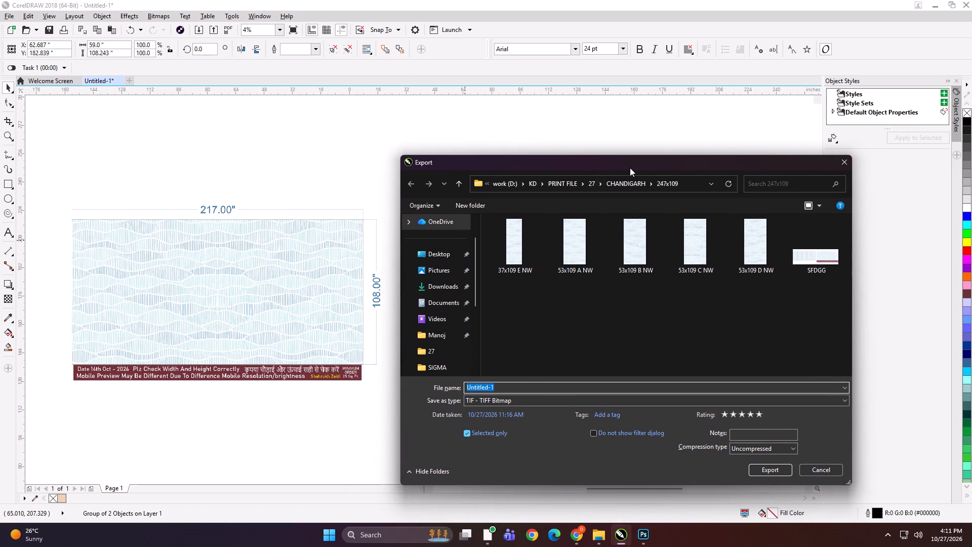
{"action": "left_click", "coordinate": [460, 184]}
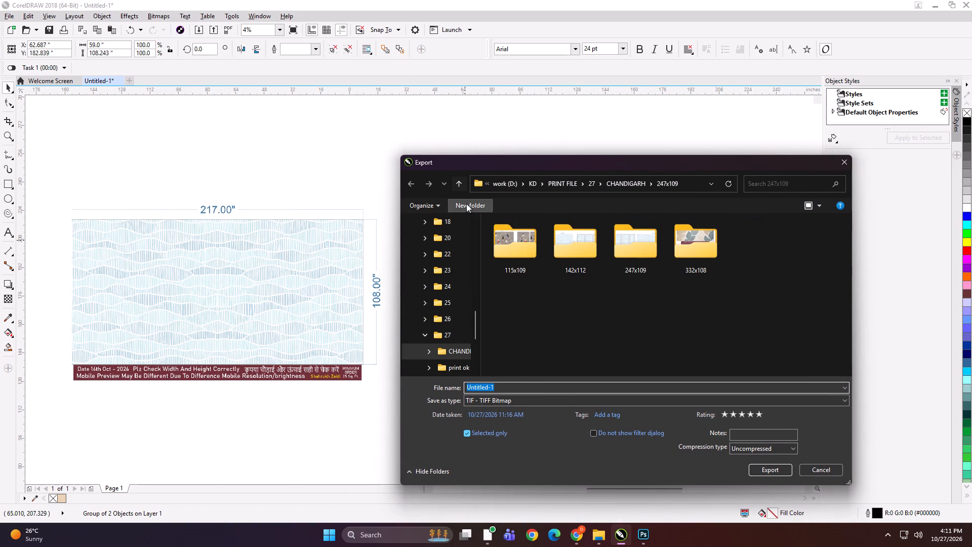
{"action": "left_click", "coordinate": [467, 210]}
{"action": "type", "text": "217x108"}
{"action": "key", "text": "space"}
{"action": "key", "text": "Return"}
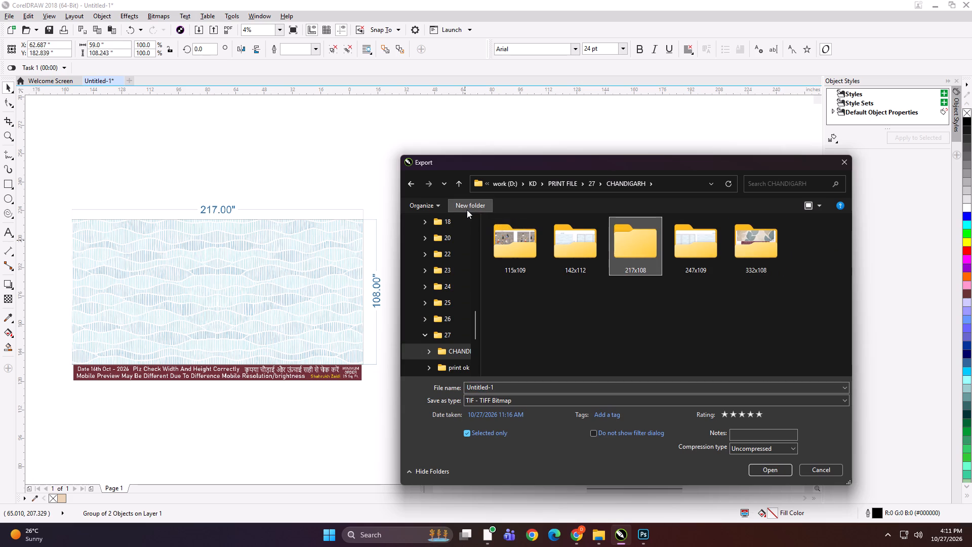
Export the first strip as a TIFF named "59x108 A NW" into the 217x108 folder.
{"action": "double_click", "coordinate": [622, 239]}
{"action": "left_click", "coordinate": [548, 380]}
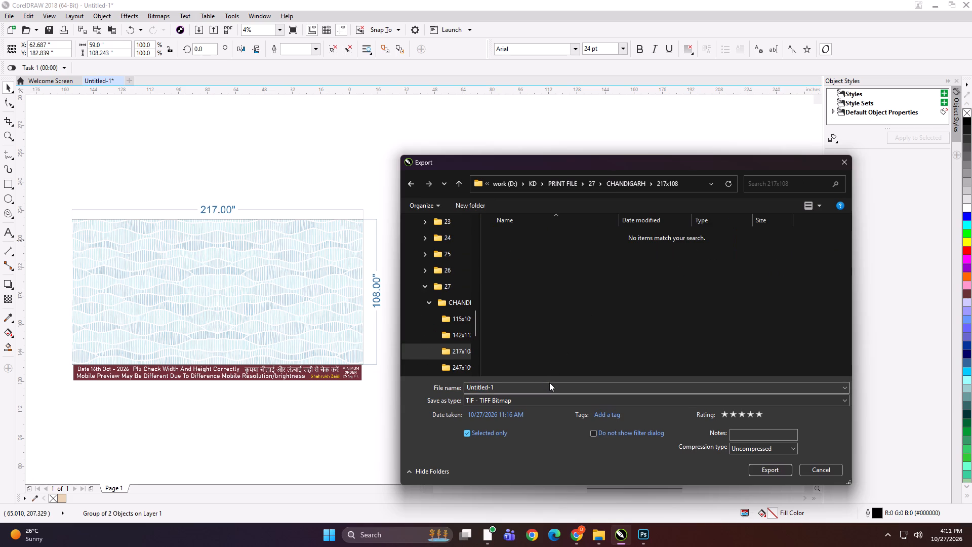
{"action": "left_click", "coordinate": [551, 384]}
{"action": "type", "text": "59x108 A NW"}
{"action": "key", "text": "Return"}
{"action": "key", "text": "Return"}
Export the second strip as a TIFF named "59x108 B NW" into the 217x108 folder.
{"action": "left_click", "coordinate": [573, 279]}
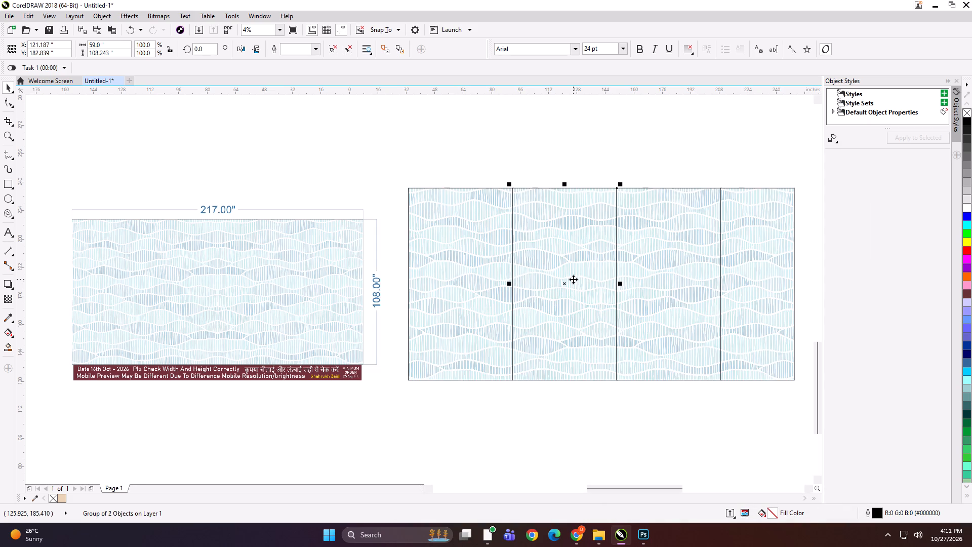
{"action": "key", "text": "ctrl+e"}
{"action": "key", "text": "ctrl+e"}
{"action": "left_click", "coordinate": [517, 258]}
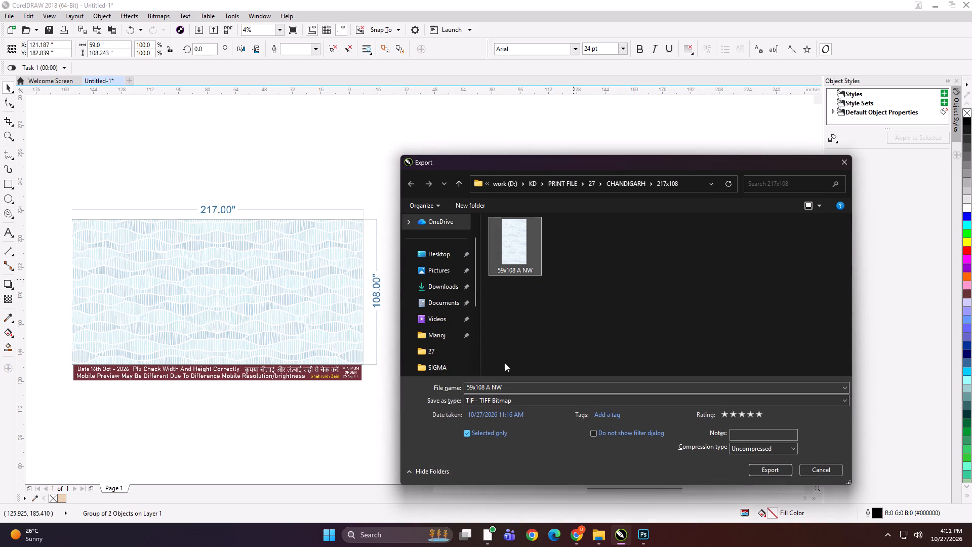
{"action": "double_click", "coordinate": [490, 386]}
{"action": "type", "text": "B"}
{"action": "key", "text": "space"}
{"action": "key", "text": "Return"}
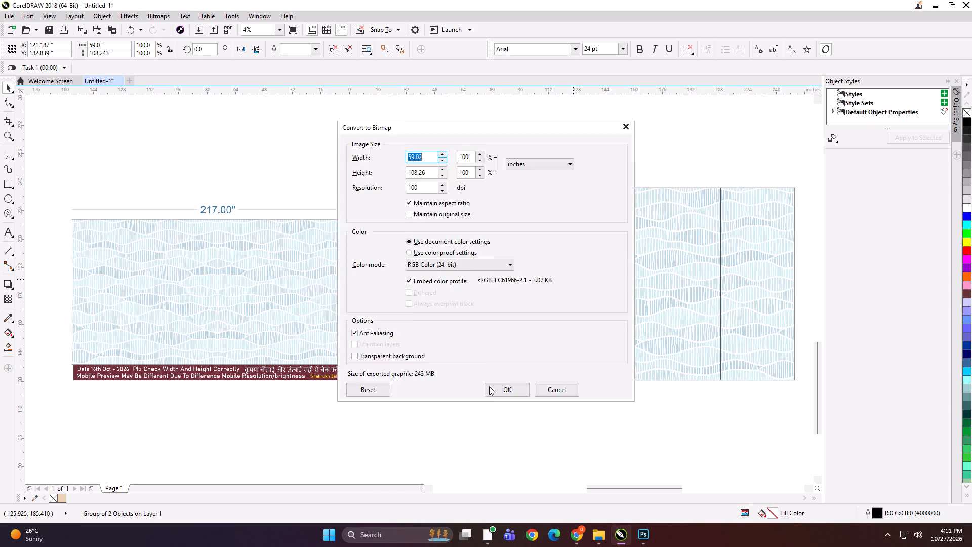
{"action": "key", "text": "Return"}
Export the third strip as a TIFF named "59x108 C NW" into the 217x108 folder.
{"action": "left_click", "coordinate": [636, 341]}
{"action": "key", "text": "ctrl+e"}
{"action": "key", "text": "ctrl+e"}
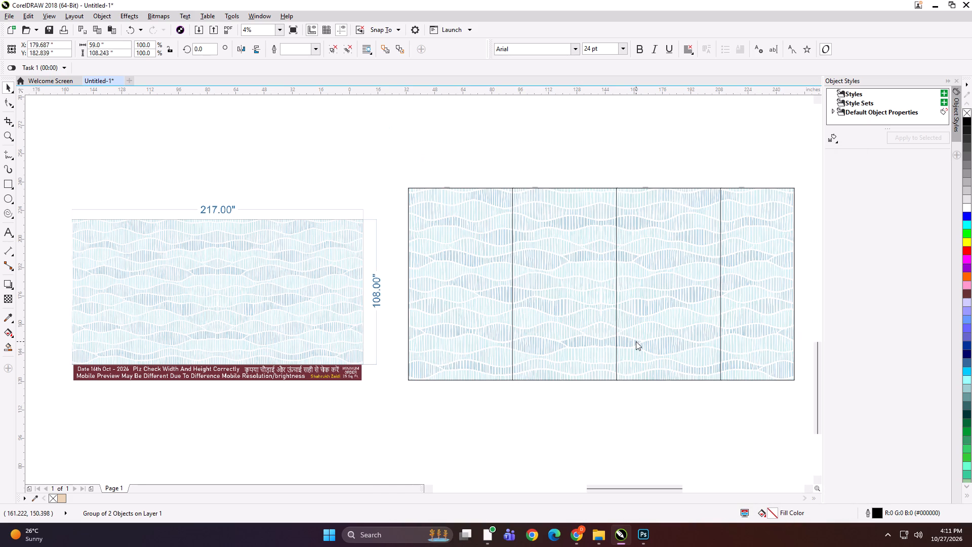
{"action": "left_click", "coordinate": [569, 258]}
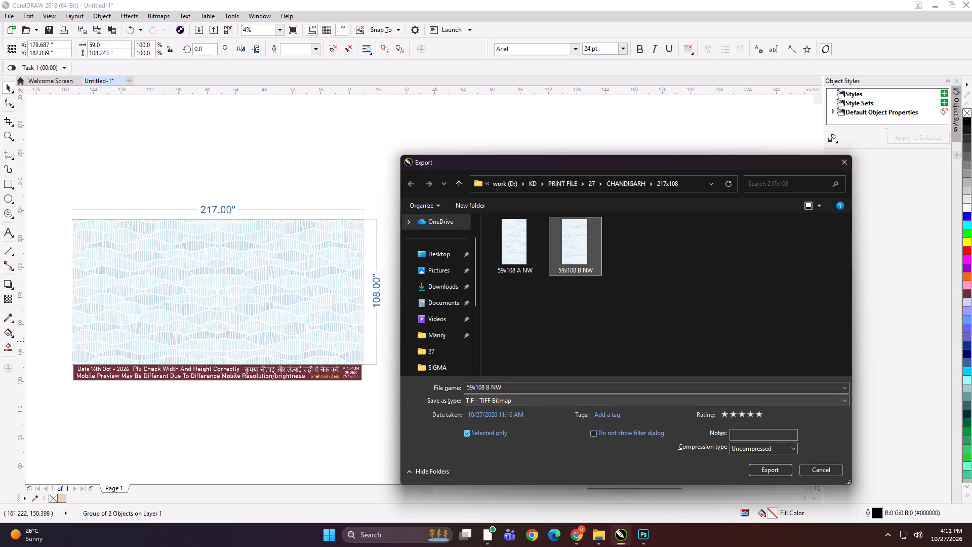
{"action": "left_click", "coordinate": [490, 389]}
{"action": "double_click", "coordinate": [489, 387]}
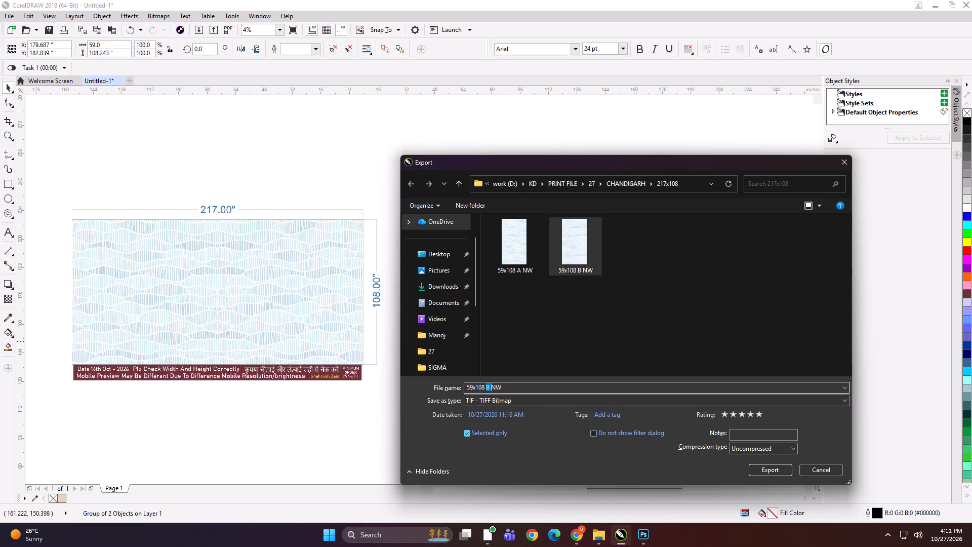
{"action": "type", "text": "C"}
{"action": "key", "text": "space"}
{"action": "key", "text": "Return"}
{"action": "key", "text": "Return"}
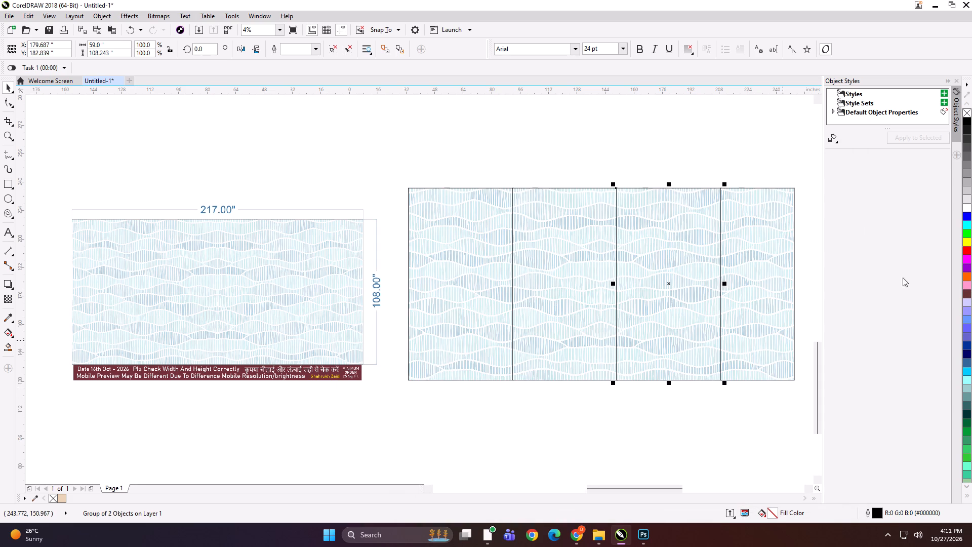
Export the narrower fourth strip as a TIFF named "41.5x108 D NW" into the 217x108 folder.
{"action": "left_click", "coordinate": [776, 267]}
{"action": "key", "text": "ctrl+e"}
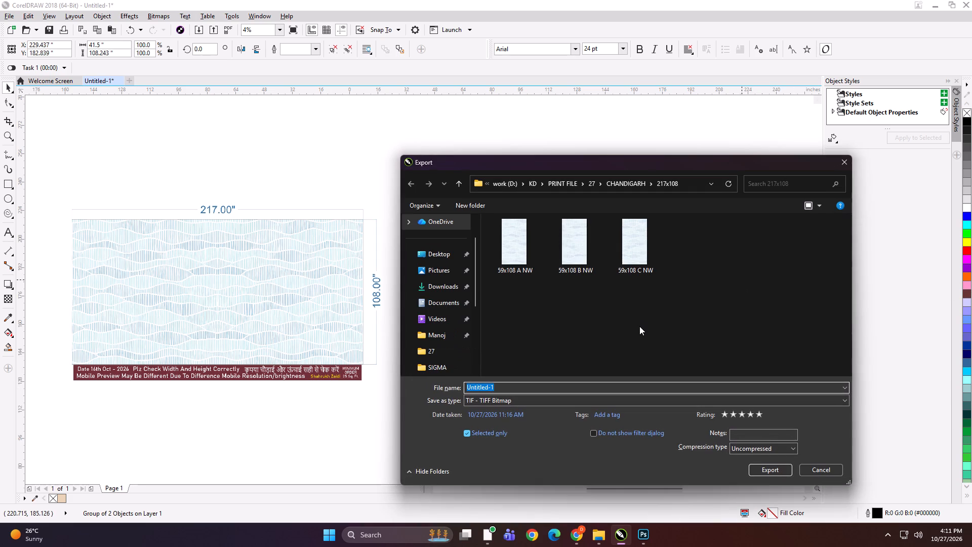
{"action": "type", "text": "41.5x108 D NW"}
{"action": "key", "text": "Return"}
{"action": "key", "text": "Return"}
Spread the four strips apart horizontally, leaving an even gap between each neighbouring pair.
{"action": "scroll", "coordinate": [469, 279], "scroll_direction": "down", "scroll_amount": 1}
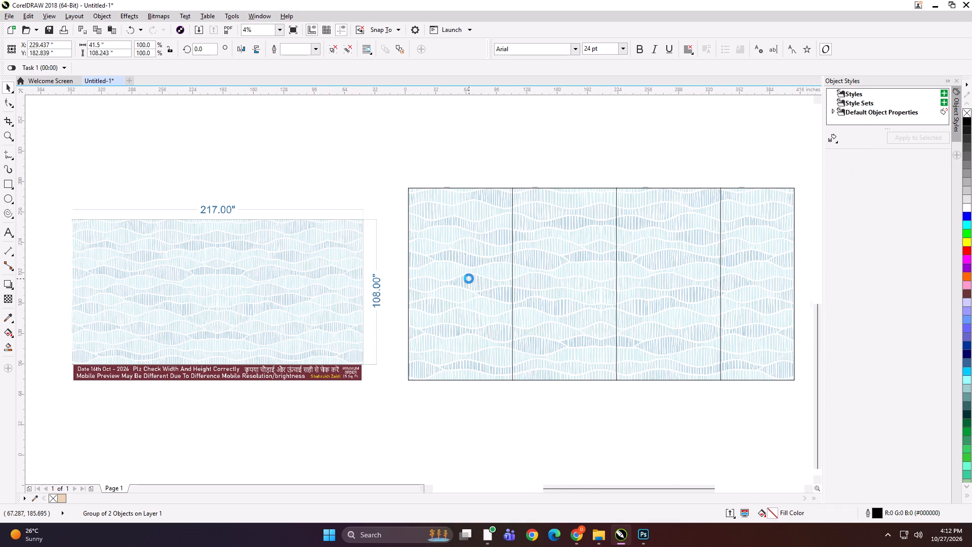
{"action": "left_click_drag", "start_coordinate": [472, 214], "coordinate": [656, 372]}
{"action": "key", "text": "Right"}
{"action": "key", "text": "Right"}
{"action": "key", "text": "Right"}
{"action": "key", "text": "Right"}
{"action": "key", "text": "Right"}
{"action": "key", "text": "Right"}
{"action": "key", "text": "Right"}
{"action": "key", "text": "Right"}
{"action": "key", "text": "Right"}
{"action": "key", "text": "Right"}
{"action": "key", "text": "Right"}
{"action": "key", "text": "Right"}
{"action": "key", "text": "Right"}
{"action": "key", "text": "Right"}
{"action": "key", "text": "Right"}
{"action": "key", "text": "Right"}
{"action": "key", "text": "Right"}
{"action": "key", "text": "Right"}
{"action": "key", "text": "Right"}
{"action": "key", "text": "Right"}
{"action": "left_click_drag", "start_coordinate": [521, 201], "coordinate": [659, 349]}
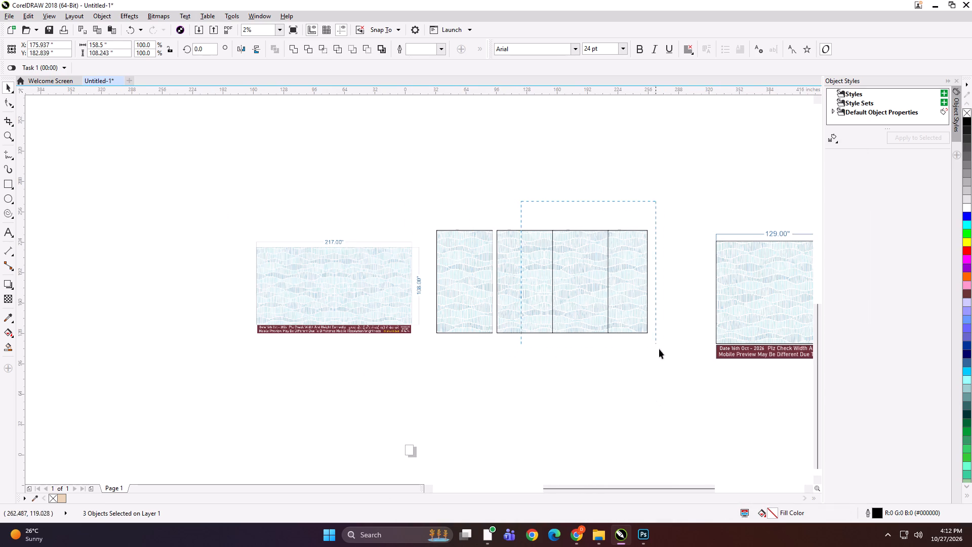
{"action": "left_click_drag", "start_coordinate": [659, 349], "coordinate": [672, 372]}
{"action": "left_click_drag", "start_coordinate": [586, 199], "coordinate": [672, 374]}
Scale the four strips together to about 193 inches overall width and move them closer to the 217 by 108 inch preview.
{"action": "left_click_drag", "start_coordinate": [680, 199], "coordinate": [413, 359]}
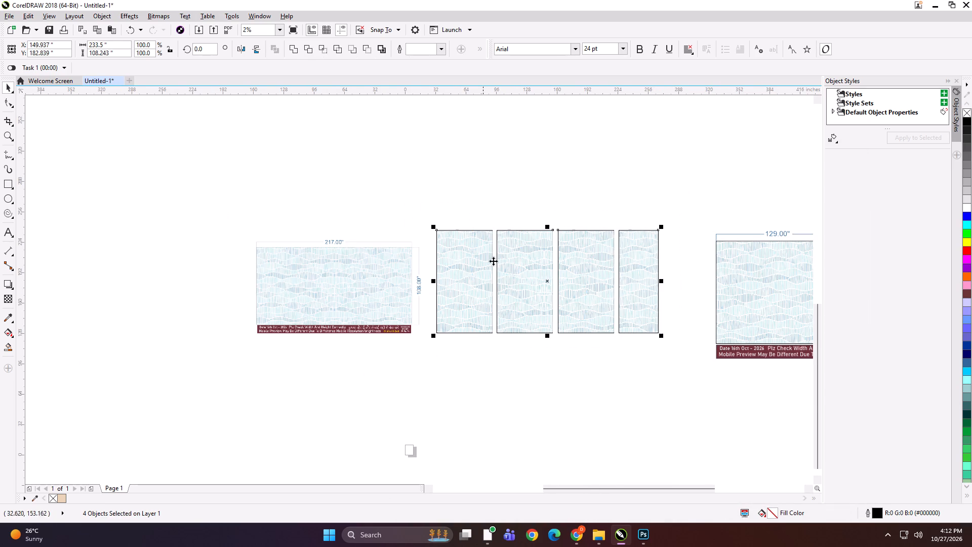
{"action": "scroll", "coordinate": [493, 261], "scroll_direction": "up", "scroll_amount": 1}
{"action": "left_click_drag", "start_coordinate": [377, 196], "coordinate": [388, 214], "text": "shift"}
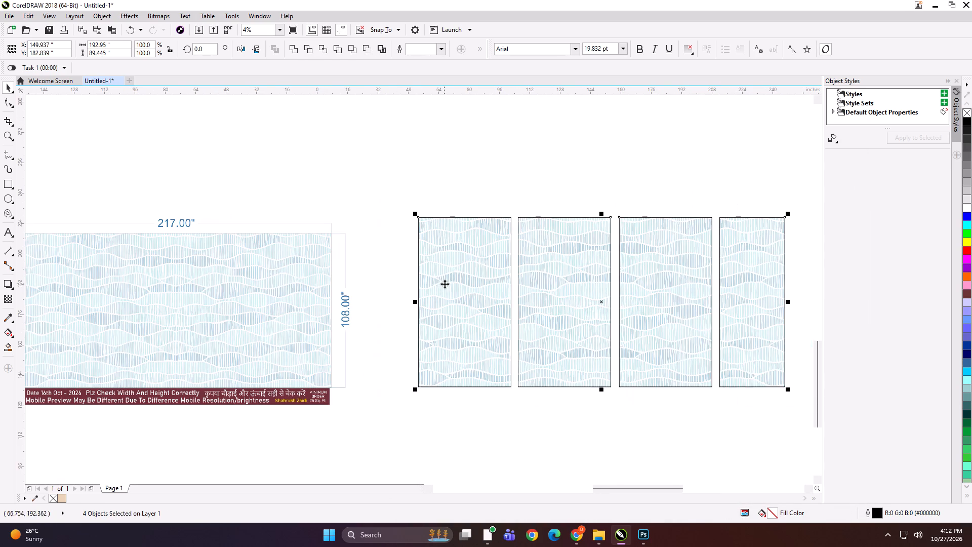
{"action": "left_click_drag", "start_coordinate": [444, 284], "coordinate": [400, 291]}
Group the strips with the 217 by 108 inch preview and shrink the group to about 7.3 inches wide.
{"action": "left_click", "coordinate": [333, 290], "text": "shift"}
{"action": "key", "text": "ctrl+g"}
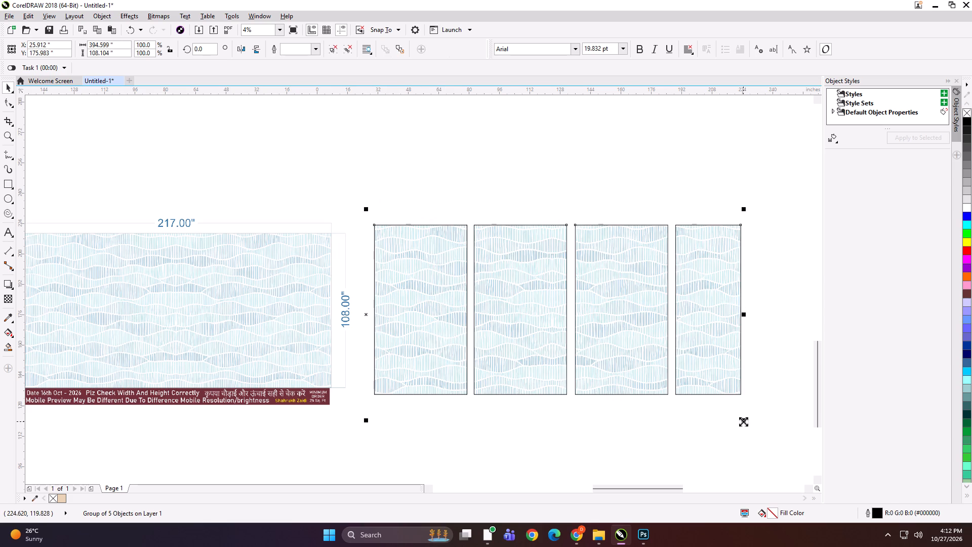
{"action": "left_click_drag", "start_coordinate": [743, 421], "coordinate": [379, 331], "text": "shift"}
{"action": "scroll", "coordinate": [369, 323], "scroll_direction": "up", "scroll_amount": 3}
{"action": "scroll", "coordinate": [316, 235], "scroll_direction": "up", "scroll_amount": 1}
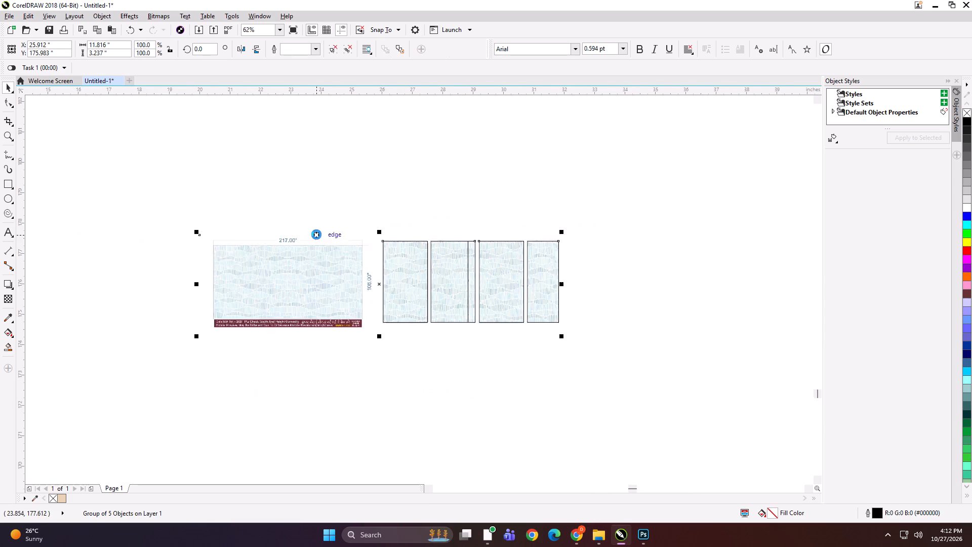
{"action": "scroll", "coordinate": [316, 235], "scroll_direction": "up", "scroll_amount": 1}
{"action": "scroll", "coordinate": [341, 224], "scroll_direction": "down", "scroll_amount": 1}
{"action": "left_click_drag", "start_coordinate": [575, 331], "coordinate": [501, 317], "text": "shift"}
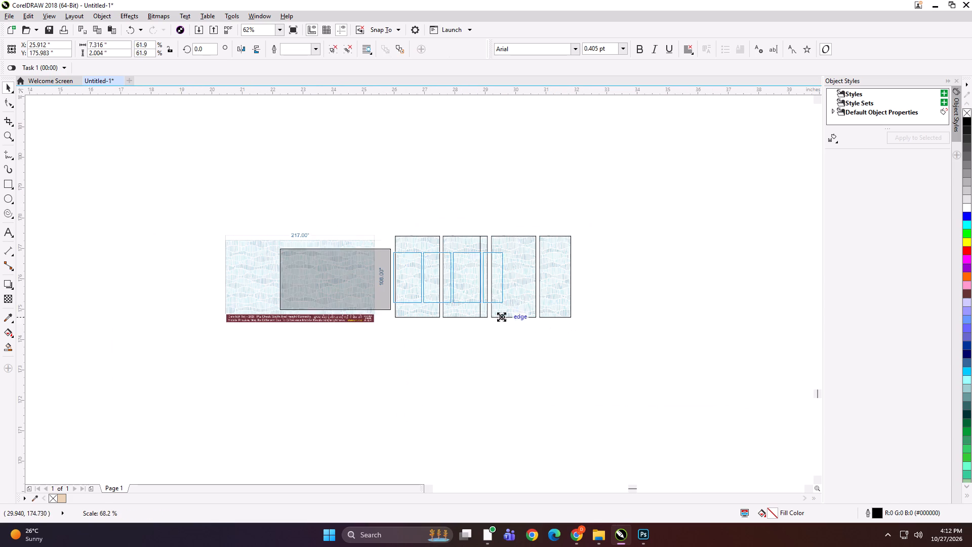
{"action": "left_click_drag", "start_coordinate": [501, 317], "coordinate": [506, 317], "text": "shift"}
Export the shrunken overview group as a TIFF named "FSGDH".
{"action": "key", "text": "ctrl+e"}
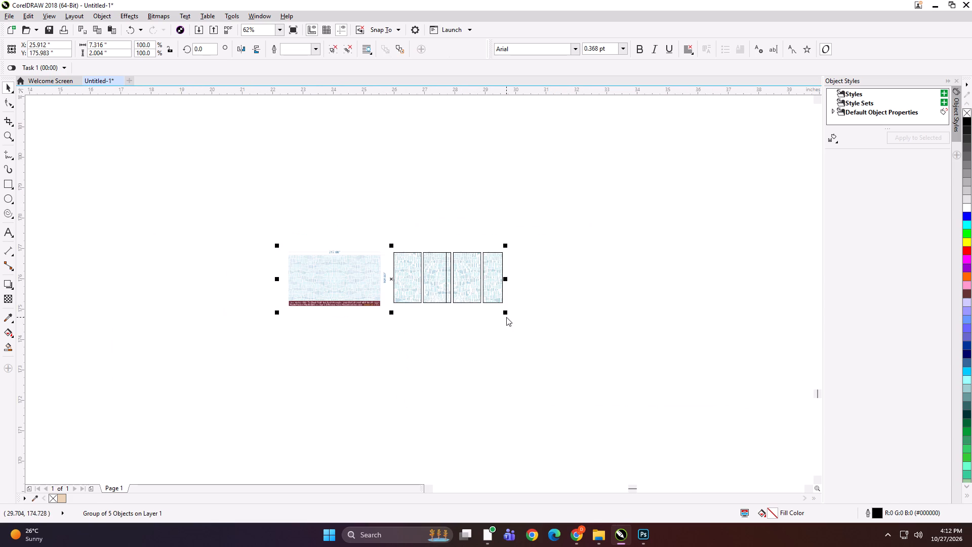
{"action": "type", "text": "FSGDH"}
{"action": "key", "text": "Return"}
{"action": "key", "text": "Return"}
{"action": "key", "text": "Return"}
{"action": "key", "text": "Return"}
Delete the exported 217 by 108 inch overview group and show all remaining artwork.
{"action": "key", "text": "Delete"}
{"action": "key", "text": "F4"}
{"action": "left_click", "coordinate": [473, 296]}
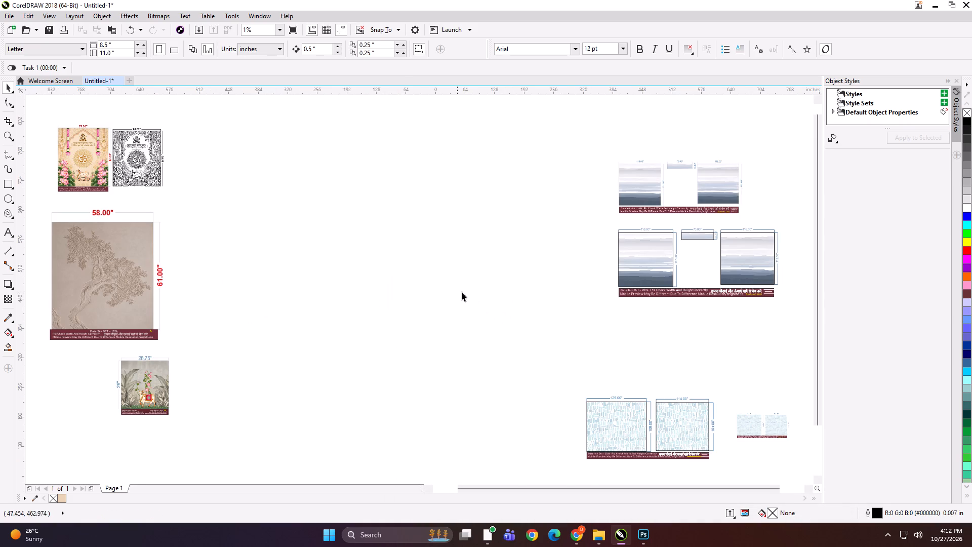
Delete the notice banner and dimension lines around the large 129 by 108 and 114 by 104 inch panels.
{"action": "scroll", "coordinate": [760, 455], "scroll_direction": "up", "scroll_amount": 1}
{"action": "scroll", "coordinate": [268, 244], "scroll_direction": "down", "scroll_amount": 1}
{"action": "scroll", "coordinate": [638, 381], "scroll_direction": "up", "scroll_amount": 1}
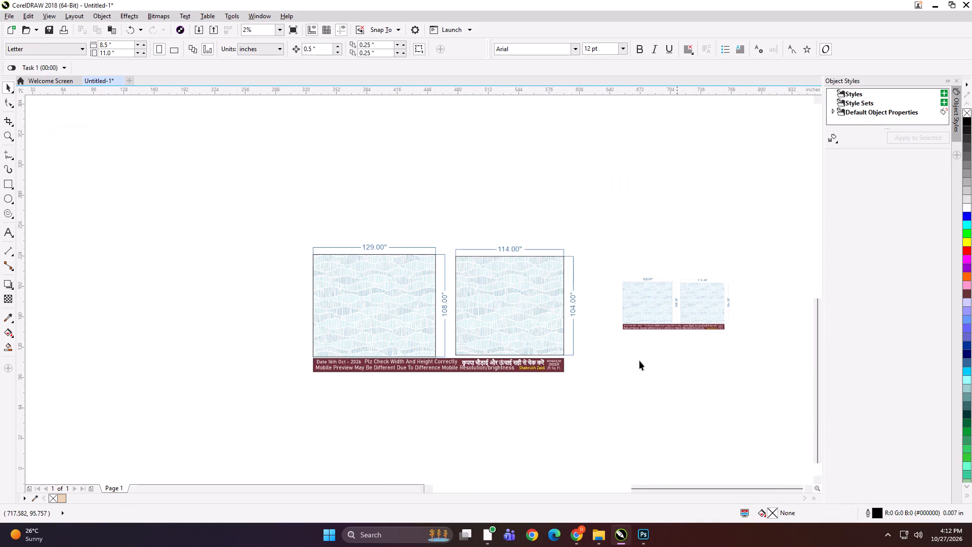
{"action": "left_click", "coordinate": [547, 367]}
{"action": "key", "text": "Delete"}
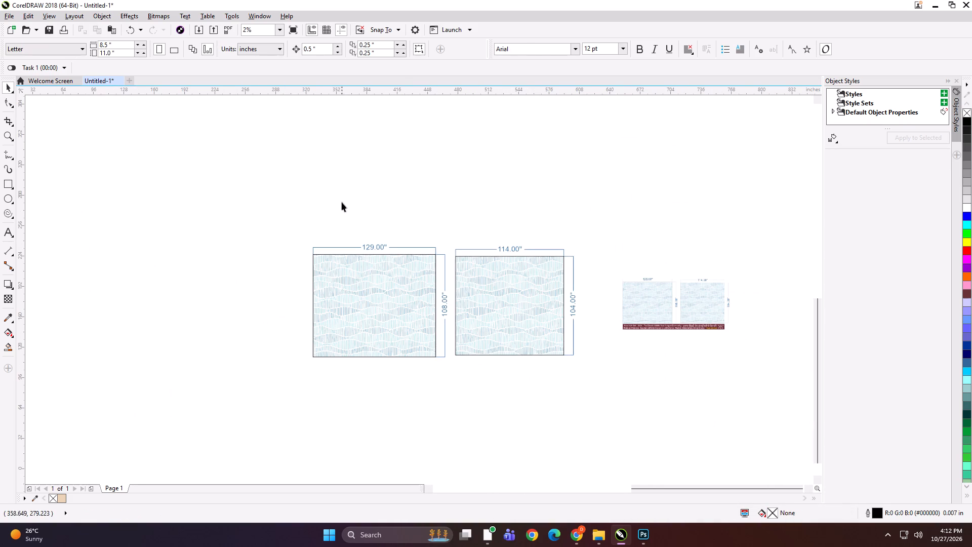
{"action": "left_click_drag", "start_coordinate": [345, 206], "coordinate": [591, 330]}
{"action": "key", "text": "Delete"}
Move the small two-panel preview bitmap above the large panels and enlarge it to about 265 inches wide.
{"action": "left_click_drag", "start_coordinate": [653, 303], "coordinate": [396, 176]}
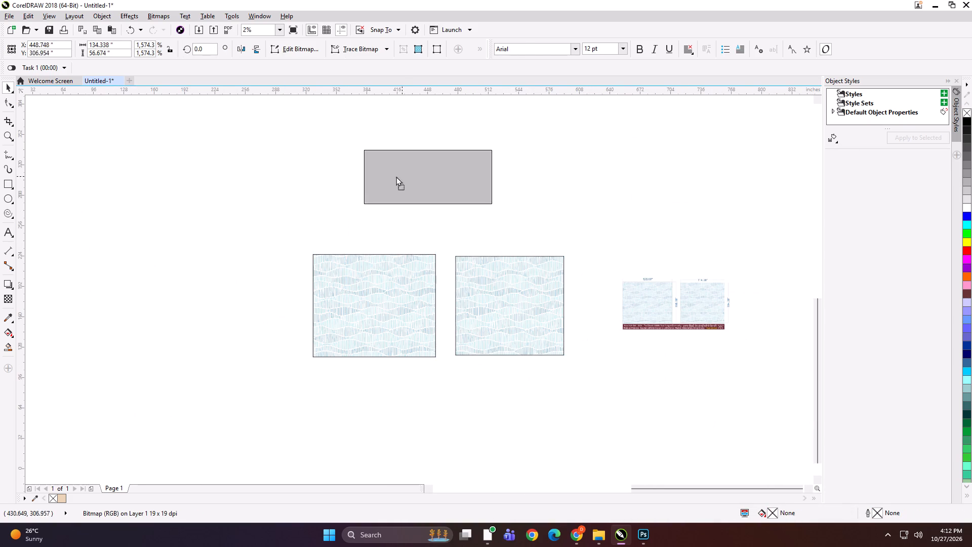
{"action": "left_click_drag", "start_coordinate": [396, 176], "coordinate": [373, 172]}
{"action": "left_click", "coordinate": [467, 203], "text": "shift"}
{"action": "left_click_drag", "start_coordinate": [465, 203], "coordinate": [524, 228], "text": "shift"}
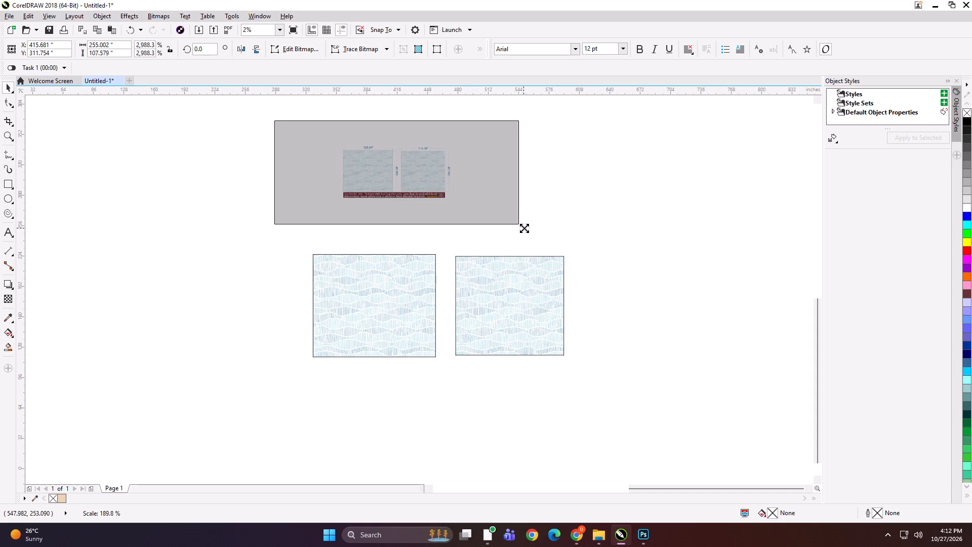
{"action": "left_click_drag", "start_coordinate": [524, 228], "coordinate": [529, 229], "text": "shift"}
Place a copy of the enlarged two-panel preview below the large panels.
{"action": "left_click_drag", "start_coordinate": [435, 163], "coordinate": [481, 412]}
{"action": "right_click", "coordinate": [481, 412], "text": "shift"}
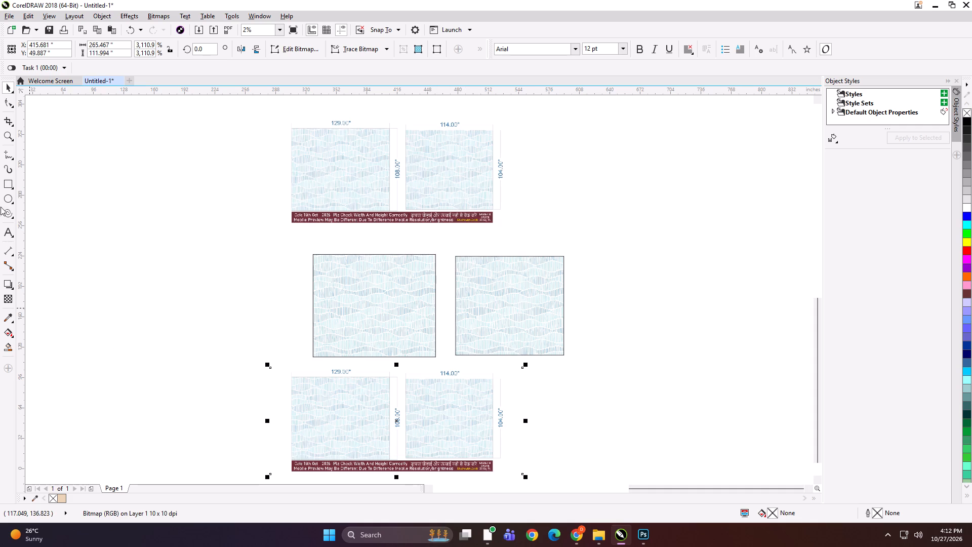
Draw a frame about 127 by 112 inches around the lower preview's 114-inch half and copy it over the upper preview's 129-inch half.
{"action": "double_click", "coordinate": [6, 185], "text": "shift"}
{"action": "key", "text": "shift+space"}
{"action": "left_click_drag", "start_coordinate": [265, 422], "coordinate": [326, 426]}
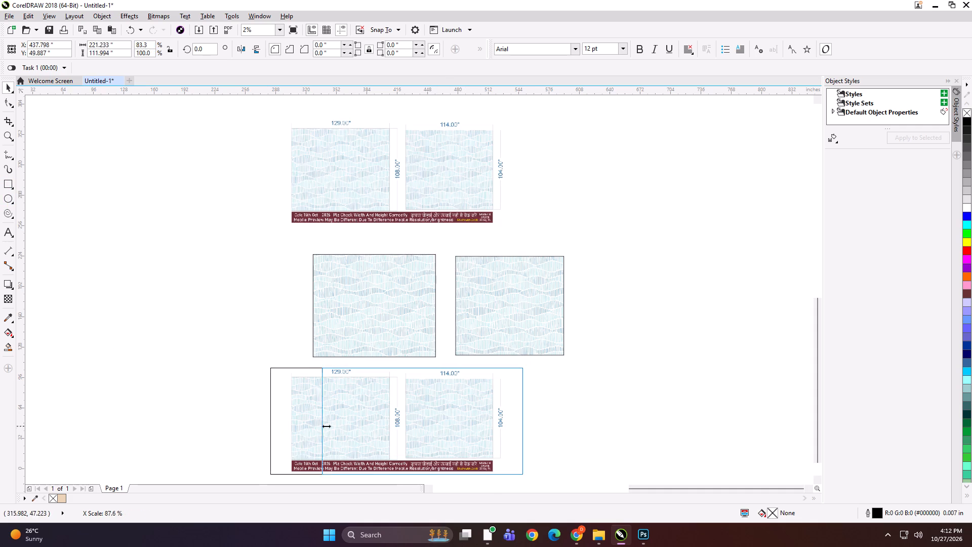
{"action": "left_click_drag", "start_coordinate": [326, 426], "coordinate": [396, 432]}
{"action": "left_click_drag", "start_coordinate": [444, 421], "coordinate": [442, 418]}
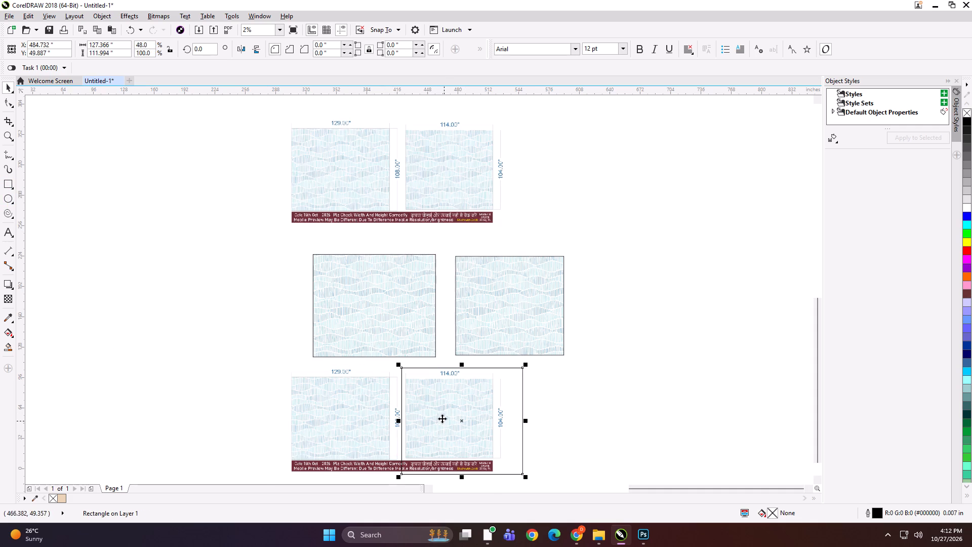
{"action": "left_click_drag", "start_coordinate": [442, 418], "coordinate": [324, 175]}
{"action": "right_click", "coordinate": [324, 175]}
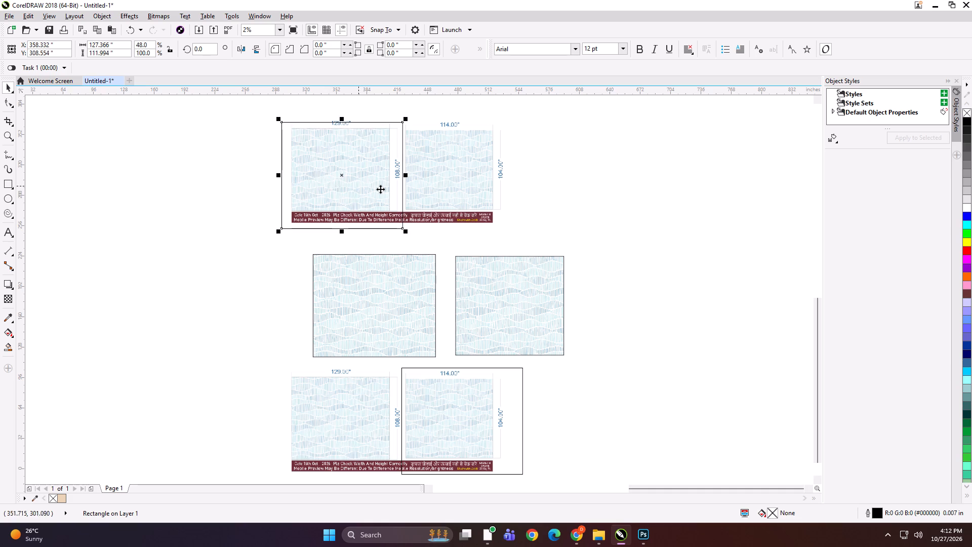
PowerClip each two-panel preview into its frame and remove both frame outlines.
{"action": "left_click", "coordinate": [426, 190]}
{"action": "key", "text": "shift+Return"}
{"action": "left_click", "coordinate": [372, 172]}
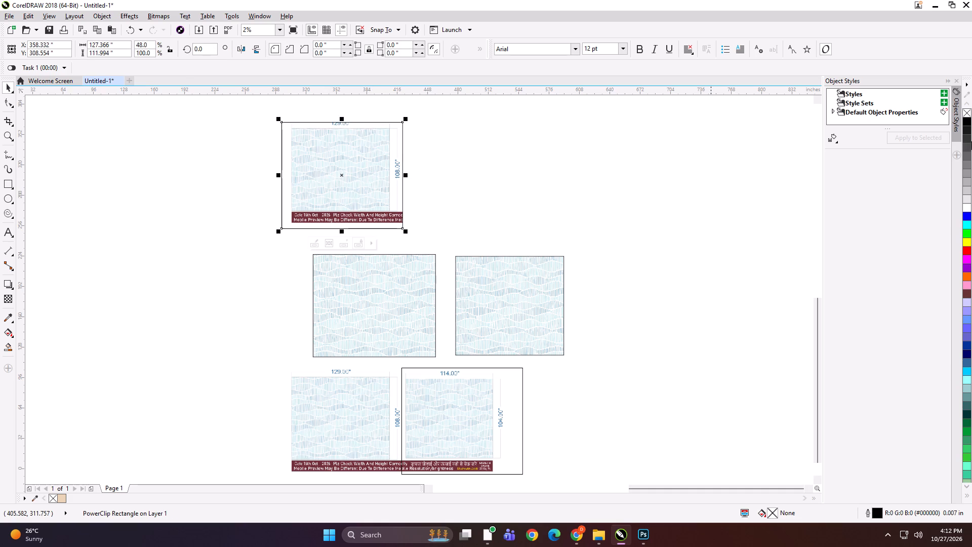
{"action": "right_click", "coordinate": [968, 115]}
{"action": "left_click", "coordinate": [359, 409]}
{"action": "key", "text": "shift+Return"}
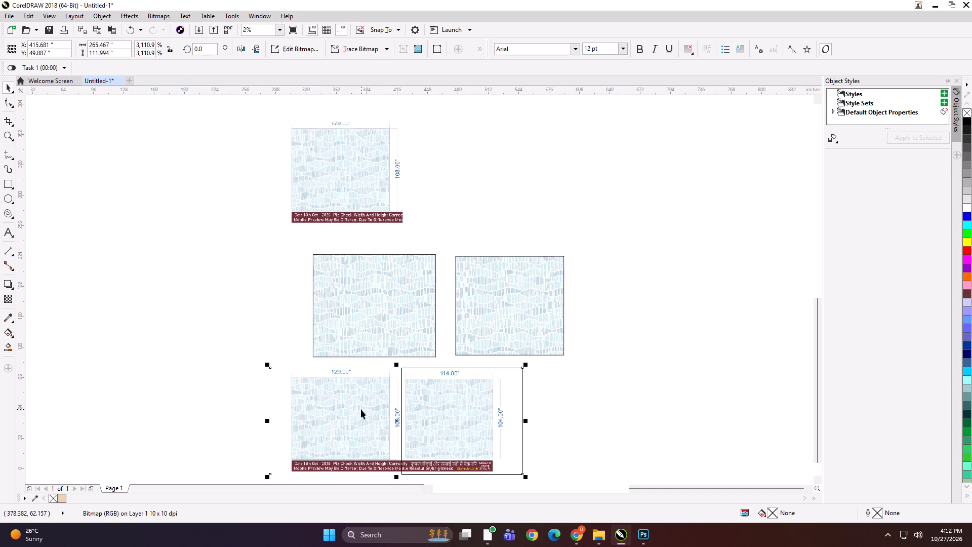
{"action": "left_click", "coordinate": [445, 385]}
{"action": "right_click", "coordinate": [966, 111]}
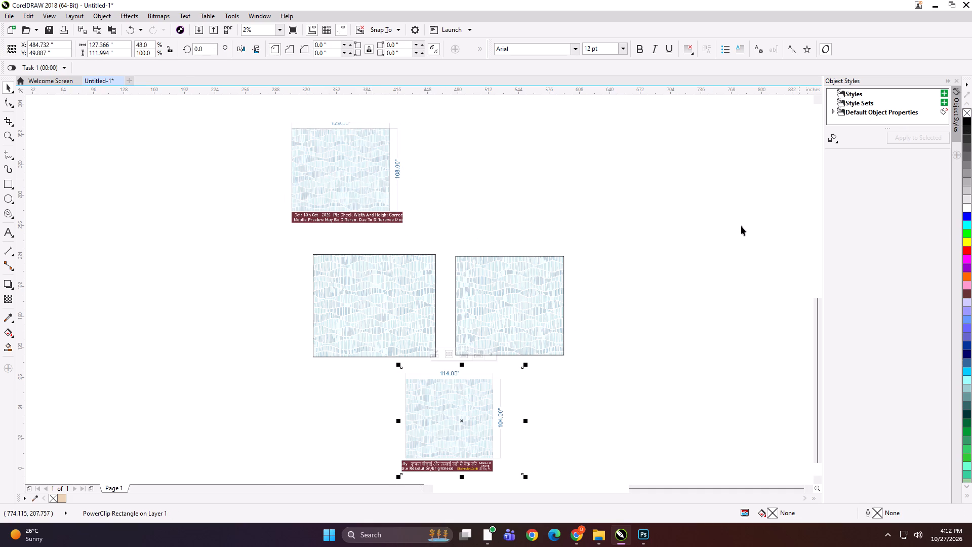
Move each cropped preview beside its matching large panel, the 114-inch one on the right and the 129-inch one on the left.
{"action": "left_click_drag", "start_coordinate": [459, 416], "coordinate": [641, 304]}
{"action": "double_click", "coordinate": [637, 301]}
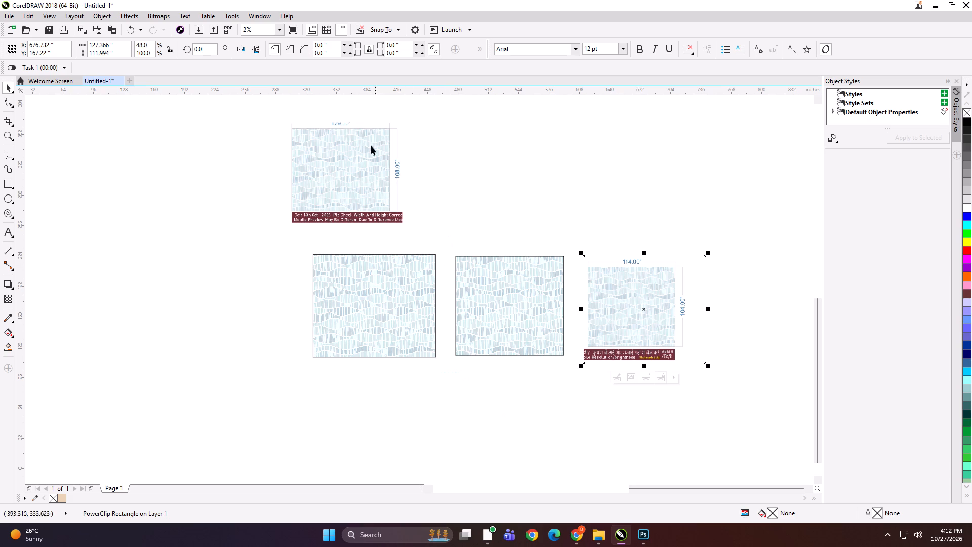
{"action": "left_click_drag", "start_coordinate": [367, 136], "coordinate": [266, 259]}
Add a 59-inch-wide frame over the large 114 by 104 inch panel, aligned to the panel's left edge.
{"action": "scroll", "coordinate": [674, 312], "scroll_direction": "up", "scroll_amount": 1}
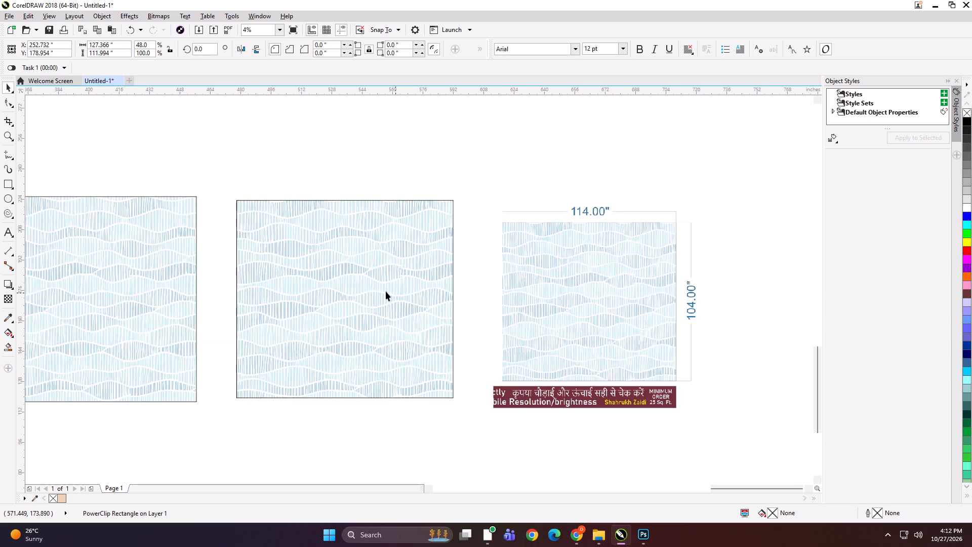
{"action": "left_click", "coordinate": [383, 291]}
{"action": "double_click", "coordinate": [9, 183], "text": "shift"}
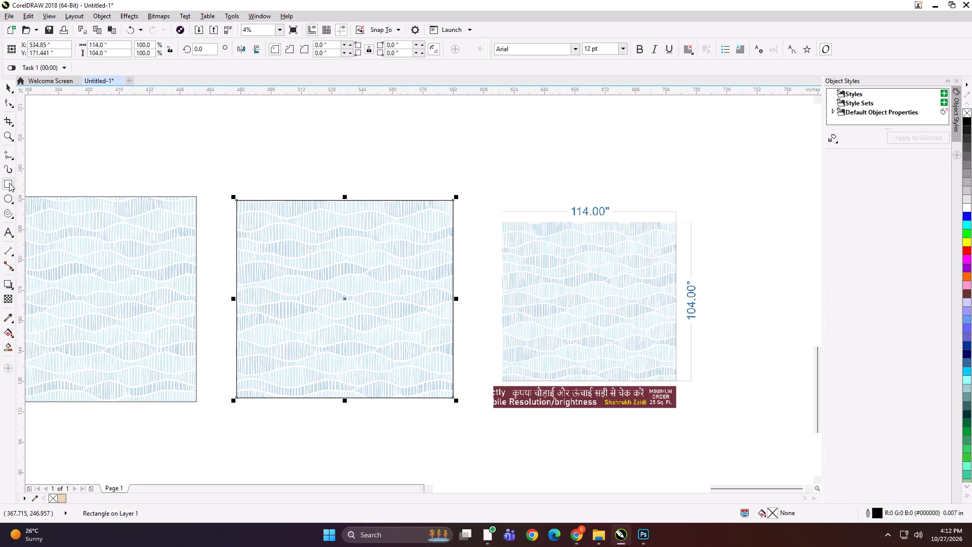
{"action": "key", "text": "shift+space"}
{"action": "left_click", "coordinate": [110, 45]}
{"action": "key", "text": "ctrl+a"}
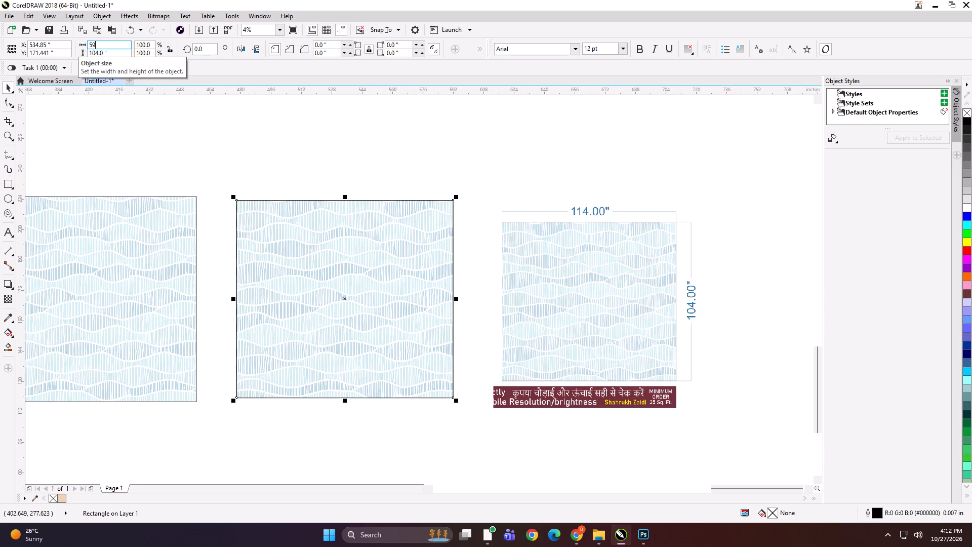
{"action": "key", "text": "Return"}
{"action": "left_click", "coordinate": [258, 262], "text": "shift"}
{"action": "key", "text": "l"}
{"action": "left_click", "coordinate": [270, 163]}
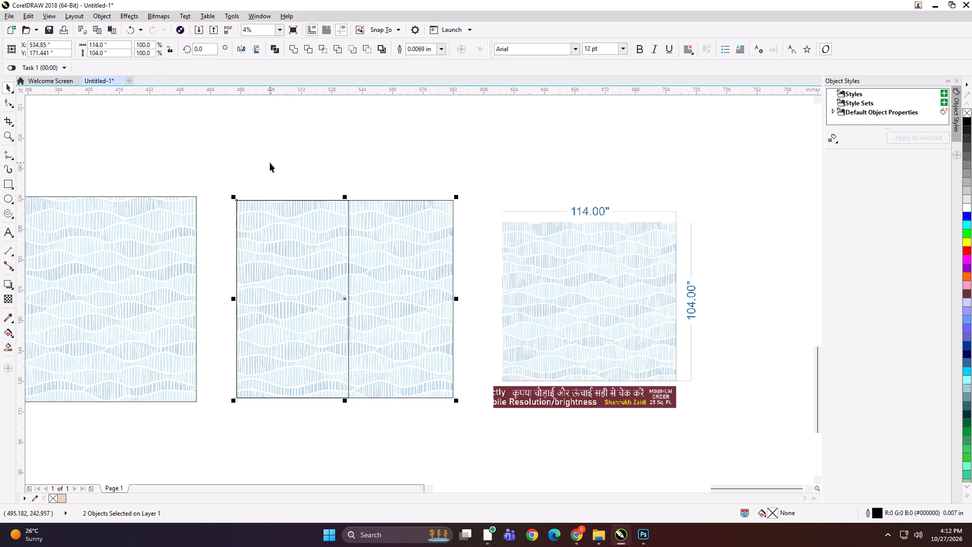
Mirror a copy of the frame onto the panel's right part, overlapping the first by 0.5 inch, and set its width to 55.5 inches.
{"action": "left_click", "coordinate": [283, 294]}
{"action": "left_click_drag", "start_coordinate": [233, 300], "coordinate": [404, 314]}
{"action": "right_click", "coordinate": [404, 314], "text": "ctrl"}
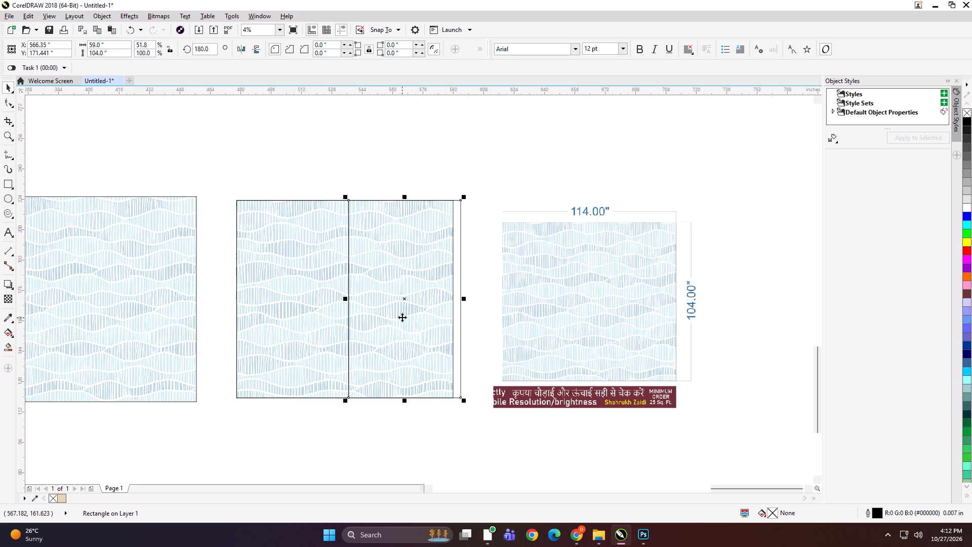
{"action": "key", "text": "Left"}
{"action": "left_click_drag", "start_coordinate": [463, 299], "coordinate": [456, 299]}
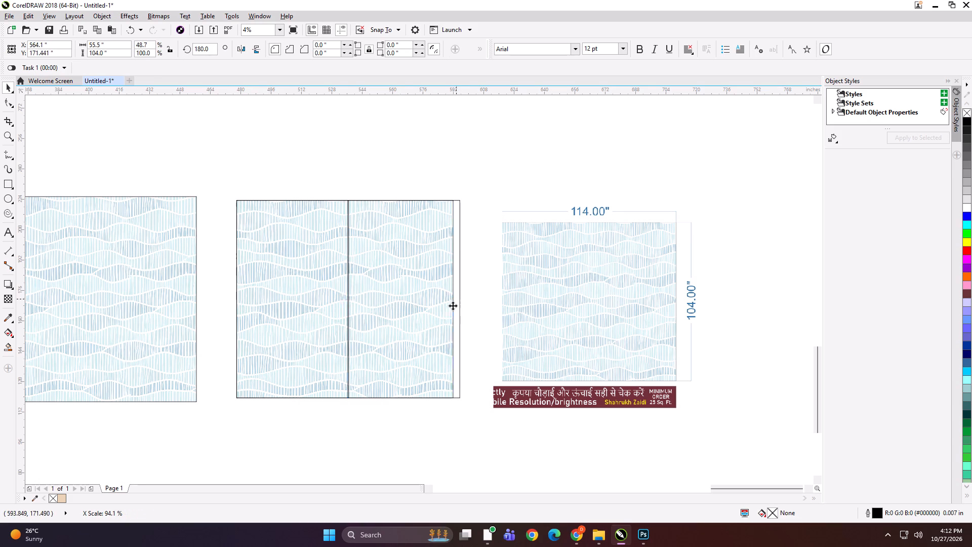
Group the two strip frames, PowerClip the 114 by 104 inch panel artwork into them, and ungroup them into separate strips.
{"action": "left_click", "coordinate": [334, 281], "text": "shift"}
{"action": "key", "text": "ctrl+g"}
{"action": "left_click", "coordinate": [305, 143]}
{"action": "left_click", "coordinate": [306, 241], "text": "alt"}
{"action": "key", "text": "shift+Return"}
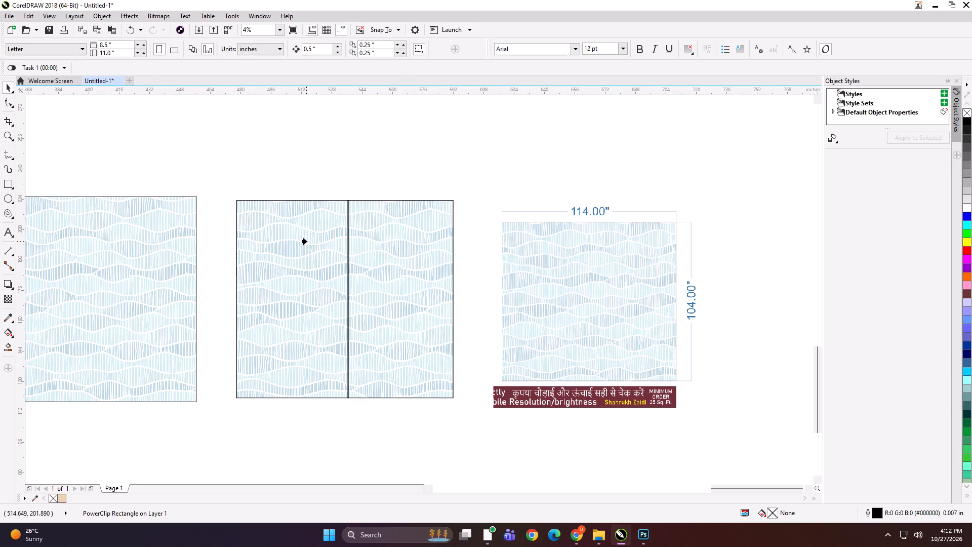
{"action": "left_click", "coordinate": [306, 241]}
{"action": "key", "text": "ctrl+u"}
{"action": "left_click", "coordinate": [300, 179]}
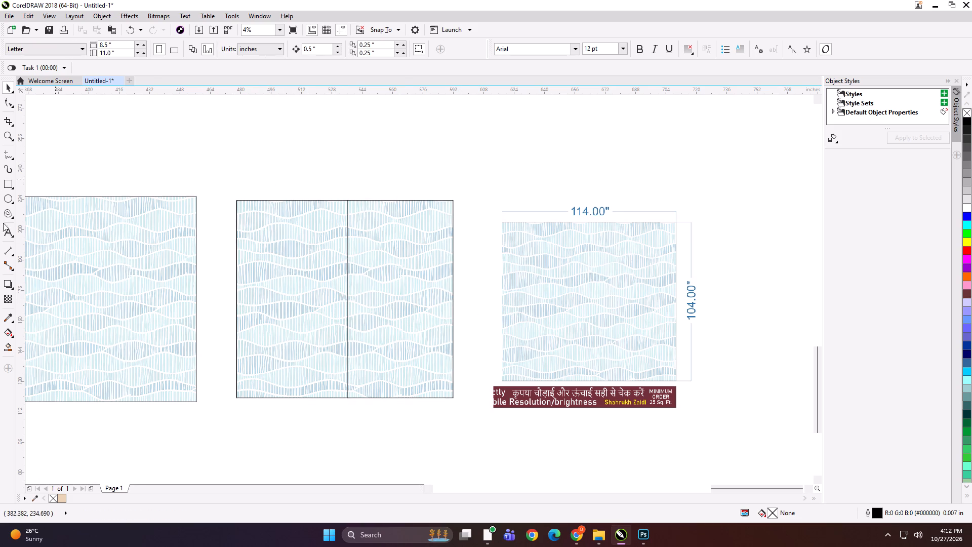
Add the text labels "114*104 PANEL 1" and "114*104 PANEL 2" on the top edges of the left and right strips.
{"action": "left_click", "coordinate": [7, 231]}
{"action": "left_click", "coordinate": [265, 199]}
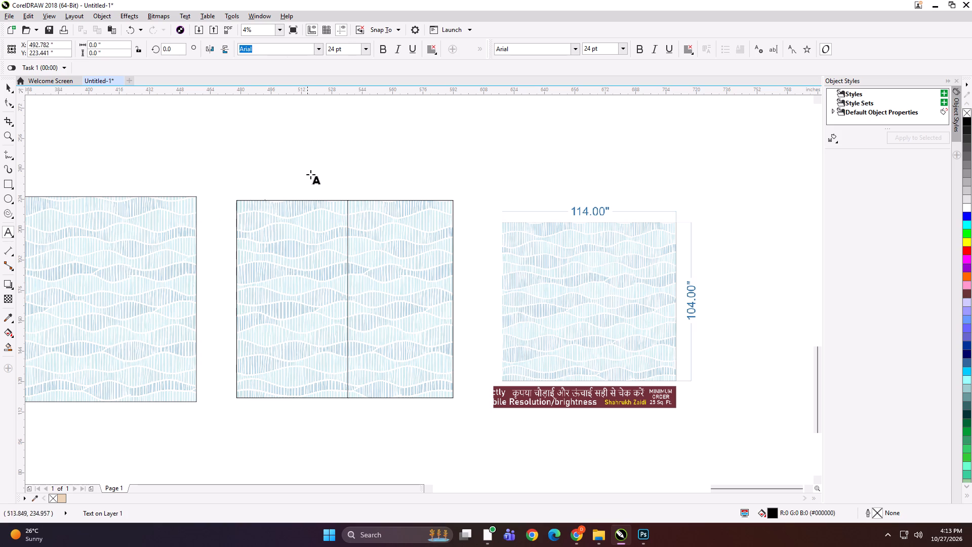
{"action": "type", "text": "114*104 PANEL 1"}
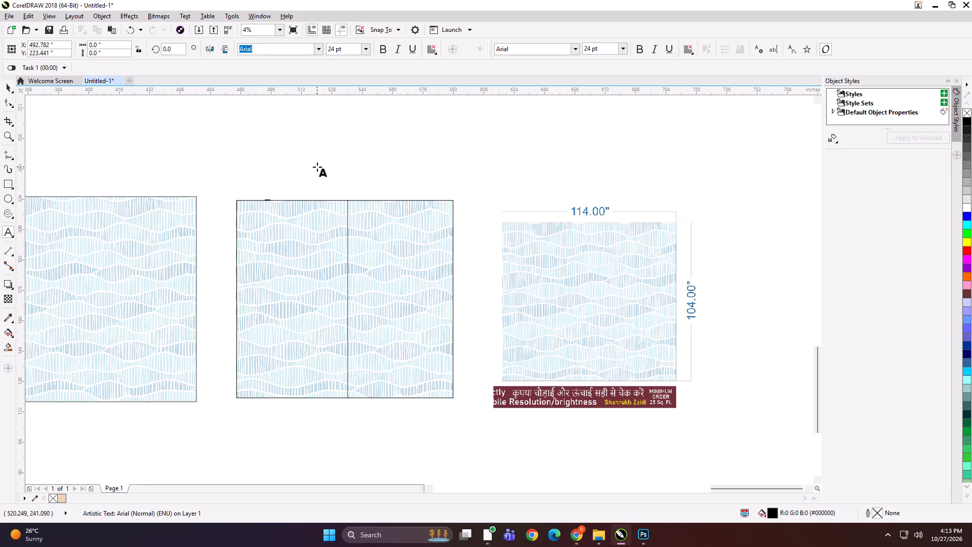
{"action": "key", "text": "ctrl+a"}
{"action": "key", "text": "ctrl+c"}
{"action": "left_click", "coordinate": [361, 199]}
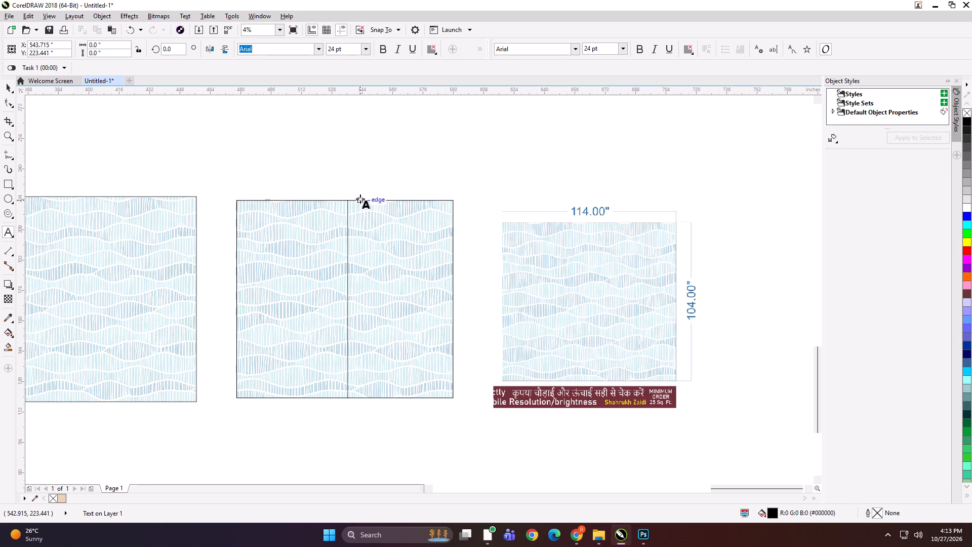
{"action": "key", "text": "ctrl+v"}
{"action": "key", "text": "BackSpace"}
{"action": "key", "text": "2"}
{"action": "left_click", "coordinate": [7, 87]}
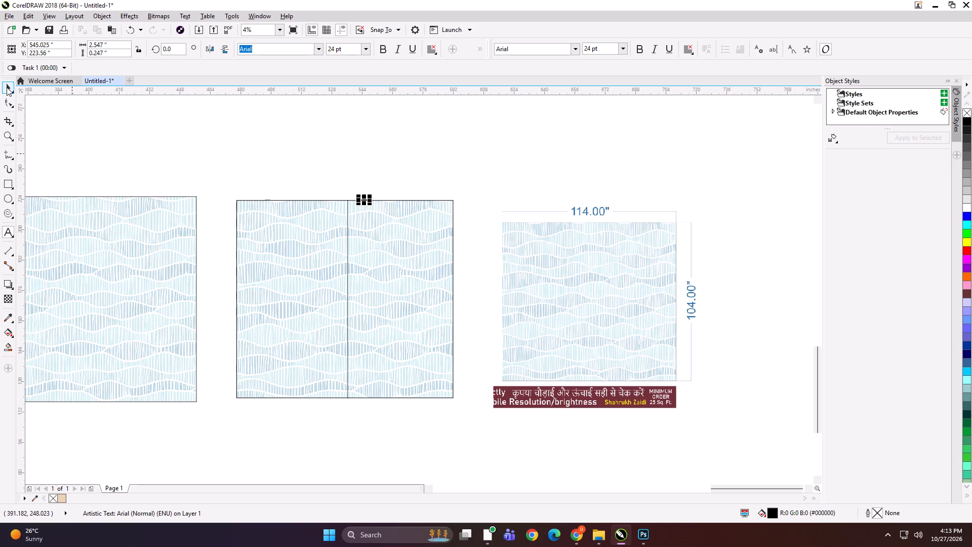
Group each panel label with its own strip of the 114 by 104 inch panel.
{"action": "left_click", "coordinate": [378, 240], "text": "shift"}
{"action": "key", "text": "ctrl+g"}
{"action": "left_click_drag", "start_coordinate": [320, 171], "coordinate": [249, 254]}
{"action": "left_click", "coordinate": [279, 256], "text": "shift"}
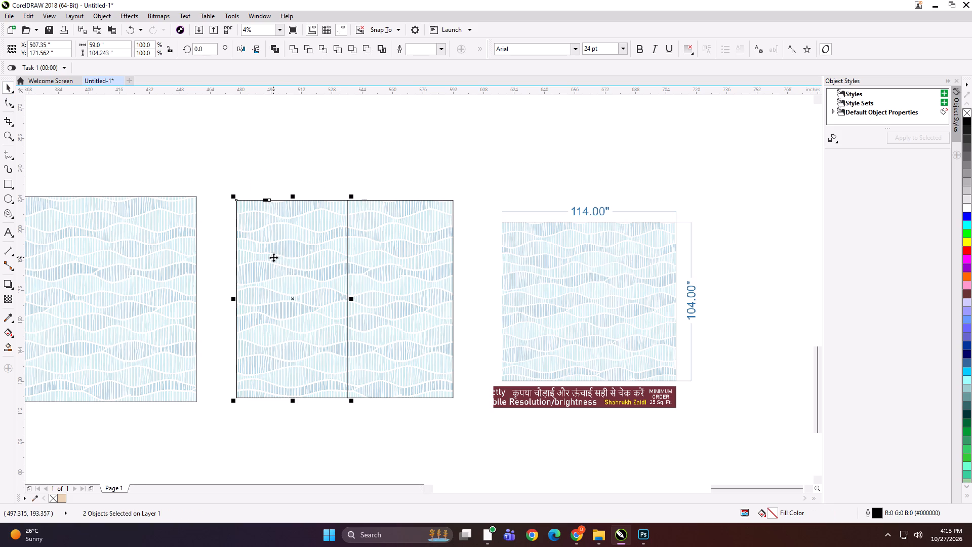
{"action": "key", "text": "ctrl+g"}
Start exporting the left strip and create and open a new folder named 114x104 inside the CHANDIGARH folder.
{"action": "key", "text": "ctrl+e"}
{"action": "left_click", "coordinate": [461, 183]}
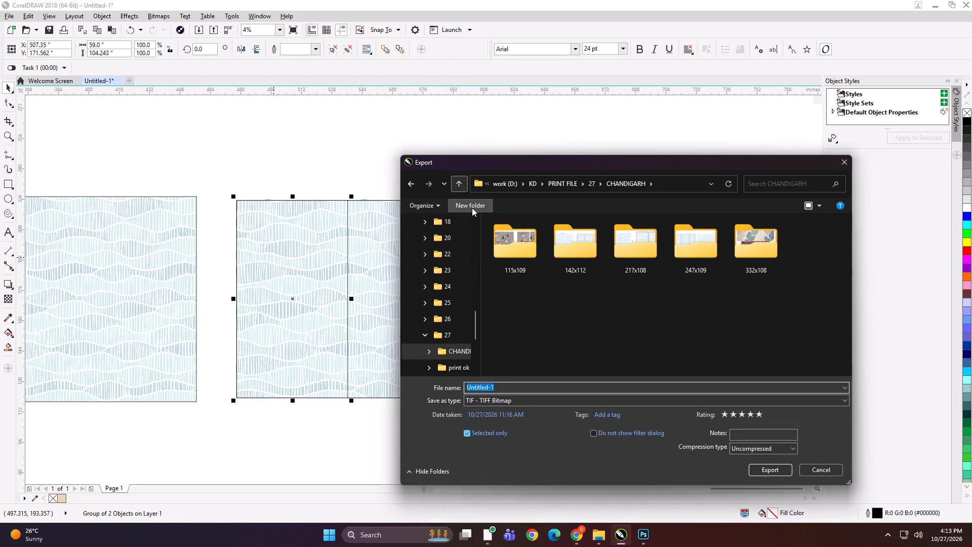
{"action": "left_click", "coordinate": [471, 205]}
{"action": "type", "text": "114x04"}
{"action": "key", "text": "space"}
{"action": "key", "text": "BackSpace"}
{"action": "key", "text": "BackSpace"}
{"action": "key", "text": "BackSpace"}
{"action": "type", "text": "104"}
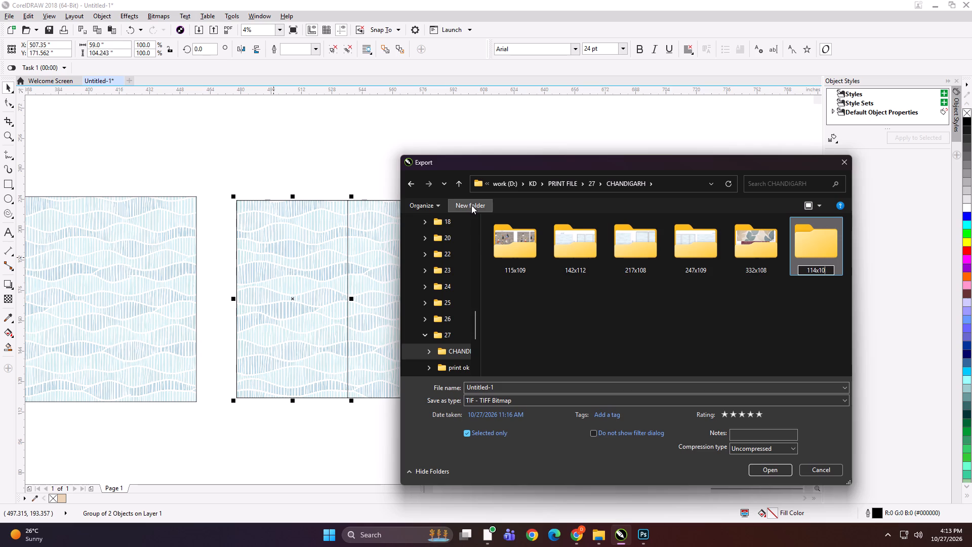
{"action": "key", "text": "space"}
{"action": "key", "text": "Return"}
{"action": "double_click", "coordinate": [508, 245]}
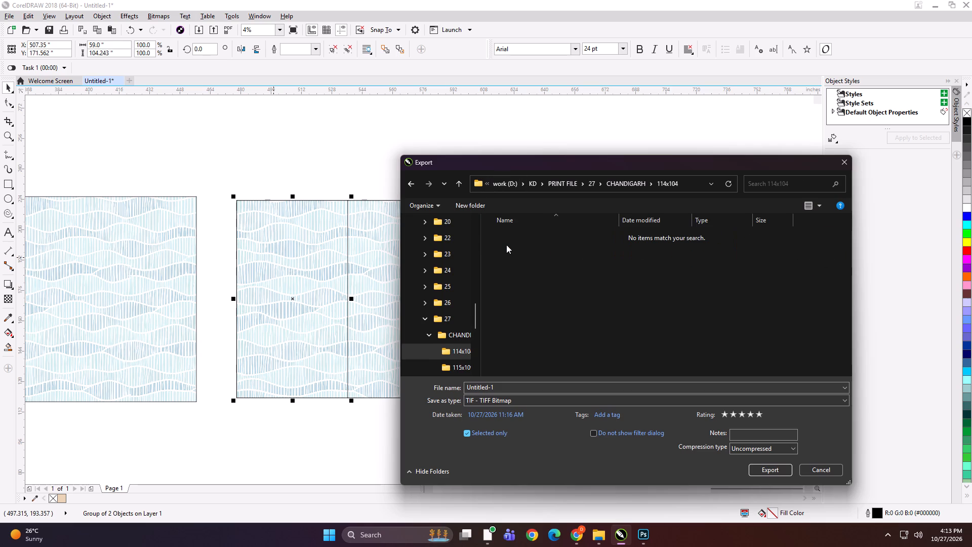
Export the left strip as a TIFF named "59x104 A NW".
{"action": "left_click", "coordinate": [524, 384]}
{"action": "type", "text": "59x104 A NW"}
{"action": "key", "text": "Return"}
{"action": "key", "text": "Return"}
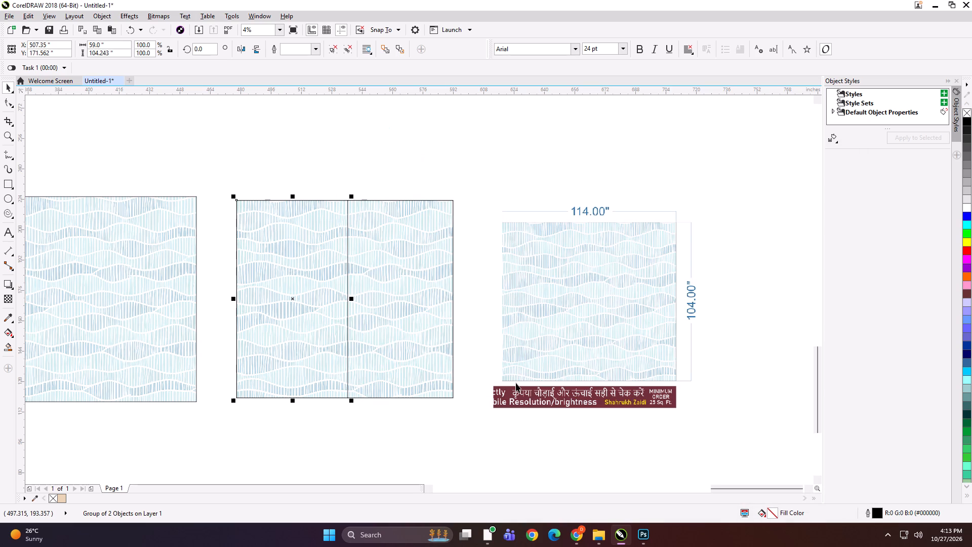
Export the right strip as a TIFF named "55.5x104 B NW" in the 114x104 folder.
{"action": "left_click", "coordinate": [397, 241]}
{"action": "key", "text": "ctrl+e"}
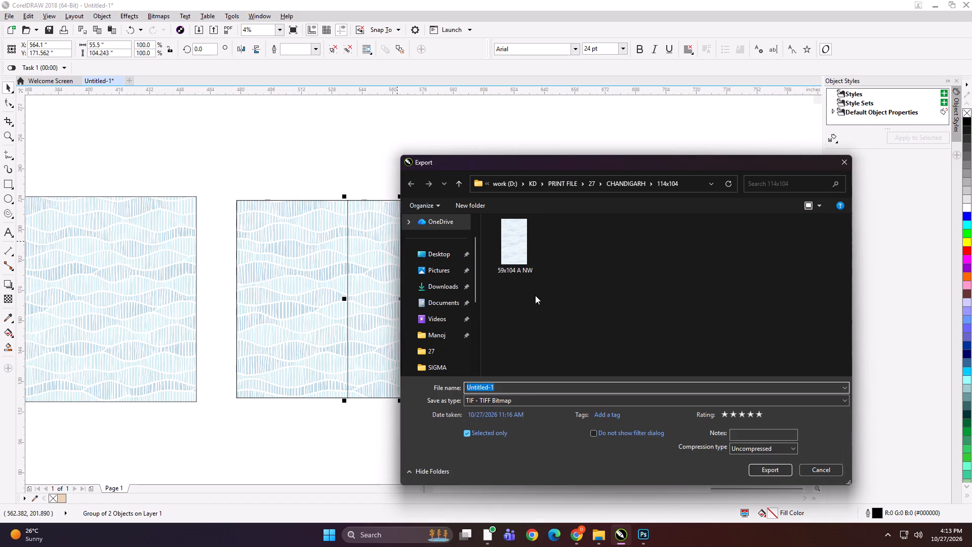
{"action": "type", "text": "55.5x104 B NW"}
{"action": "key", "text": "Return"}
{"action": "key", "text": "Return"}
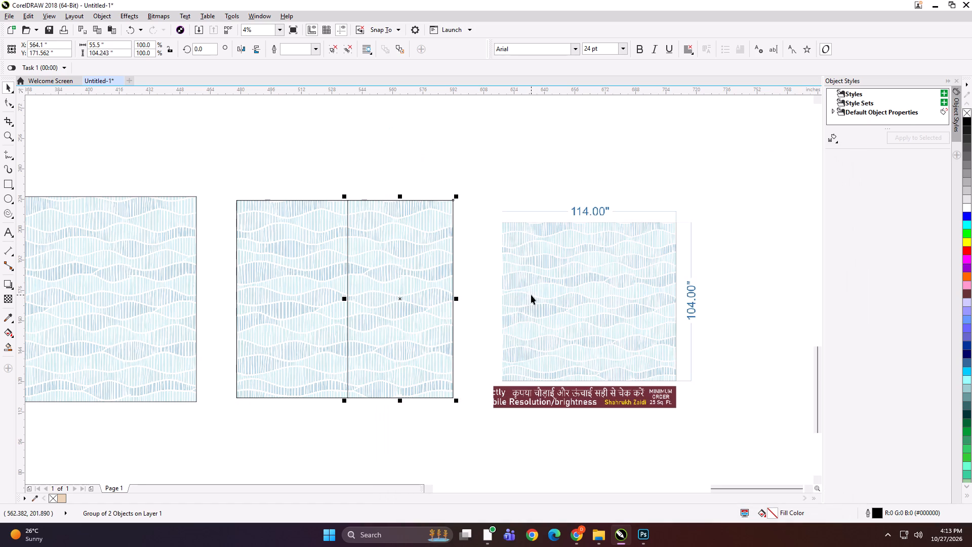
Shift the right strip to leave a gap, place both strips beside the cropped 114-inch preview, and group all three.
{"action": "key", "text": "Right"}
{"action": "key", "text": "Right"}
{"action": "key", "text": "Right"}
{"action": "key", "text": "Right"}
{"action": "key", "text": "Right"}
{"action": "key", "text": "Right"}
{"action": "key", "text": "Right"}
{"action": "key", "text": "Right"}
{"action": "key", "text": "Right"}
{"action": "key", "text": "Right"}
{"action": "key", "text": "Right"}
{"action": "key", "text": "Right"}
{"action": "left_click", "coordinate": [323, 273], "text": "shift"}
{"action": "left_click_drag", "start_coordinate": [323, 262], "coordinate": [324, 263]}
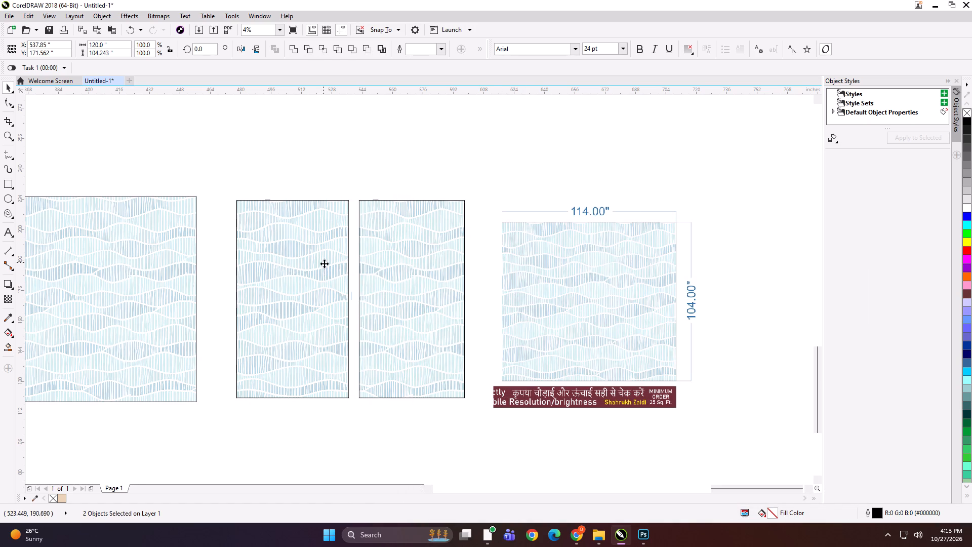
{"action": "left_click_drag", "start_coordinate": [324, 263], "coordinate": [332, 275]}
{"action": "left_click", "coordinate": [498, 320], "text": "shift"}
{"action": "key", "text": "ctrl+g"}
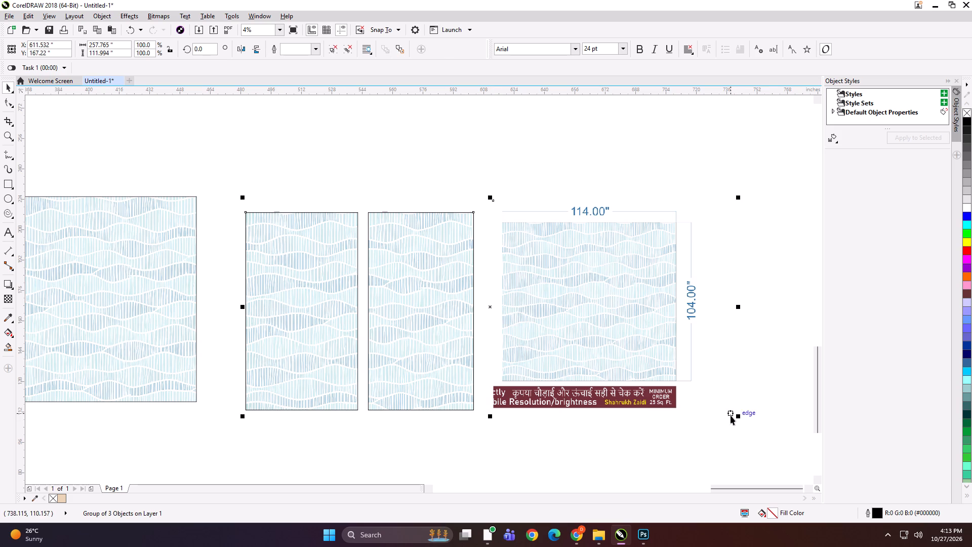
Shrink the 114 by 104 inch overview group to a few inches wide and export it as a TIFF named "FSGDH".
{"action": "left_click_drag", "start_coordinate": [738, 418], "coordinate": [502, 321], "text": "shift"}
{"action": "scroll", "coordinate": [492, 304], "scroll_direction": "up", "scroll_amount": 3}
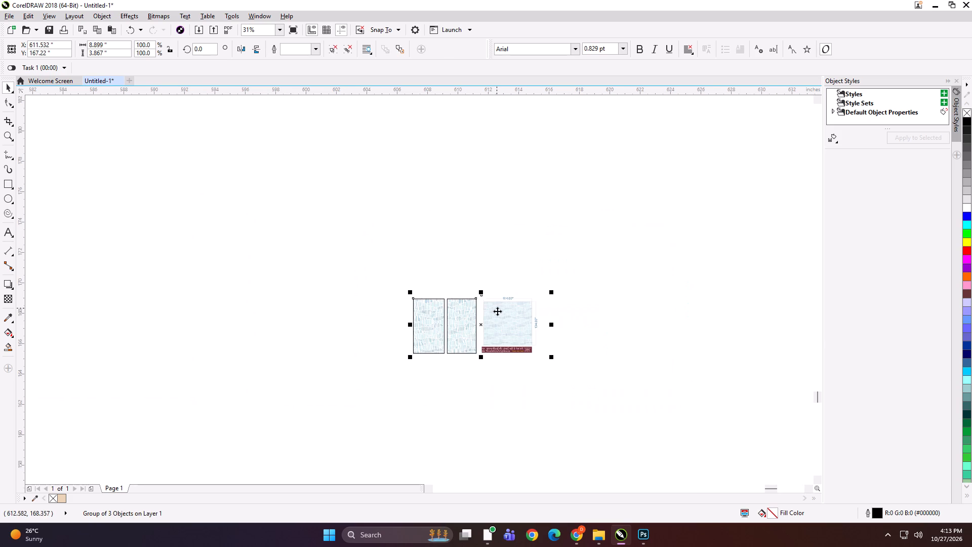
{"action": "scroll", "coordinate": [496, 345], "scroll_direction": "up", "scroll_amount": 1}
{"action": "left_click_drag", "start_coordinate": [605, 367], "coordinate": [522, 334], "text": "shift"}
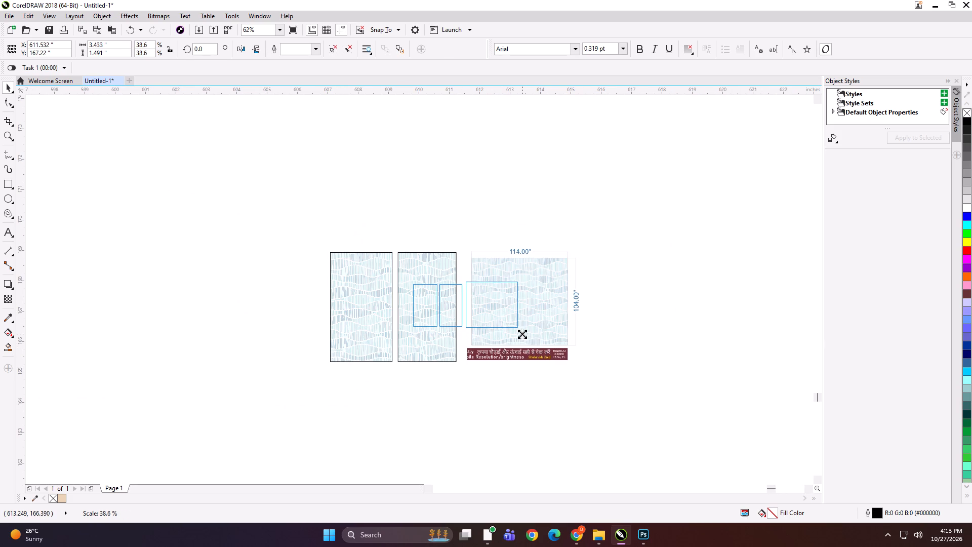
{"action": "left_click_drag", "start_coordinate": [522, 334], "coordinate": [538, 336], "text": "shift"}
{"action": "key", "text": "ctrl+e"}
{"action": "type", "text": "FSGDH"}
{"action": "key", "text": "Return"}
{"action": "key", "text": "Return"}
{"action": "key", "text": "Return"}
Delete the exported 114 by 104 inch overview group.
{"action": "key", "text": "Delete"}
Reposition the large 129 by 108 inch panel slightly lower and farther to the right of its cropped preview.
{"action": "key", "text": "F4"}
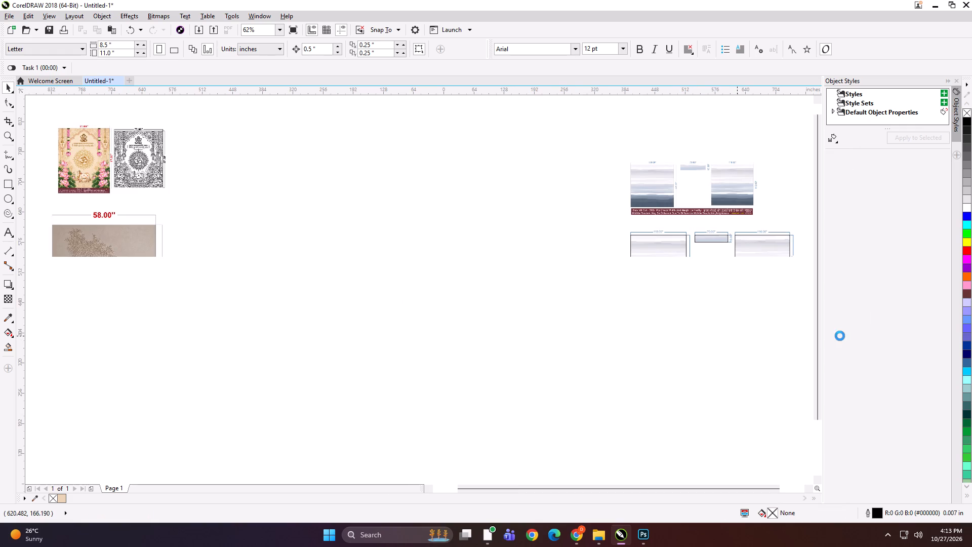
{"action": "left_click", "coordinate": [569, 346]}
{"action": "scroll", "coordinate": [631, 449], "scroll_direction": "up", "scroll_amount": 2}
{"action": "scroll", "coordinate": [452, 264], "scroll_direction": "down", "scroll_amount": 1}
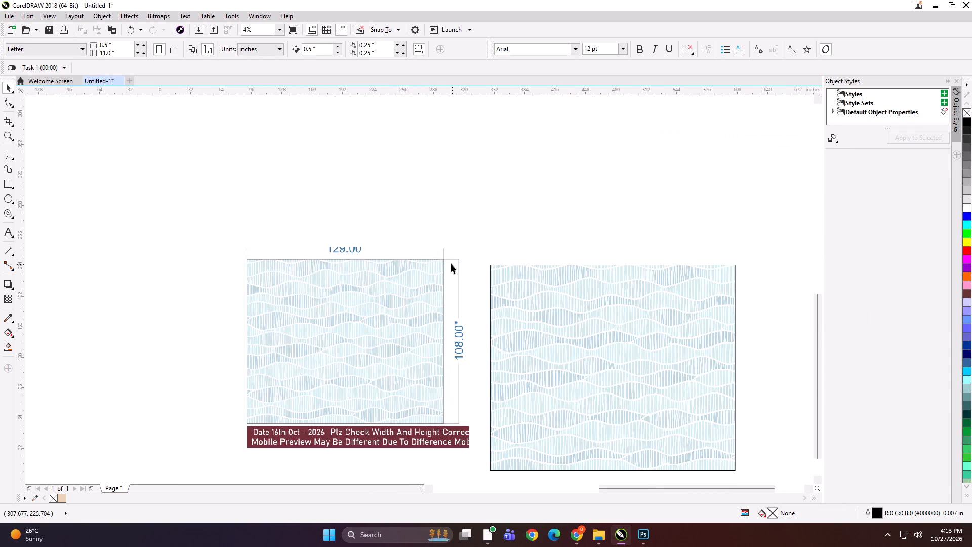
{"action": "scroll", "coordinate": [530, 331], "scroll_direction": "up", "scroll_amount": 1}
{"action": "left_click", "coordinate": [526, 331]}
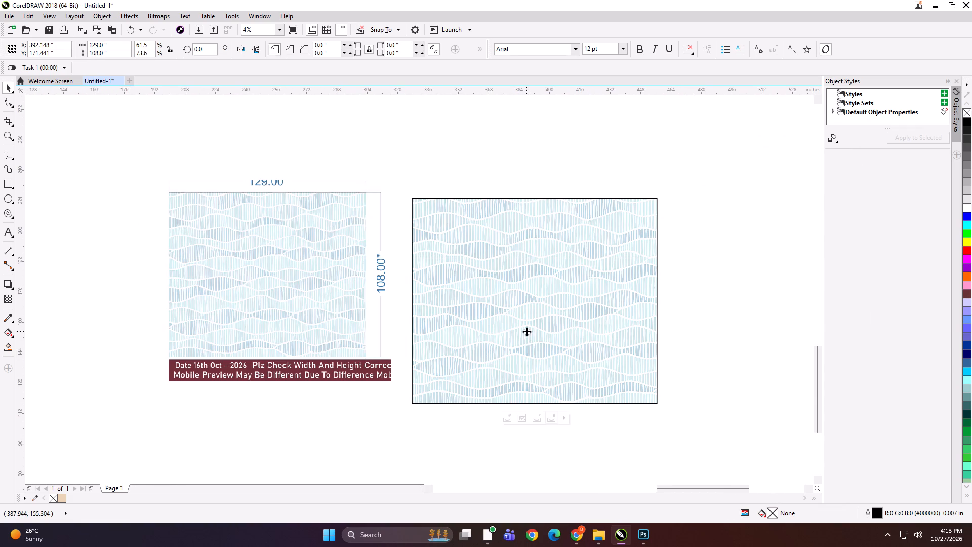
{"action": "left_click_drag", "start_coordinate": [500, 284], "coordinate": [519, 278]}
{"action": "left_click", "coordinate": [6, 181], "text": "shift"}
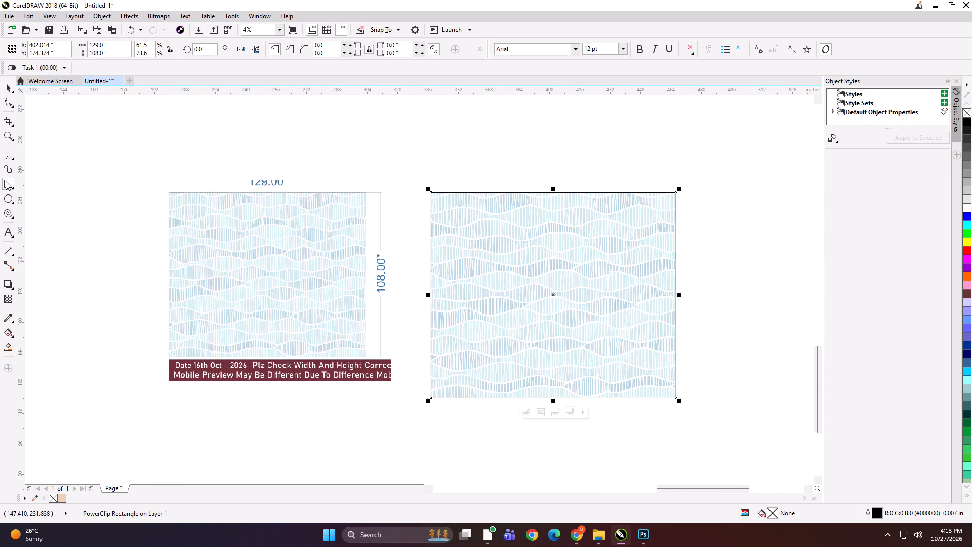
{"action": "key", "text": "space"}
{"action": "left_click", "coordinate": [610, 150]}
{"action": "left_click_drag", "start_coordinate": [576, 217], "coordinate": [575, 235]}
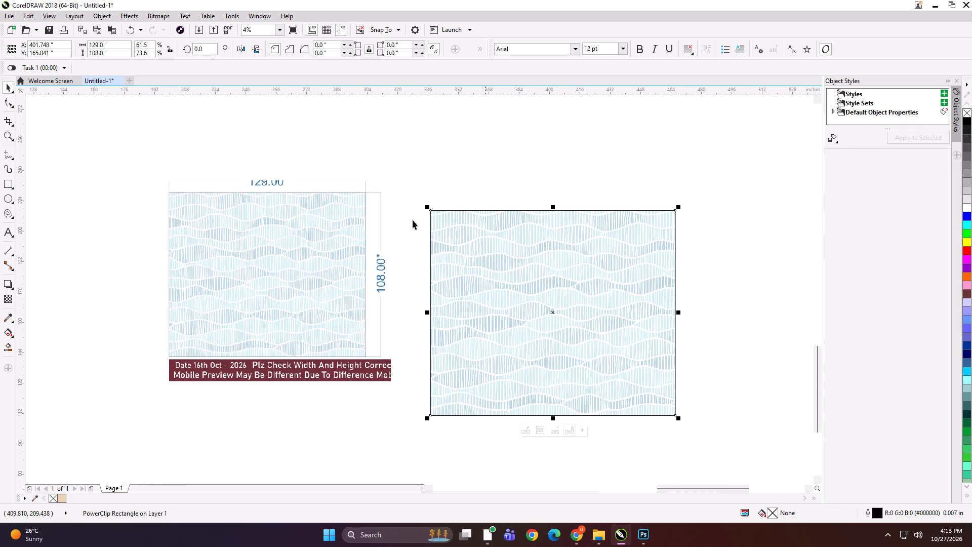
Create a rectangle over the 129 by 108 inch panel, set its width to 53 inches, and align it to the panel's left edge.
{"action": "double_click", "coordinate": [5, 186], "text": "shift"}
{"action": "key", "text": "shift+space"}
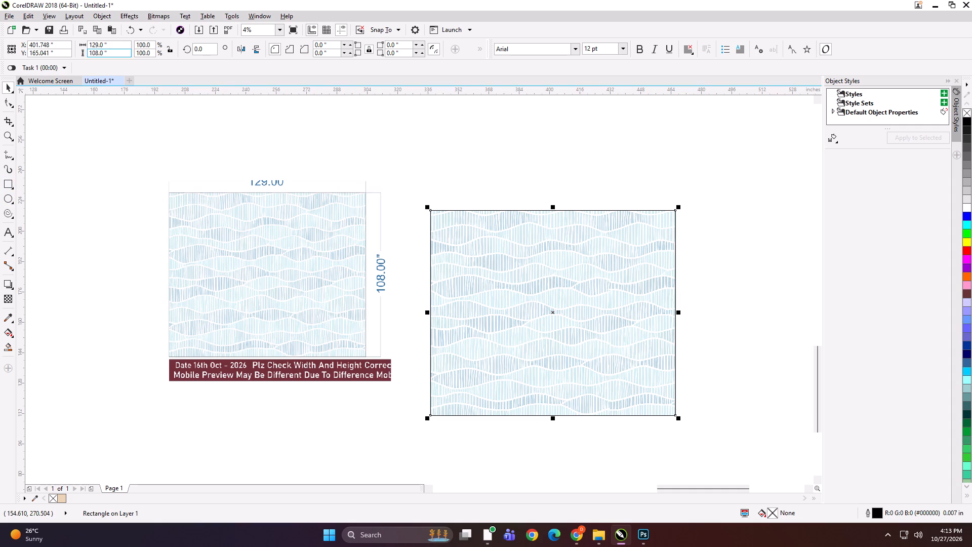
{"action": "left_click", "coordinate": [116, 48]}
{"action": "key", "text": "ctrl+a"}
{"action": "key", "text": "3"}
{"action": "key", "text": "Return"}
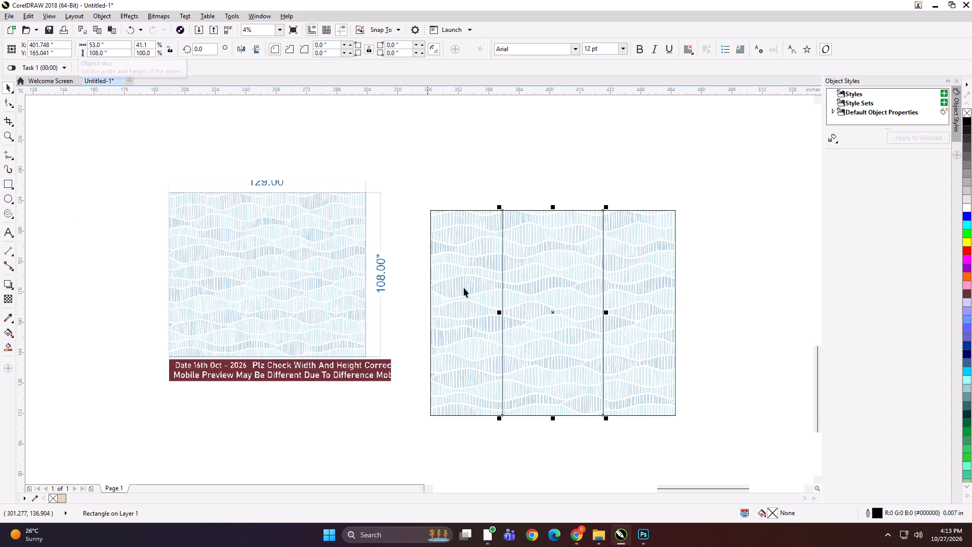
{"action": "left_click", "coordinate": [444, 301], "text": "shift"}
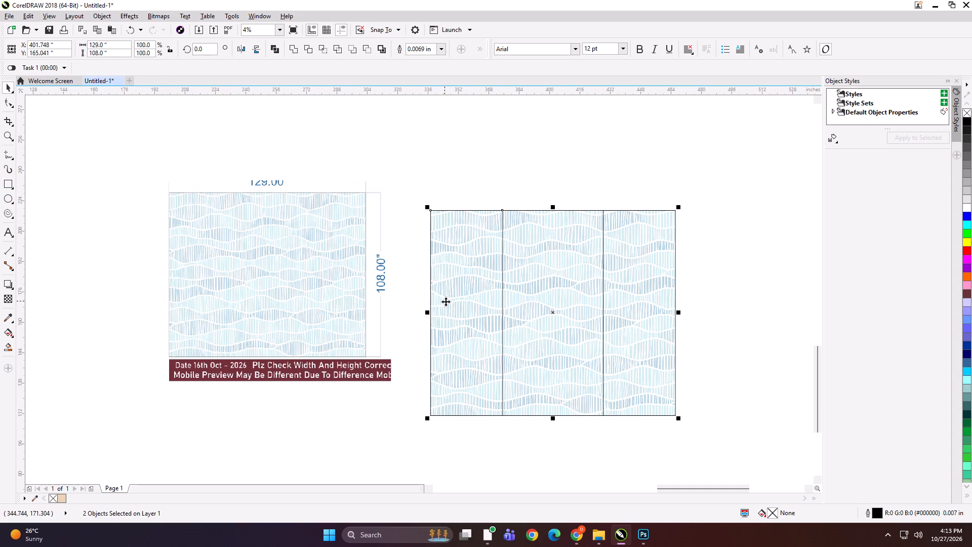
{"action": "key", "text": "l"}
{"action": "left_click", "coordinate": [493, 178]}
{"action": "left_click", "coordinate": [487, 309]}
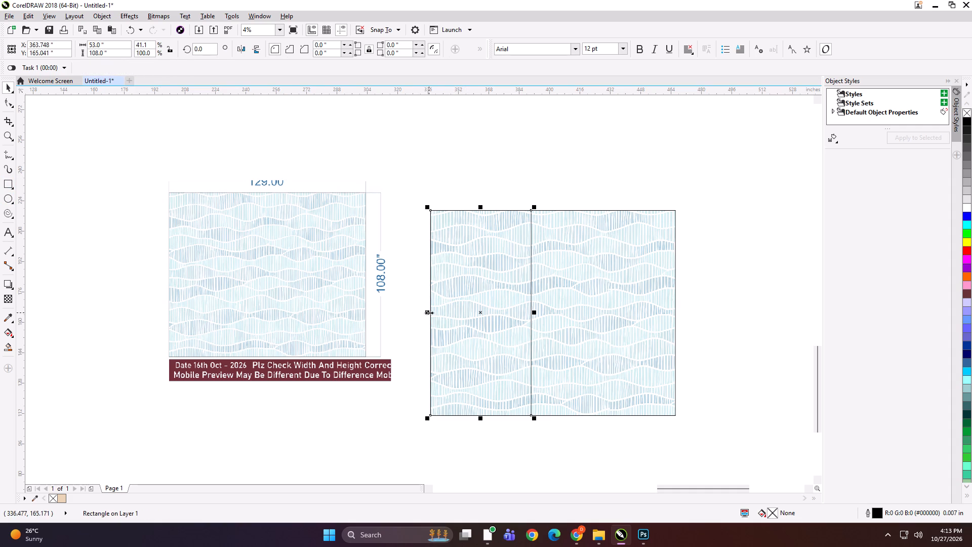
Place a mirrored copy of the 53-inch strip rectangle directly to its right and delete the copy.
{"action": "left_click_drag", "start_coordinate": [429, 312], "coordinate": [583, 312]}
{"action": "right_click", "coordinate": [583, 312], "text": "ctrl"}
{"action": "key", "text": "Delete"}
Set the strip rectangle's width to 49 inches and align it to the panel's left edge.
{"action": "left_click", "coordinate": [488, 272]}
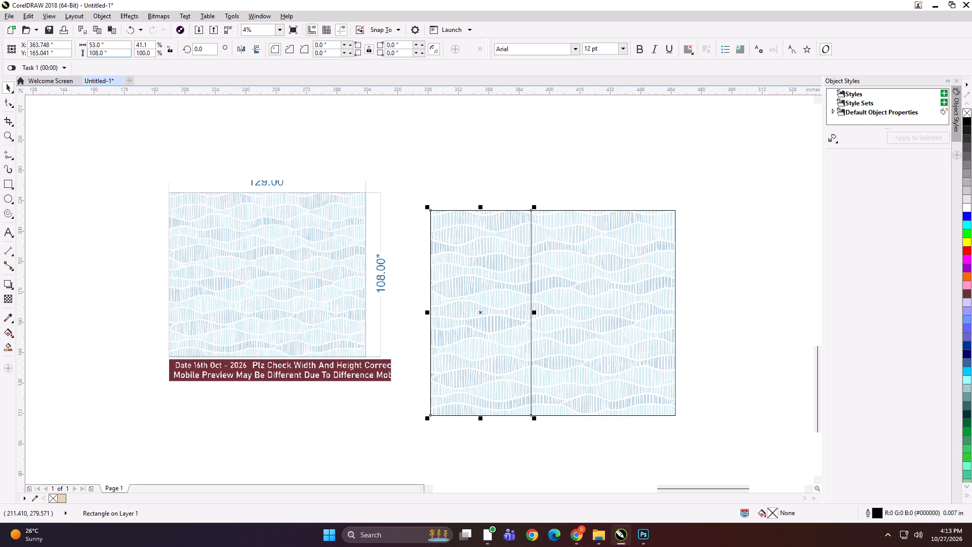
{"action": "left_click", "coordinate": [107, 41]}
{"action": "key", "text": "ctrl+a"}
{"action": "left_click", "coordinate": [505, 179]}
{"action": "left_click", "coordinate": [484, 242]}
{"action": "left_click", "coordinate": [123, 44]}
{"action": "key", "text": "ctrl+a"}
{"action": "key", "text": "4"}
{"action": "key", "text": "Return"}
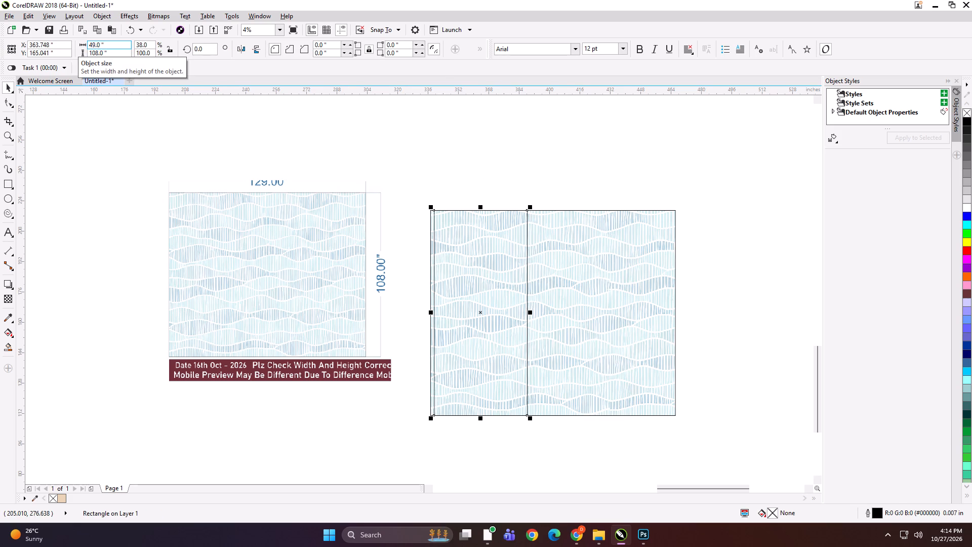
{"action": "left_click", "coordinate": [609, 271], "text": "shift"}
{"action": "key", "text": "l"}
{"action": "left_click", "coordinate": [521, 174]}
{"action": "left_click", "coordinate": [487, 283]}
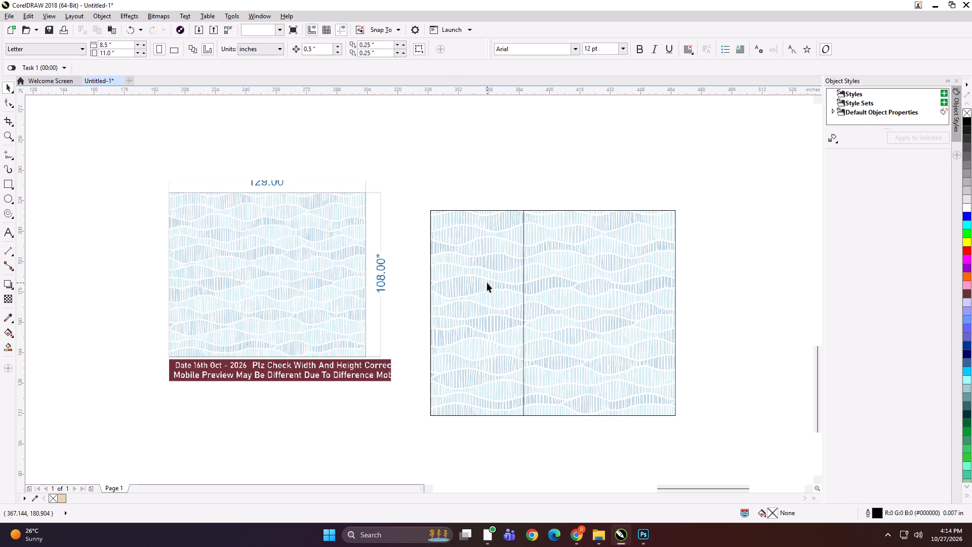
Duplicate the 49-inch strip, set the copy's width to 41 inches, and place it to the right, overlapping the first by 0.5 inch.
{"action": "left_click_drag", "start_coordinate": [428, 314], "coordinate": [571, 317]}
{"action": "right_click", "coordinate": [571, 317], "text": "ctrl"}
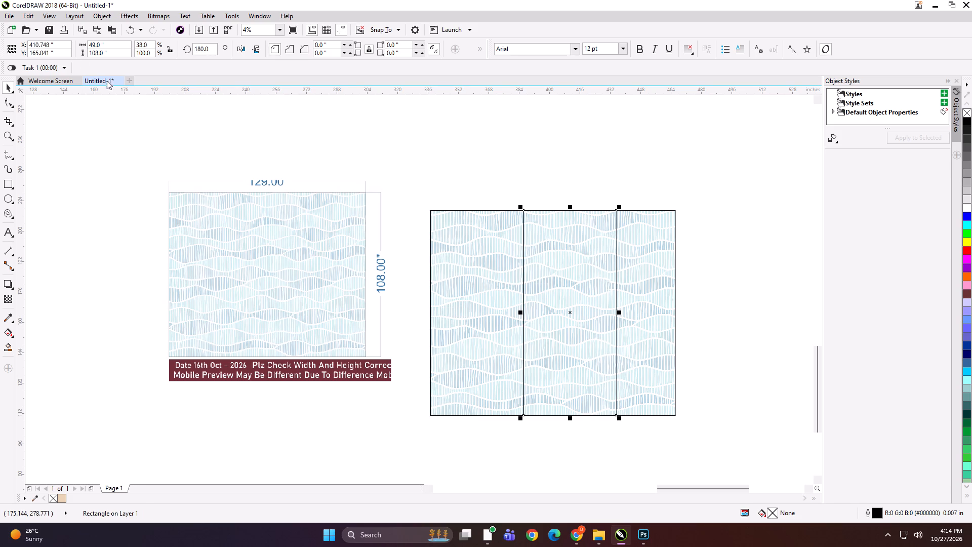
{"action": "left_click_drag", "start_coordinate": [119, 47], "coordinate": [63, 44]}
{"action": "type", "text": "41"}
{"action": "key", "text": "Return"}
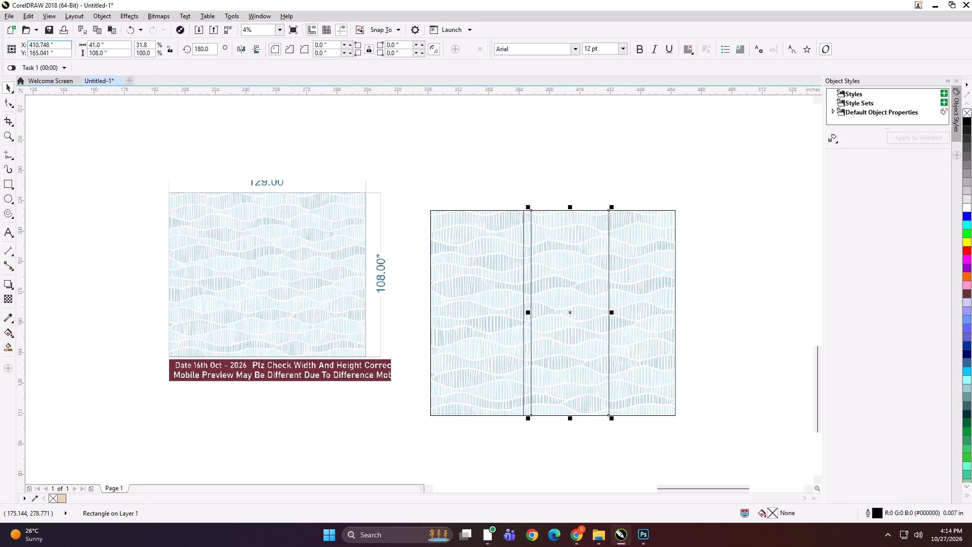
{"action": "left_click", "coordinate": [513, 257], "text": "shift"}
{"action": "key", "text": "t"}
{"action": "key", "text": "r"}
{"action": "left_click", "coordinate": [466, 180]}
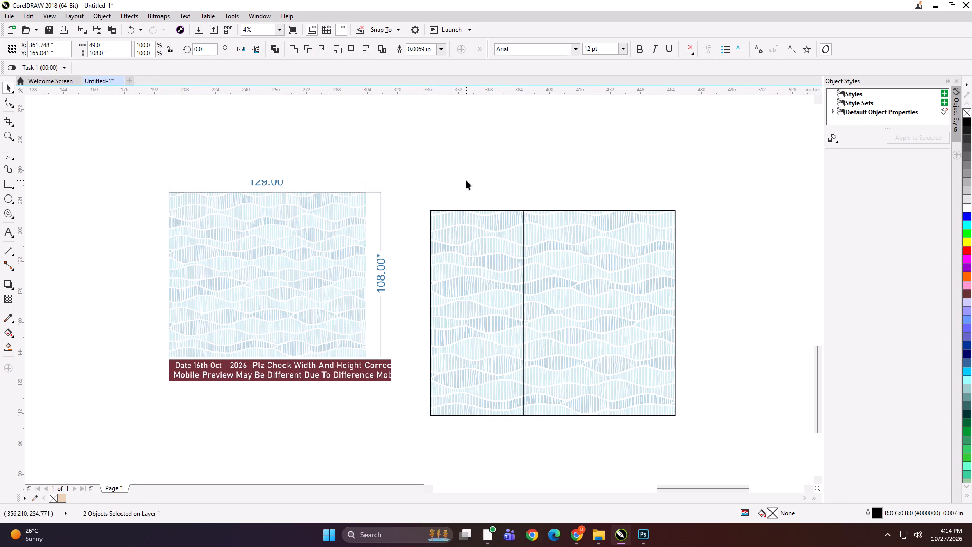
{"action": "left_click", "coordinate": [490, 318]}
{"action": "left_click_drag", "start_coordinate": [439, 315], "coordinate": [556, 316]}
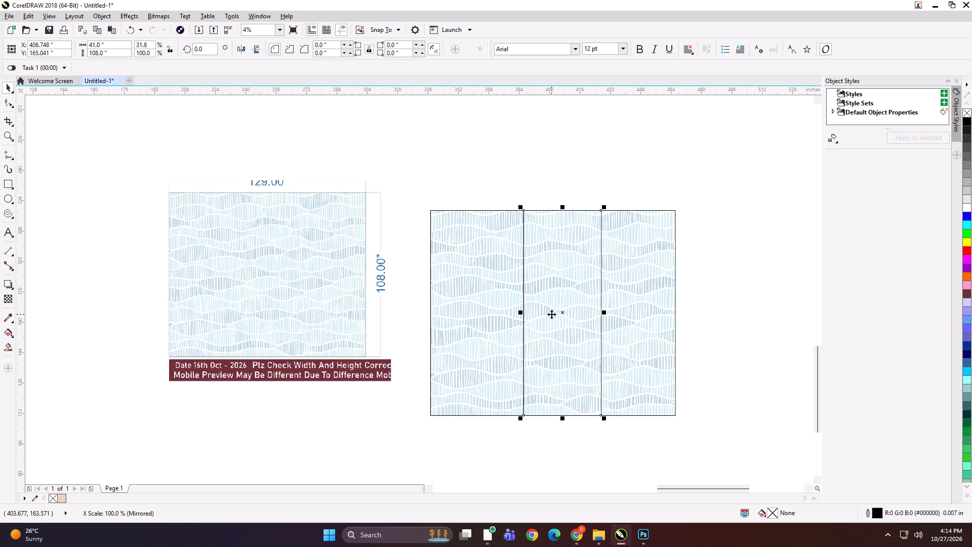
{"action": "key", "text": "Left"}
Mirror a copy of the 41-inch strip to its right with a 0.5-inch overlap and trim it at the panel's right edge.
{"action": "left_click_drag", "start_coordinate": [518, 312], "coordinate": [612, 313]}
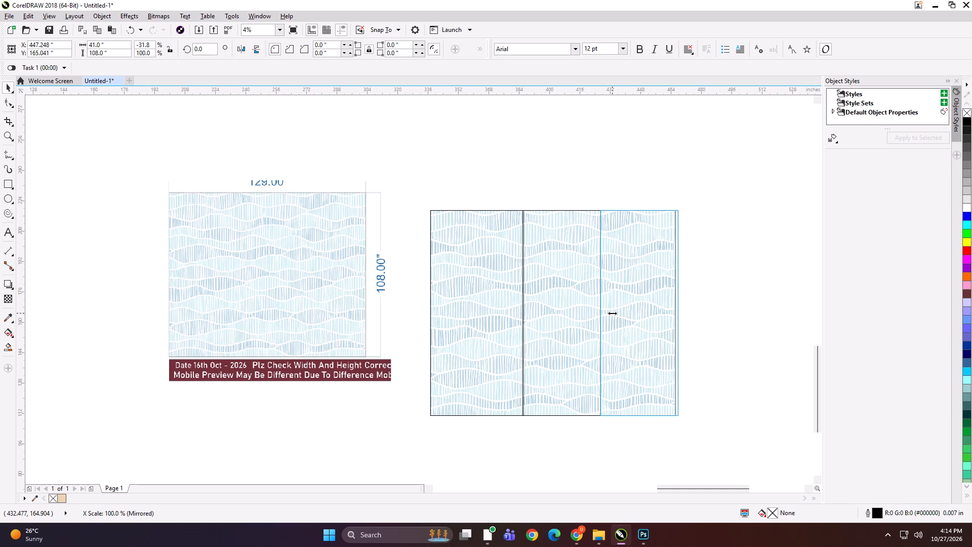
{"action": "left_click_drag", "start_coordinate": [612, 313], "coordinate": [617, 313]}
{"action": "right_click", "coordinate": [617, 313], "text": "ctrl"}
{"action": "scroll", "coordinate": [619, 314], "scroll_direction": "up", "scroll_amount": 1}
{"action": "key", "text": "Left"}
{"action": "scroll", "coordinate": [739, 317], "scroll_direction": "up", "scroll_amount": 3}
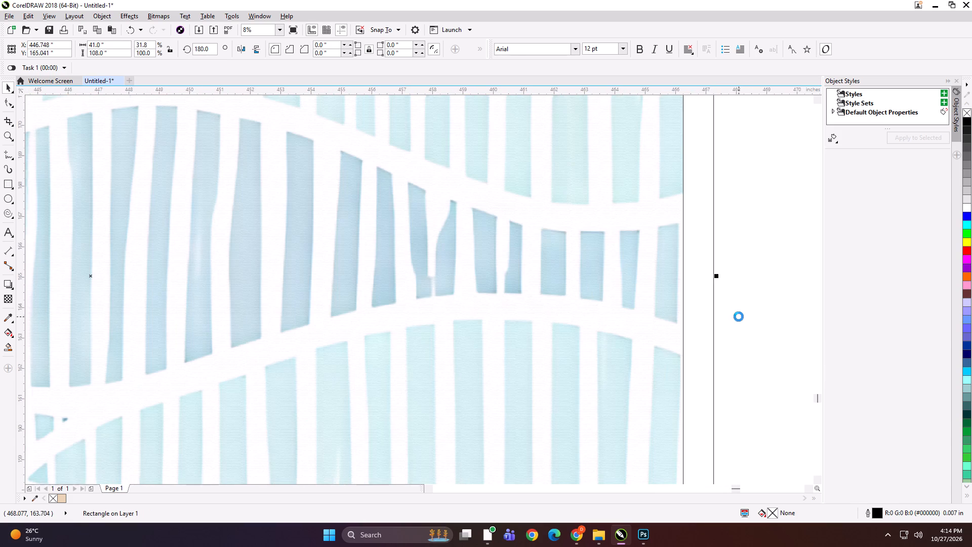
{"action": "left_click_drag", "start_coordinate": [718, 279], "coordinate": [689, 279]}
{"action": "scroll", "coordinate": [689, 279], "scroll_direction": "down", "scroll_amount": 5}
Group the three strip rectangles, split the 129 by 108 inch wallpaper panel along them, and ungroup the resulting pieces.
{"action": "left_click", "coordinate": [572, 288], "text": "shift"}
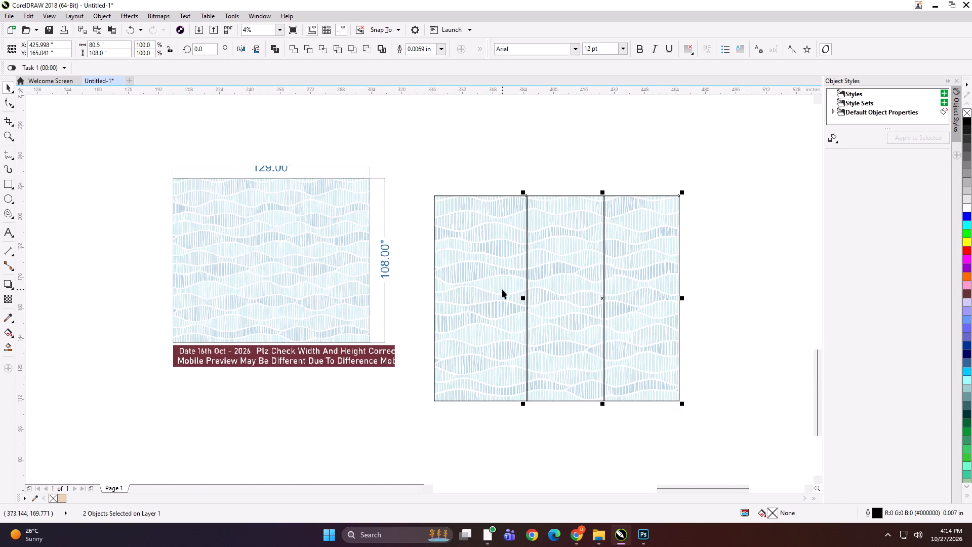
{"action": "left_click", "coordinate": [502, 289], "text": "shift"}
{"action": "key", "text": "ctrl+g"}
{"action": "left_click", "coordinate": [541, 180]}
{"action": "left_click", "coordinate": [552, 279], "text": "alt"}
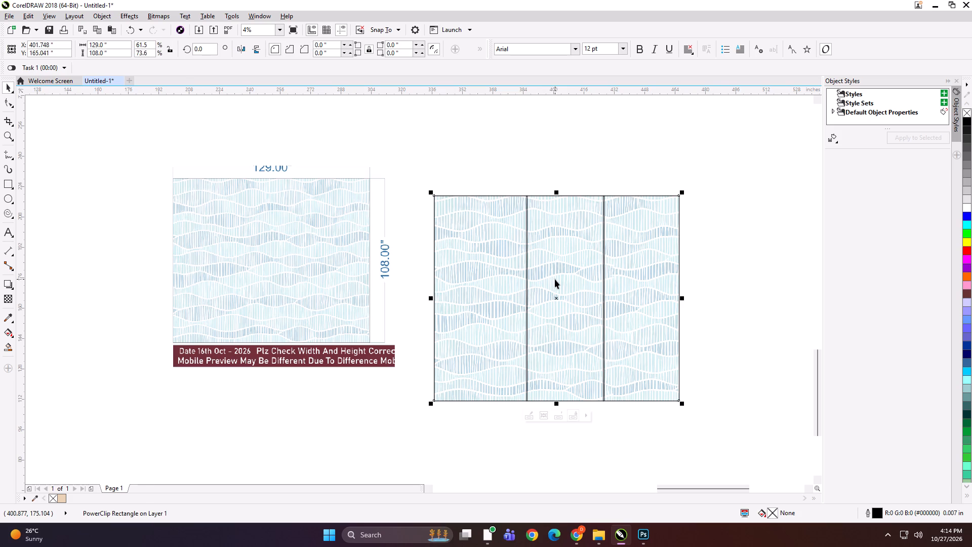
{"action": "key", "text": "shift+Return"}
{"action": "left_click", "coordinate": [555, 279]}
{"action": "key", "text": "ctrl+u"}
{"action": "left_click", "coordinate": [586, 174]}
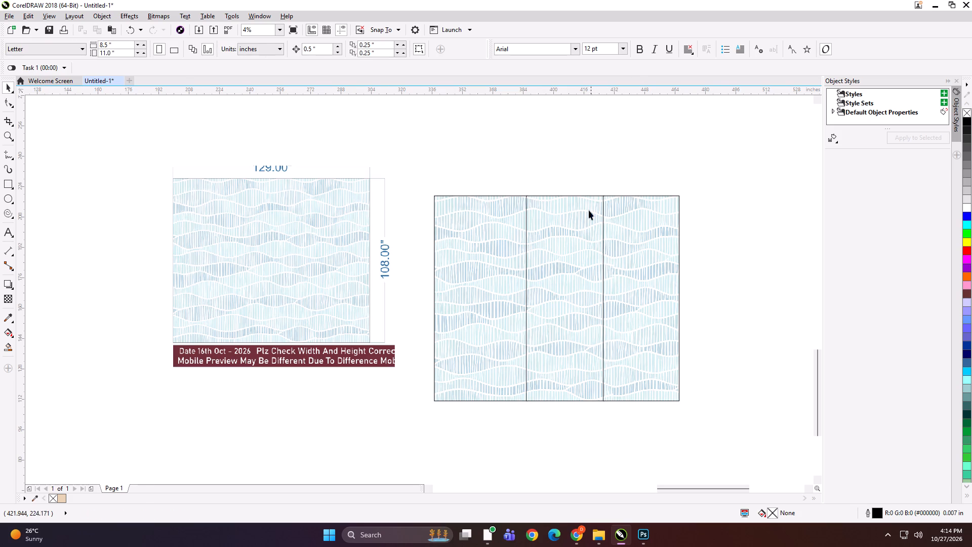
{"action": "left_click", "coordinate": [587, 215]}
{"action": "left_click", "coordinate": [578, 177]}
{"action": "left_click", "coordinate": [487, 249]}
{"action": "left_click", "coordinate": [556, 174]}
Add the text label "129*108 PANEL 1" at the first strip's top edge and copy its text.
{"action": "left_click", "coordinate": [6, 231]}
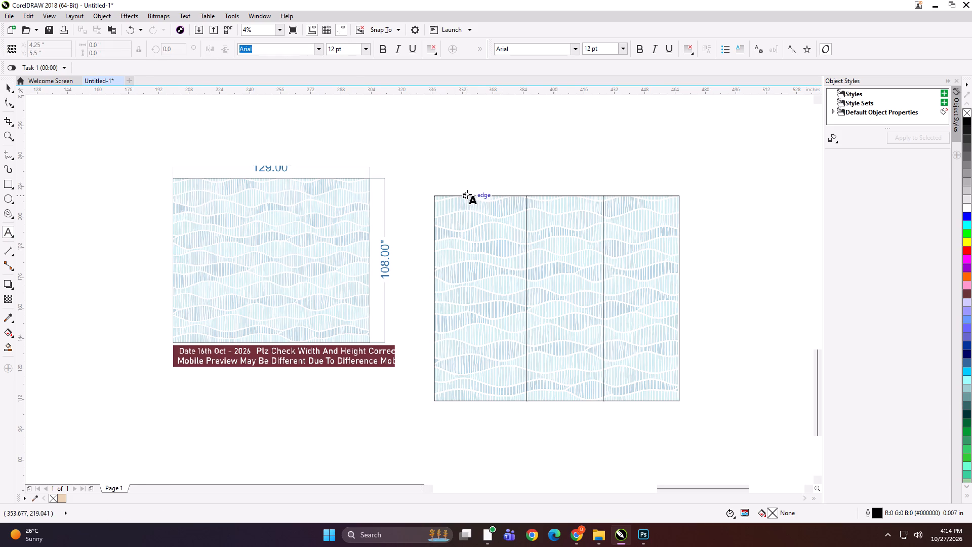
{"action": "left_click", "coordinate": [478, 194]}
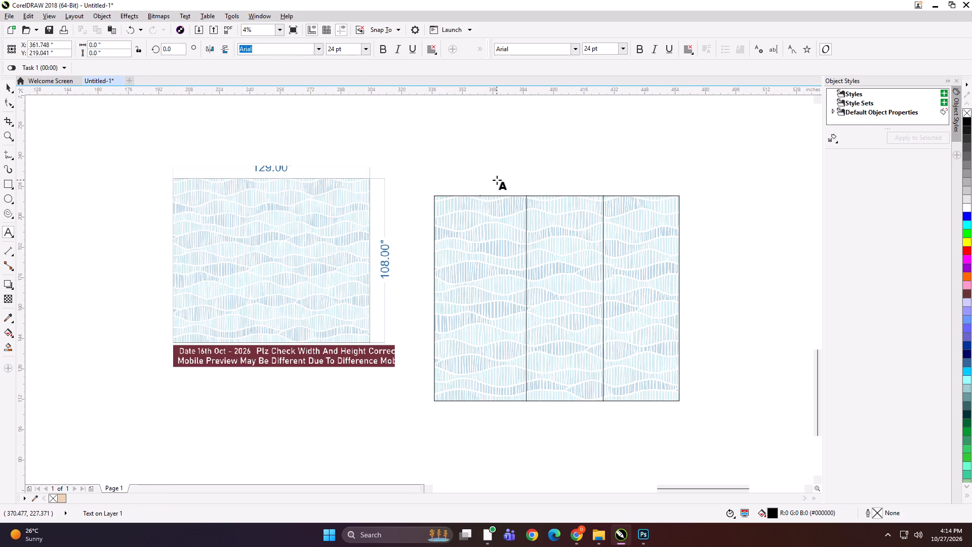
{"action": "type", "text": "129*108 PANEL 1"}
{"action": "key", "text": "ctrl+a"}
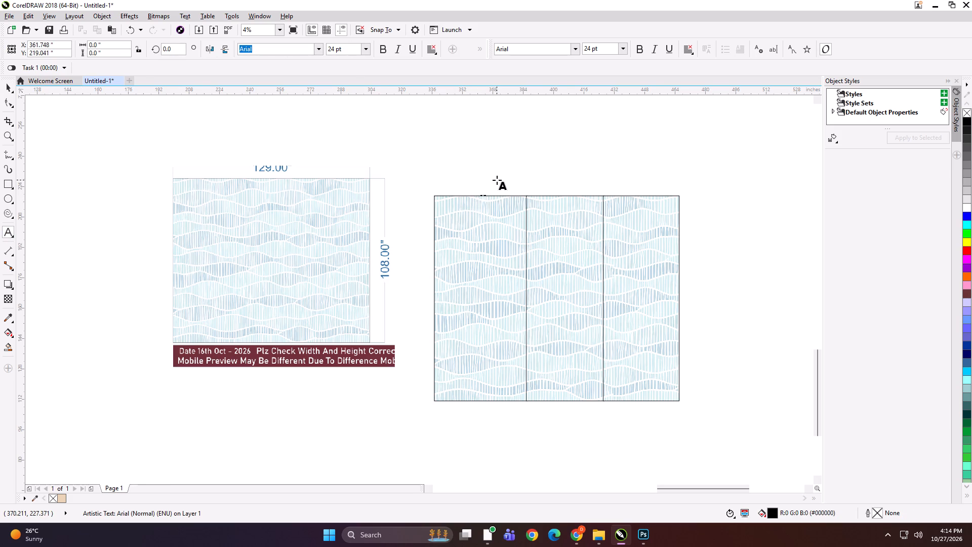
{"action": "key", "text": "ctrl+c"}
Paste the label at the tops of the middle and right strips, changing them to "129*108 PANEL 2" and "129*108 PANEL 3".
{"action": "left_click", "coordinate": [543, 193]}
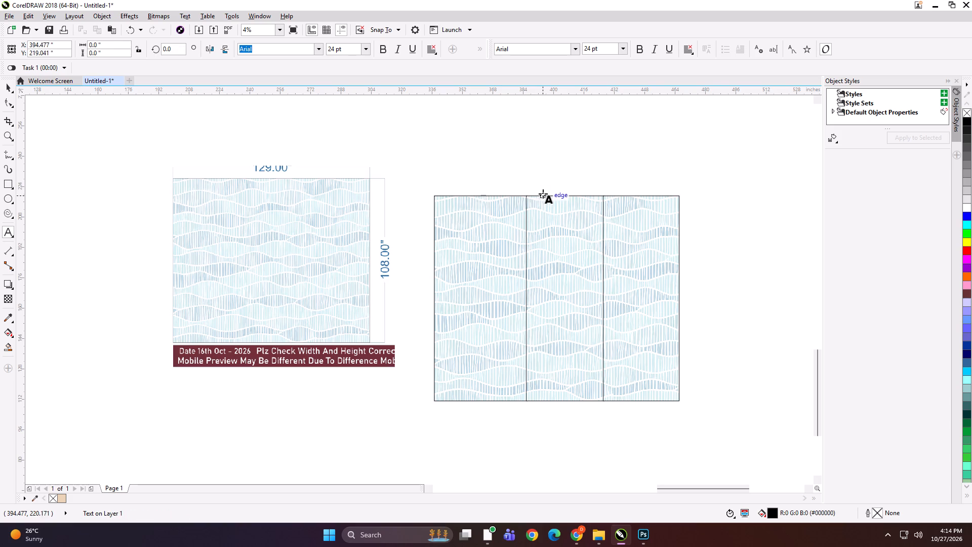
{"action": "key", "text": "ctrl+v"}
{"action": "key", "text": "BackSpace"}
{"action": "key", "text": "2"}
{"action": "scroll", "coordinate": [544, 193], "scroll_direction": "up", "scroll_amount": 4}
{"action": "scroll", "coordinate": [413, 194], "scroll_direction": "down", "scroll_amount": 4}
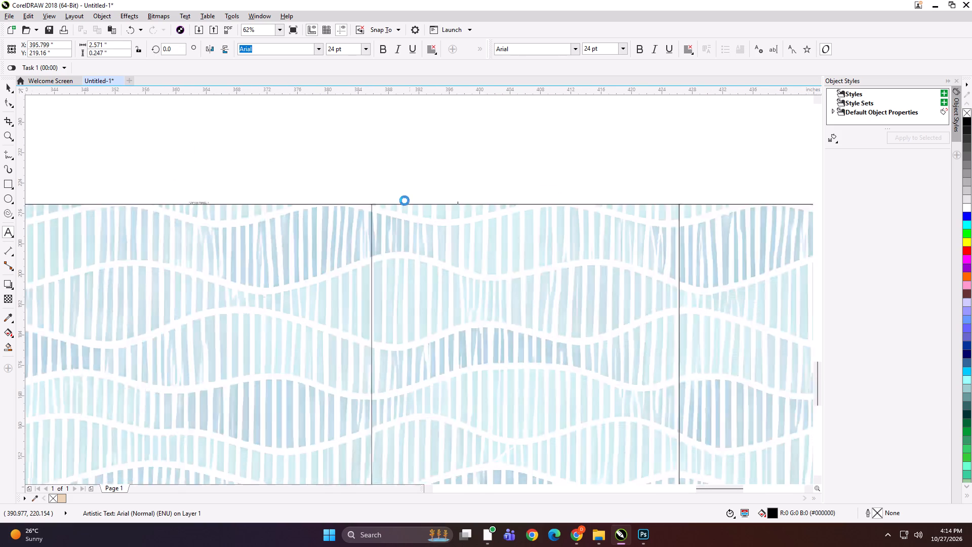
{"action": "left_click", "coordinate": [568, 201]}
{"action": "key", "text": "ctrl+v"}
{"action": "key", "text": "BackSpace"}
{"action": "key", "text": "3"}
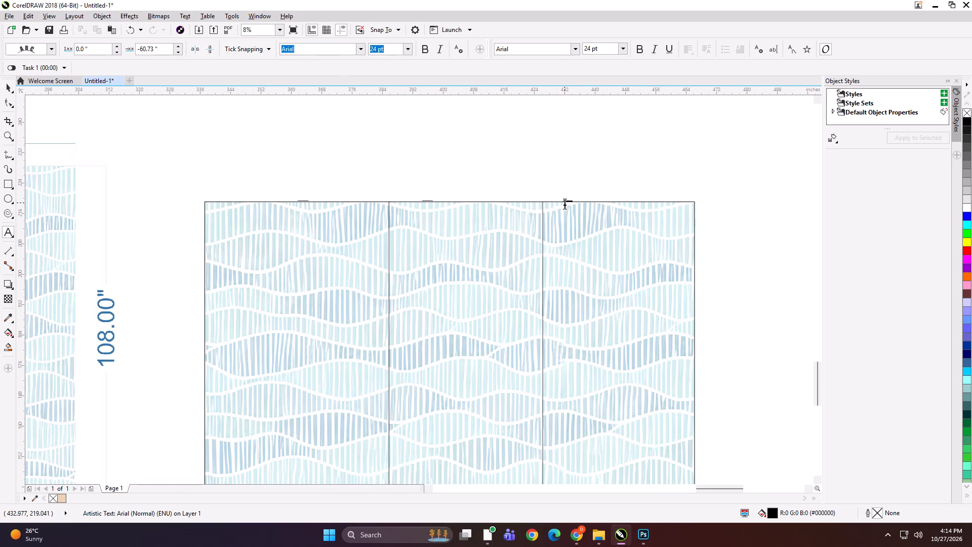
{"action": "scroll", "coordinate": [565, 203], "scroll_direction": "down", "scroll_amount": 1}
{"action": "left_click", "coordinate": [12, 89]}
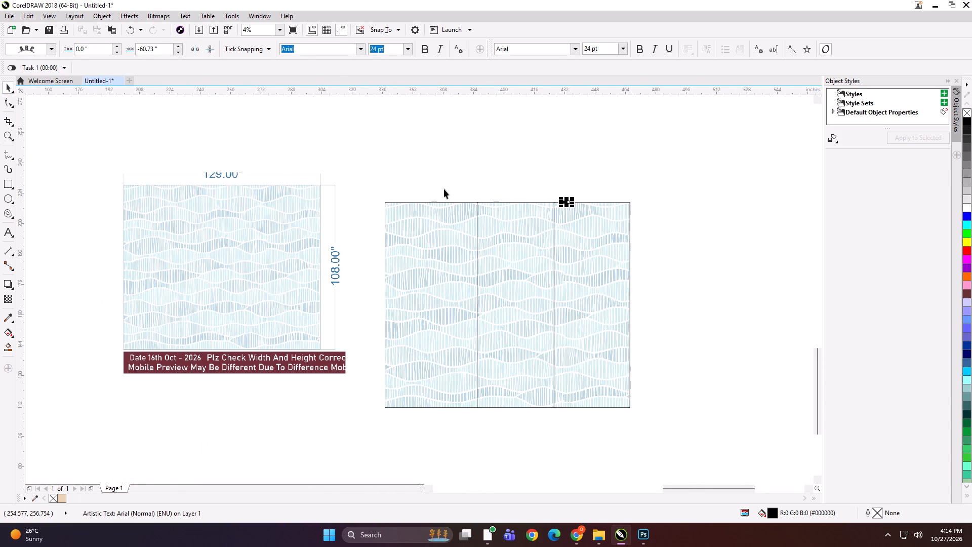
Group each of the three wallpaper strips with its own panel label.
{"action": "left_click", "coordinate": [585, 262], "text": "shift"}
{"action": "key", "text": "ctrl+g"}
{"action": "left_click_drag", "start_coordinate": [563, 171], "coordinate": [497, 262]}
{"action": "left_click", "coordinate": [511, 246], "text": "shift"}
{"action": "left_click_drag", "start_coordinate": [516, 168], "coordinate": [478, 264]}
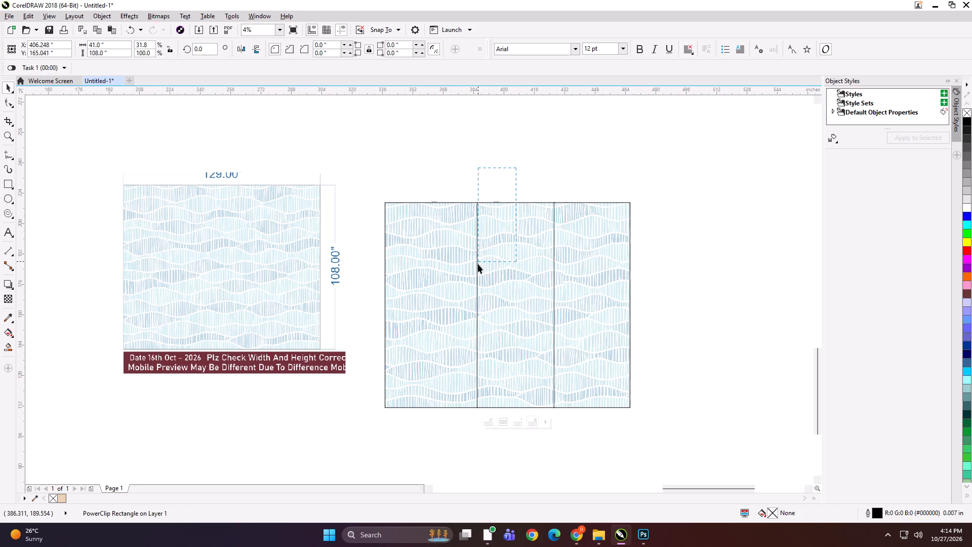
{"action": "left_click_drag", "start_coordinate": [478, 264], "coordinate": [478, 265]}
{"action": "left_click", "coordinate": [516, 259], "text": "shift"}
{"action": "key", "text": "ctrl+g"}
{"action": "left_click_drag", "start_coordinate": [485, 165], "coordinate": [400, 251]}
{"action": "left_click", "coordinate": [423, 254], "text": "shift"}
{"action": "key", "text": "ctrl+g"}
Start exporting the first strip and create a folder named "129x108" inside the CHANDIGARH folder.
{"action": "key", "text": "ctrl+e"}
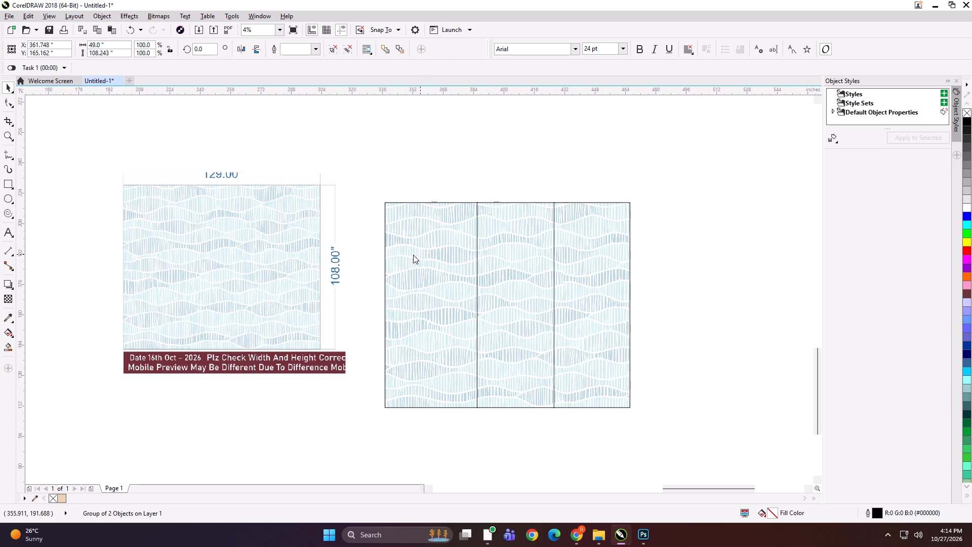
{"action": "left_click", "coordinate": [455, 181]}
{"action": "left_click", "coordinate": [468, 204]}
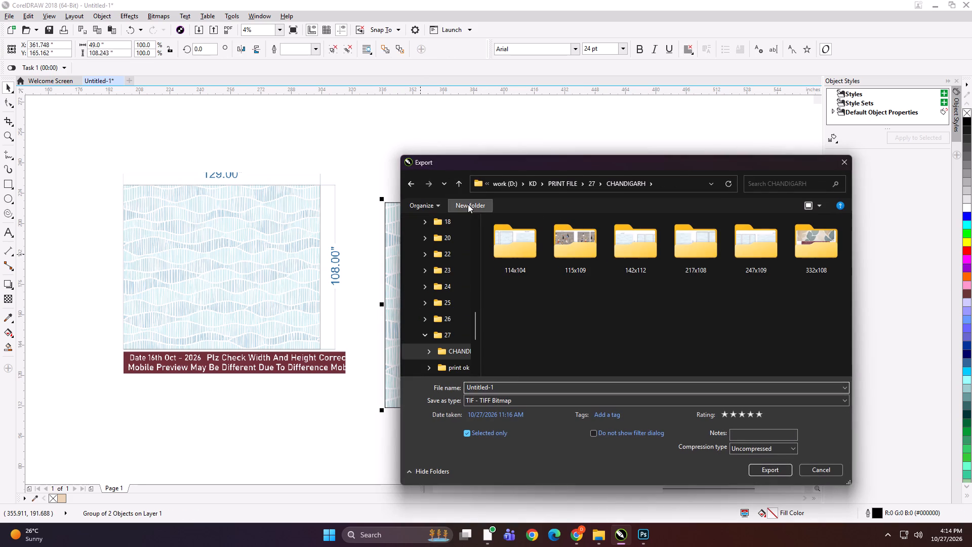
{"action": "type", "text": "129x108"}
{"action": "key", "text": "space"}
{"action": "key", "text": "Return"}
Export the first labelled strip as a TIFF named "49x108 A NW" in the 129x108 folder.
{"action": "triple_click", "coordinate": [618, 254]}
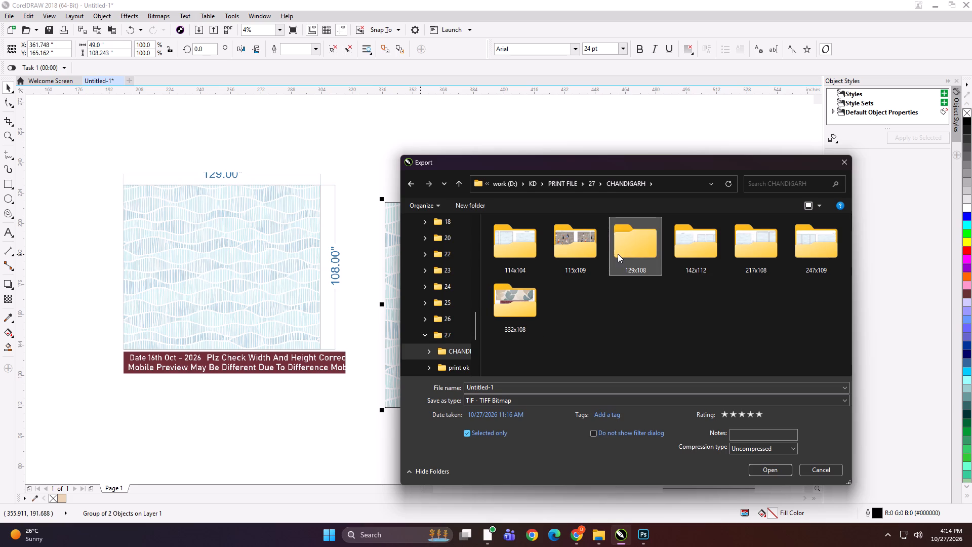
{"action": "left_click", "coordinate": [544, 383]}
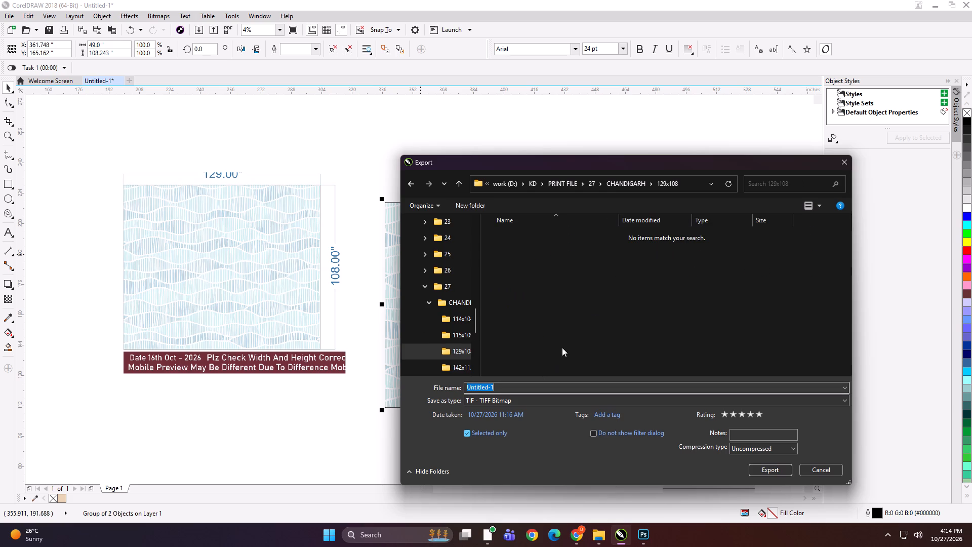
{"action": "type", "text": "49x108 A NW"}
{"action": "key", "text": "Return"}
{"action": "key", "text": "Return"}
Export the middle labelled strip as a TIFF named "41x108 B NW" in the 129x108 folder.
{"action": "left_click", "coordinate": [509, 286]}
{"action": "key", "text": "ctrl+e"}
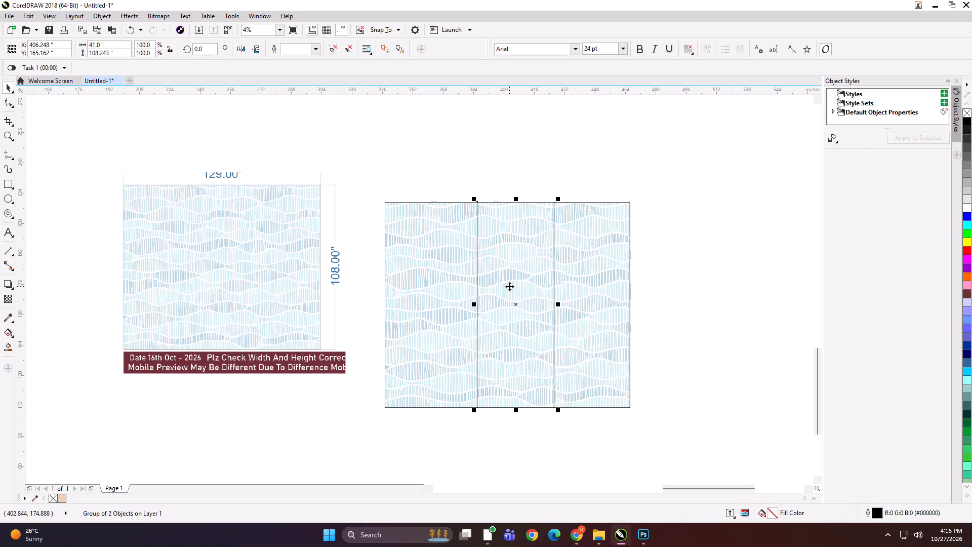
{"action": "key", "text": "ctrl+e"}
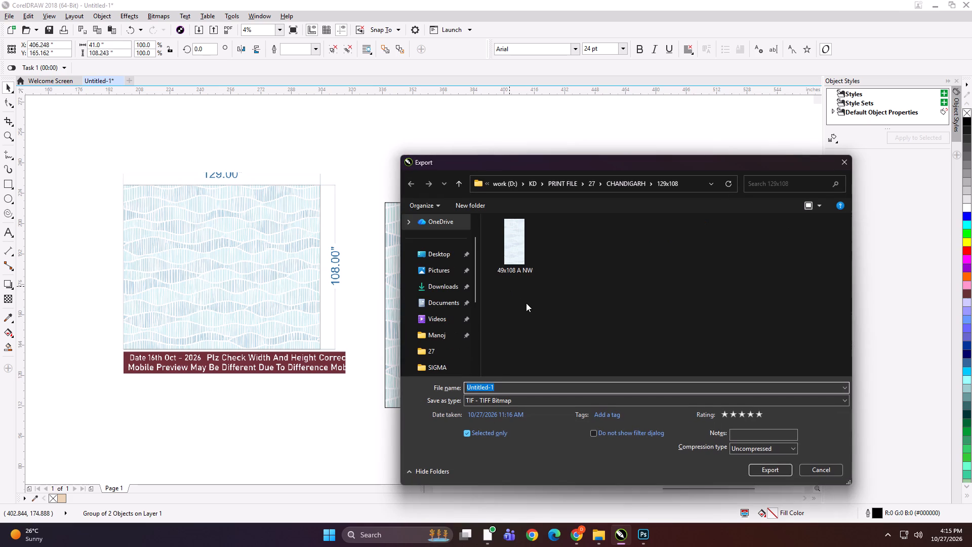
{"action": "type", "text": "41x108"}
{"action": "key", "text": "space"}
{"action": "type", "text": "B NW"}
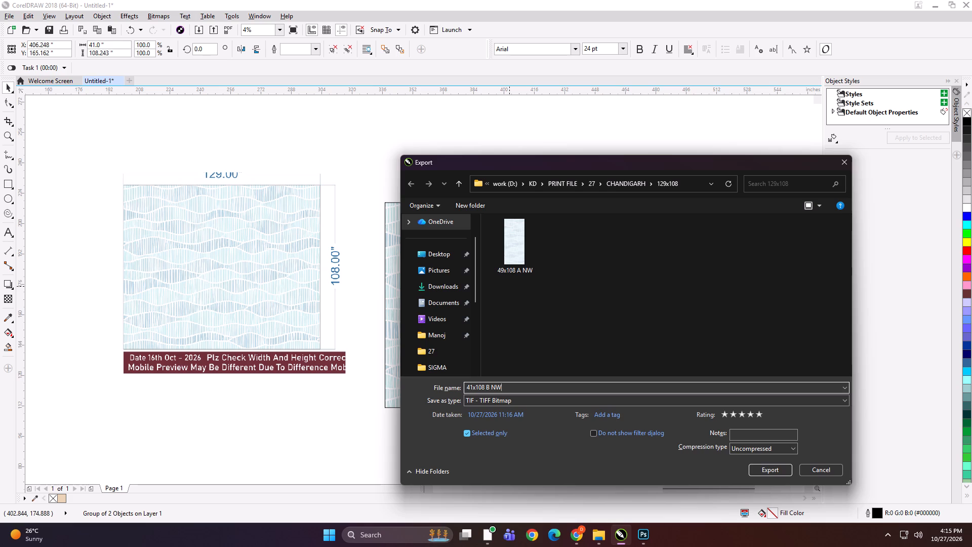
{"action": "key", "text": "Return"}
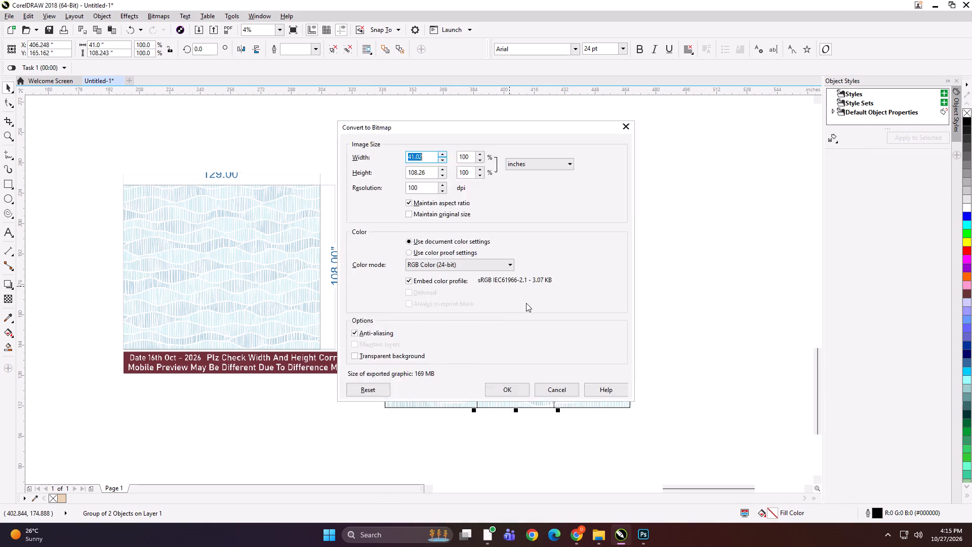
{"action": "key", "text": "Return"}
Export the third, 40-inch-wide labelled strip as a TIFF named "40x18 C NW" in the 129x108 folder.
{"action": "left_click", "coordinate": [561, 258]}
{"action": "key", "text": "ctrl+e"}
{"action": "key", "text": "ctrl+e"}
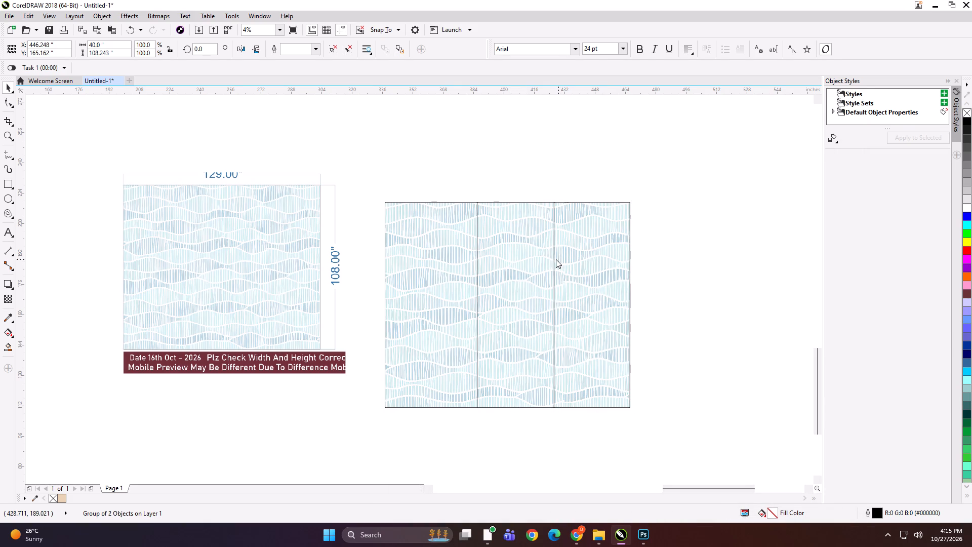
{"action": "type", "text": "40x187"}
{"action": "key", "text": "space"}
{"action": "key", "text": "BackSpace"}
{"action": "key", "text": "BackSpace"}
{"action": "key", "text": "BackSpace"}
{"action": "type", "text": "8 C NW"}
{"action": "key", "text": "Return"}
{"action": "key", "text": "Return"}
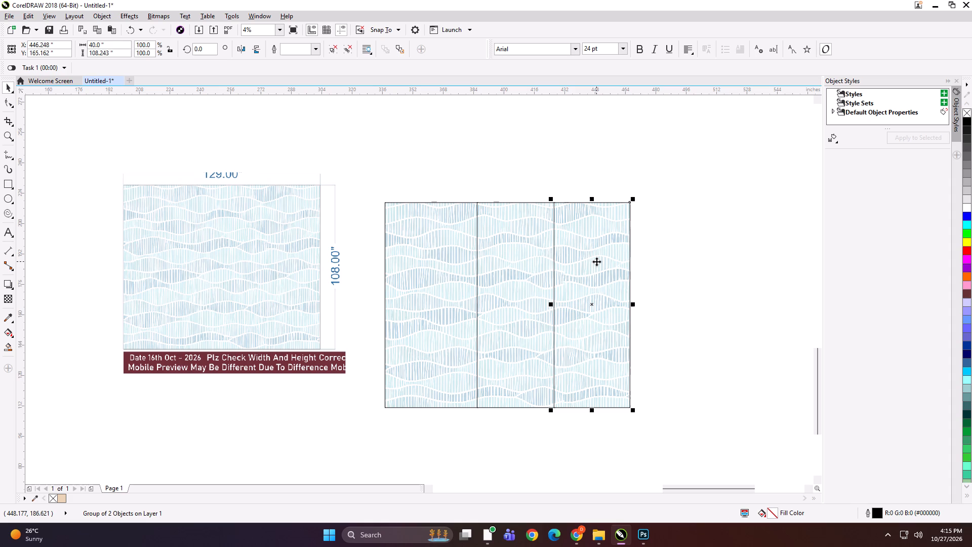
Spread the strips apart by shifting the third strip and the first strip outward about 6 inches each.
{"action": "key", "text": "Right"}
{"action": "key", "text": "Right"}
{"action": "key", "text": "Right"}
{"action": "key", "text": "Right"}
{"action": "key", "text": "Right"}
{"action": "key", "text": "Right"}
{"action": "key", "text": "Right"}
{"action": "key", "text": "Right"}
{"action": "key", "text": "Right"}
{"action": "key", "text": "Right"}
{"action": "key", "text": "Right"}
{"action": "key", "text": "Right"}
{"action": "left_click", "coordinate": [414, 277]}
{"action": "key", "text": "Left"}
{"action": "key", "text": "Left"}
{"action": "key", "text": "Left"}
{"action": "key", "text": "Left"}
{"action": "key", "text": "Left"}
{"action": "key", "text": "Left"}
{"action": "key", "text": "Left"}
{"action": "key", "text": "Left"}
{"action": "key", "text": "Left"}
{"action": "key", "text": "Left"}
{"action": "key", "text": "Left"}
{"action": "key", "text": "Left"}
{"action": "key", "text": "Left"}
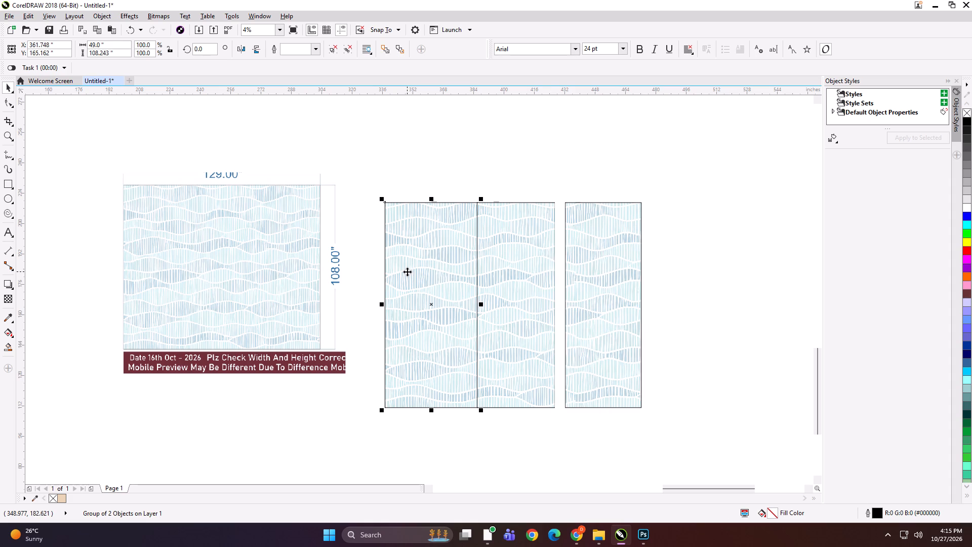
Move all three strips up beside the dimensioned 129x108 preview and scale them down slightly to match its height.
{"action": "left_click", "coordinate": [513, 287], "text": "shift"}
{"action": "left_click", "coordinate": [601, 301], "text": "shift"}
{"action": "left_click_drag", "start_coordinate": [511, 304], "coordinate": [505, 277]}
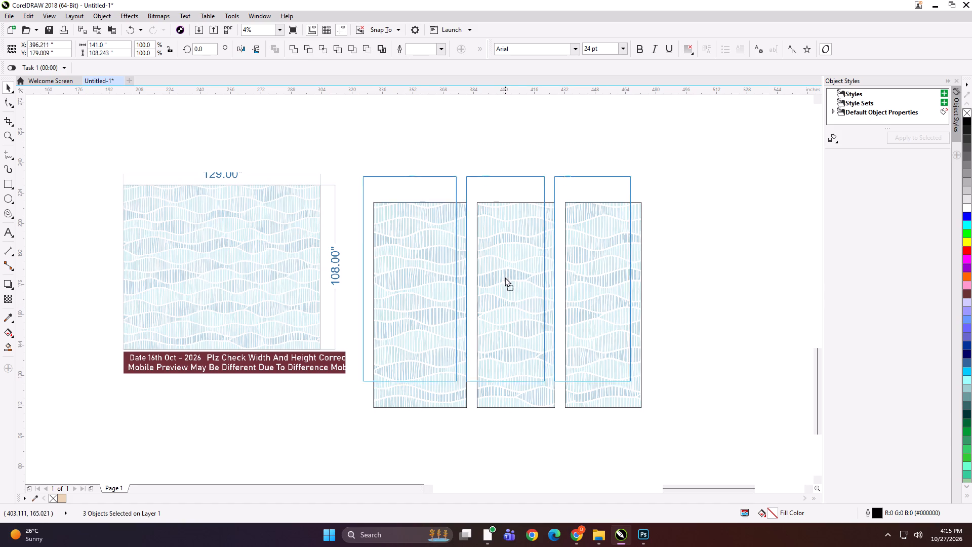
{"action": "left_click_drag", "start_coordinate": [505, 277], "coordinate": [505, 280]}
{"action": "left_click_drag", "start_coordinate": [359, 175], "coordinate": [369, 179], "text": "shift"}
{"action": "left_click_drag", "start_coordinate": [406, 232], "coordinate": [399, 229]}
Group the three strips with the 129x108 preview and shrink the group to about 4.5 by 1.9 inches.
{"action": "left_click", "coordinate": [309, 238], "text": "shift"}
{"action": "key", "text": "ctrl+g"}
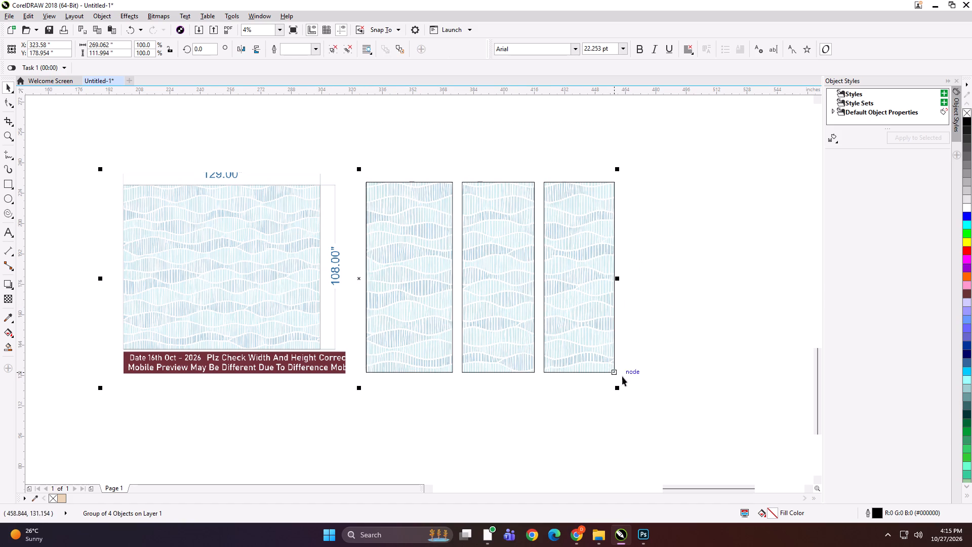
{"action": "left_click_drag", "start_coordinate": [620, 386], "coordinate": [380, 289], "text": "shift"}
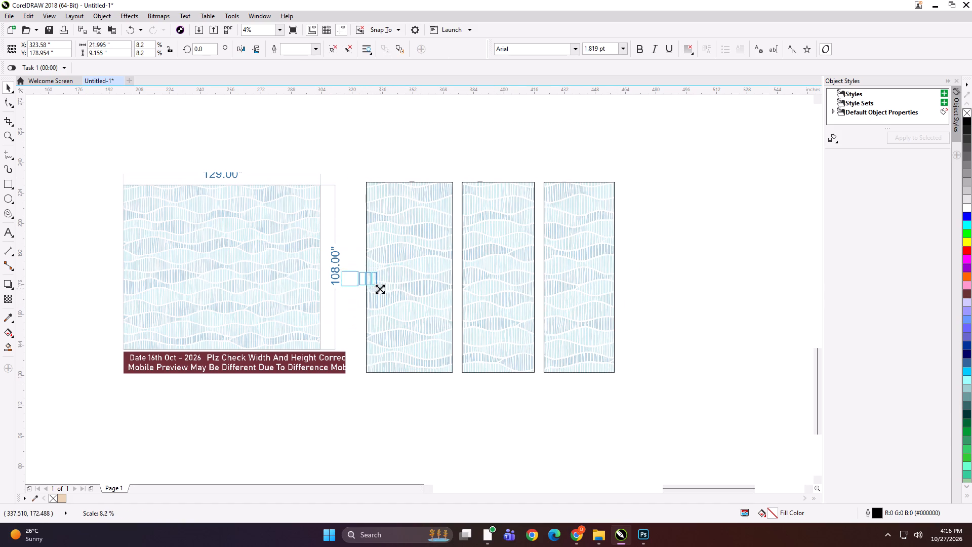
{"action": "left_click_drag", "start_coordinate": [380, 289], "coordinate": [375, 288], "text": "shift"}
{"action": "scroll", "coordinate": [371, 287], "scroll_direction": "up", "scroll_amount": 2}
{"action": "scroll", "coordinate": [330, 256], "scroll_direction": "up", "scroll_amount": 3}
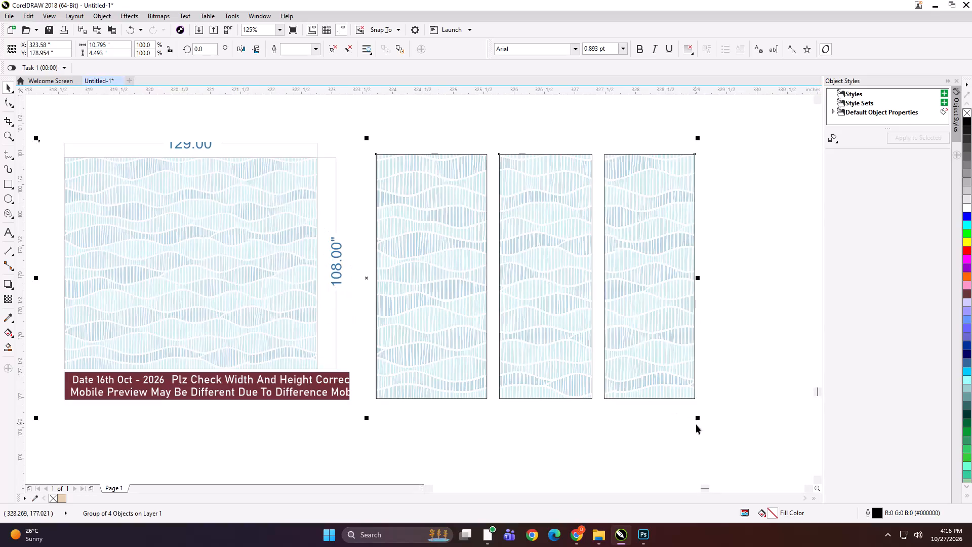
{"action": "left_click_drag", "start_coordinate": [698, 419], "coordinate": [545, 361], "text": "shift"}
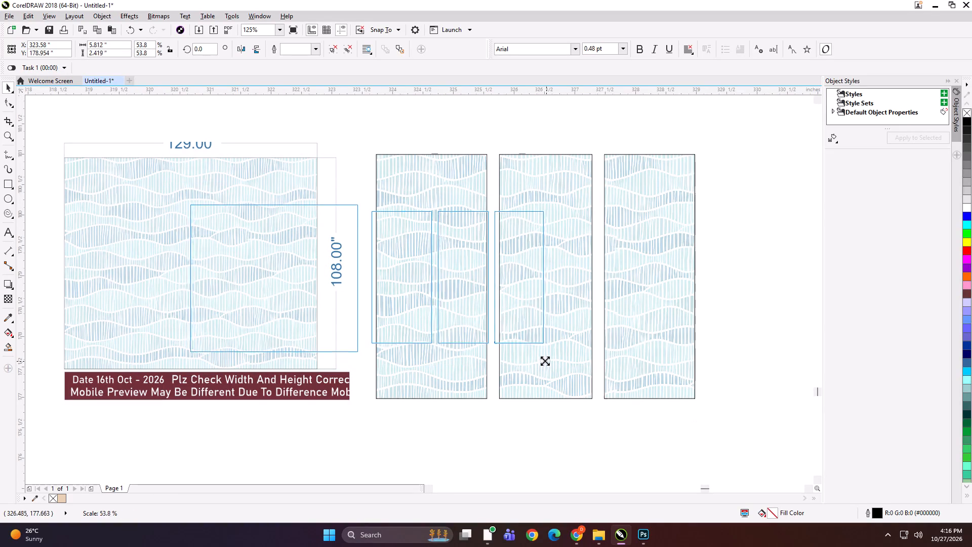
{"action": "left_click_drag", "start_coordinate": [545, 361], "coordinate": [507, 344], "text": "shift"}
Export the shrunken overview group as "SDGDH" and delete it from the drawing.
{"action": "key", "text": "ctrl+e"}
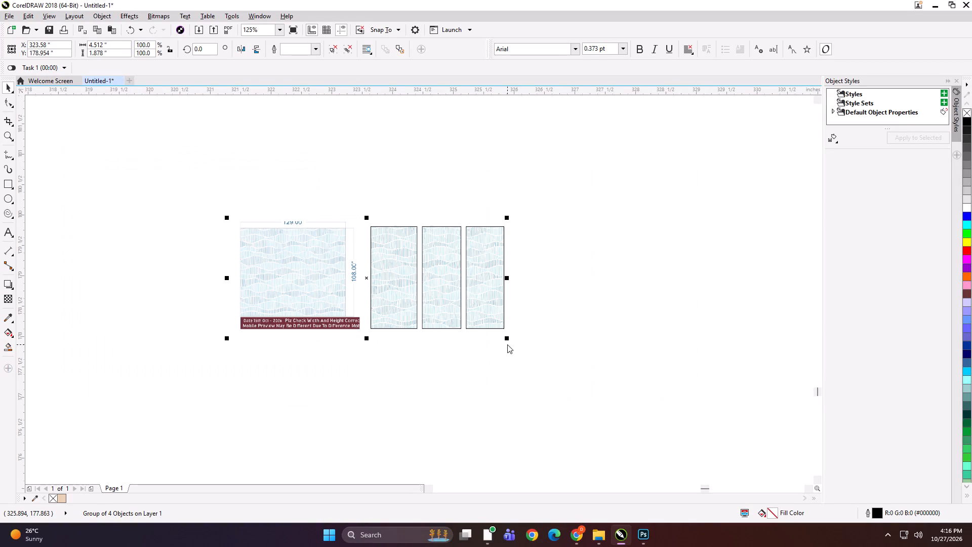
{"action": "type", "text": "SDGDH"}
{"action": "key", "text": "Return"}
{"action": "key", "text": "Return"}
{"action": "key", "text": "Return"}
{"action": "key", "text": "Delete"}
Move the blue-grey wallpaper's preview image from above its full-size panels to the open space left of them.
{"action": "key", "text": "F4"}
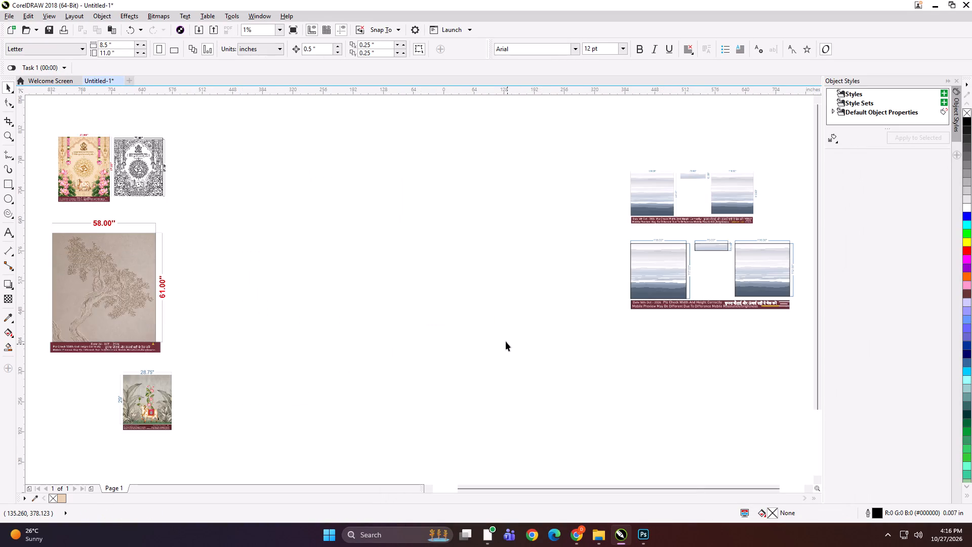
{"action": "scroll", "coordinate": [510, 297], "scroll_direction": "down", "scroll_amount": 1}
{"action": "left_click", "coordinate": [511, 298]}
{"action": "scroll", "coordinate": [762, 211], "scroll_direction": "up", "scroll_amount": 1}
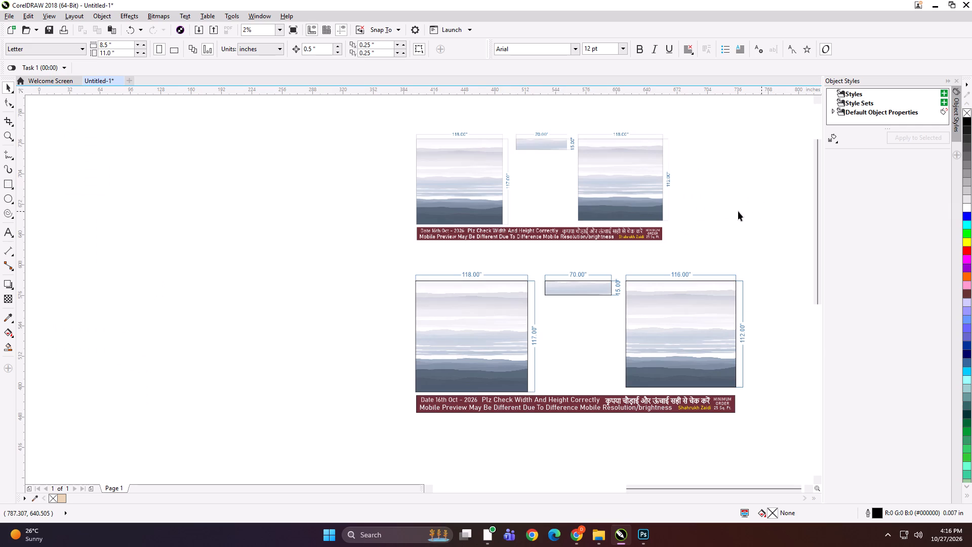
{"action": "left_click_drag", "start_coordinate": [610, 175], "coordinate": [317, 272]}
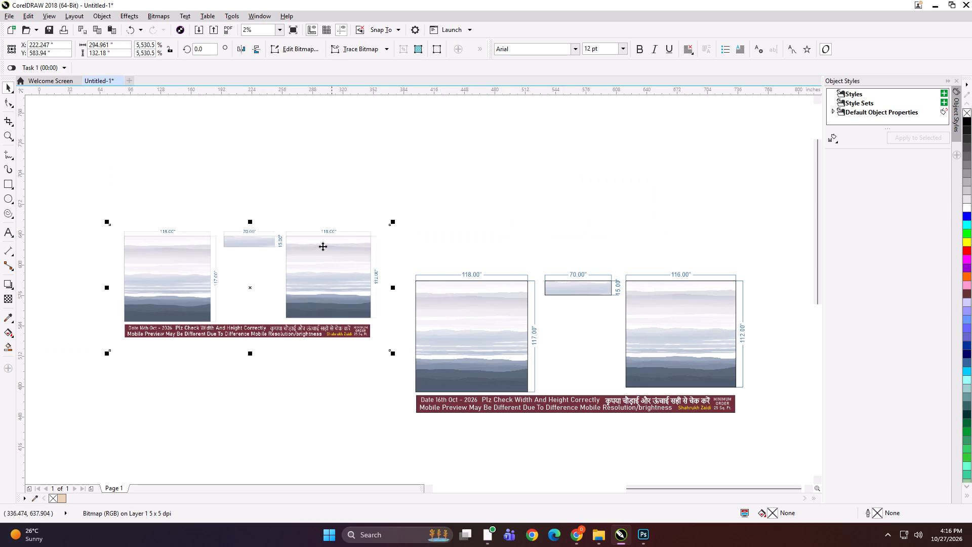
{"action": "left_click_drag", "start_coordinate": [325, 249], "coordinate": [312, 251]}
{"action": "left_click", "coordinate": [254, 207]}
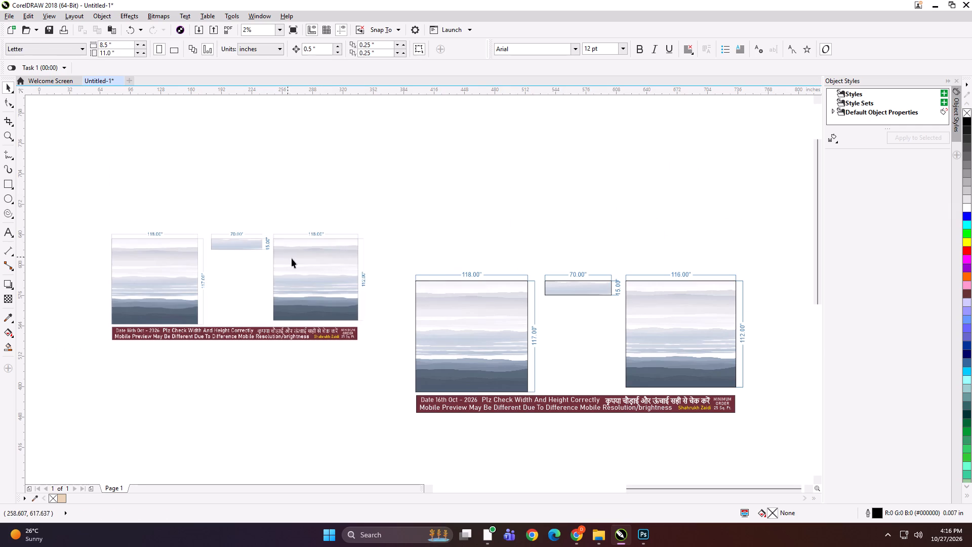
{"action": "left_click_drag", "start_coordinate": [295, 258], "coordinate": [278, 279]}
Delete all dimension lines and the date banner from the full-size blue-grey wallpaper panels.
{"action": "left_click", "coordinate": [480, 330]}
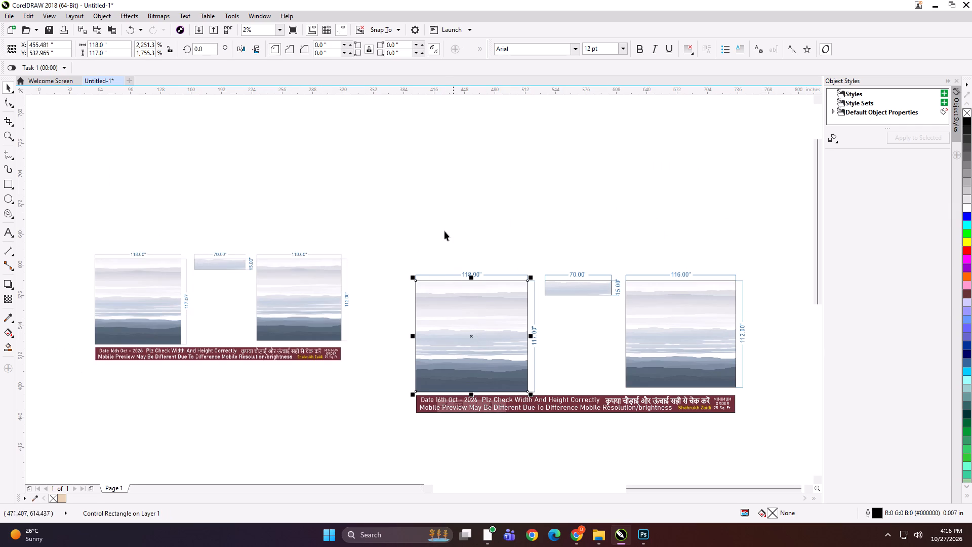
{"action": "left_click", "coordinate": [444, 231]}
{"action": "left_click_drag", "start_coordinate": [441, 231], "coordinate": [612, 282]}
{"action": "key", "text": "Delete"}
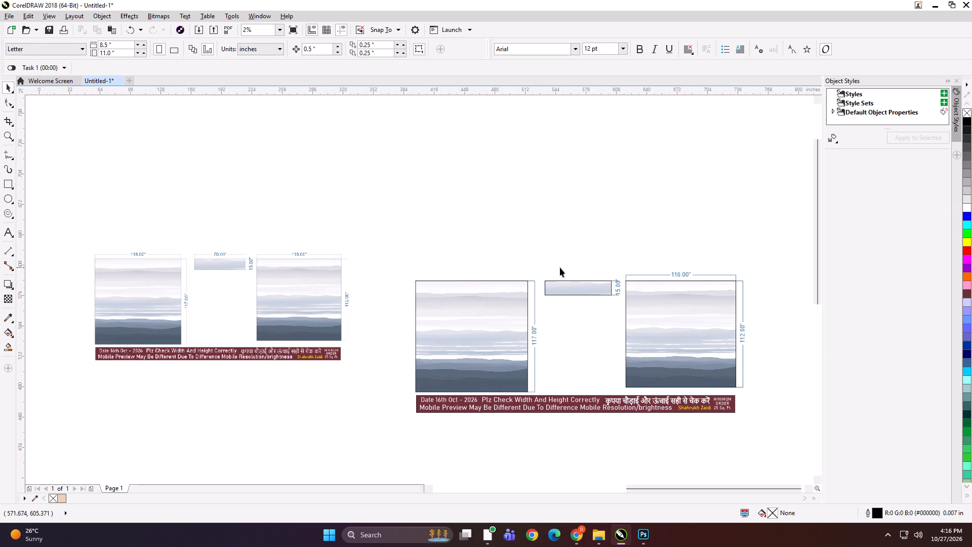
{"action": "left_click_drag", "start_coordinate": [510, 247], "coordinate": [576, 354]}
{"action": "key", "text": "Delete"}
{"action": "left_click_drag", "start_coordinate": [592, 247], "coordinate": [660, 333]}
{"action": "key", "text": "Delete"}
{"action": "left_click_drag", "start_coordinate": [665, 252], "coordinate": [680, 262]}
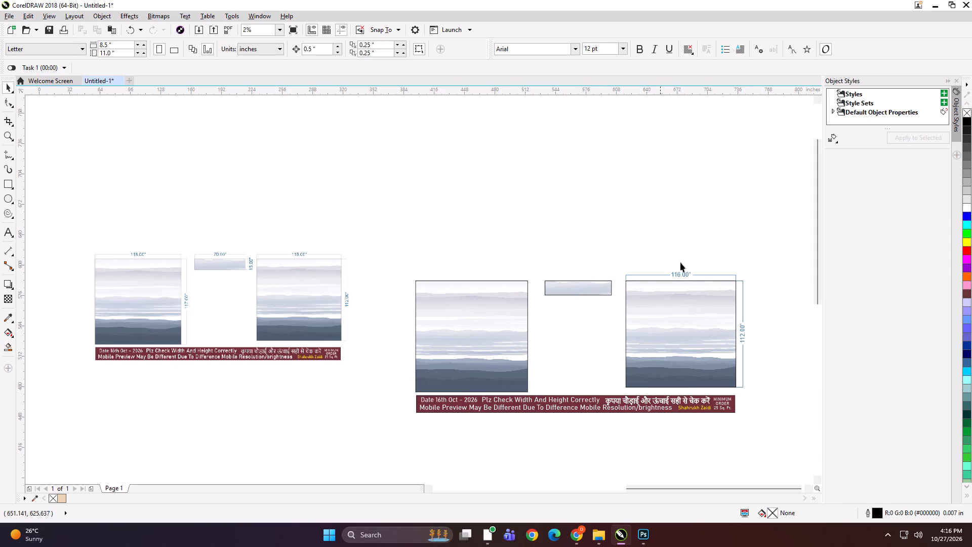
{"action": "left_click_drag", "start_coordinate": [680, 262], "coordinate": [752, 361]}
{"action": "key", "text": "Delete"}
{"action": "left_click", "coordinate": [719, 410]}
{"action": "key", "text": "Delete"}
Create a rectangle over the 118x117 panel, set its width to 59 inches and align it to the panel's left edge.
{"action": "left_click", "coordinate": [507, 352]}
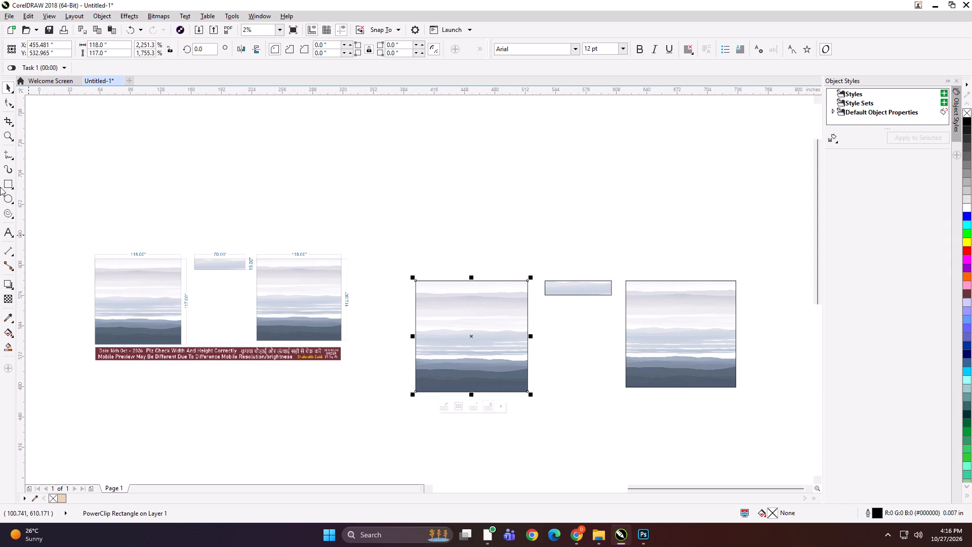
{"action": "double_click", "coordinate": [7, 186], "text": "shift"}
{"action": "key", "text": "shift+space"}
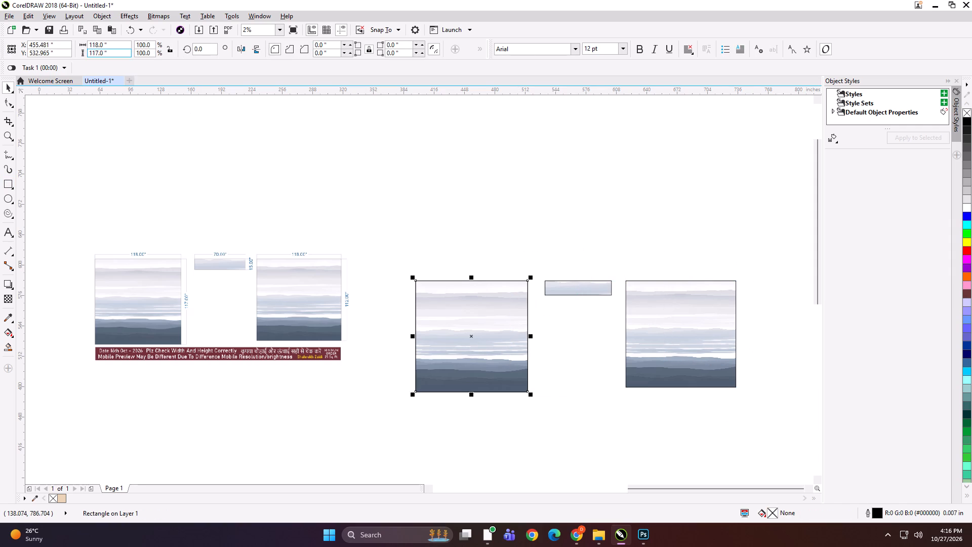
{"action": "left_click", "coordinate": [116, 48]}
{"action": "key", "text": "ctrl+a"}
{"action": "key", "text": "5"}
{"action": "key", "text": "Return"}
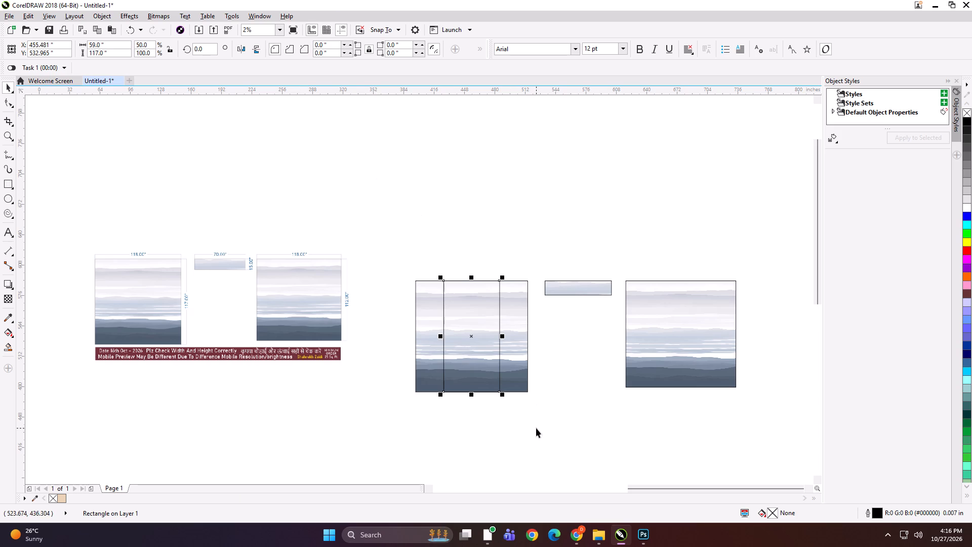
{"action": "left_click", "coordinate": [439, 328], "text": "shift"}
{"action": "key", "text": "l"}
{"action": "left_click", "coordinate": [445, 244]}
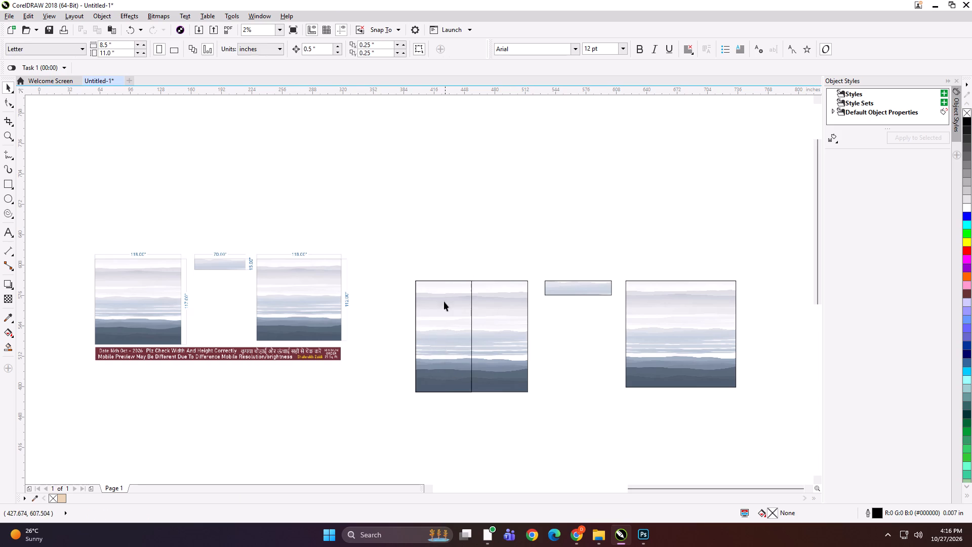
Mirror-copy the rectangle onto the panel's right half, overlap it 0.5 inch, stretch the pair to 118 inches wide and group it.
{"action": "left_click", "coordinate": [444, 328]}
{"action": "left_click_drag", "start_coordinate": [413, 336], "coordinate": [523, 344]}
{"action": "right_click", "coordinate": [523, 344], "text": "ctrl"}
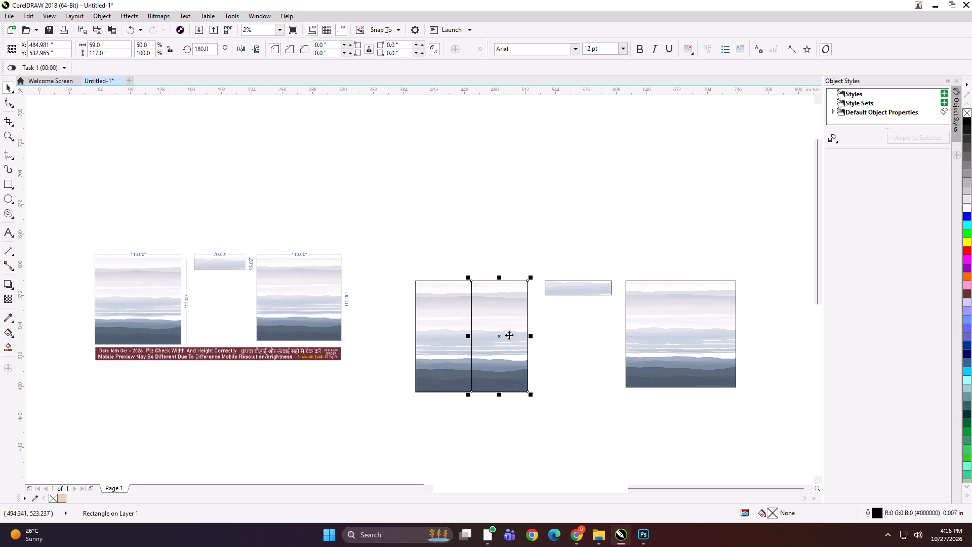
{"action": "scroll", "coordinate": [505, 331], "scroll_direction": "up", "scroll_amount": 1}
{"action": "key", "text": "Left"}
{"action": "left_click", "coordinate": [427, 308], "text": "shift"}
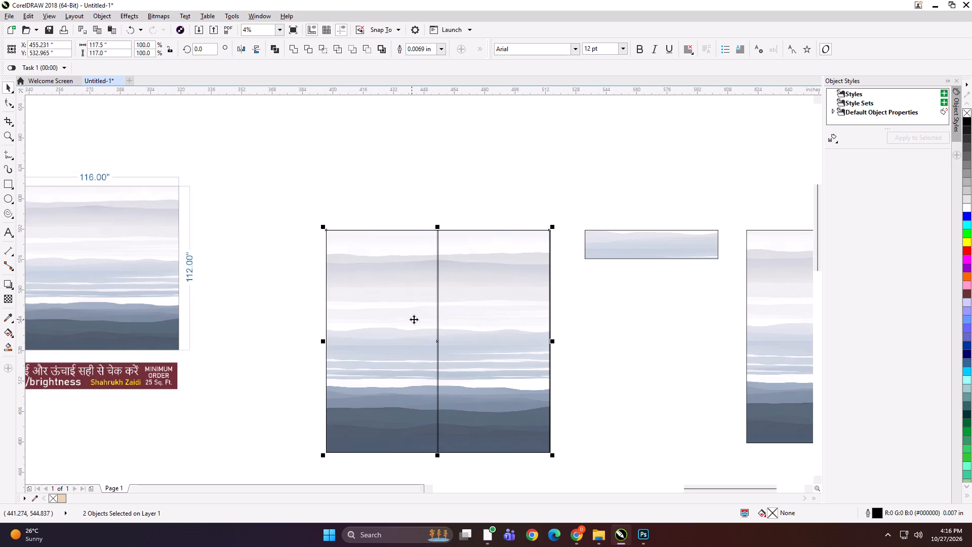
{"action": "scroll", "coordinate": [539, 340], "scroll_direction": "up", "scroll_amount": 2}
{"action": "scroll", "coordinate": [581, 352], "scroll_direction": "up", "scroll_amount": 2}
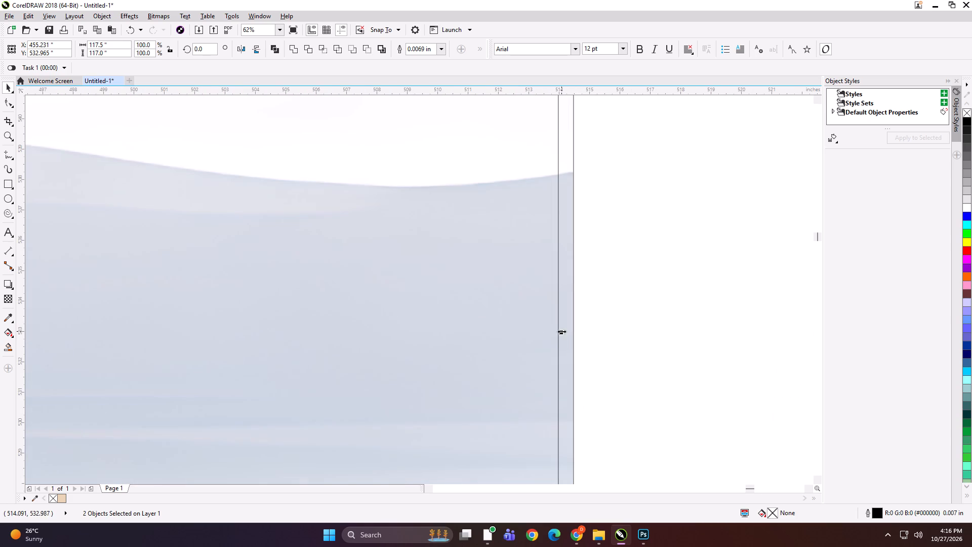
{"action": "left_click_drag", "start_coordinate": [561, 331], "coordinate": [577, 332]}
{"action": "scroll", "coordinate": [517, 292], "scroll_direction": "down", "scroll_amount": 5}
{"action": "key", "text": "ctrl+g"}
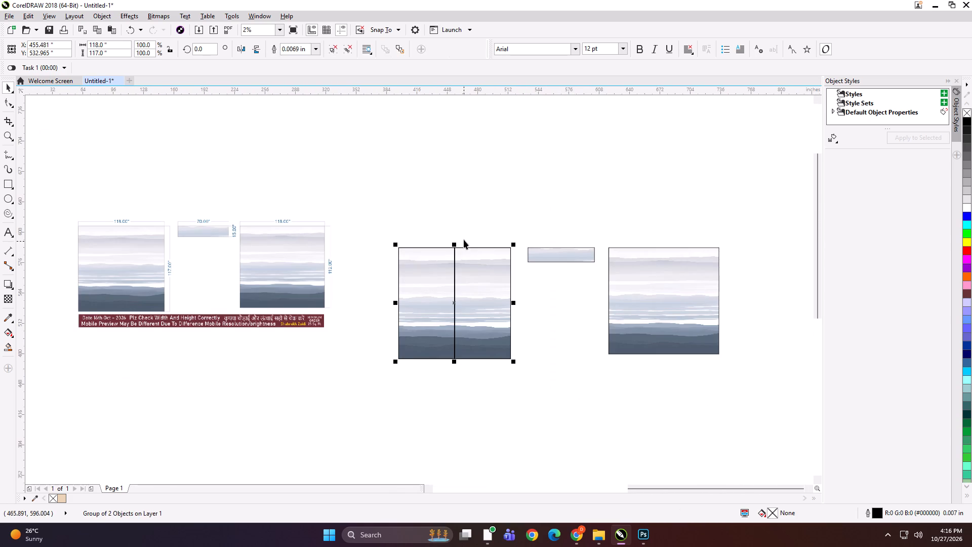
{"action": "left_click", "coordinate": [462, 231]}
PowerClip the 118x117 wallpaper into the grouped rectangles and ungroup them into two separate strips.
{"action": "left_click", "coordinate": [472, 270], "text": "alt"}
{"action": "key", "text": "shift+Return"}
{"action": "left_click", "coordinate": [472, 270]}
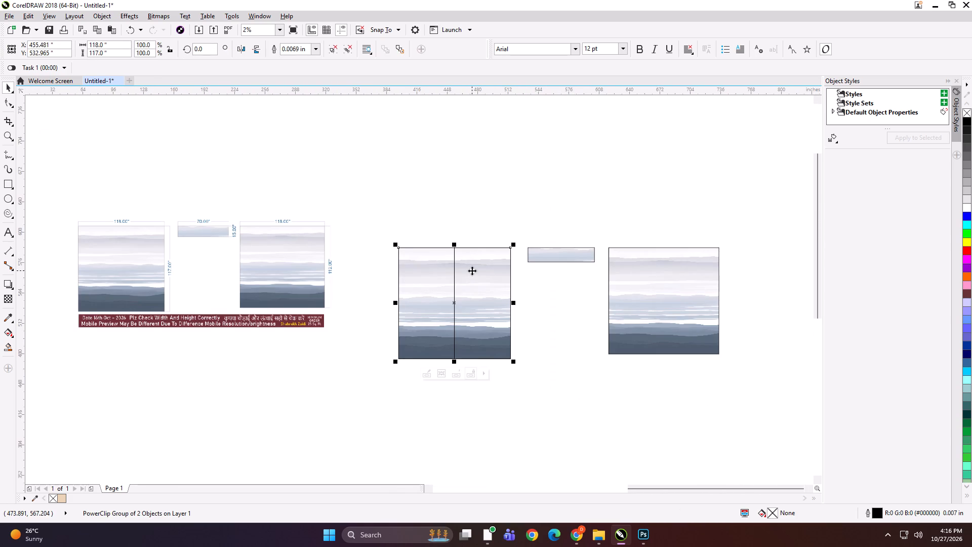
{"action": "key", "text": "ctrl+u"}
{"action": "left_click", "coordinate": [456, 238]}
Create a rectangle over the 116x112 panel, set its width to 59 inches and align it to the panel's left edge.
{"action": "left_click", "coordinate": [622, 274]}
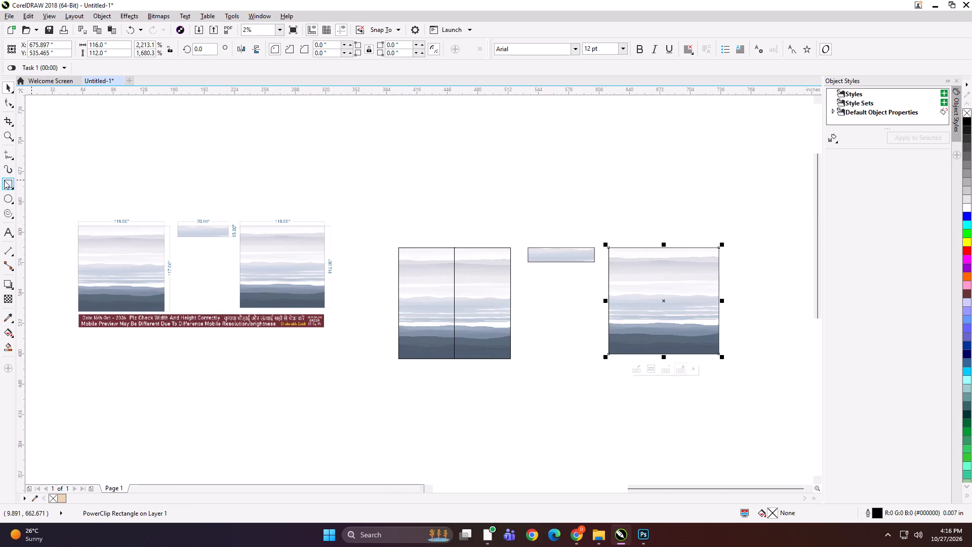
{"action": "double_click", "coordinate": [6, 181], "text": "shift"}
{"action": "key", "text": "shift+space"}
{"action": "left_click", "coordinate": [106, 43]}
{"action": "key", "text": "ctrl+a"}
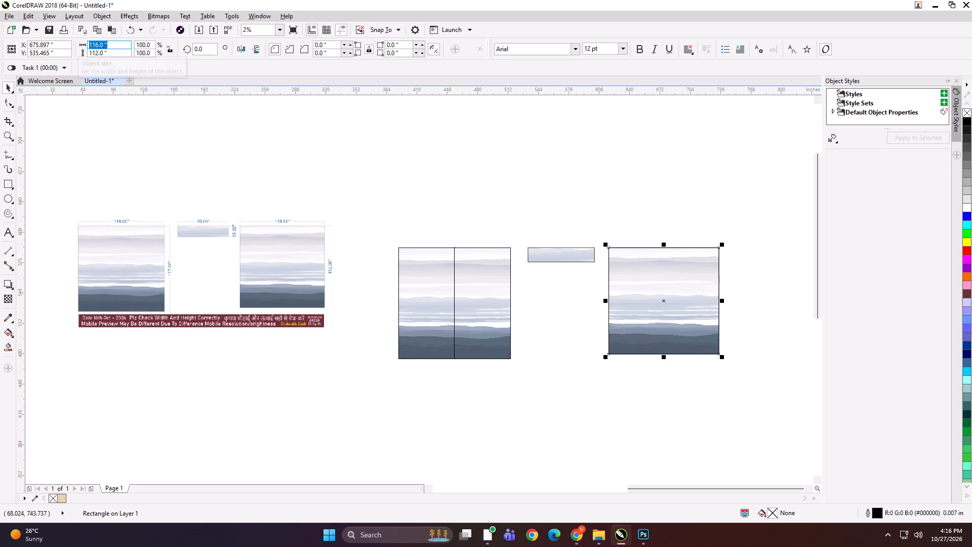
{"action": "type", "text": "59"}
{"action": "key", "text": "Return"}
{"action": "left_click", "coordinate": [627, 271], "text": "shift"}
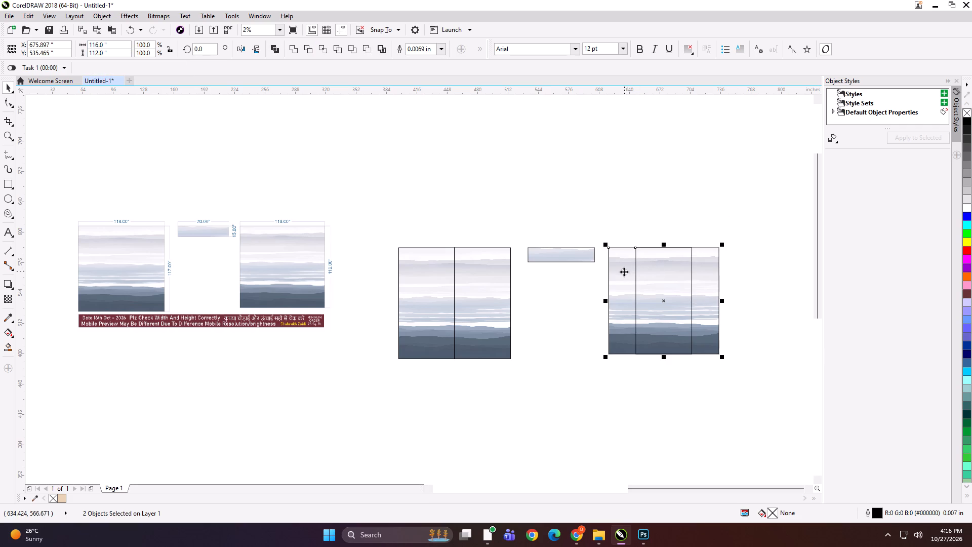
{"action": "key", "text": "l"}
{"action": "left_click", "coordinate": [620, 217]}
Mirror-copy the rectangle to the 116x112 panel's right half, overlap it 0.5 inch, fit it to the right edge and group both.
{"action": "left_click", "coordinate": [633, 288]}
{"action": "left_click_drag", "start_coordinate": [605, 303], "coordinate": [713, 300]}
{"action": "right_click", "coordinate": [713, 300], "text": "ctrl"}
{"action": "scroll", "coordinate": [719, 303], "scroll_direction": "up", "scroll_amount": 1}
{"action": "key", "text": "Left"}
{"action": "scroll", "coordinate": [731, 293], "scroll_direction": "up", "scroll_amount": 2}
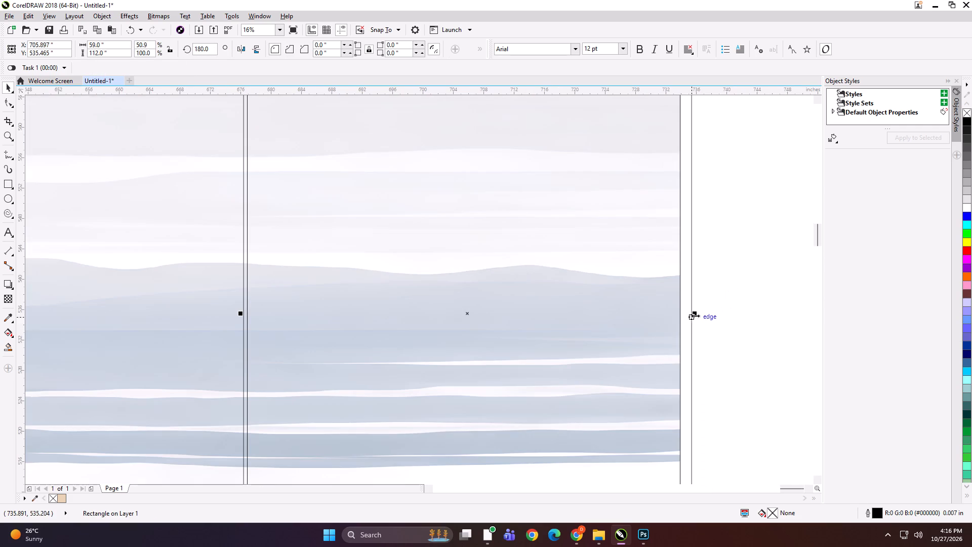
{"action": "left_click_drag", "start_coordinate": [695, 316], "coordinate": [686, 315]}
{"action": "scroll", "coordinate": [629, 265], "scroll_direction": "down", "scroll_amount": 2}
{"action": "left_click", "coordinate": [515, 256], "text": "shift"}
{"action": "key", "text": "ctrl+g"}
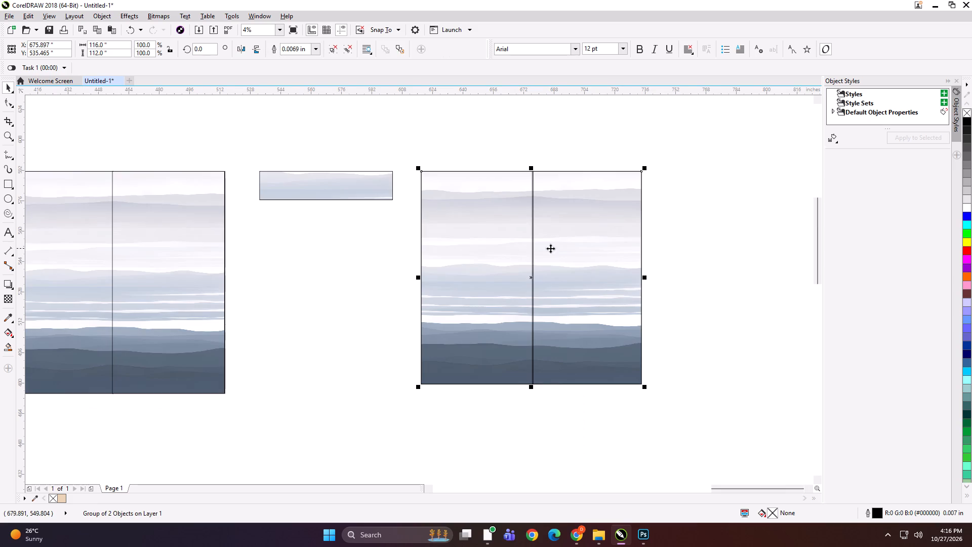
PowerClip the 116x112 wallpaper into the grouped rectangles and ungroup them into two separate strips.
{"action": "scroll", "coordinate": [550, 248], "scroll_direction": "down", "scroll_amount": 1}
{"action": "left_click", "coordinate": [536, 197]}
{"action": "left_click", "coordinate": [572, 256], "text": "alt"}
{"action": "key", "text": "shift+Return"}
{"action": "left_click", "coordinate": [572, 256]}
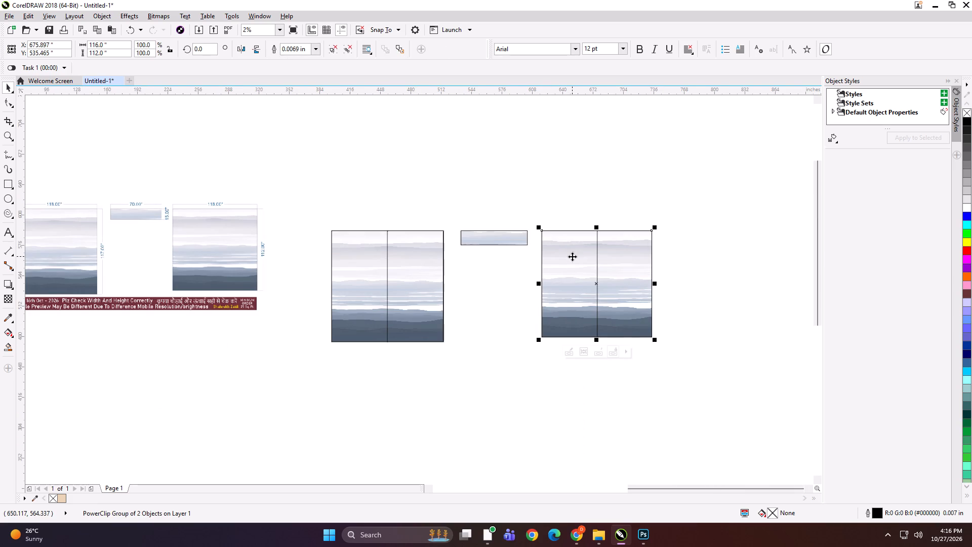
{"action": "key", "text": "ctrl+u"}
{"action": "left_click", "coordinate": [509, 189]}
{"action": "left_click", "coordinate": [434, 260]}
{"action": "left_click", "coordinate": [420, 184]}
Label the left strip of the 118x117 panel "118*117 PANEL 1" at its top edge and copy the label text.
{"action": "scroll", "coordinate": [447, 191], "scroll_direction": "down", "scroll_amount": 1}
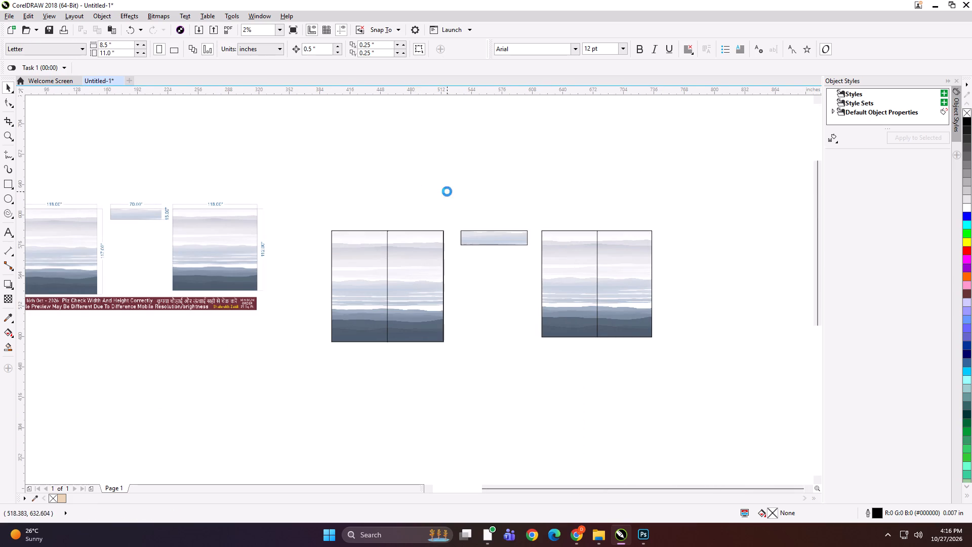
{"action": "left_click_drag", "start_coordinate": [507, 246], "coordinate": [516, 254]}
{"action": "left_click_drag", "start_coordinate": [542, 203], "coordinate": [753, 344], "text": "shift"}
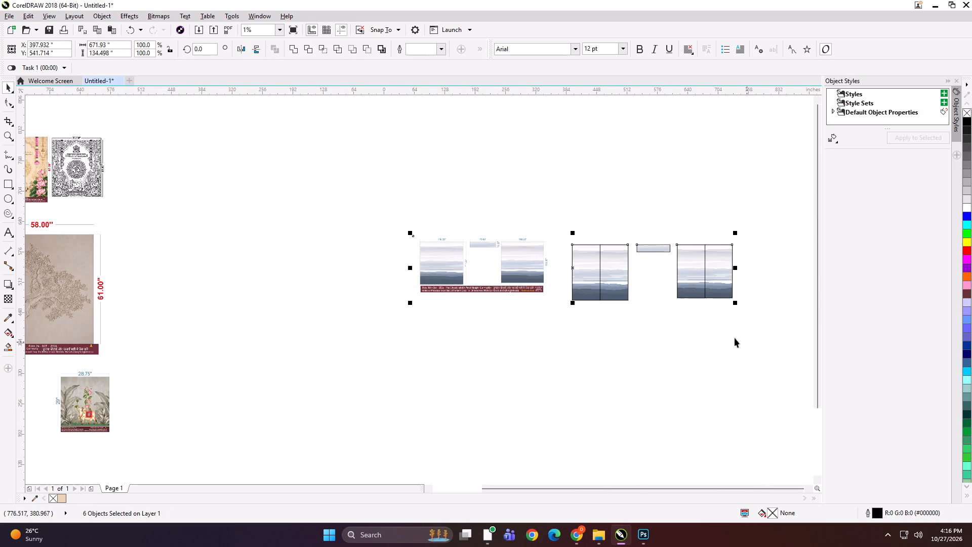
{"action": "key", "text": "shift+F2"}
{"action": "left_click", "coordinate": [482, 169]}
{"action": "left_click", "coordinate": [3, 226]}
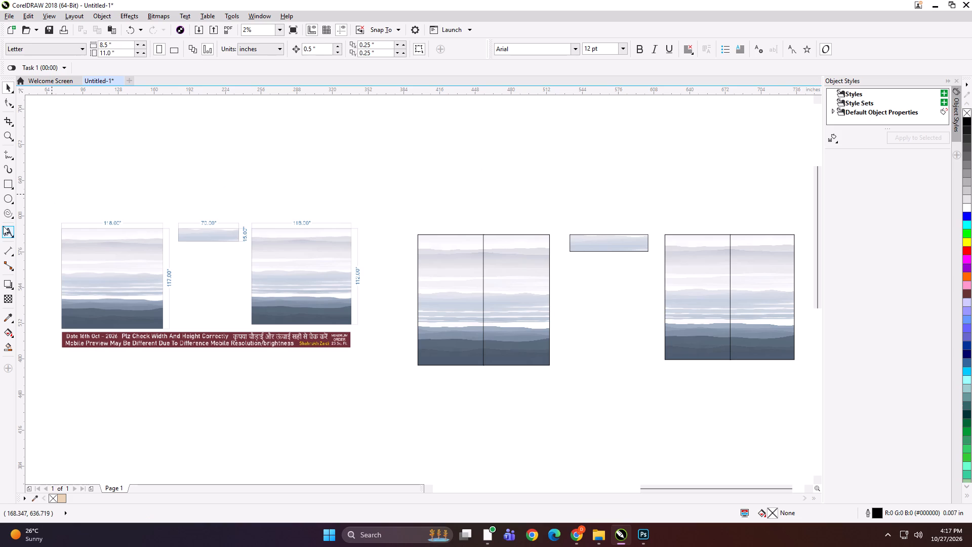
{"action": "left_click", "coordinate": [441, 232]}
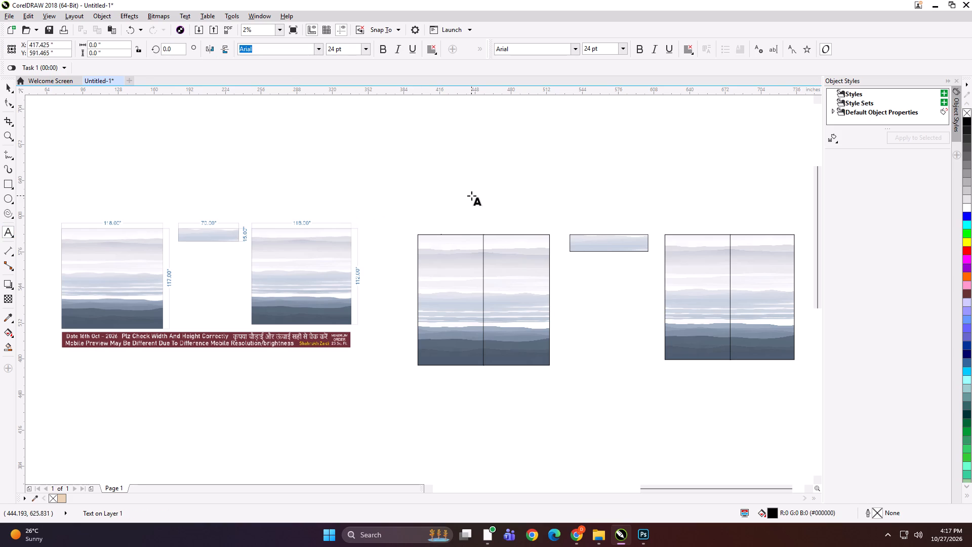
{"action": "type", "text": "118*"}
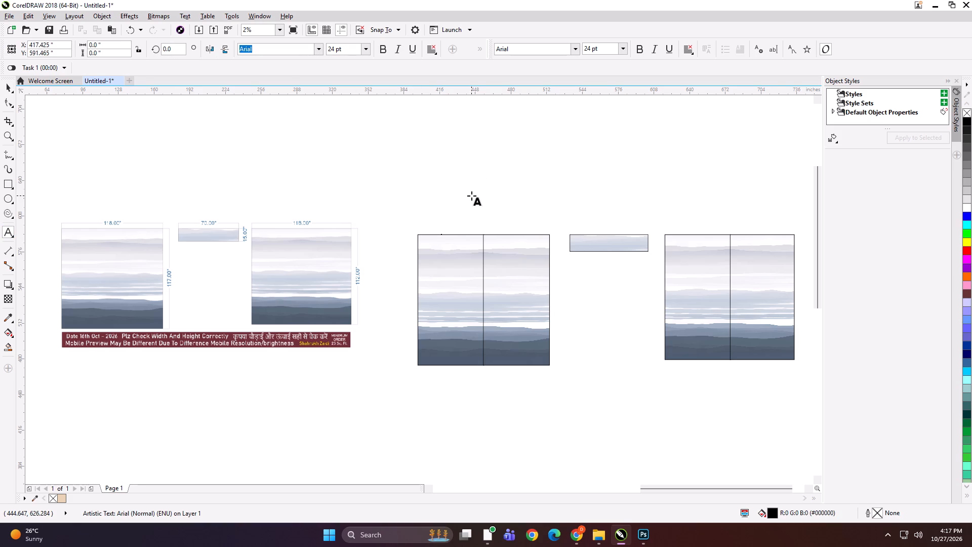
{"action": "type", "text": "117"}
{"action": "key", "text": "space"}
{"action": "type", "text": "PANEL 1"}
{"action": "key", "text": "ctrl+a"}
{"action": "key", "text": "ctrl+c"}
Paste the label onto the top edge of the 118x117 panel's right strip and change it to PANEL 2.
{"action": "left_click", "coordinate": [503, 232]}
{"action": "key", "text": "ctrl+v"}
{"action": "key", "text": "BackSpace"}
{"action": "key", "text": "2"}
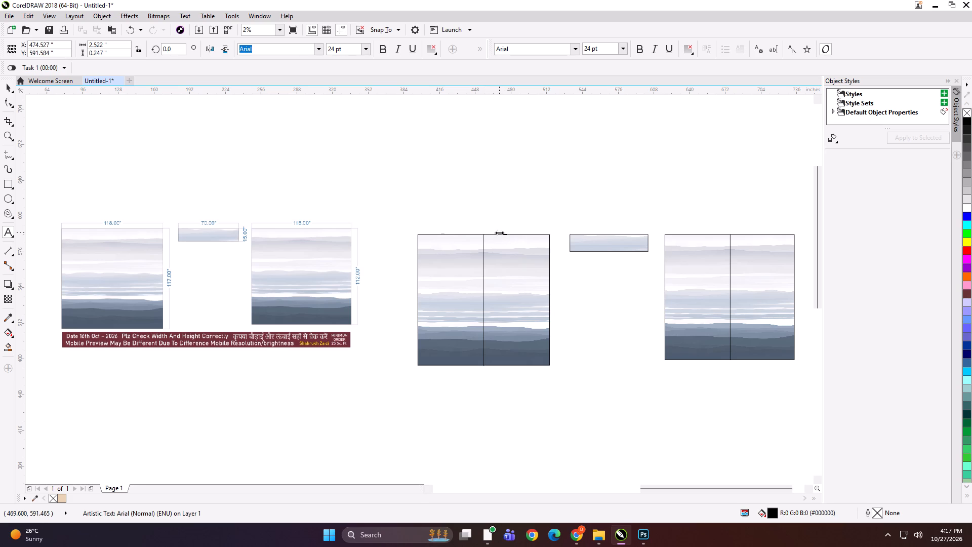
Add the label "70*15" on the top edge of the small 70x15 panel.
{"action": "left_click", "coordinate": [585, 233]}
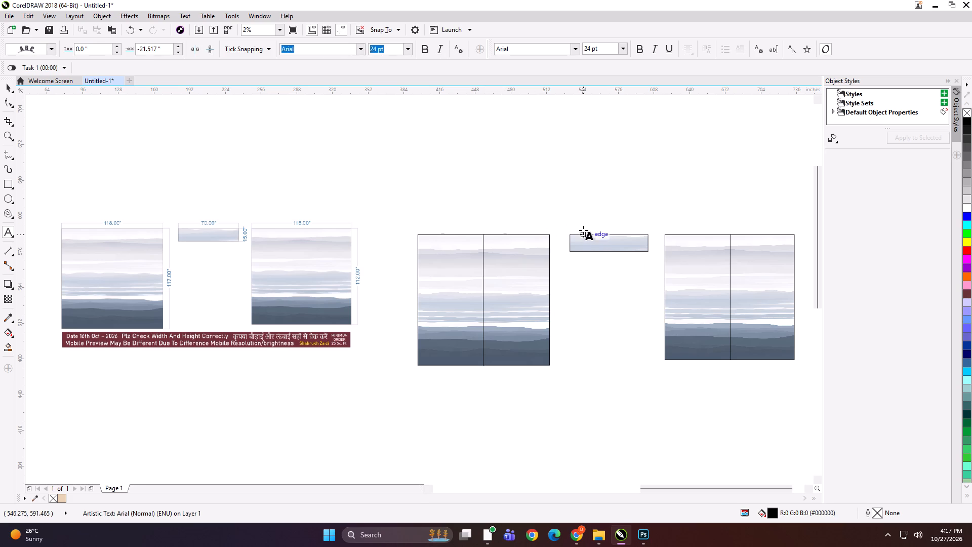
{"action": "type", "text": "70*15"}
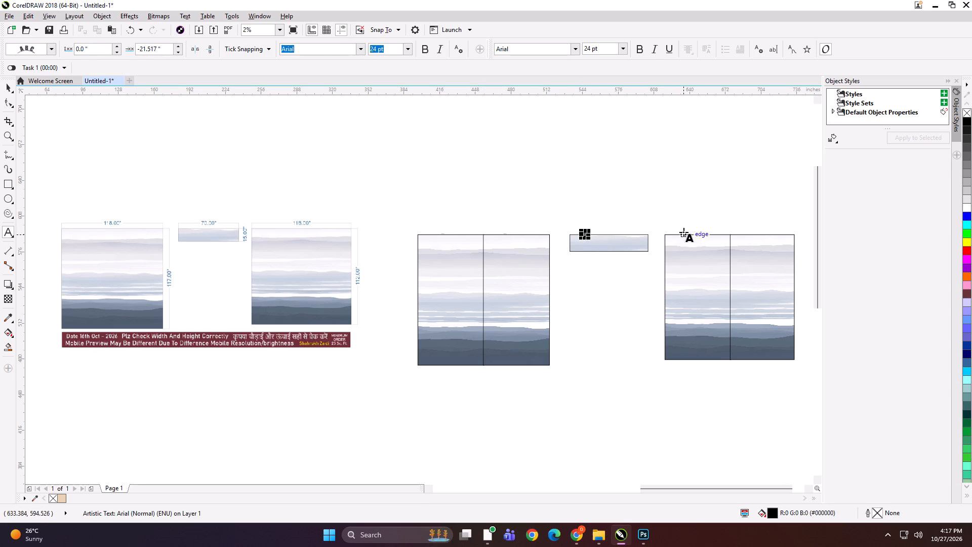
Label the left strip of the 116x112 panel "116*112 PANEL 1" at its top edge and copy the label text.
{"action": "left_click", "coordinate": [683, 232]}
{"action": "type", "text": "118"}
{"action": "scroll", "coordinate": [343, 232], "scroll_direction": "up", "scroll_amount": 1}
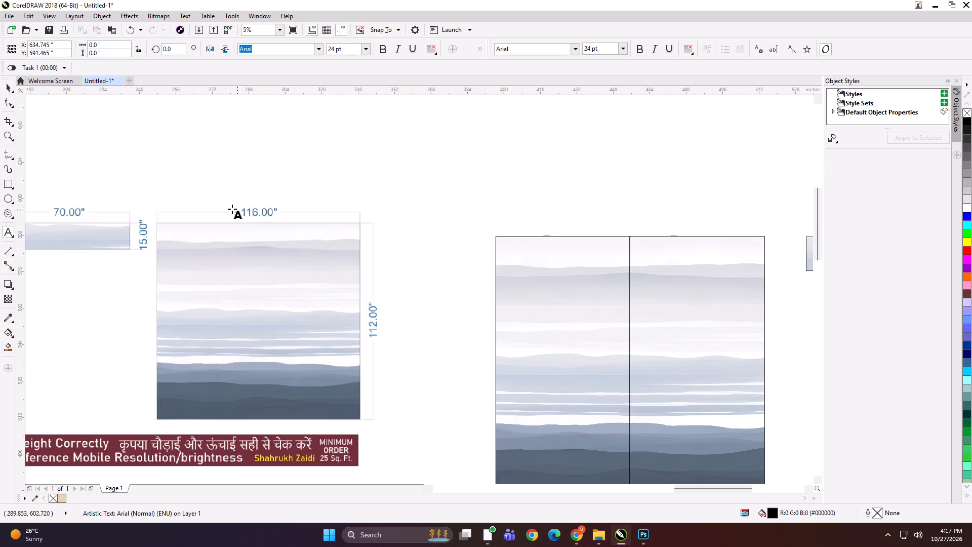
{"action": "scroll", "coordinate": [232, 209], "scroll_direction": "down", "scroll_amount": 1}
{"action": "key", "text": "BackSpace"}
{"action": "type", "text": "6*112 PANEL 1"}
{"action": "key", "text": "ctrl+a"}
{"action": "key", "text": "ctrl+c"}
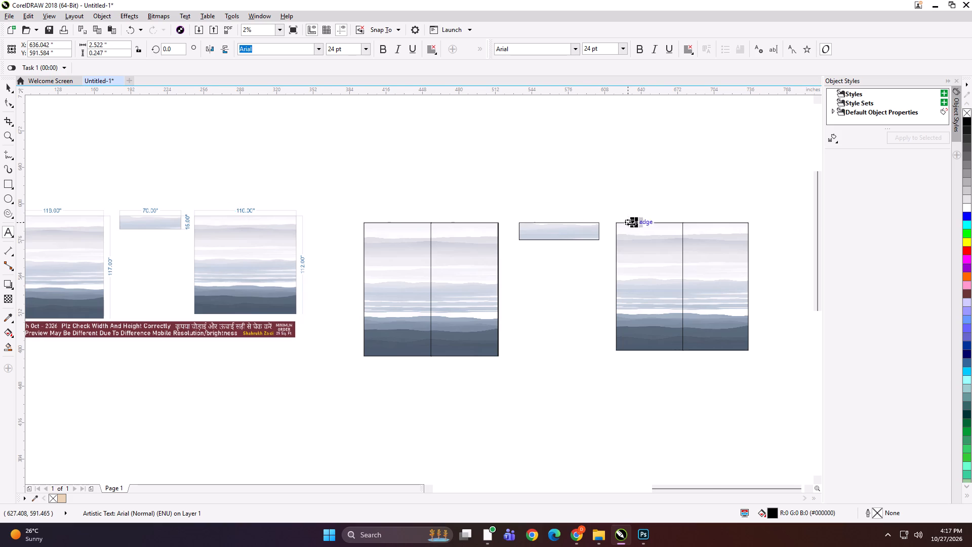
Paste the label onto the top edge of the 116x112 panel's right strip and change it to PANEL 2.
{"action": "scroll", "coordinate": [631, 224], "scroll_direction": "up", "scroll_amount": 5}
{"action": "scroll", "coordinate": [435, 197], "scroll_direction": "down", "scroll_amount": 1}
{"action": "scroll", "coordinate": [223, 193], "scroll_direction": "down", "scroll_amount": 2}
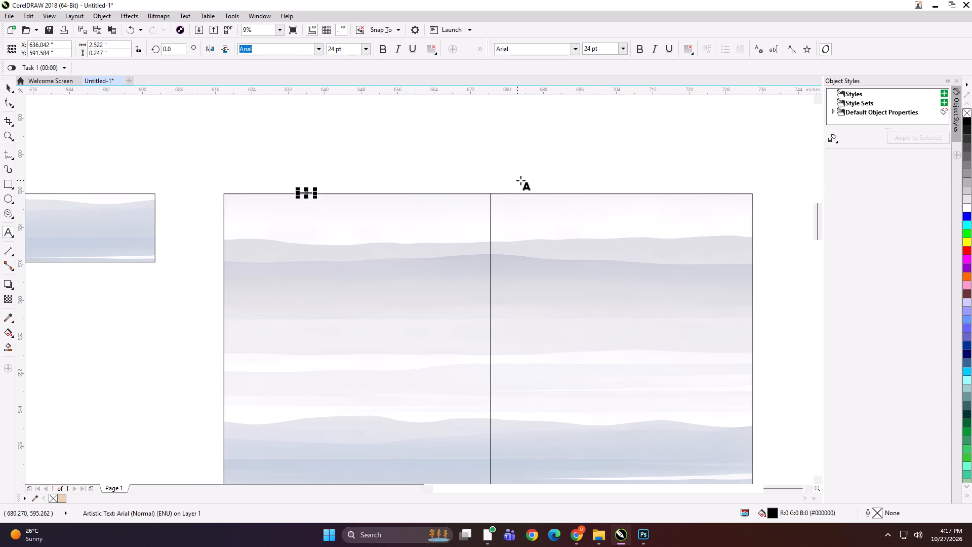
{"action": "left_click", "coordinate": [551, 192]}
{"action": "key", "text": "ctrl+v"}
{"action": "key", "text": "BackSpace"}
{"action": "key", "text": "2"}
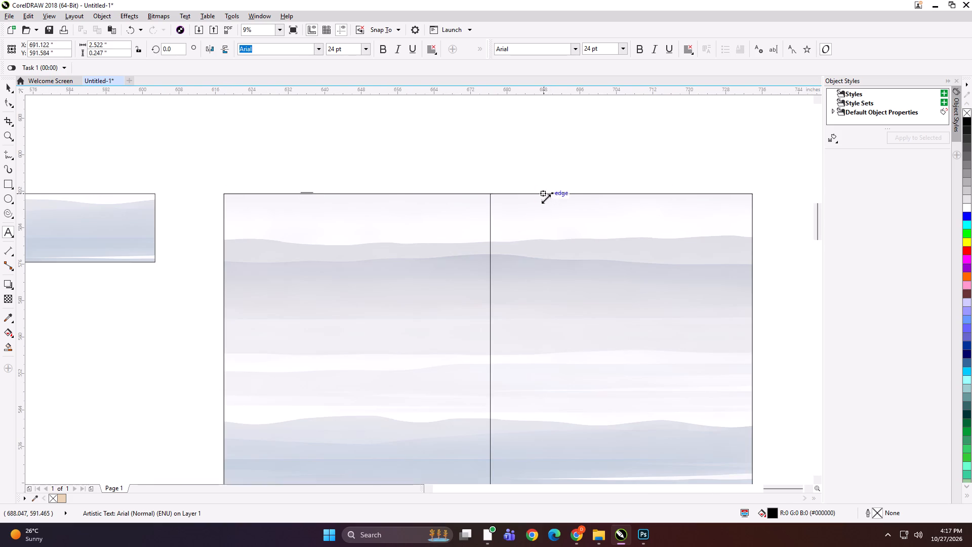
{"action": "scroll", "coordinate": [547, 199], "scroll_direction": "up", "scroll_amount": 2}
{"action": "scroll", "coordinate": [573, 174], "scroll_direction": "down", "scroll_amount": 2}
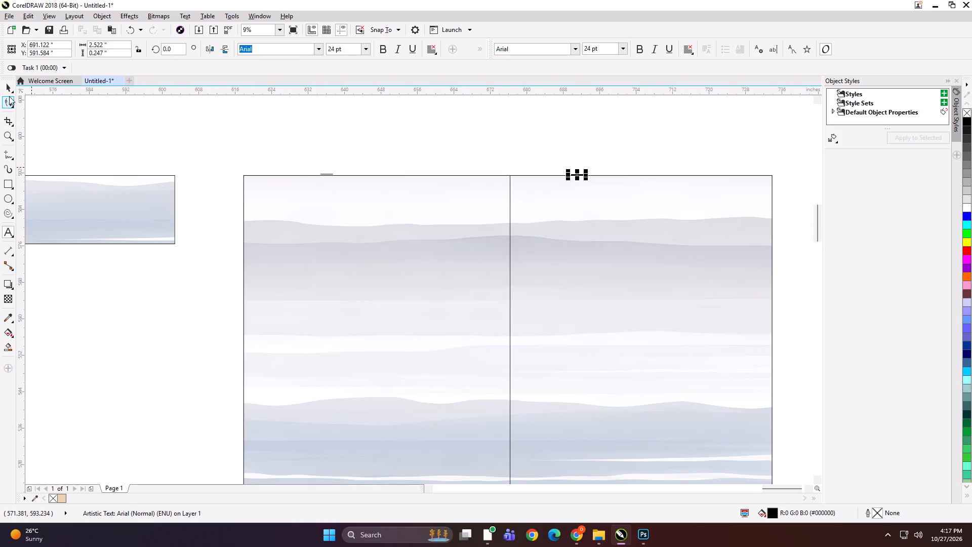
Group each of the two 116x112 panel strips with its own label.
{"action": "left_click", "coordinate": [10, 84]}
{"action": "scroll", "coordinate": [637, 190], "scroll_direction": "down", "scroll_amount": 1}
{"action": "left_click", "coordinate": [633, 231], "text": "shift"}
{"action": "key", "text": "ctrl+g"}
{"action": "left_click_drag", "start_coordinate": [592, 134], "coordinate": [466, 292]}
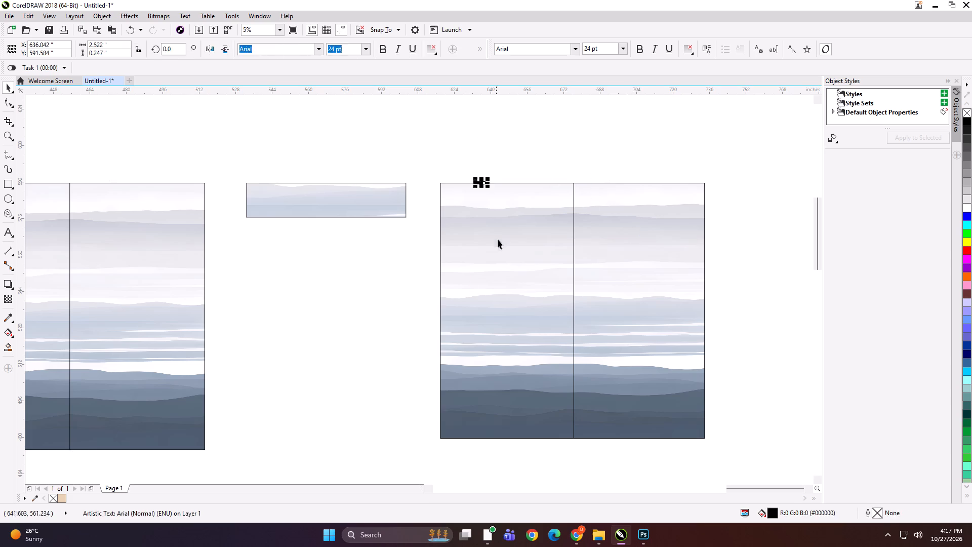
{"action": "left_click", "coordinate": [499, 231], "text": "shift"}
{"action": "key", "text": "ctrl+g"}
Group each of the two 118x117 panel strips with its own label.
{"action": "scroll", "coordinate": [591, 216], "scroll_direction": "down", "scroll_amount": 2}
{"action": "scroll", "coordinate": [571, 281], "scroll_direction": "up", "scroll_amount": 1}
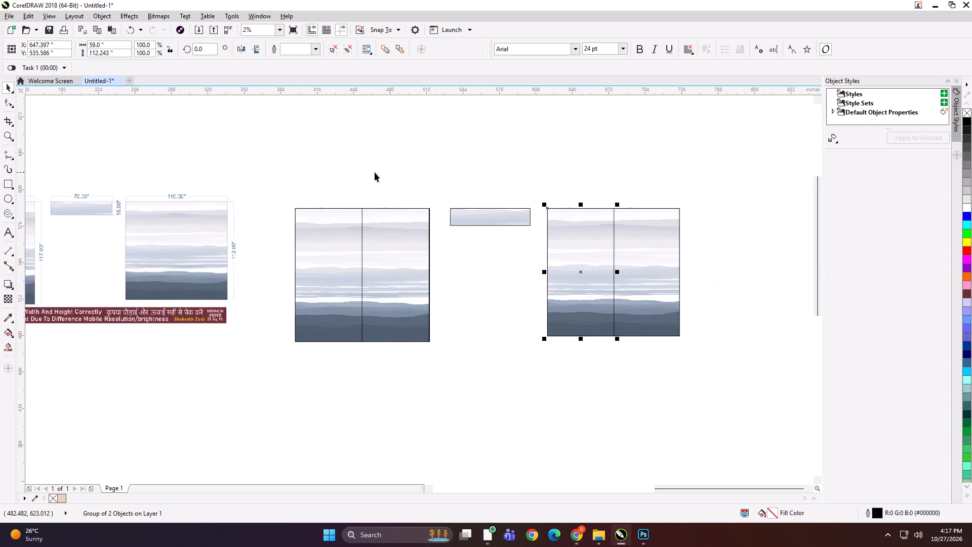
{"action": "left_click_drag", "start_coordinate": [363, 172], "coordinate": [413, 269]}
{"action": "left_click", "coordinate": [405, 265], "text": "shift"}
{"action": "key", "text": "ctrl+g"}
{"action": "left_click_drag", "start_coordinate": [373, 167], "coordinate": [285, 256]}
{"action": "left_click", "coordinate": [318, 242], "text": "shift"}
{"action": "key", "text": "ctrl+g"}
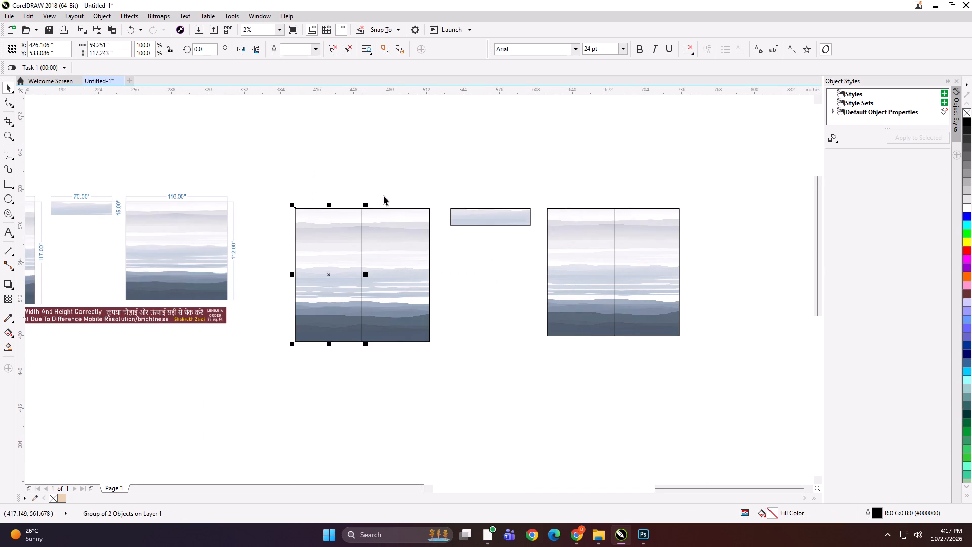
Group the small 70x15 panel with its label.
{"action": "left_click_drag", "start_coordinate": [416, 171], "coordinate": [536, 267]}
{"action": "key", "text": "ctrl+g"}
{"action": "scroll", "coordinate": [464, 213], "scroll_direction": "up", "scroll_amount": 3}
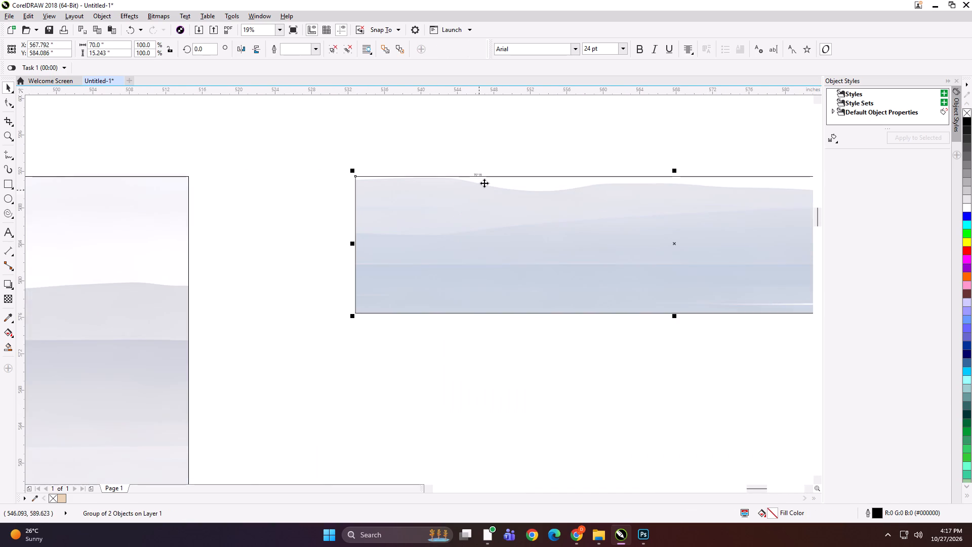
{"action": "scroll", "coordinate": [485, 182], "scroll_direction": "up", "scroll_amount": 1}
{"action": "scroll", "coordinate": [481, 187], "scroll_direction": "down", "scroll_amount": 4}
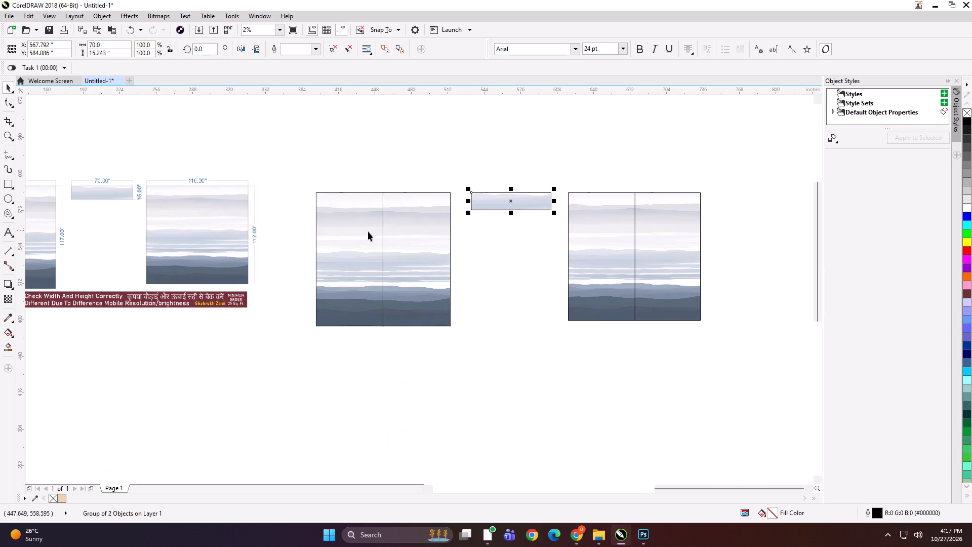
Start exporting the 118x117 panel's left strip and create and open a folder "118x117 AND 116x117" inside CHANDIGARH.
{"action": "left_click", "coordinate": [367, 231]}
{"action": "scroll", "coordinate": [435, 227], "scroll_direction": "down", "scroll_amount": 1}
{"action": "scroll", "coordinate": [398, 252], "scroll_direction": "up", "scroll_amount": 1}
{"action": "key", "text": "ctrl+e"}
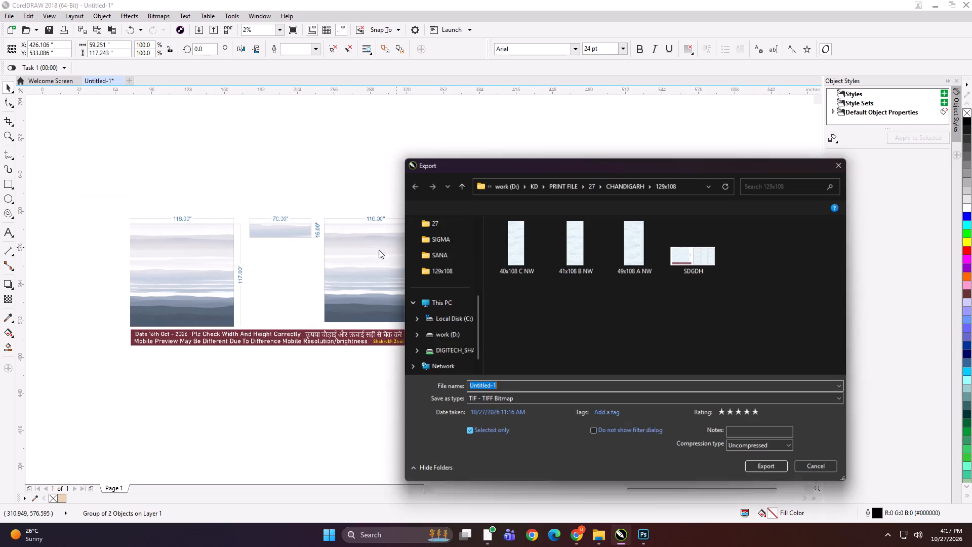
{"action": "left_click", "coordinate": [457, 187]}
{"action": "left_click", "coordinate": [468, 206]}
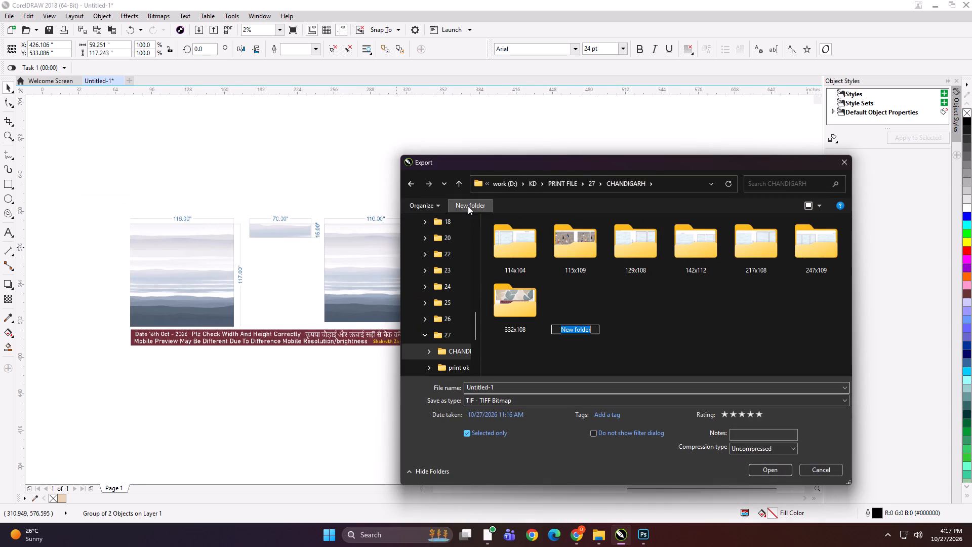
{"action": "type", "text": "118x"}
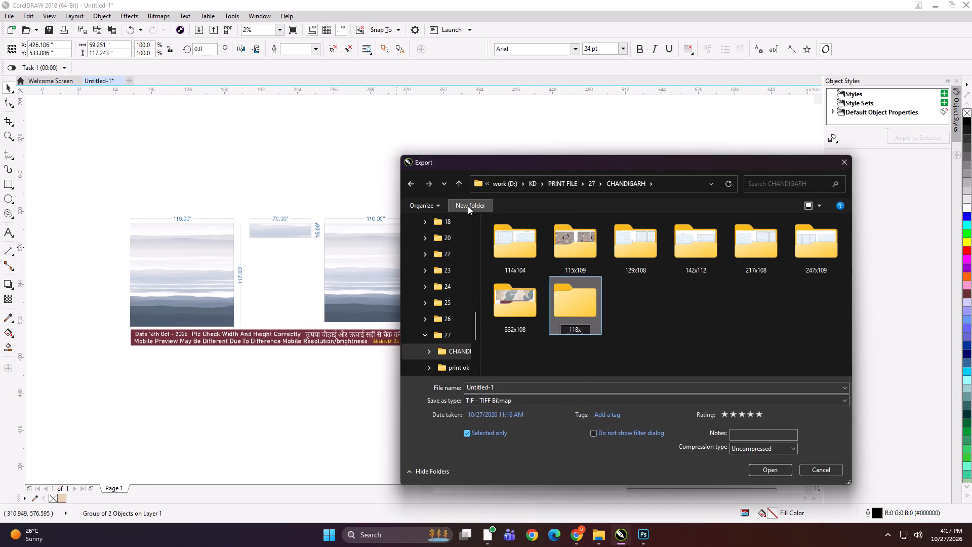
{"action": "type", "text": "117"}
{"action": "key", "text": "space"}
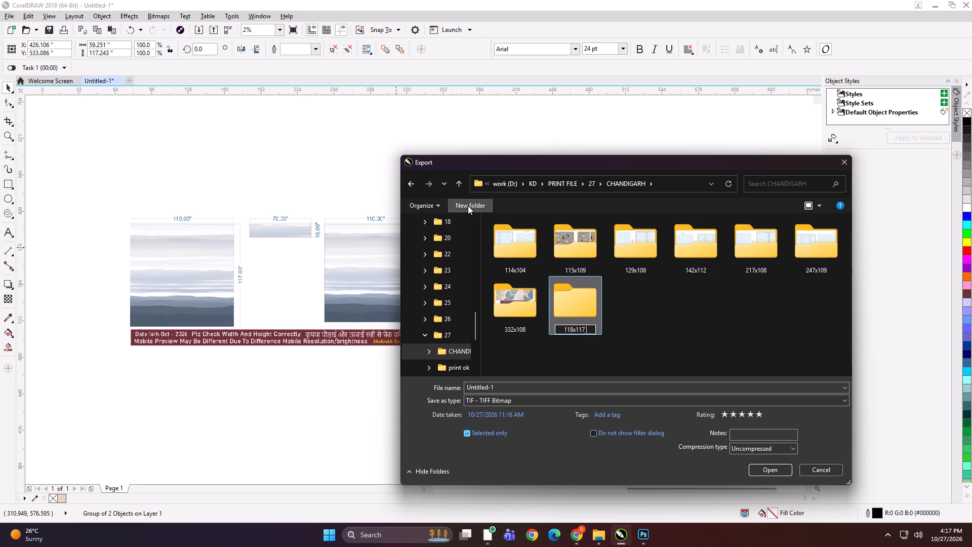
{"action": "type", "text": "AND"}
{"action": "key", "text": "space"}
{"action": "type", "text": "116"}
{"action": "type", "text": "x11"}
{"action": "key", "text": "7"}
{"action": "key", "text": "Return"}
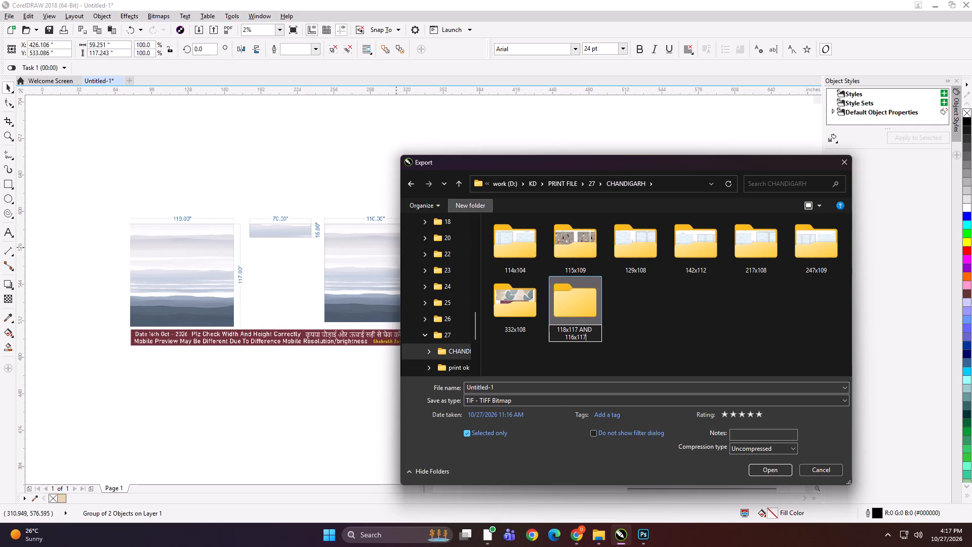
{"action": "double_click", "coordinate": [639, 243]}
Export the left strip as the TIFF "59x117 A NW" into the new folder.
{"action": "left_click", "coordinate": [564, 382]}
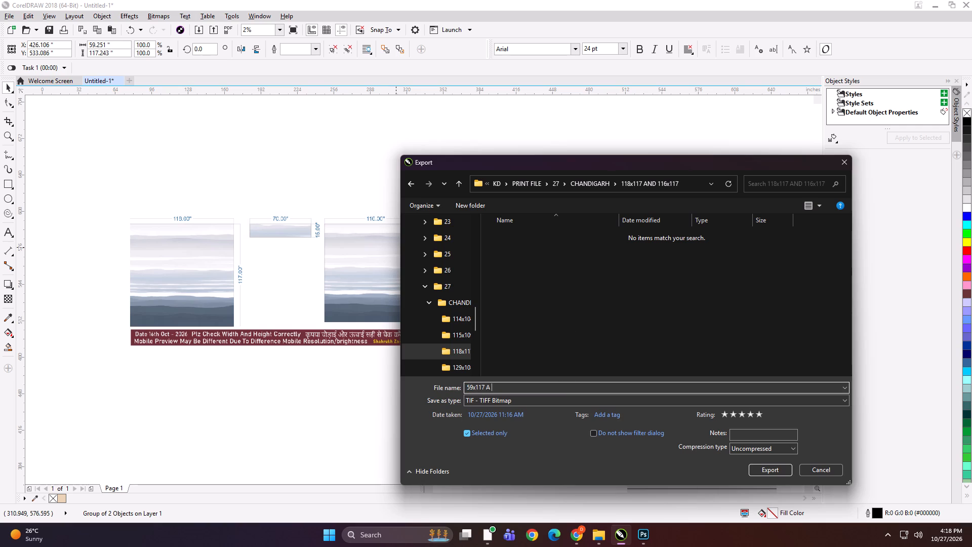
{"action": "key", "text": "Return"}
{"action": "key", "text": "Return"}
Export the 118x117 panel's right strip as the TIFF "59x117 B NW" in the same folder.
{"action": "left_click", "coordinate": [571, 288]}
{"action": "key", "text": "ctrl+e"}
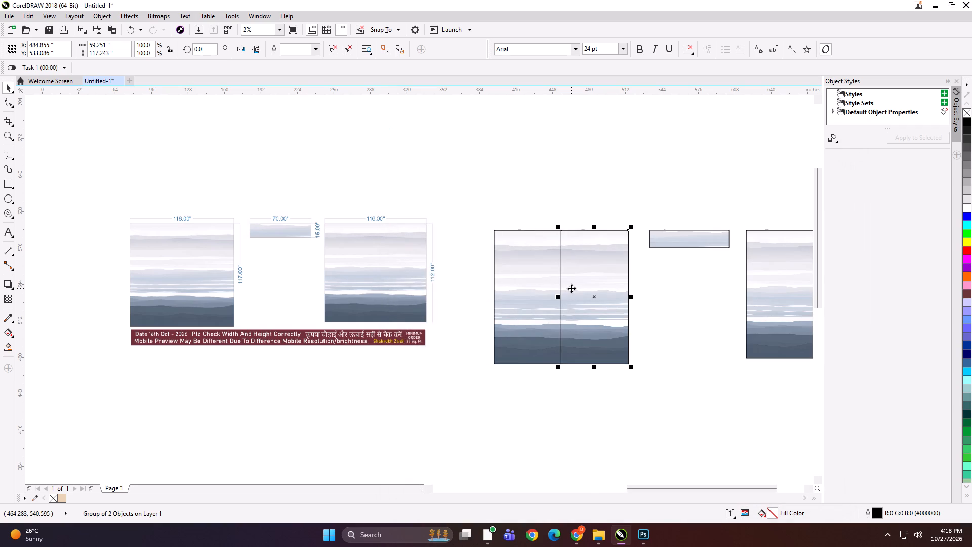
{"action": "key", "text": "ctrl+e"}
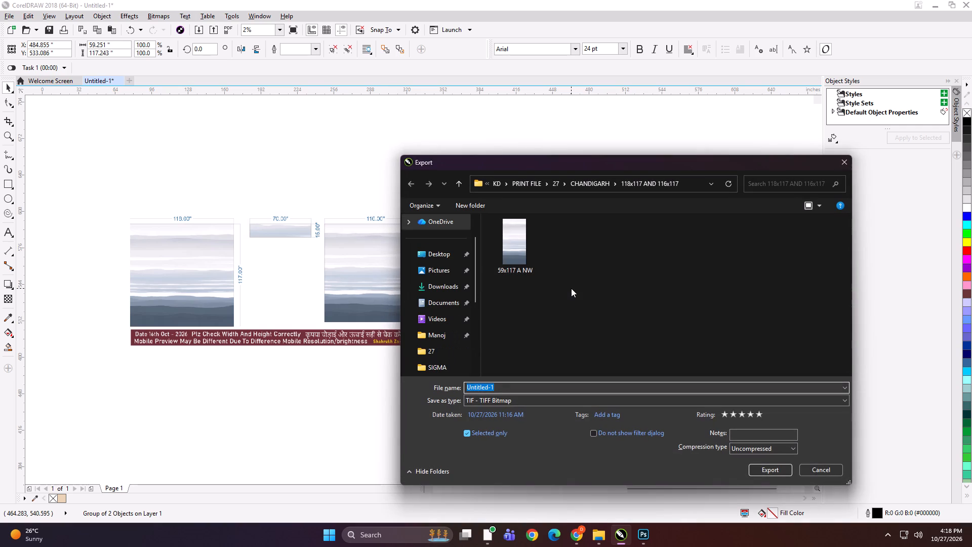
{"action": "left_click", "coordinate": [521, 235]}
{"action": "double_click", "coordinate": [490, 388]}
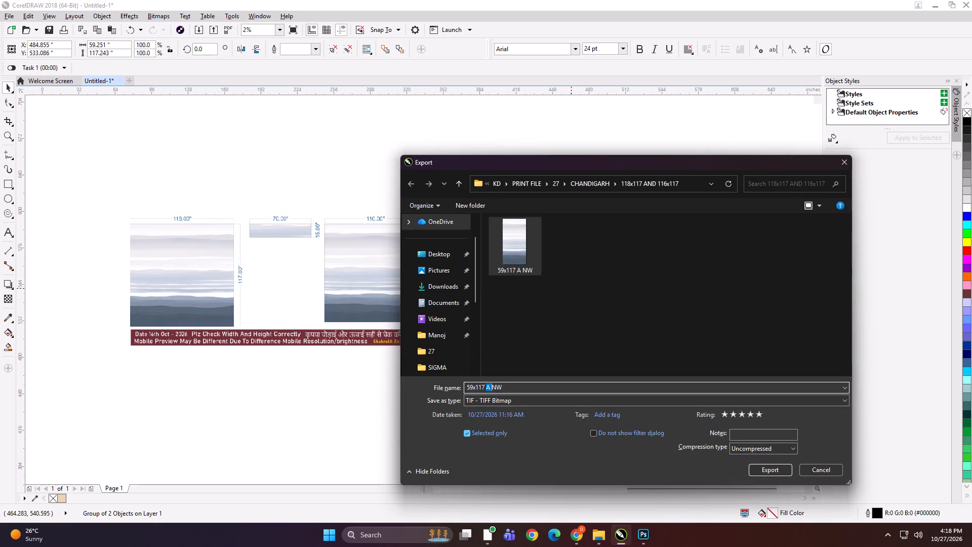
{"action": "type", "text": "B"}
{"action": "key", "text": "space"}
{"action": "key", "text": "Return"}
{"action": "key", "text": "Return"}
Export the small 70x15 panel with its label as the TIFF "70x15 NW" in the same folder.
{"action": "left_click_drag", "start_coordinate": [624, 173], "coordinate": [691, 242]}
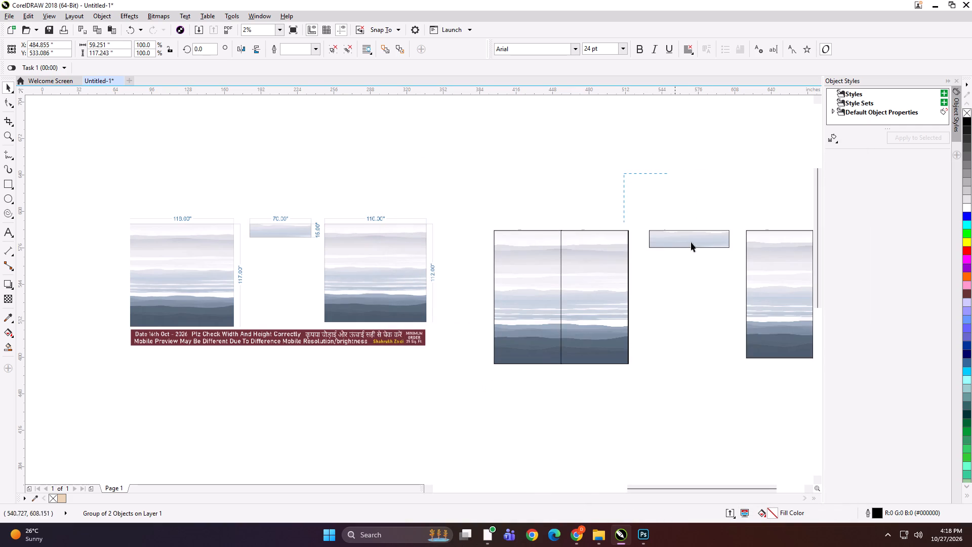
{"action": "left_click_drag", "start_coordinate": [691, 242], "coordinate": [742, 281]}
{"action": "key", "text": "ctrl+e"}
{"action": "key", "text": "ctrl+e"}
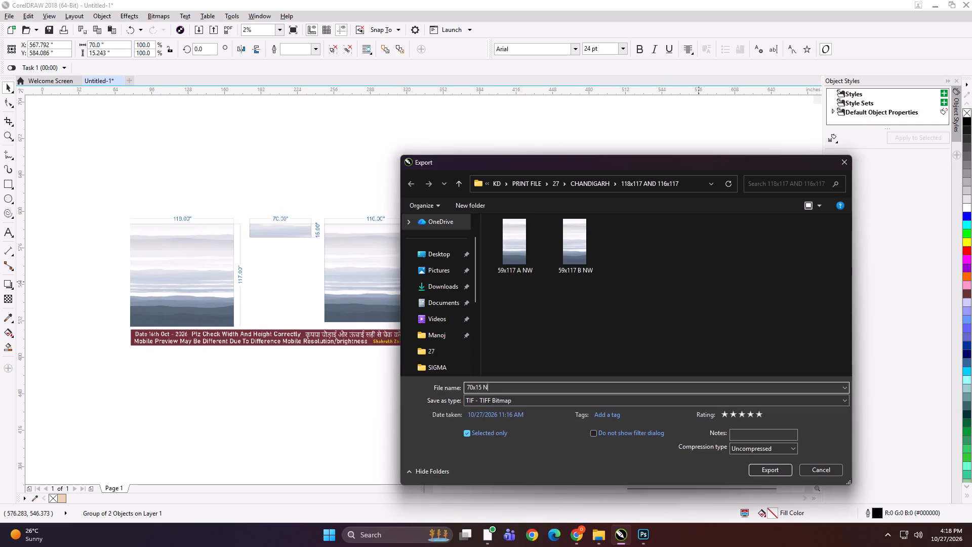
{"action": "key", "text": "Return"}
{"action": "key", "text": "Return"}
Export the 116x112 panel's left strip as the TIFF "59x112 A NW" in the same folder.
{"action": "scroll", "coordinate": [561, 266], "scroll_direction": "down", "scroll_amount": 1}
{"action": "scroll", "coordinate": [700, 291], "scroll_direction": "up", "scroll_amount": 1}
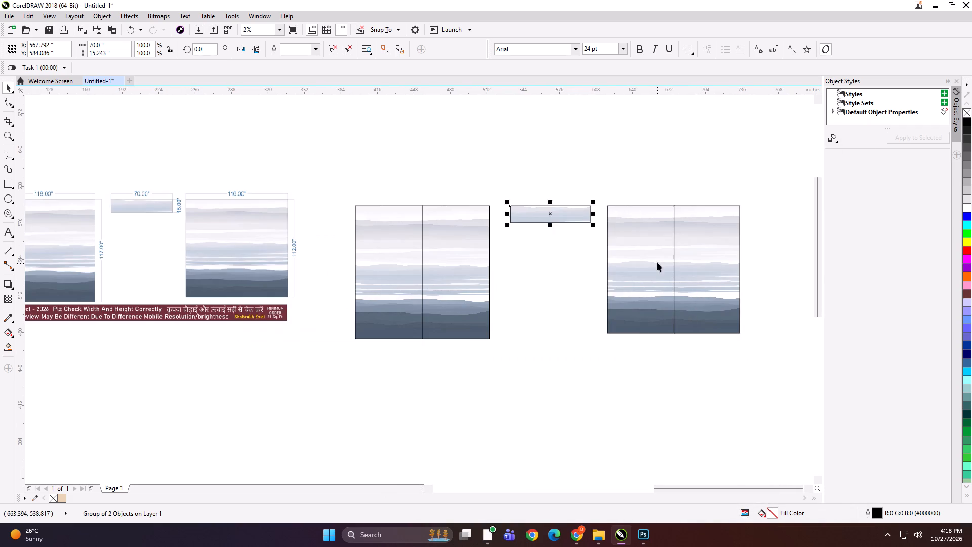
{"action": "left_click", "coordinate": [657, 262]}
{"action": "key", "text": "ctrl+e"}
{"action": "type", "text": "5x112 A"}
{"action": "key", "text": "space"}
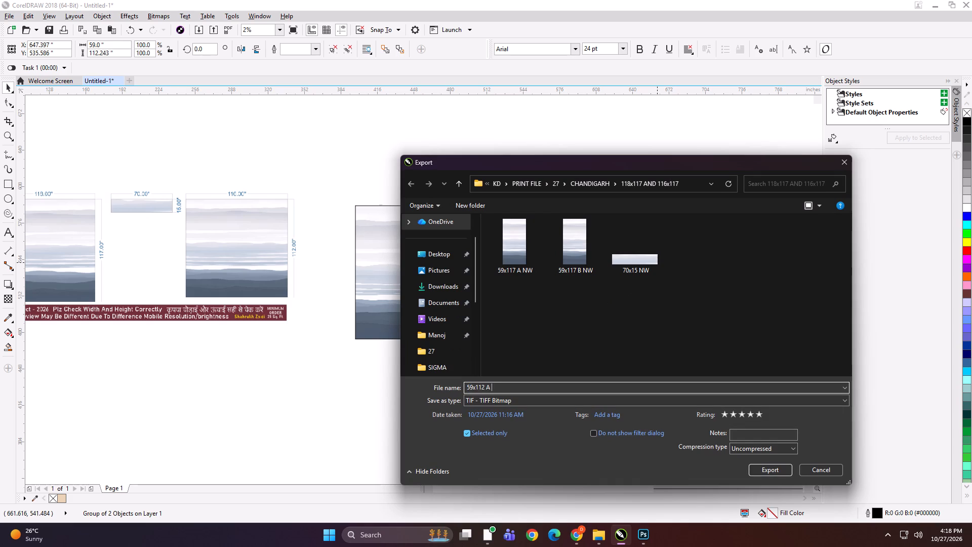
{"action": "type", "text": "NW"}
{"action": "key", "text": "Return"}
{"action": "key", "text": "Return"}
Start exporting the 116x112 panel's right strip, renaming the destination folder inside CHANDIGARH to "118x117 AND 116x112" and reopening it.
{"action": "left_click", "coordinate": [714, 266]}
{"action": "key", "text": "ctrl+e"}
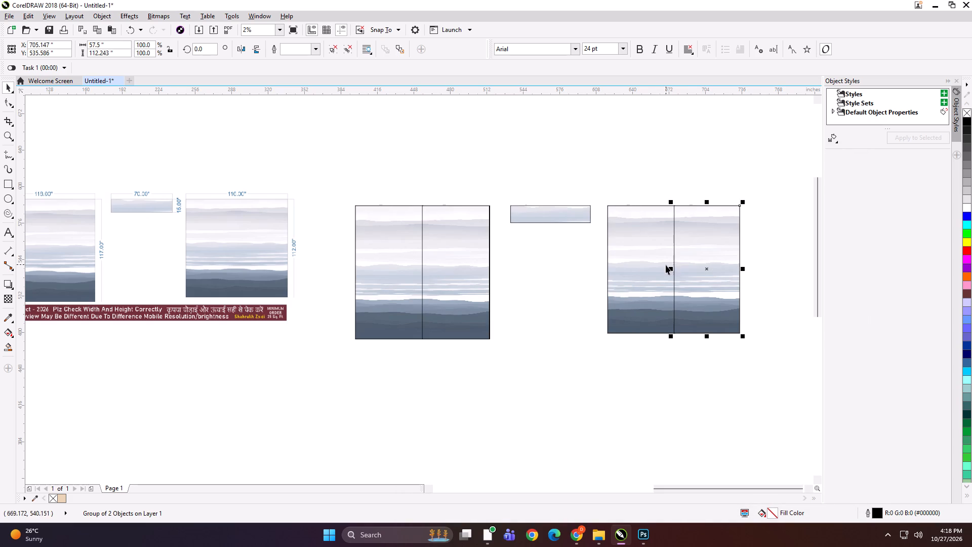
{"action": "scroll", "coordinate": [641, 207], "scroll_direction": "up", "scroll_amount": 2}
{"action": "scroll", "coordinate": [583, 205], "scroll_direction": "up", "scroll_amount": 3}
{"action": "scroll", "coordinate": [519, 194], "scroll_direction": "down", "scroll_amount": 1}
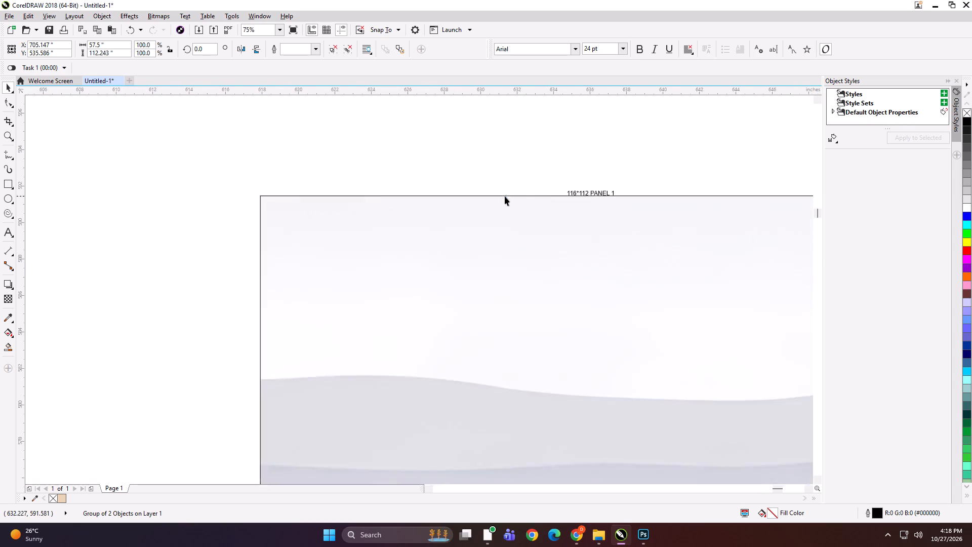
{"action": "scroll", "coordinate": [505, 196], "scroll_direction": "down", "scroll_amount": 1}
{"action": "scroll", "coordinate": [550, 211], "scroll_direction": "down", "scroll_amount": 1}
{"action": "key", "text": "ctrl+e"}
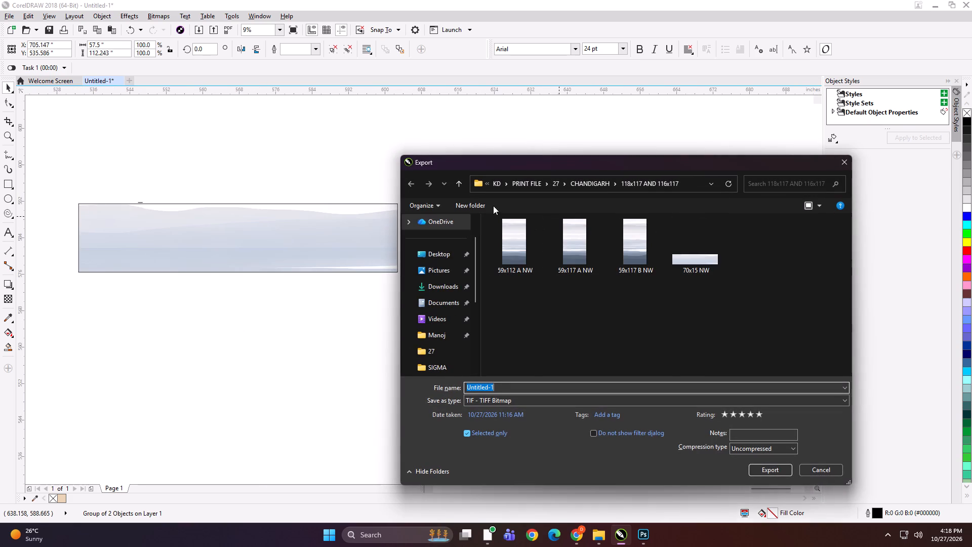
{"action": "left_click", "coordinate": [460, 187]}
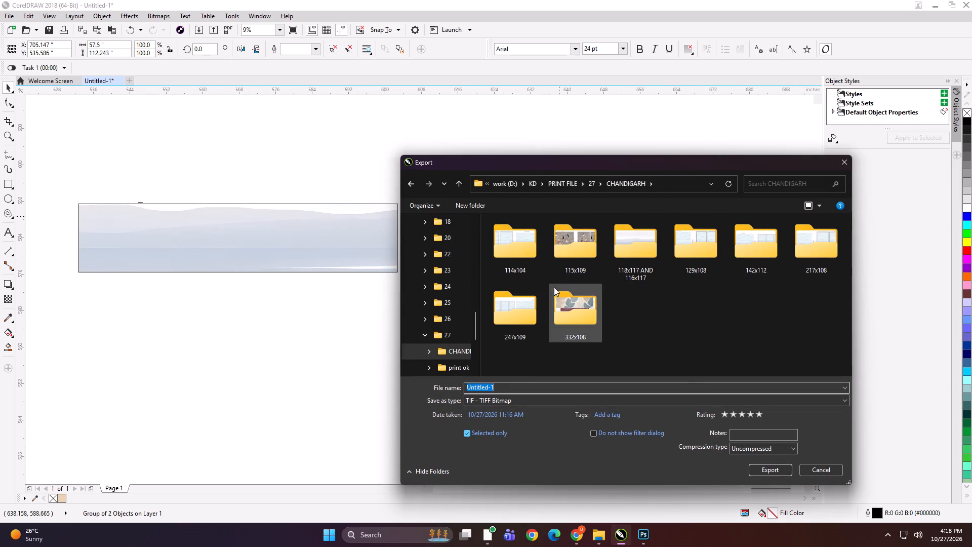
{"action": "left_click", "coordinate": [626, 243]}
{"action": "right_click", "coordinate": [626, 243]}
{"action": "left_click", "coordinate": [667, 500]}
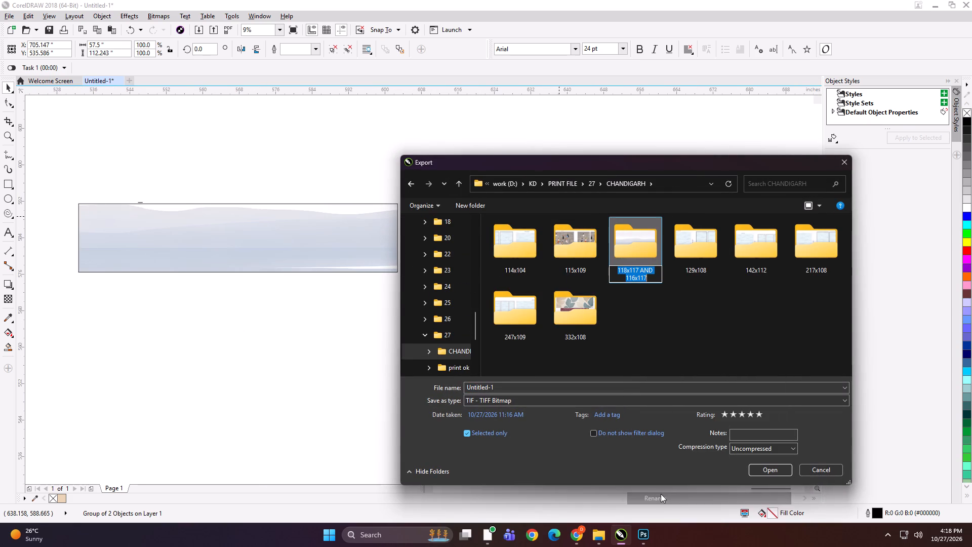
{"action": "key", "text": "Right"}
{"action": "key", "text": "BackSpace"}
{"action": "key", "text": "2"}
{"action": "left_click", "coordinate": [651, 308]}
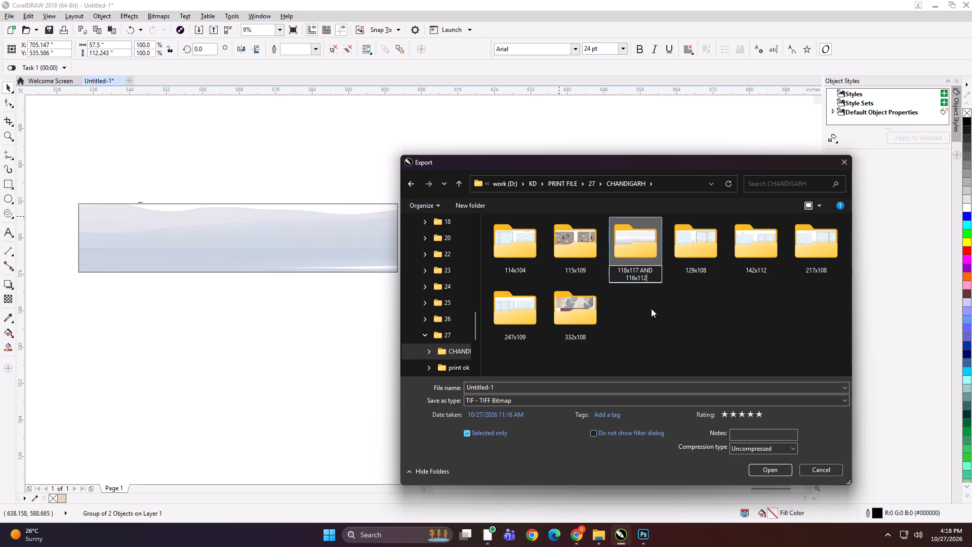
{"action": "double_click", "coordinate": [636, 249]}
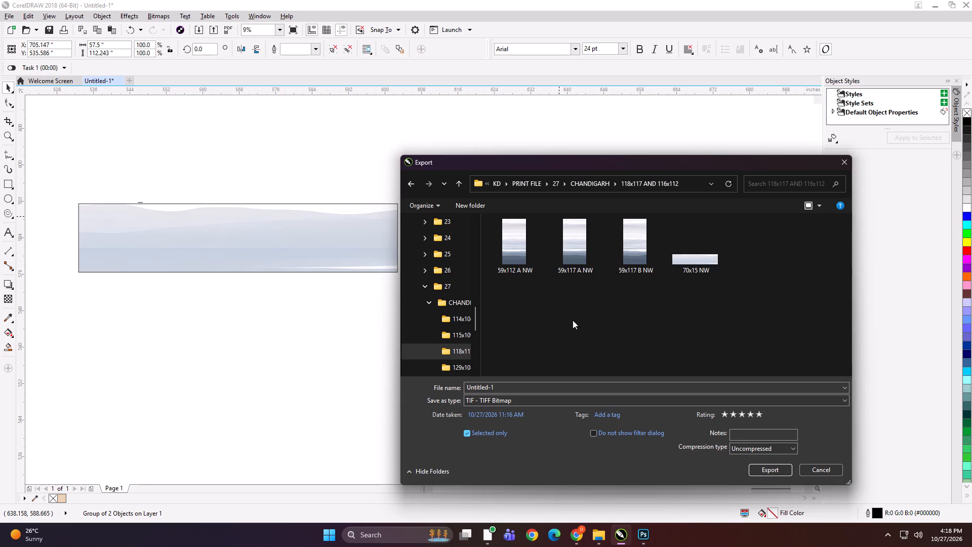
Export the right strip as the TIFF "57.5x112 B NW" into the renamed folder.
{"action": "left_click", "coordinate": [567, 386]}
{"action": "type", "text": "7.5x112"}
{"action": "key", "text": "space"}
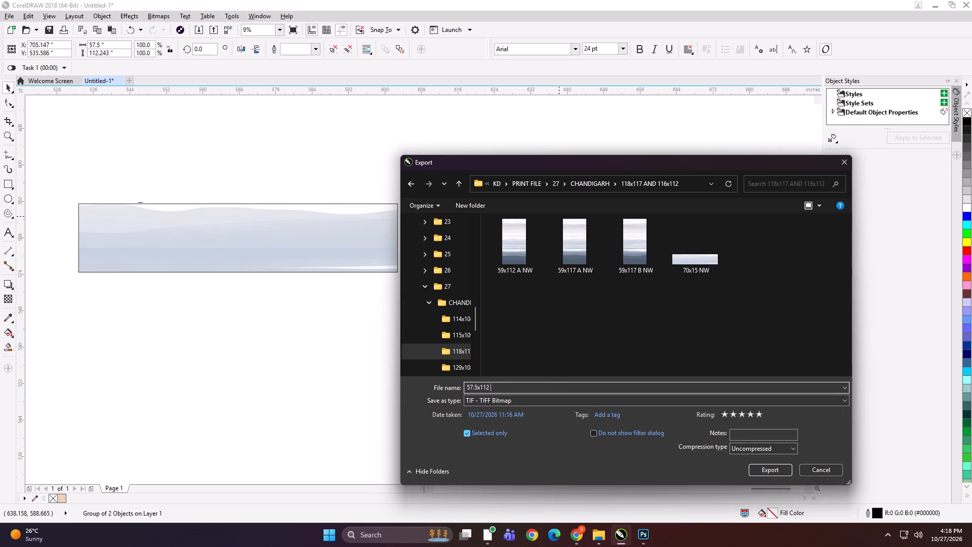
{"action": "type", "text": "B NW"}
{"action": "key", "text": "Return"}
{"action": "key", "text": "Return"}
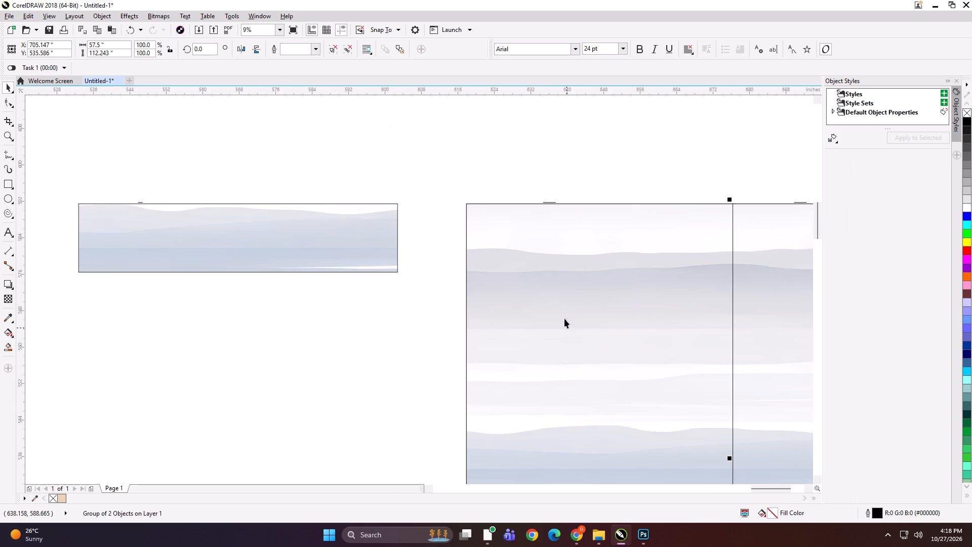
Nudge the 116x112 panel's right strip 6 inches to the right, away from its left strip.
{"action": "scroll", "coordinate": [538, 255], "scroll_direction": "down", "scroll_amount": 2}
{"action": "key", "text": "Right"}
{"action": "key", "text": "Right"}
{"action": "key", "text": "Right"}
{"action": "key", "text": "Right"}
{"action": "key", "text": "Right"}
{"action": "key", "text": "Right"}
{"action": "key", "text": "Right"}
{"action": "key", "text": "Right"}
{"action": "key", "text": "Right"}
{"action": "key", "text": "Right"}
{"action": "key", "text": "Right"}
{"action": "key", "text": "Right"}
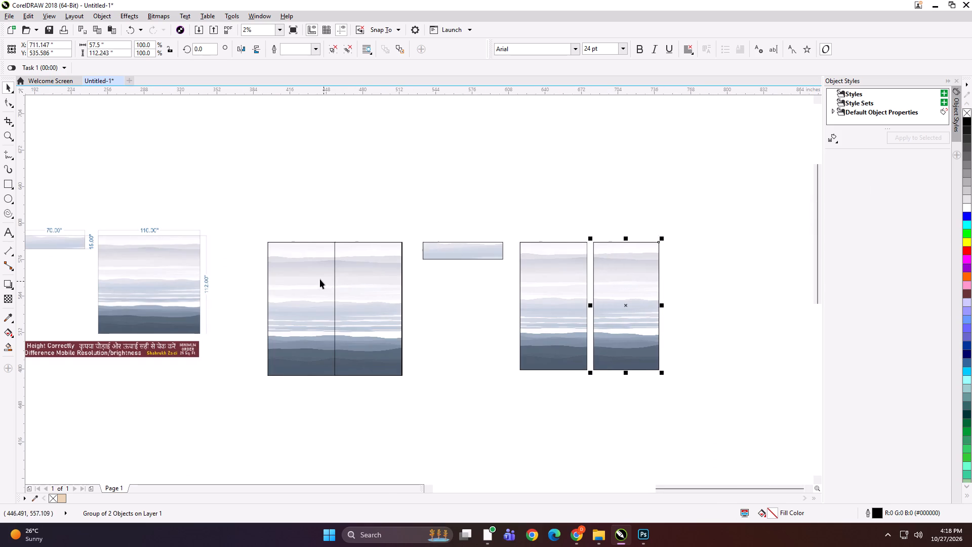
Nudge the 118x117 panel's left strip about 6 inches to the left, away from its right strip.
{"action": "left_click", "coordinate": [320, 280]}
{"action": "key", "text": "Left"}
{"action": "key", "text": "Left"}
{"action": "key", "text": "Left"}
{"action": "key", "text": "Left"}
{"action": "key", "text": "Left"}
{"action": "key", "text": "Left"}
{"action": "key", "text": "Left"}
{"action": "key", "text": "Left"}
{"action": "key", "text": "Left"}
{"action": "key", "text": "Left"}
{"action": "key", "text": "Left"}
{"action": "key", "text": "Left"}
Group the four large strips and the small 70x15 panel together.
{"action": "left_click", "coordinate": [372, 261], "text": "shift"}
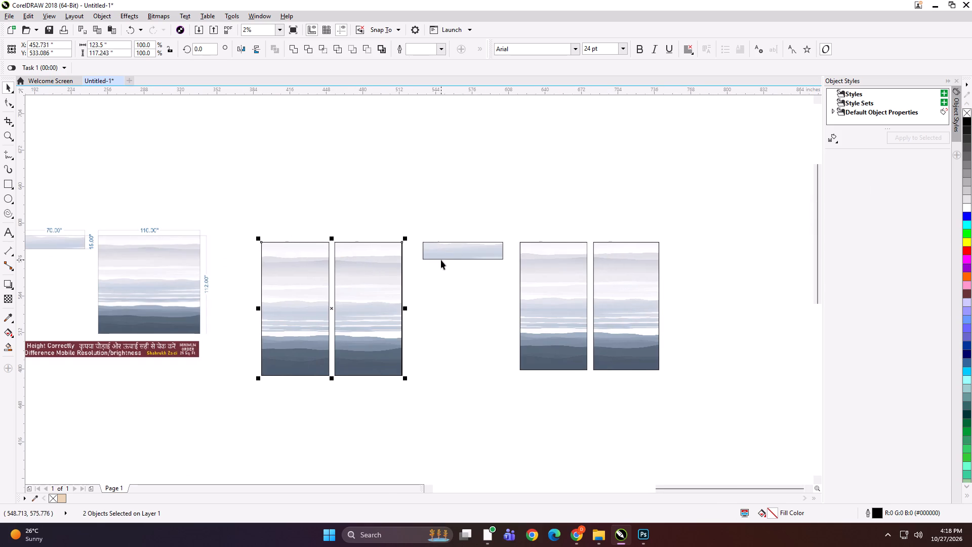
{"action": "left_click", "coordinate": [442, 256], "text": "shift"}
{"action": "left_click", "coordinate": [540, 269], "text": "shift"}
{"action": "left_click", "coordinate": [636, 283], "text": "shift"}
{"action": "scroll", "coordinate": [630, 258], "scroll_direction": "down", "scroll_amount": 1}
{"action": "key", "text": "ctrl+g"}
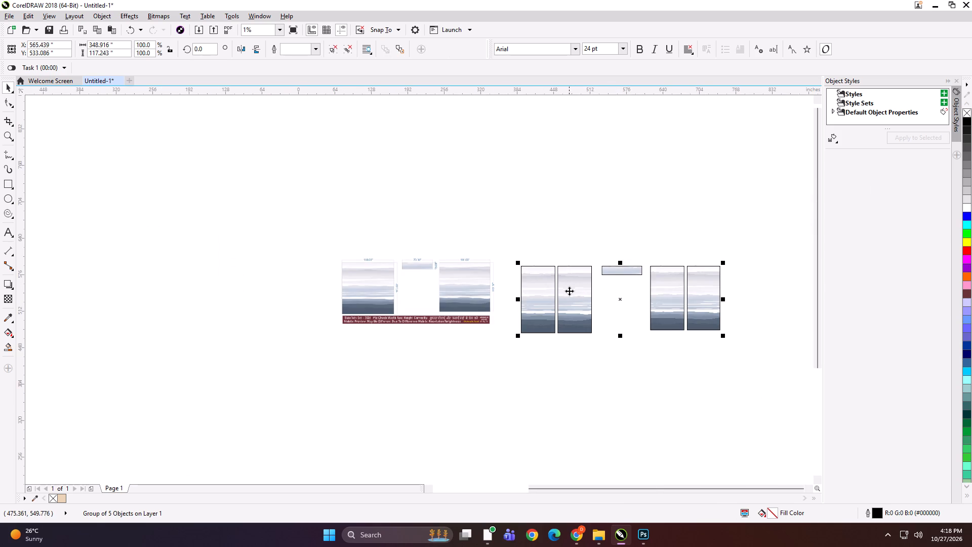
Move the grouped strips beside the original dimensioned layout and scale them down to about 291 inches wide.
{"action": "left_click_drag", "start_coordinate": [576, 292], "coordinate": [556, 284]}
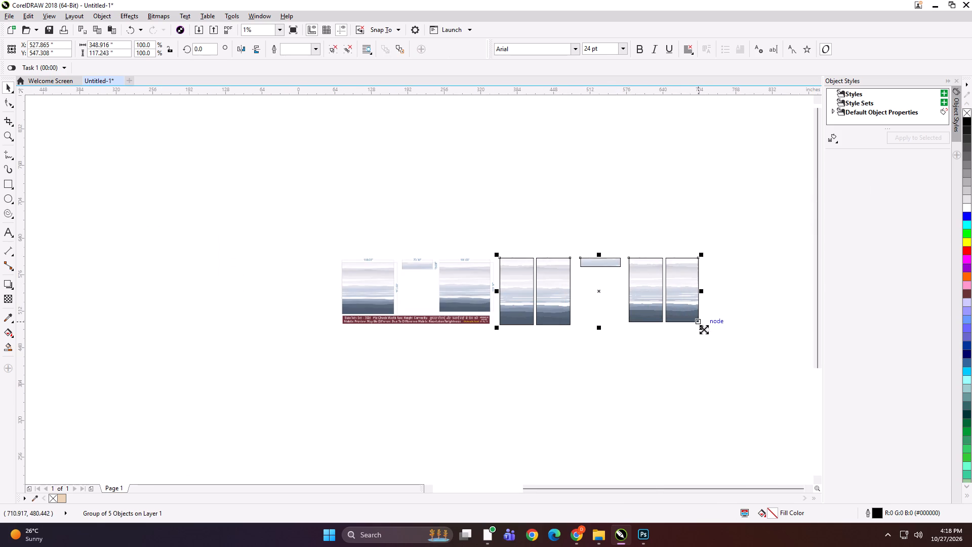
{"action": "left_click_drag", "start_coordinate": [704, 329], "coordinate": [684, 328], "text": "shift"}
{"action": "scroll", "coordinate": [559, 289], "scroll_direction": "up", "scroll_amount": 2}
{"action": "scroll", "coordinate": [566, 276], "scroll_direction": "down", "scroll_amount": 1}
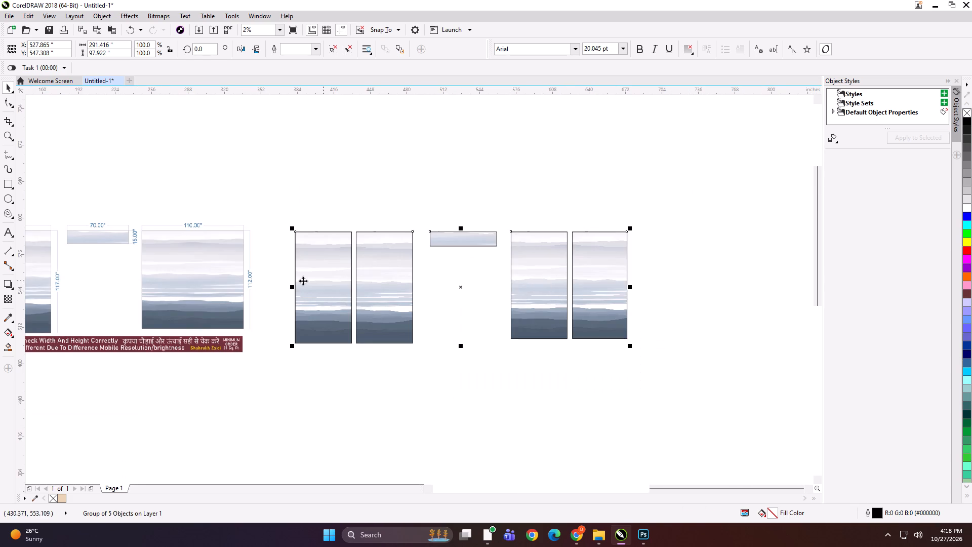
{"action": "left_click_drag", "start_coordinate": [323, 283], "coordinate": [308, 281]}
Group the strips with the original dimensioned layout and scale the combined group down to about 15.4 inches wide.
{"action": "left_click", "coordinate": [216, 277], "text": "shift"}
{"action": "key", "text": "ctrl+g"}
{"action": "left_click_drag", "start_coordinate": [219, 280], "coordinate": [359, 264]}
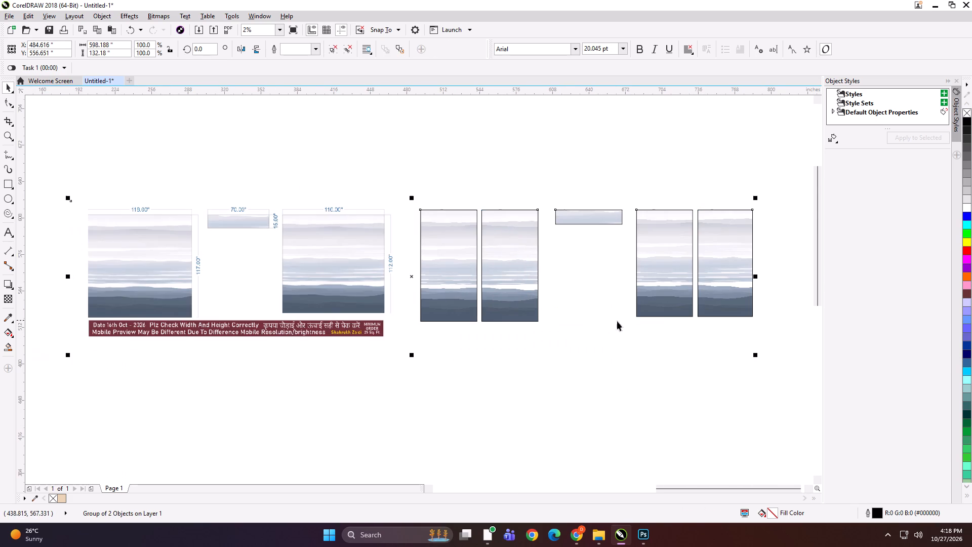
{"action": "left_click_drag", "start_coordinate": [757, 356], "coordinate": [424, 285], "text": "shift"}
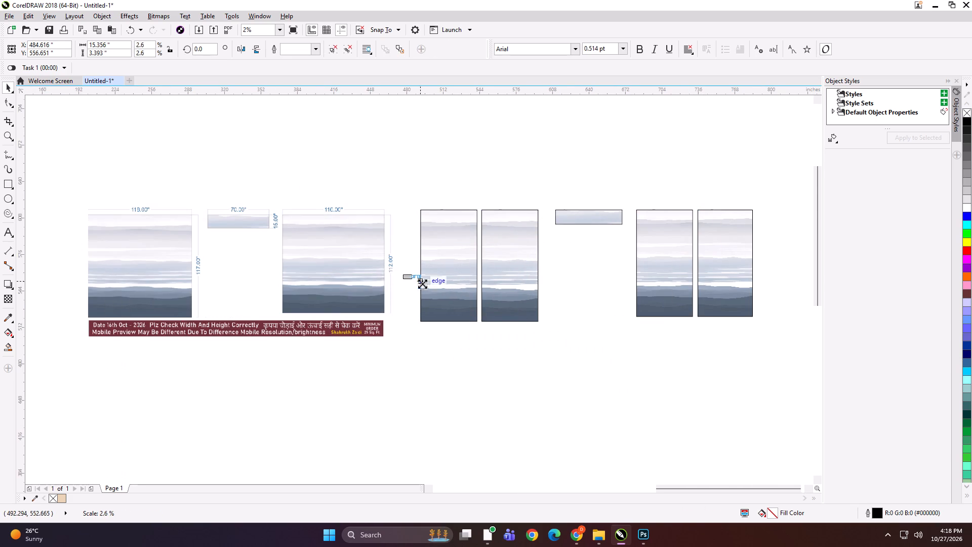
Export the combined overview group as the TIFF "SGDGDH" in the "118x117 AND 116x112" folder.
{"action": "scroll", "coordinate": [413, 282], "scroll_direction": "up", "scroll_amount": 5}
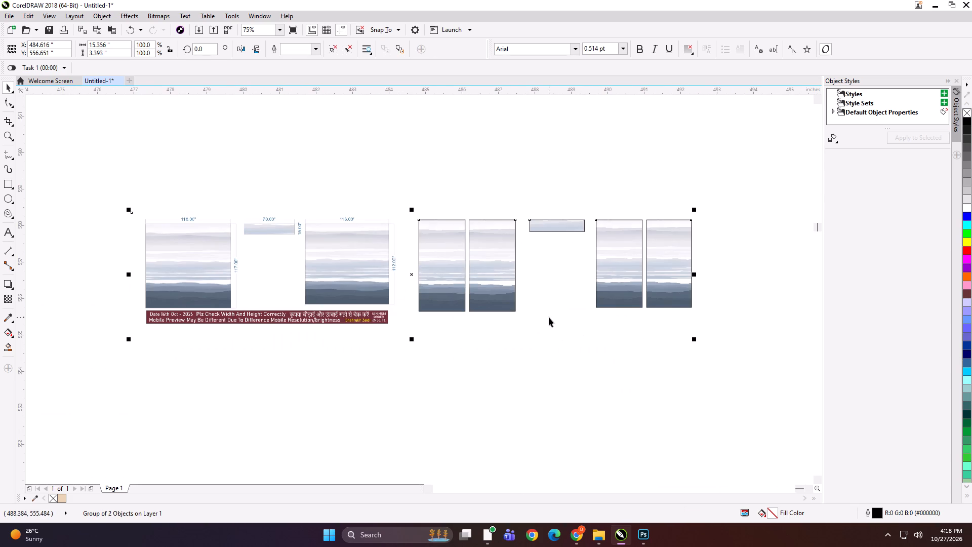
{"action": "key", "text": "ctrl+e"}
{"action": "type", "text": "SGDGDH"}
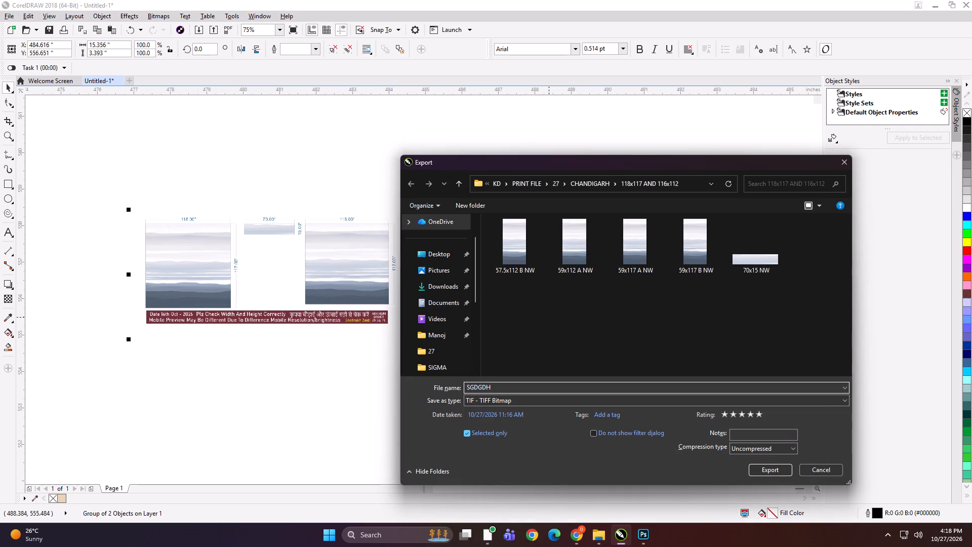
{"action": "key", "text": "Return"}
{"action": "key", "text": "Return"}
Delete the combined overview group from the page.
{"action": "scroll", "coordinate": [256, 279], "scroll_direction": "up", "scroll_amount": 1}
{"action": "scroll", "coordinate": [305, 242], "scroll_direction": "down", "scroll_amount": 1}
{"action": "key", "text": "Delete"}
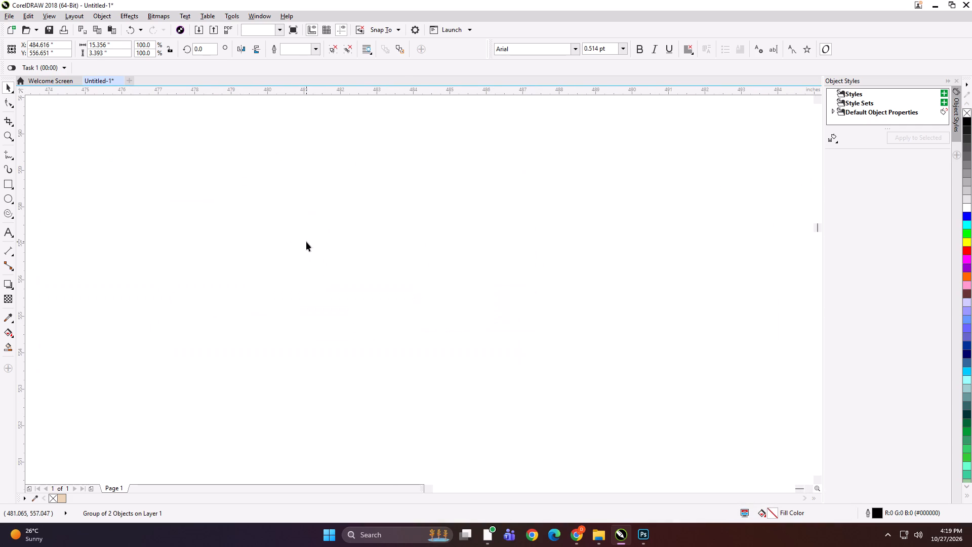
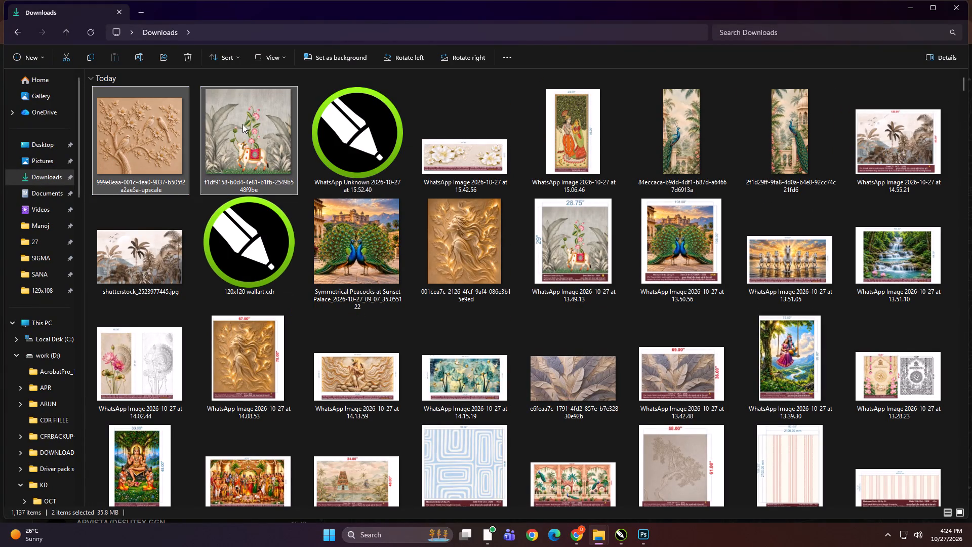
Bring the upscaled birds-on-branches relief image from Downloads into the CorelDRAW document and place it below the 58 × 61 inch tree panel.
{"action": "left_click", "coordinate": [246, 124]}
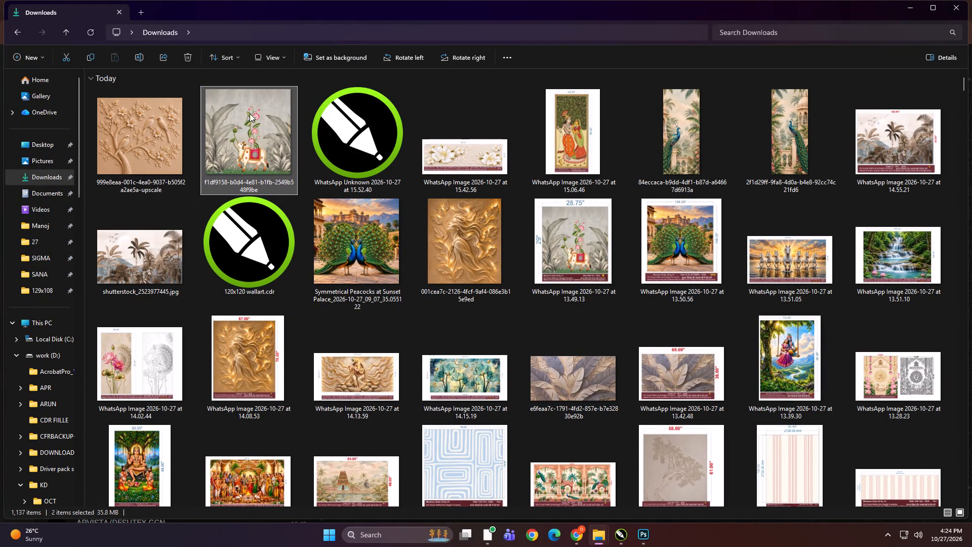
{"action": "left_click", "coordinate": [151, 149]}
{"action": "left_click_drag", "start_coordinate": [132, 138], "coordinate": [495, 425]}
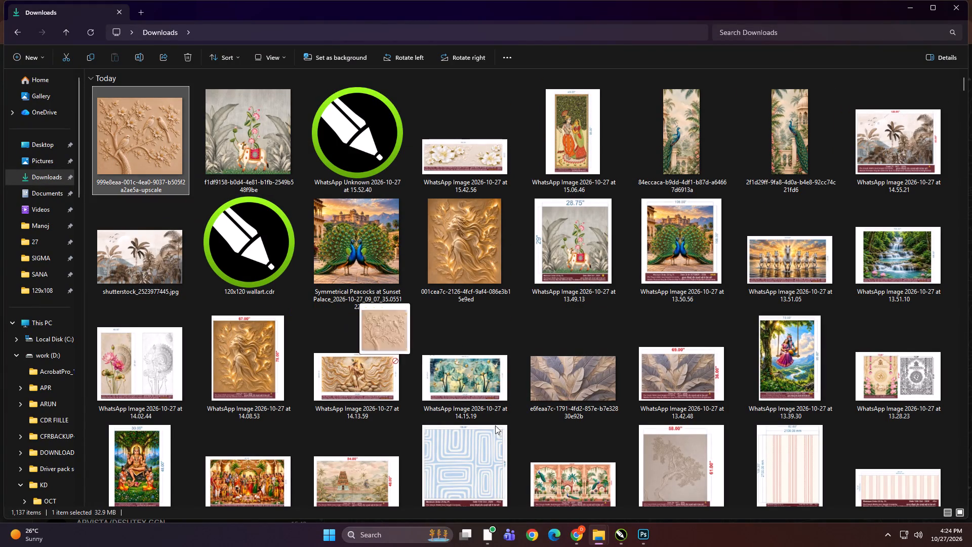
{"action": "left_click_drag", "start_coordinate": [495, 425], "coordinate": [393, 384]}
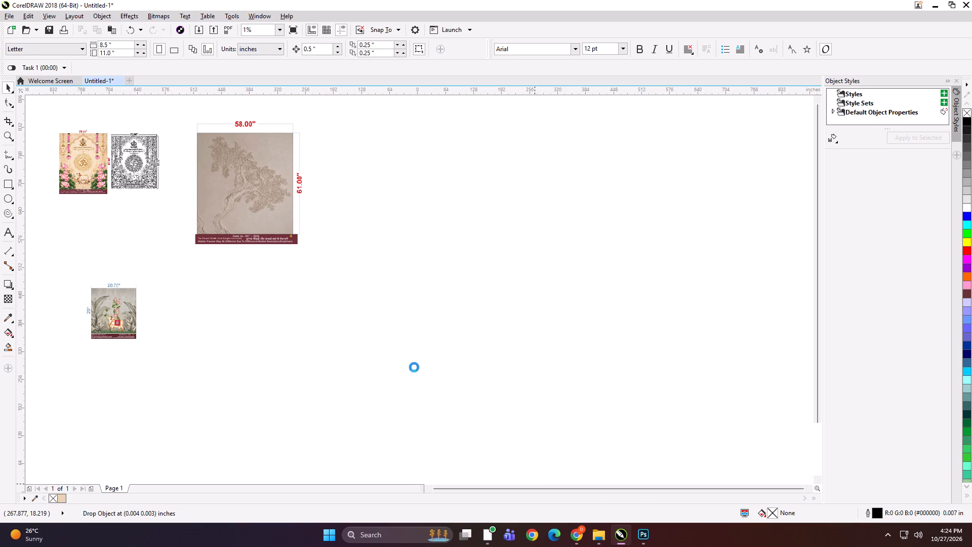
{"action": "left_click_drag", "start_coordinate": [413, 400], "coordinate": [466, 431], "text": "shift"}
{"action": "left_click_drag", "start_coordinate": [401, 366], "coordinate": [323, 360]}
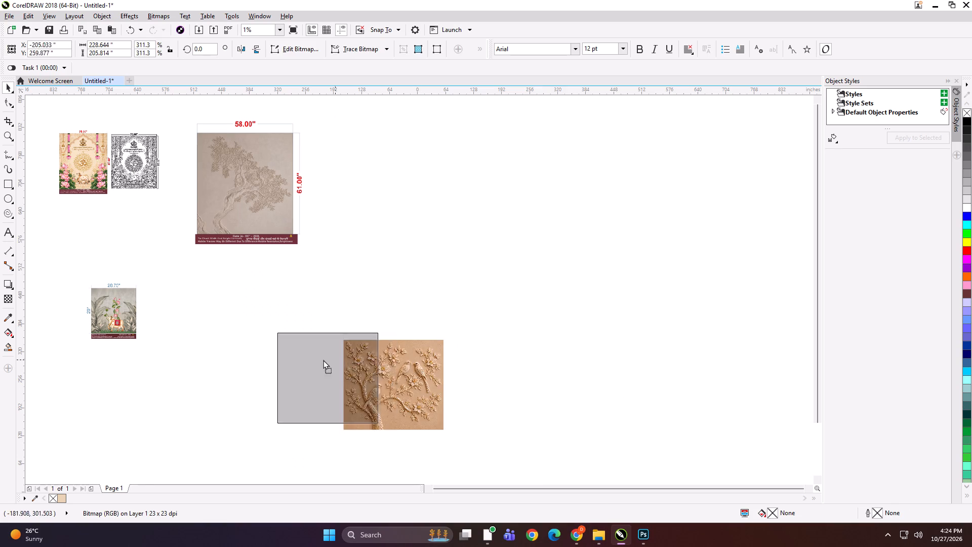
{"action": "left_click_drag", "start_coordinate": [323, 360], "coordinate": [288, 364]}
{"action": "left_click", "coordinate": [387, 355]}
Switch back to the Downloads folder in File Explorer to fetch another artwork image.
{"action": "left_click", "coordinate": [593, 542]}
{"action": "left_click", "coordinate": [642, 489]}
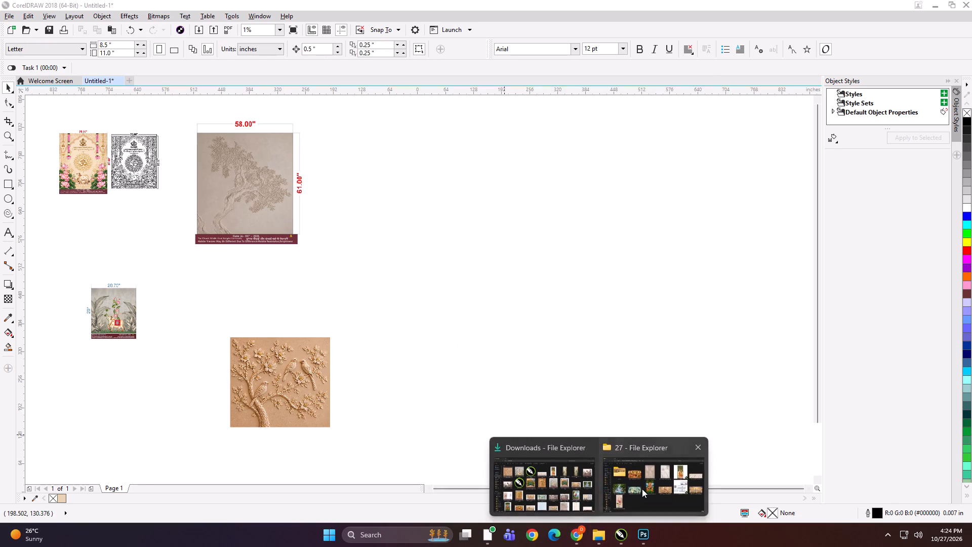
{"action": "left_click", "coordinate": [599, 531]}
{"action": "left_click", "coordinate": [562, 486]}
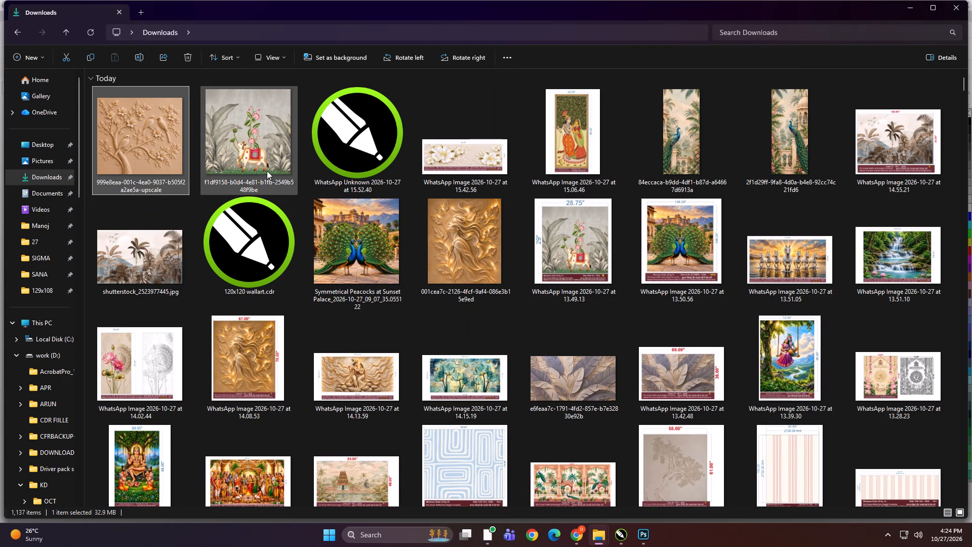
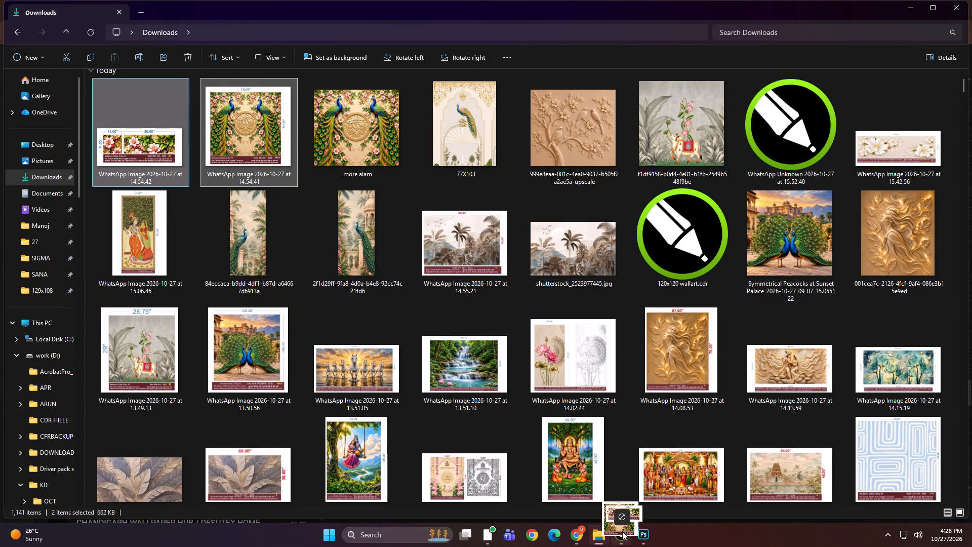
Bring the two selected WhatsApp layout images, floral and peacock, from Downloads into the CorelDRAW document and scale them up together.
{"action": "left_click_drag", "start_coordinate": [622, 531], "coordinate": [469, 223]}
{"action": "left_click_drag", "start_coordinate": [448, 199], "coordinate": [488, 256]}
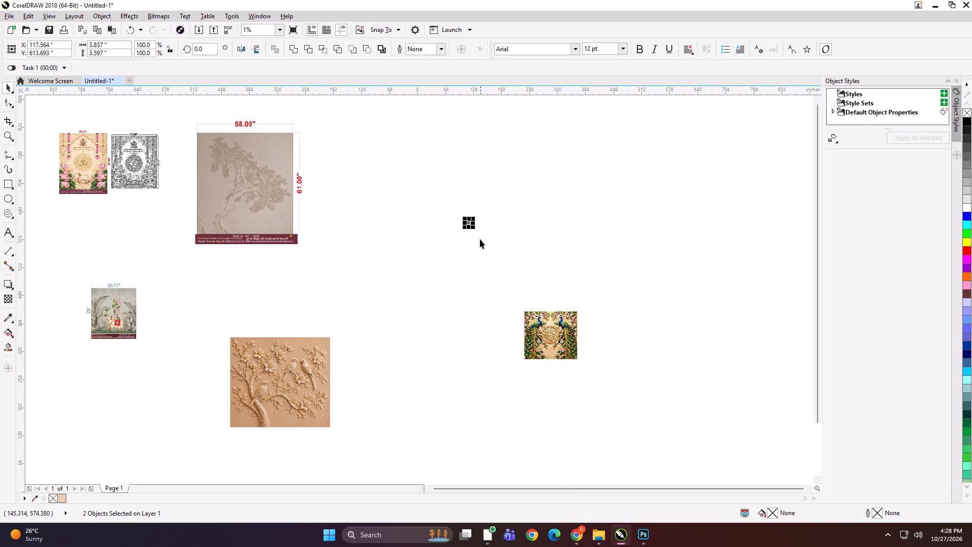
{"action": "left_click_drag", "start_coordinate": [475, 228], "coordinate": [513, 278], "text": "shift"}
{"action": "left_click", "coordinate": [482, 306]}
Separate the floral 11 × 11 and 30 × 11 inch layout image from the peacock one and enlarge it to about 314.5 × 140.7 inches.
{"action": "left_click_drag", "start_coordinate": [468, 219], "coordinate": [547, 198]}
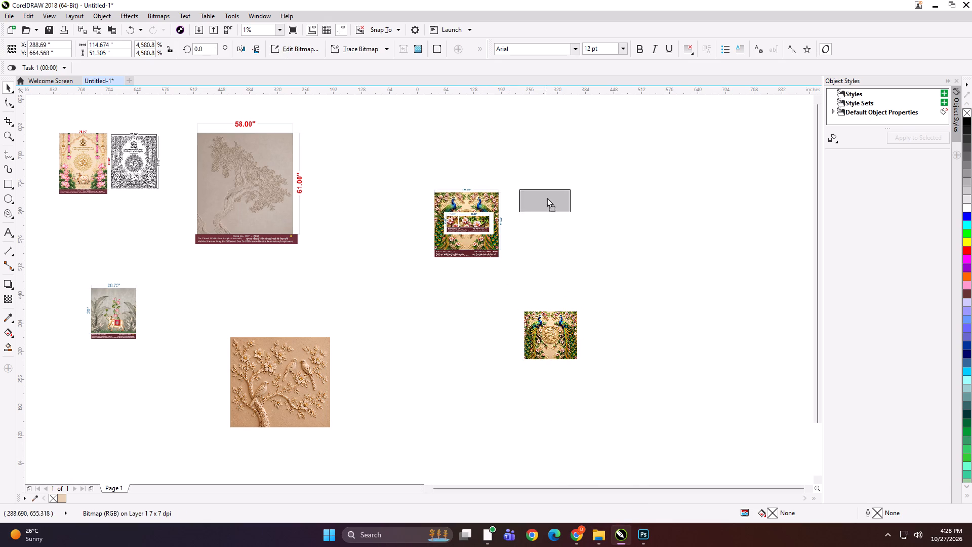
{"action": "left_click_drag", "start_coordinate": [547, 198], "coordinate": [540, 188]}
{"action": "left_click_drag", "start_coordinate": [568, 204], "coordinate": [612, 227]}
{"action": "left_click_drag", "start_coordinate": [551, 183], "coordinate": [630, 172]}
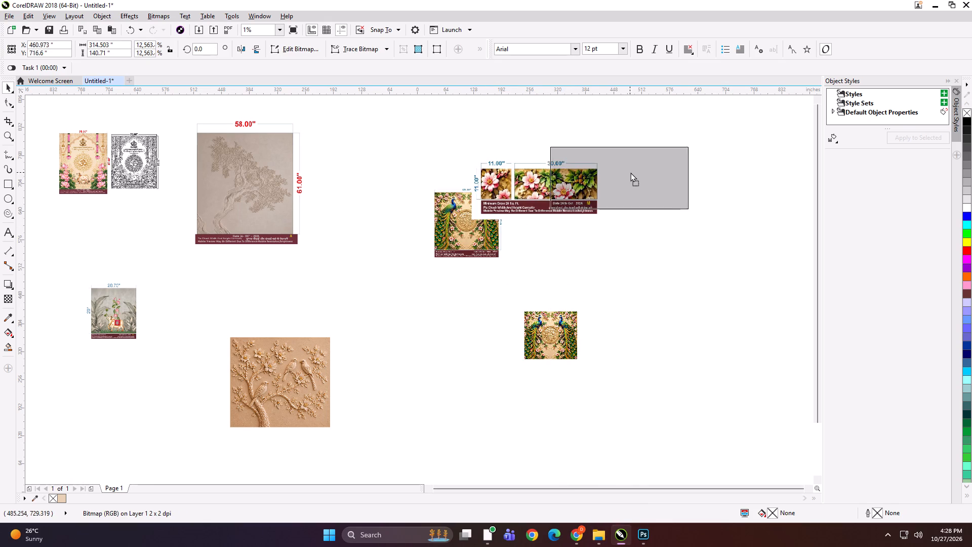
{"action": "left_click_drag", "start_coordinate": [630, 172], "coordinate": [630, 174]}
Enlarge the 123 × 111 inch peacock layout image in open space and place the peacock artwork beside it.
{"action": "left_click_drag", "start_coordinate": [480, 223], "coordinate": [450, 237]}
{"action": "left_click_drag", "start_coordinate": [481, 278], "coordinate": [513, 334], "text": "shift"}
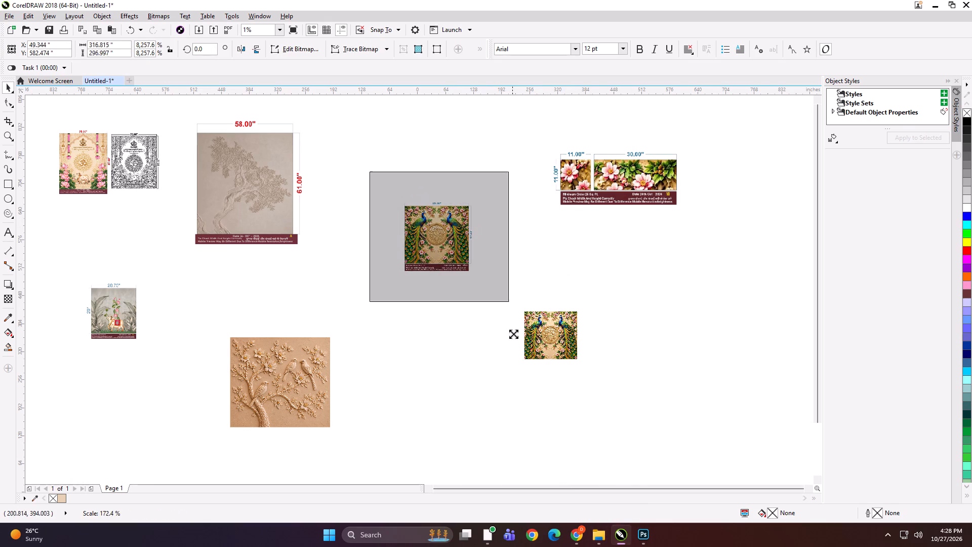
{"action": "left_click_drag", "start_coordinate": [513, 334], "coordinate": [515, 338], "text": "shift"}
{"action": "left_click_drag", "start_coordinate": [501, 259], "coordinate": [495, 283]}
{"action": "left_click_drag", "start_coordinate": [565, 331], "coordinate": [555, 273]}
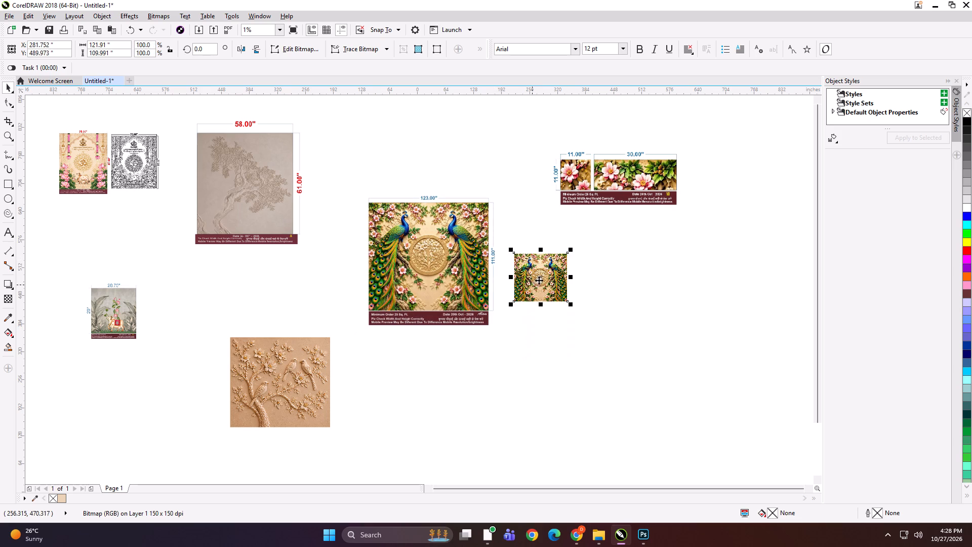
Place a copy of the peacock artwork below the floral layout image, adjusting both positions so they sit clear of each other.
{"action": "left_click_drag", "start_coordinate": [602, 185], "coordinate": [628, 180]}
{"action": "left_click_drag", "start_coordinate": [546, 283], "coordinate": [672, 244]}
{"action": "right_click_drag", "start_coordinate": [672, 244], "coordinate": [671, 238]}
{"action": "left_click", "coordinate": [660, 190], "text": "shift"}
{"action": "key", "text": "shift+F2"}
{"action": "left_click", "coordinate": [712, 189]}
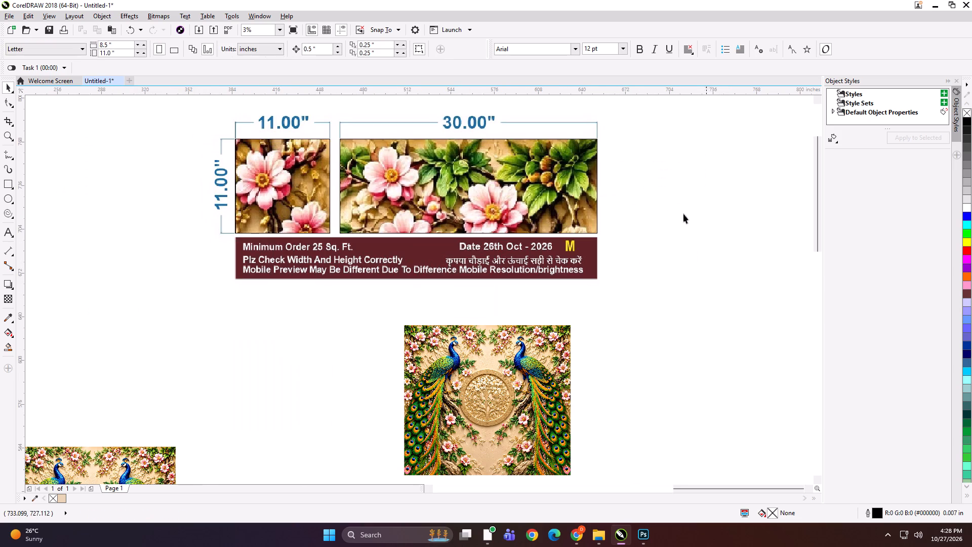
{"action": "left_click_drag", "start_coordinate": [545, 259], "coordinate": [571, 241]}
{"action": "left_click_drag", "start_coordinate": [498, 370], "coordinate": [553, 356]}
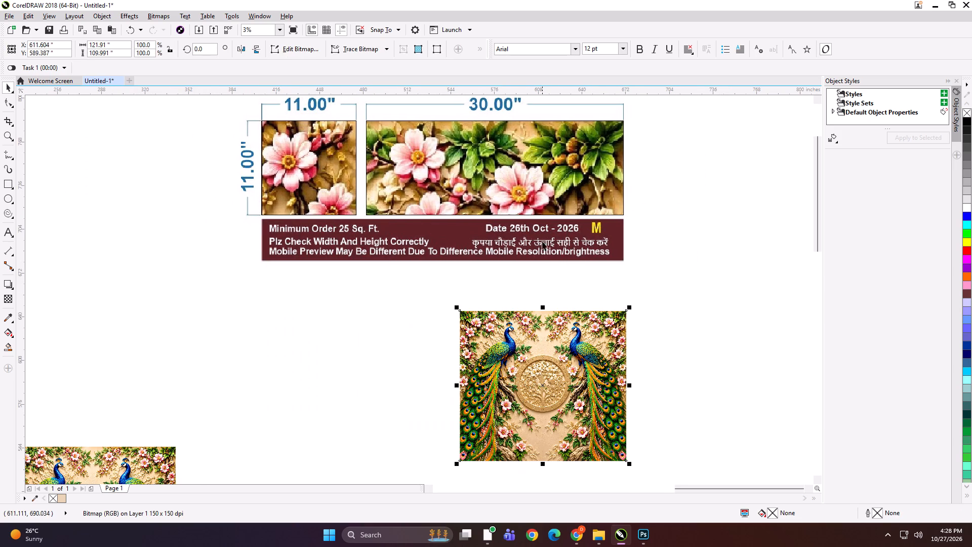
{"action": "left_click_drag", "start_coordinate": [549, 216], "coordinate": [566, 220]}
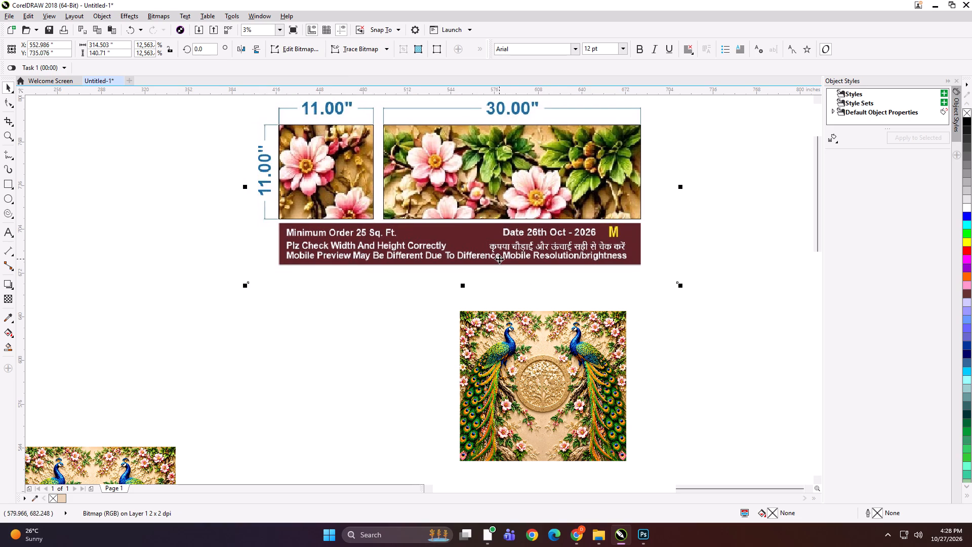
Create a 30 × 11 inch rectangle on the copied peacock artwork and align it to the artwork's top-right corner.
{"action": "left_click", "coordinate": [493, 333]}
{"action": "left_click", "coordinate": [119, 48]}
{"action": "key", "text": "ctrl+a"}
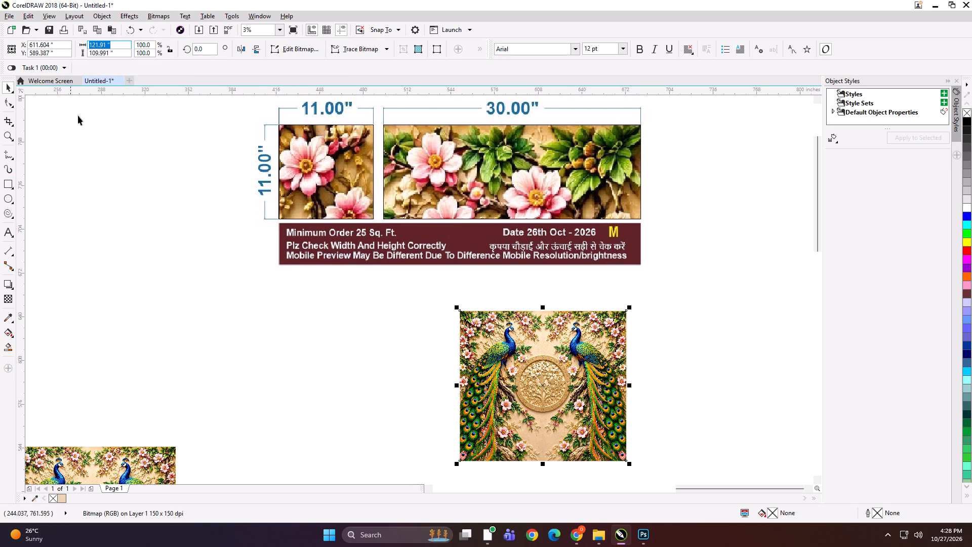
{"action": "double_click", "coordinate": [8, 185], "text": "shift"}
{"action": "key", "text": "shift+space"}
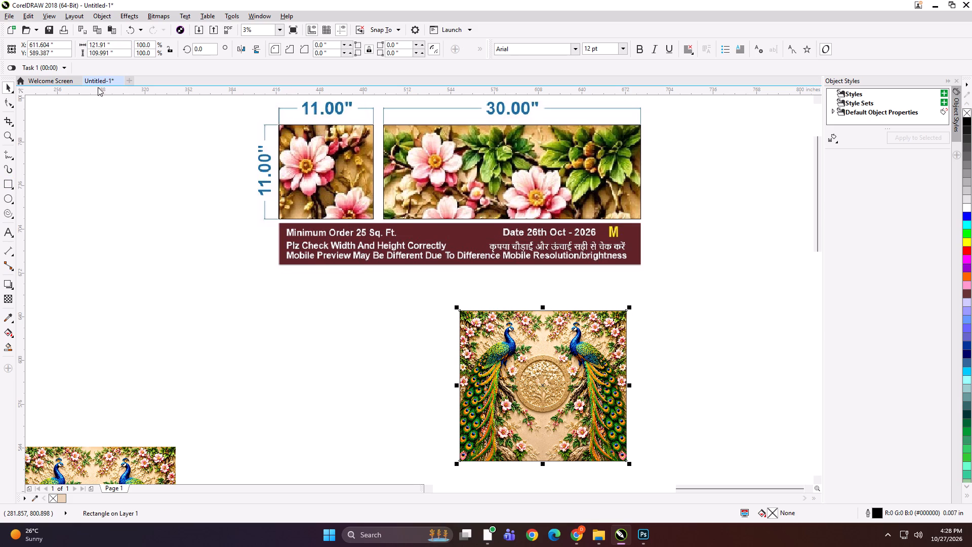
{"action": "left_click_drag", "start_coordinate": [117, 45], "coordinate": [51, 45]}
{"action": "key", "text": "3"}
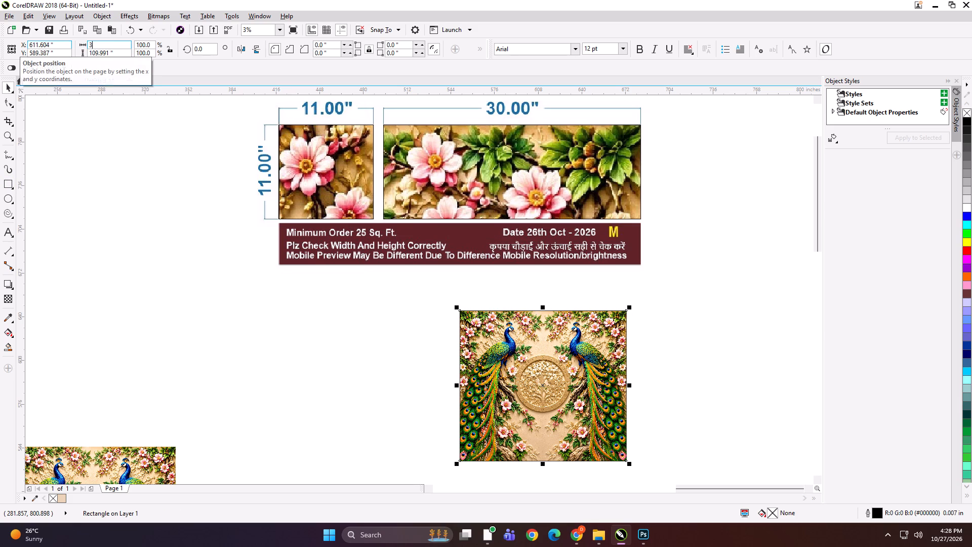
{"action": "key", "text": "Tab"}
{"action": "type", "text": "11"}
{"action": "key", "text": "Return"}
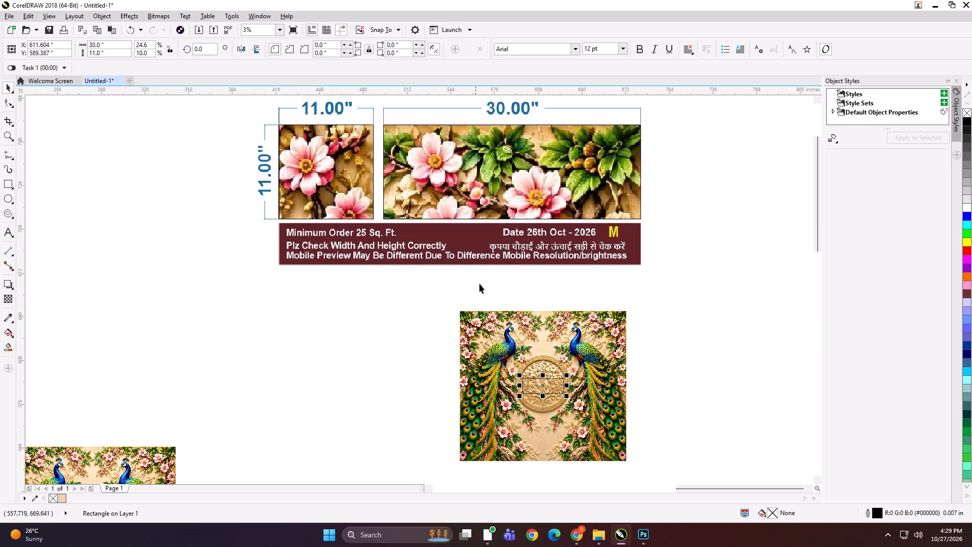
{"action": "left_click", "coordinate": [500, 335], "text": "shift"}
{"action": "type", "text": "TR"}
{"action": "left_click", "coordinate": [375, 373]}
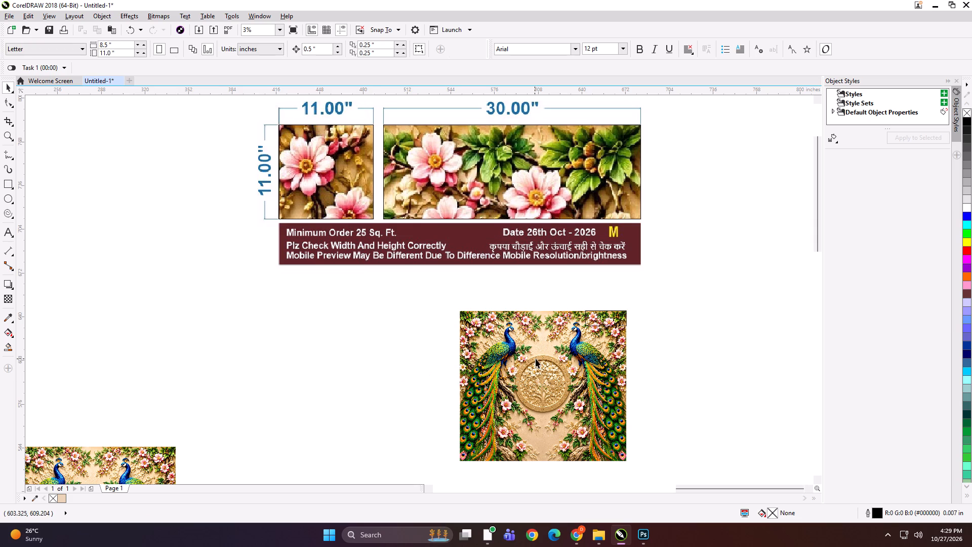
Duplicate the 30 × 11 inch rectangle, resize the duplicate to 11 × 11 inches, and align it to the same top-right corner.
{"action": "left_click", "coordinate": [599, 319]}
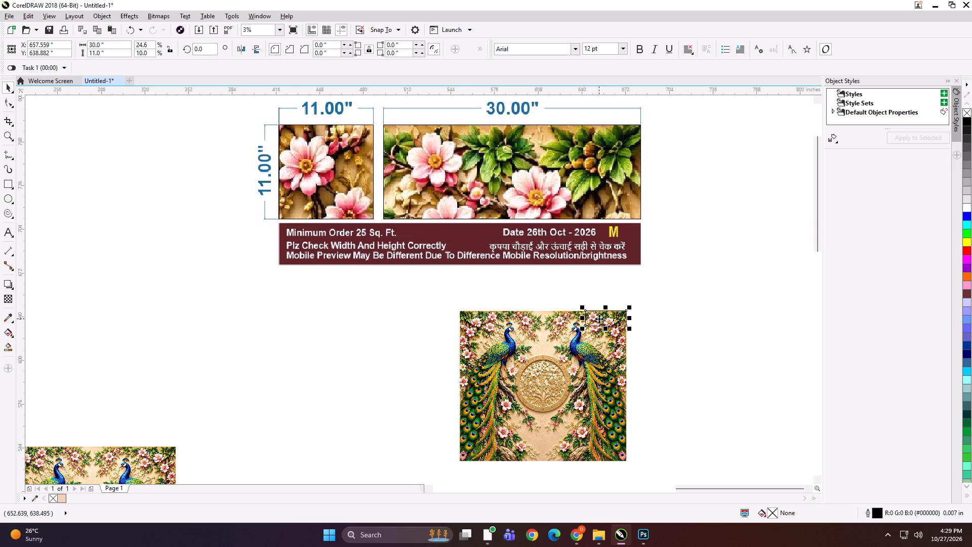
{"action": "key", "text": "plus"}
{"action": "scroll", "coordinate": [585, 327], "scroll_direction": "up", "scroll_amount": 2}
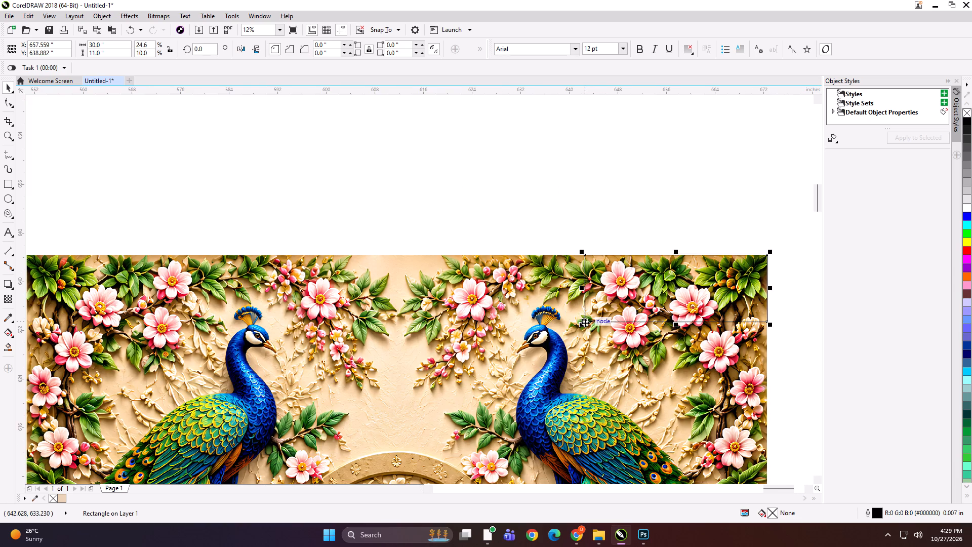
{"action": "scroll", "coordinate": [585, 323], "scroll_direction": "down", "scroll_amount": 3}
{"action": "scroll", "coordinate": [598, 328], "scroll_direction": "up", "scroll_amount": 1}
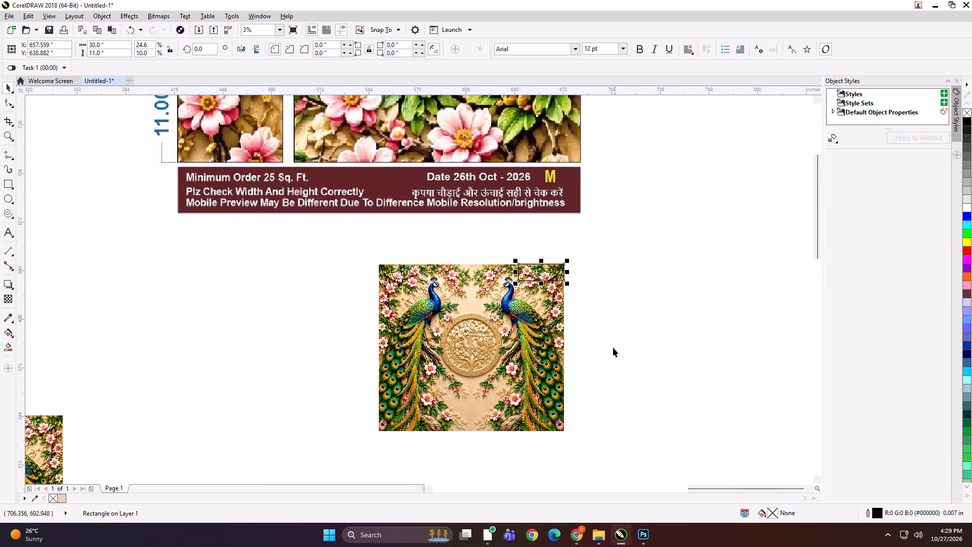
{"action": "scroll", "coordinate": [519, 259], "scroll_direction": "up", "scroll_amount": 2}
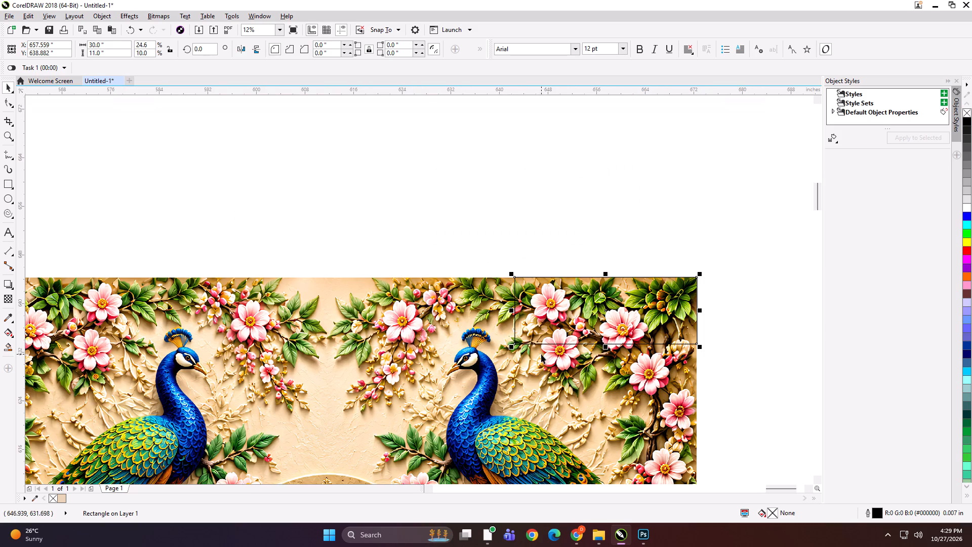
{"action": "scroll", "coordinate": [525, 210], "scroll_direction": "down", "scroll_amount": 2}
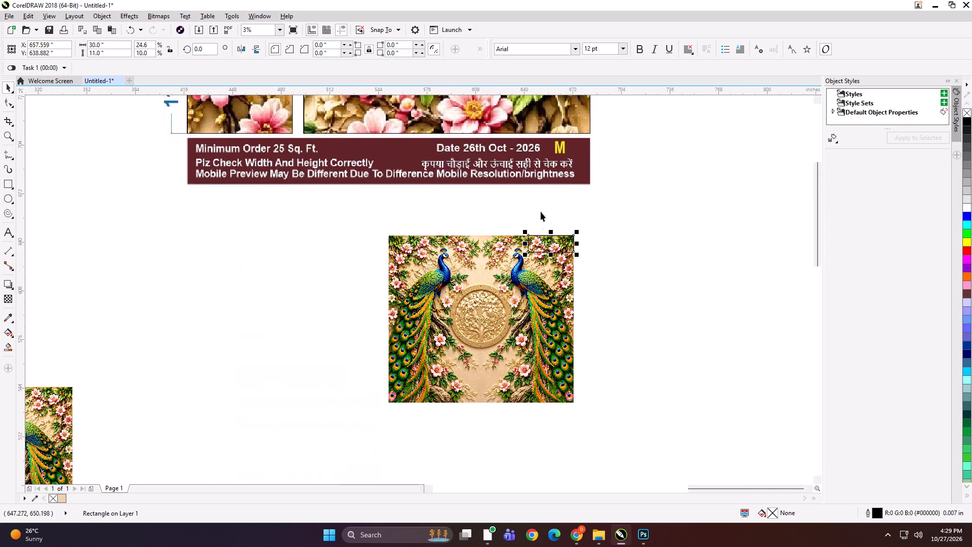
{"action": "scroll", "coordinate": [540, 238], "scroll_direction": "down", "scroll_amount": 1}
{"action": "scroll", "coordinate": [516, 174], "scroll_direction": "up", "scroll_amount": 1}
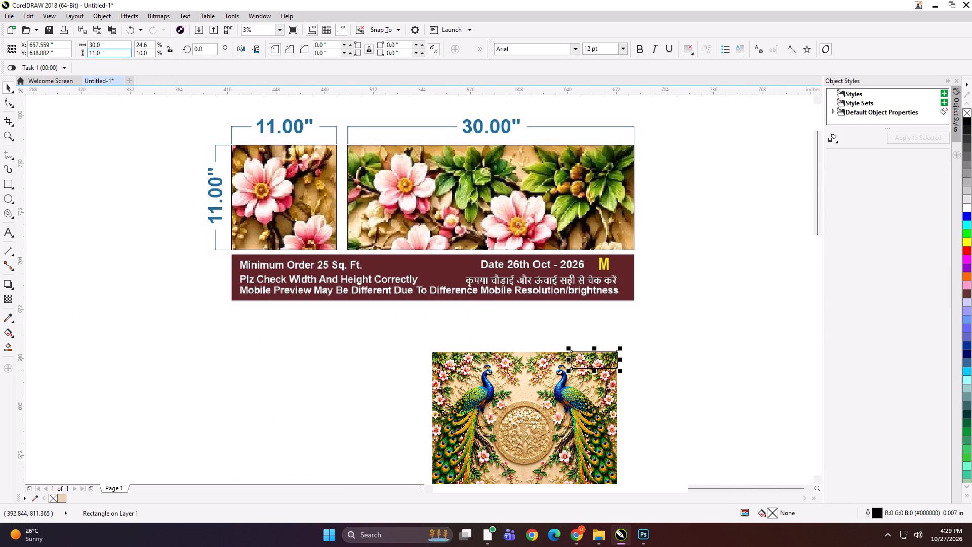
{"action": "left_click_drag", "start_coordinate": [114, 47], "coordinate": [72, 52]}
{"action": "type", "text": "11"}
{"action": "key", "text": "Tab"}
{"action": "type", "text": "11"}
{"action": "key", "text": "Return"}
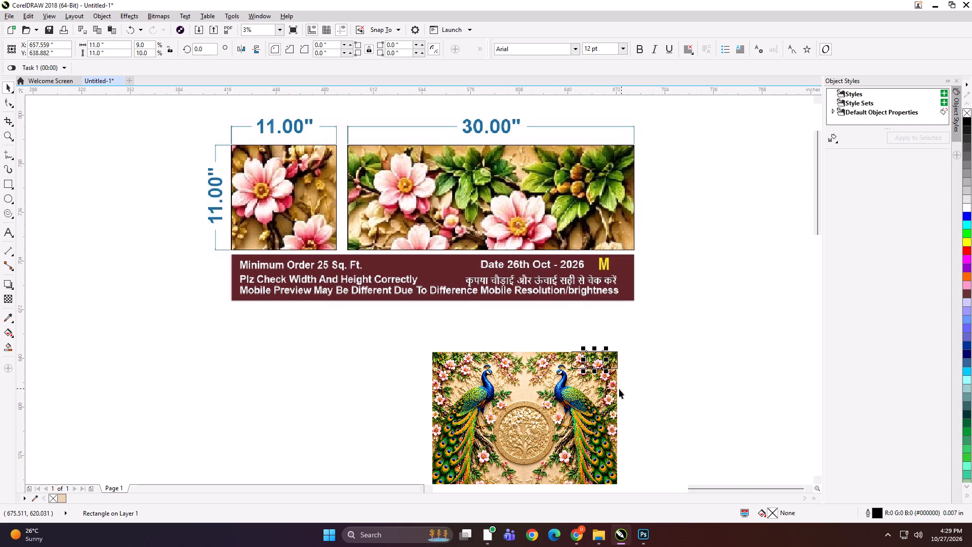
{"action": "scroll", "coordinate": [616, 389], "scroll_direction": "up", "scroll_amount": 1}
{"action": "left_click", "coordinate": [607, 338], "text": "shift"}
{"action": "type", "text": "TR"}
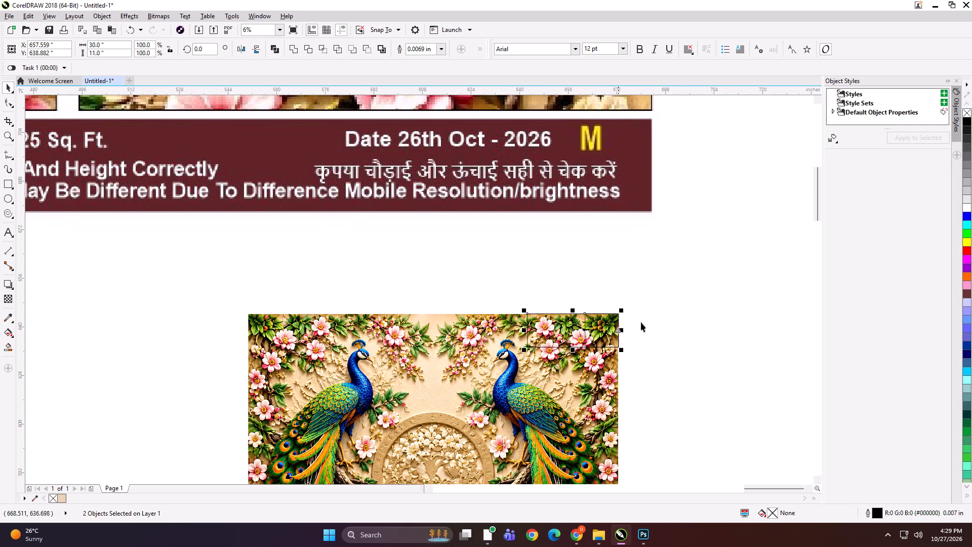
{"action": "left_click", "coordinate": [650, 321]}
Mirror the 11 × 11 inch square downward so it sits directly below the 30 × 11 inch rectangle.
{"action": "left_click", "coordinate": [609, 327]}
{"action": "left_click_drag", "start_coordinate": [602, 311], "coordinate": [600, 349]}
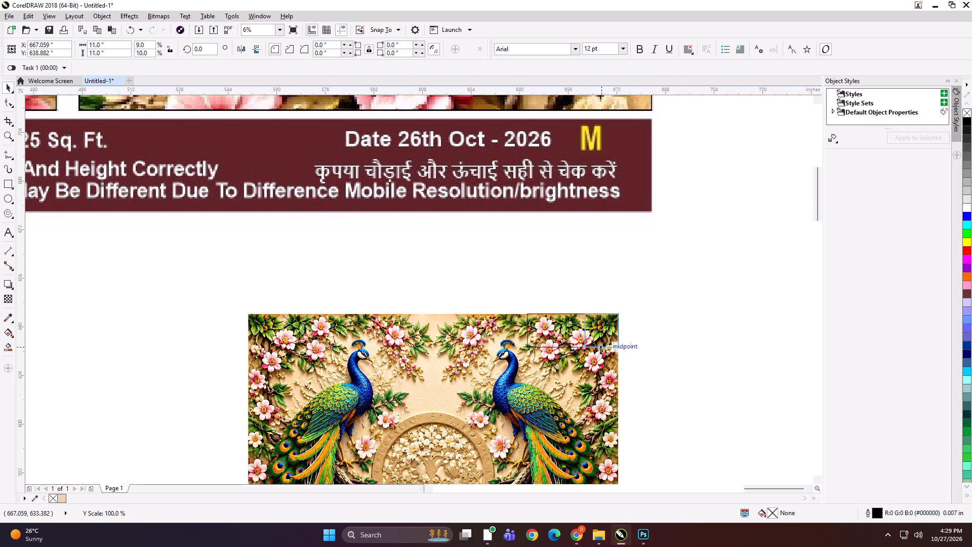
{"action": "left_click_drag", "start_coordinate": [600, 349], "coordinate": [600, 359]}
{"action": "scroll", "coordinate": [603, 362], "scroll_direction": "up", "scroll_amount": 1}
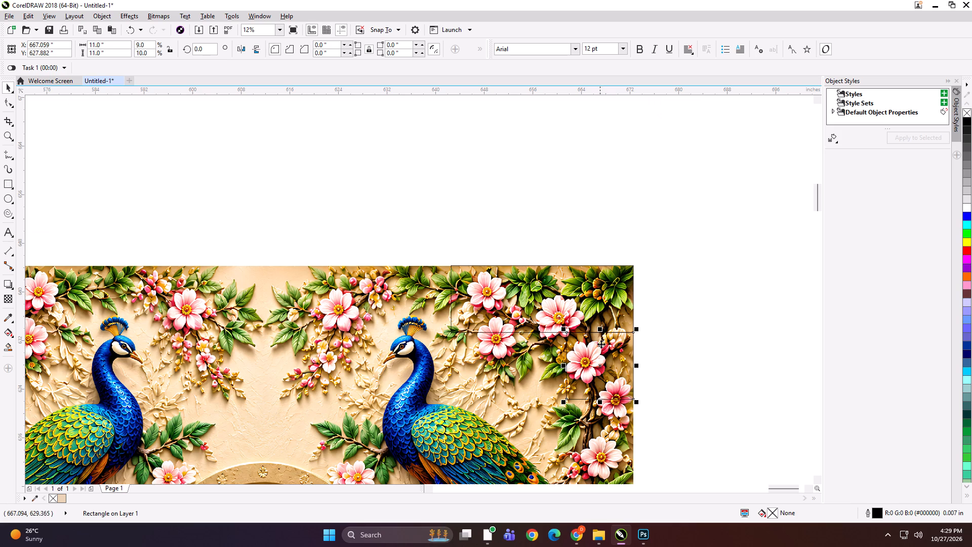
{"action": "scroll", "coordinate": [596, 344], "scroll_direction": "down", "scroll_amount": 1}
Group the two rectangles, PowerClip a duplicate of the peacock artwork inside them, and ungroup the result.
{"action": "left_click", "coordinate": [592, 322], "text": "shift"}
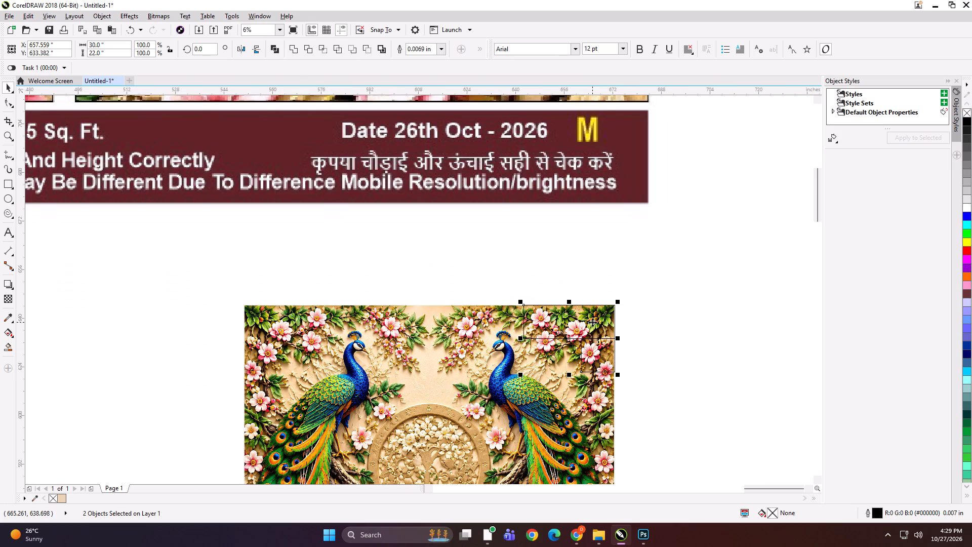
{"action": "key", "text": "ctrl+g"}
{"action": "left_click", "coordinate": [669, 343]}
{"action": "left_click", "coordinate": [530, 373]}
{"action": "key", "text": "plus"}
{"action": "key", "text": "shift+Return"}
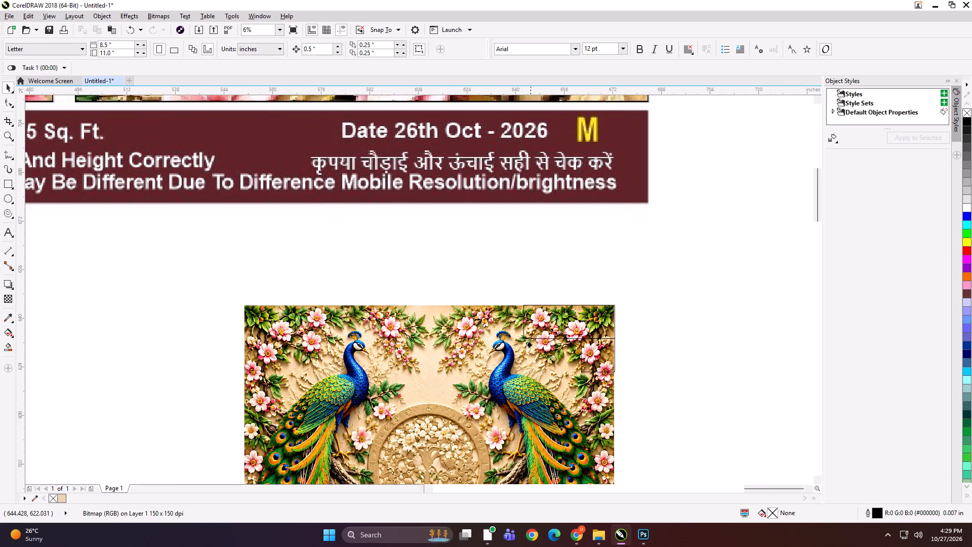
{"action": "left_click", "coordinate": [558, 314]}
{"action": "scroll", "coordinate": [568, 313], "scroll_direction": "down", "scroll_amount": 1}
{"action": "key", "text": "ctrl+u"}
{"action": "left_click", "coordinate": [640, 320]}
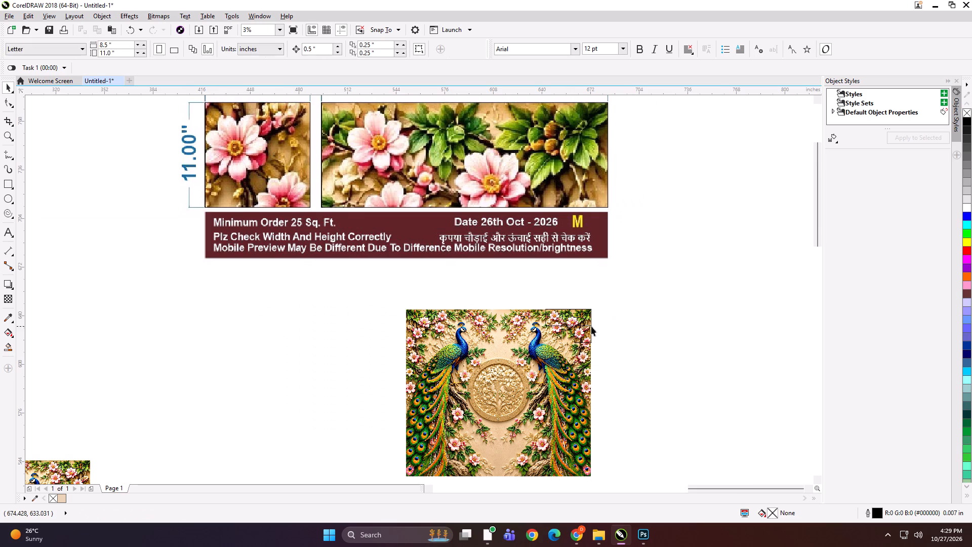
Move the clipped 30 × 11 and 11 × 11 inch pieces off the peacock artwork into the empty area beside it.
{"action": "left_click_drag", "start_coordinate": [577, 318], "coordinate": [296, 317]}
{"action": "left_click_drag", "start_coordinate": [578, 336], "coordinate": [479, 342]}
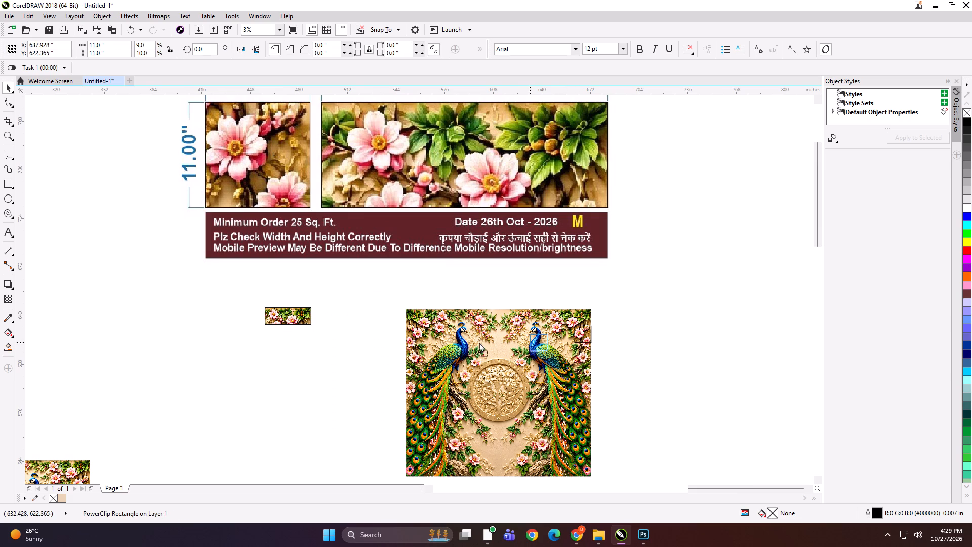
{"action": "left_click_drag", "start_coordinate": [479, 342], "coordinate": [238, 311]}
Shrink the floral layout image to about 68.4 × 30.6 inches and place it just above the two clipped floral pieces.
{"action": "left_click", "coordinate": [392, 192]}
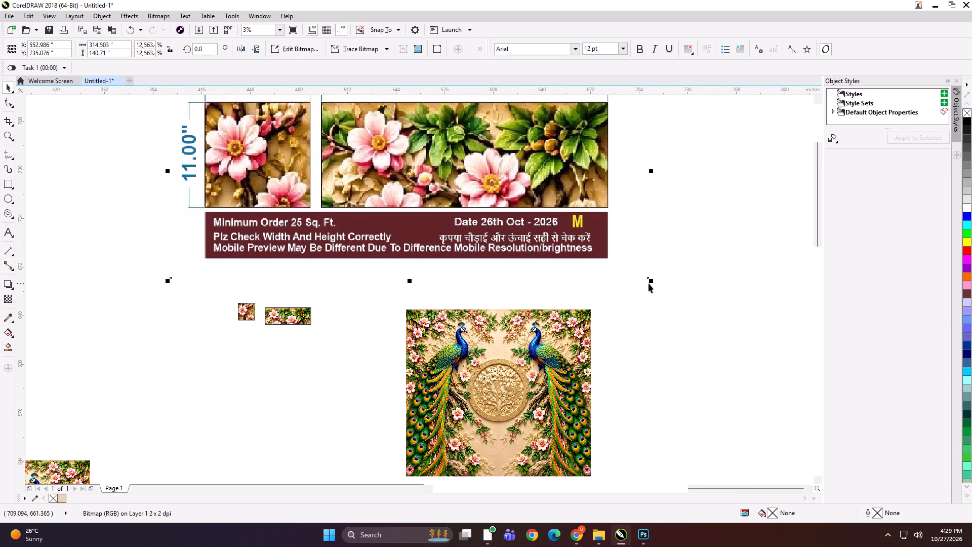
{"action": "left_click_drag", "start_coordinate": [655, 283], "coordinate": [476, 275], "text": "shift"}
{"action": "left_click_drag", "start_coordinate": [419, 166], "coordinate": [307, 259]}
{"action": "scroll", "coordinate": [250, 291], "scroll_direction": "up", "scroll_amount": 1}
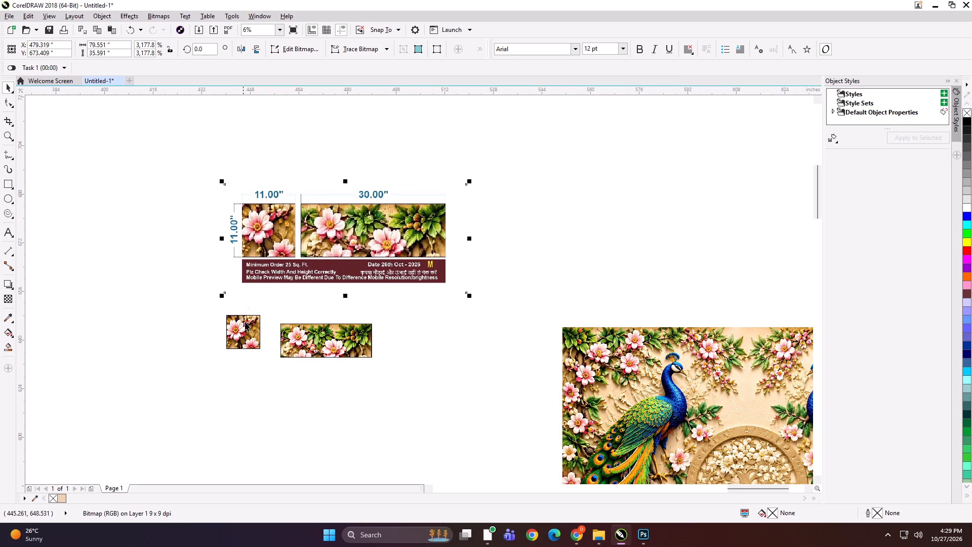
{"action": "scroll", "coordinate": [247, 324], "scroll_direction": "up", "scroll_amount": 1}
{"action": "left_click_drag", "start_coordinate": [414, 197], "coordinate": [395, 217]}
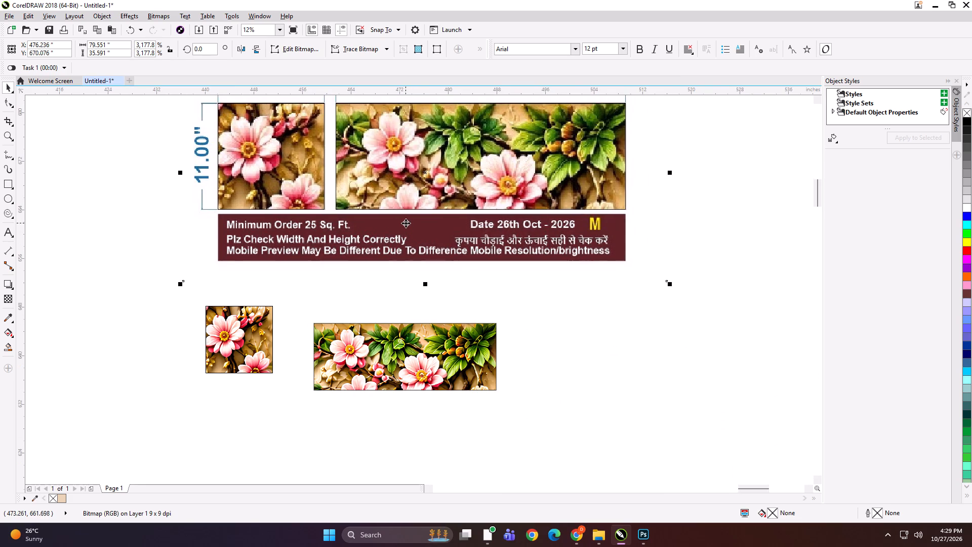
{"action": "left_click_drag", "start_coordinate": [671, 287], "coordinate": [649, 291], "text": "shift"}
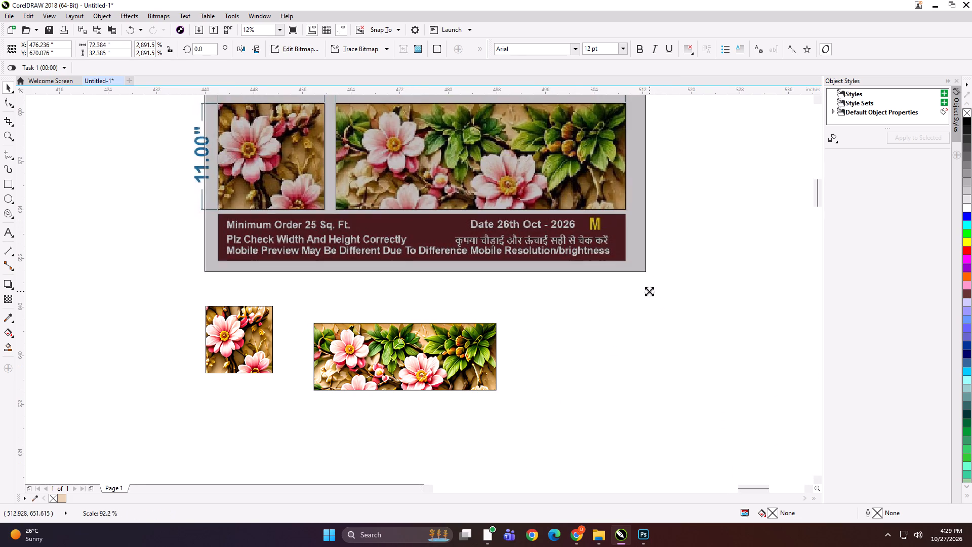
{"action": "left_click_drag", "start_coordinate": [649, 291], "coordinate": [637, 291], "text": "shift"}
{"action": "left_click_drag", "start_coordinate": [492, 189], "coordinate": [439, 226]}
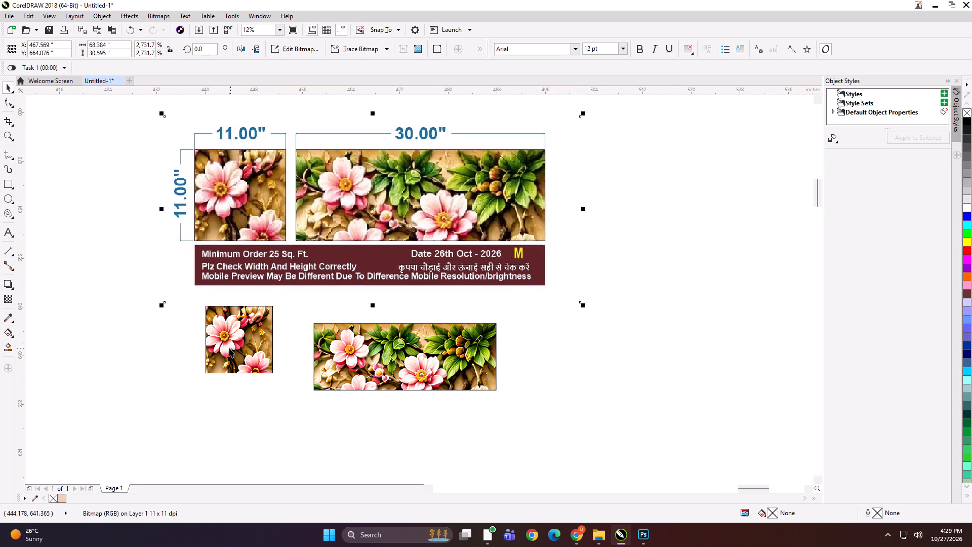
Nudge the peacock artwork inside the clipped 11 × 11 inch floral piece slightly to the right.
{"action": "left_click", "coordinate": [223, 350], "text": "alt"}
{"action": "key", "text": "Right"}
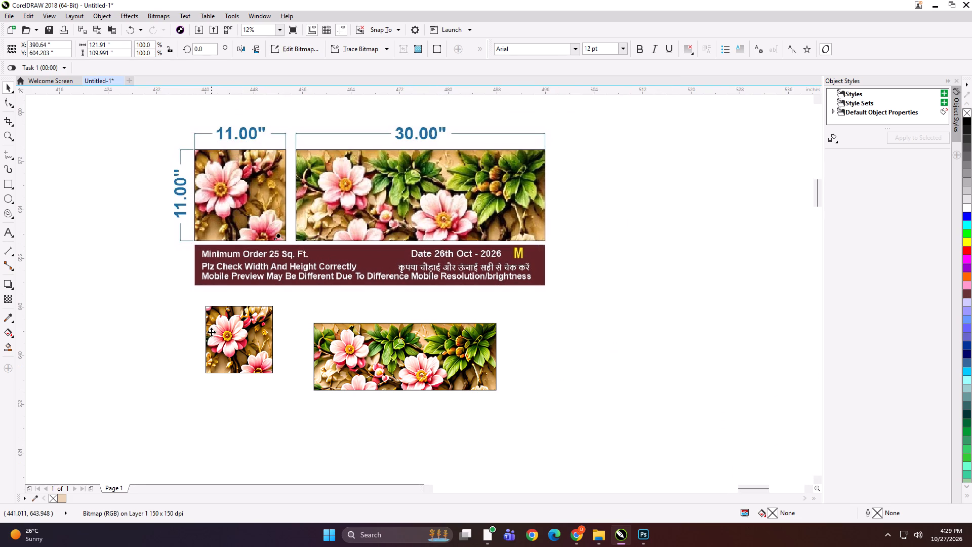
{"action": "left_click", "coordinate": [171, 349]}
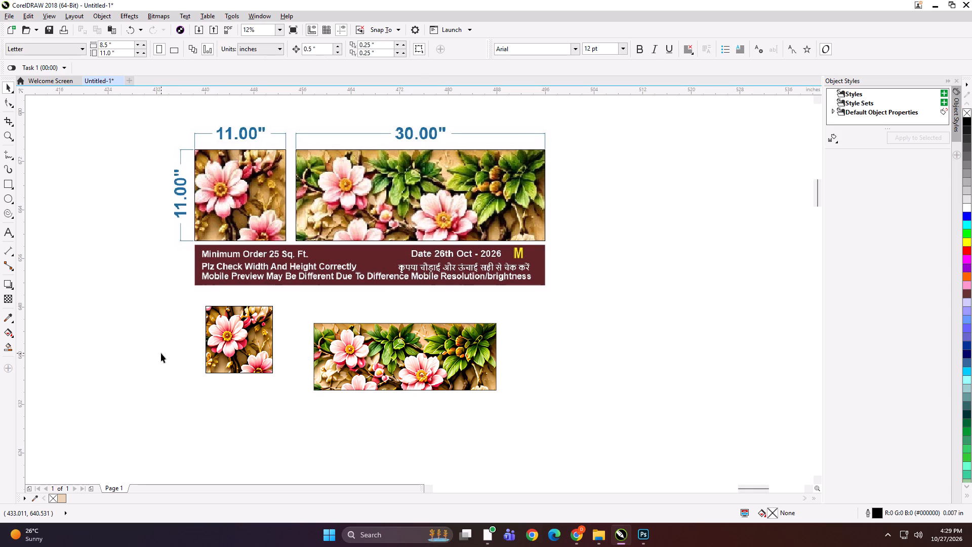
{"action": "left_click", "coordinate": [161, 353]}
Shift the floral layout image about 3 inches left above the two clipped floral pieces.
{"action": "scroll", "coordinate": [487, 357], "scroll_direction": "down", "scroll_amount": 1}
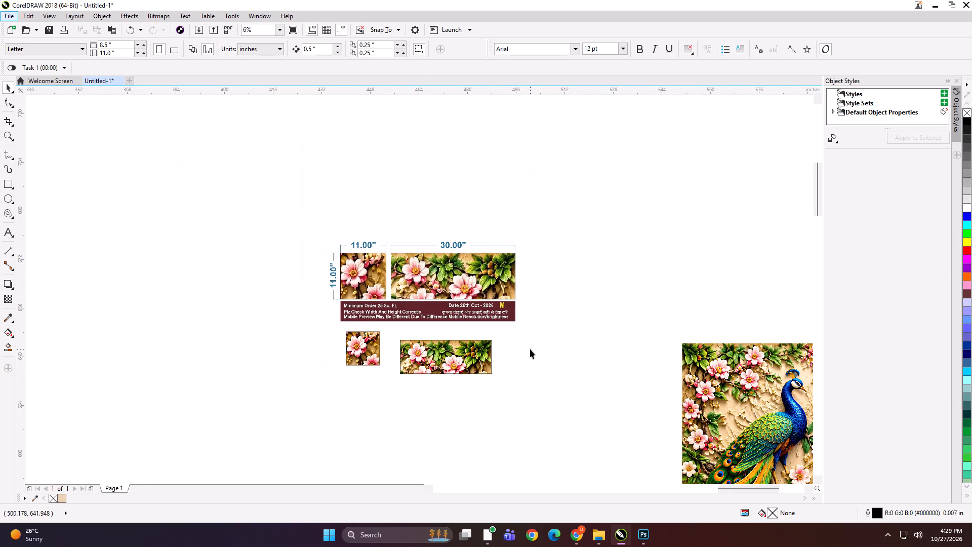
{"action": "scroll", "coordinate": [435, 294], "scroll_direction": "down", "scroll_amount": 1}
{"action": "left_click_drag", "start_coordinate": [458, 295], "coordinate": [453, 295]}
{"action": "scroll", "coordinate": [453, 283], "scroll_direction": "down", "scroll_amount": 1}
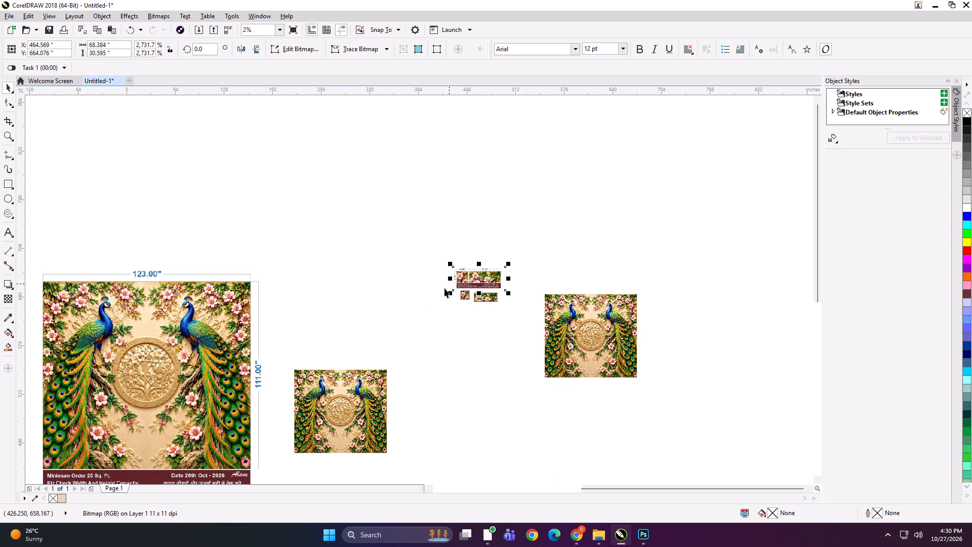
Delete the spare copy of the peacock artwork nearest the clipped floral pieces.
{"action": "left_click", "coordinate": [361, 401]}
{"action": "left_click", "coordinate": [540, 361]}
{"action": "left_click", "coordinate": [592, 349]}
{"action": "key", "text": "Delete"}
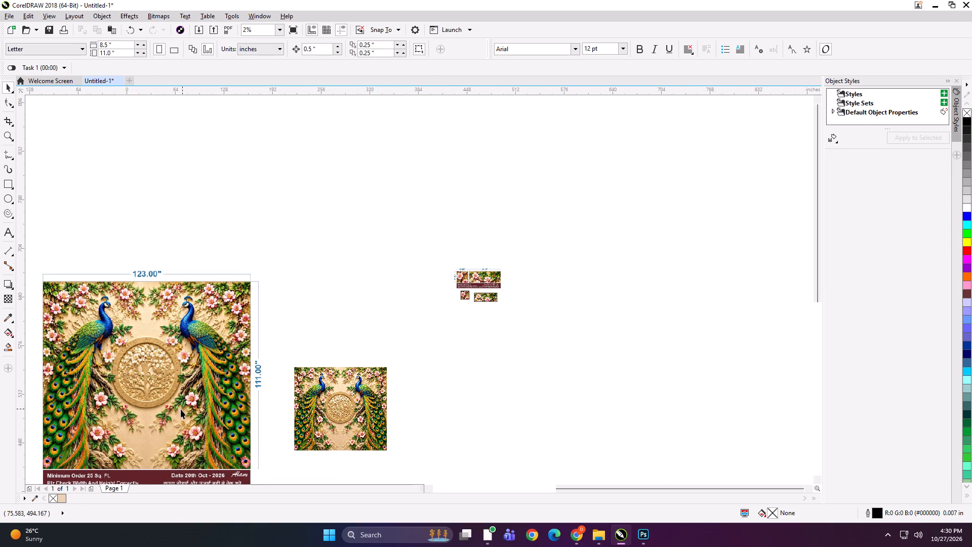
Resize the remaining peacock artwork to 123 inches wide by 111 inches high.
{"action": "scroll", "coordinate": [181, 409], "scroll_direction": "up", "scroll_amount": 1}
{"action": "scroll", "coordinate": [639, 255], "scroll_direction": "down", "scroll_amount": 1}
{"action": "left_click_drag", "start_coordinate": [516, 339], "coordinate": [530, 301]}
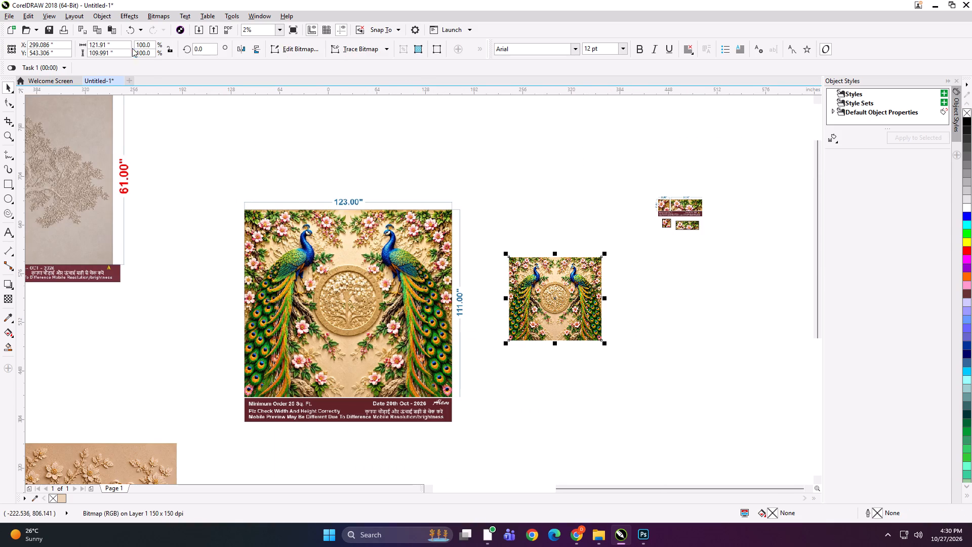
{"action": "left_click_drag", "start_coordinate": [121, 44], "coordinate": [70, 47]}
{"action": "type", "text": "123"}
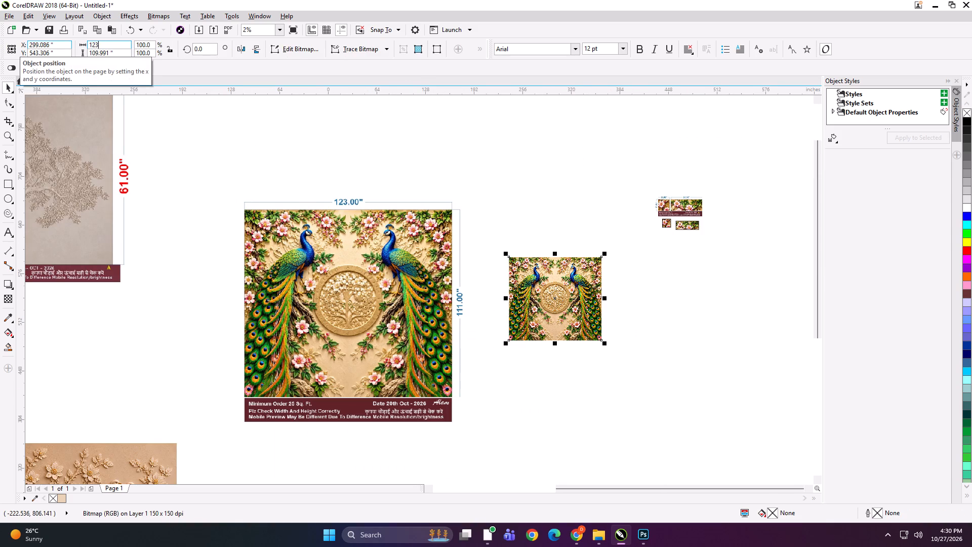
{"action": "key", "text": "Tab"}
{"action": "type", "text": "111"}
{"action": "key", "text": "Return"}
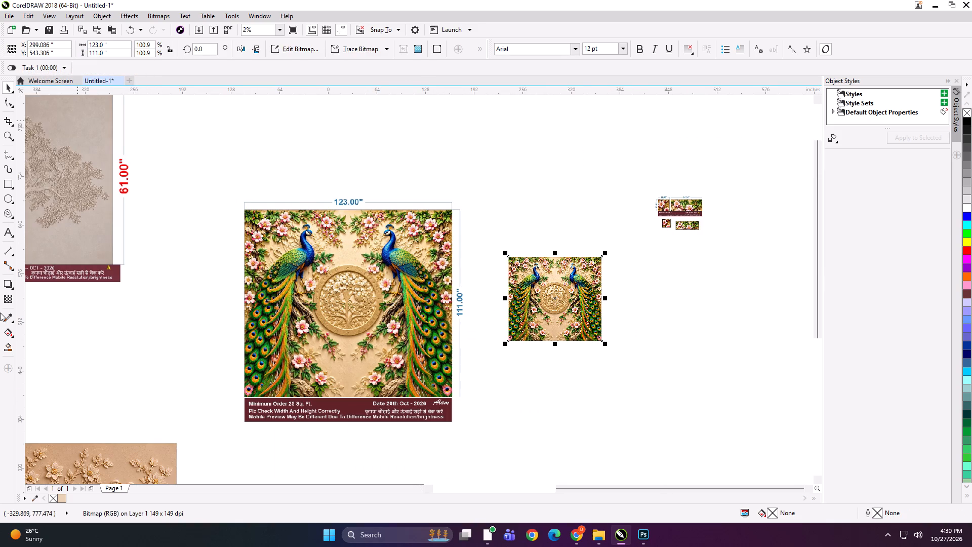
Create a rectangle over the resized peacock artwork, set its width to 49 inches, and align it to the artwork's left edge.
{"action": "double_click", "coordinate": [8, 182], "text": "shift"}
{"action": "key", "text": "shift+space"}
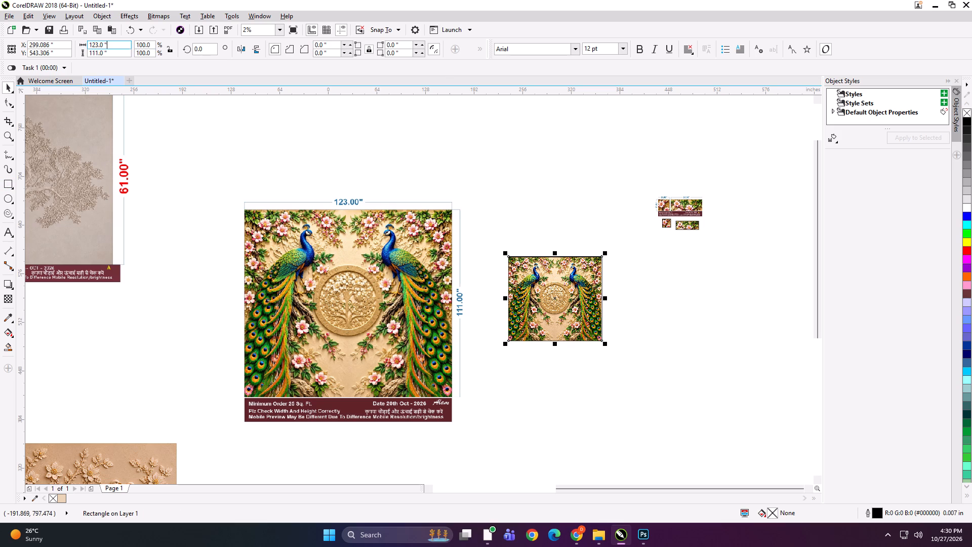
{"action": "left_click", "coordinate": [123, 47]}
{"action": "key", "text": "ctrl+a"}
{"action": "key", "text": "4"}
{"action": "key", "text": "Return"}
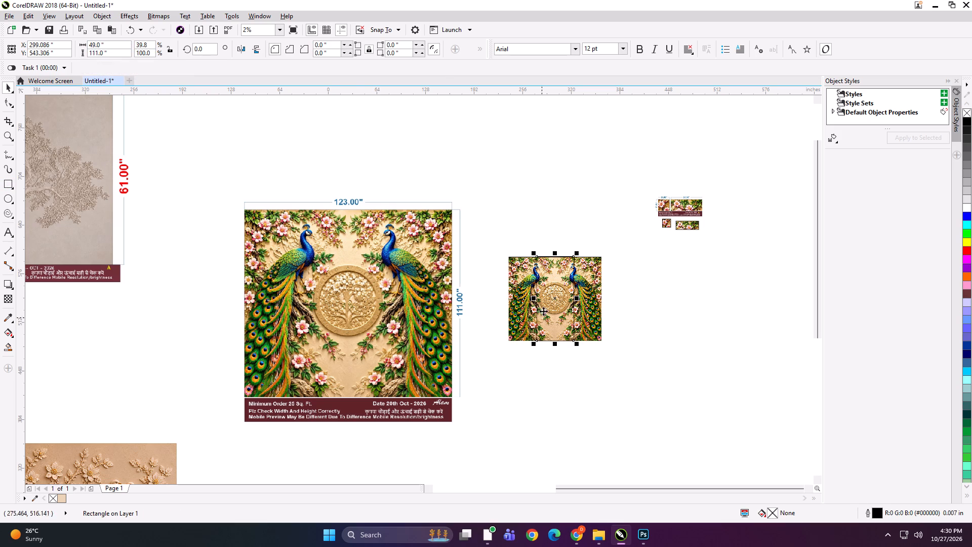
{"action": "left_click", "coordinate": [531, 283], "text": "shift"}
{"action": "key", "text": "l"}
{"action": "left_click", "coordinate": [511, 248]}
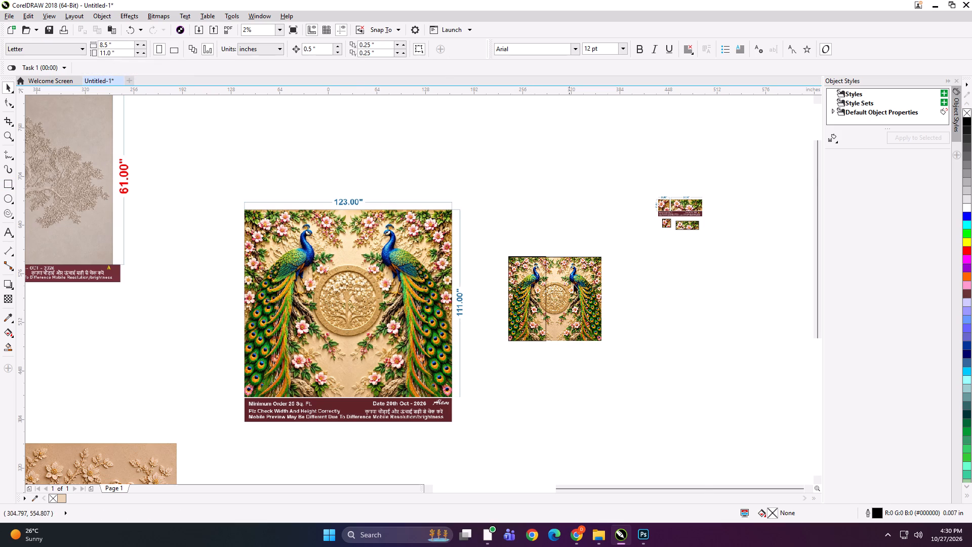
Mirror a copy of the 49 × 111 inch rectangle rightward and nudge it back 0.5 inch to overlap the first.
{"action": "scroll", "coordinate": [581, 282], "scroll_direction": "up", "scroll_amount": 2}
{"action": "left_click", "coordinate": [387, 317]}
{"action": "left_click_drag", "start_coordinate": [290, 337], "coordinate": [334, 336]}
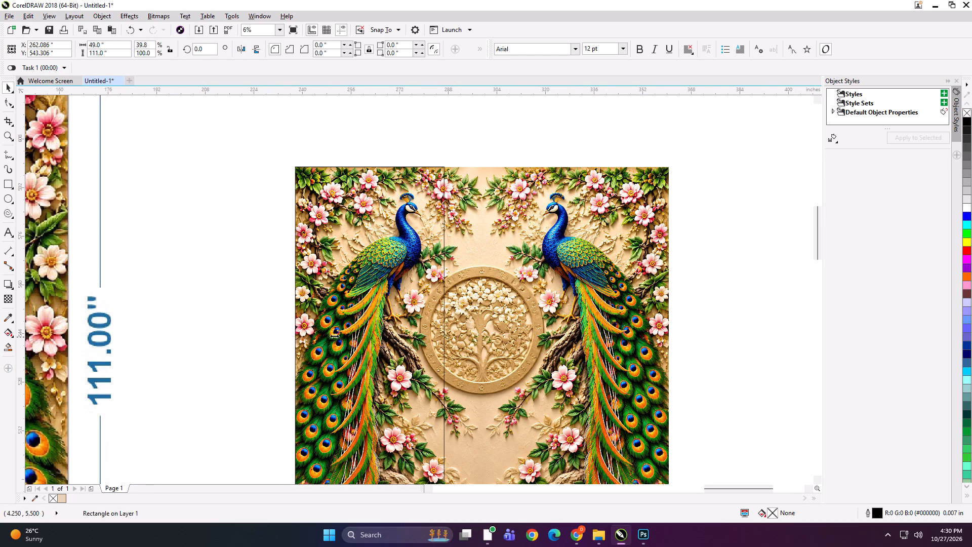
{"action": "left_click_drag", "start_coordinate": [334, 336], "coordinate": [447, 331]}
{"action": "right_click", "coordinate": [447, 331], "text": "ctrl"}
{"action": "key", "text": "Left"}
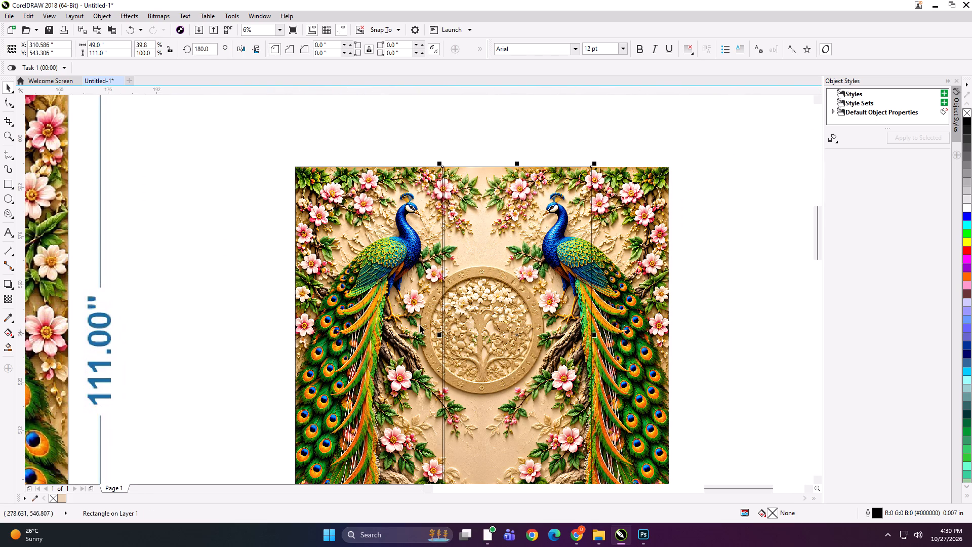
Mirror a third rectangle rightward with a 0.5 inch overlap and narrow it to 26 inches, ending at the artwork's right edge.
{"action": "left_click_drag", "start_coordinate": [438, 335], "coordinate": [635, 345]}
{"action": "right_click", "coordinate": [635, 345], "text": "ctrl"}
{"action": "key", "text": "Left"}
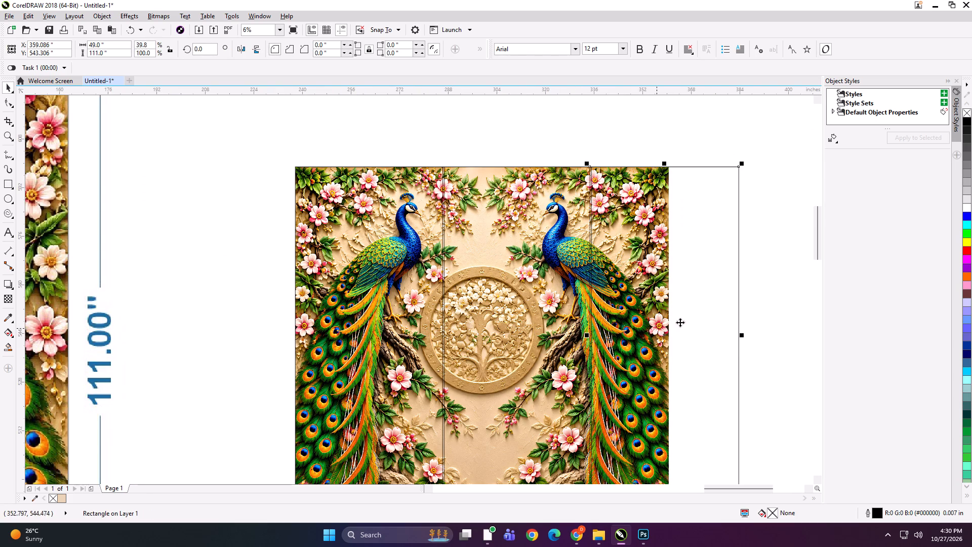
{"action": "left_click_drag", "start_coordinate": [744, 337], "coordinate": [674, 327]}
Group the three panel rectangles, PowerClip the peacock artwork inside them, and ungroup the result into separate panels.
{"action": "left_click", "coordinate": [501, 279], "text": "shift"}
{"action": "left_click", "coordinate": [393, 288], "text": "shift"}
{"action": "key", "text": "ctrl+g"}
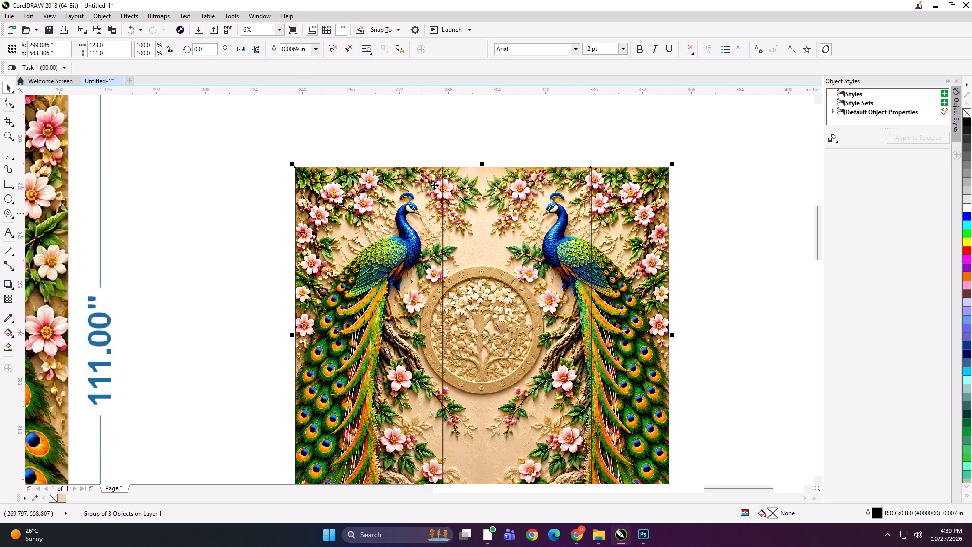
{"action": "left_click", "coordinate": [457, 149]}
{"action": "left_click", "coordinate": [476, 217], "text": "alt"}
{"action": "key", "text": "shift+Return"}
{"action": "left_click", "coordinate": [477, 217]}
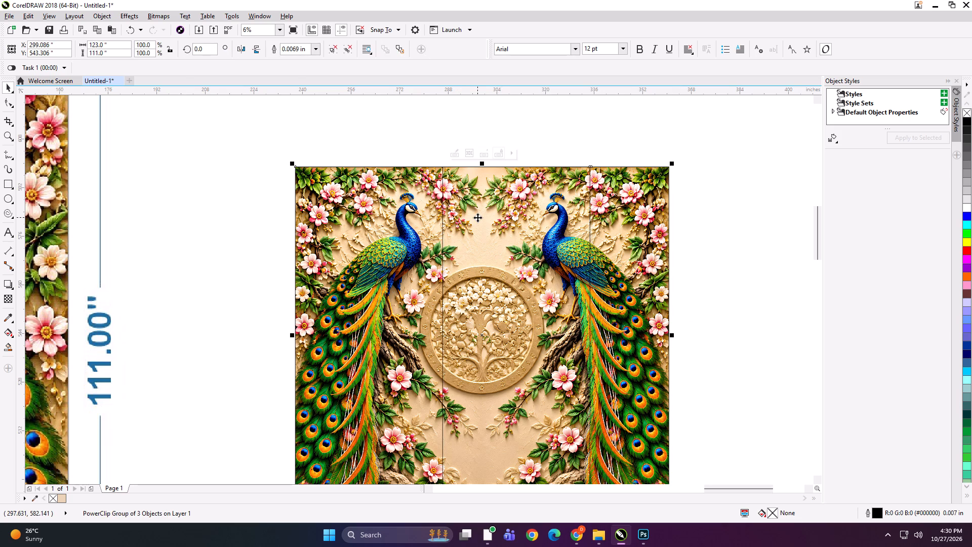
{"action": "key", "text": "ctrl+u"}
{"action": "left_click", "coordinate": [491, 157]}
{"action": "left_click", "coordinate": [424, 199]}
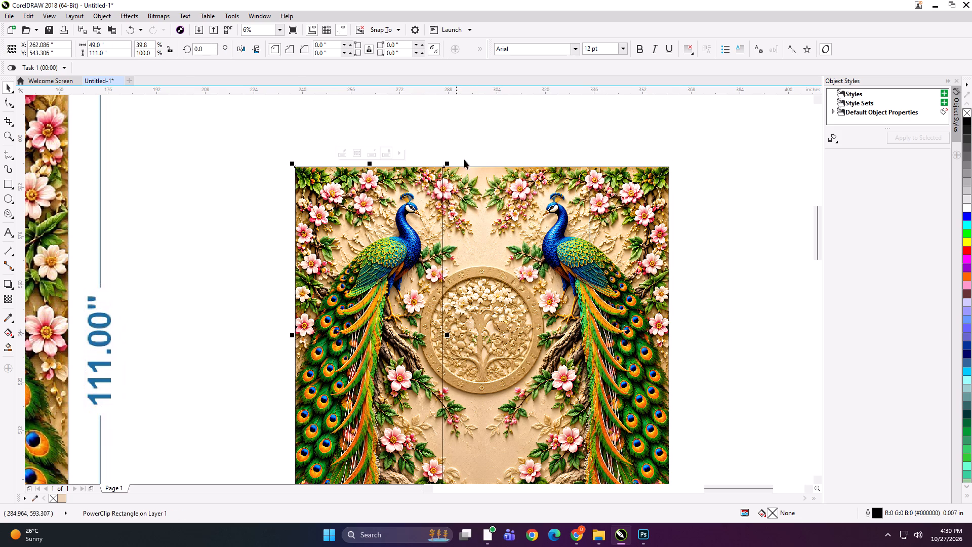
{"action": "left_click", "coordinate": [508, 141]}
{"action": "left_click", "coordinate": [513, 191]}
{"action": "left_click", "coordinate": [624, 181]}
{"action": "left_click", "coordinate": [548, 129]}
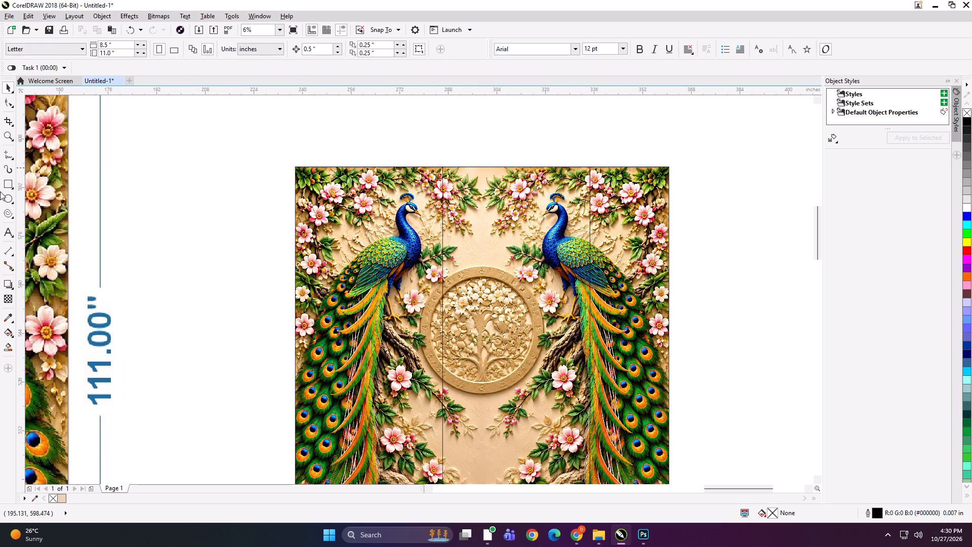
Add the text label "123*111 PANEL 1" on the top edge of the first peacock panel and copy its text.
{"action": "left_click", "coordinate": [8, 227]}
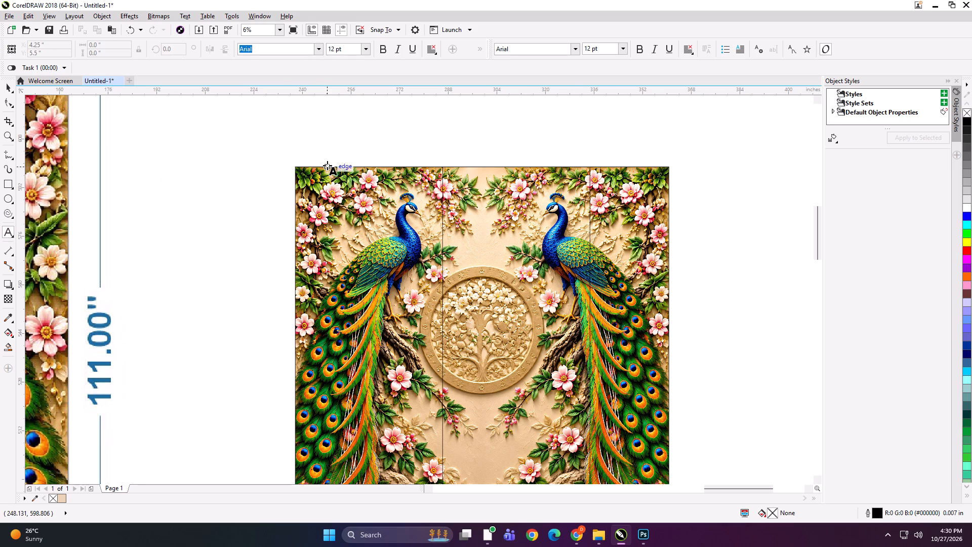
{"action": "left_click", "coordinate": [327, 165]}
{"action": "scroll", "coordinate": [402, 183], "scroll_direction": "down", "scroll_amount": 2}
{"action": "type", "text": "123*111 PANEL 1"}
{"action": "key", "text": "ctrl+a"}
{"action": "key", "text": "ctrl+c"}
Paste the copied label on the second panel's top edge and change it to "123*111 PANEL 2".
{"action": "scroll", "coordinate": [428, 170], "scroll_direction": "up", "scroll_amount": 2}
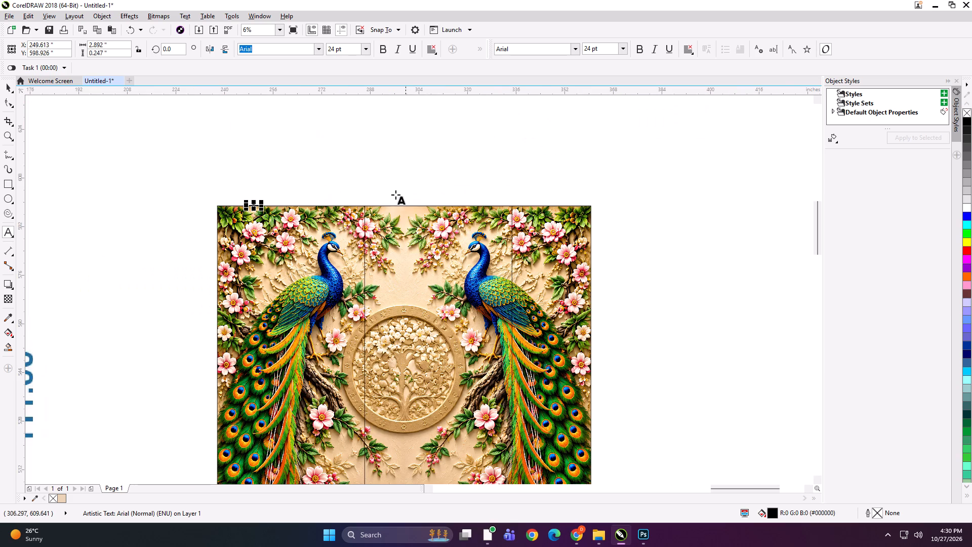
{"action": "left_click", "coordinate": [397, 205]}
{"action": "key", "text": "ctrl+v"}
{"action": "key", "text": "BackSpace"}
{"action": "key", "text": "2"}
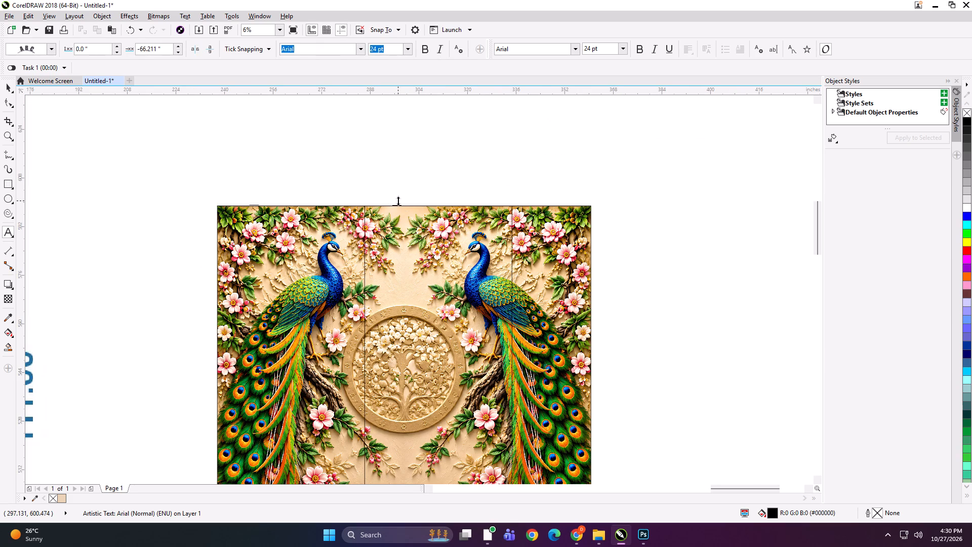
Paste the copied label on the third panel's top edge and change it to "123*111 PANEL 3".
{"action": "left_click", "coordinate": [537, 205]}
{"action": "scroll", "coordinate": [537, 205], "scroll_direction": "up", "scroll_amount": 4}
{"action": "key", "text": "ctrl+v"}
{"action": "key", "text": "BackSpace"}
{"action": "key", "text": "3"}
{"action": "scroll", "coordinate": [537, 205], "scroll_direction": "down", "scroll_amount": 2}
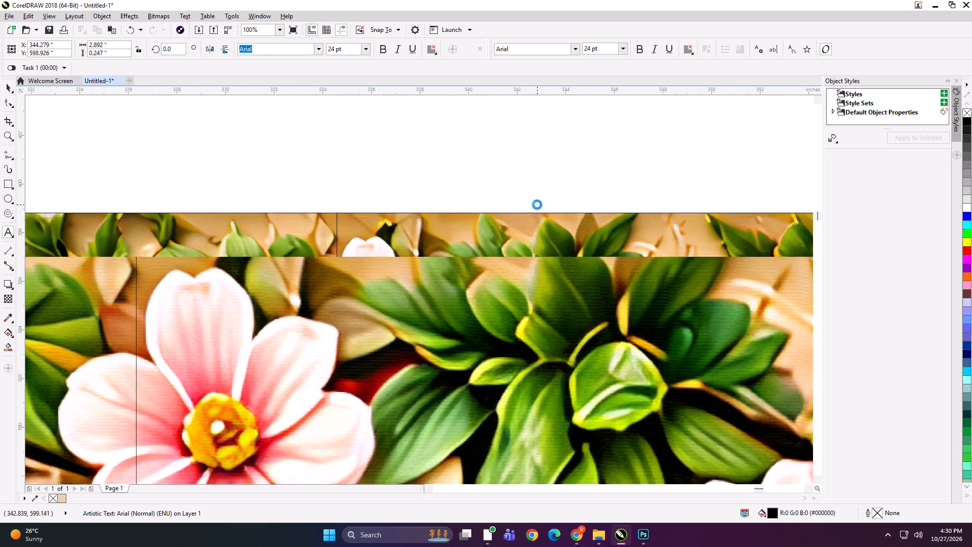
Group each of the three peacock panels with its own text label.
{"action": "scroll", "coordinate": [537, 205], "scroll_direction": "down", "scroll_amount": 3}
{"action": "left_click", "coordinate": [7, 89]}
{"action": "left_click", "coordinate": [579, 278], "text": "shift"}
{"action": "key", "text": "ctrl+g"}
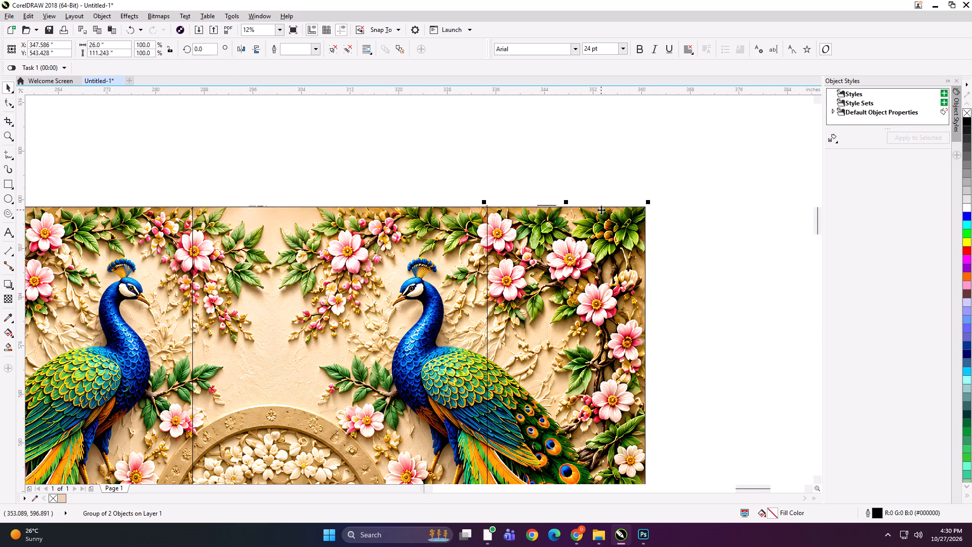
{"action": "scroll", "coordinate": [601, 210], "scroll_direction": "down", "scroll_amount": 1}
{"action": "left_click_drag", "start_coordinate": [516, 180], "coordinate": [400, 252]}
{"action": "double_click", "coordinate": [443, 242], "text": "shift"}
{"action": "key", "text": "ctrl+g"}
{"action": "left_click_drag", "start_coordinate": [400, 157], "coordinate": [262, 260]}
{"action": "left_click", "coordinate": [289, 253], "text": "shift"}
{"action": "key", "text": "ctrl+g"}
{"action": "left_click", "coordinate": [464, 239]}
Shrink the 123 × 111 peacock layout image to about 190.6 × 178.6 inches and place it just left of the three panels.
{"action": "scroll", "coordinate": [447, 209], "scroll_direction": "up", "scroll_amount": 3}
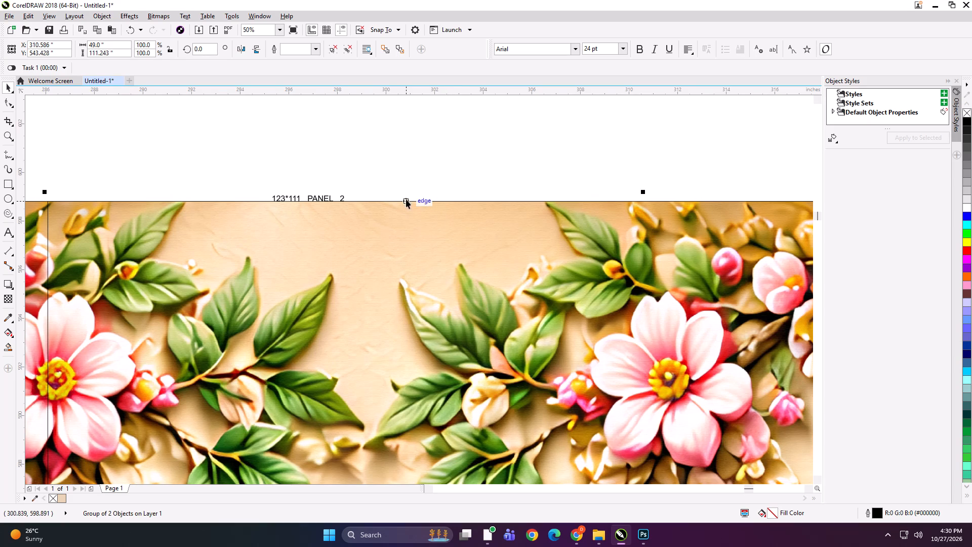
{"action": "scroll", "coordinate": [398, 199], "scroll_direction": "down", "scroll_amount": 2}
{"action": "scroll", "coordinate": [659, 184], "scroll_direction": "up", "scroll_amount": 3}
{"action": "scroll", "coordinate": [596, 171], "scroll_direction": "down", "scroll_amount": 3}
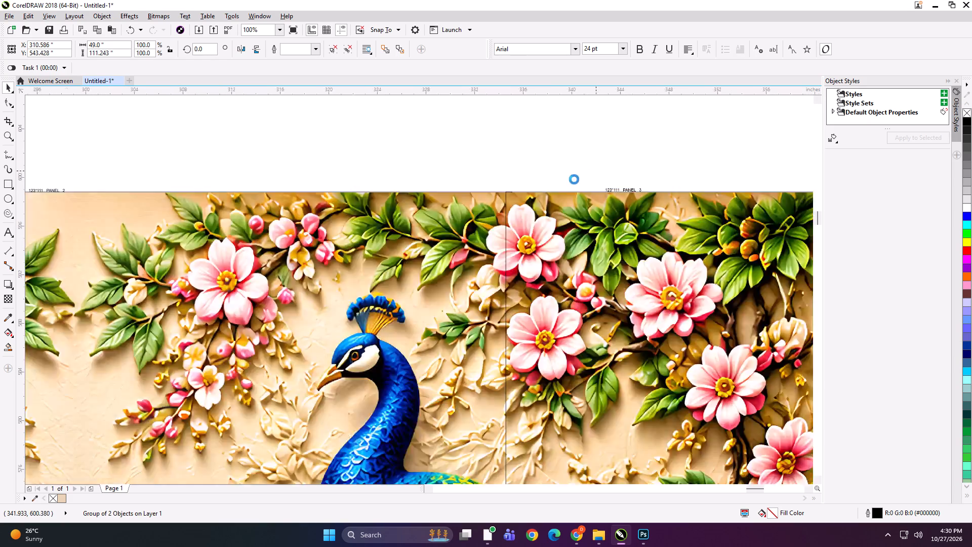
{"action": "scroll", "coordinate": [604, 180], "scroll_direction": "down", "scroll_amount": 3}
{"action": "left_click", "coordinate": [447, 220]}
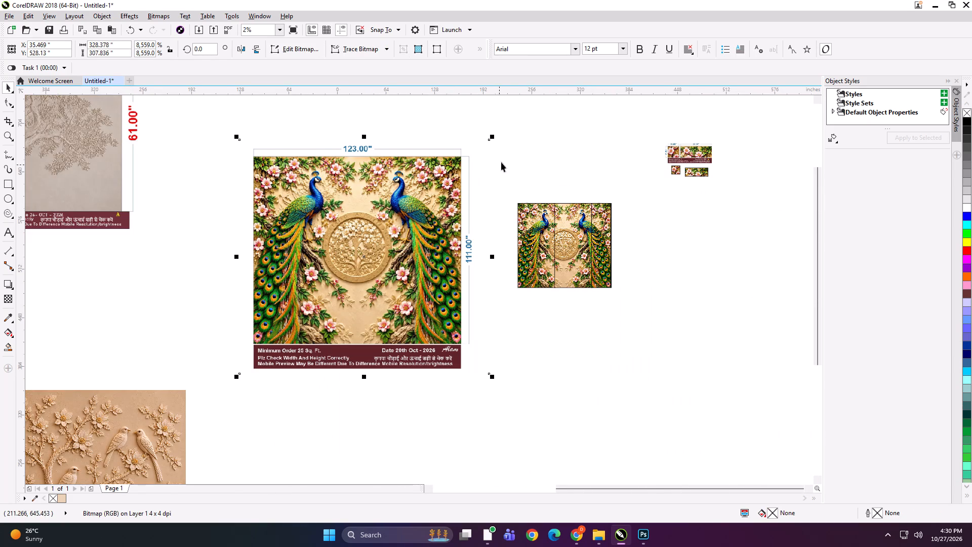
{"action": "left_click_drag", "start_coordinate": [492, 137], "coordinate": [485, 186], "text": "shift"}
{"action": "left_click_drag", "start_coordinate": [393, 233], "coordinate": [473, 224]}
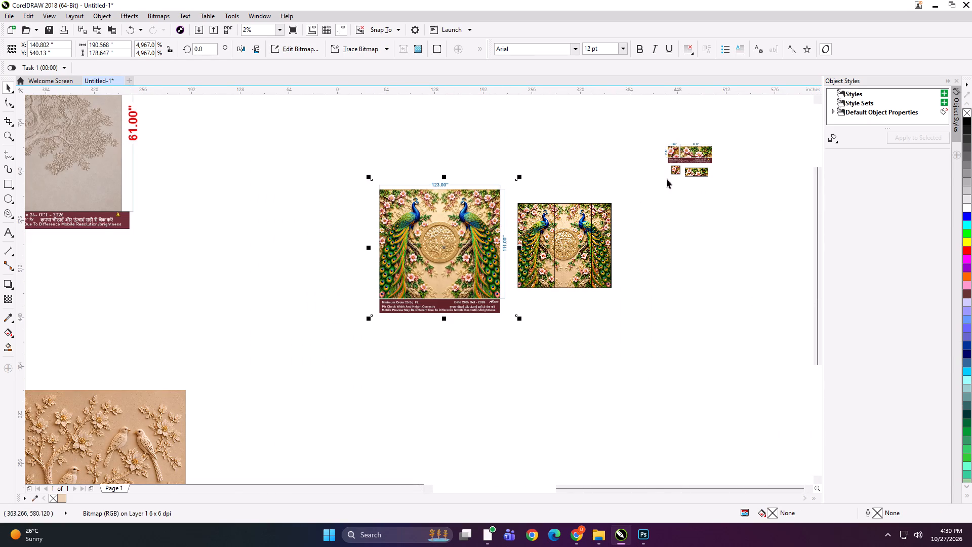
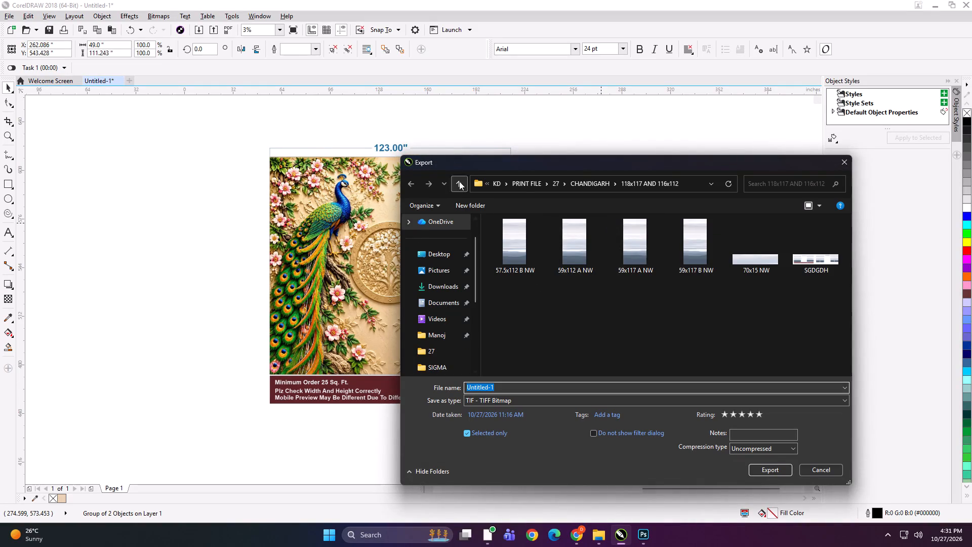
Create a folder named "D&D" inside the 27 print folder and open it as the export destination.
{"action": "left_click", "coordinate": [459, 179]}
{"action": "left_click", "coordinate": [466, 204]}
{"action": "key", "text": "d"}
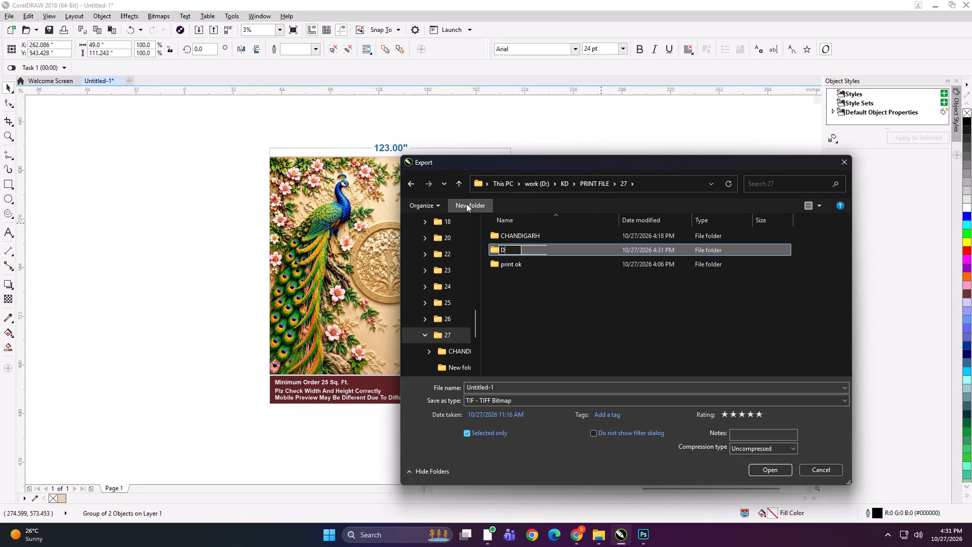
{"action": "type", "text": "&D"}
{"action": "key", "text": "Return"}
{"action": "double_click", "coordinate": [556, 248]}
Export the first peacock panel as a TIFF file named "49X111 A HD".
{"action": "left_click", "coordinate": [523, 386]}
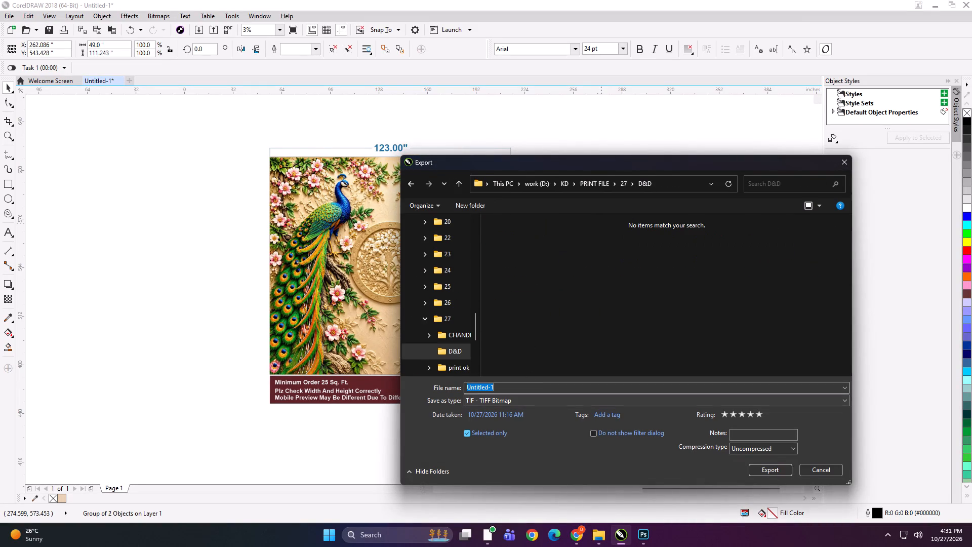
{"action": "type", "text": "49X111 A"}
{"action": "key", "text": "space"}
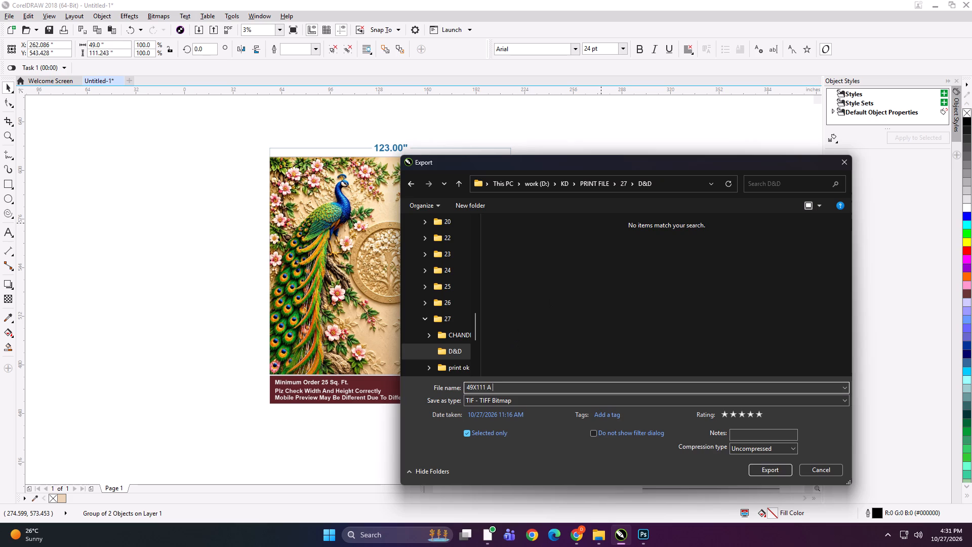
{"action": "type", "text": "HD"}
{"action": "key", "text": "Return"}
{"action": "key", "text": "Return"}
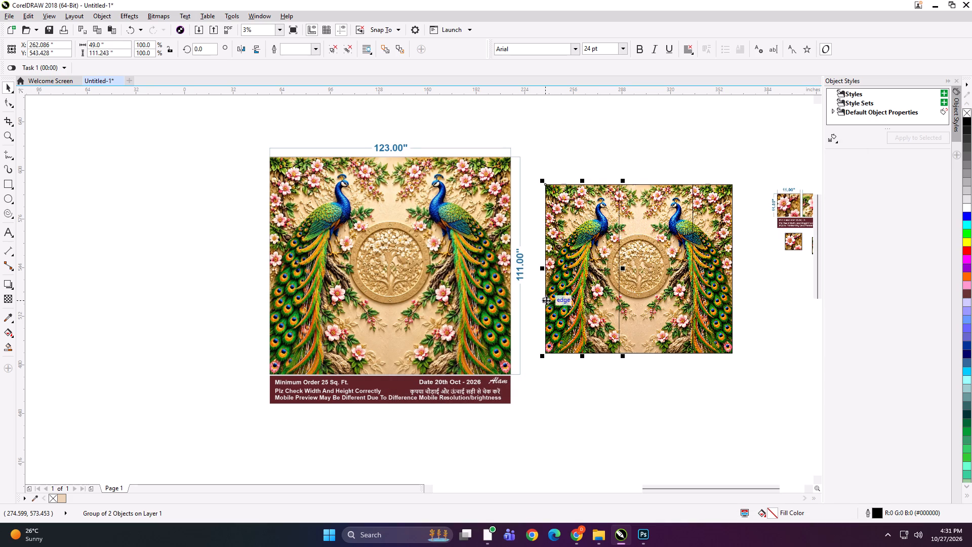
Export the middle peacock panel as a TIFF file named "49X111 B HD" in the D&D folder.
{"action": "left_click", "coordinate": [641, 301]}
{"action": "key", "text": "ctrl+e"}
{"action": "key", "text": "ctrl+e"}
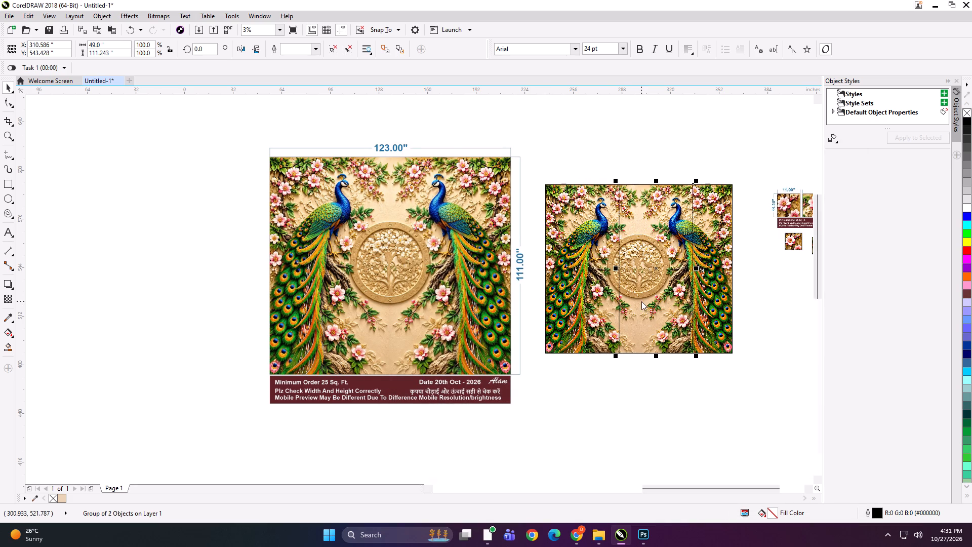
{"action": "left_click", "coordinate": [503, 256]}
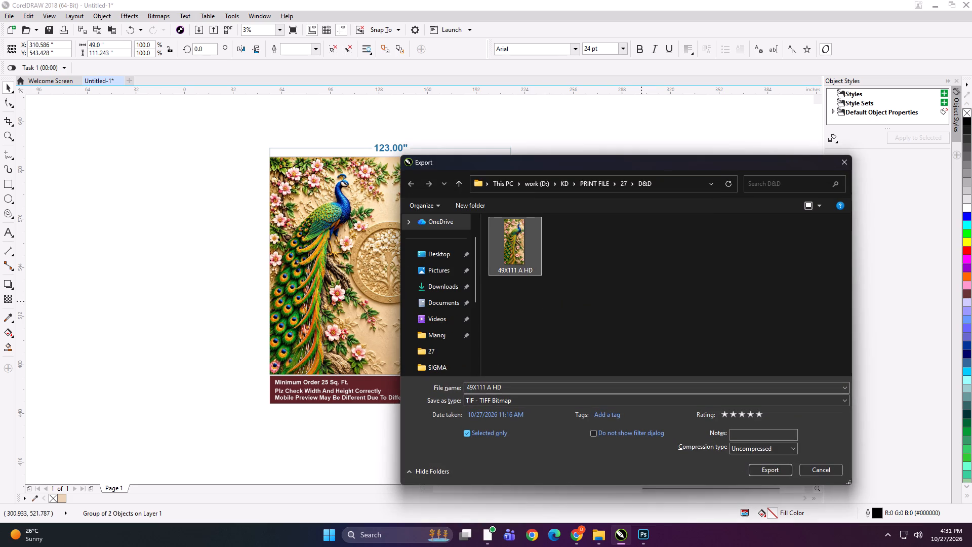
{"action": "double_click", "coordinate": [491, 384]}
{"action": "type", "text": "B"}
{"action": "key", "text": "space"}
{"action": "key", "text": "Return"}
{"action": "key", "text": "Return"}
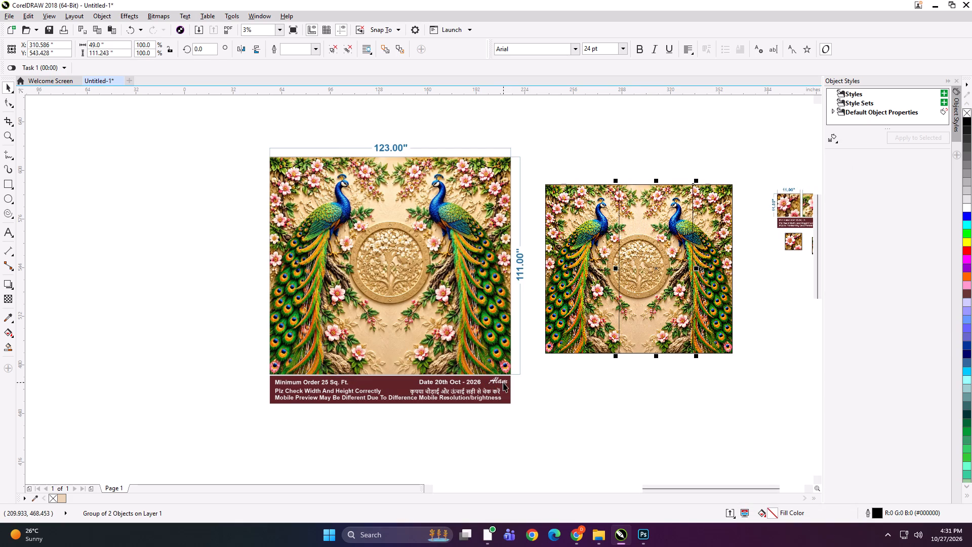
Export the narrow third peacock panel as a TIFF file named "26x111 C HD" in the D&D folder.
{"action": "left_click", "coordinate": [702, 310]}
{"action": "key", "text": "ctrl+e"}
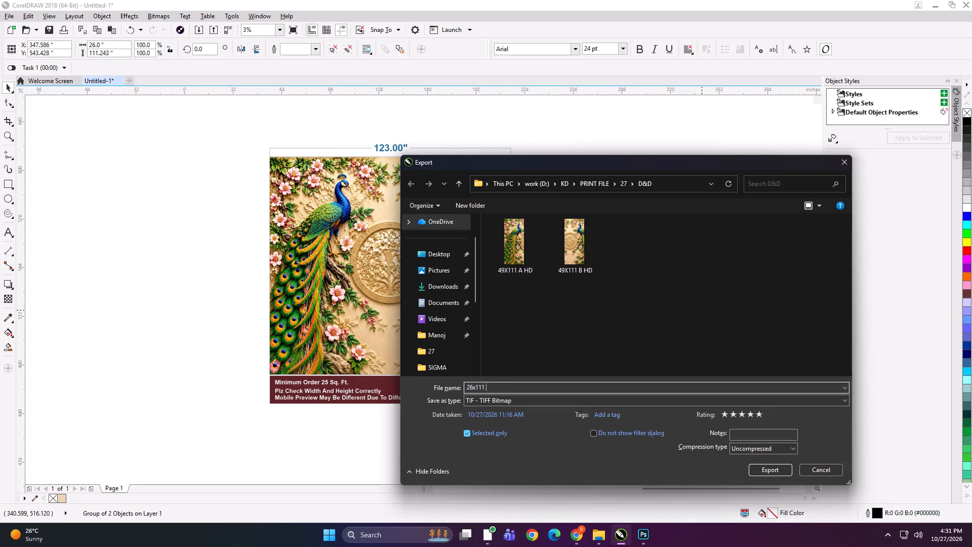
{"action": "key", "text": "Return"}
{"action": "key", "text": "Return"}
Spread the two outer peacock panels about 4.5 inches away from the middle panel to leave gaps between all three.
{"action": "key", "text": "Right"}
{"action": "key", "text": "Right"}
{"action": "key", "text": "Right"}
{"action": "key", "text": "Right"}
{"action": "key", "text": "Right"}
{"action": "key", "text": "Right"}
{"action": "key", "text": "Right"}
{"action": "key", "text": "Right"}
{"action": "key", "text": "Right"}
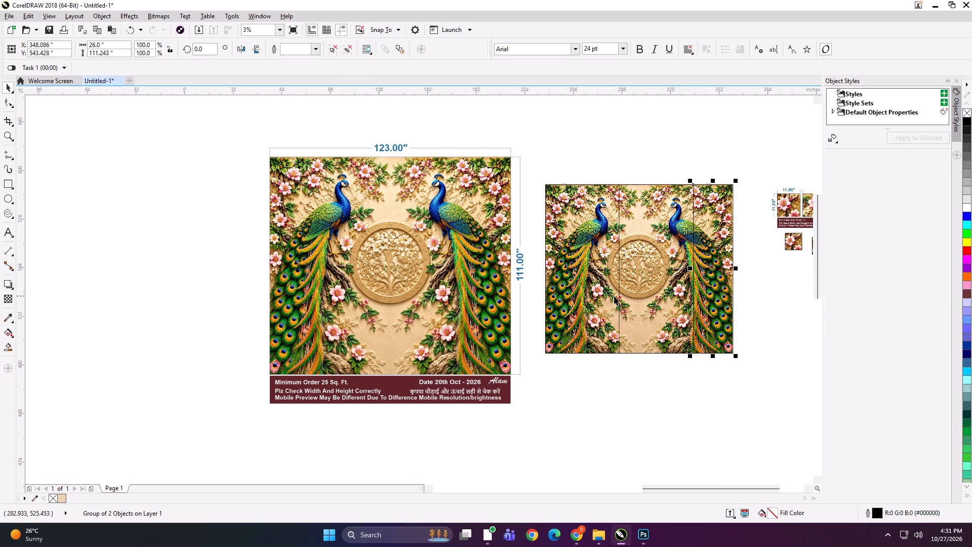
{"action": "left_click", "coordinate": [595, 288]}
{"action": "key", "text": "Left"}
{"action": "key", "text": "Left"}
{"action": "key", "text": "Left"}
{"action": "key", "text": "Left"}
{"action": "key", "text": "Left"}
{"action": "key", "text": "Left"}
{"action": "key", "text": "Left"}
{"action": "key", "text": "Left"}
{"action": "key", "text": "Left"}
{"action": "key", "text": "Left"}
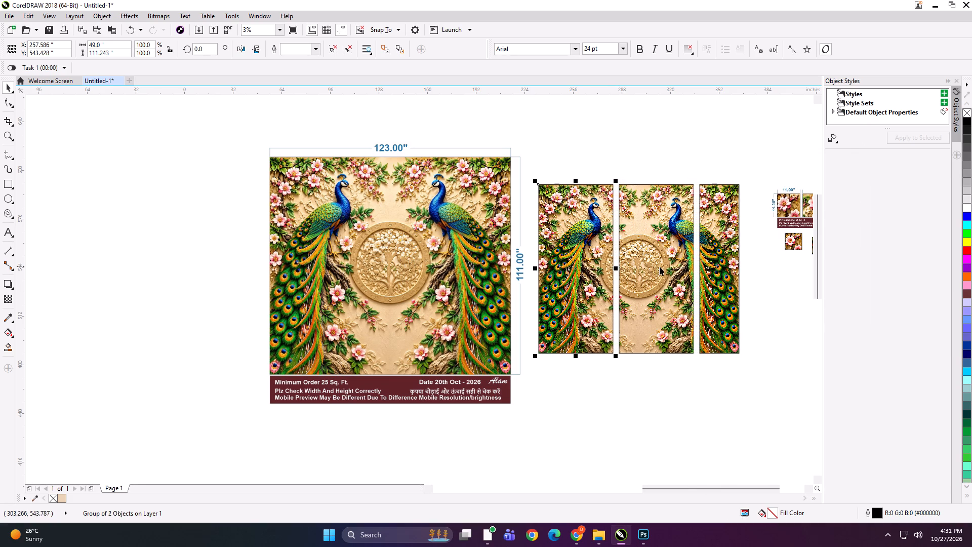
{"action": "left_click", "coordinate": [658, 266], "text": "shift"}
{"action": "left_click", "coordinate": [710, 291], "text": "shift"}
Shrink the 123 × 111 peacock layout image to about 144.9 × 135.9 inches and move it slightly closer to the panels.
{"action": "scroll", "coordinate": [602, 289], "scroll_direction": "down", "scroll_amount": 1}
{"action": "left_click", "coordinate": [541, 290]}
{"action": "scroll", "coordinate": [559, 305], "scroll_direction": "up", "scroll_amount": 1}
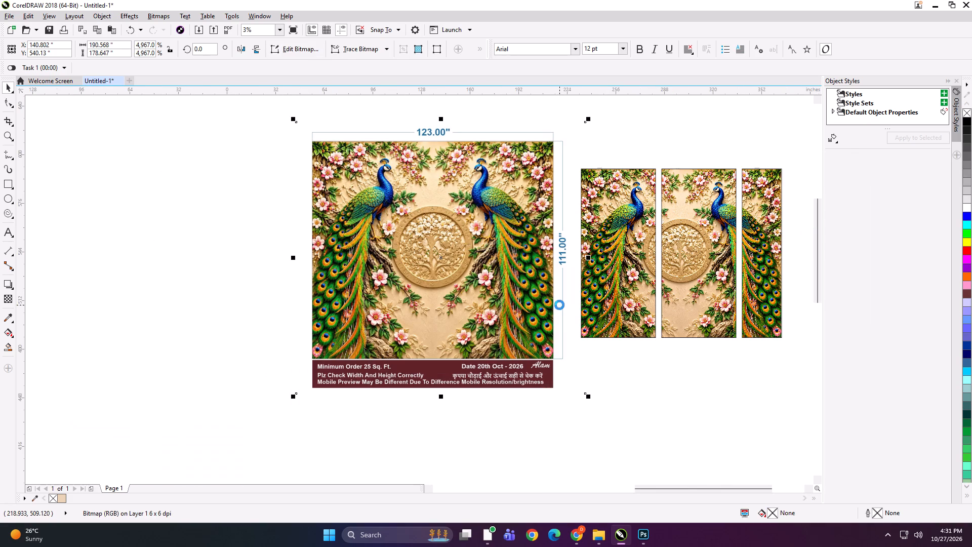
{"action": "left_click", "coordinate": [586, 400], "text": "shift"}
{"action": "left_click_drag", "start_coordinate": [588, 400], "coordinate": [554, 369], "text": "shift"}
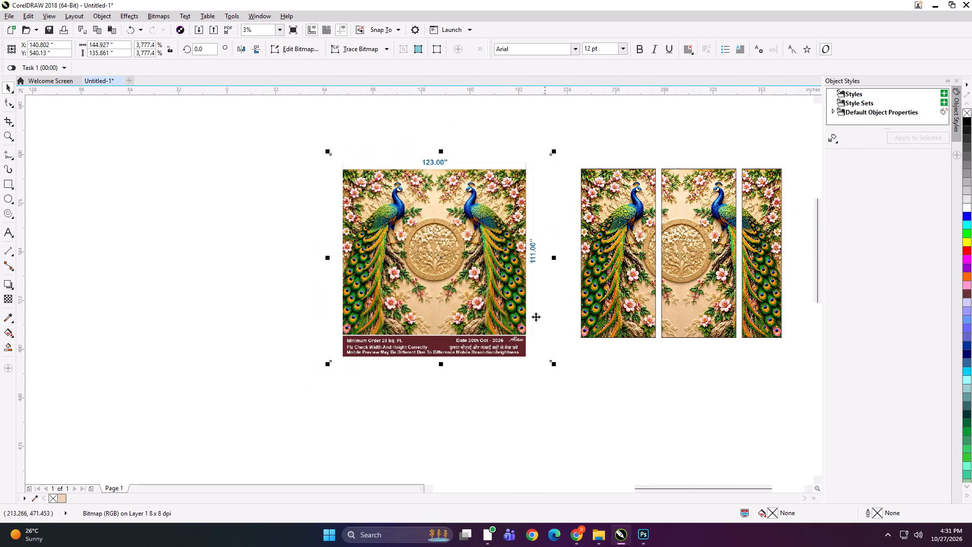
{"action": "left_click_drag", "start_coordinate": [517, 259], "coordinate": [531, 256]}
Group the peacock layout image with the three panels, shift the group slightly left and shrink it a little.
{"action": "left_click", "coordinate": [594, 219], "text": "shift"}
{"action": "left_click", "coordinate": [675, 220], "text": "shift"}
{"action": "left_click", "coordinate": [757, 240], "text": "shift"}
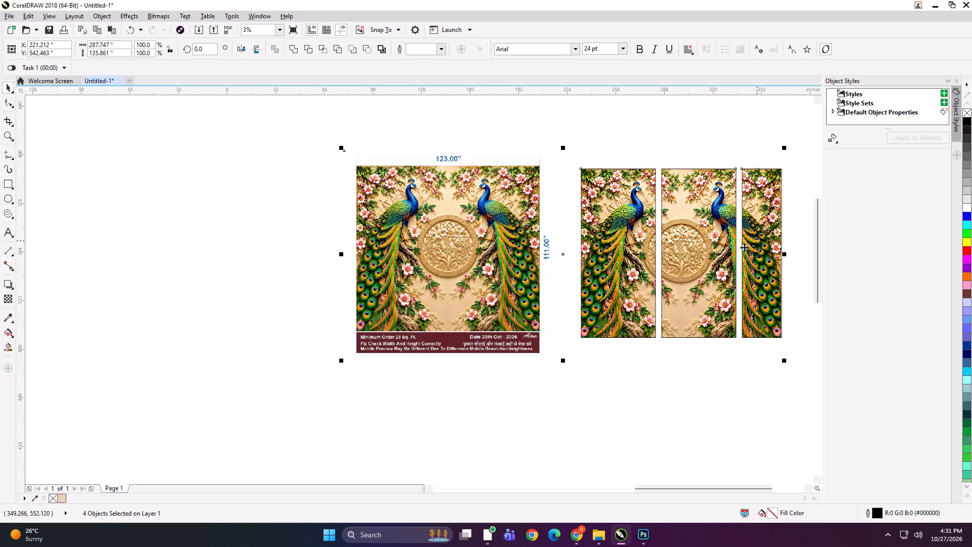
{"action": "key", "text": "ctrl+g"}
{"action": "left_click_drag", "start_coordinate": [688, 254], "coordinate": [644, 257]}
{"action": "left_click_drag", "start_coordinate": [743, 360], "coordinate": [735, 361], "text": "shift"}
{"action": "left_click_drag", "start_coordinate": [742, 362], "coordinate": [735, 363], "text": "shift"}
Export the 30 × 11 inch floral piece as a TIFF file named with its size and "HD".
{"action": "scroll", "coordinate": [326, 276], "scroll_direction": "down", "scroll_amount": 1}
{"action": "scroll", "coordinate": [641, 237], "scroll_direction": "up", "scroll_amount": 1}
{"action": "scroll", "coordinate": [534, 247], "scroll_direction": "up", "scroll_amount": 1}
{"action": "left_click", "coordinate": [571, 289]}
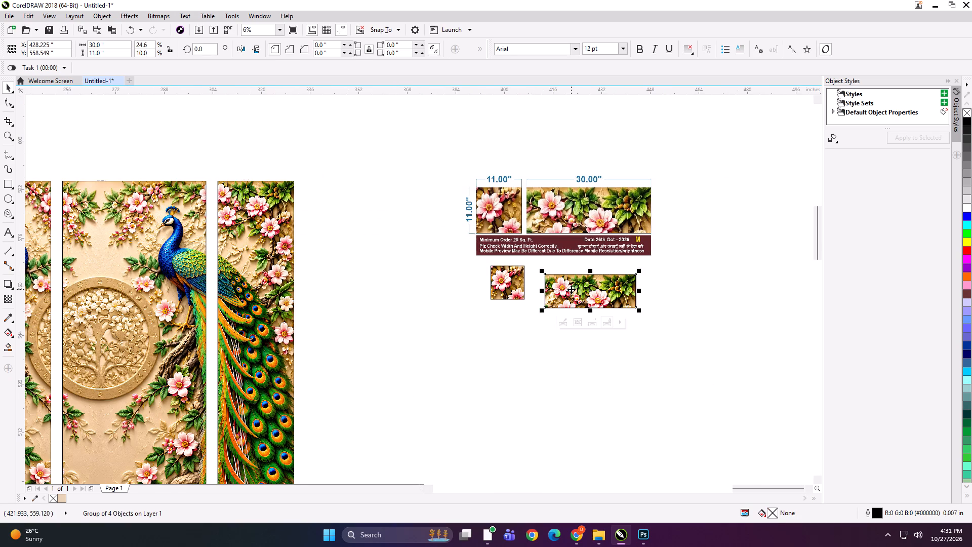
{"action": "key", "text": "ctrl+e"}
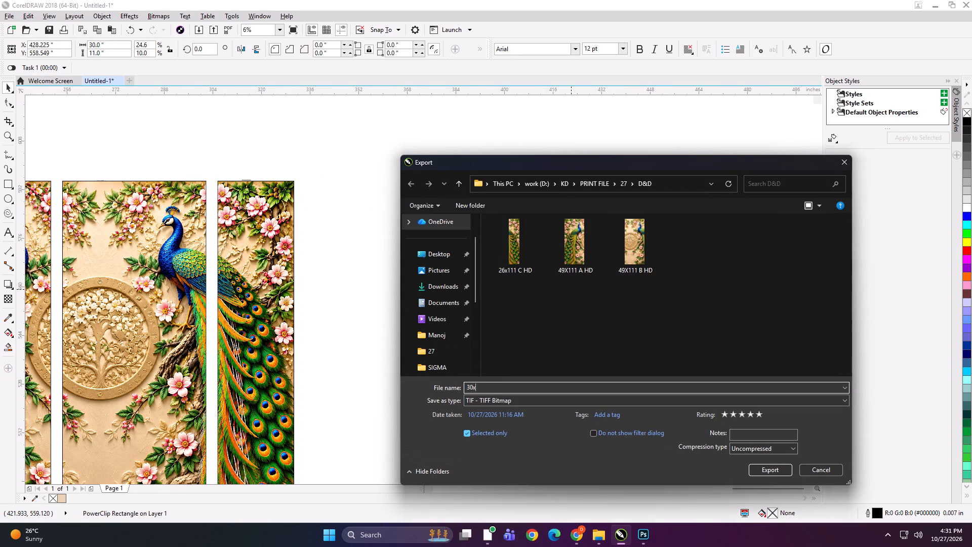
{"action": "type", "text": "HD"}
{"action": "key", "text": "Return"}
{"action": "key", "text": "Return"}
Export the 11 × 11 inch floral piece as a TIFF file named "11x11 HD" in the D&D folder.
{"action": "left_click", "coordinate": [512, 289]}
{"action": "key", "text": "ctrl+e"}
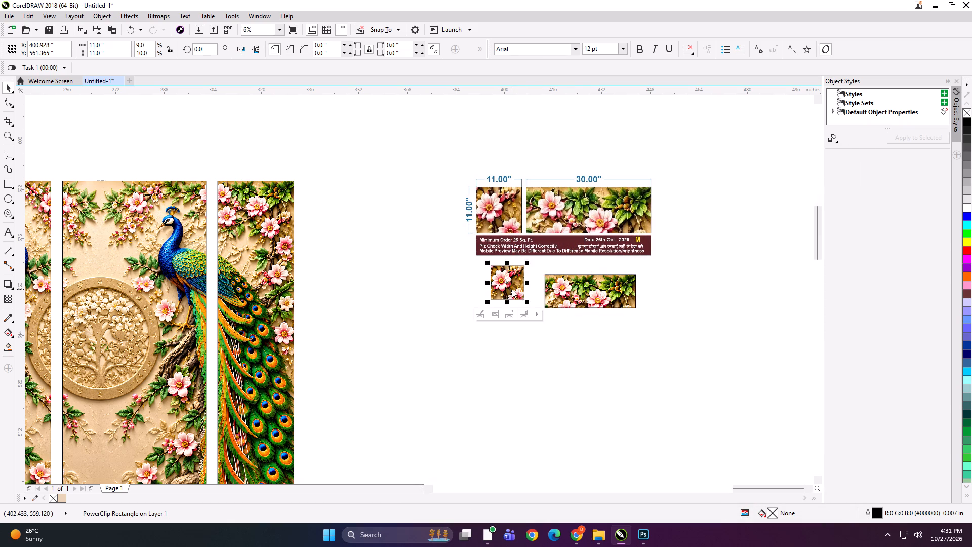
{"action": "type", "text": "11x11 HD"}
{"action": "key", "text": "Return"}
{"action": "key", "text": "Return"}
{"action": "key", "text": "Return"}
Enlarge the floral layout image and its two pieces together to about 155.7 × 102.5 inches and lower them beside the peacock panels.
{"action": "left_click_drag", "start_coordinate": [513, 289], "coordinate": [513, 295]}
{"action": "left_click", "coordinate": [571, 286], "text": "shift"}
{"action": "left_click", "coordinate": [562, 230], "text": "shift"}
{"action": "scroll", "coordinate": [535, 221], "scroll_direction": "down", "scroll_amount": 1}
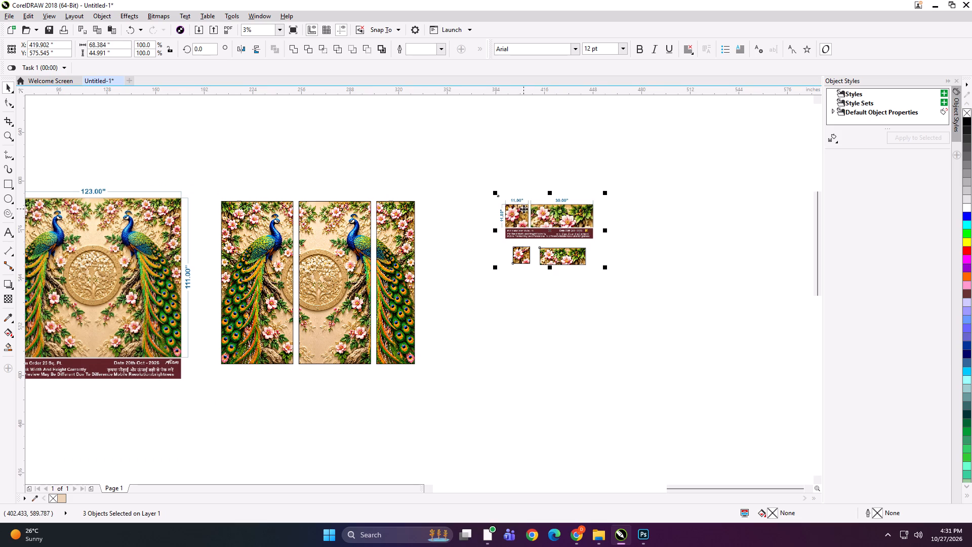
{"action": "left_click_drag", "start_coordinate": [604, 268], "coordinate": [671, 348], "text": "shift"}
{"action": "left_click_drag", "start_coordinate": [535, 208], "coordinate": [539, 247]}
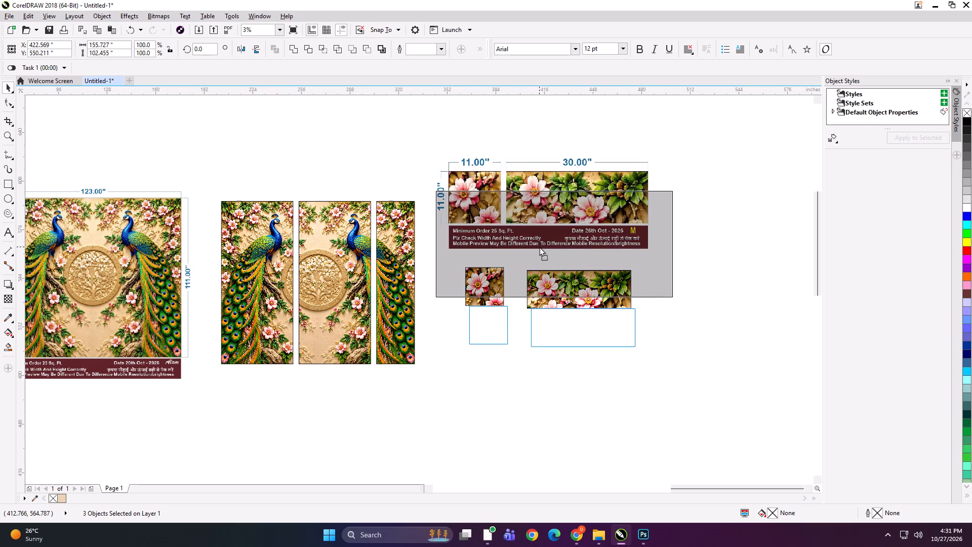
{"action": "left_click_drag", "start_coordinate": [539, 247], "coordinate": [540, 250]}
Group the peacock layout and panels with the floral layout image and its two pieces.
{"action": "scroll", "coordinate": [602, 229], "scroll_direction": "down", "scroll_amount": 1}
{"action": "left_click", "coordinate": [663, 179]}
{"action": "left_click_drag", "start_coordinate": [680, 179], "coordinate": [222, 333]}
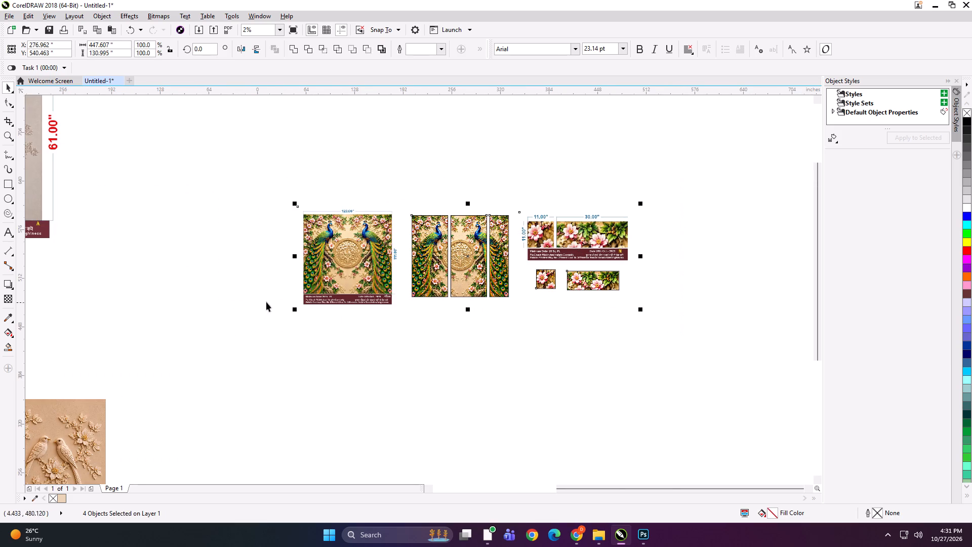
{"action": "key", "text": "ctrl+g"}
Shrink the combined peacock and floral overview group to about 7.19 × 2.10 inches.
{"action": "left_click_drag", "start_coordinate": [641, 310], "coordinate": [515, 290], "text": "shift"}
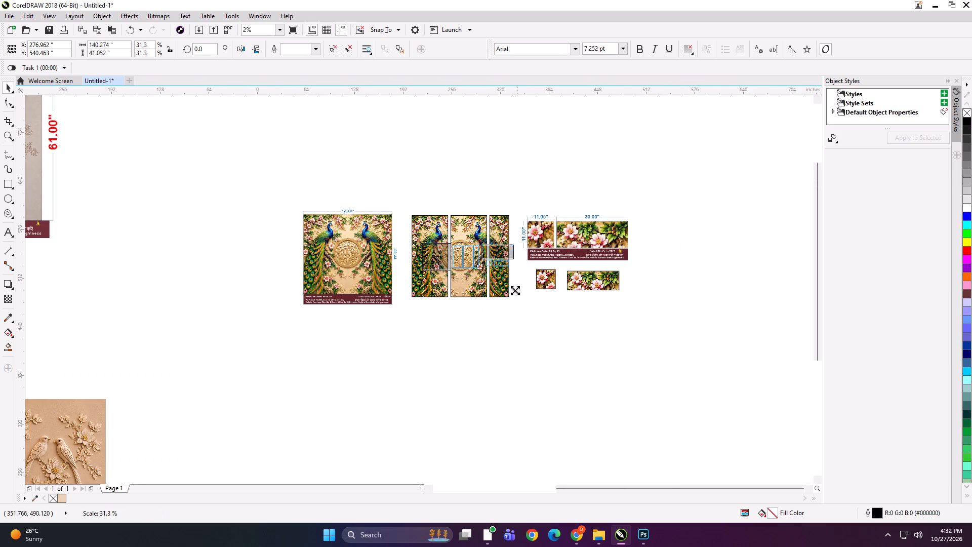
{"action": "left_click_drag", "start_coordinate": [515, 290], "coordinate": [481, 273], "text": "shift"}
{"action": "scroll", "coordinate": [471, 256], "scroll_direction": "up", "scroll_amount": 4}
{"action": "scroll", "coordinate": [578, 233], "scroll_direction": "up", "scroll_amount": 1}
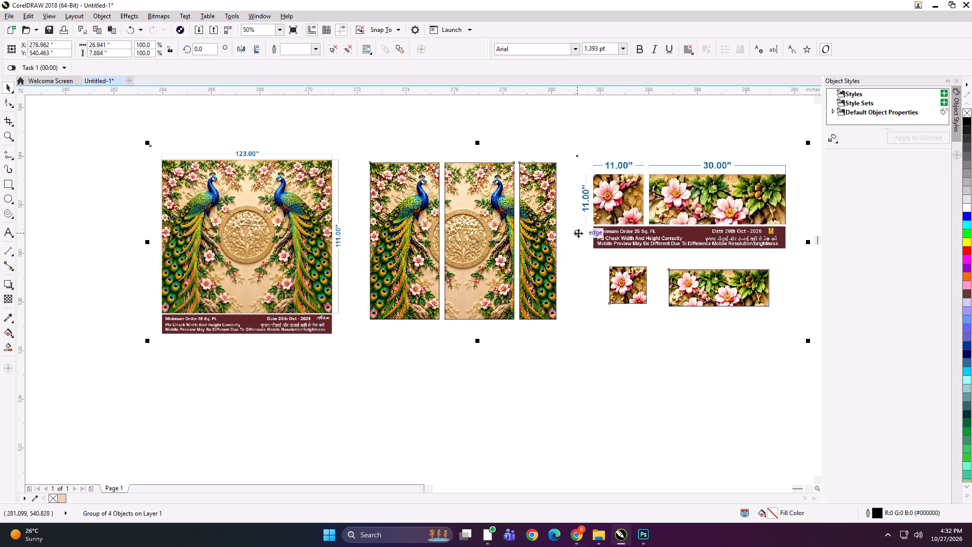
{"action": "left_click_drag", "start_coordinate": [540, 217], "coordinate": [465, 253]}
{"action": "left_click_drag", "start_coordinate": [733, 377], "coordinate": [659, 365], "text": "shift"}
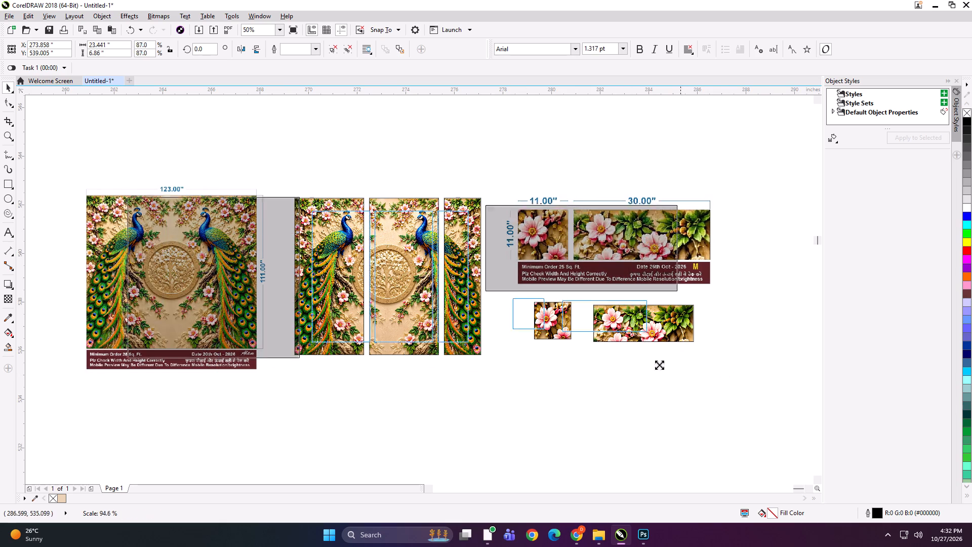
{"action": "left_click_drag", "start_coordinate": [659, 365], "coordinate": [493, 316], "text": "shift"}
{"action": "scroll", "coordinate": [395, 272], "scroll_direction": "up", "scroll_amount": 1}
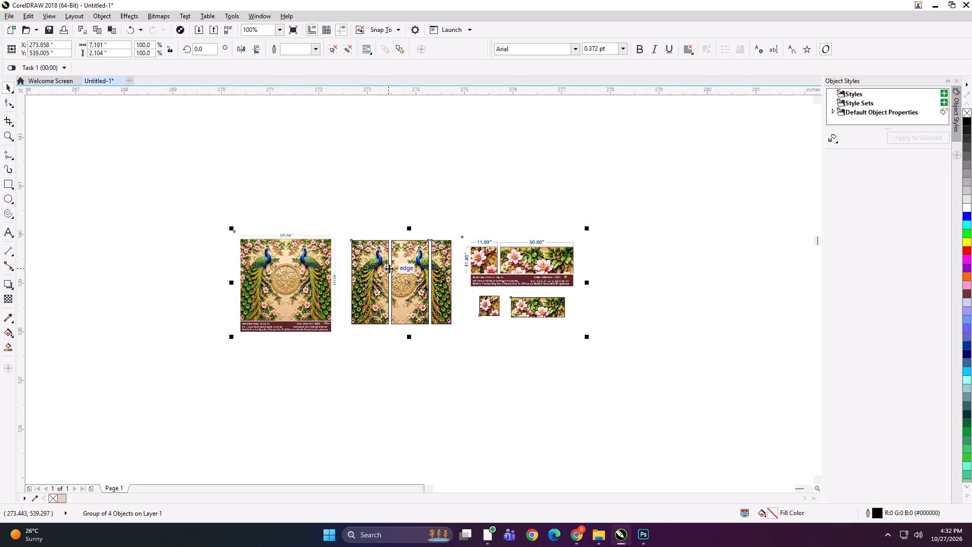
Export the combined peacock and floral overview group as a preview file named "SFGDG".
{"action": "key", "text": "ctrl+e"}
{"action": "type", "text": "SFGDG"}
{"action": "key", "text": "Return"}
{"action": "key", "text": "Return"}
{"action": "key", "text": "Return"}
Delete the combined peacock and floral overview group from the drawing and bring all remaining artworks into view.
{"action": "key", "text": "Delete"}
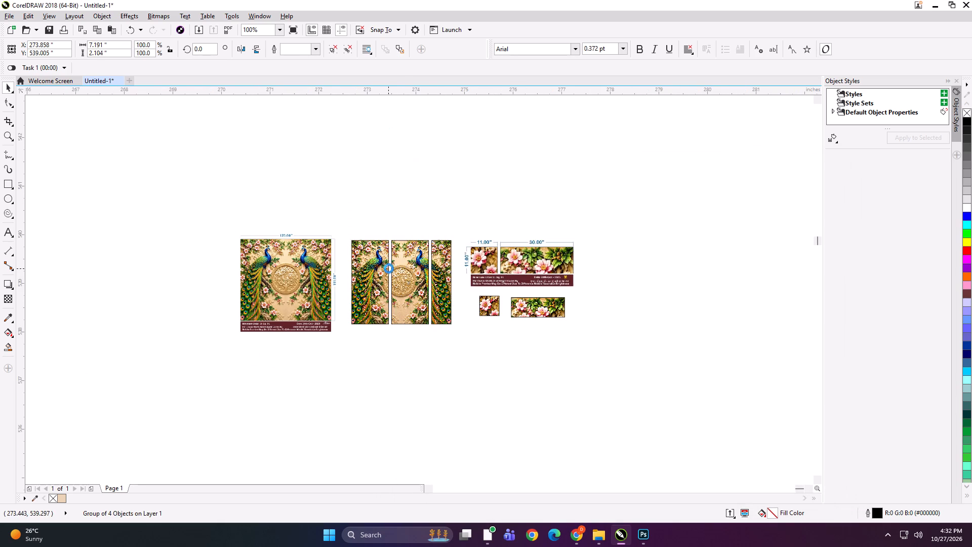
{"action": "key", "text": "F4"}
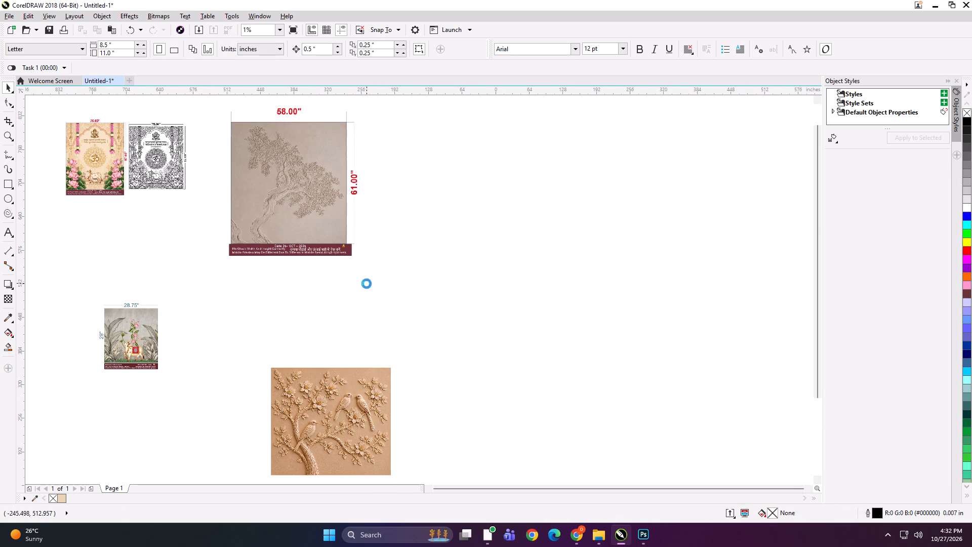
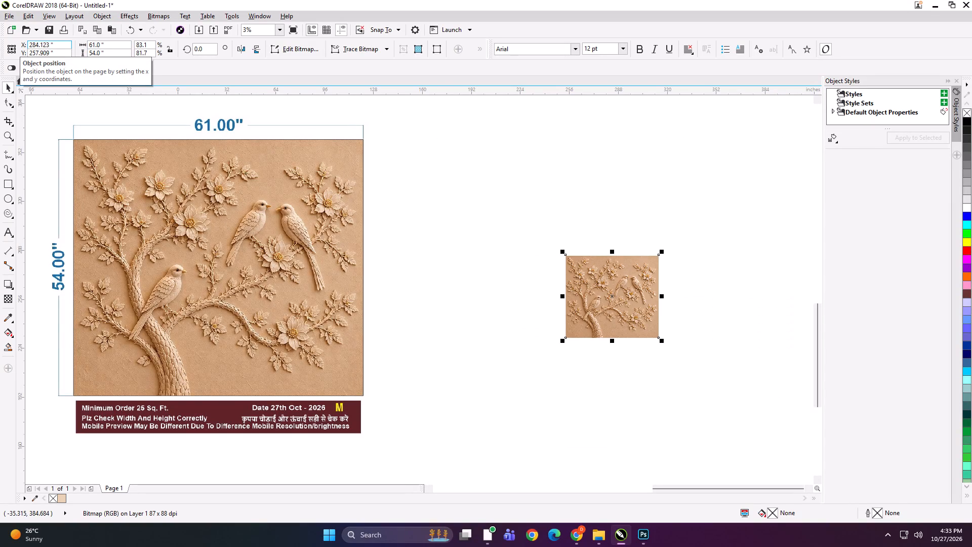
Add a 61 × 54 inch outlined rectangle exactly around the smaller bird-and-tree artwork.
{"action": "double_click", "coordinate": [10, 184], "text": "shift"}
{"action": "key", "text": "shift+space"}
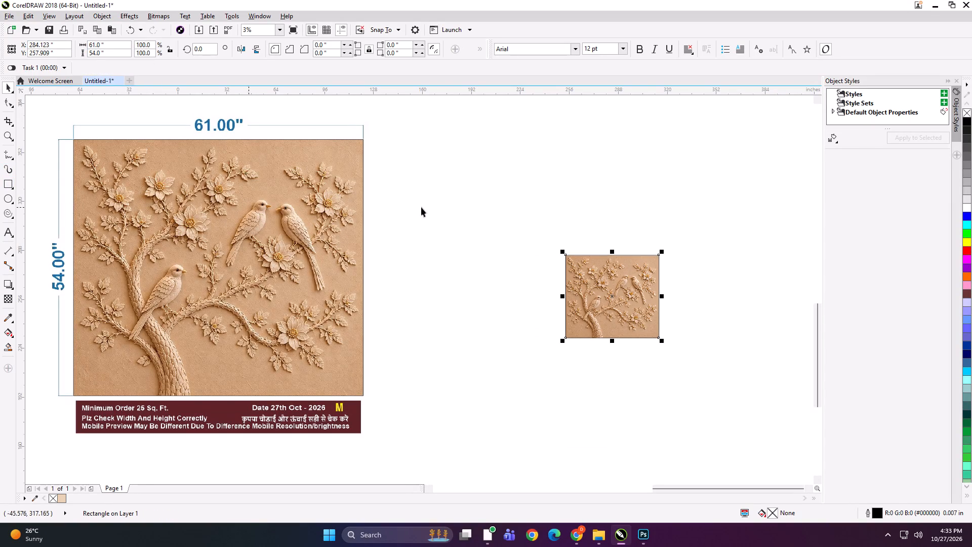
{"action": "left_click", "coordinate": [671, 211]}
Add the text label "61*54" at the top edge of the smaller framed bird artwork.
{"action": "left_click", "coordinate": [5, 230]}
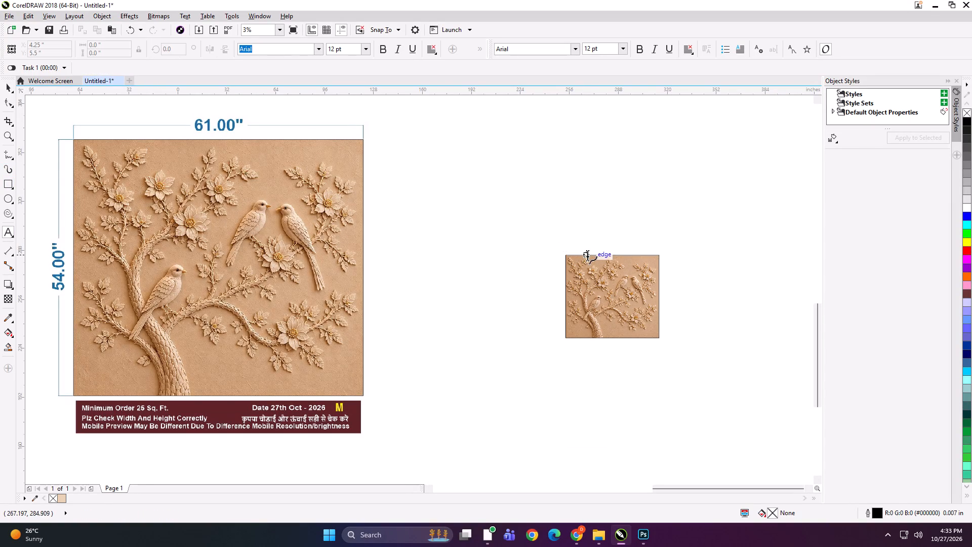
{"action": "left_click", "coordinate": [597, 253]}
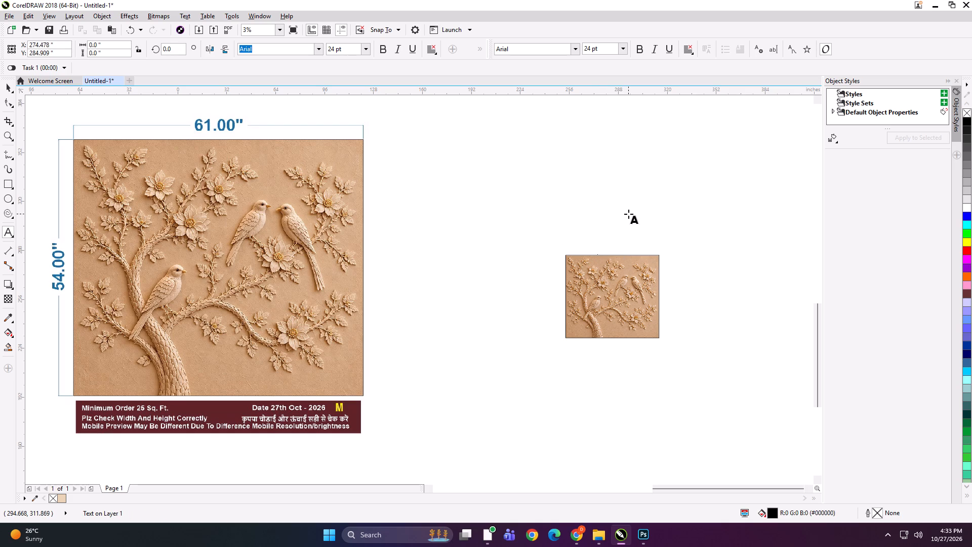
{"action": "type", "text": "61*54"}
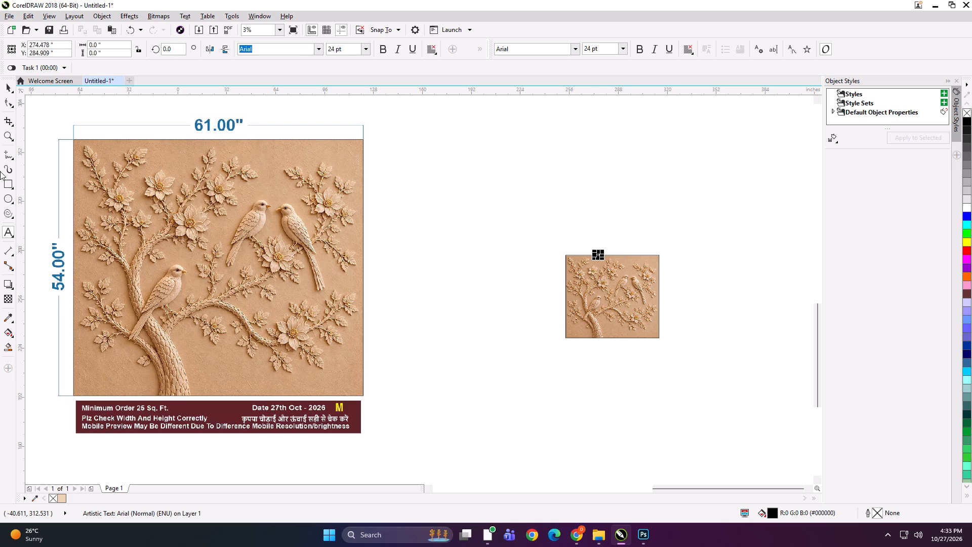
Group the smaller bird artwork with its rectangular frame and size label.
{"action": "left_click", "coordinate": [8, 88]}
{"action": "left_click_drag", "start_coordinate": [691, 239], "coordinate": [517, 374]}
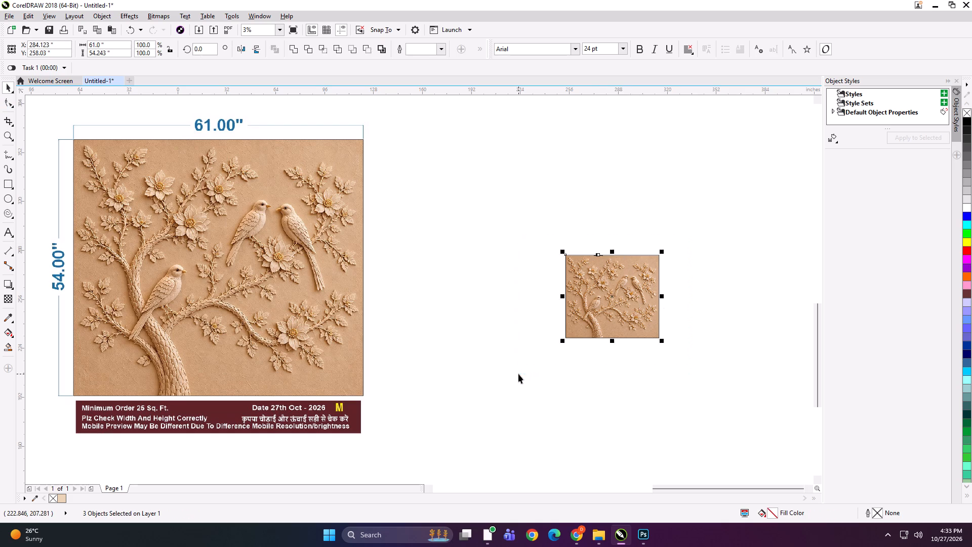
{"action": "key", "text": "ctrl+g"}
Start exporting only the grouped bird artwork as a TIFF bitmap, going up to folder 27 under PRINT FILE.
{"action": "key", "text": "ctrl+e"}
{"action": "left_click", "coordinate": [459, 182]}
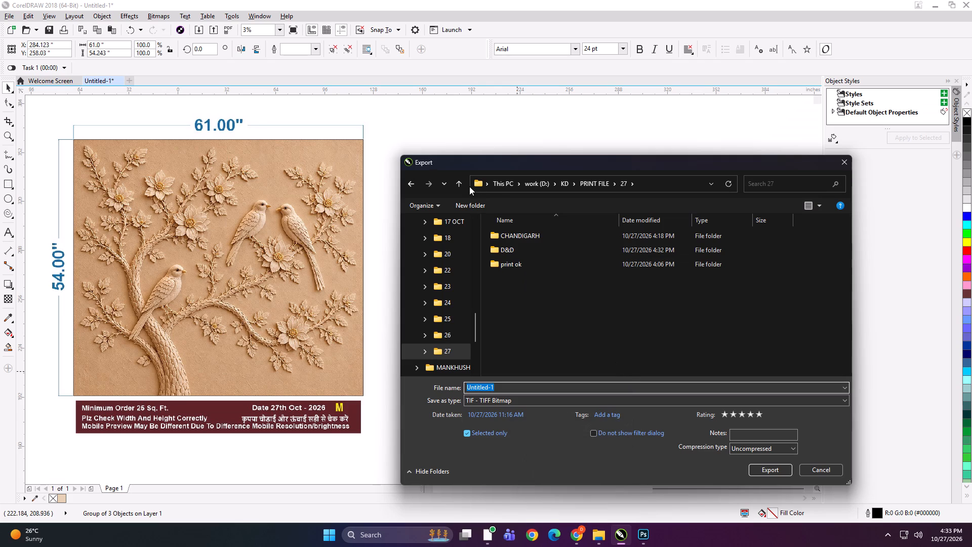
Create a new folder named "D&D DECOR" inside the 27 print folder.
{"action": "left_click", "coordinate": [470, 204]}
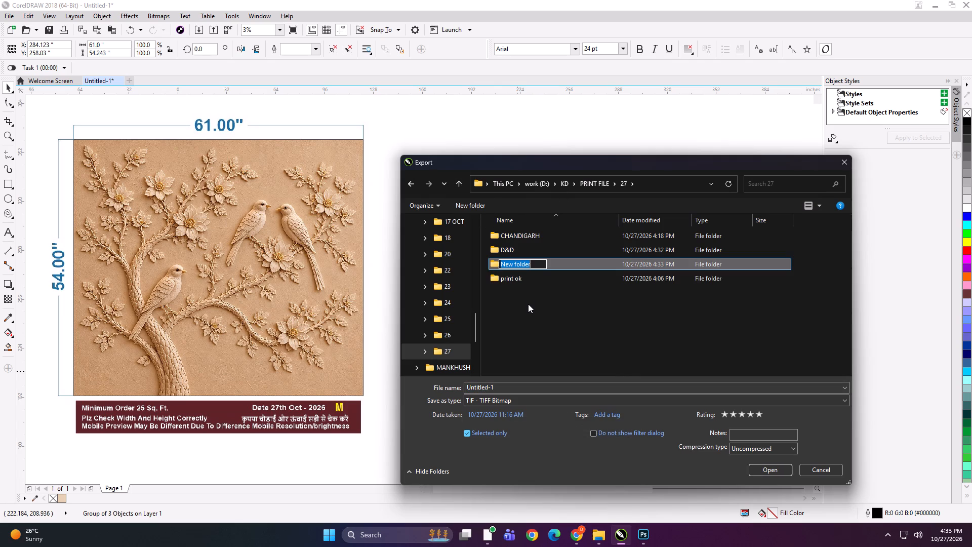
{"action": "key", "text": "d"}
{"action": "type", "text": "&D DE"}
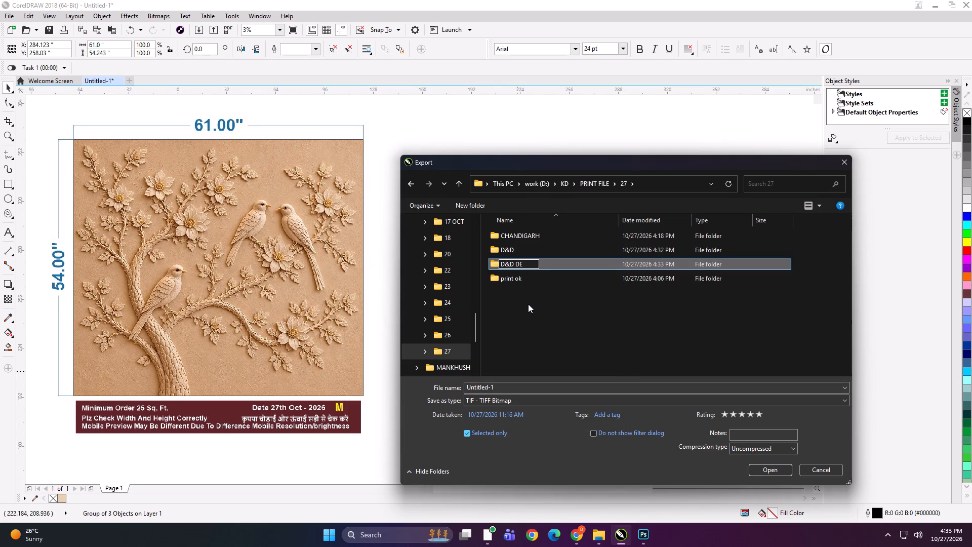
{"action": "type", "text": "COR"}
{"action": "key", "text": "Return"}
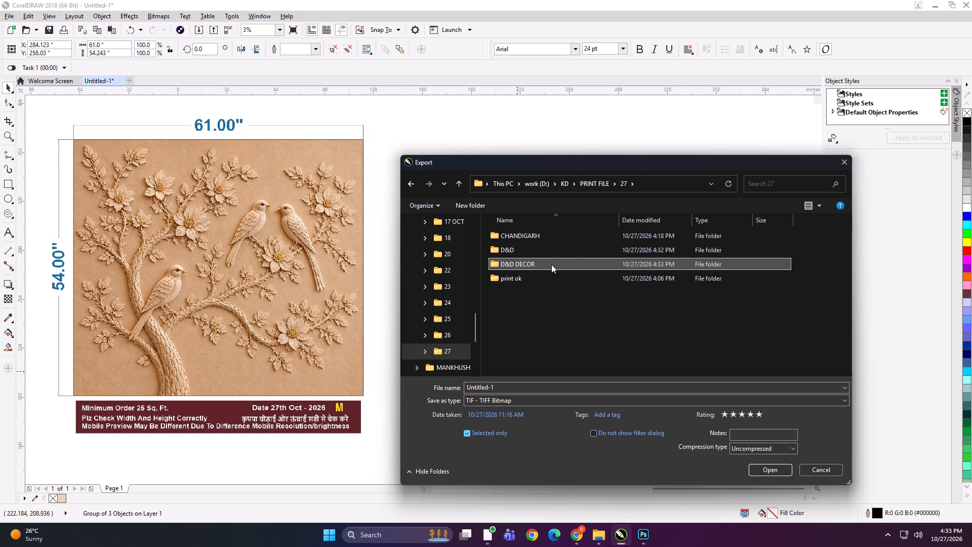
Export the bird-and-tree piece as a TIFF named "61x54 HD 2PC SAME" in the D&D DECOR folder.
{"action": "double_click", "coordinate": [551, 264]}
{"action": "left_click", "coordinate": [541, 388]}
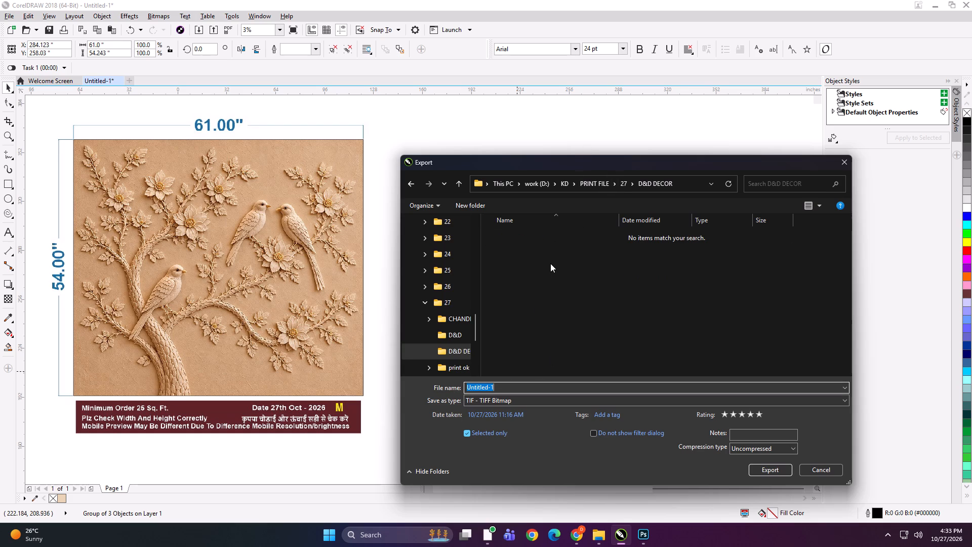
{"action": "type", "text": "61x54 A"}
{"action": "key", "text": "space"}
{"action": "key", "text": "BackSpace"}
{"action": "type", "text": "HD"}
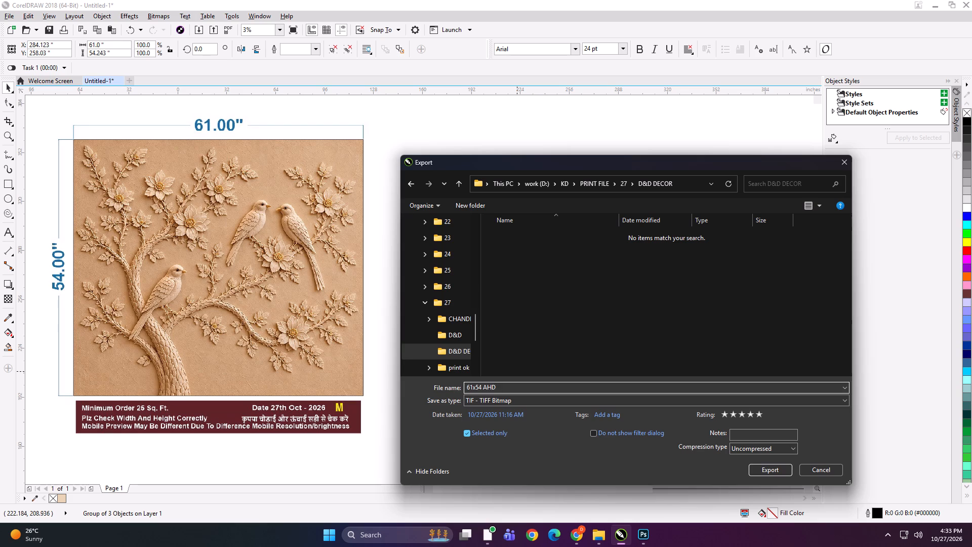
{"action": "key", "text": "BackSpace"}
{"action": "key", "text": "BackSpace"}
{"action": "key", "text": "BackSpace"}
{"action": "type", "text": "HD 2PC SAME"}
{"action": "key", "text": "Return"}
{"action": "key", "text": "Return"}
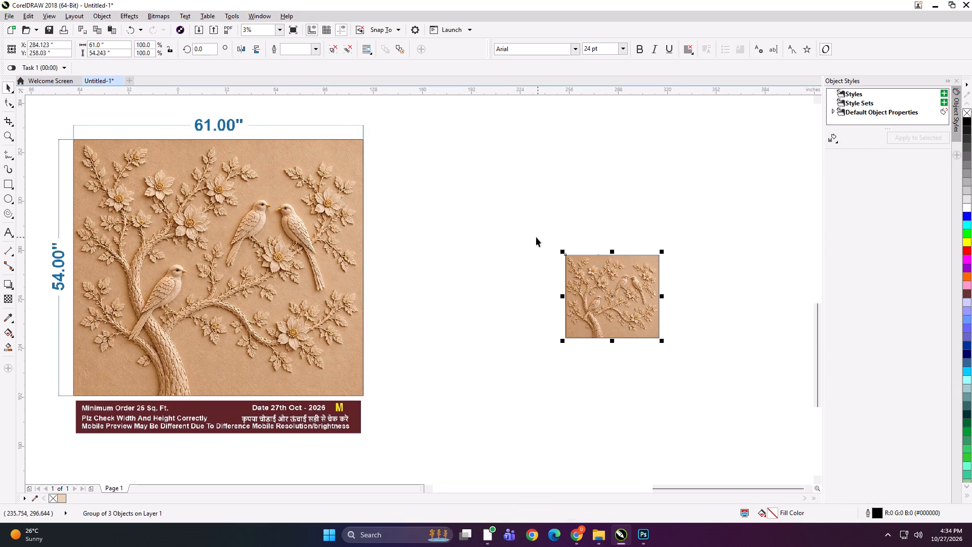
Enlarge the bird-and-tree piece to roughly the size of the 61 × 54 inch layout picture and place it beside that layout.
{"action": "left_click_drag", "start_coordinate": [663, 339], "coordinate": [746, 424], "text": "shift"}
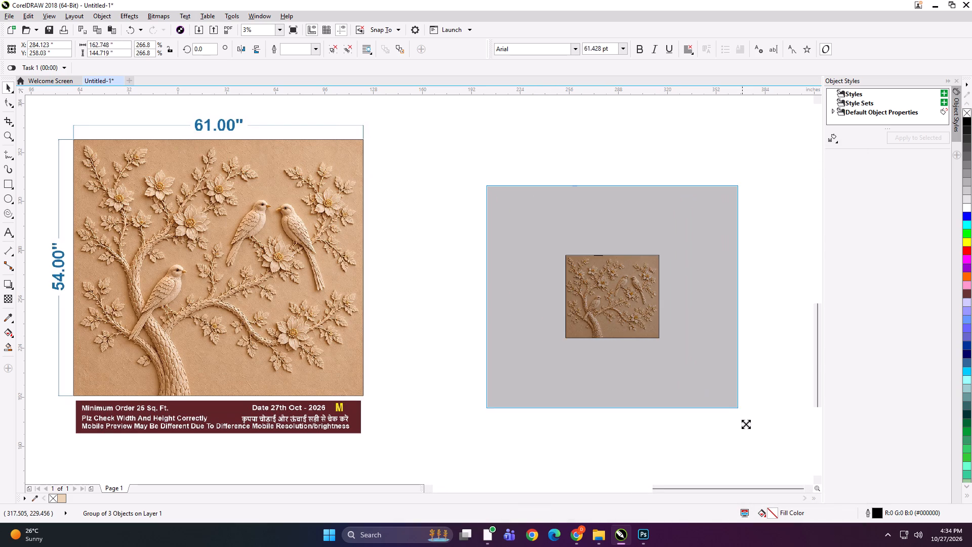
{"action": "left_click_drag", "start_coordinate": [746, 424], "coordinate": [756, 440], "text": "shift"}
{"action": "left_click_drag", "start_coordinate": [581, 310], "coordinate": [506, 278]}
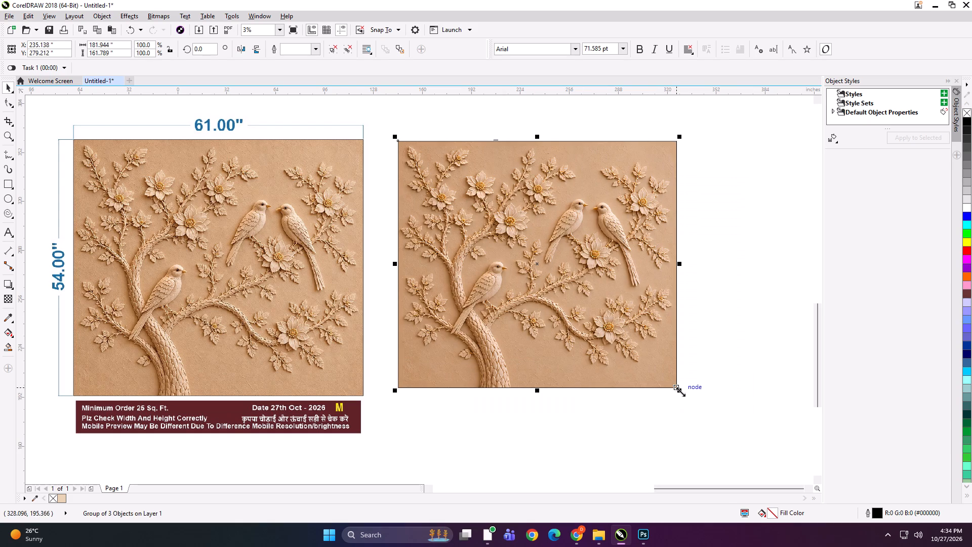
{"action": "left_click_drag", "start_coordinate": [680, 392], "coordinate": [698, 403]}
Group the bird-and-tree layout with its enlarged piece and shrink the group to about 4.22 × 2.10 inches.
{"action": "left_click", "coordinate": [353, 303], "text": "shift"}
{"action": "key", "text": "ctrl+g"}
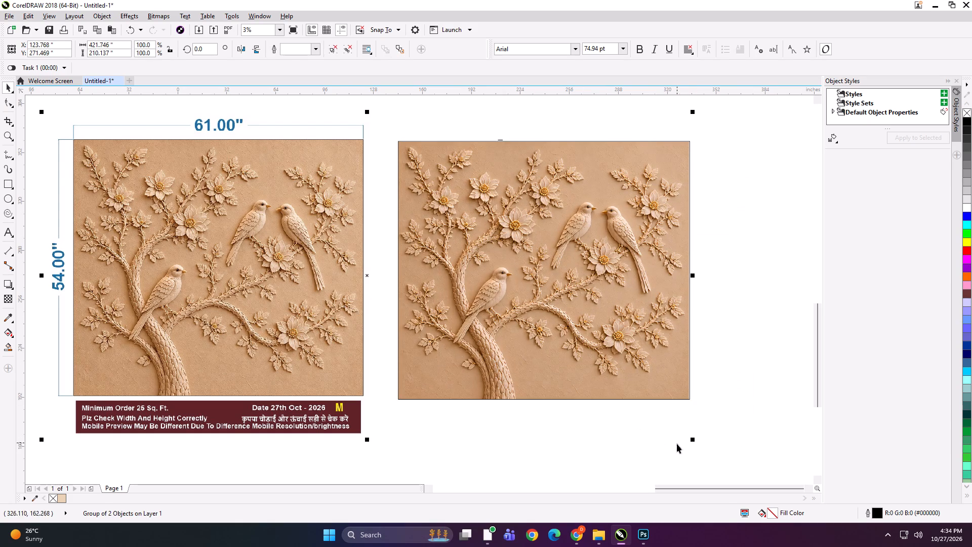
{"action": "left_click_drag", "start_coordinate": [693, 443], "coordinate": [393, 282], "text": "shift"}
Export the small bird-and-tree overview group as a TIFF named "SGFDG" in the D&D DECOR folder.
{"action": "scroll", "coordinate": [379, 275], "scroll_direction": "up", "scroll_amount": 2}
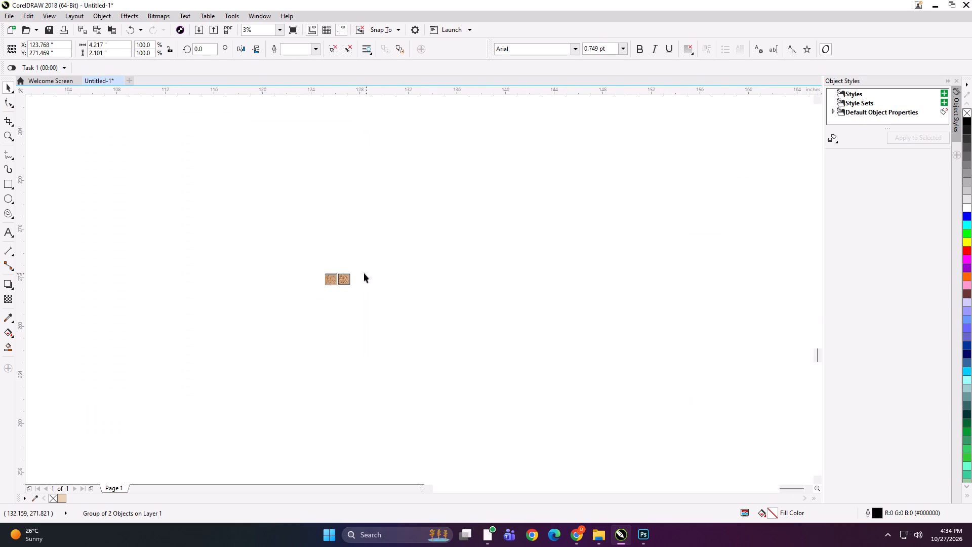
{"action": "scroll", "coordinate": [364, 273], "scroll_direction": "up", "scroll_amount": 2}
{"action": "scroll", "coordinate": [299, 290], "scroll_direction": "up", "scroll_amount": 2}
{"action": "left_click", "coordinate": [257, 49]}
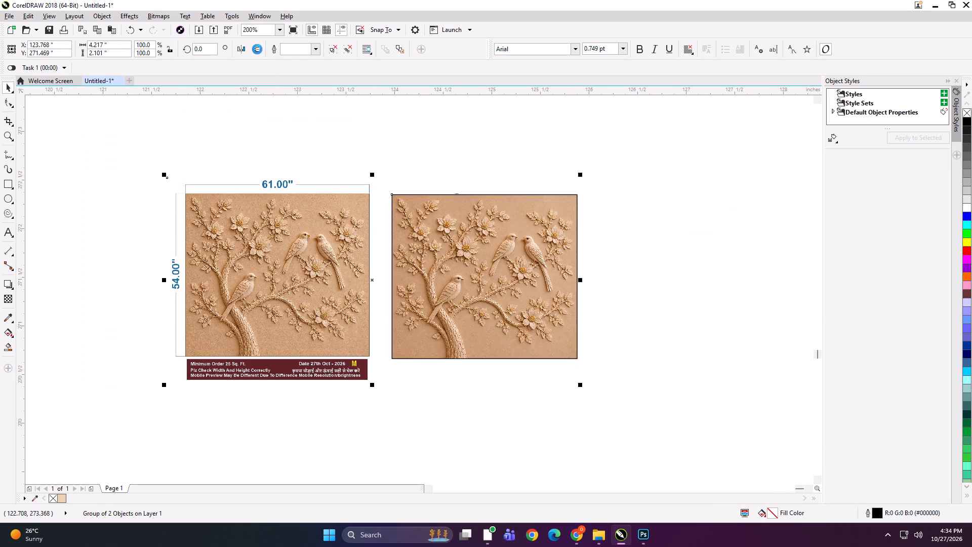
{"action": "left_click_drag", "start_coordinate": [289, 269], "coordinate": [337, 259]}
{"action": "key", "text": "ctrl+e"}
{"action": "type", "text": "SGFDG"}
{"action": "key", "text": "Return"}
{"action": "key", "text": "Return"}
{"action": "key", "text": "Return"}
{"action": "key", "text": "Return"}
Delete the bird-and-tree overview group from the drawing.
{"action": "key", "text": "Delete"}
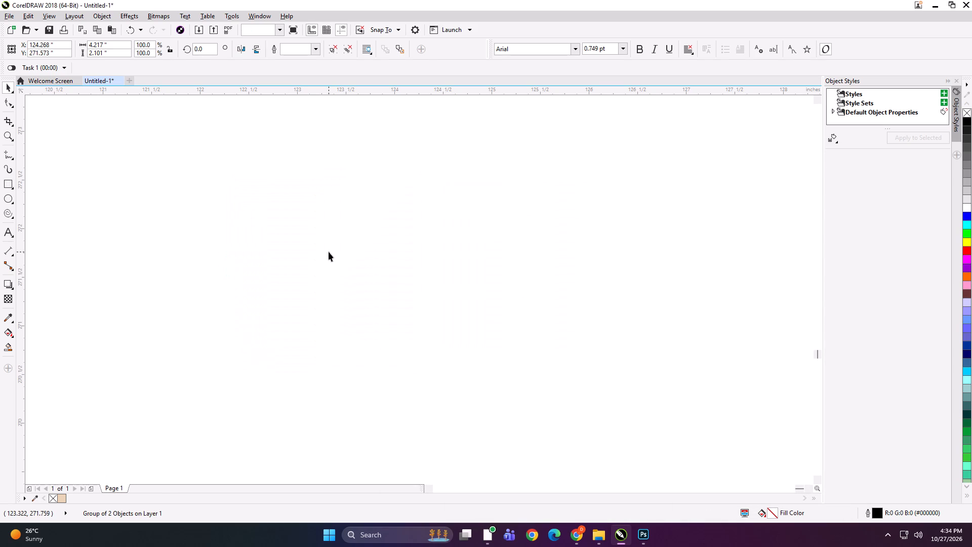
Open the export dialog at the D&D DECOR folder.
{"action": "key", "text": "ctrl+e"}
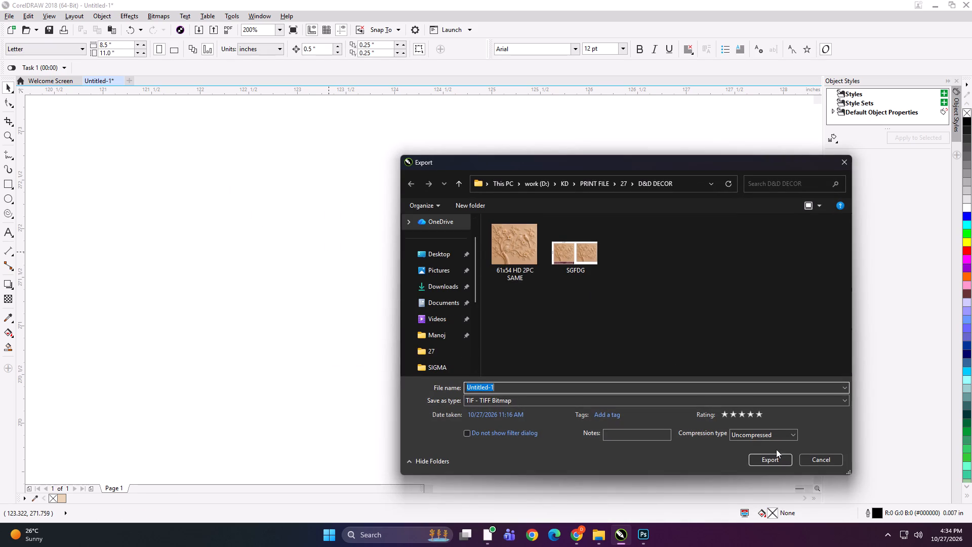
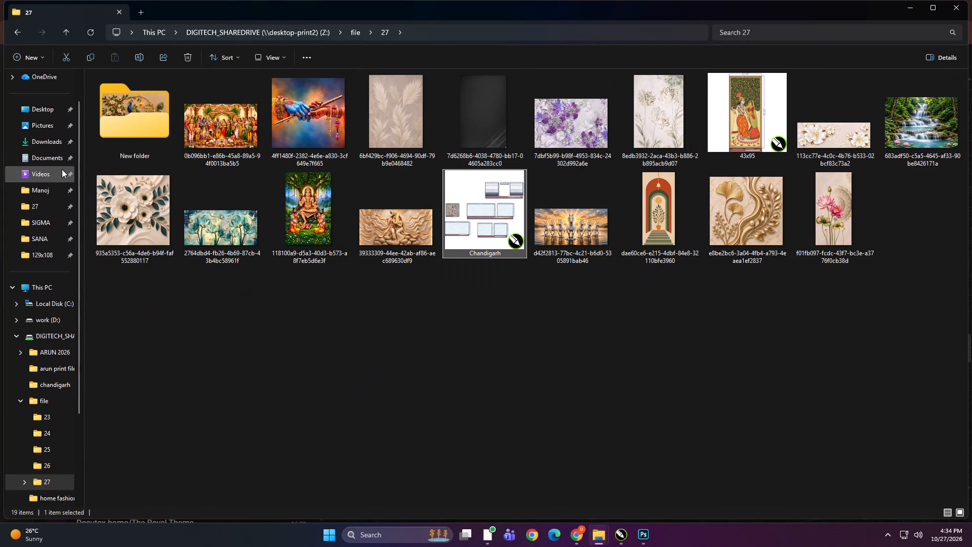
Look through today's wallpaper job images in the Downloads folder and return to the Untitled-1 drawing in CorelDRAW.
{"action": "scroll", "coordinate": [62, 169], "scroll_direction": "up", "scroll_amount": 4}
{"action": "left_click", "coordinate": [46, 178]}
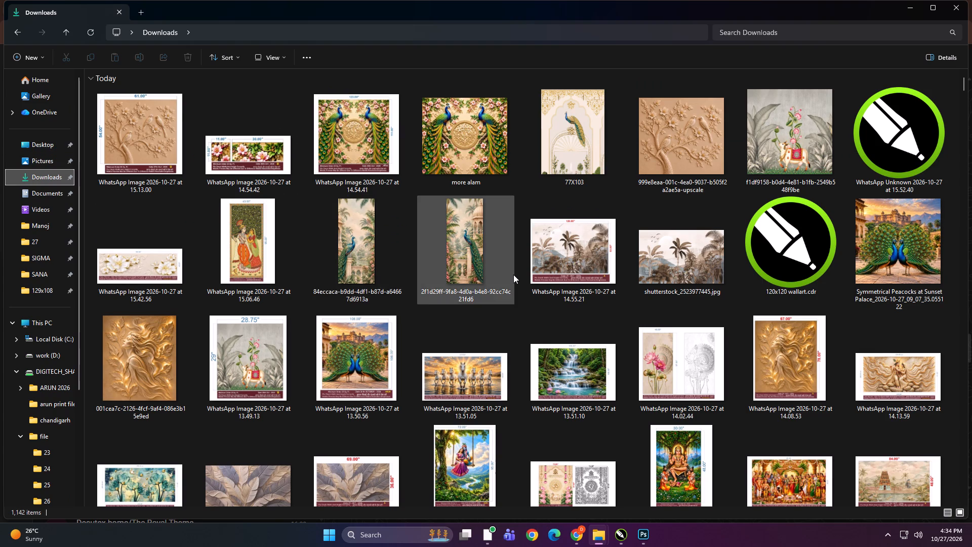
{"action": "scroll", "coordinate": [513, 275], "scroll_direction": "down", "scroll_amount": 2}
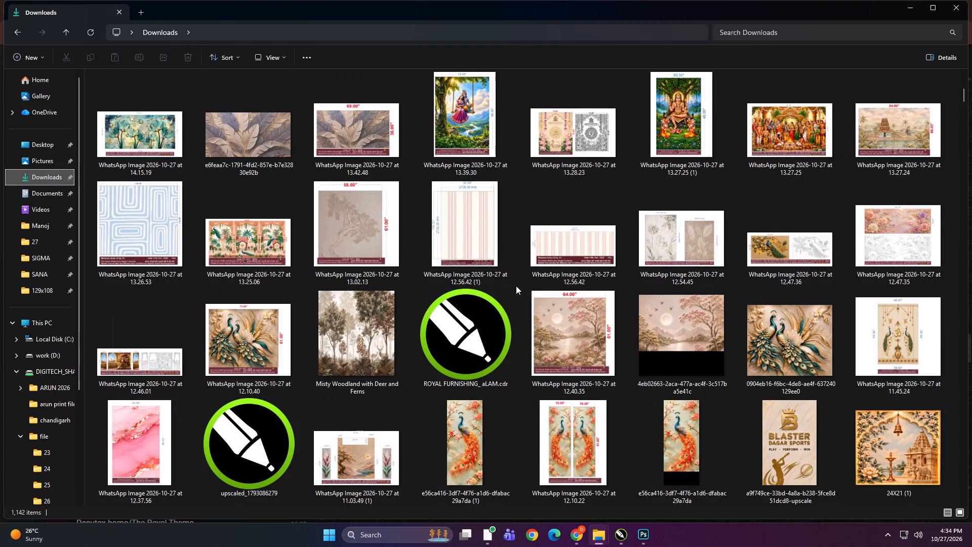
{"action": "scroll", "coordinate": [515, 287], "scroll_direction": "down", "scroll_amount": 1}
{"action": "scroll", "coordinate": [495, 311], "scroll_direction": "up", "scroll_amount": 5}
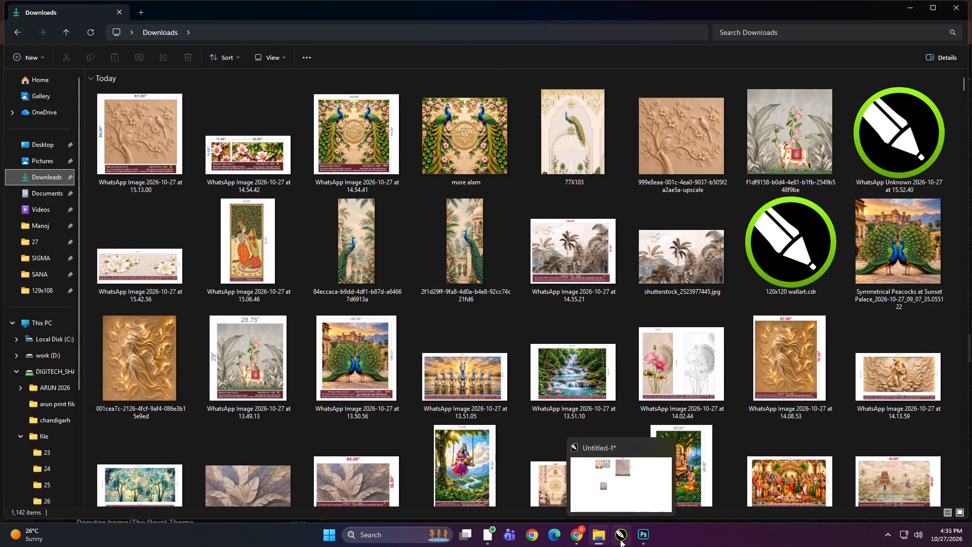
{"action": "left_click", "coordinate": [608, 481]}
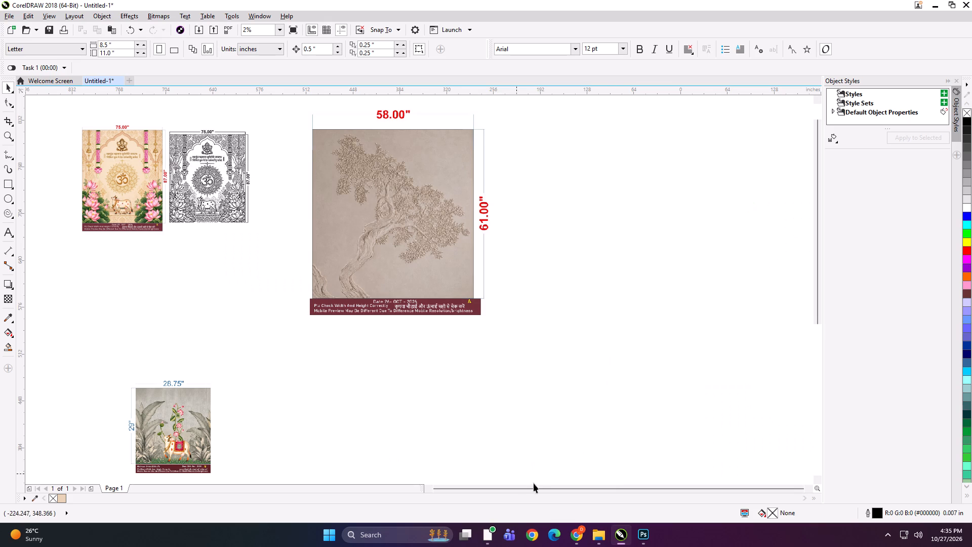
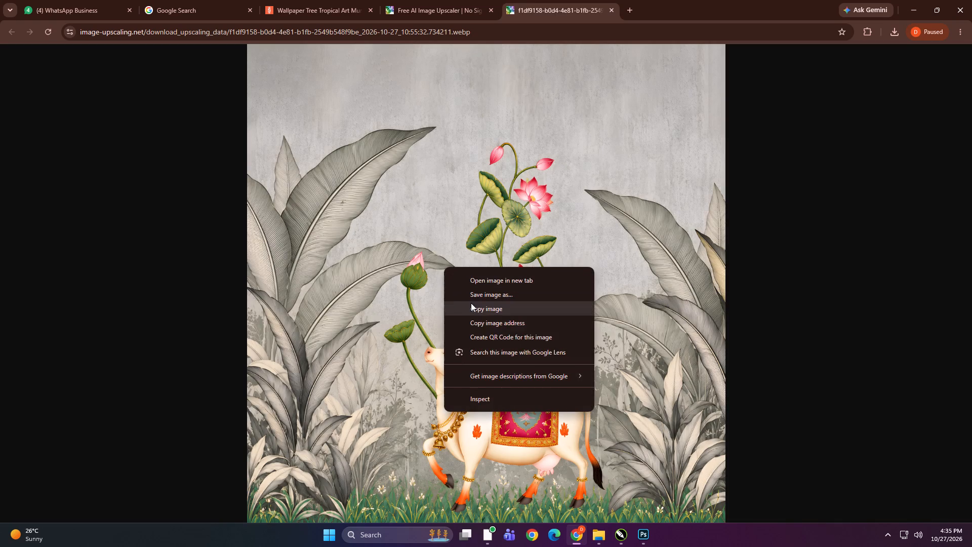
Paste the copied upscaled lotus-and-cow image into the CorelDRAW drawing and place it beside its 28.75" × 29" customer preview.
{"action": "left_click", "coordinate": [615, 536]}
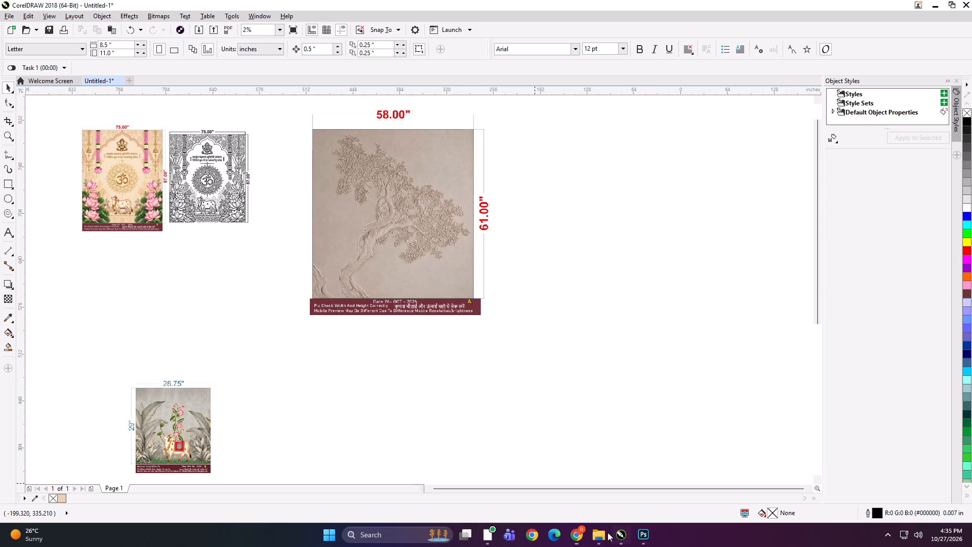
{"action": "left_click", "coordinate": [436, 421]}
{"action": "key", "text": "ctrl+v"}
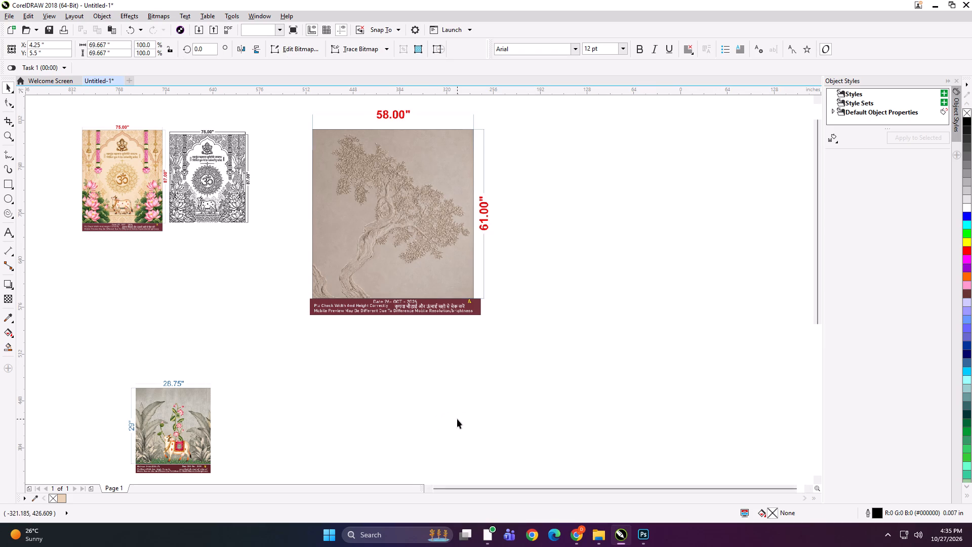
{"action": "key", "text": "F4"}
{"action": "left_click_drag", "start_coordinate": [404, 457], "coordinate": [191, 303]}
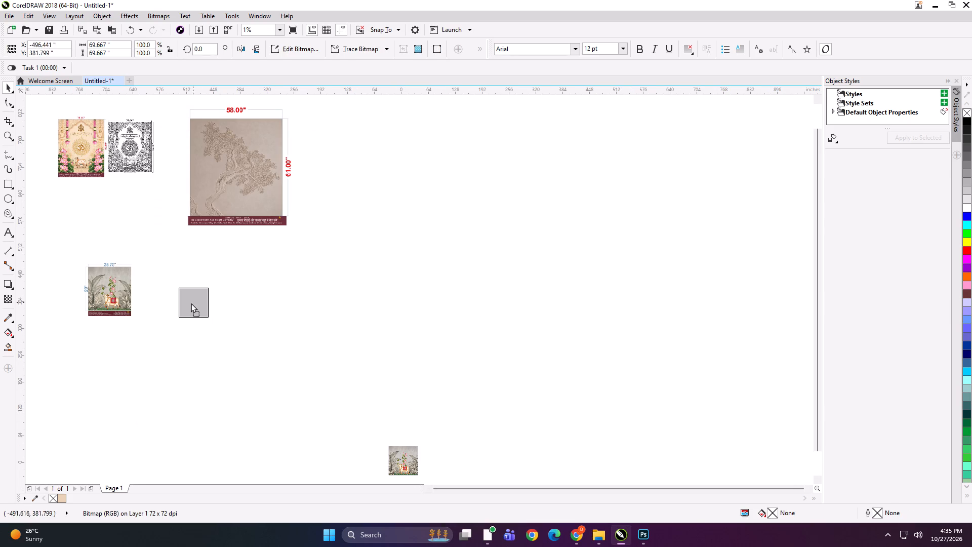
{"action": "left_click_drag", "start_coordinate": [191, 303], "coordinate": [170, 291]}
{"action": "scroll", "coordinate": [67, 281], "scroll_direction": "up", "scroll_amount": 1}
{"action": "scroll", "coordinate": [133, 278], "scroll_direction": "up", "scroll_amount": 1}
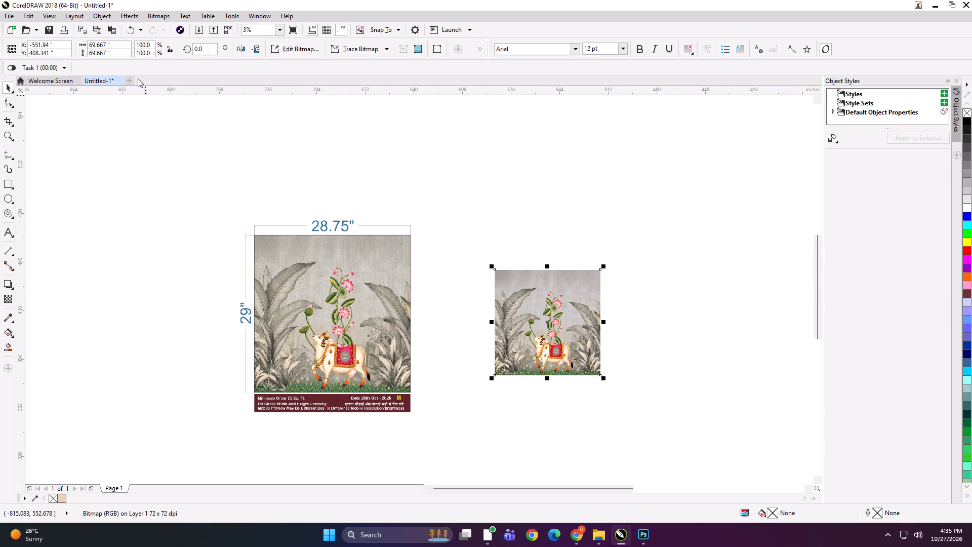
Resize the pasted lotus-and-cow image to 28.75 inches wide by 29 inches high.
{"action": "left_click", "coordinate": [118, 48]}
{"action": "key", "text": "ctrl+a"}
{"action": "type", "text": "28.75"}
{"action": "key", "text": "Tab"}
{"action": "type", "text": "29"}
{"action": "key", "text": "Return"}
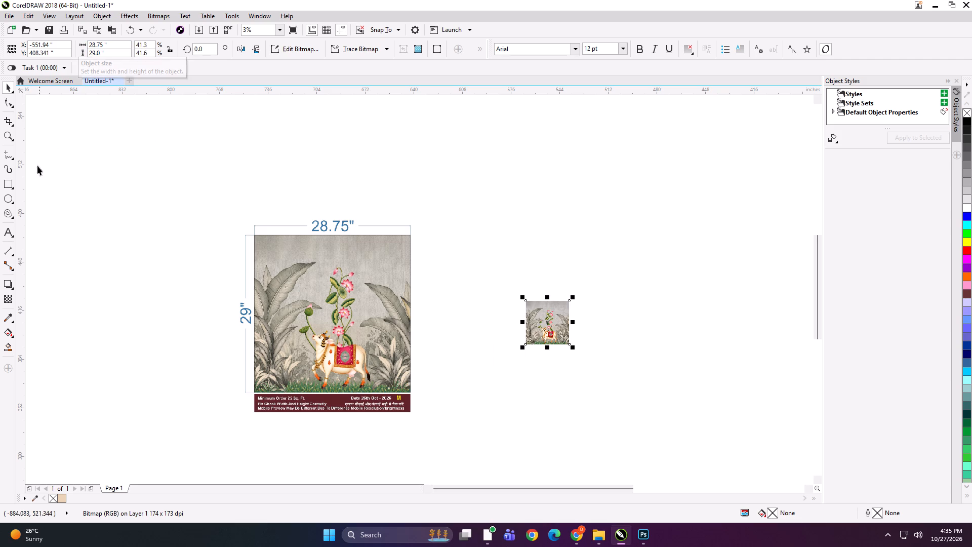
Add an outline rectangle matching the resized cow image's edges and group it with the image.
{"action": "double_click", "coordinate": [11, 182], "text": "shift"}
{"action": "key", "text": "shift+space"}
{"action": "left_click_drag", "start_coordinate": [591, 278], "coordinate": [483, 403]}
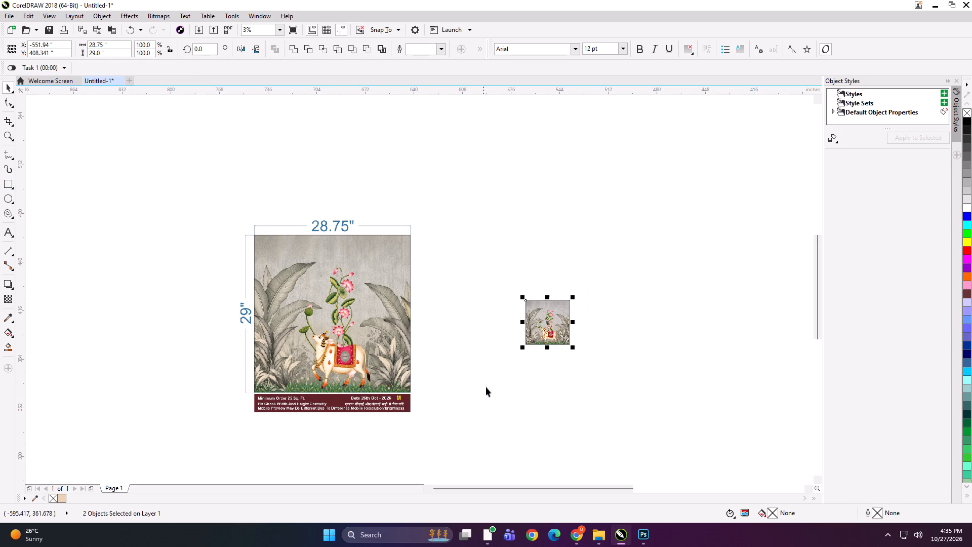
{"action": "key", "text": "ctrl+g"}
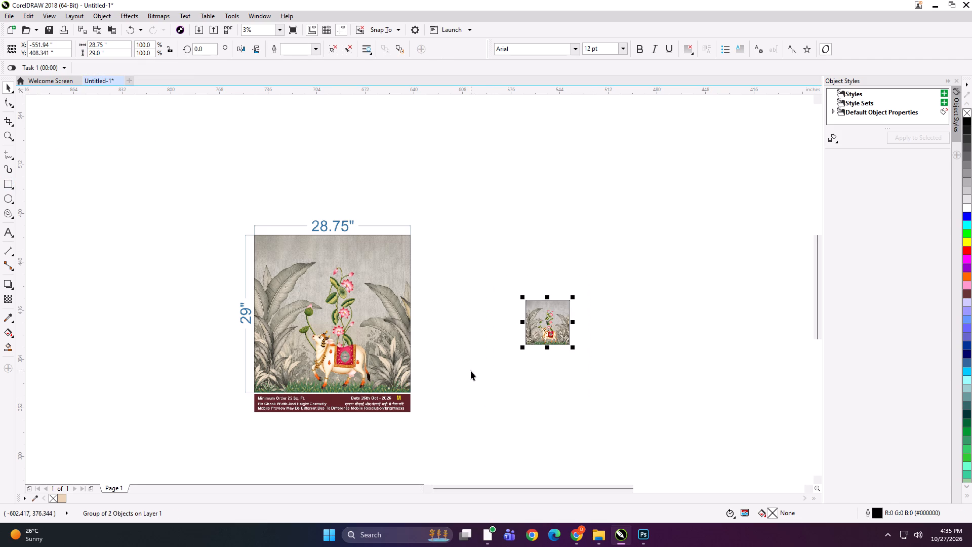
Export only the selected framed cow group as an uncompressed TIFF named 28.75x29 to the Downloads folder.
{"action": "key", "text": "ctrl+e"}
{"action": "left_click", "coordinate": [447, 287]}
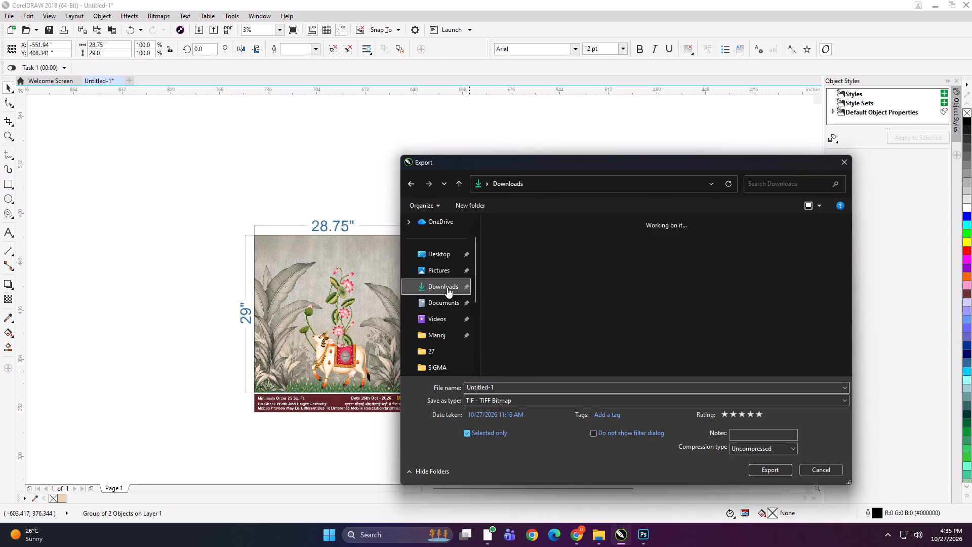
{"action": "left_click", "coordinate": [514, 383]}
{"action": "type", "text": "28.75x29"}
{"action": "key", "text": "space"}
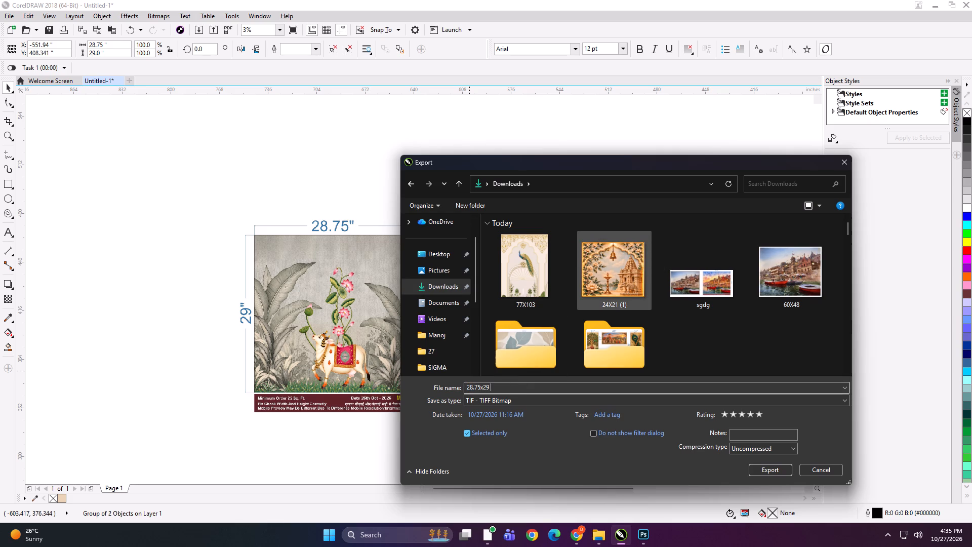
{"action": "key", "text": "Return"}
{"action": "key", "text": "Return"}
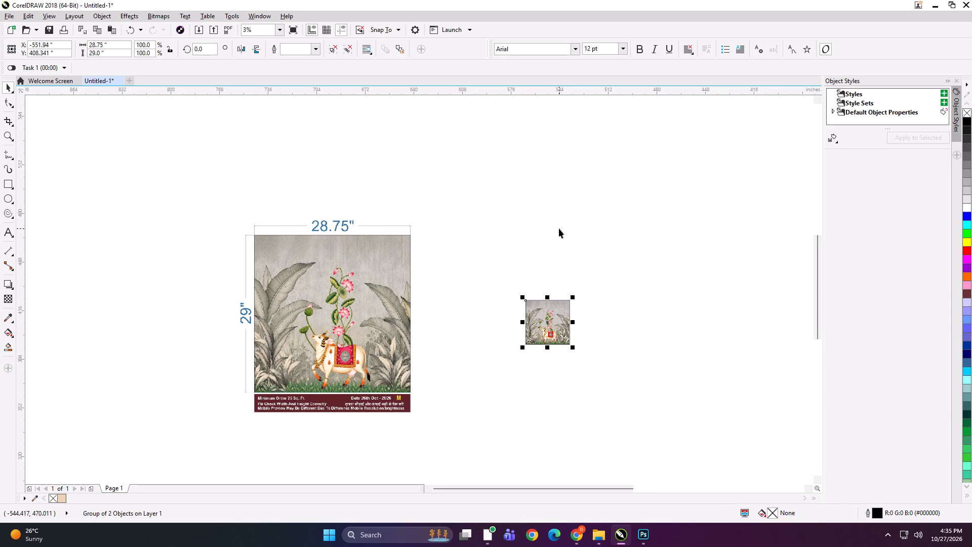
Enlarge the framed cow group to about 134 × 135 inches and position it next to the customer preview.
{"action": "left_click_drag", "start_coordinate": [574, 349], "coordinate": [653, 443], "text": "shift"}
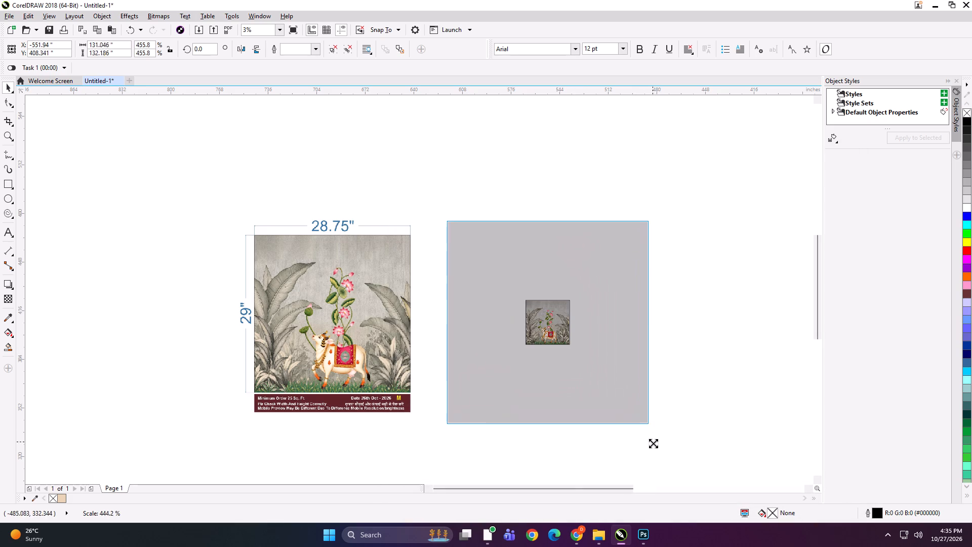
{"action": "left_click_drag", "start_coordinate": [653, 443], "coordinate": [654, 445], "text": "shift"}
{"action": "left_click_drag", "start_coordinate": [600, 388], "coordinate": [594, 367]}
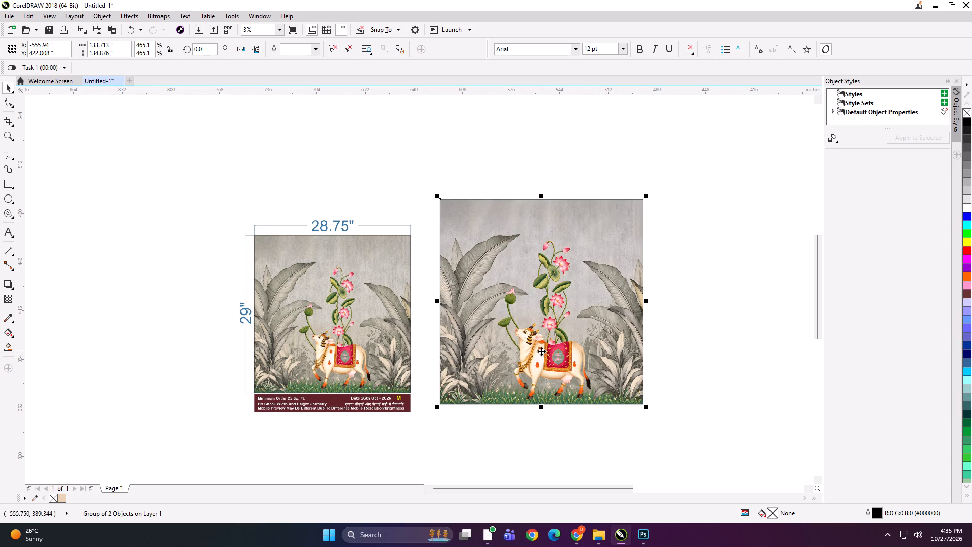
{"action": "left_click", "coordinate": [596, 531]}
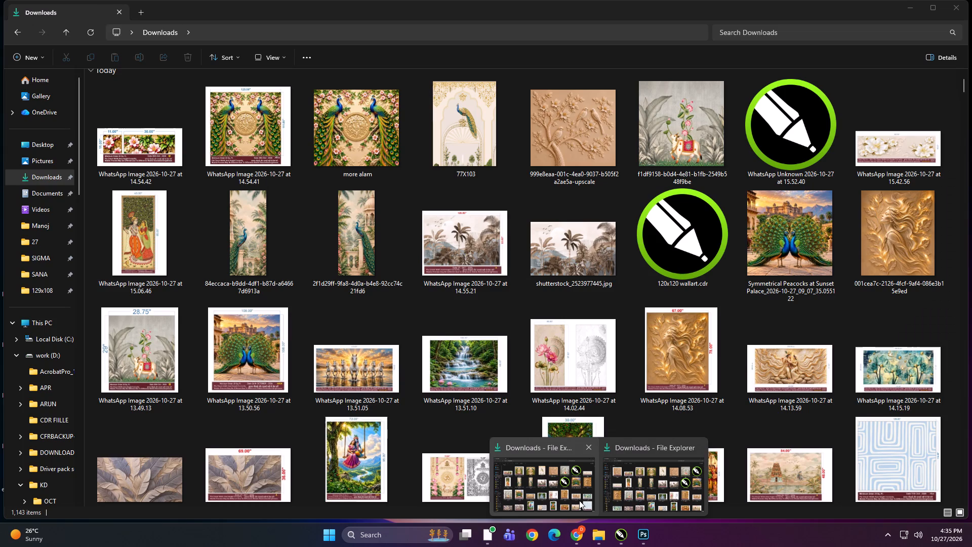
{"action": "left_click", "coordinate": [614, 533]}
Select the customer preview and enlarged cow artwork, show them full screen, and capture the whole screen as a side-by-side screenshot.
{"action": "left_click_drag", "start_coordinate": [154, 125], "coordinate": [733, 470]}
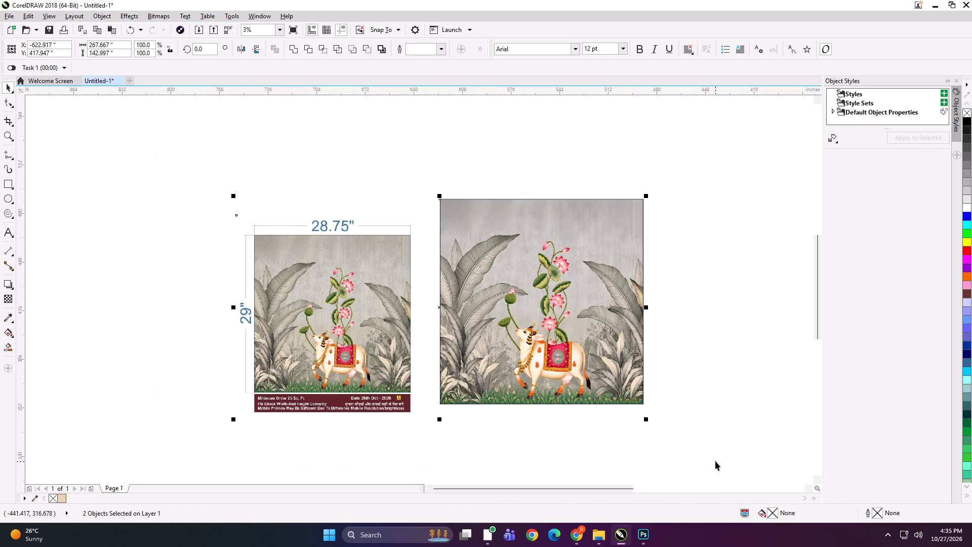
{"action": "key", "text": "shift+F2"}
{"action": "key", "text": "F9"}
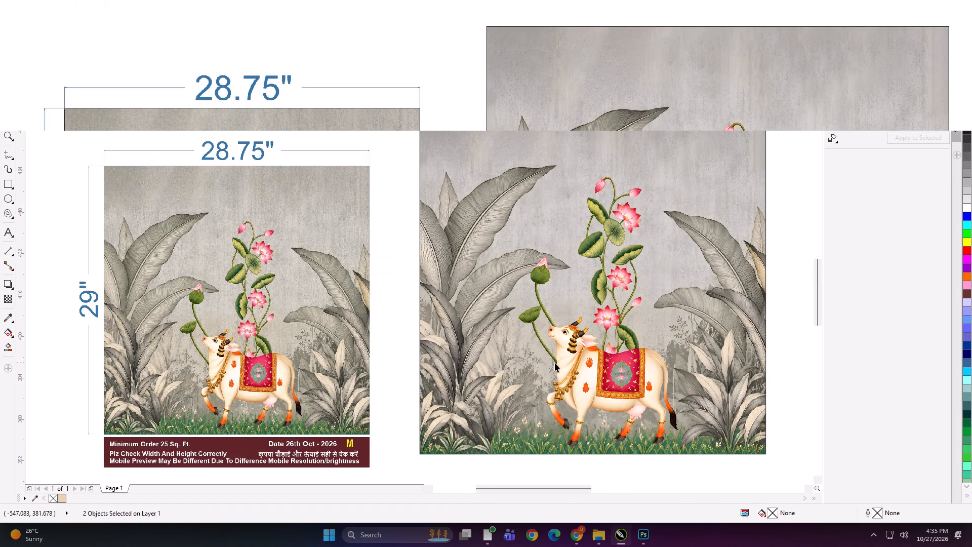
{"action": "key", "text": "Print"}
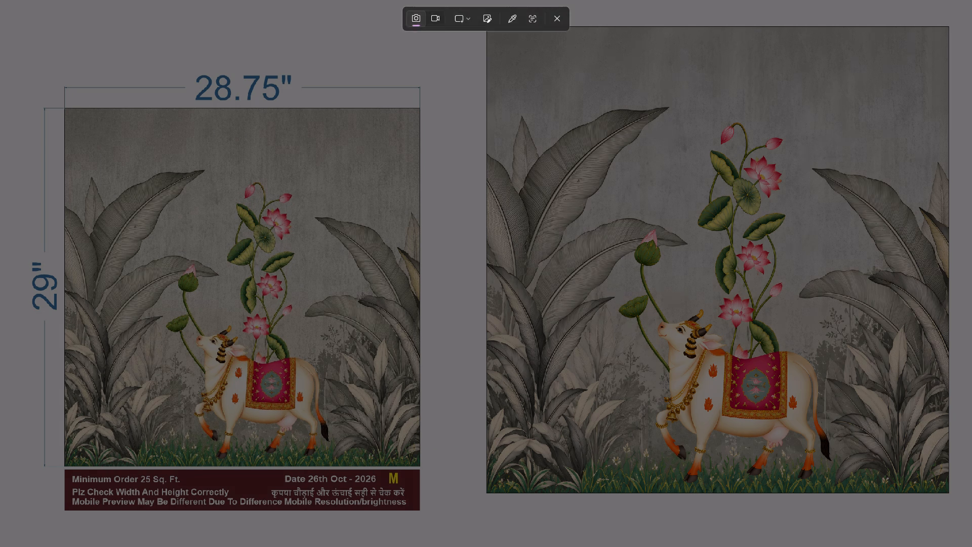
{"action": "left_click_drag", "start_coordinate": [0, 0], "coordinate": [971, 546]}
{"action": "key", "text": "space"}
{"action": "key", "text": "space"}
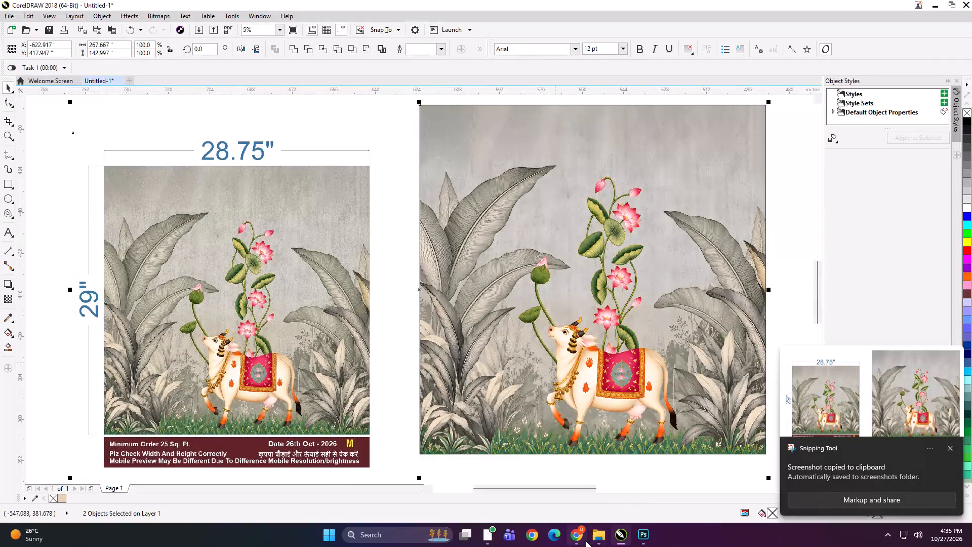
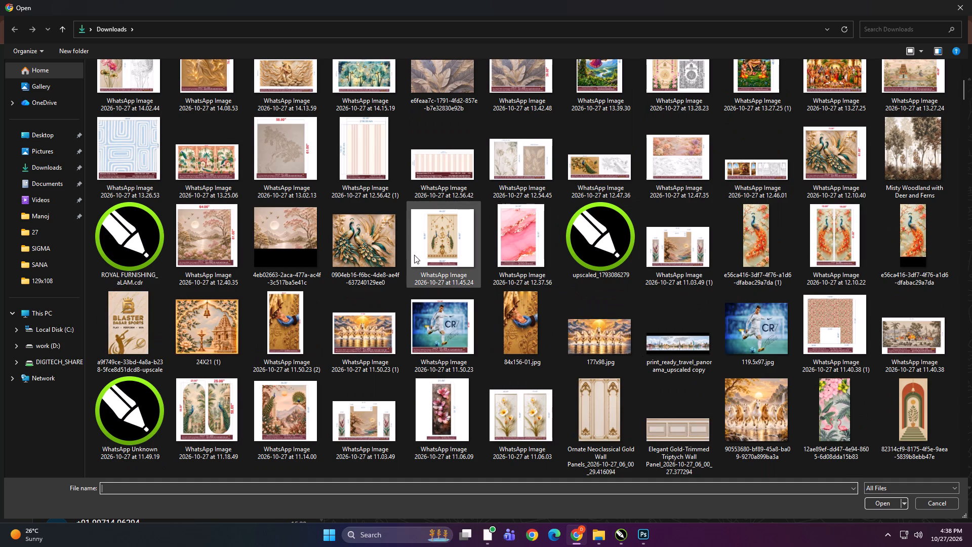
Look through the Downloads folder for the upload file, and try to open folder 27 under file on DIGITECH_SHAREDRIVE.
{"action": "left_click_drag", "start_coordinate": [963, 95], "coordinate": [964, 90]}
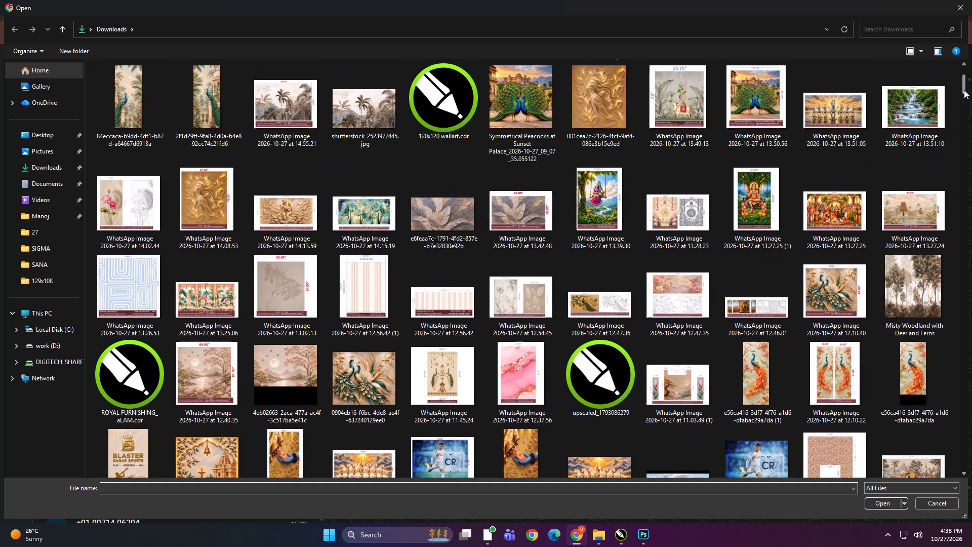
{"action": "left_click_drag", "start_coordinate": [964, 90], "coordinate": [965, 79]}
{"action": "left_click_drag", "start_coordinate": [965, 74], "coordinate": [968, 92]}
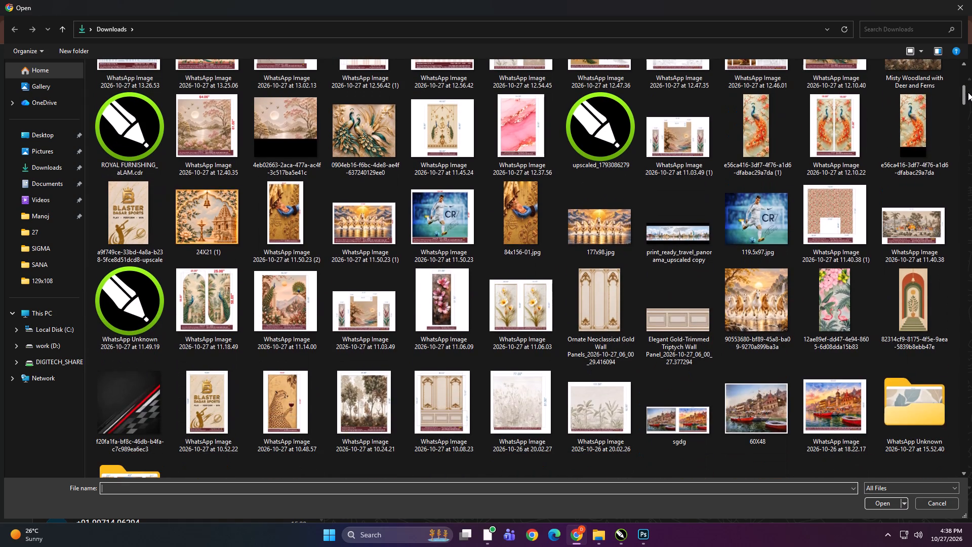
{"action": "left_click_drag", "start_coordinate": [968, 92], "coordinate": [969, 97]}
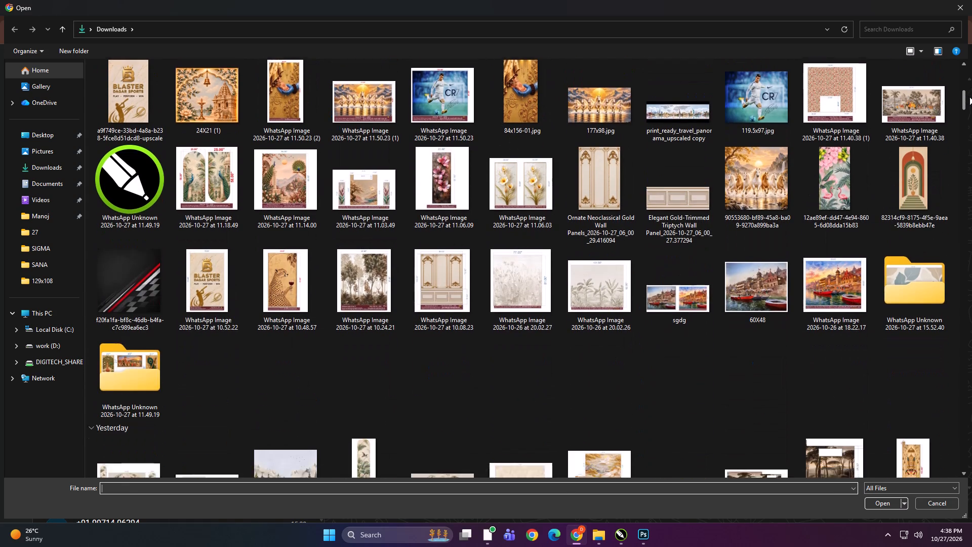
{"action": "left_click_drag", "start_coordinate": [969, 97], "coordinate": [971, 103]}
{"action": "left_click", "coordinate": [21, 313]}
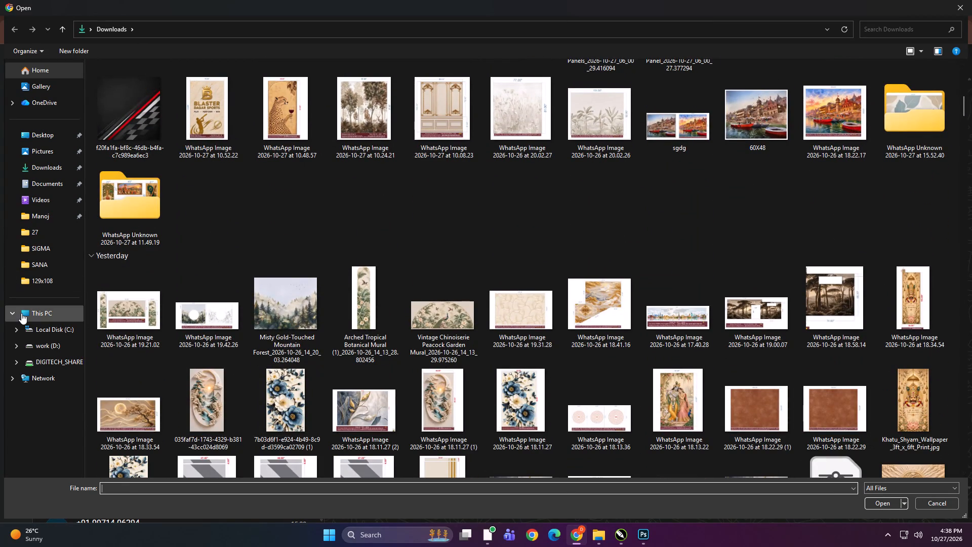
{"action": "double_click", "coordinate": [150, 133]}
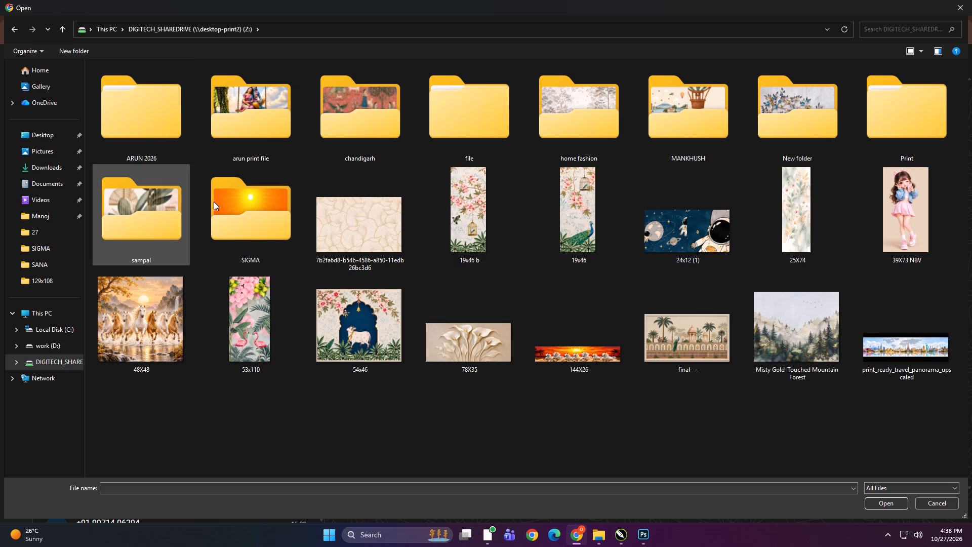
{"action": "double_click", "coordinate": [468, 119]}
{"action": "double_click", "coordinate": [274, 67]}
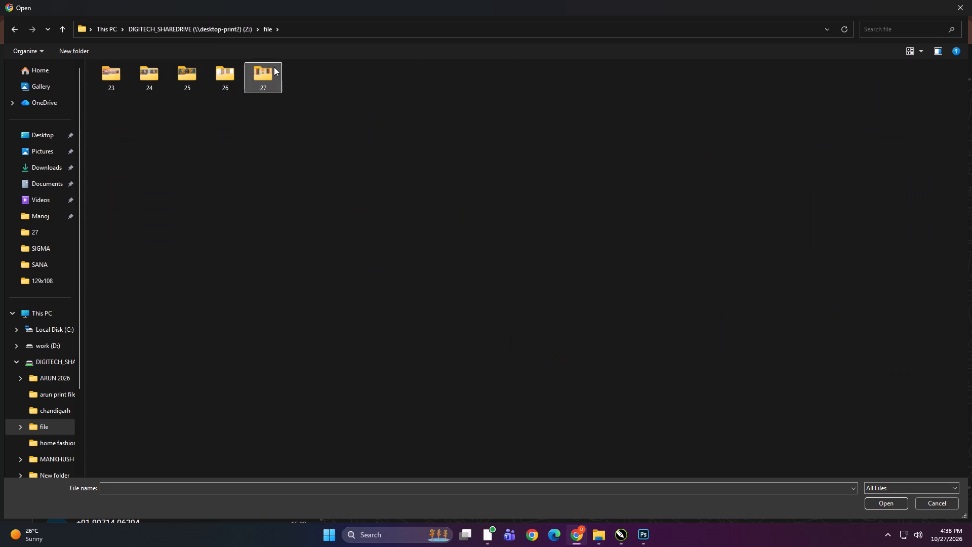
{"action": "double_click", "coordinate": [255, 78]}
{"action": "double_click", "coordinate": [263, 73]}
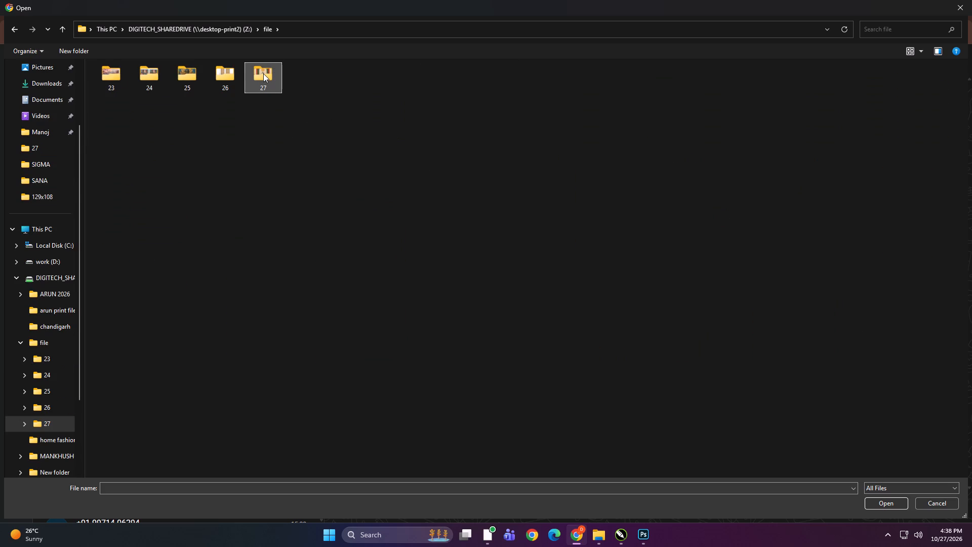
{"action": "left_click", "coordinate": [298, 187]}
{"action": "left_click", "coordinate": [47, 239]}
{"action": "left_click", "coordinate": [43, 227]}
Close the unresponsive Google Chrome program.
{"action": "left_click", "coordinate": [593, 544]}
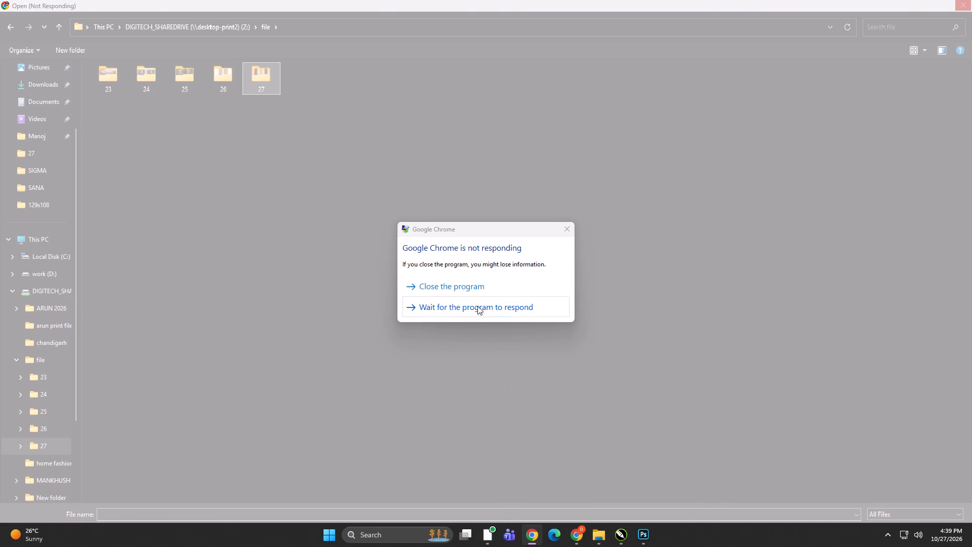
{"action": "left_click", "coordinate": [468, 293]}
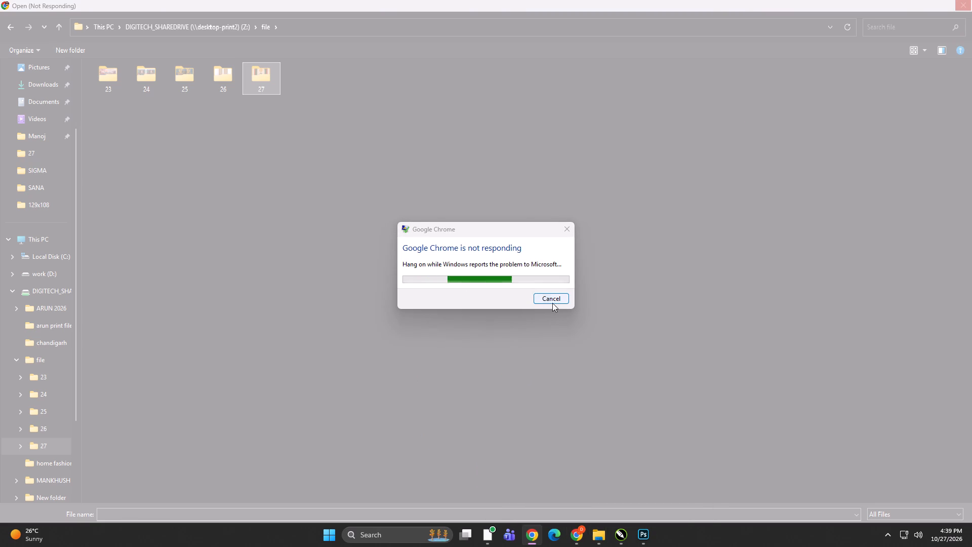
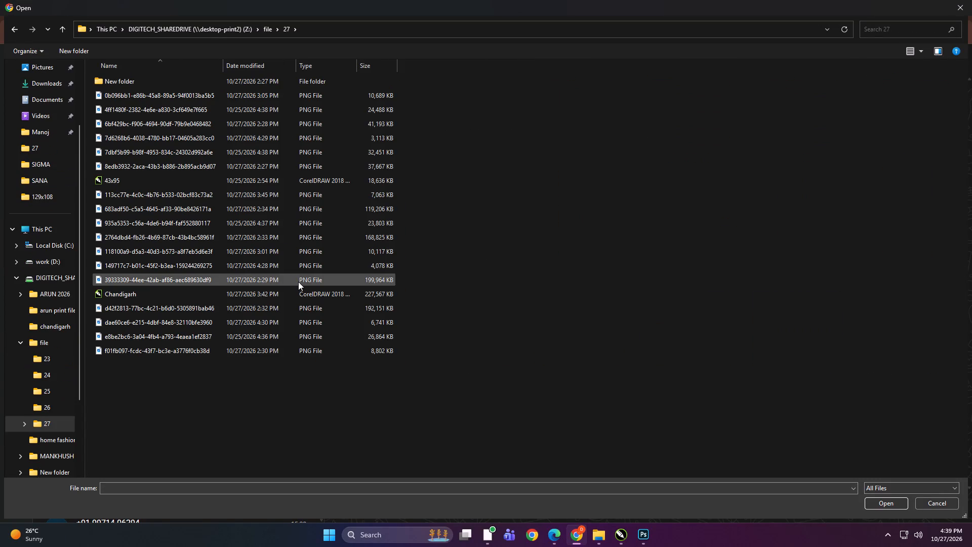
Browse folder 27 with enlarged thumbnails and open its New folder to look for the upload file.
{"action": "scroll", "coordinate": [298, 282], "scroll_direction": "up", "scroll_amount": 20, "text": "ctrl"}
{"action": "scroll", "coordinate": [298, 282], "scroll_direction": "up", "scroll_amount": 13, "text": "ctrl"}
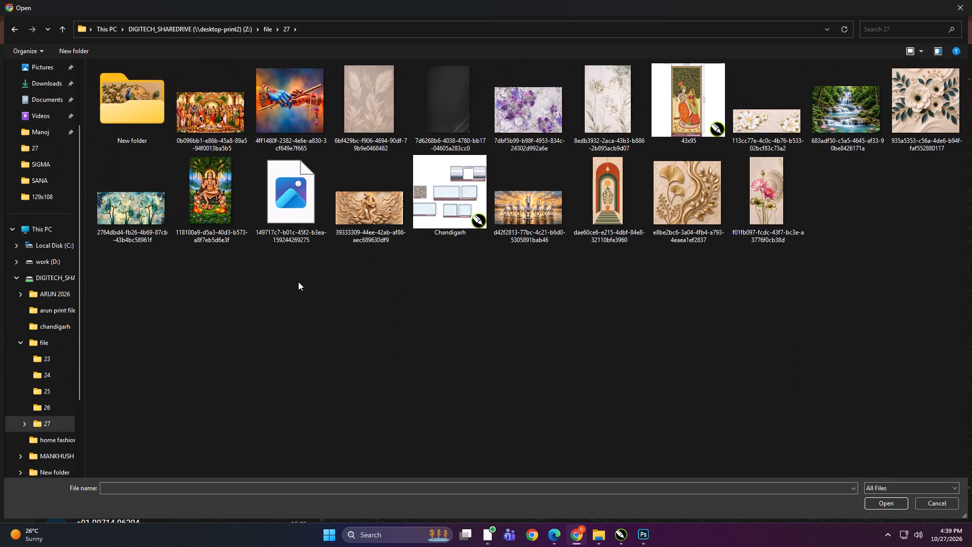
{"action": "scroll", "coordinate": [298, 282], "scroll_direction": "up", "scroll_amount": 3, "text": "ctrl"}
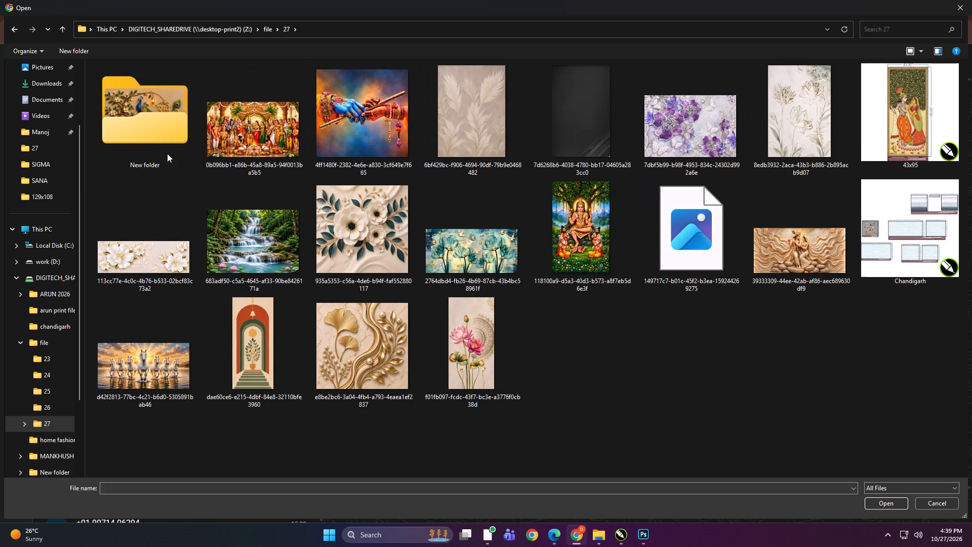
{"action": "double_click", "coordinate": [163, 138]}
{"action": "scroll", "coordinate": [268, 294], "scroll_direction": "up", "scroll_amount": 20, "text": "ctrl"}
{"action": "scroll", "coordinate": [268, 294], "scroll_direction": "up", "scroll_amount": 15, "text": "ctrl"}
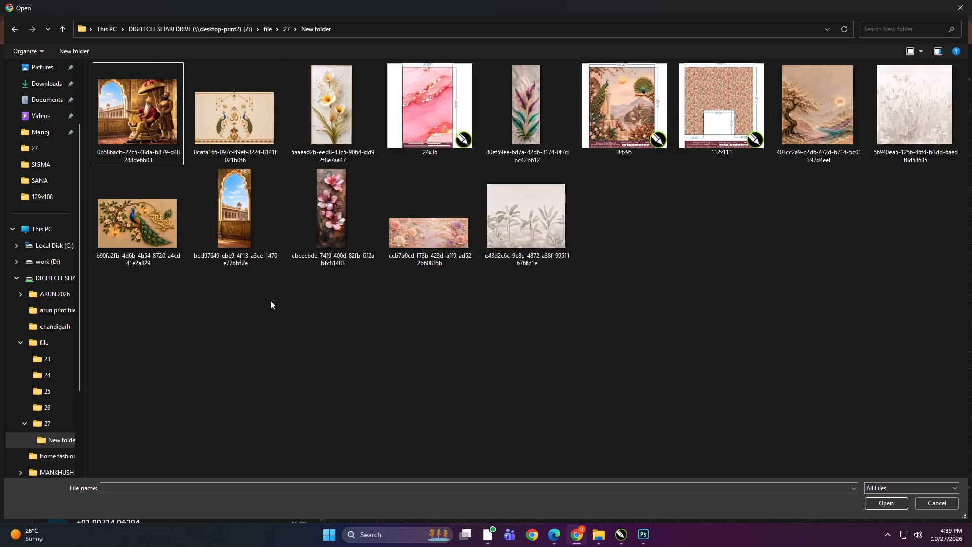
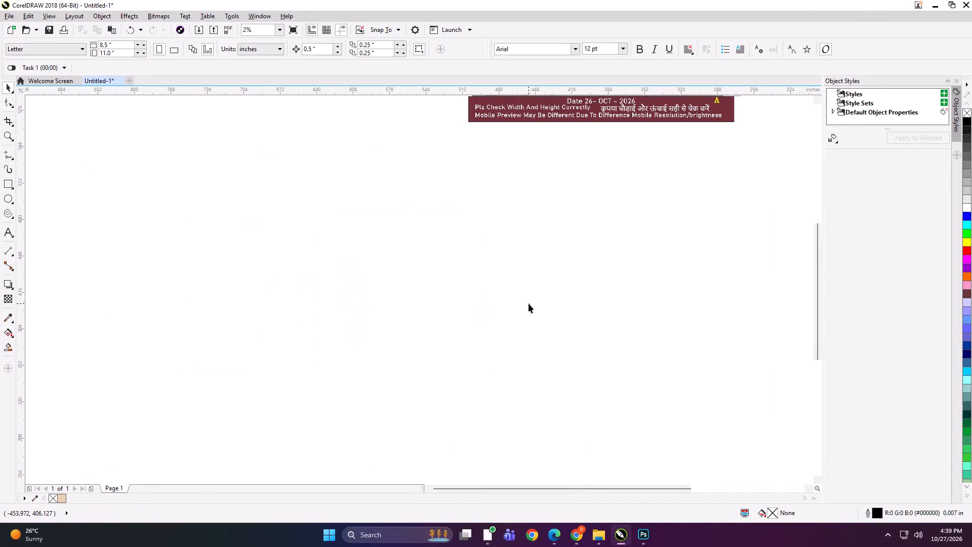
Move the large bitmap down and to the left, over the lower part of the 58.00" by 61.00" tree mural preview.
{"action": "key", "text": "F4"}
{"action": "left_click", "coordinate": [435, 327]}
{"action": "scroll", "coordinate": [446, 249], "scroll_direction": "down", "scroll_amount": 2}
{"action": "left_click_drag", "start_coordinate": [278, 164], "coordinate": [216, 286]}
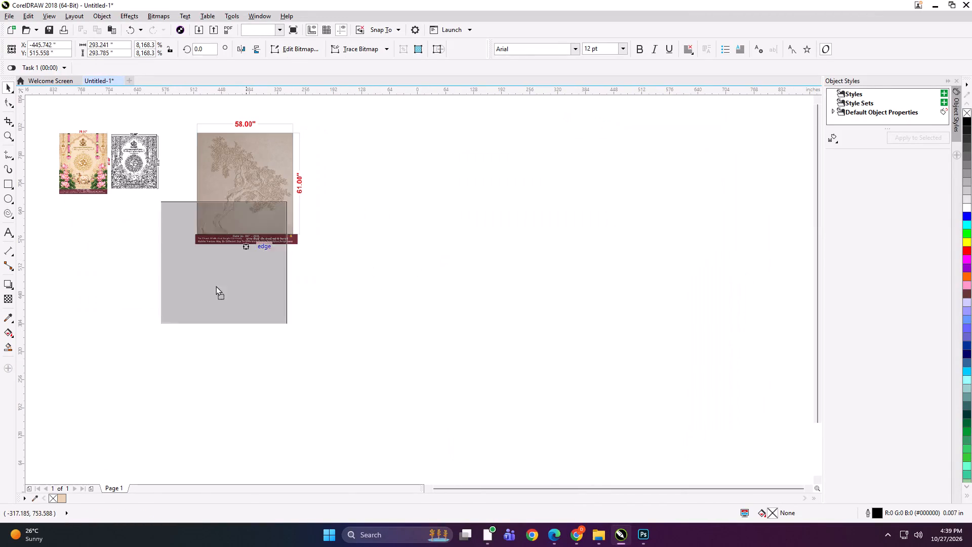
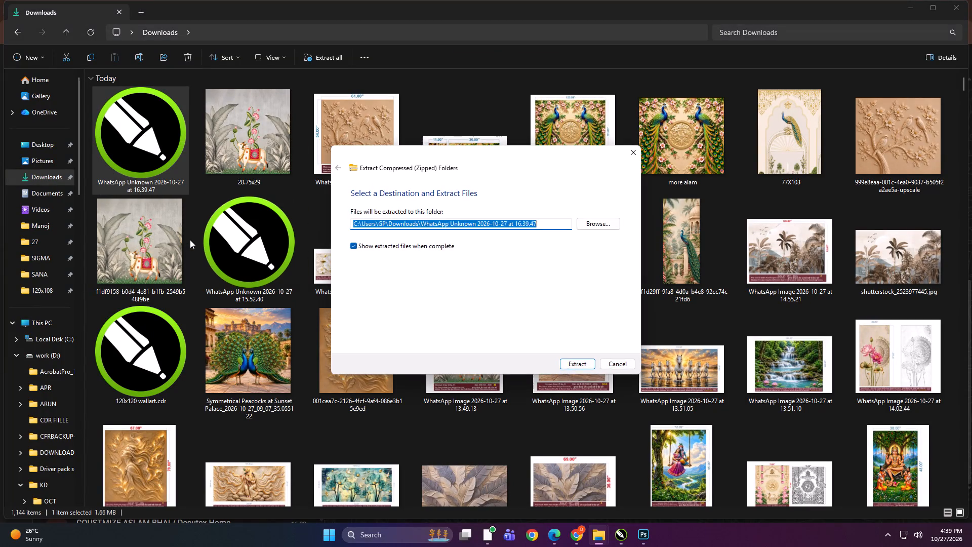
Extract the WhatsApp Unknown 2026-10-27 at 16.39.47 archive into its own folder in Downloads.
{"action": "key", "text": "Return"}
Bring all four extracted WhatsApp preview images into the open Untitled-1 drawing in CorelDRAW.
{"action": "scroll", "coordinate": [274, 312], "scroll_direction": "up", "scroll_amount": 20, "text": "ctrl"}
{"action": "scroll", "coordinate": [274, 312], "scroll_direction": "up", "scroll_amount": 7, "text": "ctrl"}
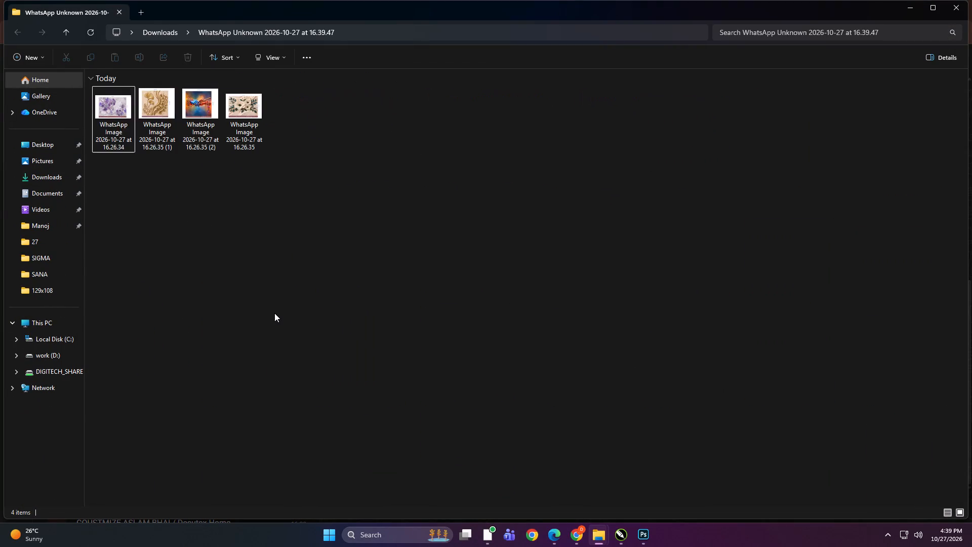
{"action": "scroll", "coordinate": [274, 313], "scroll_direction": "up", "scroll_amount": 13, "text": "ctrl"}
{"action": "key", "text": "ctrl+a"}
{"action": "left_click_drag", "start_coordinate": [174, 133], "coordinate": [622, 540]}
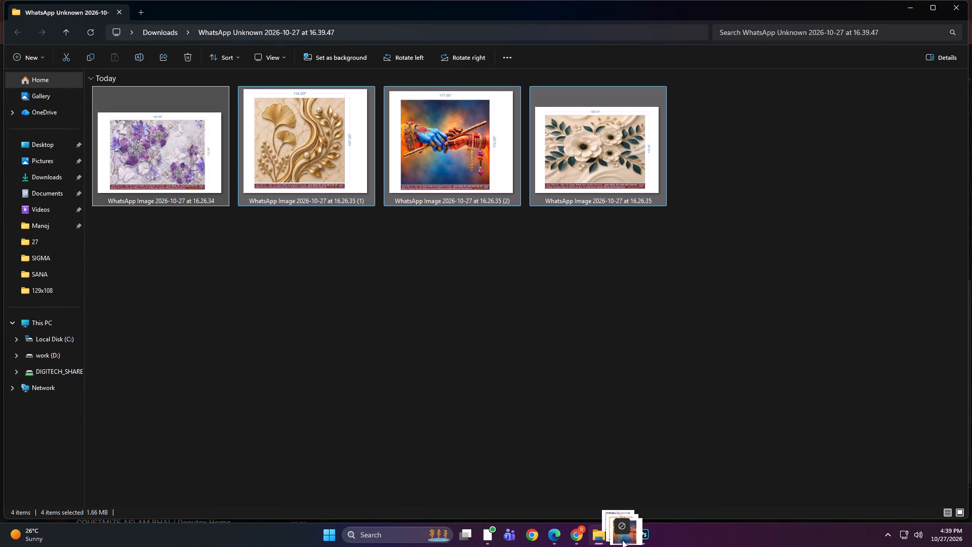
{"action": "left_click_drag", "start_coordinate": [622, 540], "coordinate": [489, 349]}
Enlarge the four tiny imported previews together, proportionally, to about 5,116%.
{"action": "left_click_drag", "start_coordinate": [455, 307], "coordinate": [520, 383]}
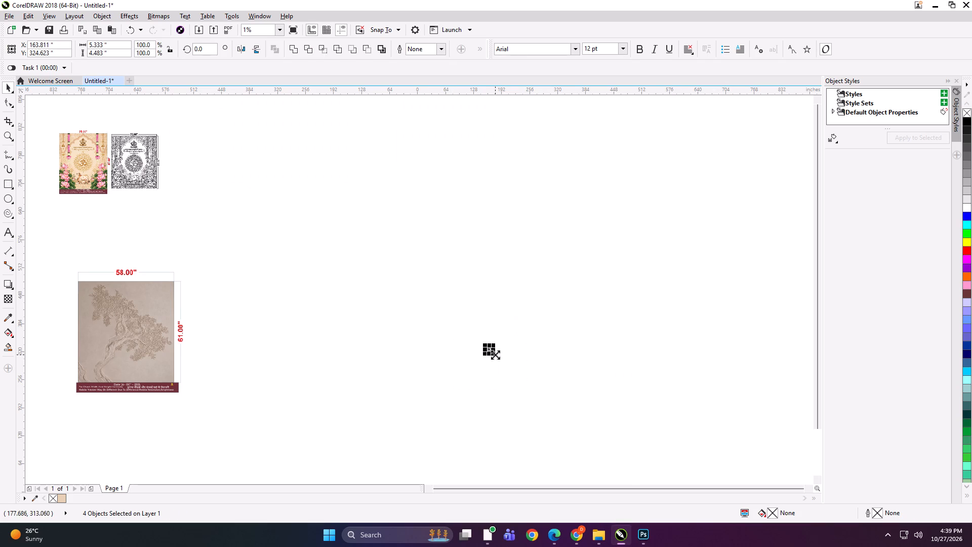
{"action": "left_click_drag", "start_coordinate": [495, 355], "coordinate": [554, 405], "text": "shift"}
{"action": "left_click", "coordinate": [538, 438]}
Spread the stacked previews into a two-by-two layout, with gold ginkgo and cream flowers above purple floral and holding hands.
{"action": "left_click_drag", "start_coordinate": [498, 357], "coordinate": [642, 213]}
{"action": "left_click_drag", "start_coordinate": [490, 350], "coordinate": [642, 323]}
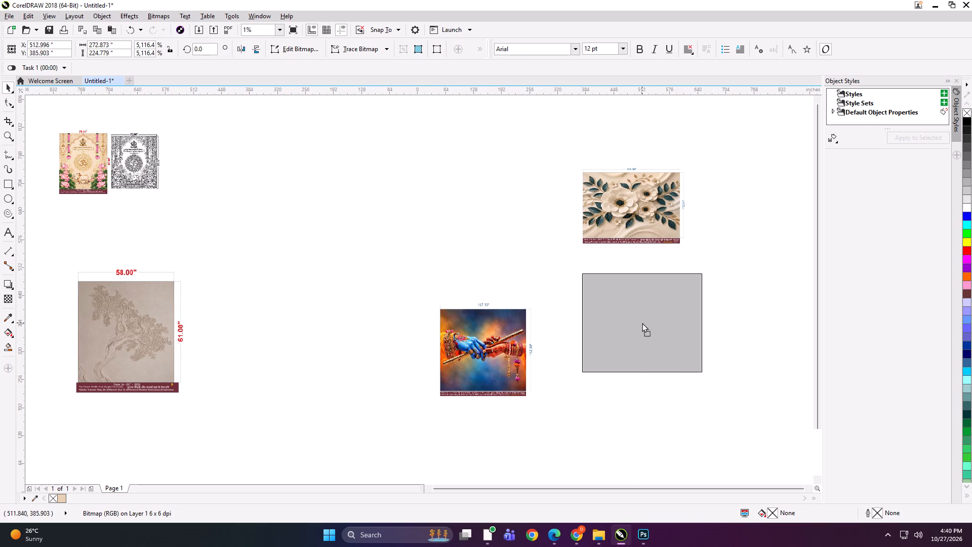
{"action": "left_click_drag", "start_coordinate": [642, 323], "coordinate": [640, 321]}
{"action": "left_click_drag", "start_coordinate": [478, 346], "coordinate": [487, 212]}
{"action": "left_click_drag", "start_coordinate": [468, 362], "coordinate": [485, 333]}
Select all four arranged previews and scale them down together to about 58.6%.
{"action": "left_click", "coordinate": [493, 245], "text": "shift"}
{"action": "left_click", "coordinate": [589, 224], "text": "shift"}
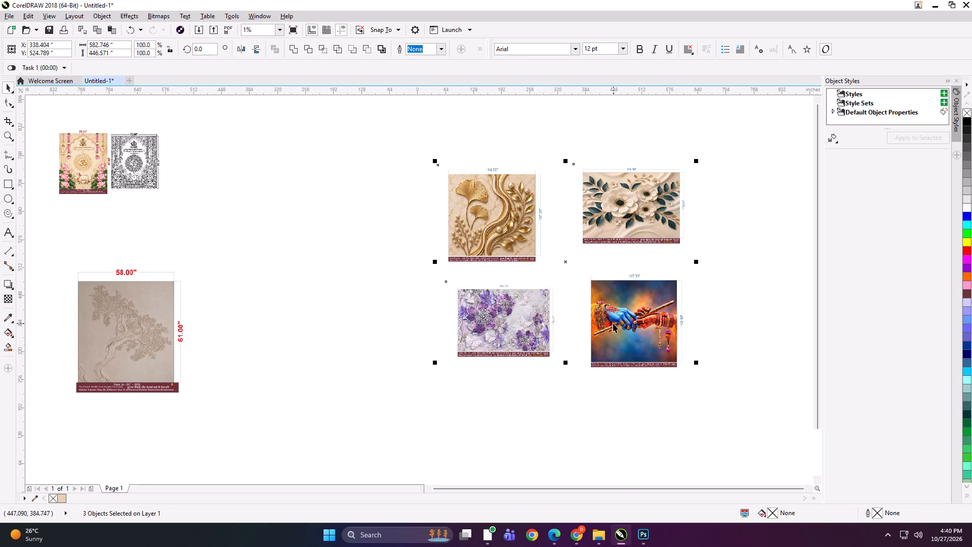
{"action": "left_click", "coordinate": [613, 323], "text": "shift"}
{"action": "scroll", "coordinate": [592, 310], "scroll_direction": "down", "scroll_amount": 1}
{"action": "left_click_drag", "start_coordinate": [703, 375], "coordinate": [649, 335], "text": "shift"}
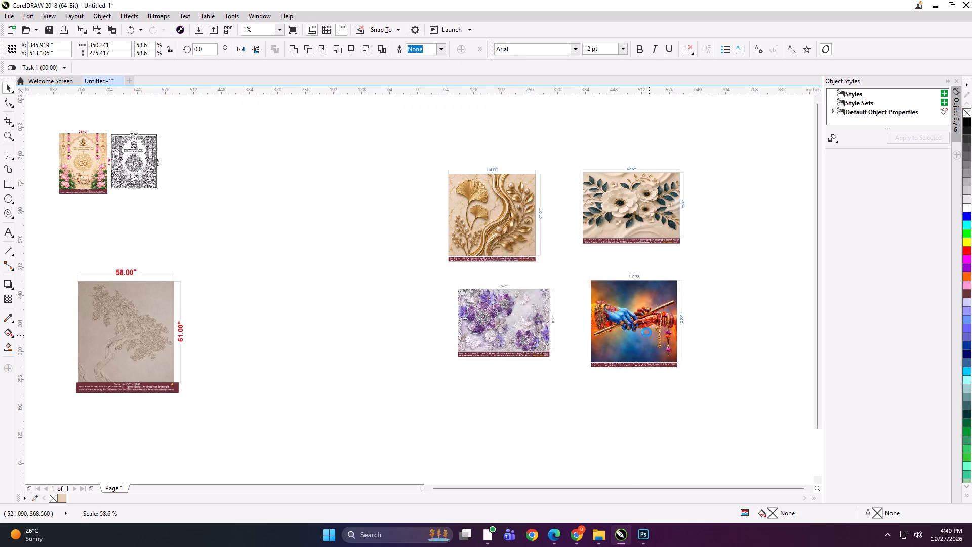
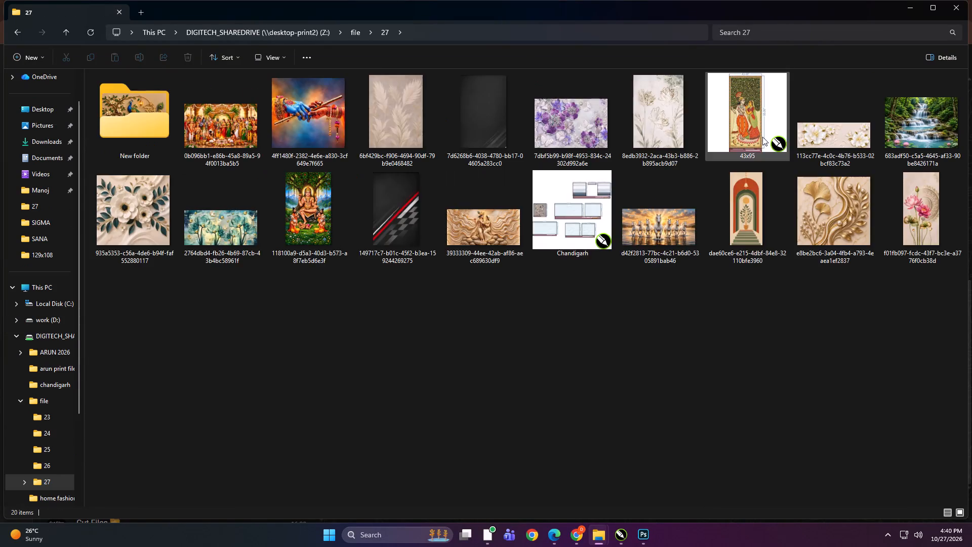
Bring the blue-hands-and-flute image from folder 27 into the CorelDRAW drawing, enlarge it and place it below its labelled piece.
{"action": "scroll", "coordinate": [400, 329], "scroll_direction": "up", "scroll_amount": 5, "text": "ctrl"}
{"action": "left_click", "coordinate": [408, 149]}
{"action": "left_click_drag", "start_coordinate": [399, 109], "coordinate": [578, 478]}
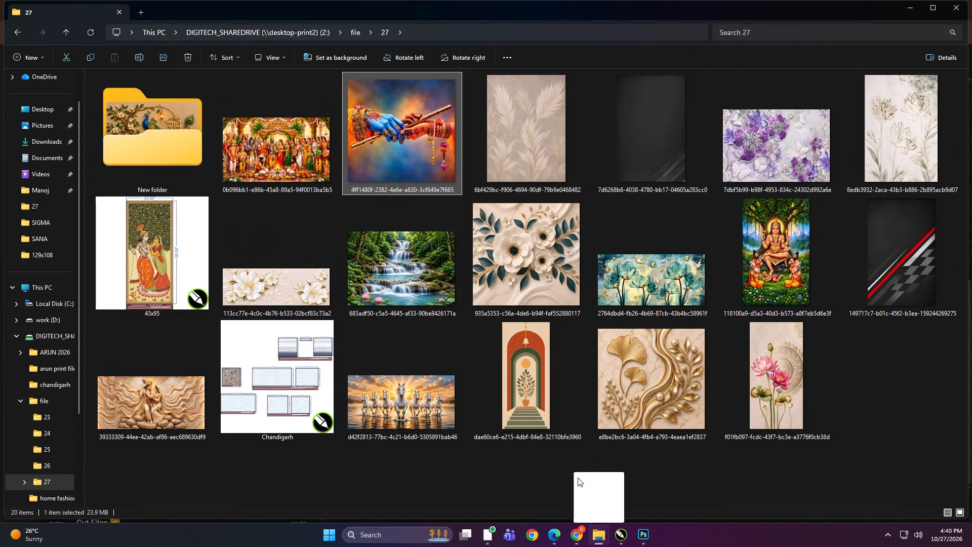
{"action": "left_click_drag", "start_coordinate": [578, 478], "coordinate": [578, 329]}
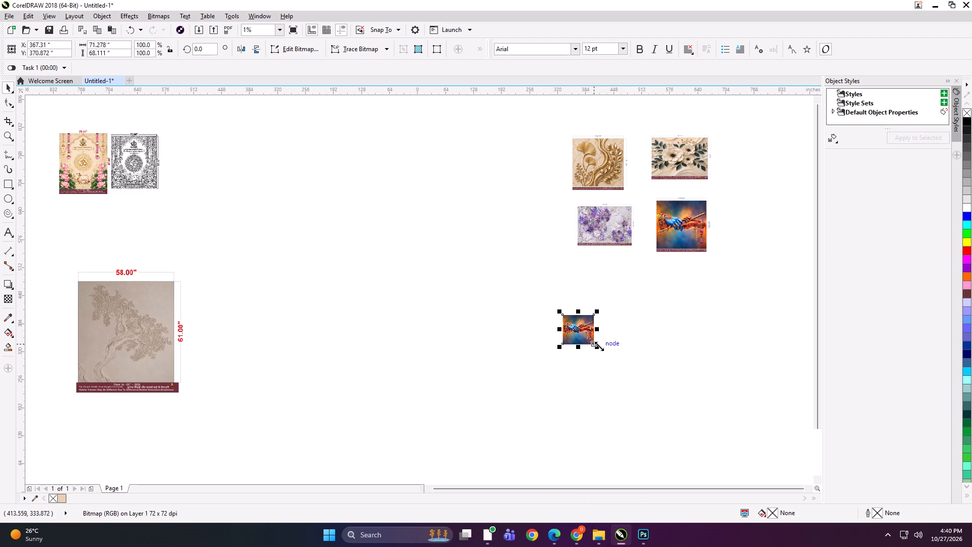
{"action": "left_click_drag", "start_coordinate": [599, 346], "coordinate": [616, 357], "text": "shift"}
{"action": "left_click_drag", "start_coordinate": [593, 333], "coordinate": [706, 295]}
{"action": "left_click", "coordinate": [569, 358]}
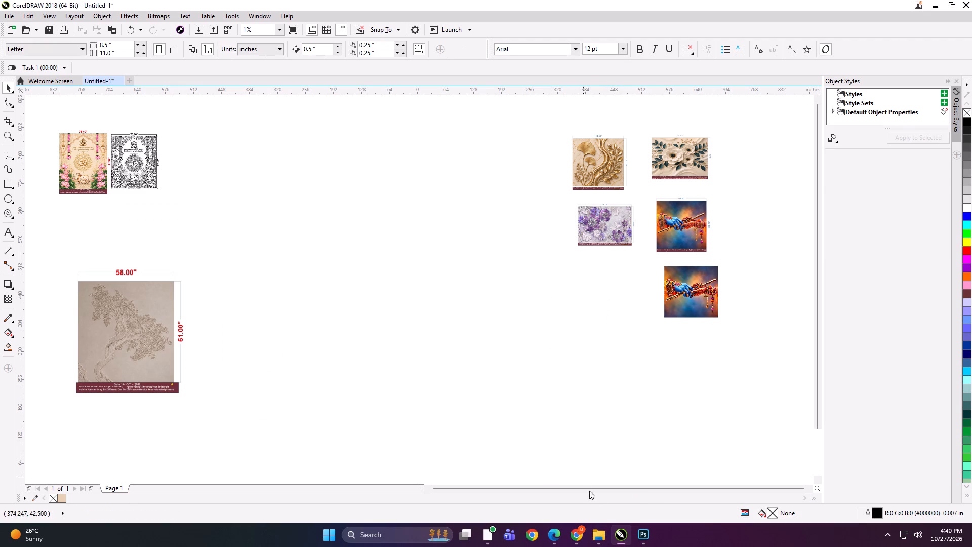
Bring the white-flowers-with-green-leaves image from folder 27 into the CorelDRAW drawing and place it below the purple floral piece.
{"action": "left_click", "coordinate": [600, 528]}
{"action": "left_click", "coordinate": [628, 467]}
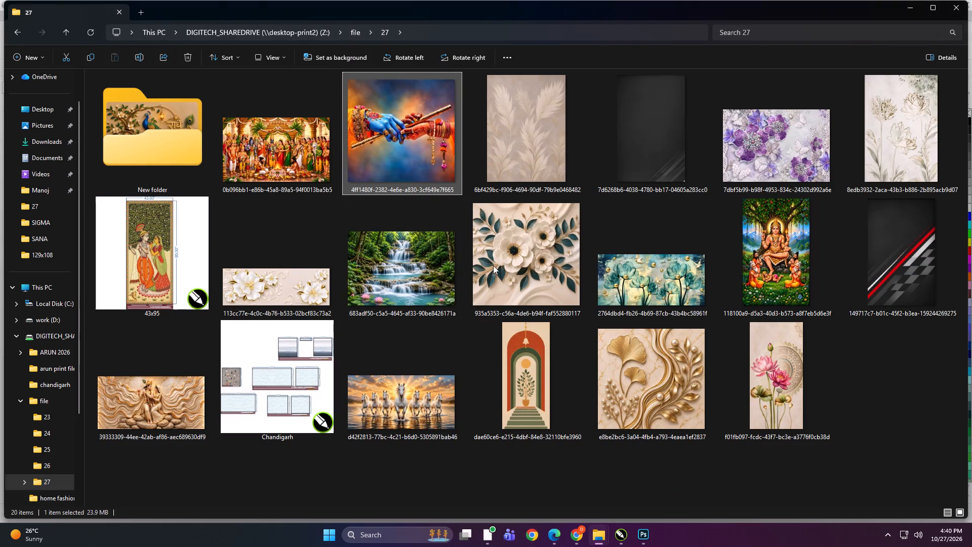
{"action": "left_click", "coordinate": [497, 267]}
{"action": "left_click_drag", "start_coordinate": [535, 234], "coordinate": [623, 536]}
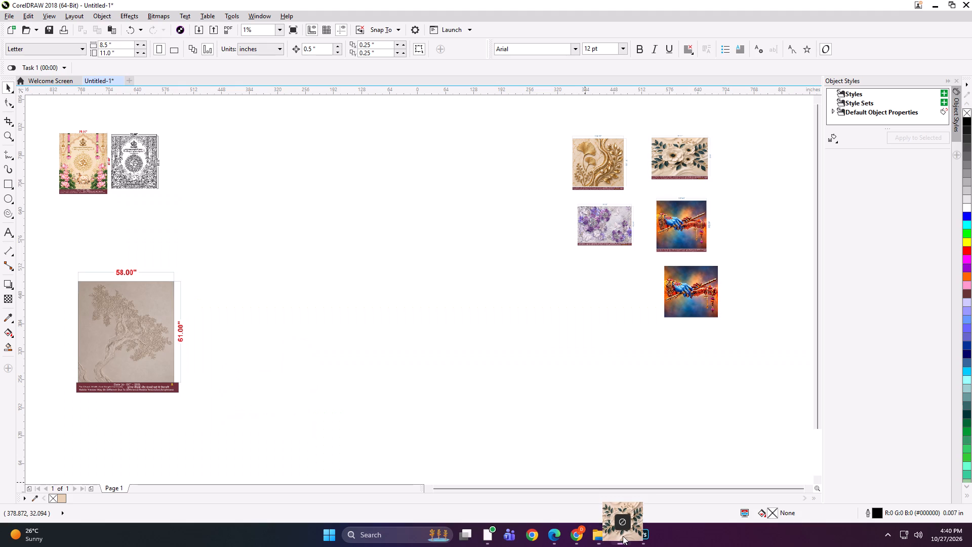
{"action": "left_click_drag", "start_coordinate": [623, 536], "coordinate": [554, 352]}
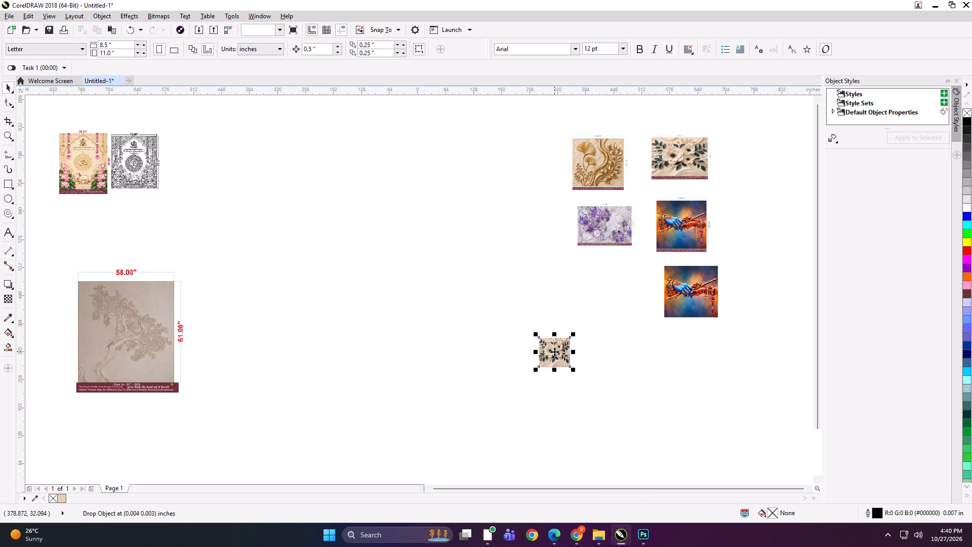
{"action": "left_click_drag", "start_coordinate": [560, 360], "coordinate": [601, 318]}
Bring the golden ginkgo-leaf image from folder 27 into the CorelDRAW drawing and place it to the left of its labelled piece.
{"action": "left_click", "coordinate": [593, 530]}
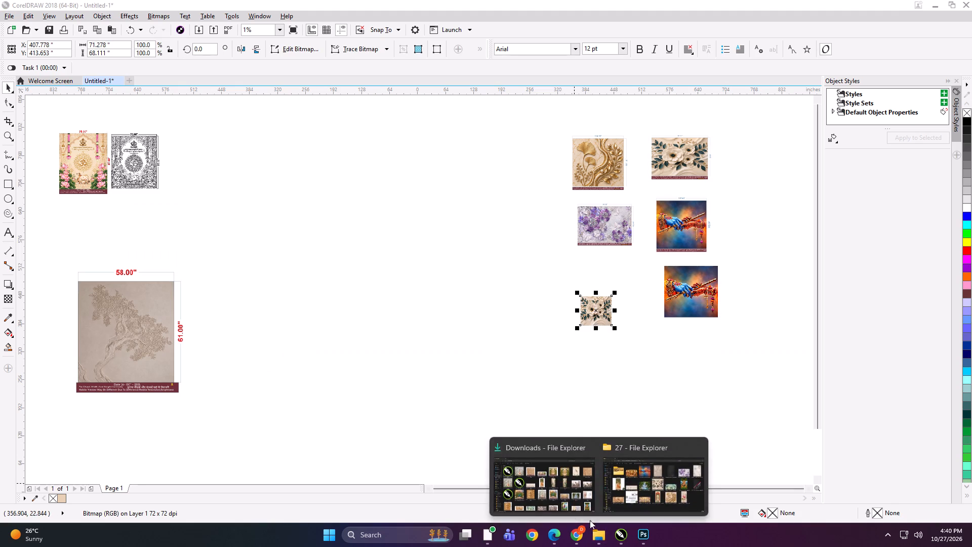
{"action": "left_click", "coordinate": [634, 476]}
{"action": "left_click", "coordinate": [619, 377]}
{"action": "left_click_drag", "start_coordinate": [665, 363], "coordinate": [621, 493]}
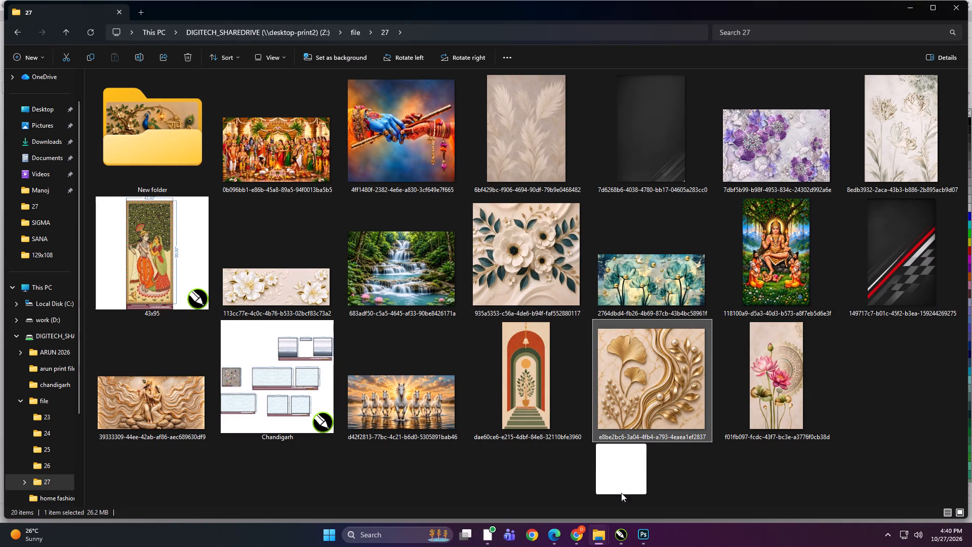
{"action": "left_click_drag", "start_coordinate": [621, 493], "coordinate": [503, 354]}
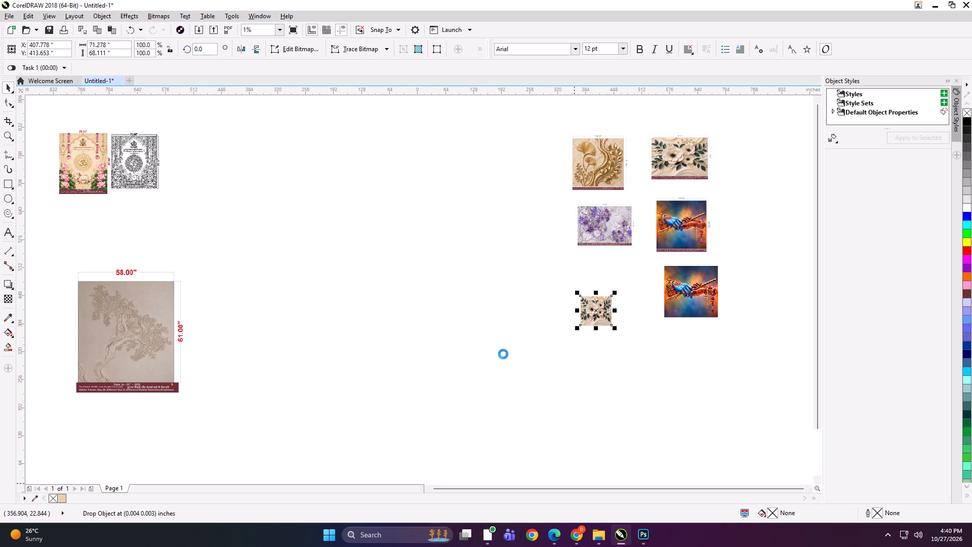
{"action": "left_click_drag", "start_coordinate": [503, 354], "coordinate": [517, 310]}
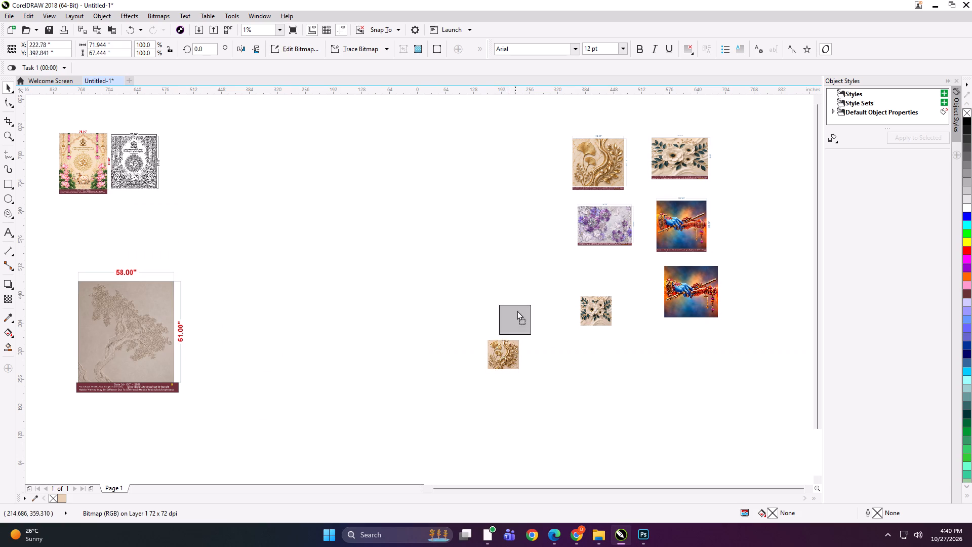
{"action": "left_click_drag", "start_coordinate": [517, 310], "coordinate": [535, 164]}
Move the unlabelled white-flowers image to the right of its labelled piece.
{"action": "left_click_drag", "start_coordinate": [598, 315], "coordinate": [740, 158]}
Bring the purple floral image from folder 27 into the CorelDRAW drawing, dropping it below the labelled purple floral piece.
{"action": "left_click", "coordinate": [594, 532]}
{"action": "left_click", "coordinate": [636, 497]}
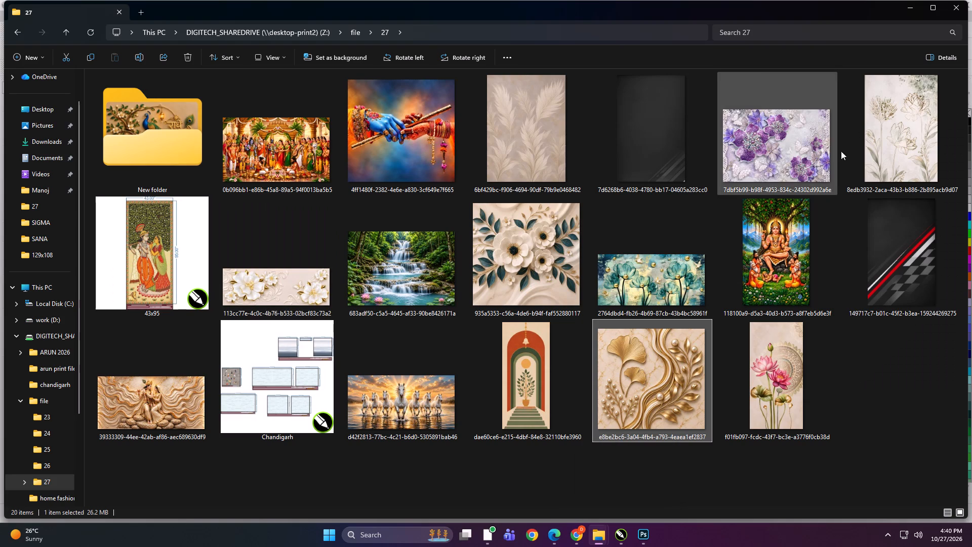
{"action": "left_click", "coordinate": [817, 152]}
{"action": "left_click_drag", "start_coordinate": [806, 129], "coordinate": [589, 489]}
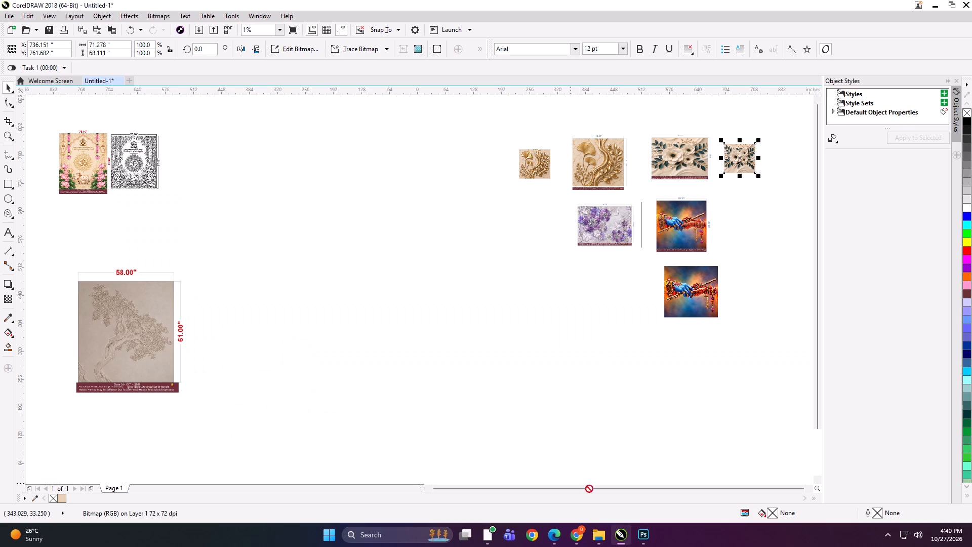
{"action": "left_click_drag", "start_coordinate": [589, 489], "coordinate": [564, 288]}
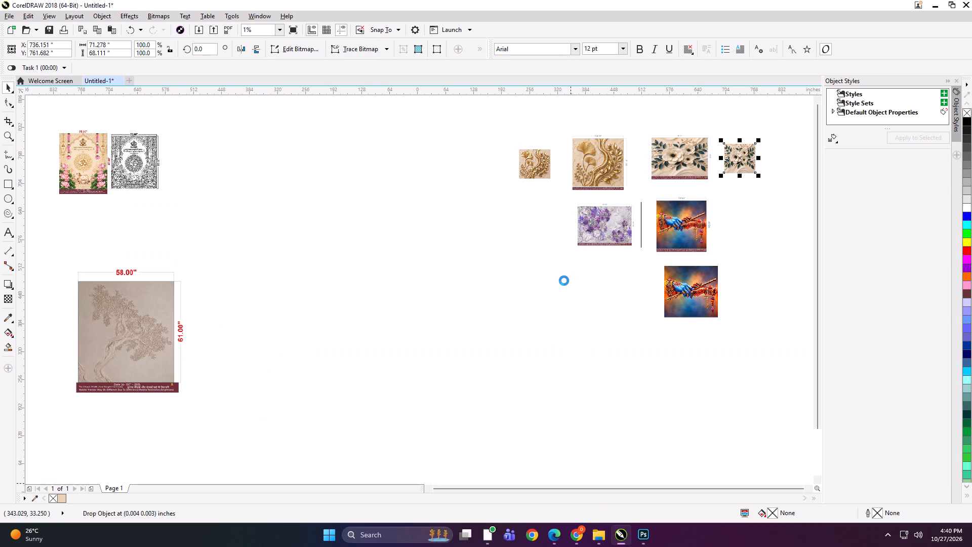
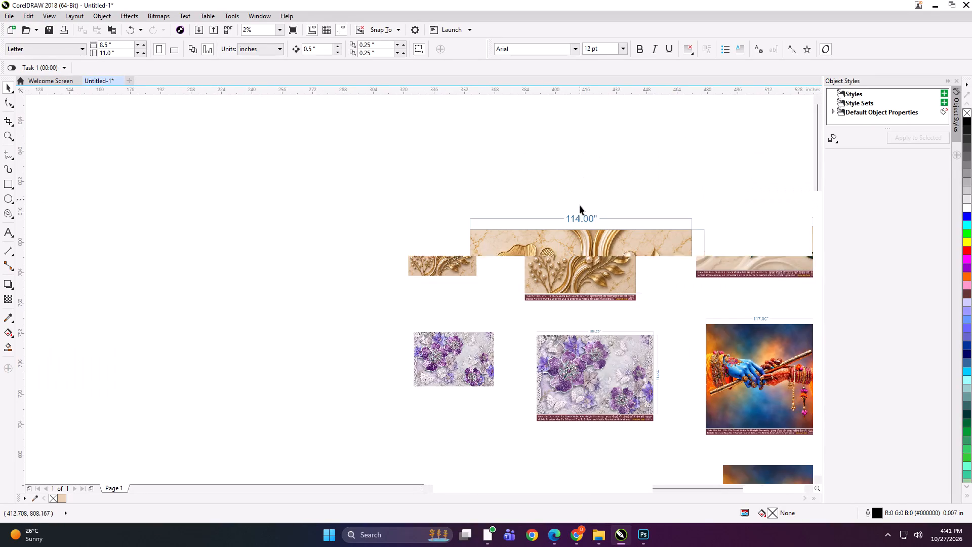
Resize the unlabelled golden ginkgo-leaf image to 114 × 107 inches to match its labelled piece.
{"action": "left_click", "coordinate": [388, 260]}
{"action": "left_click", "coordinate": [316, 312]}
{"action": "left_click_drag", "start_coordinate": [119, 46], "coordinate": [49, 55]}
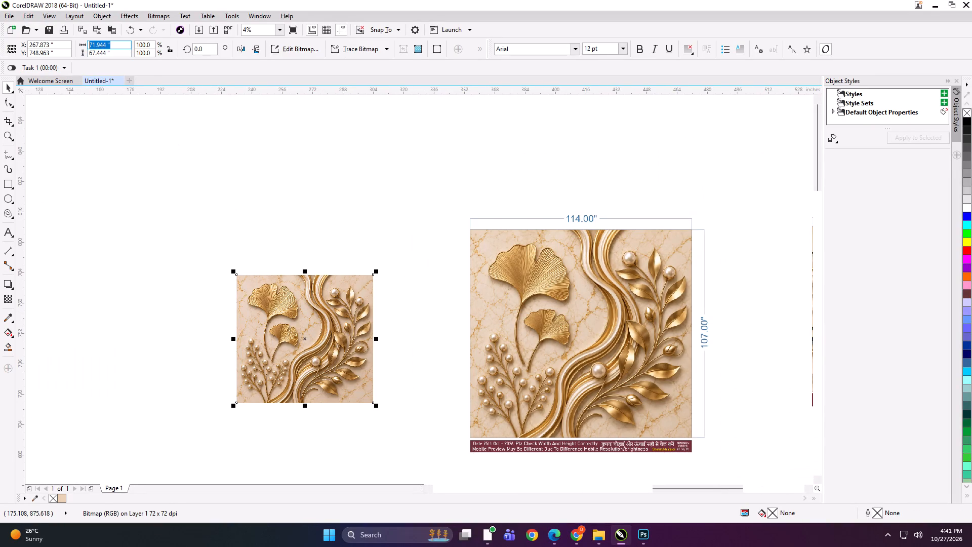
{"action": "type", "text": "114"}
{"action": "key", "text": "Tab"}
{"action": "type", "text": "17"}
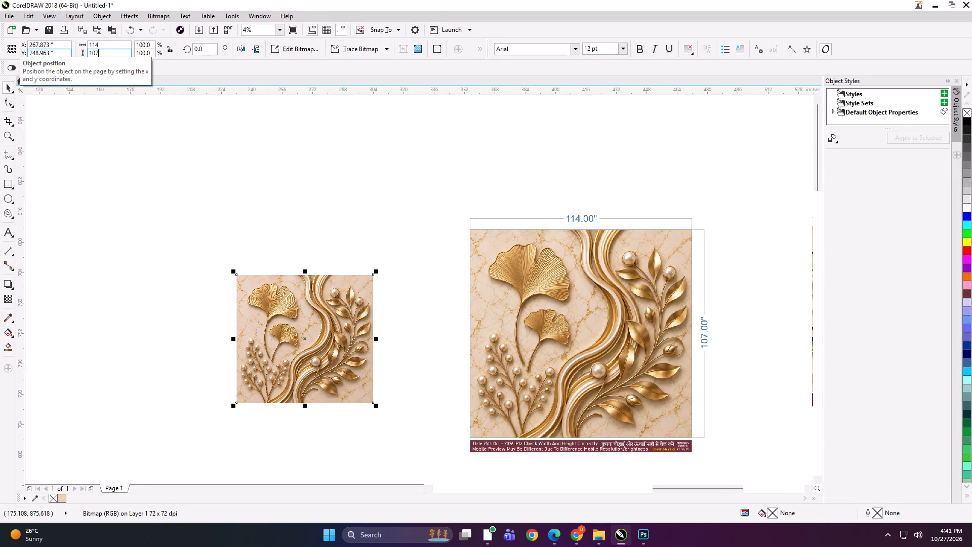
{"action": "key", "text": "Return"}
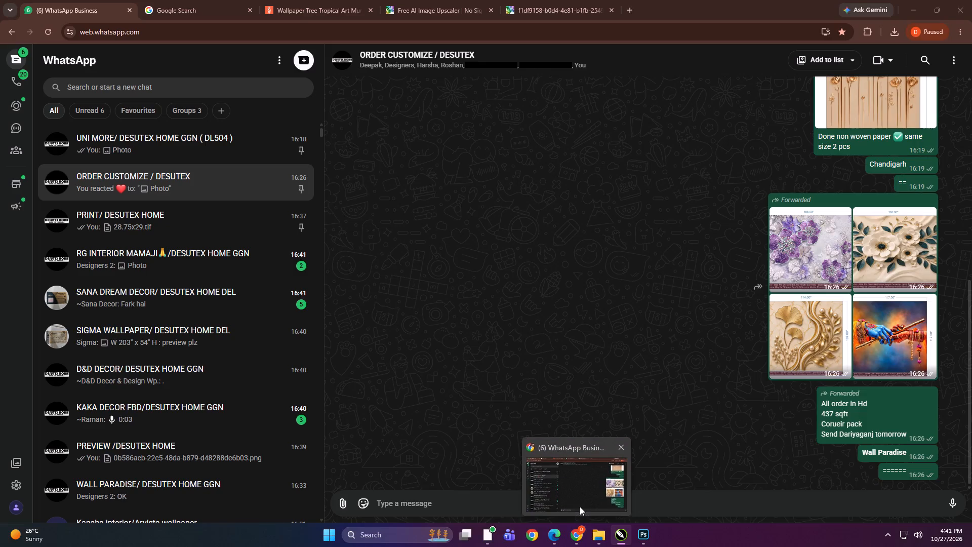
Add a 59 × 107 inch rectangle over the resized ginkgo image and align it to the image's left edge.
{"action": "double_click", "coordinate": [9, 185], "text": "shift"}
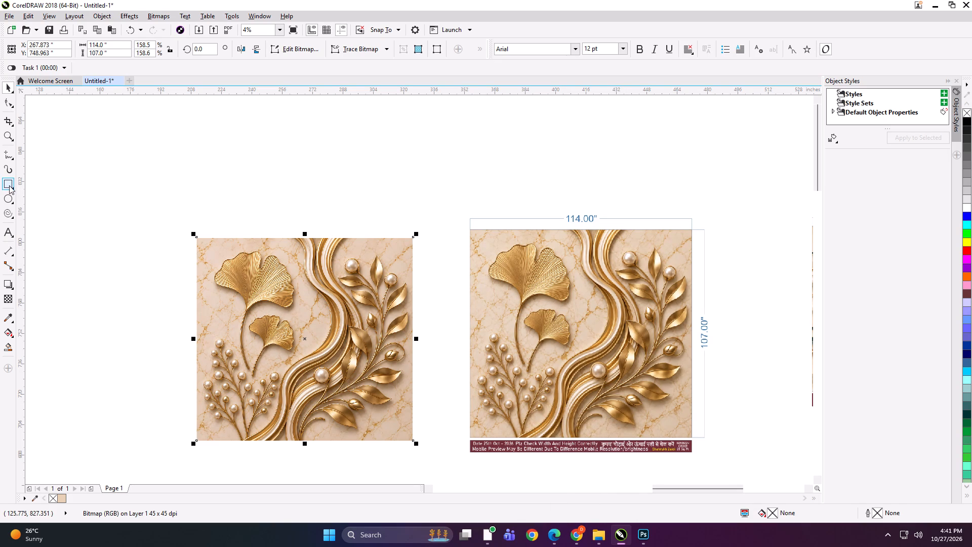
{"action": "key", "text": "shift+space"}
{"action": "left_click", "coordinate": [115, 46]}
{"action": "key", "text": "ctrl+a"}
{"action": "type", "text": "59"}
{"action": "key", "text": "Return"}
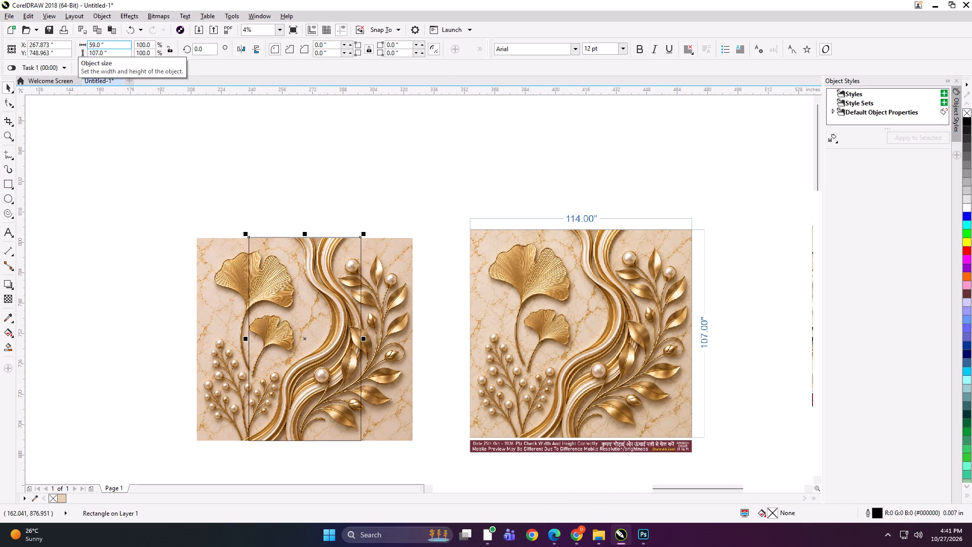
{"action": "left_click", "coordinate": [211, 278], "text": "shift"}
{"action": "key", "text": "l"}
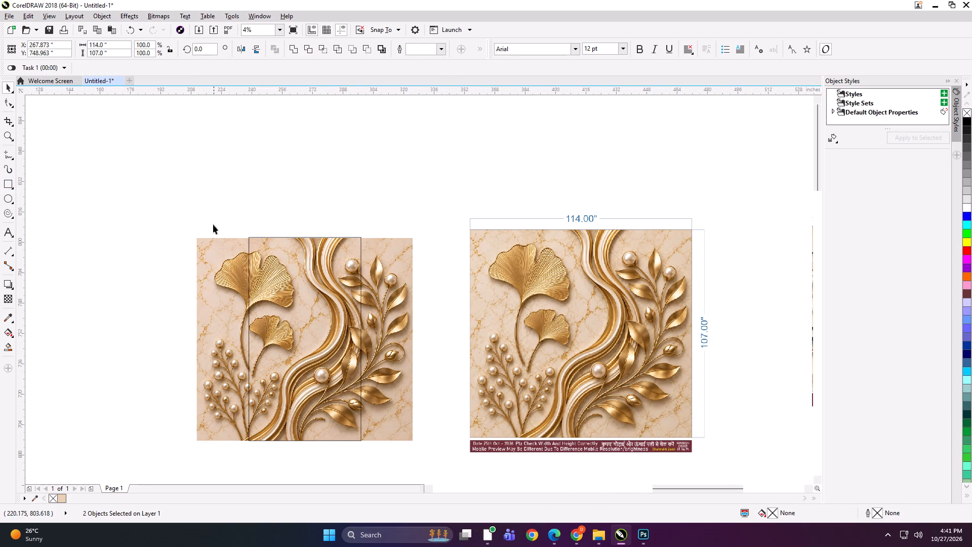
{"action": "left_click", "coordinate": [213, 213]}
Make a mirrored copy of the rectangle on its right side, overlap them by 0.5 inch and narrow the copy to 55.5 inches.
{"action": "left_click", "coordinate": [236, 308]}
{"action": "left_click_drag", "start_coordinate": [194, 339], "coordinate": [331, 343]}
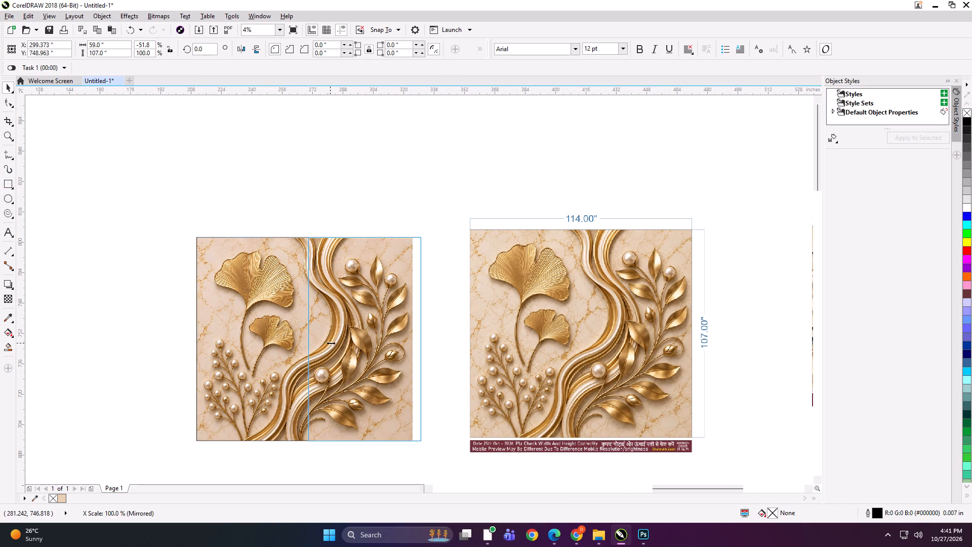
{"action": "right_click", "coordinate": [331, 342], "text": "ctrl"}
{"action": "left_click_drag", "start_coordinate": [331, 343], "coordinate": [331, 342]}
{"action": "key", "text": "Left"}
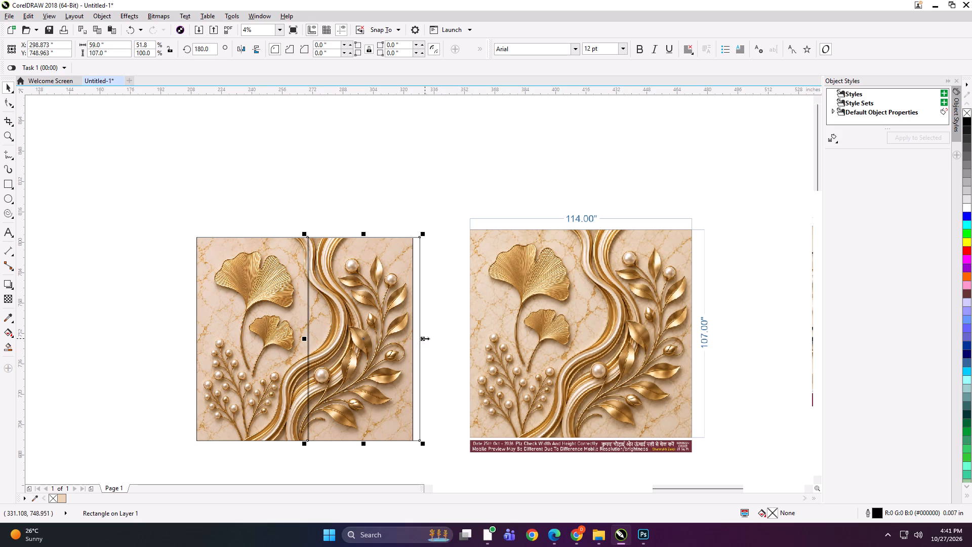
{"action": "left_click_drag", "start_coordinate": [425, 338], "coordinate": [420, 338]}
Group the two panel rectangles, PowerClip the ginkgo image into them, and ungroup them into separate panels.
{"action": "left_click", "coordinate": [285, 310], "text": "shift"}
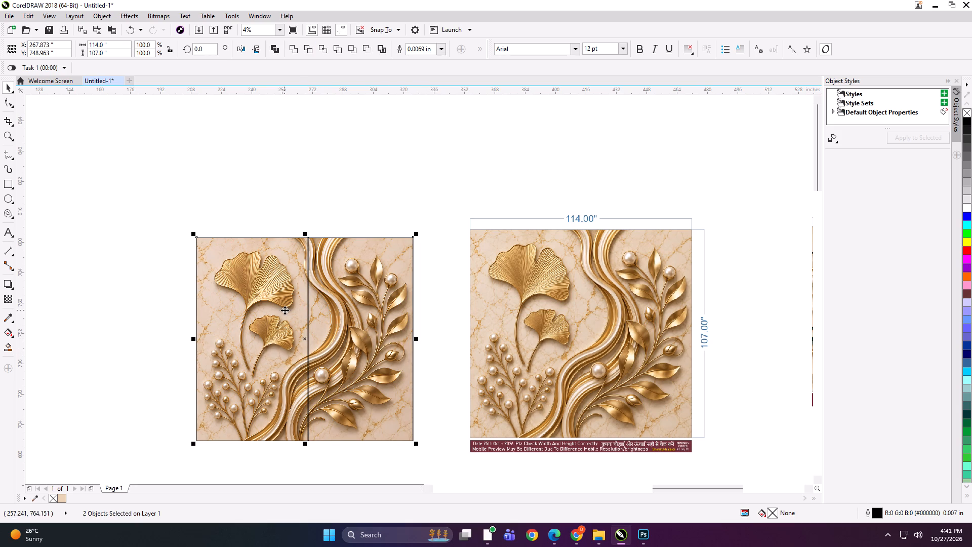
{"action": "key", "text": "ctrl+g"}
{"action": "left_click", "coordinate": [159, 307]}
{"action": "left_click", "coordinate": [262, 309], "text": "alt"}
{"action": "key", "text": "shift+Return"}
{"action": "left_click", "coordinate": [262, 309]}
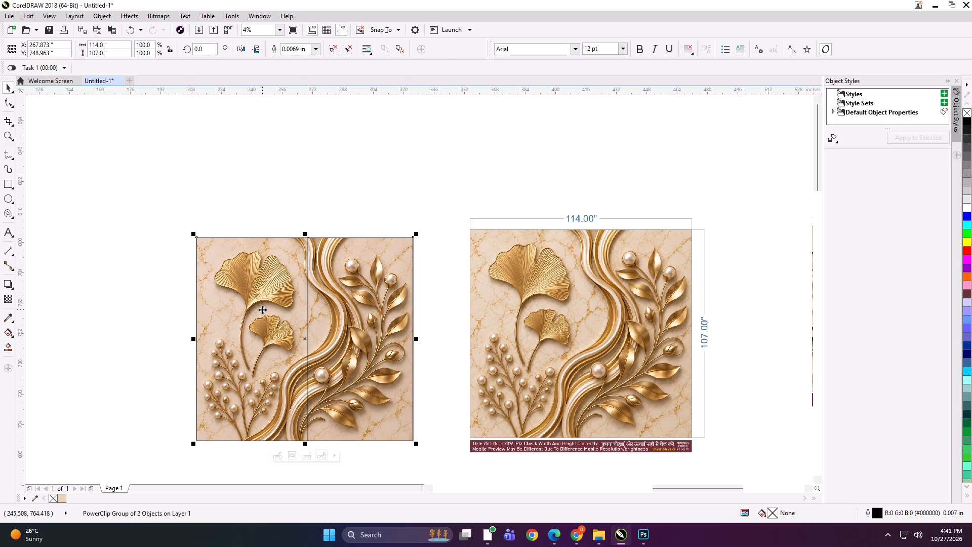
{"action": "key", "text": "ctrl+u"}
{"action": "left_click", "coordinate": [147, 295]}
Add the text "114*107 PANEL 1" at the left panel's top edge and "114*107 PANEL 2" at the right panel's top edge.
{"action": "left_click", "coordinate": [9, 232]}
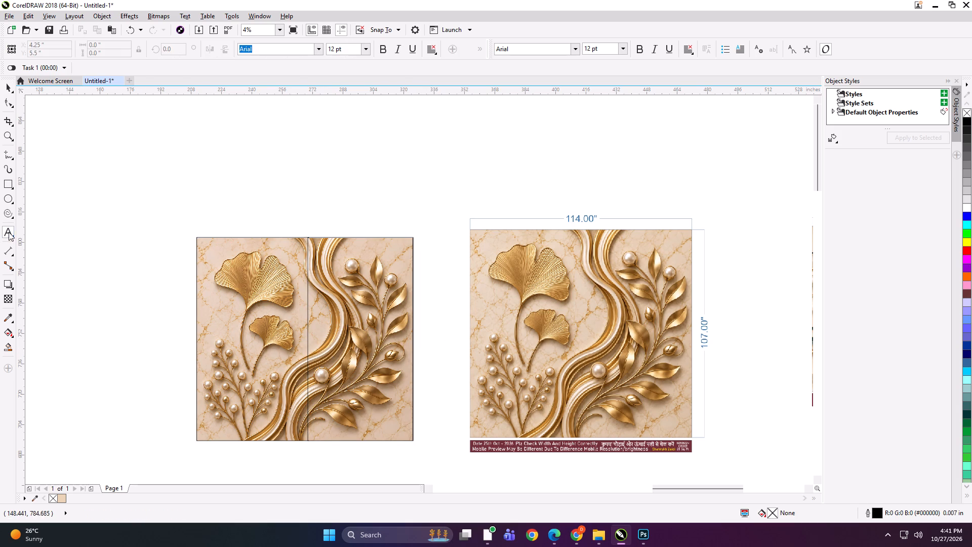
{"action": "left_click", "coordinate": [229, 236]}
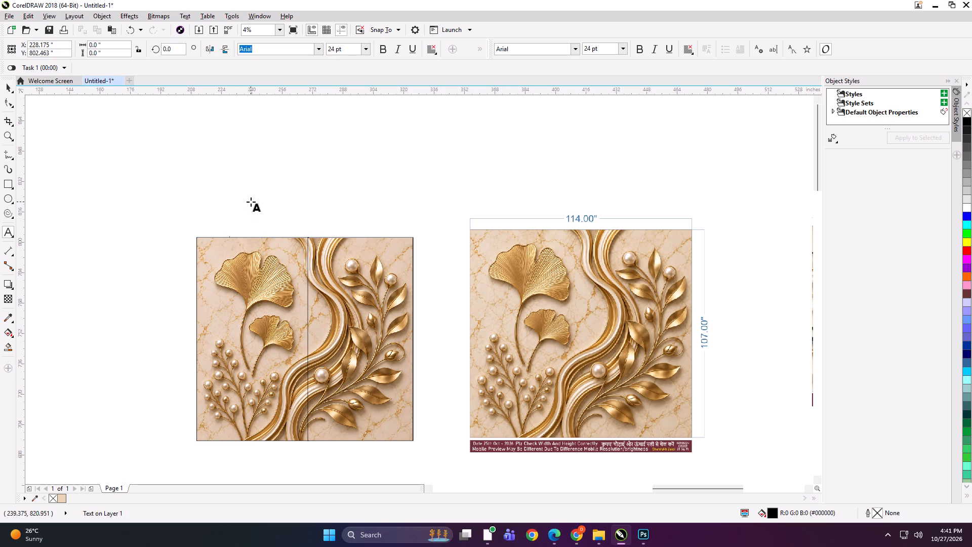
{"action": "type", "text": "114*107"}
{"action": "key", "text": "space"}
{"action": "type", "text": "PANEL 1"}
{"action": "key", "text": "ctrl+a"}
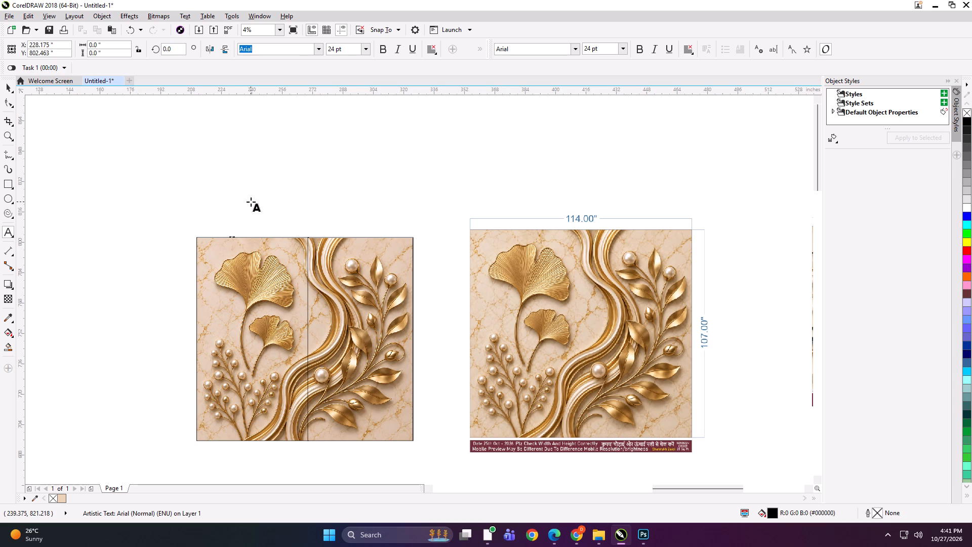
{"action": "key", "text": "ctrl+c"}
{"action": "left_click", "coordinate": [354, 236]}
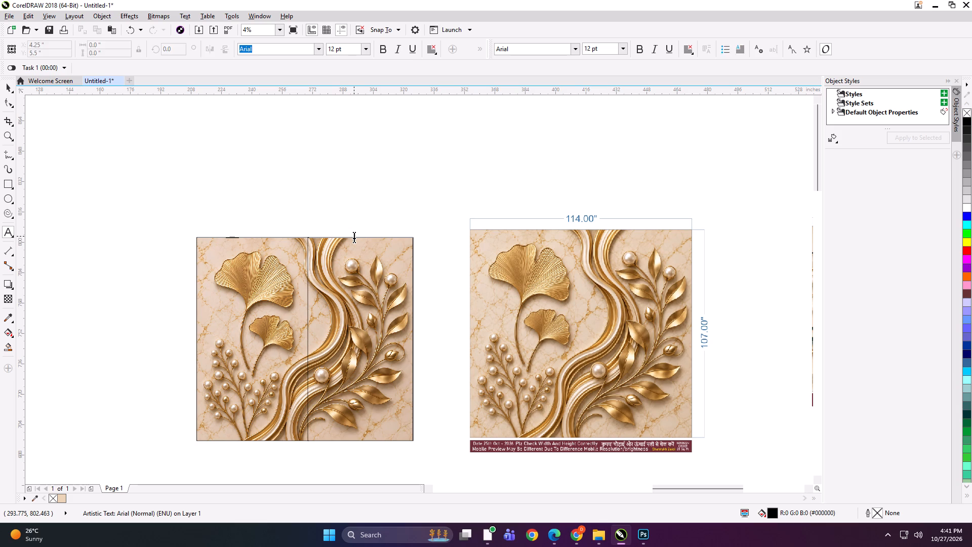
{"action": "key", "text": "ctrl+v"}
{"action": "key", "text": "BackSpace"}
{"action": "key", "text": "2"}
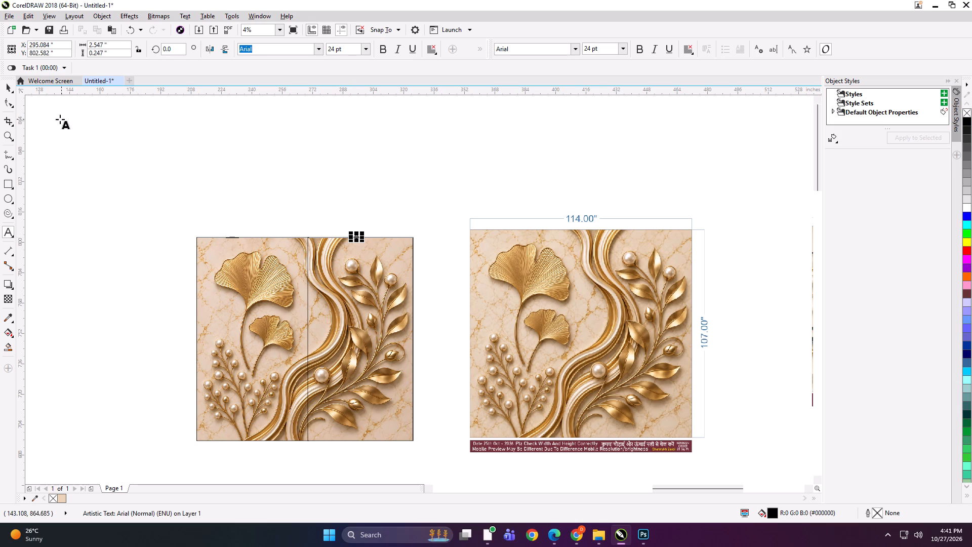
Group each ginkgo panel with its own text label, the right panel first and the left one second.
{"action": "left_click", "coordinate": [14, 86]}
{"action": "left_click", "coordinate": [372, 286], "text": "shift"}
{"action": "key", "text": "ctrl+g"}
{"action": "left_click_drag", "start_coordinate": [305, 187], "coordinate": [208, 289]}
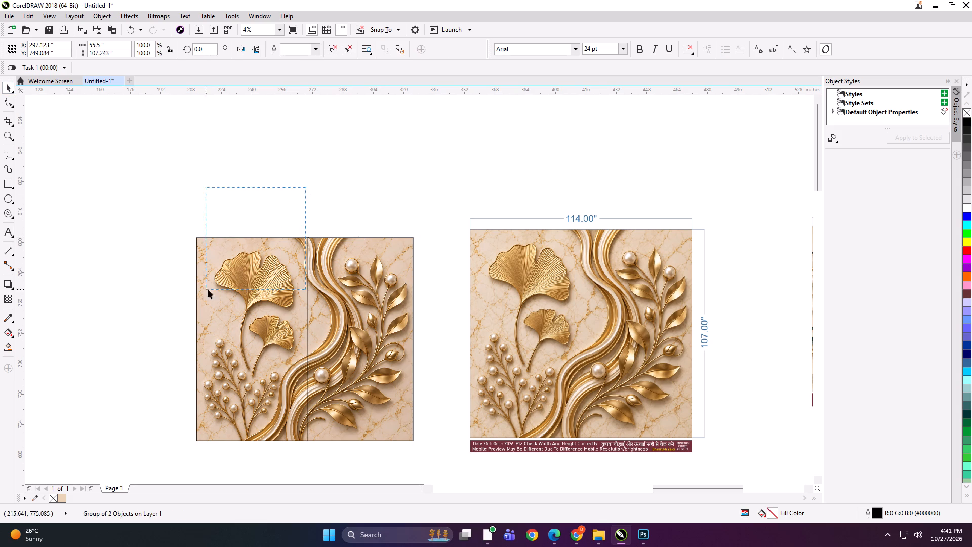
{"action": "left_click_drag", "start_coordinate": [208, 289], "coordinate": [206, 289]}
{"action": "left_click", "coordinate": [241, 282], "text": "shift"}
{"action": "key", "text": "ctrl+g"}
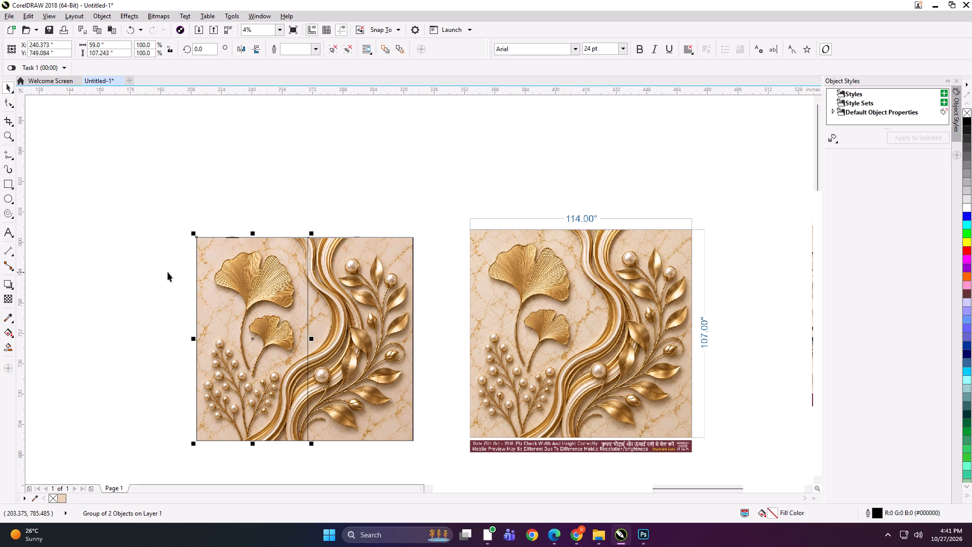
Start exporting the left panel and create a folder named WALLPARADISE in KD > PRINT FILE > 27 on drive D.
{"action": "key", "text": "ctrl+e"}
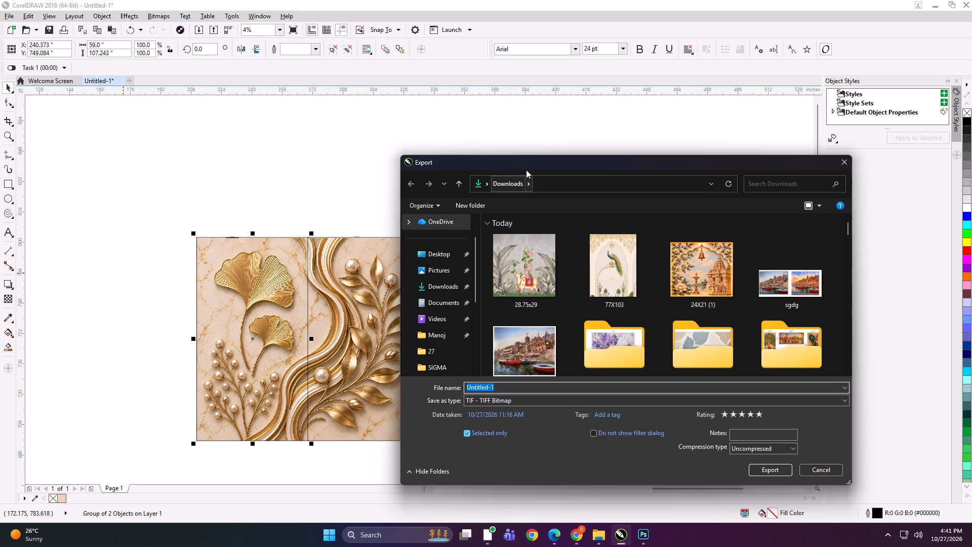
{"action": "left_click_drag", "start_coordinate": [526, 170], "coordinate": [215, 131]}
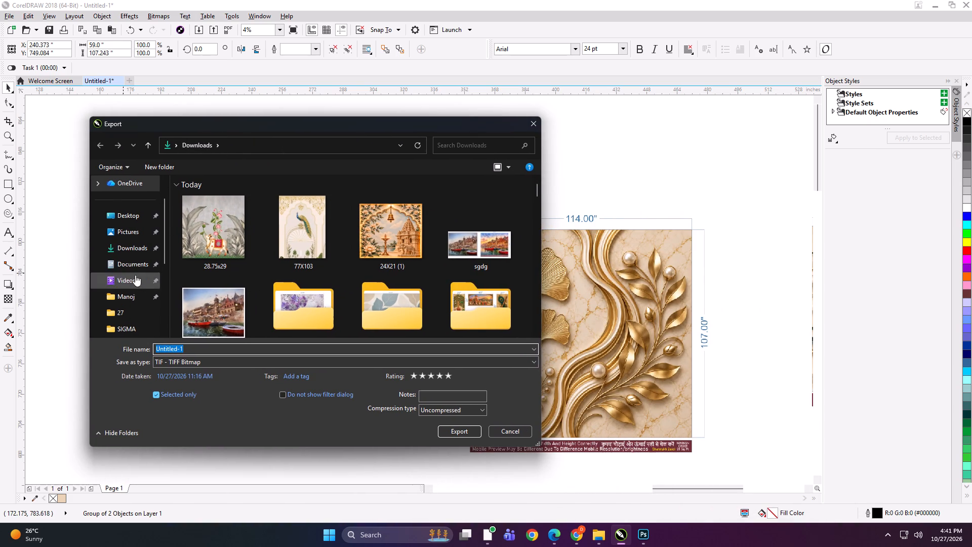
{"action": "scroll", "coordinate": [128, 235], "scroll_direction": "up", "scroll_amount": 3}
{"action": "scroll", "coordinate": [128, 235], "scroll_direction": "down", "scroll_amount": 1}
{"action": "left_click", "coordinate": [122, 299]}
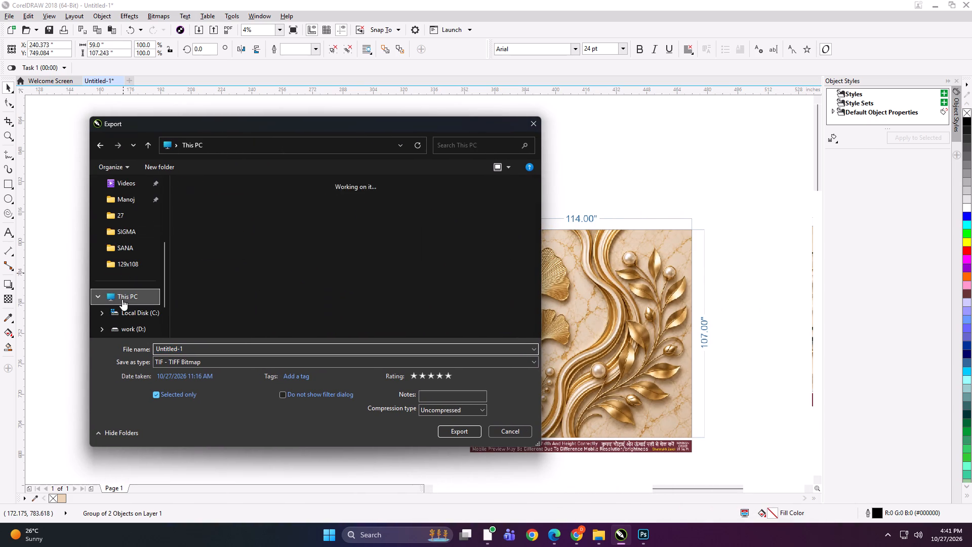
{"action": "double_click", "coordinate": [351, 209]}
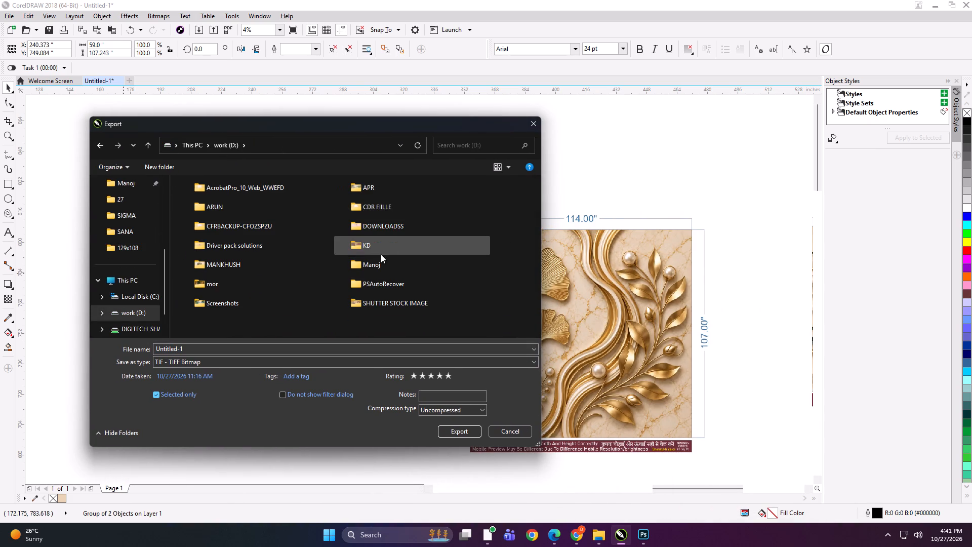
{"action": "double_click", "coordinate": [385, 246]}
{"action": "double_click", "coordinate": [369, 259]}
{"action": "left_click", "coordinate": [308, 281]}
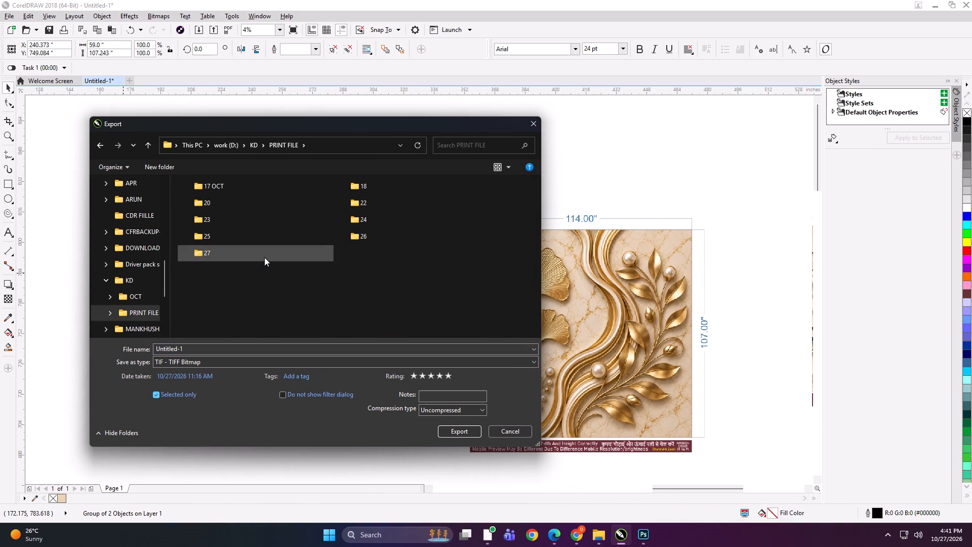
{"action": "double_click", "coordinate": [264, 257]}
{"action": "left_click", "coordinate": [267, 272]}
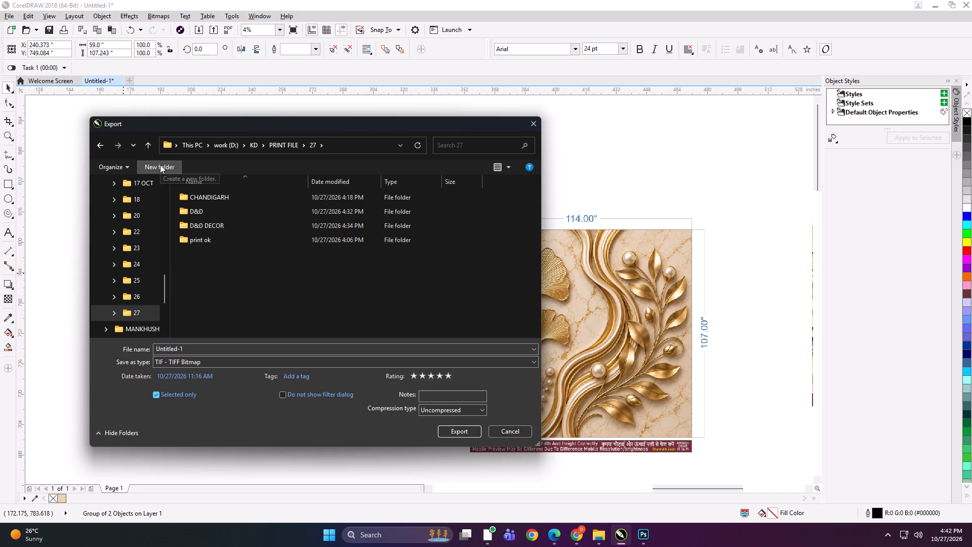
{"action": "left_click", "coordinate": [160, 165]}
{"action": "type", "text": "WALLPARADISE"}
{"action": "key", "text": "Return"}
{"action": "double_click", "coordinate": [246, 251]}
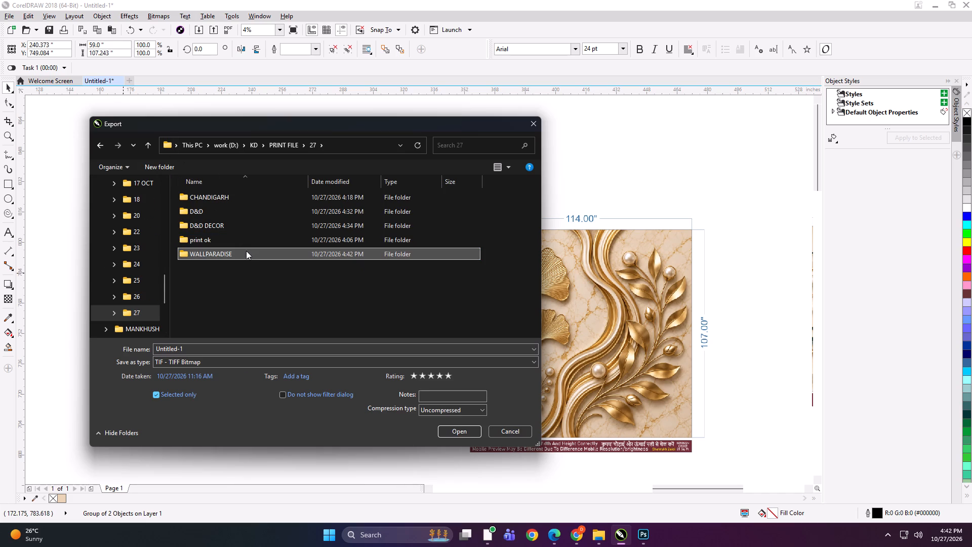
Create a subfolder named 114x107 inside WALLPARADISE and open it as the export location.
{"action": "left_click", "coordinate": [255, 353]}
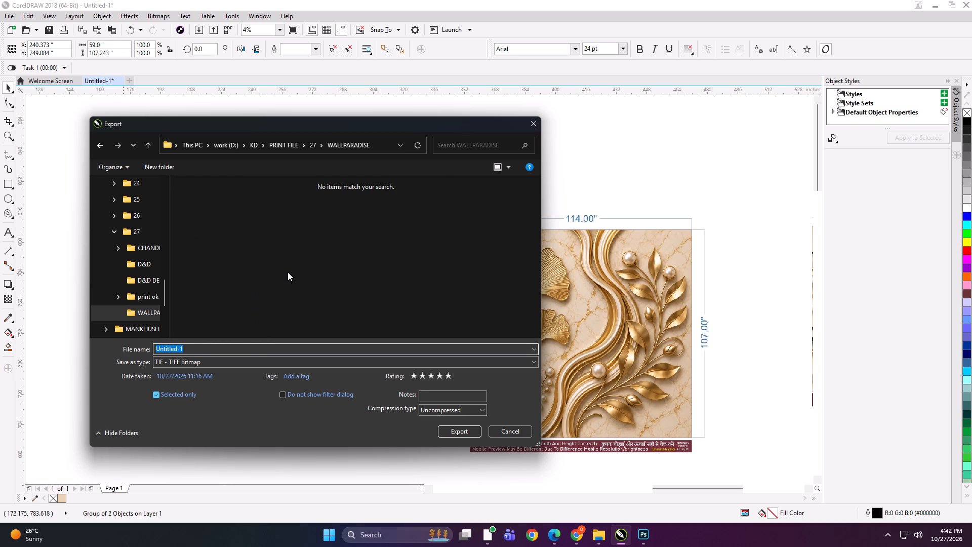
{"action": "key", "text": "5"}
{"action": "left_click", "coordinate": [170, 170]}
{"action": "type", "text": "114x107"}
{"action": "key", "text": "space"}
{"action": "key", "text": "Return"}
{"action": "double_click", "coordinate": [196, 218]}
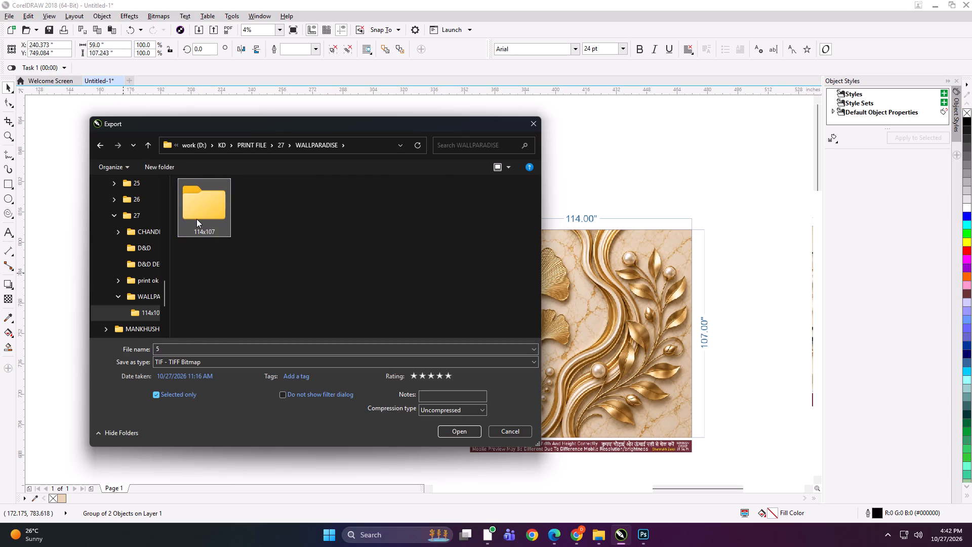
Export the left panel as a TIFF bitmap named 59x107 A HD.
{"action": "left_click", "coordinate": [222, 348]}
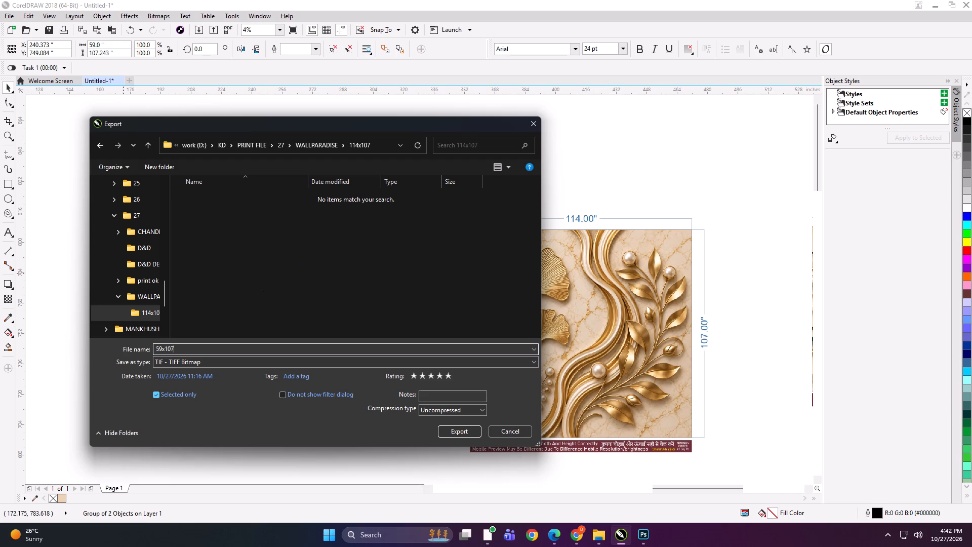
{"action": "key", "text": "Return"}
{"action": "key", "text": "Return"}
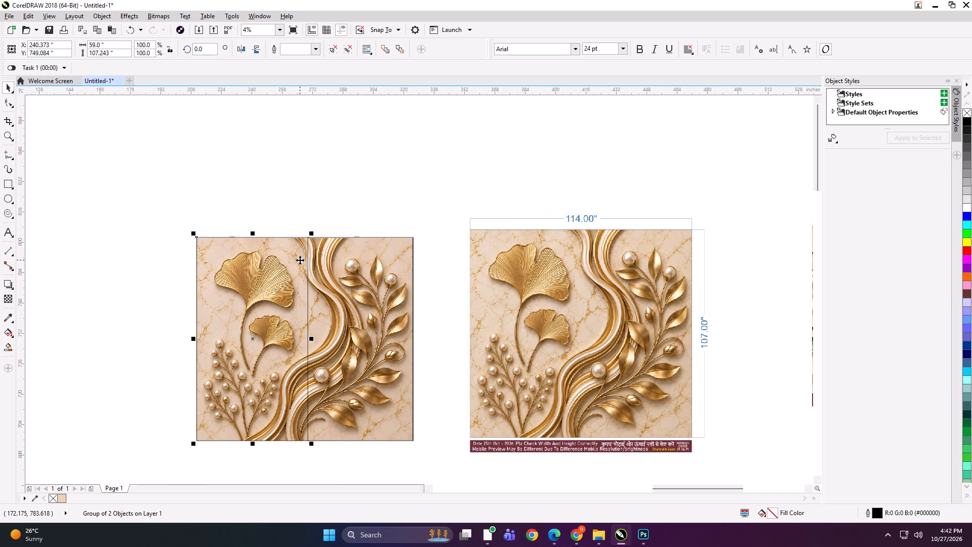
Export the right panel as a TIFF bitmap named 55.5x107 B HD in the same 114x107 folder.
{"action": "left_click", "coordinate": [357, 255]}
{"action": "key", "text": "ctrl+e"}
{"action": "key", "text": "ctrl+e"}
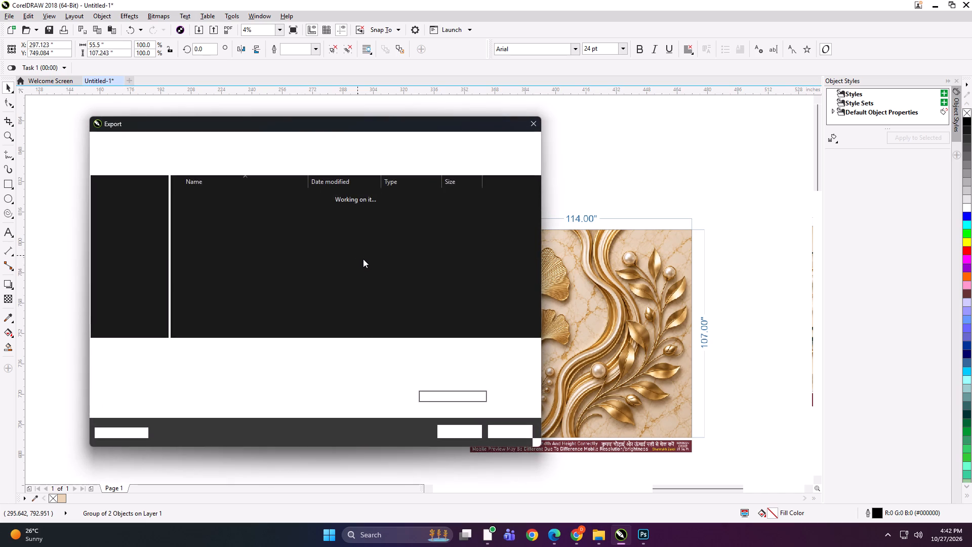
{"action": "type", "text": "55.5x"}
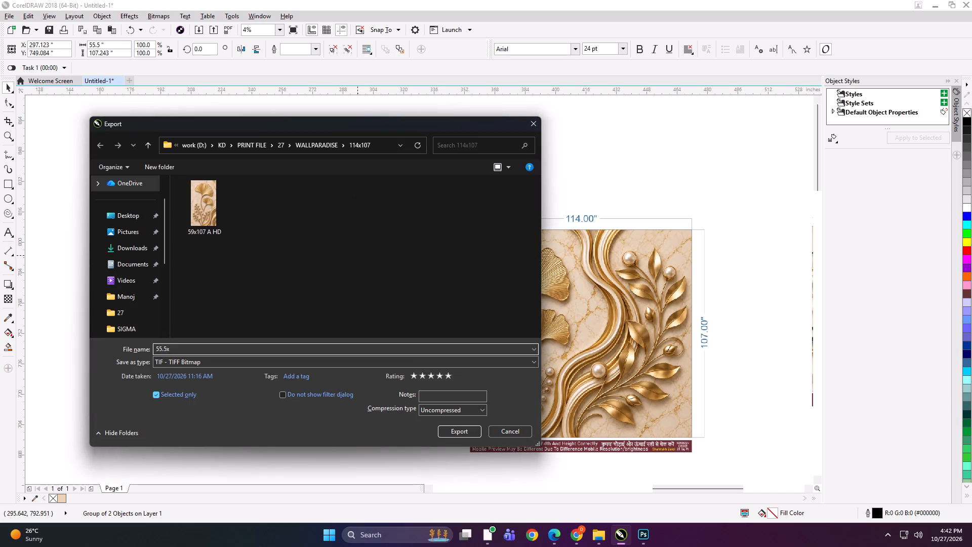
{"action": "type", "text": "107"}
{"action": "key", "text": "space"}
{"action": "type", "text": "B HD"}
{"action": "key", "text": "Return"}
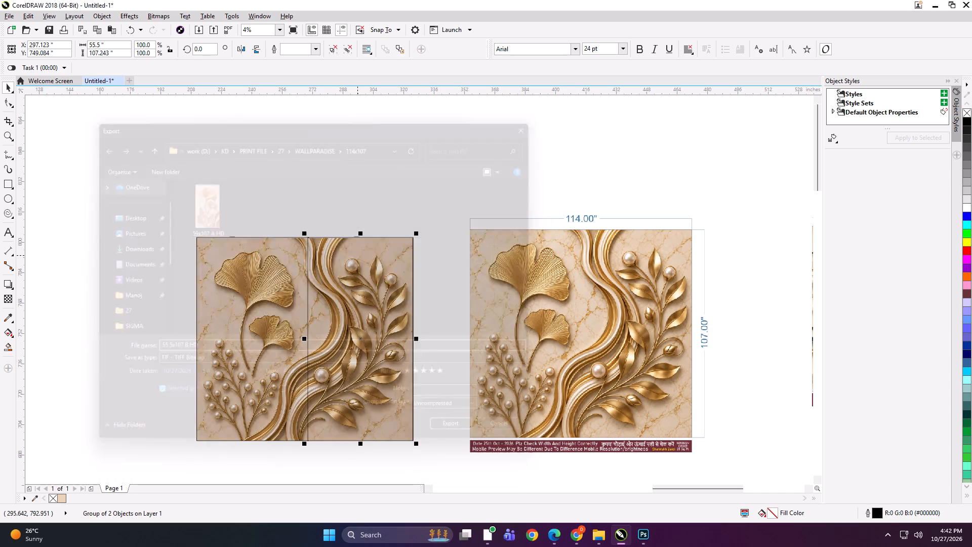
{"action": "key", "text": "Return"}
Nudge the right panel 6 inches to the right, away from the left panel.
{"action": "key", "text": "Right"}
{"action": "key", "text": "Right"}
{"action": "key", "text": "Right"}
{"action": "key", "text": "Right"}
{"action": "key", "text": "Right"}
{"action": "key", "text": "Right"}
{"action": "key", "text": "Right"}
{"action": "key", "text": "Right"}
{"action": "key", "text": "Right"}
{"action": "key", "text": "Right"}
{"action": "key", "text": "Right"}
{"action": "key", "text": "Right"}
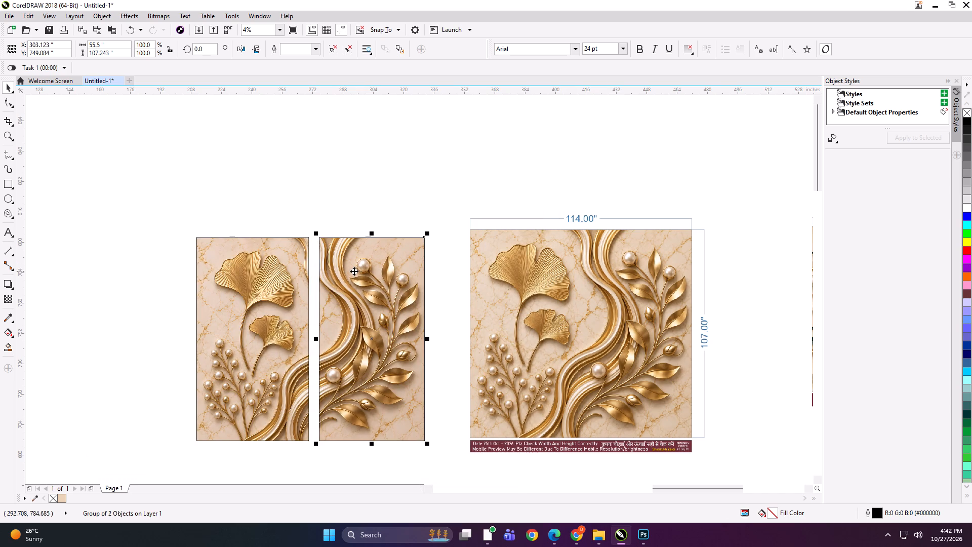
Enlarge the two ginkgo panels together to about 107%.
{"action": "left_click", "coordinate": [294, 287], "text": "shift"}
{"action": "left_click_drag", "start_coordinate": [428, 444], "coordinate": [441, 451], "text": "shift"}
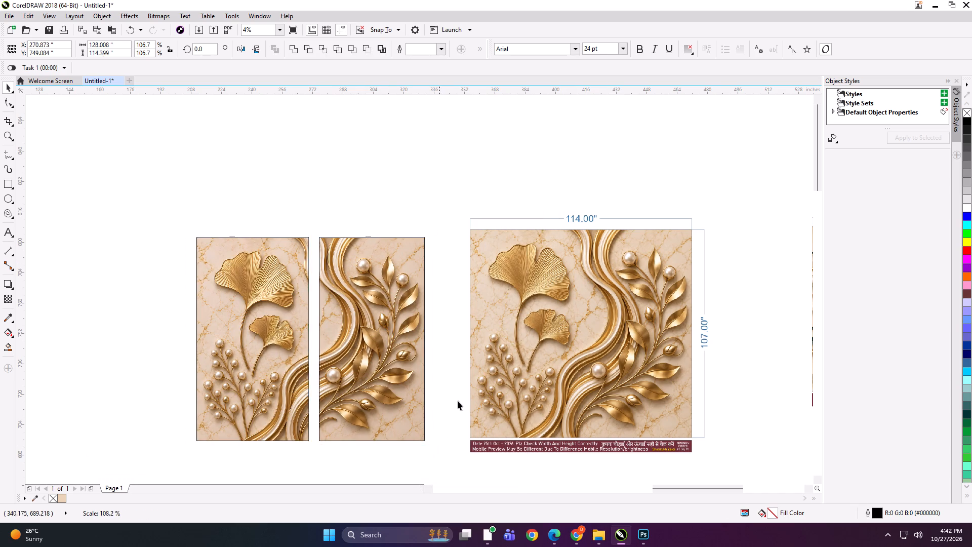
Group both panels with the labelled ginkgo piece and shrink the group to about 11.4 × 5.2 inches.
{"action": "left_click", "coordinate": [495, 361], "text": "shift"}
{"action": "key", "text": "ctrl+g"}
{"action": "left_click_drag", "start_coordinate": [523, 375], "coordinate": [480, 347]}
{"action": "left_click_drag", "start_coordinate": [708, 438], "coordinate": [441, 316], "text": "shift"}
{"action": "scroll", "coordinate": [429, 303], "scroll_direction": "up", "scroll_amount": 3}
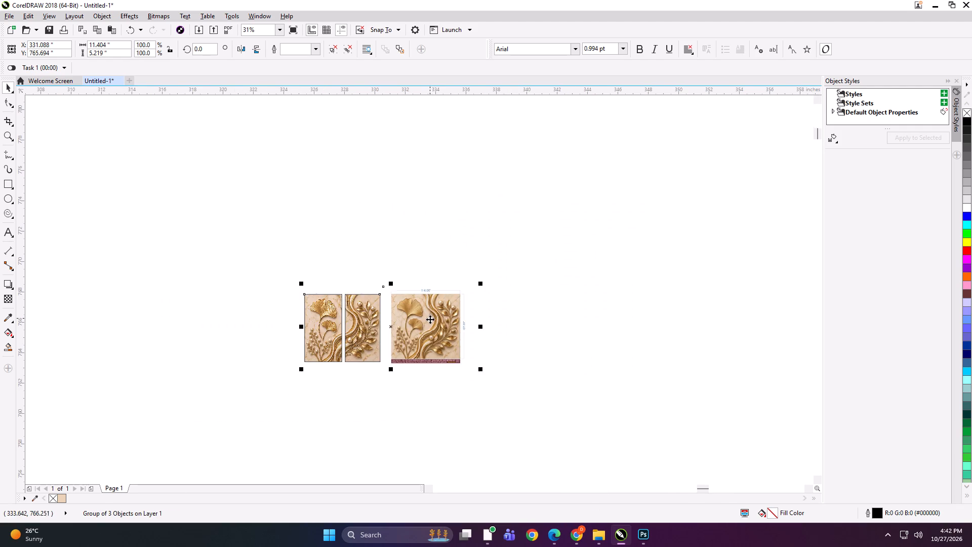
Shrink the grouped ginkgo panels and labelled piece further to about 4.8 × 2.2 inches.
{"action": "scroll", "coordinate": [426, 330], "scroll_direction": "up", "scroll_amount": 1}
{"action": "left_click_drag", "start_coordinate": [531, 407], "coordinate": [431, 362], "text": "shift"}
Export the ginkgo comparison group as a preview file named SFSDG.
{"action": "key", "text": "ctrl+e"}
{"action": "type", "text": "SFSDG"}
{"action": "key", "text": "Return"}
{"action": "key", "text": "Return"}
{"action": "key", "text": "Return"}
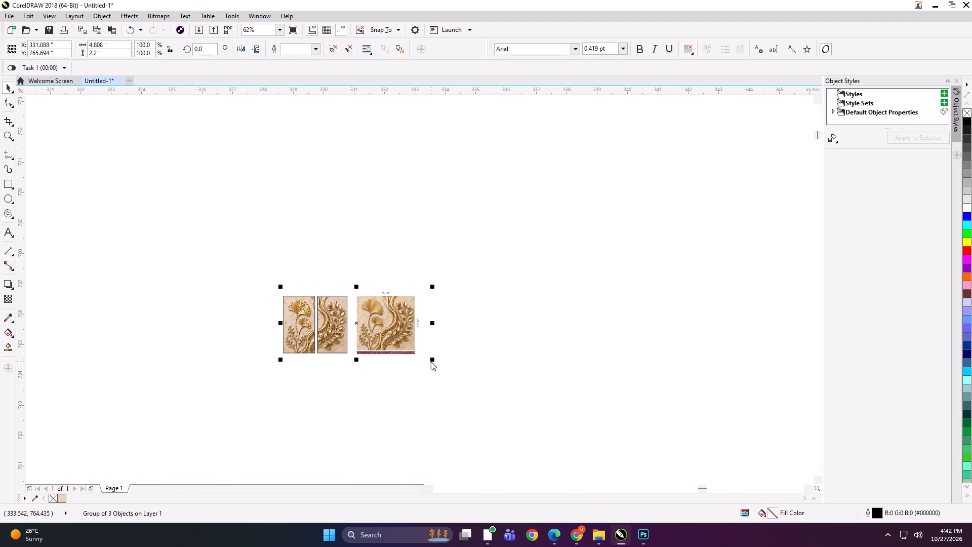
Delete the ginkgo comparison group from the page.
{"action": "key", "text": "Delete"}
Move the unlabelled Krishna flute hands image up beside the labelled 117-inch version, on the side away from the purple floral artworks.
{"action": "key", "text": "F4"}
{"action": "left_click_drag", "start_coordinate": [431, 362], "coordinate": [436, 362]}
{"action": "scroll", "coordinate": [701, 212], "scroll_direction": "up", "scroll_amount": 1}
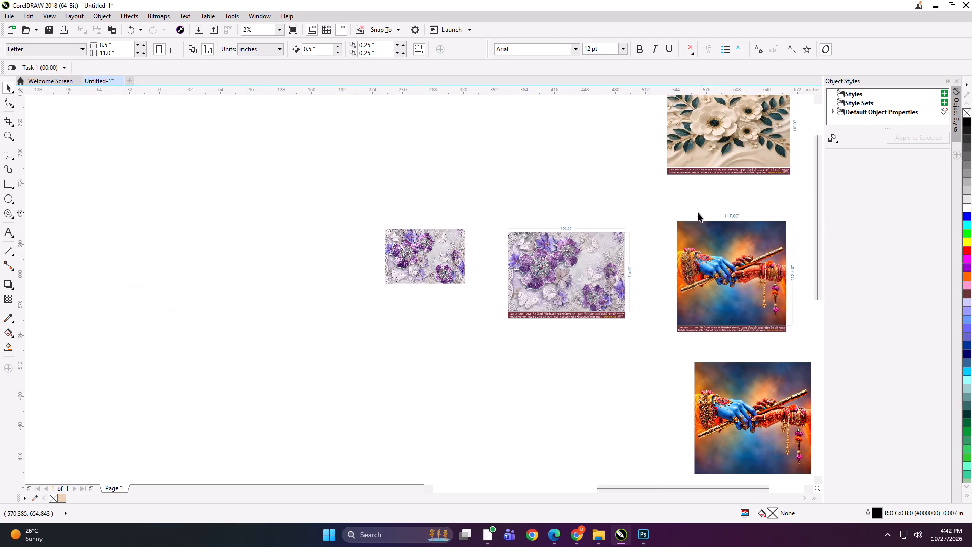
{"action": "scroll", "coordinate": [572, 257], "scroll_direction": "up", "scroll_amount": 1}
{"action": "scroll", "coordinate": [502, 245], "scroll_direction": "down", "scroll_amount": 1}
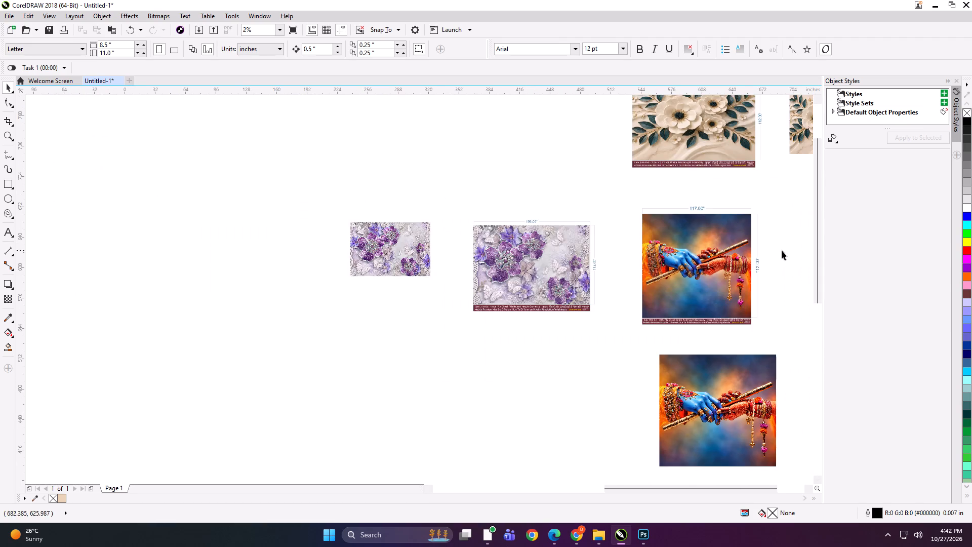
{"action": "scroll", "coordinate": [782, 250], "scroll_direction": "up", "scroll_amount": 1}
{"action": "scroll", "coordinate": [309, 215], "scroll_direction": "down", "scroll_amount": 1}
{"action": "left_click_drag", "start_coordinate": [509, 400], "coordinate": [627, 265]}
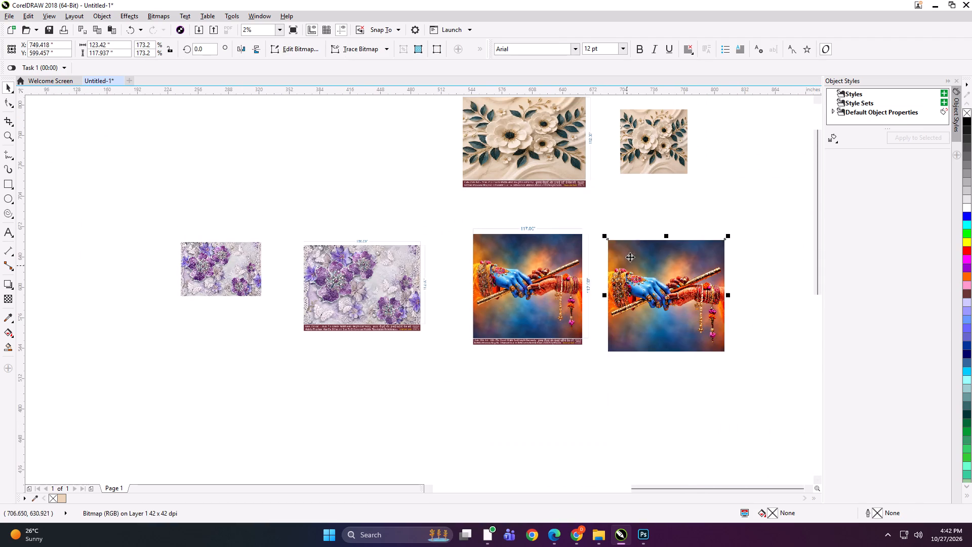
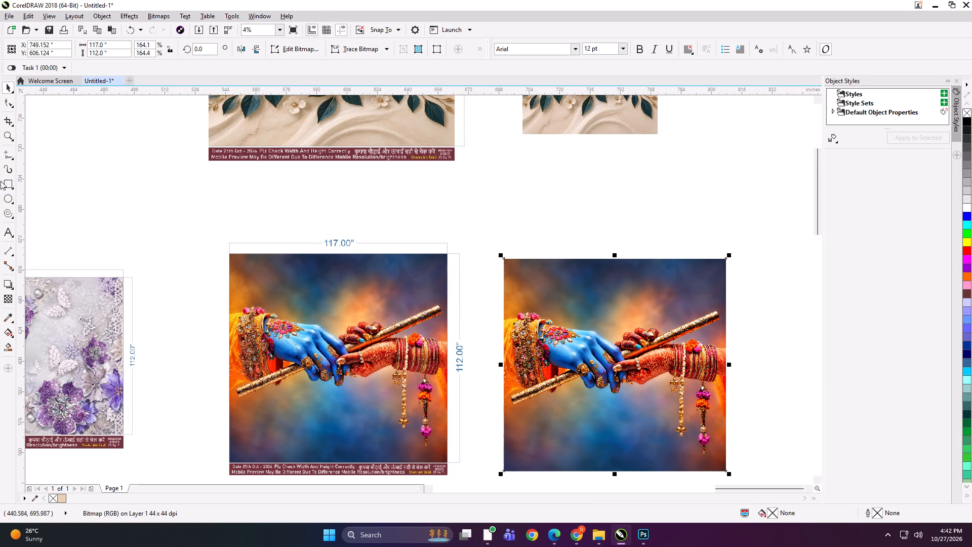
Add a rectangle around the unlabelled flute-and-hands mural, set its width to 59 inches and align it to the mural's left edge.
{"action": "double_click", "coordinate": [5, 182], "text": "shift"}
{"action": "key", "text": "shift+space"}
{"action": "left_click", "coordinate": [117, 47]}
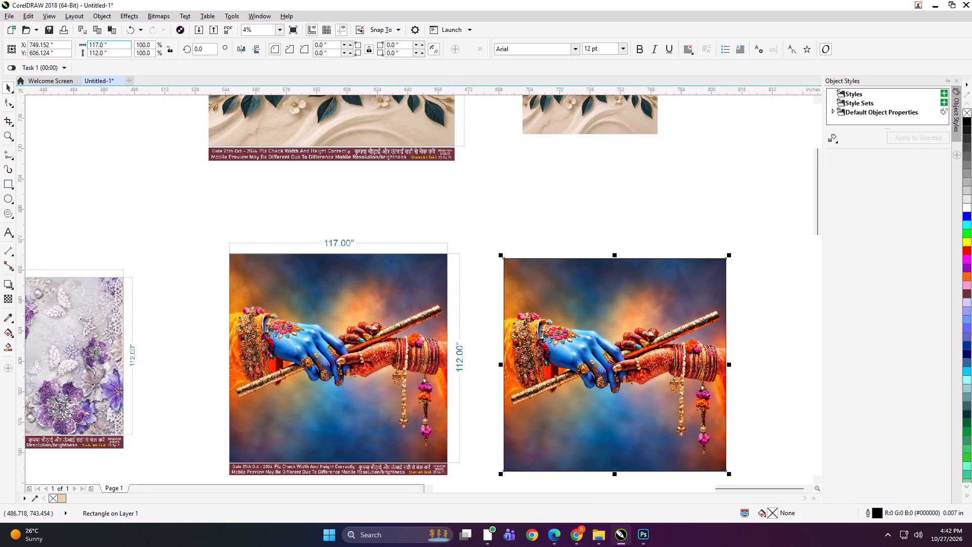
{"action": "key", "text": "ctrl+a"}
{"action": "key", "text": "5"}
{"action": "key", "text": "Return"}
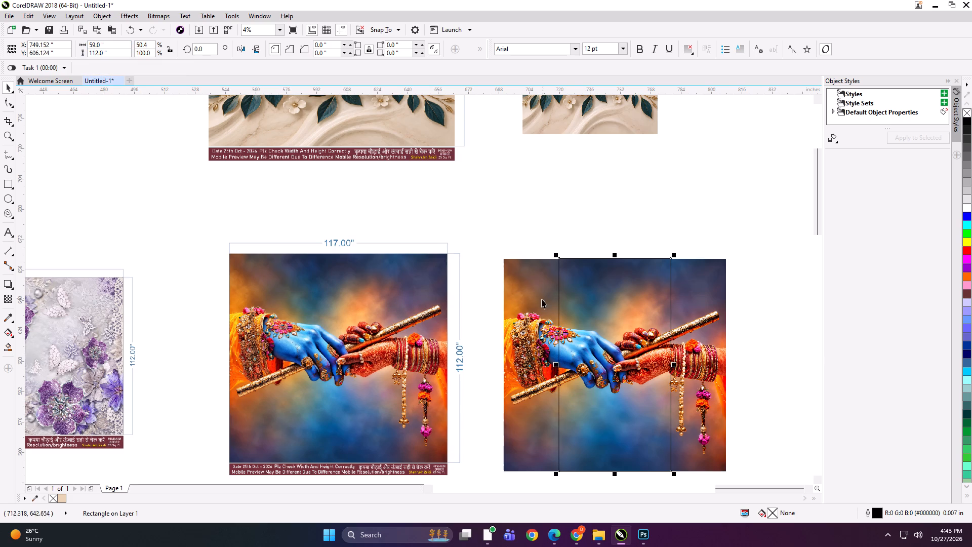
{"action": "left_click", "coordinate": [542, 299], "text": "shift"}
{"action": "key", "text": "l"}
{"action": "left_click", "coordinate": [514, 229]}
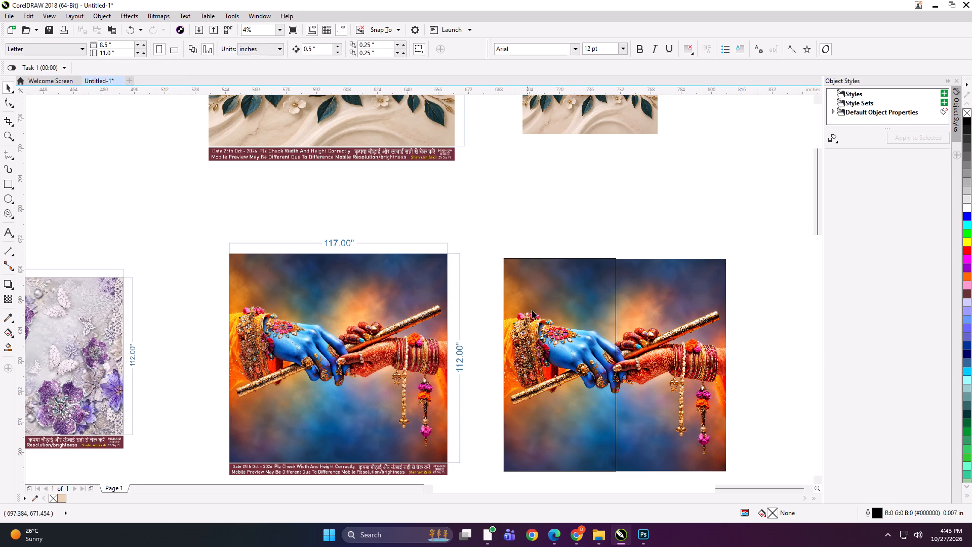
Make a mirrored copy of the 59-inch rectangle over the mural's right half and nudge it 0.5 inch left to overlap the first.
{"action": "left_click", "coordinate": [539, 338]}
{"action": "left_click_drag", "start_coordinate": [499, 366], "coordinate": [623, 365]}
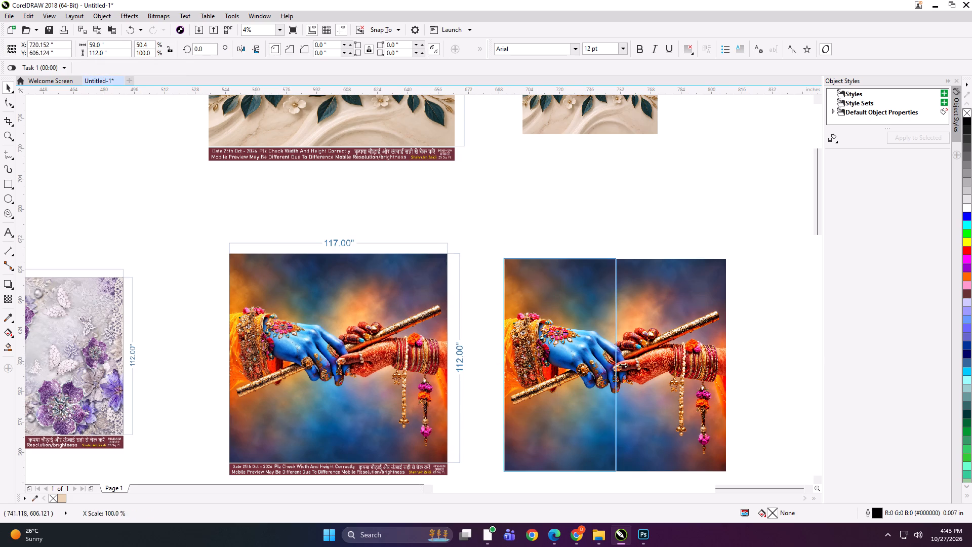
{"action": "left_click_drag", "start_coordinate": [623, 365], "coordinate": [639, 364]}
{"action": "right_click", "coordinate": [639, 364], "text": "ctrl"}
{"action": "key", "text": "Left"}
Narrow the right-half rectangle to 58.5 inches so its outer side meets the mural's right edge.
{"action": "scroll", "coordinate": [724, 364], "scroll_direction": "up", "scroll_amount": 2}
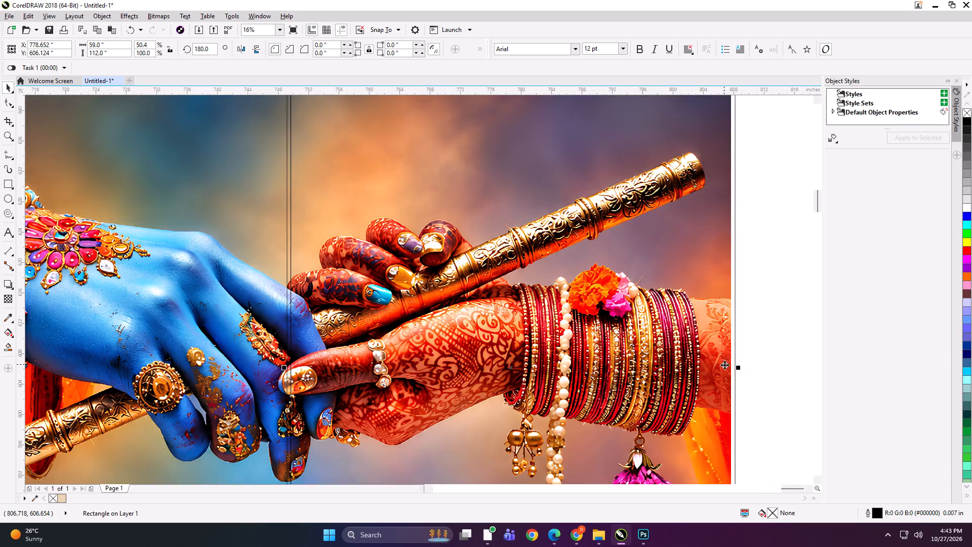
{"action": "scroll", "coordinate": [733, 372], "scroll_direction": "up", "scroll_amount": 2}
{"action": "left_click_drag", "start_coordinate": [747, 354], "coordinate": [735, 354]}
Group the two overlapping panel rectangles on the flute-and-hands mural.
{"action": "scroll", "coordinate": [638, 320], "scroll_direction": "down", "scroll_amount": 2}
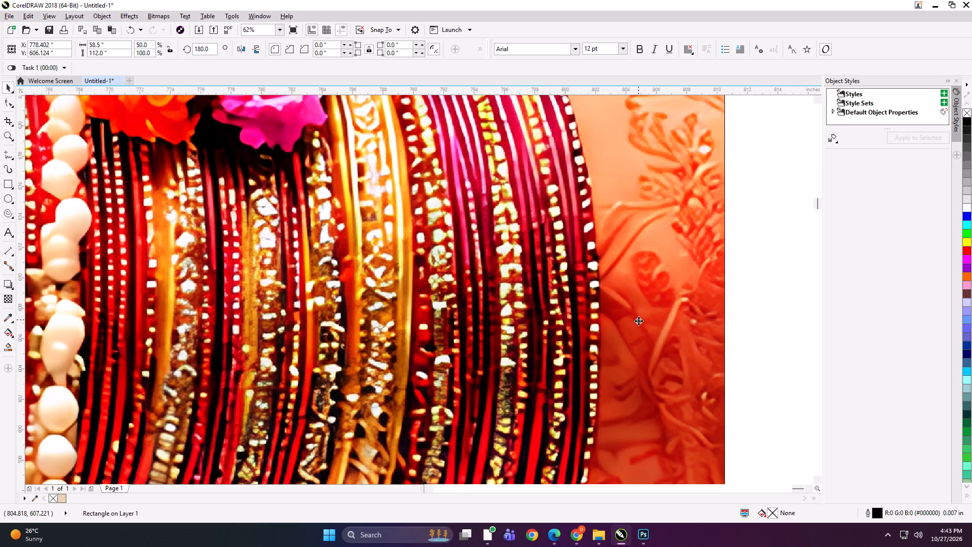
{"action": "scroll", "coordinate": [638, 321], "scroll_direction": "down", "scroll_amount": 2}
{"action": "left_click", "coordinate": [514, 325], "text": "shift"}
{"action": "key", "text": "ctrl+g"}
{"action": "left_click", "coordinate": [673, 325]}
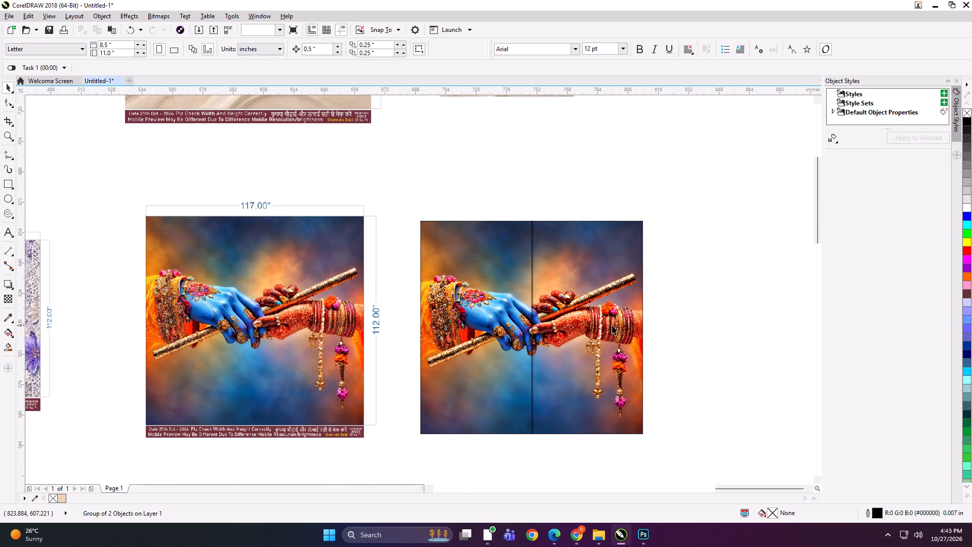
Ungroup the two adjoining panels of the flute-and-hands artwork so that each can be selected separately.
{"action": "left_click", "coordinate": [570, 322], "text": "alt"}
{"action": "key", "text": "shift+Return"}
{"action": "left_click", "coordinate": [570, 322]}
{"action": "key", "text": "ctrl+u"}
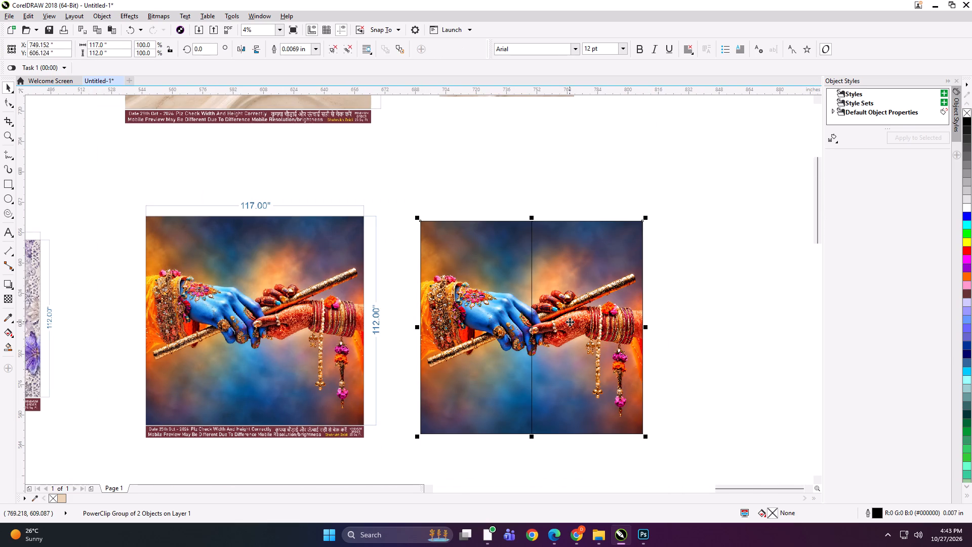
{"action": "left_click", "coordinate": [644, 308]}
{"action": "left_click", "coordinate": [673, 314]}
{"action": "left_click", "coordinate": [600, 301]}
{"action": "left_click", "coordinate": [687, 306]}
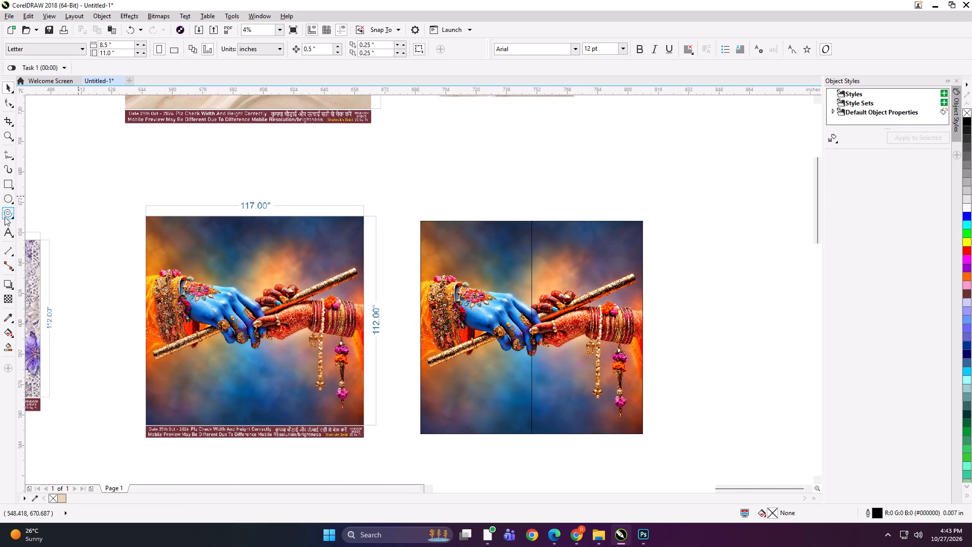
Add the text label 117*112 PANEL 1 on the top edge of the left flute-and-hands panel.
{"action": "left_click", "coordinate": [9, 233]}
{"action": "left_click", "coordinate": [433, 220]}
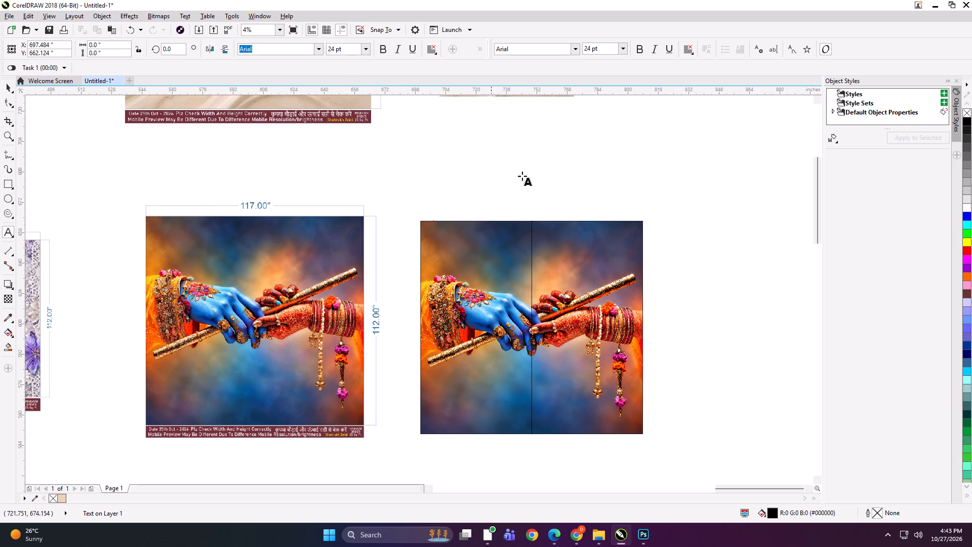
{"action": "type", "text": "117*112 A"}
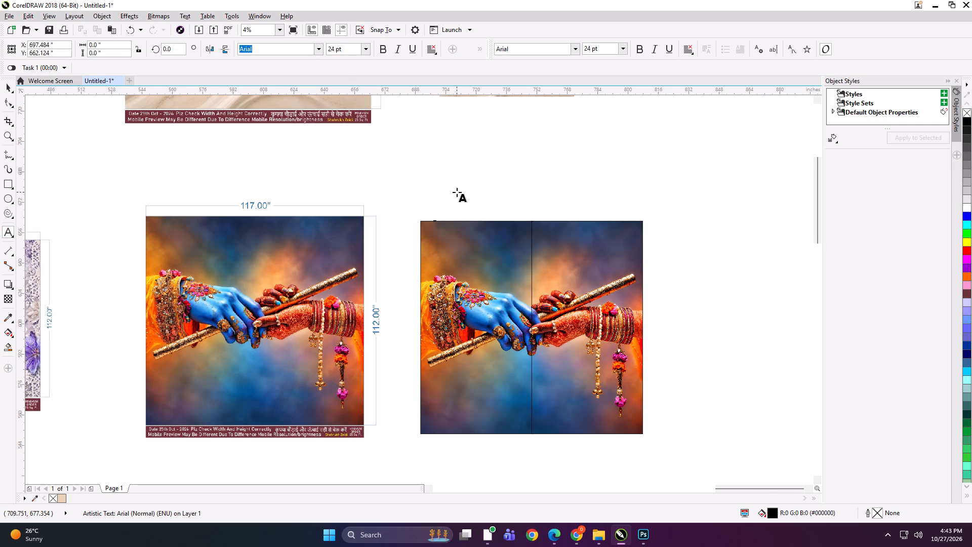
{"action": "scroll", "coordinate": [456, 192], "scroll_direction": "up", "scroll_amount": 2}
{"action": "scroll", "coordinate": [409, 256], "scroll_direction": "up", "scroll_amount": 2}
{"action": "key", "text": "BackSpace"}
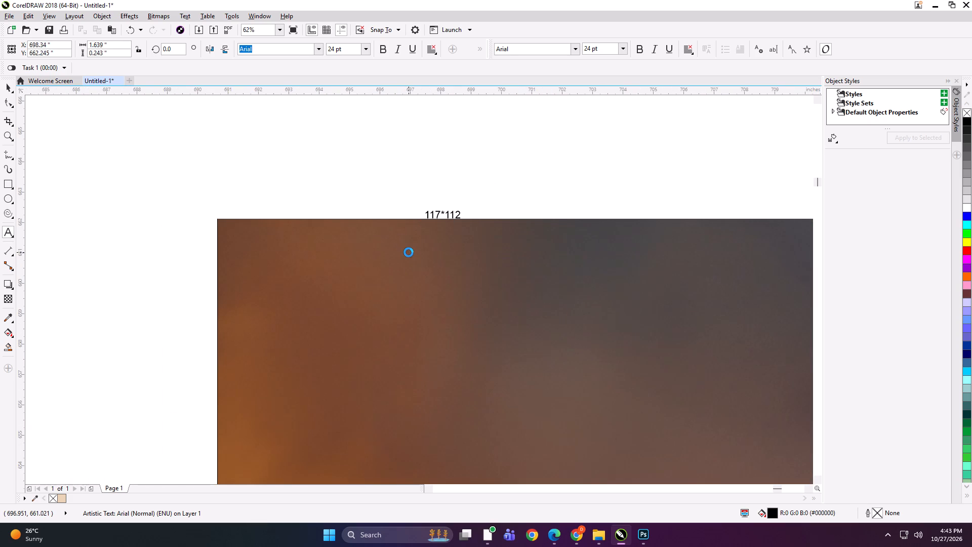
{"action": "type", "text": "PANEL 1"}
Copy the panel label onto the top edge of the right flute-and-hands panel and add a 2 at its end.
{"action": "key", "text": "ctrl+a"}
{"action": "key", "text": "ctrl+c"}
{"action": "scroll", "coordinate": [423, 219], "scroll_direction": "down", "scroll_amount": 4}
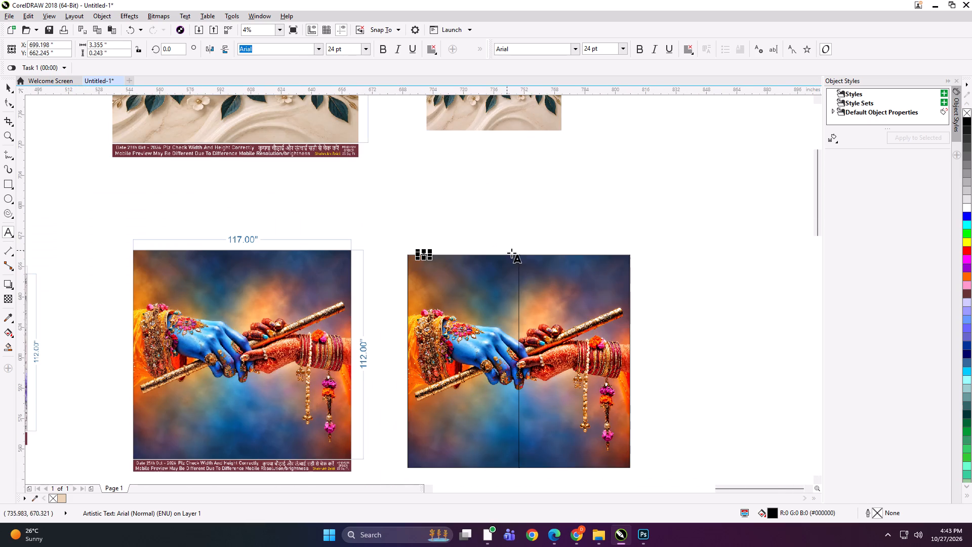
{"action": "left_click", "coordinate": [555, 254]}
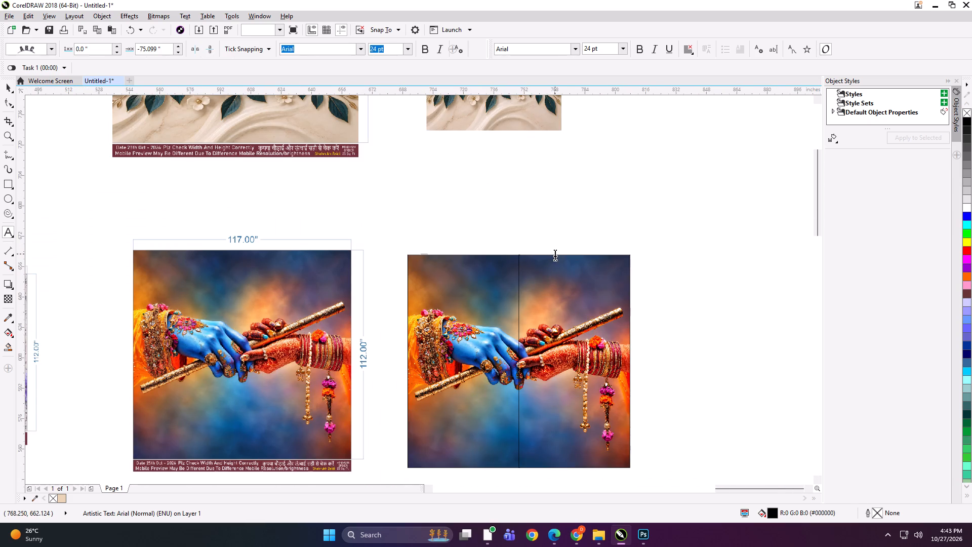
{"action": "scroll", "coordinate": [555, 254], "scroll_direction": "up", "scroll_amount": 3}
{"action": "key", "text": "ctrl+v"}
{"action": "key", "text": "2"}
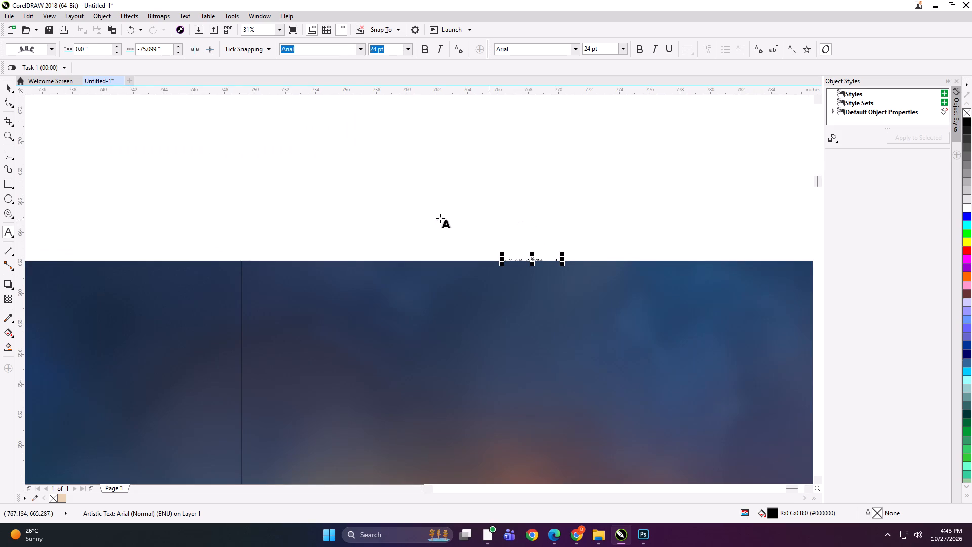
{"action": "scroll", "coordinate": [647, 289], "scroll_direction": "up", "scroll_amount": 2}
{"action": "scroll", "coordinate": [473, 217], "scroll_direction": "down", "scroll_amount": 2}
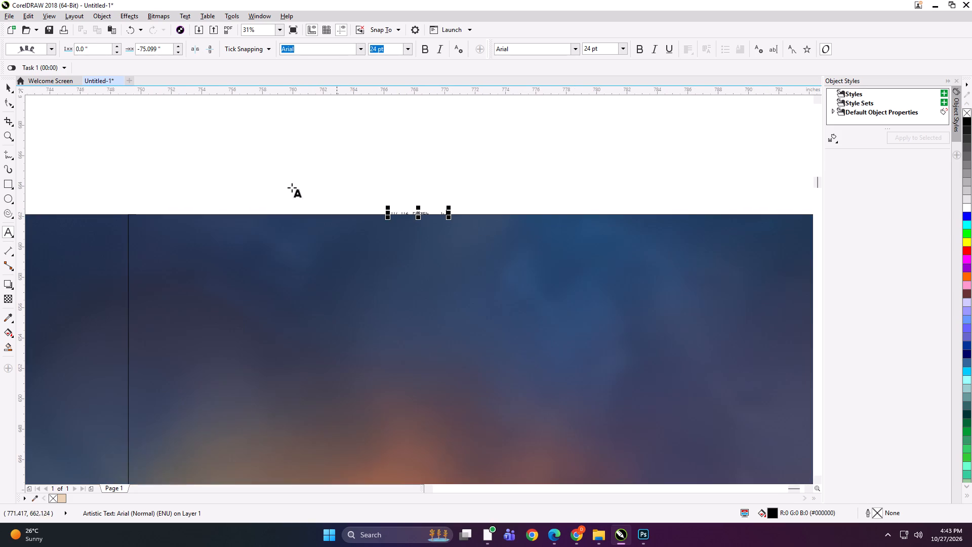
Correct the right panel's label to read 117*112 PANEL 2.
{"action": "left_click", "coordinate": [7, 89]}
{"action": "left_click", "coordinate": [380, 186]}
{"action": "scroll", "coordinate": [450, 211], "scroll_direction": "up", "scroll_amount": 2}
{"action": "double_click", "coordinate": [433, 217]}
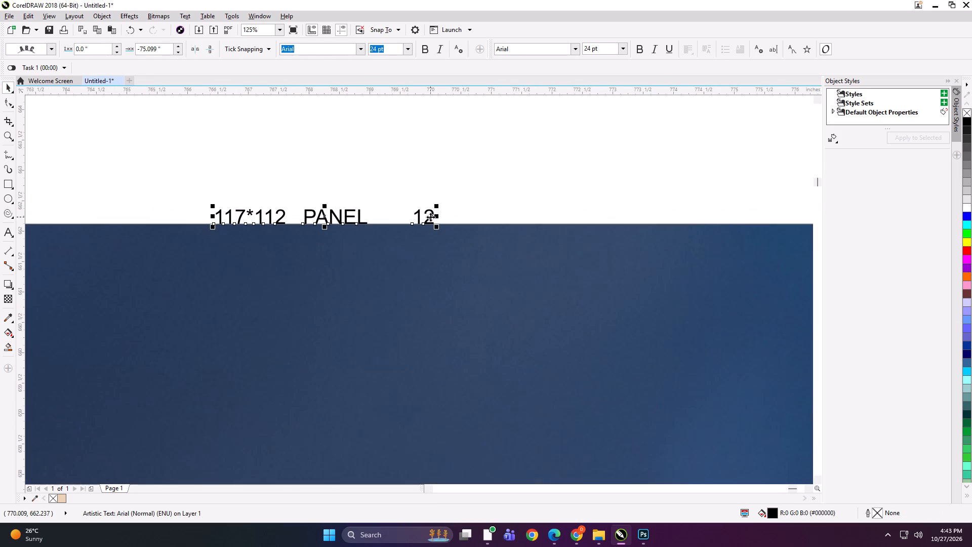
{"action": "double_click", "coordinate": [429, 217]}
{"action": "key", "text": "BackSpace"}
{"action": "key", "text": "BackSpace"}
{"action": "key", "text": "BackSpace"}
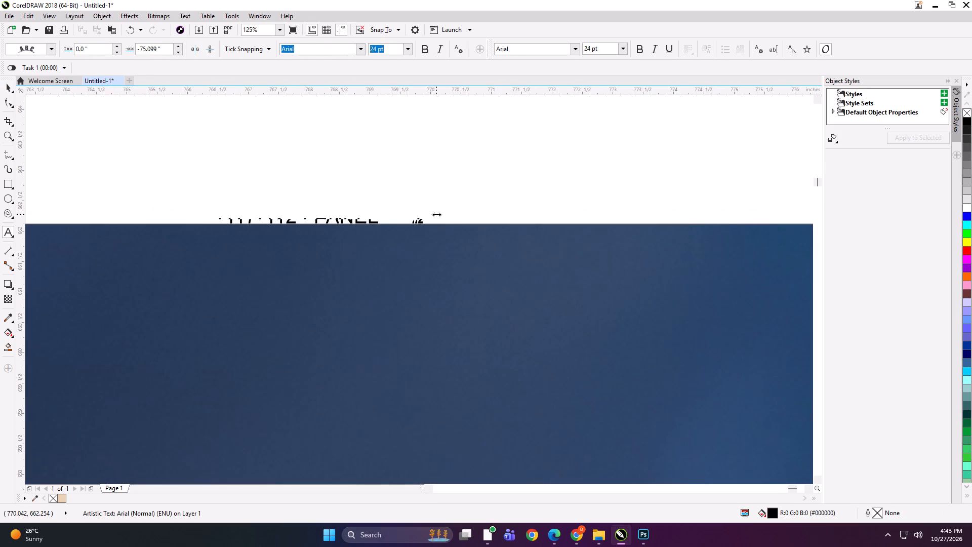
{"action": "key", "text": "2"}
{"action": "left_click", "coordinate": [9, 89]}
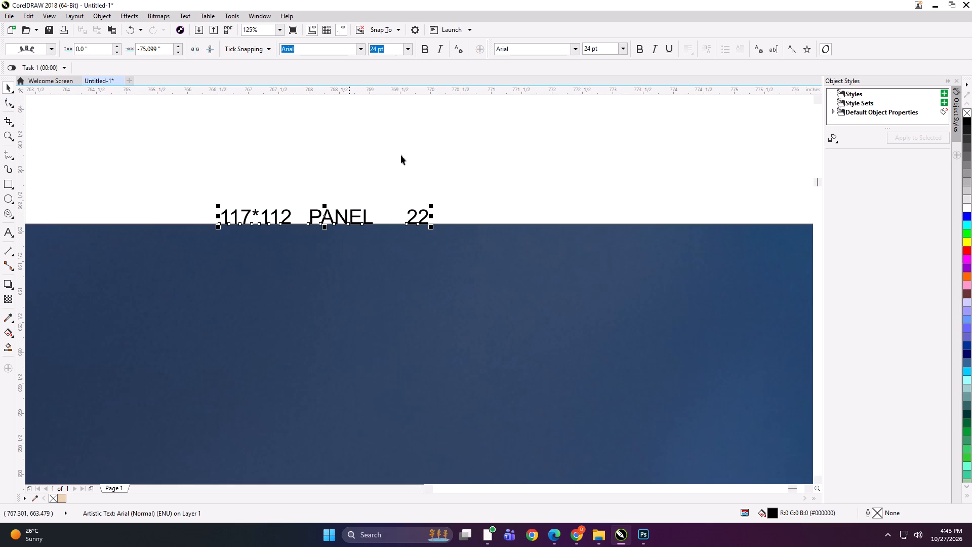
{"action": "left_click", "coordinate": [427, 155]}
{"action": "double_click", "coordinate": [422, 213]}
{"action": "triple_click", "coordinate": [422, 216]}
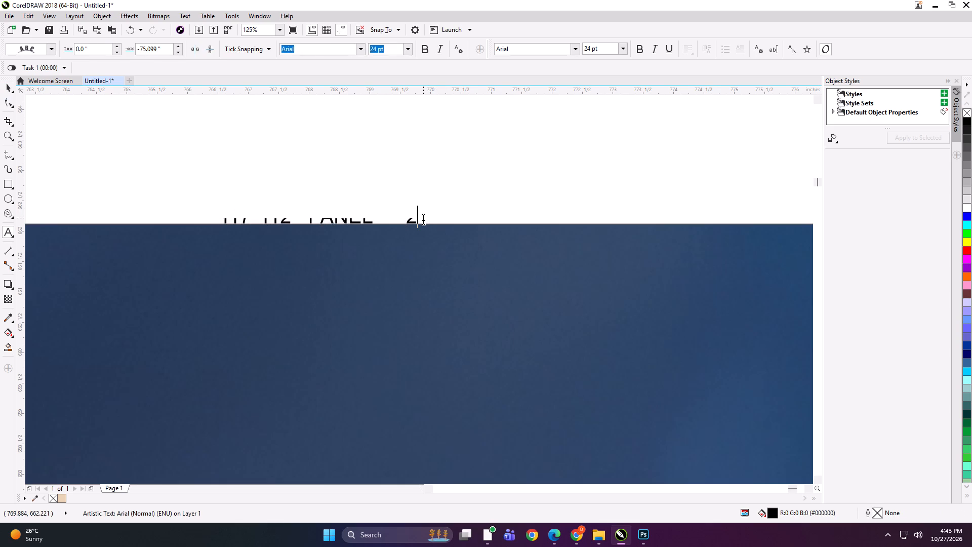
{"action": "key", "text": "BackSpace"}
{"action": "left_click", "coordinate": [4, 84]}
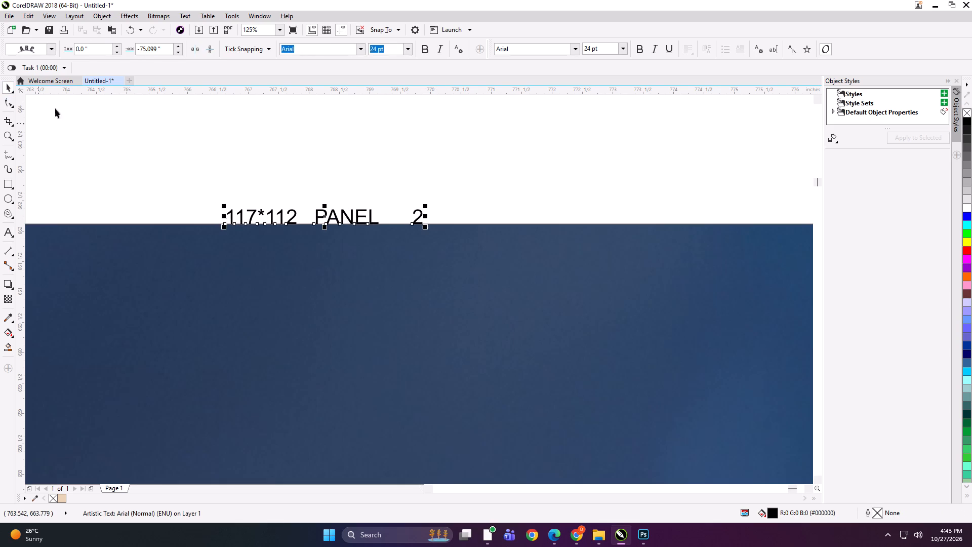
{"action": "left_click", "coordinate": [391, 165]}
Group each text label with its own flute-and-hands panel, first the right one and then the left.
{"action": "scroll", "coordinate": [444, 167], "scroll_direction": "down", "scroll_amount": 4}
{"action": "left_click_drag", "start_coordinate": [482, 145], "coordinate": [419, 199]}
{"action": "double_click", "coordinate": [459, 204], "text": "shift"}
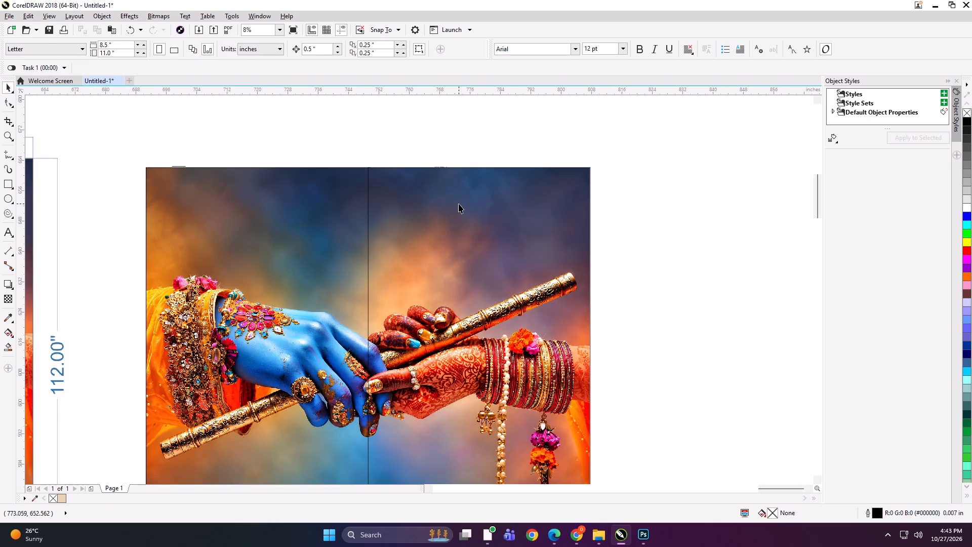
{"action": "key", "text": "ctrl+g"}
{"action": "scroll", "coordinate": [502, 202], "scroll_direction": "down", "scroll_amount": 1}
{"action": "left_click_drag", "start_coordinate": [501, 196], "coordinate": [389, 265]}
{"action": "left_click", "coordinate": [449, 253], "text": "shift"}
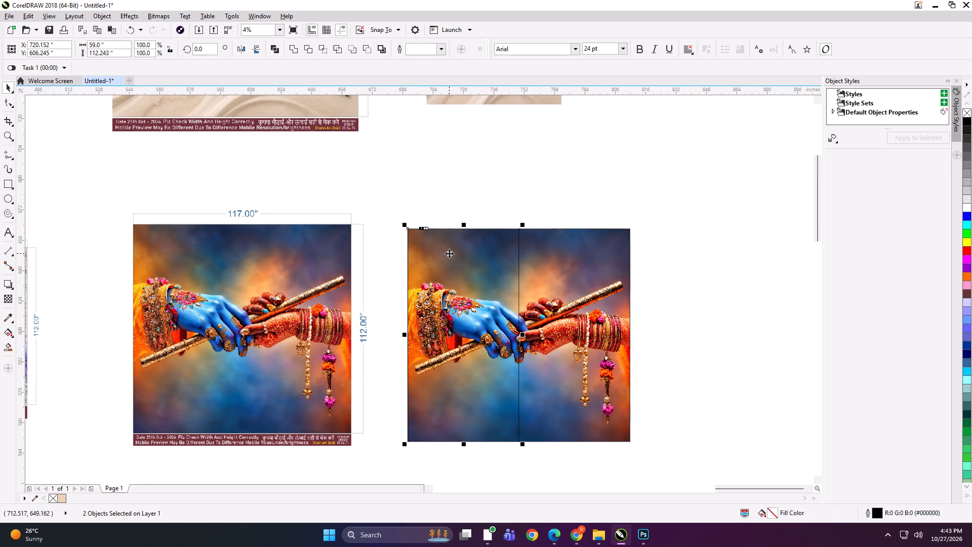
{"action": "key", "text": "ctrl+g"}
Start exporting the left panel and create and open a 117x112 folder inside WALLPARADISE.
{"action": "key", "text": "ctrl+e"}
{"action": "left_click_drag", "start_coordinate": [288, 126], "coordinate": [543, 140]}
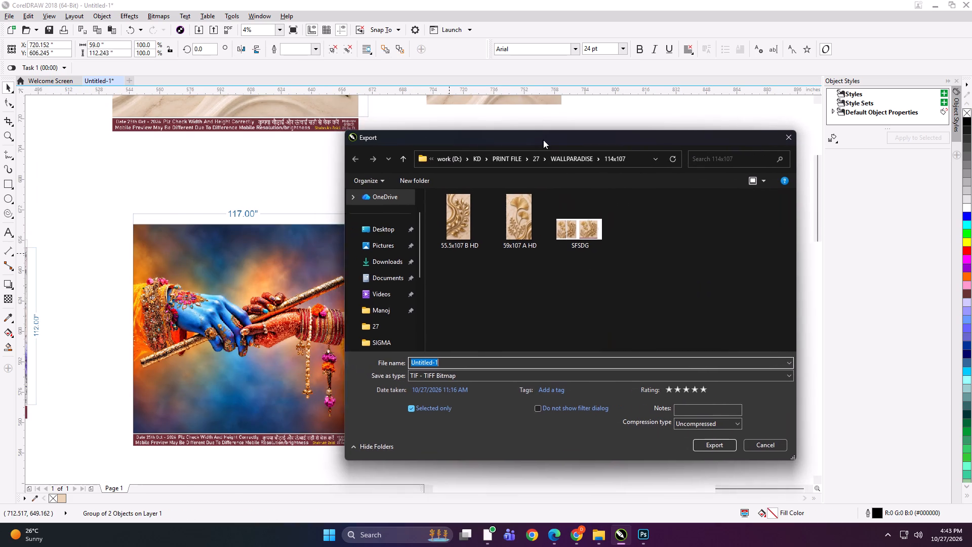
{"action": "left_click_drag", "start_coordinate": [543, 140], "coordinate": [580, 135]}
{"action": "left_click", "coordinate": [443, 157]}
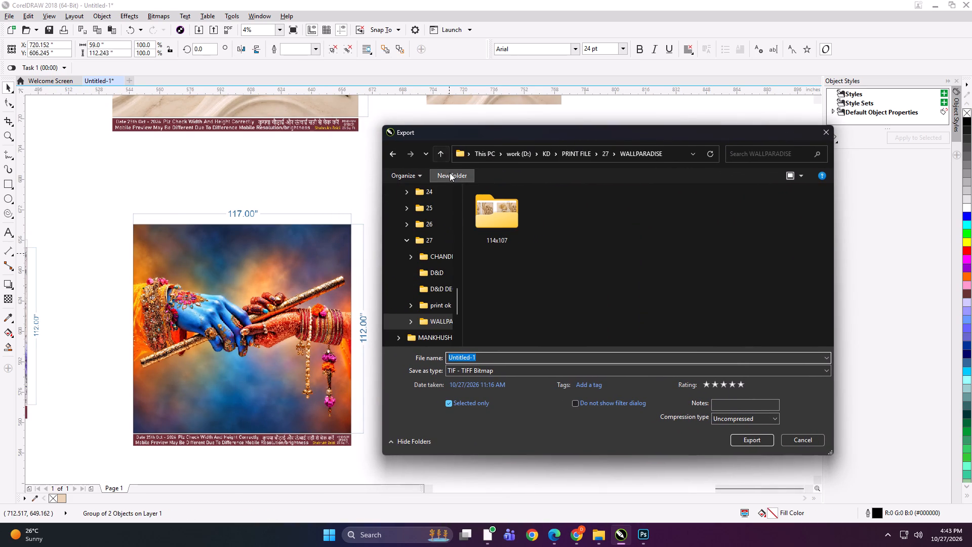
{"action": "left_click", "coordinate": [450, 173]}
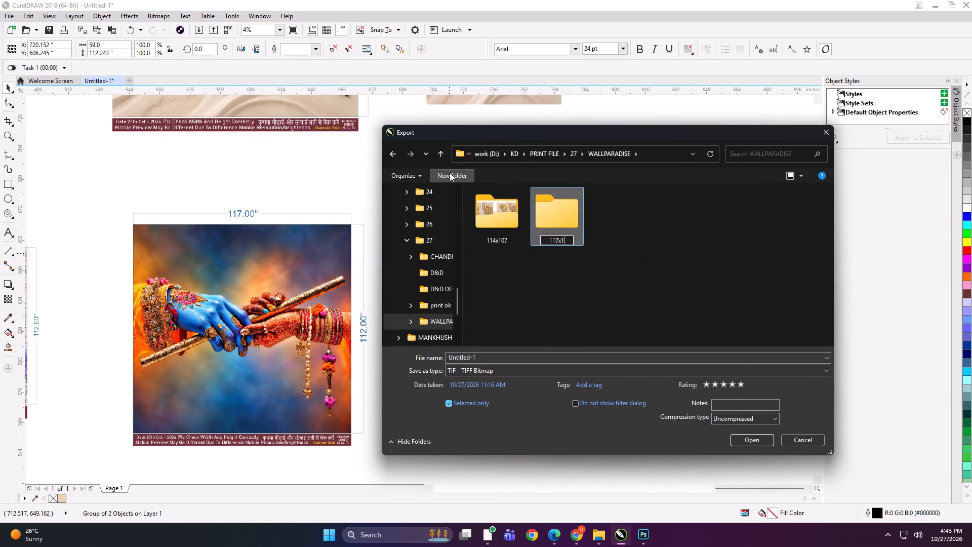
{"action": "key", "text": "Return"}
{"action": "double_click", "coordinate": [570, 221]}
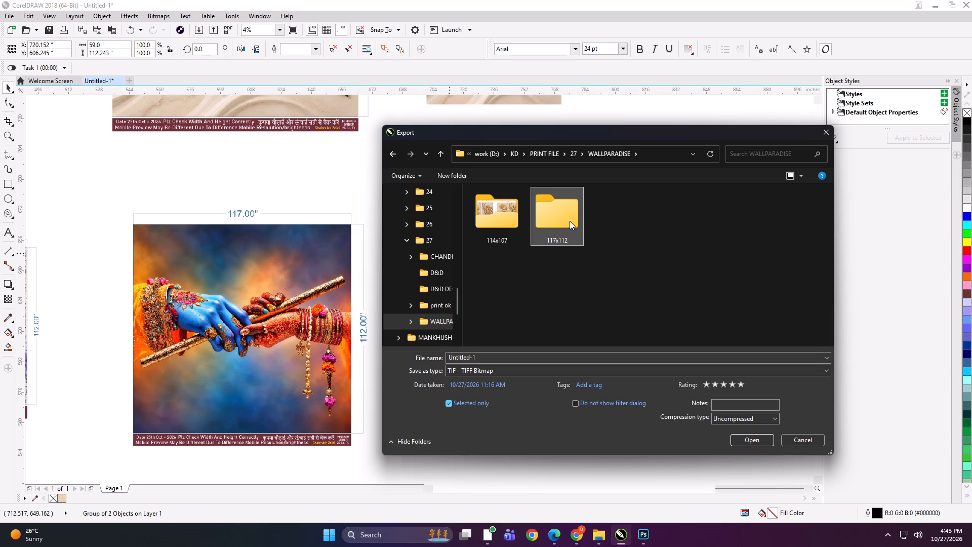
Export the left panel as a TIFF bitmap named 59x112 A HD in the 117x112 folder.
{"action": "left_click", "coordinate": [518, 360]}
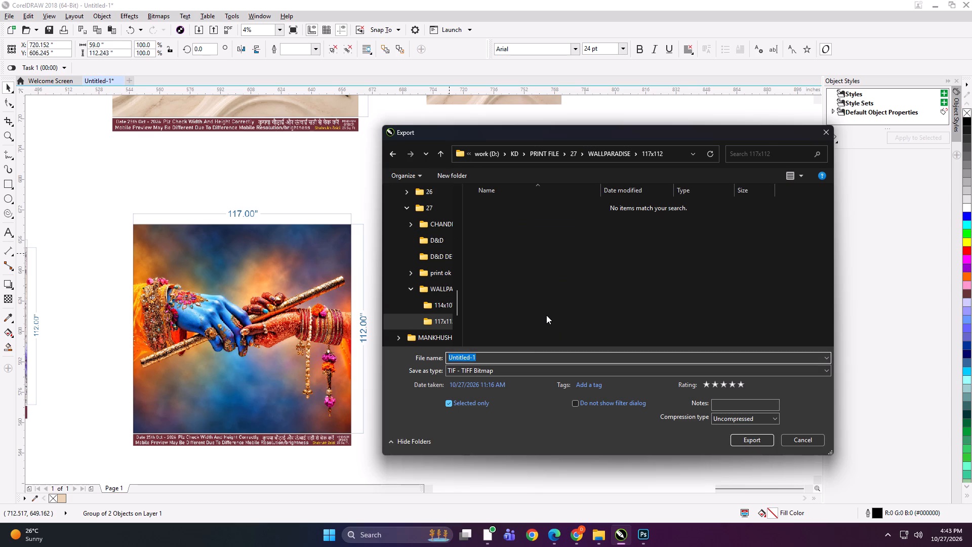
{"action": "type", "text": "59"}
{"action": "type", "text": "x112 A HD"}
{"action": "key", "text": "Return"}
{"action": "key", "text": "Return"}
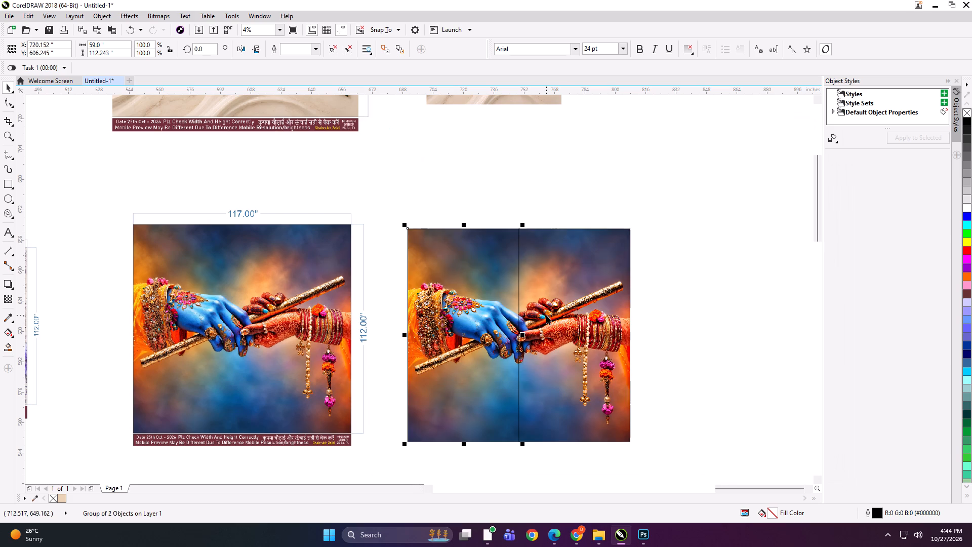
Export the right panel as a TIFF bitmap named 58.5x112 B HD in the same 117x112 folder.
{"action": "left_click", "coordinate": [546, 315]}
{"action": "key", "text": "ctrl+e"}
{"action": "key", "text": "ctrl+e"}
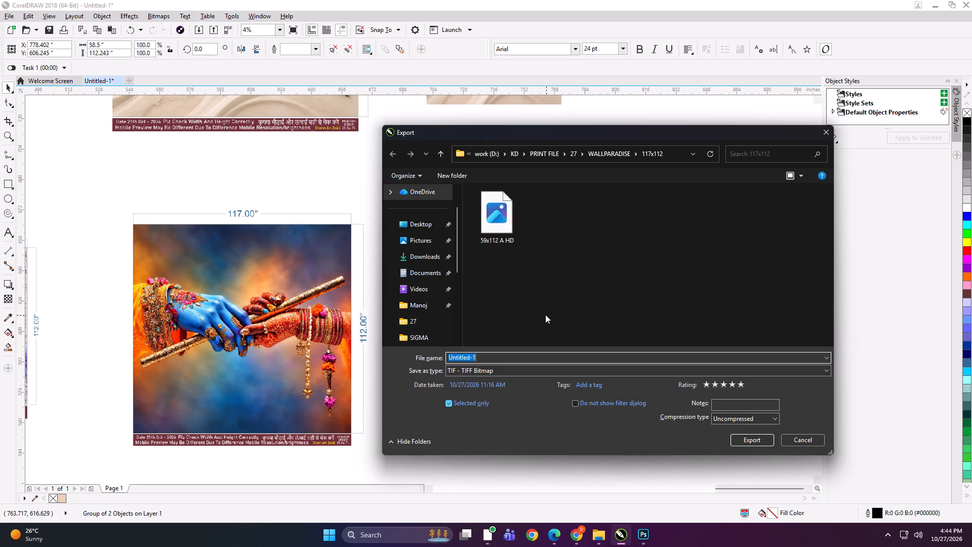
{"action": "type", "text": "58.5x112 B HD"}
{"action": "key", "text": "Return"}
{"action": "key", "text": "Return"}
Nudge the right panel about 5.5 inches to the right, away from the left panel.
{"action": "key", "text": "Right"}
{"action": "key", "text": "Right"}
{"action": "key", "text": "Right"}
{"action": "key", "text": "Right"}
{"action": "key", "text": "Right"}
{"action": "key", "text": "Right"}
{"action": "key", "text": "Right"}
{"action": "key", "text": "Right"}
{"action": "key", "text": "Right"}
{"action": "key", "text": "Right"}
{"action": "key", "text": "Right"}
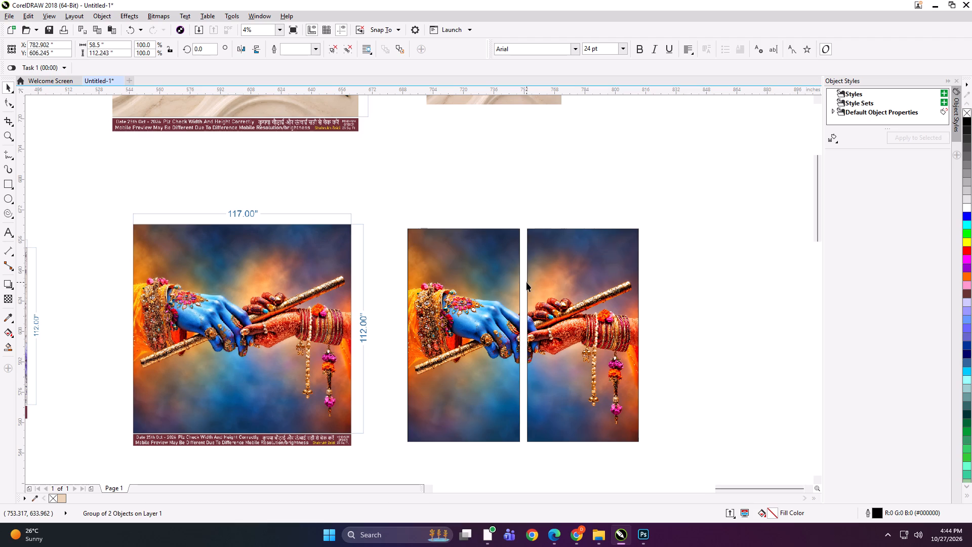
Move both panels slightly closer to the labelled flute-and-hands piece and group all three together.
{"action": "left_click", "coordinate": [489, 285], "text": "shift"}
{"action": "left_click_drag", "start_coordinate": [499, 334], "coordinate": [490, 331]}
{"action": "left_click", "coordinate": [318, 334], "text": "shift"}
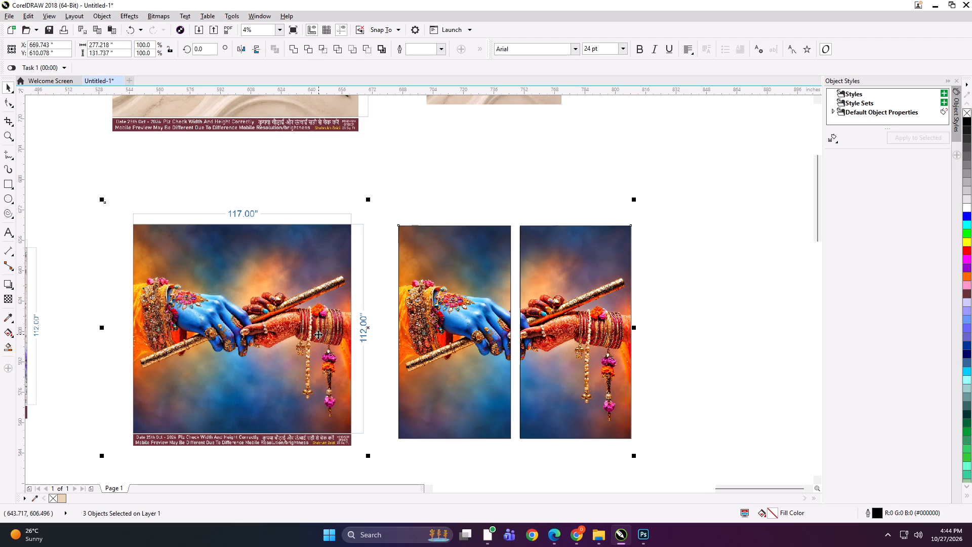
{"action": "key", "text": "ctrl+g"}
Shrink the grouped flute-and-hands job to about 4.4 × 2.1 inches and move it a few inches to the right.
{"action": "left_click_drag", "start_coordinate": [633, 457], "coordinate": [393, 344], "text": "shift"}
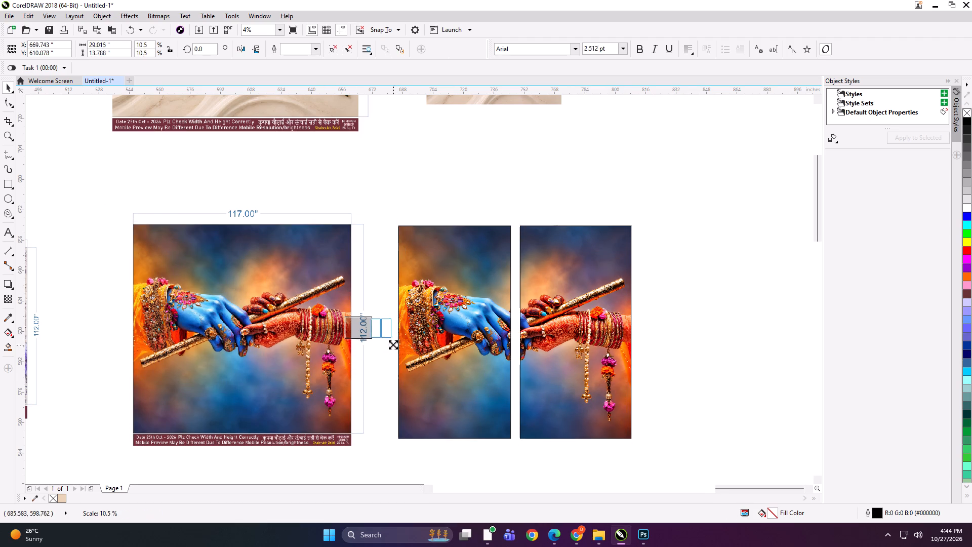
{"action": "left_click_drag", "start_coordinate": [393, 344], "coordinate": [381, 339], "text": "shift"}
{"action": "scroll", "coordinate": [363, 326], "scroll_direction": "up", "scroll_amount": 2}
{"action": "scroll", "coordinate": [106, 326], "scroll_direction": "up", "scroll_amount": 2}
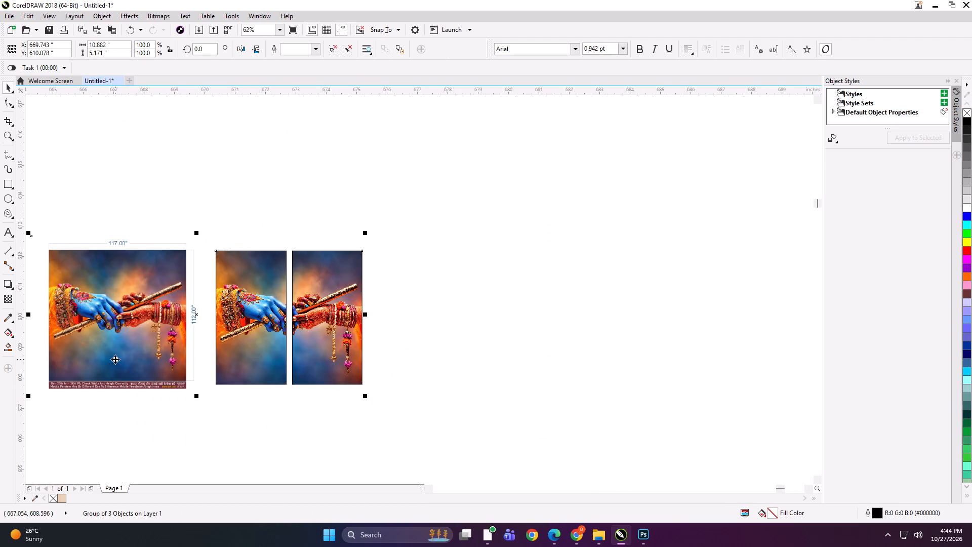
{"action": "left_click_drag", "start_coordinate": [142, 350], "coordinate": [357, 344]}
{"action": "left_click_drag", "start_coordinate": [580, 393], "coordinate": [481, 370], "text": "shift"}
Export the shrunken group as a TIFF bitmap preview named SFDG in the 117x112 folder.
{"action": "key", "text": "ctrl+e"}
{"action": "type", "text": "SFDG"}
{"action": "key", "text": "Return"}
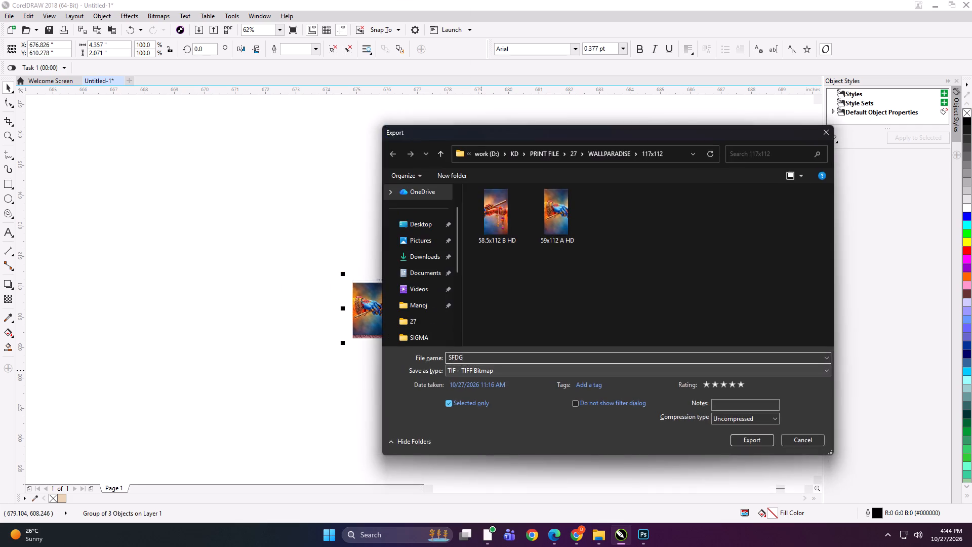
{"action": "key", "text": "Return"}
{"action": "key", "text": "Return"}
Delete the shrunken flute-and-hands group from the drawing.
{"action": "key", "text": "Delete"}
Resize the original white-flower image beside its labelled piece to 166 × 112 inches.
{"action": "key", "text": "F4"}
{"action": "left_click", "coordinate": [481, 370]}
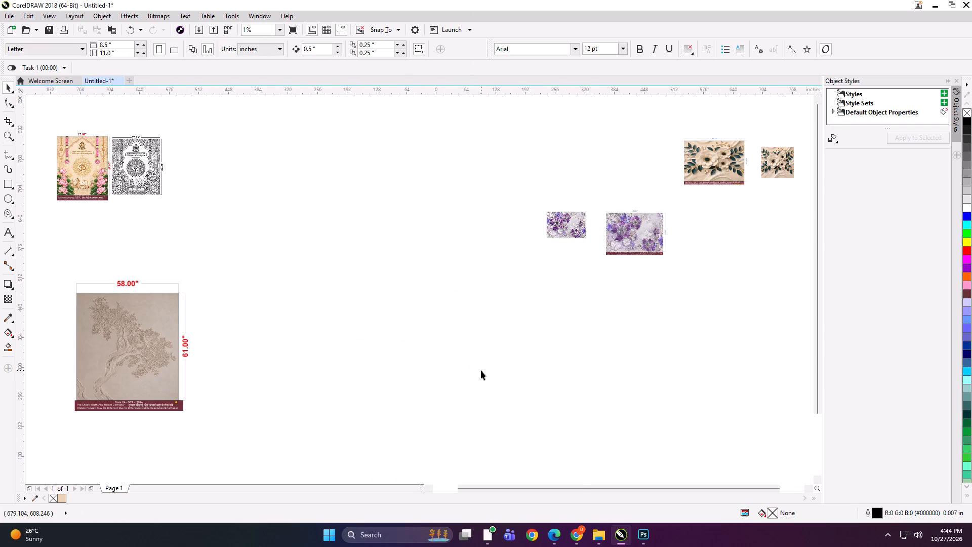
{"action": "scroll", "coordinate": [648, 237], "scroll_direction": "up", "scroll_amount": 2}
{"action": "scroll", "coordinate": [318, 254], "scroll_direction": "down", "scroll_amount": 2}
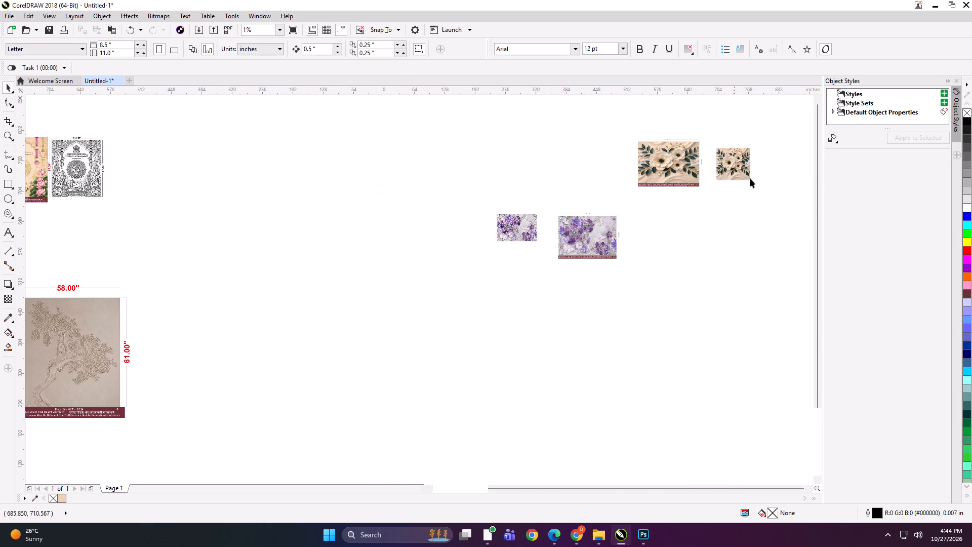
{"action": "scroll", "coordinate": [744, 159], "scroll_direction": "up", "scroll_amount": 2}
{"action": "left_click", "coordinate": [478, 232]}
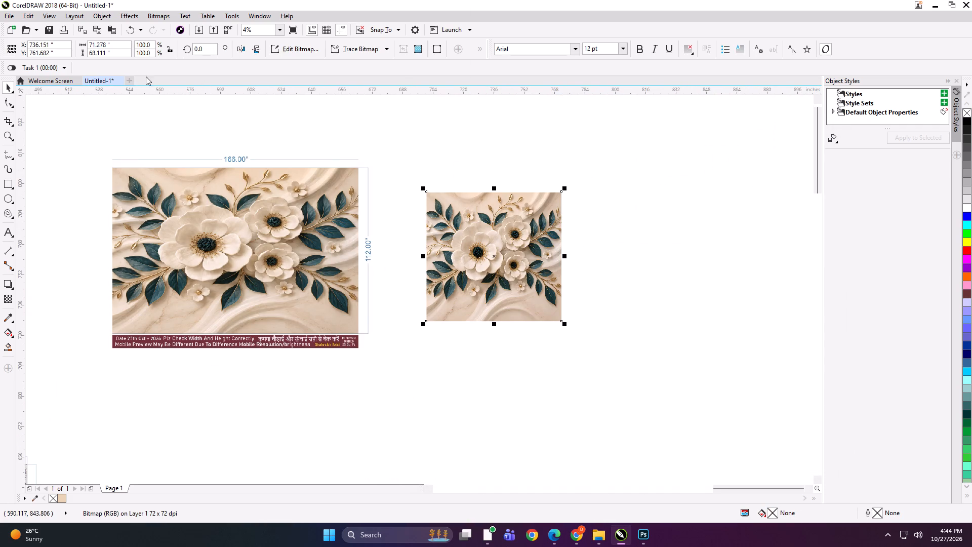
{"action": "left_click", "coordinate": [121, 45]}
{"action": "key", "text": "ctrl+a"}
{"action": "type", "text": "166"}
{"action": "key", "text": "Tab"}
{"action": "type", "text": "112"}
{"action": "key", "text": "Return"}
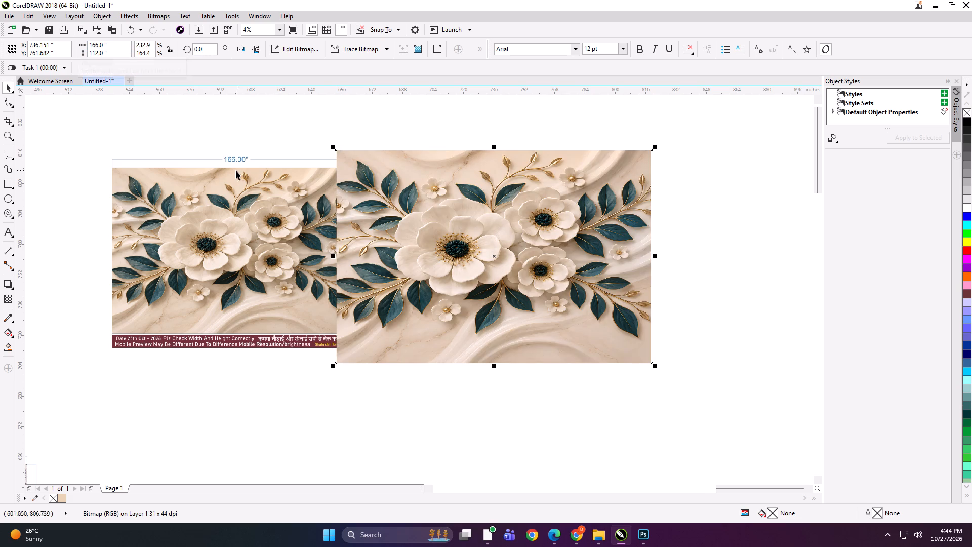
Move the enlarged white-flower image to the right and the labelled piece slightly left so they no longer overlap.
{"action": "left_click_drag", "start_coordinate": [432, 247], "coordinate": [503, 253]}
{"action": "left_click_drag", "start_coordinate": [343, 250], "coordinate": [334, 250]}
Create a 166 × 112 inch rectangle exactly over the enlarged white-flower image.
{"action": "left_click", "coordinate": [479, 239]}
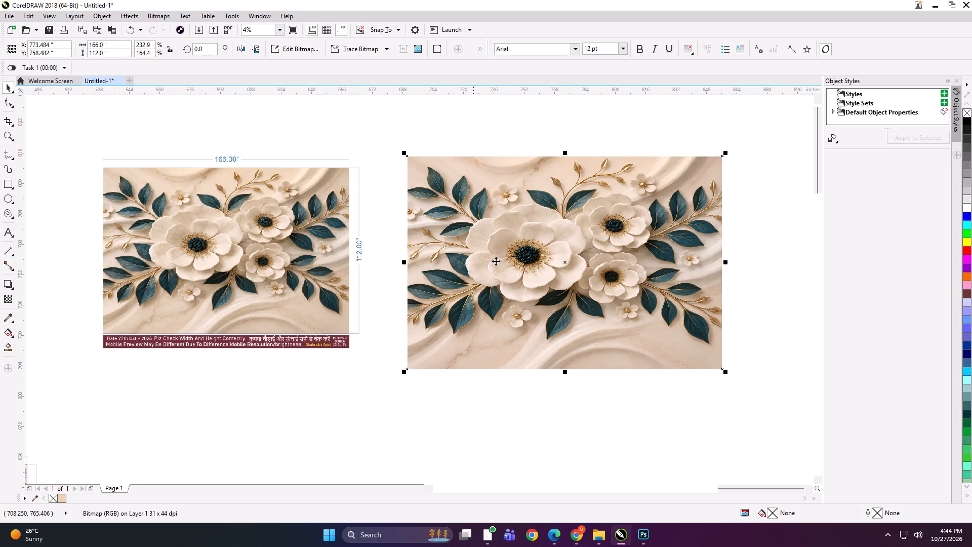
{"action": "double_click", "coordinate": [5, 185], "text": "shift"}
{"action": "key", "text": "shift+space"}
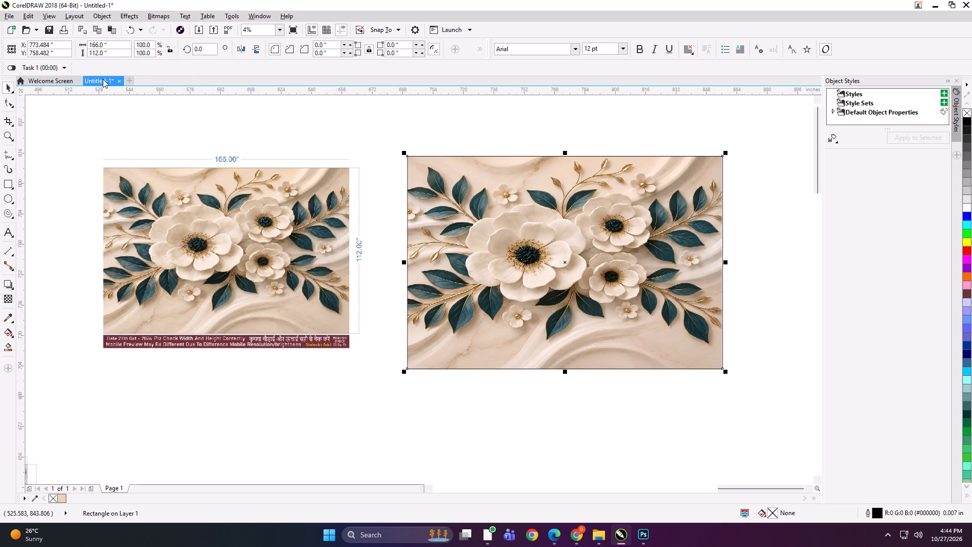
Set the rectangle's width to 59 inches and align it to the left edge of the enlarged white-flower image.
{"action": "left_click", "coordinate": [112, 49]}
{"action": "left_click", "coordinate": [114, 42]}
{"action": "key", "text": "ctrl+a"}
{"action": "key", "text": "5"}
{"action": "key", "text": "Return"}
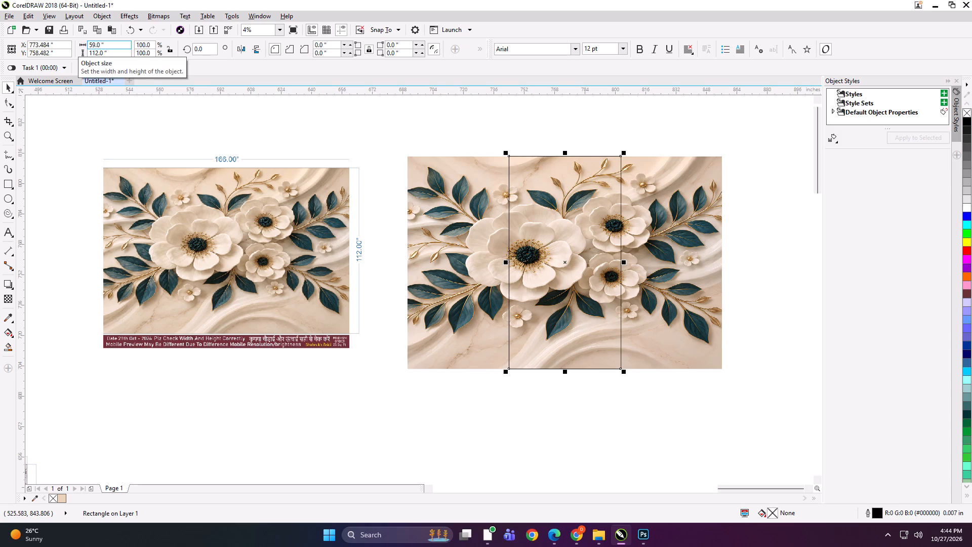
{"action": "left_click", "coordinate": [441, 212], "text": "shift"}
{"action": "key", "text": "l"}
{"action": "left_click", "coordinate": [445, 143]}
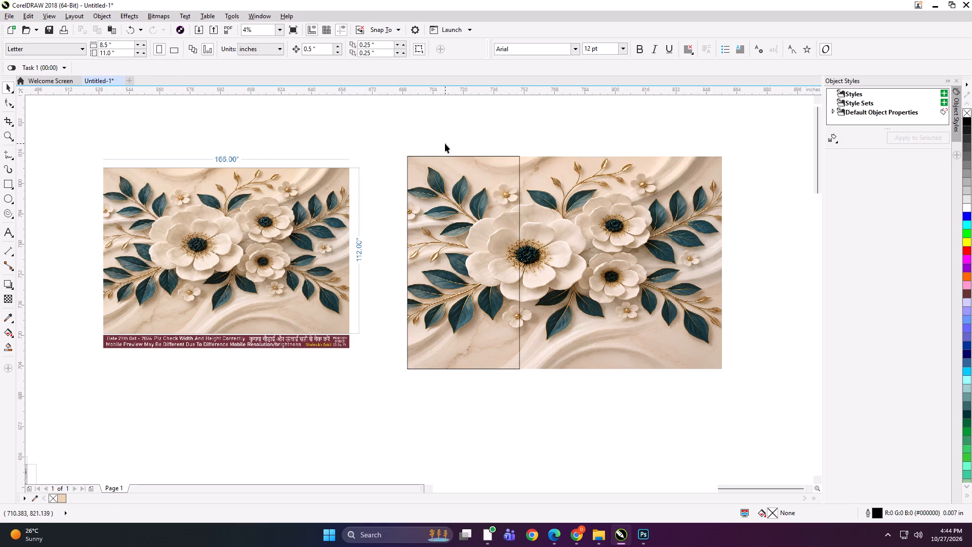
Add two copies of the 59-inch rectangle in a row to the right, each overlapping the previous one by 0.5 inch.
{"action": "left_click", "coordinate": [452, 197]}
{"action": "left_click_drag", "start_coordinate": [404, 262], "coordinate": [567, 257]}
{"action": "right_click", "coordinate": [567, 257], "text": "ctrl"}
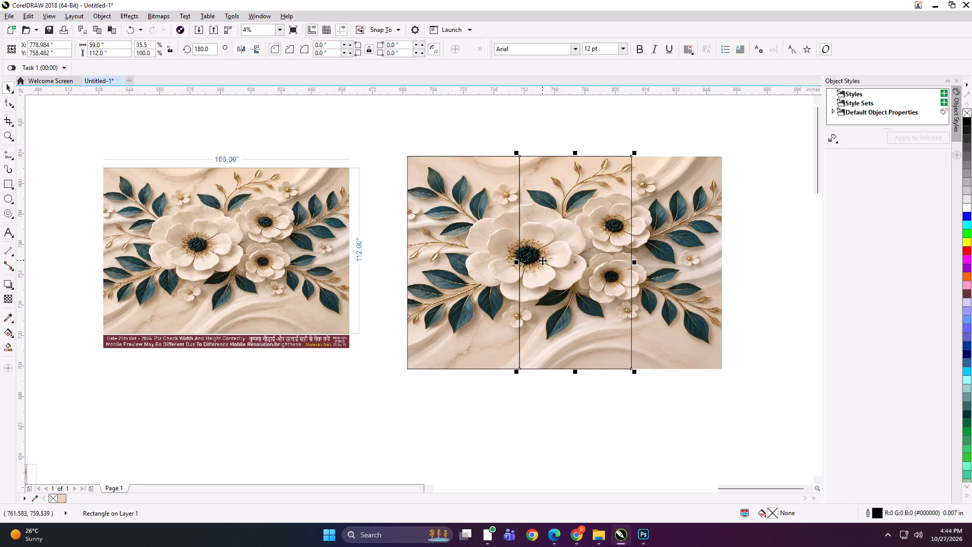
{"action": "key", "text": "Left"}
{"action": "left_click_drag", "start_coordinate": [514, 264], "coordinate": [661, 261]}
{"action": "right_click", "coordinate": [661, 261], "text": "ctrl"}
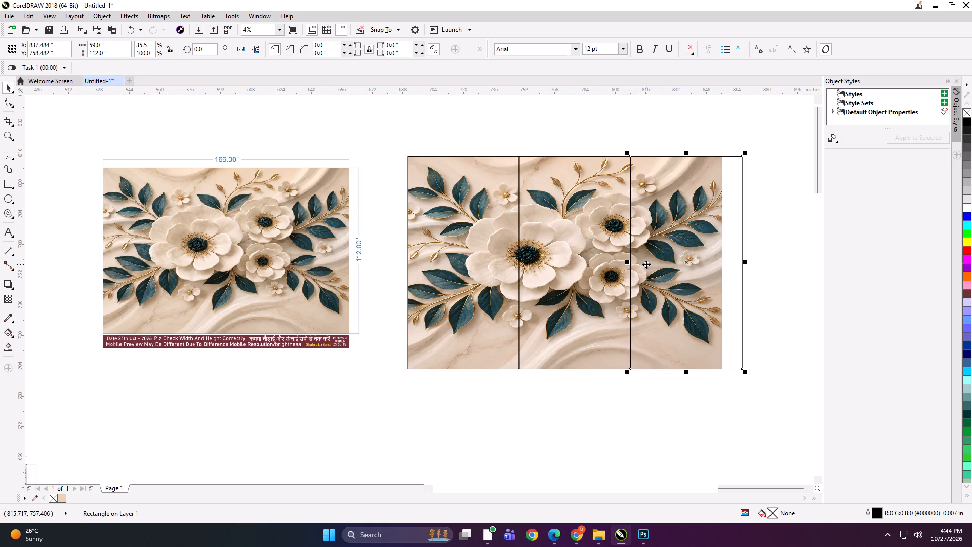
{"action": "key", "text": "Left"}
Narrow the third rectangle to 49 inches so it ends at the image's right edge.
{"action": "left_click_drag", "start_coordinate": [747, 262], "coordinate": [732, 261]}
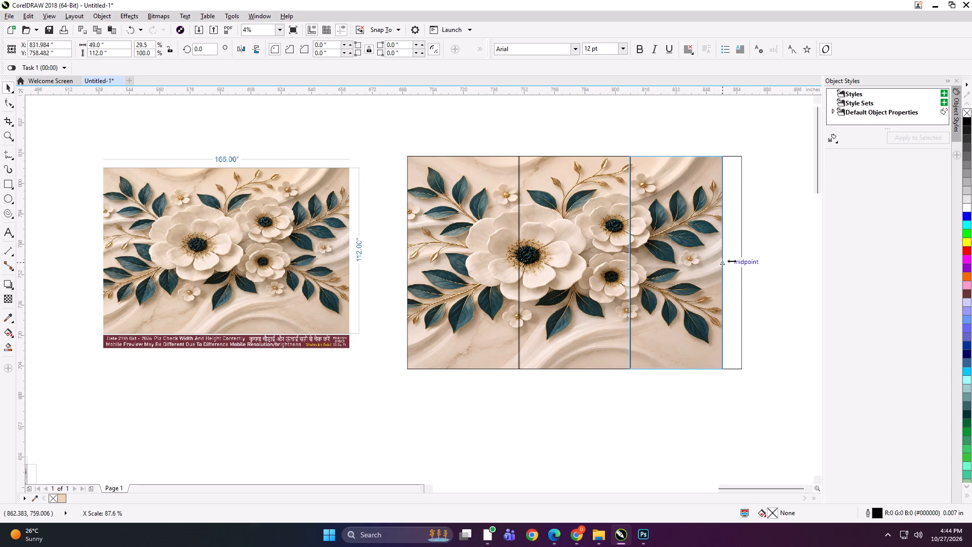
{"action": "left_click_drag", "start_coordinate": [732, 261], "coordinate": [731, 261]}
Group the three rectangles, PowerClip the white-flower image inside them and ungroup them into separate panels.
{"action": "left_click", "coordinate": [562, 251], "text": "shift"}
{"action": "left_click", "coordinate": [496, 247], "text": "shift"}
{"action": "key", "text": "ctrl+g"}
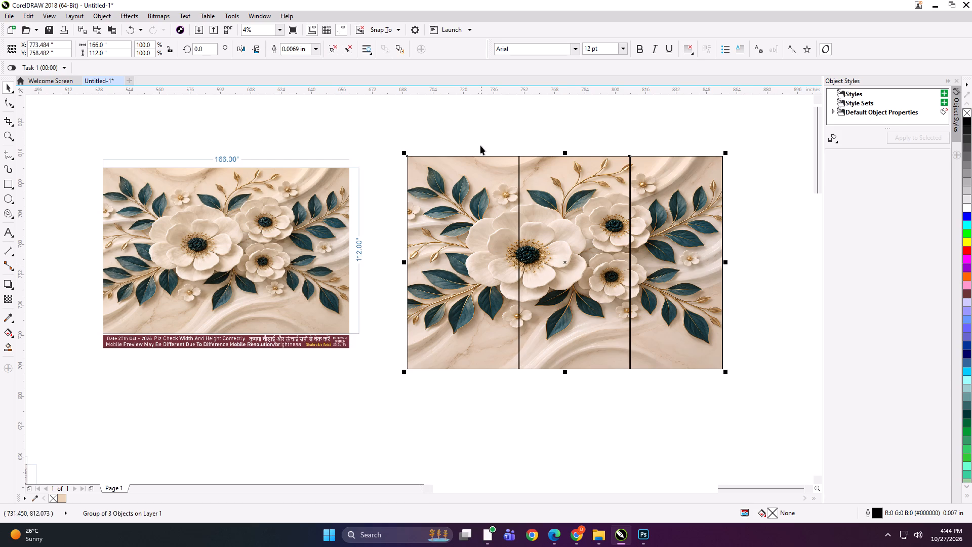
{"action": "left_click", "coordinate": [480, 145]}
{"action": "left_click", "coordinate": [484, 193], "text": "alt"}
{"action": "key", "text": "shift+Return"}
{"action": "left_click", "coordinate": [511, 197]}
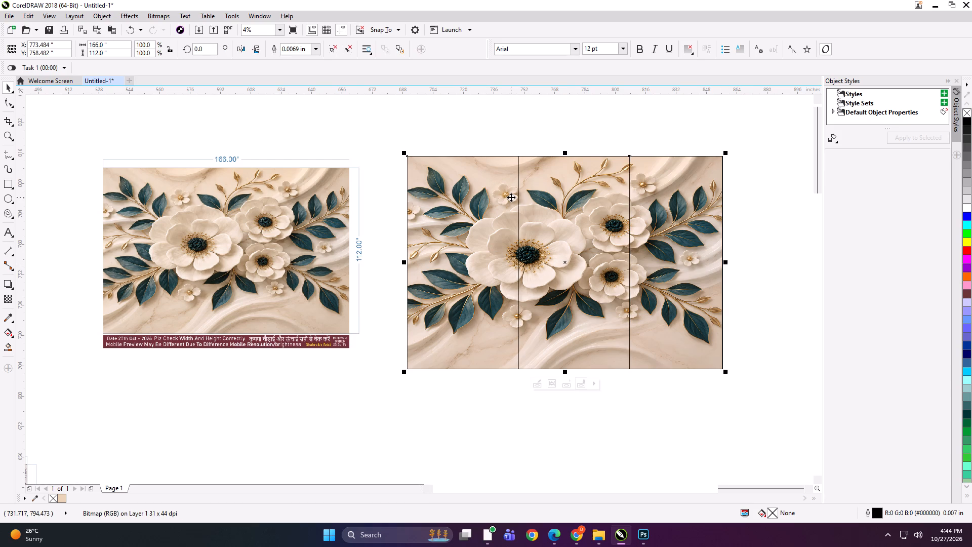
{"action": "key", "text": "ctrl+u"}
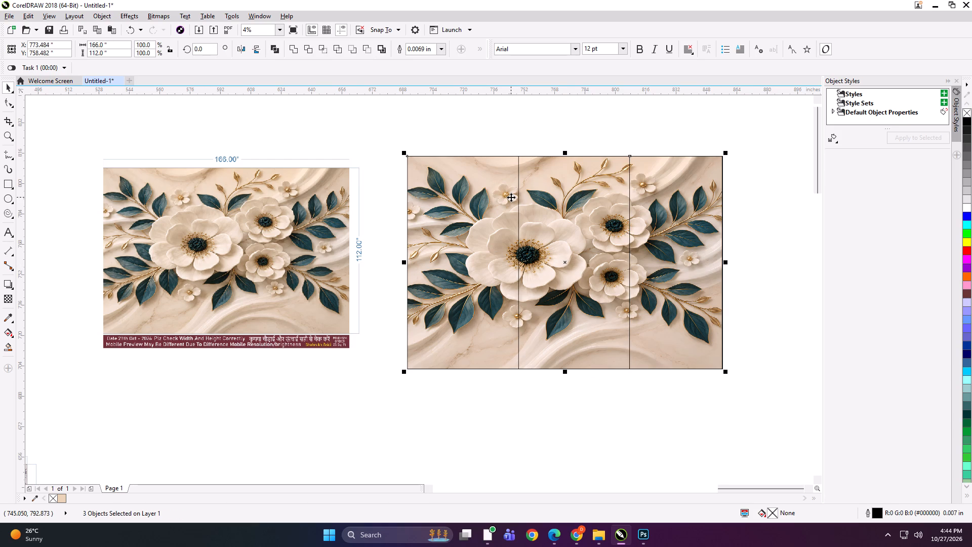
{"action": "left_click", "coordinate": [545, 143]}
{"action": "left_click", "coordinate": [548, 212]}
{"action": "left_click", "coordinate": [537, 138]}
Add the text label "166*112 PANEL 1" at the top edge of the left panel.
{"action": "left_click", "coordinate": [6, 232]}
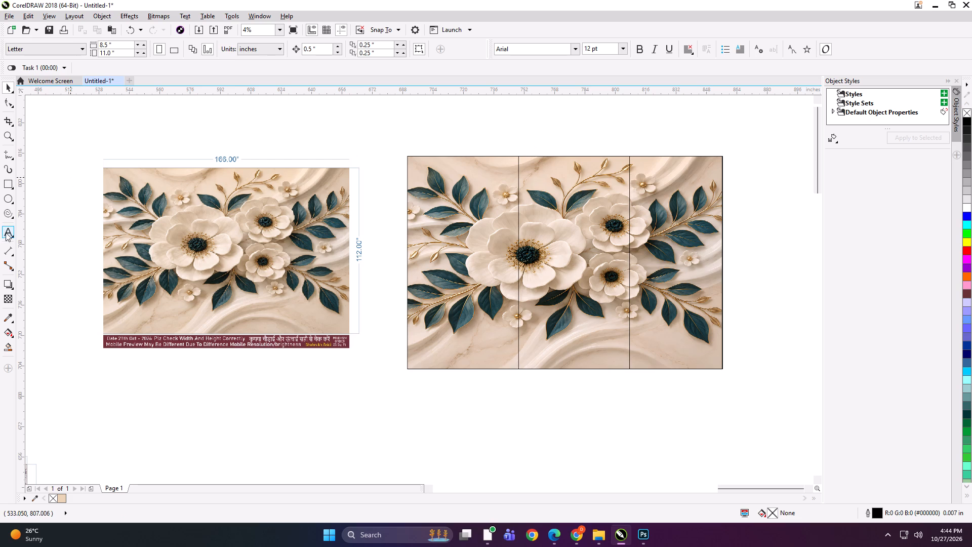
{"action": "left_click", "coordinate": [451, 154]}
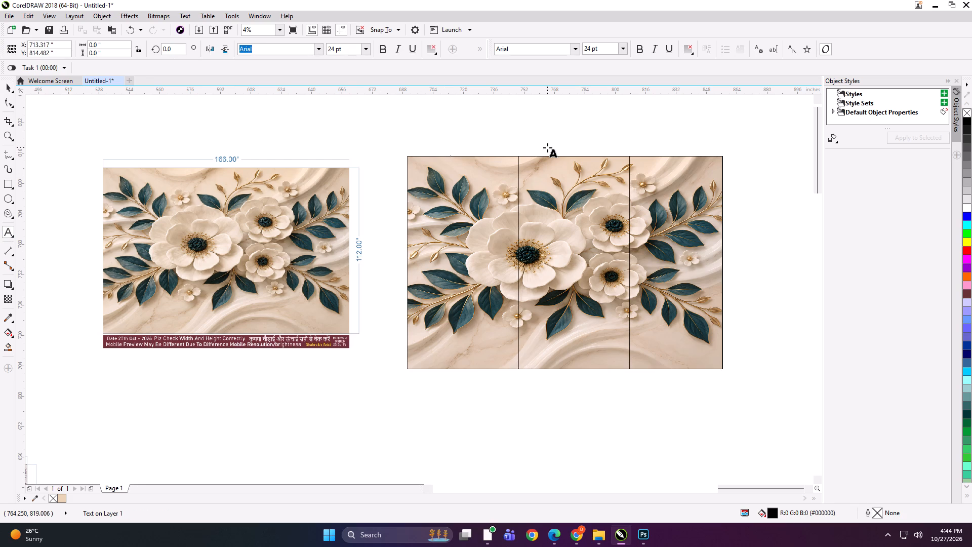
{"action": "type", "text": "166*112 PA"}
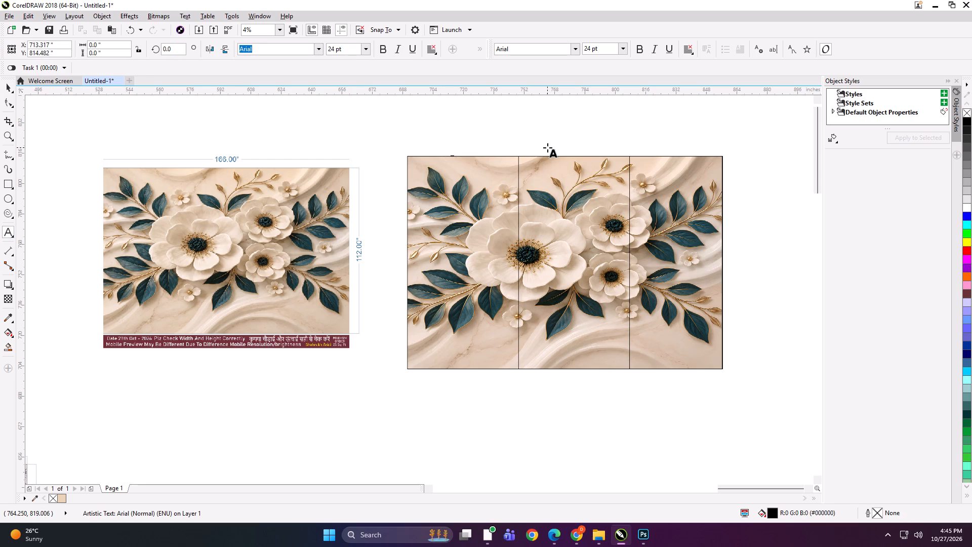
{"action": "scroll", "coordinate": [455, 153], "scroll_direction": "up", "scroll_amount": 6}
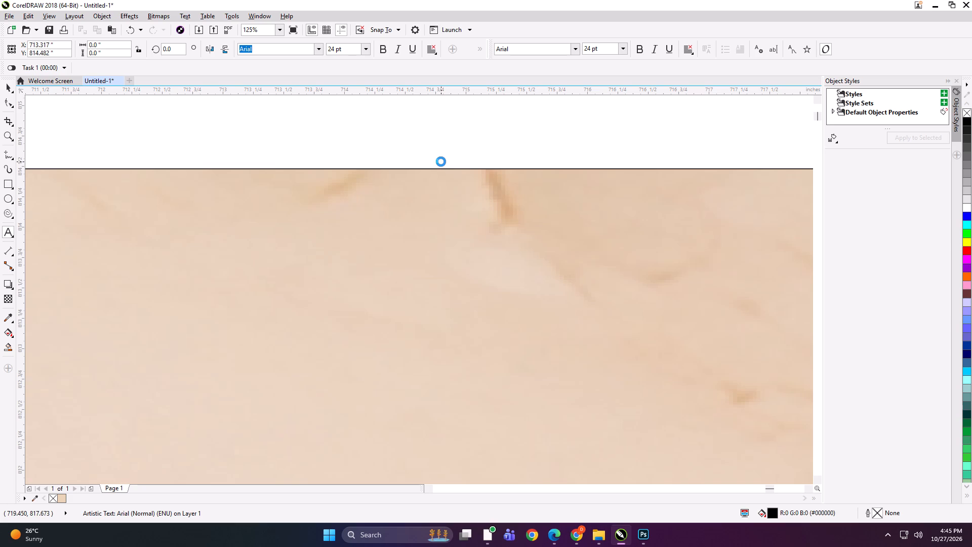
{"action": "type", "text": "NEL 1"}
{"action": "key", "text": "ctrl+a"}
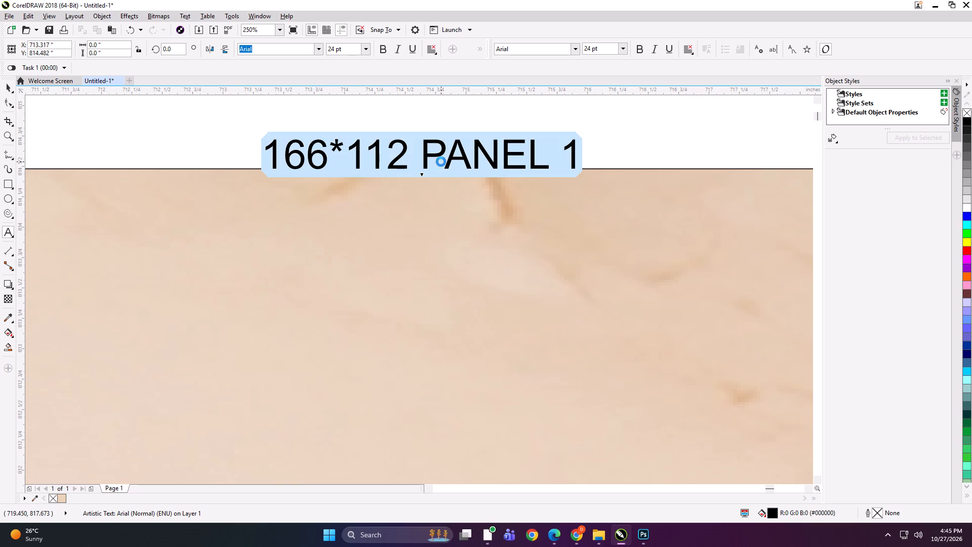
Paste a copy of the label at the middle panel's top edge and change it to "166*112 PANEL 2".
{"action": "key", "text": "ctrl+c"}
{"action": "scroll", "coordinate": [418, 168], "scroll_direction": "down", "scroll_amount": 7}
{"action": "scroll", "coordinate": [559, 237], "scroll_direction": "up", "scroll_amount": 2}
{"action": "left_click", "coordinate": [537, 205]}
{"action": "key", "text": "ctrl+v"}
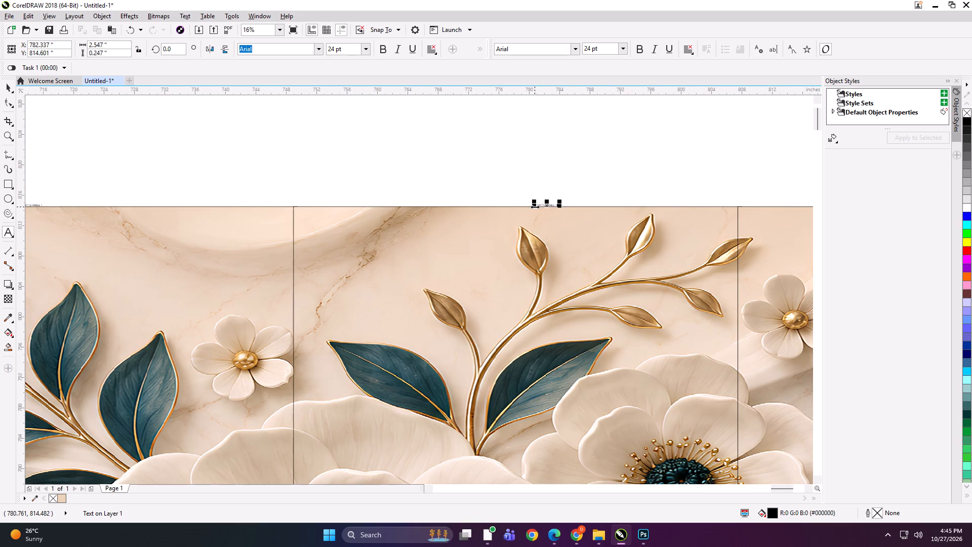
{"action": "key", "text": "BackSpace"}
{"action": "key", "text": "2"}
Paste another copy of the label at the right panel's top edge and change it to "166*112 PANEL 3".
{"action": "scroll", "coordinate": [479, 212], "scroll_direction": "down", "scroll_amount": 2}
{"action": "scroll", "coordinate": [670, 251], "scroll_direction": "up", "scroll_amount": 3}
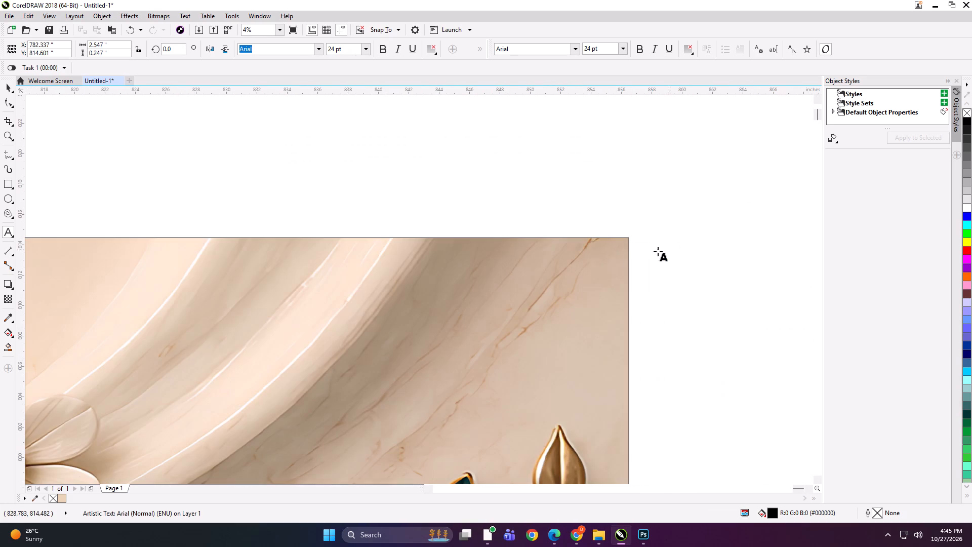
{"action": "left_click", "coordinate": [305, 236]}
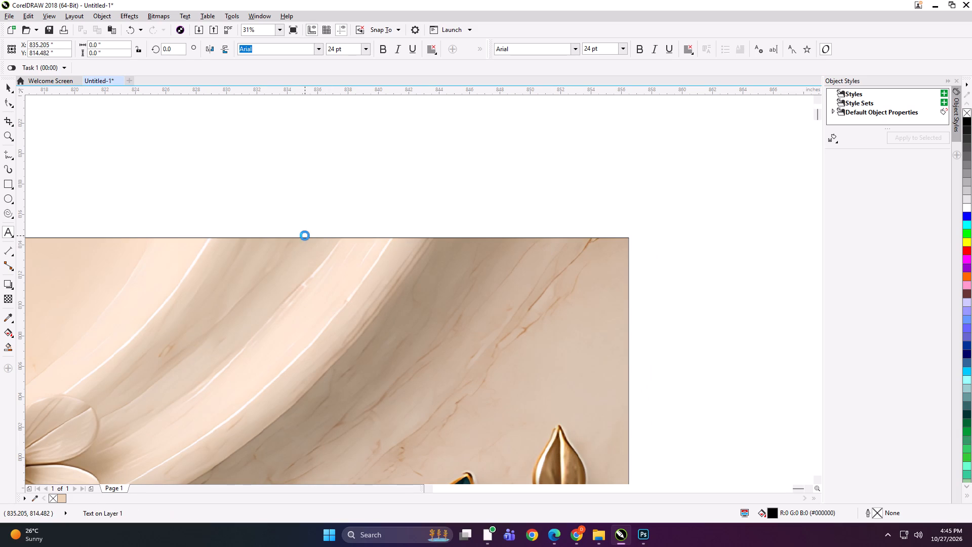
{"action": "key", "text": "ctrl+v"}
{"action": "key", "text": "BackSpace"}
{"action": "key", "text": "3"}
{"action": "scroll", "coordinate": [344, 214], "scroll_direction": "down", "scroll_amount": 2}
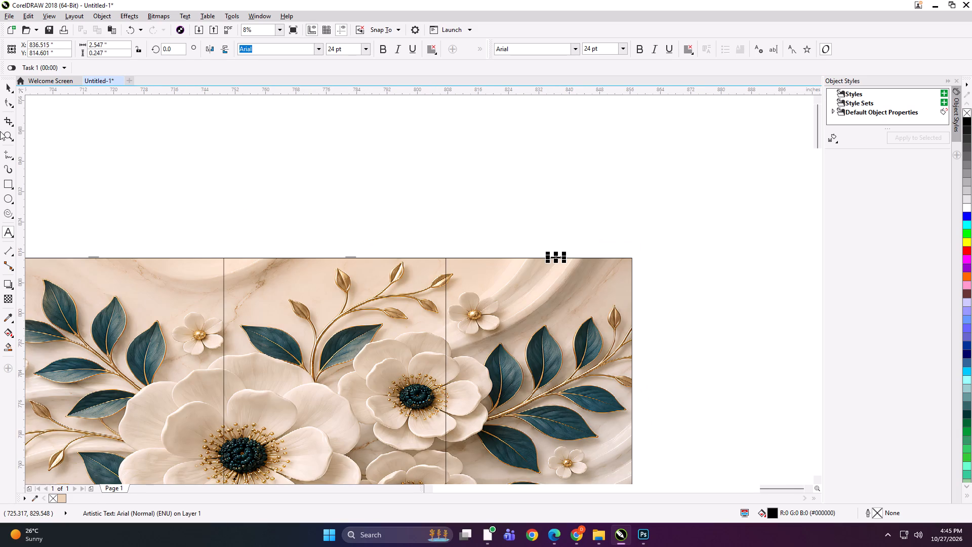
Group each of the three panels with its own text label, working from the right panel to the left one.
{"action": "left_click", "coordinate": [7, 88]}
{"action": "left_click", "coordinate": [594, 334], "text": "shift"}
{"action": "key", "text": "ctrl+g"}
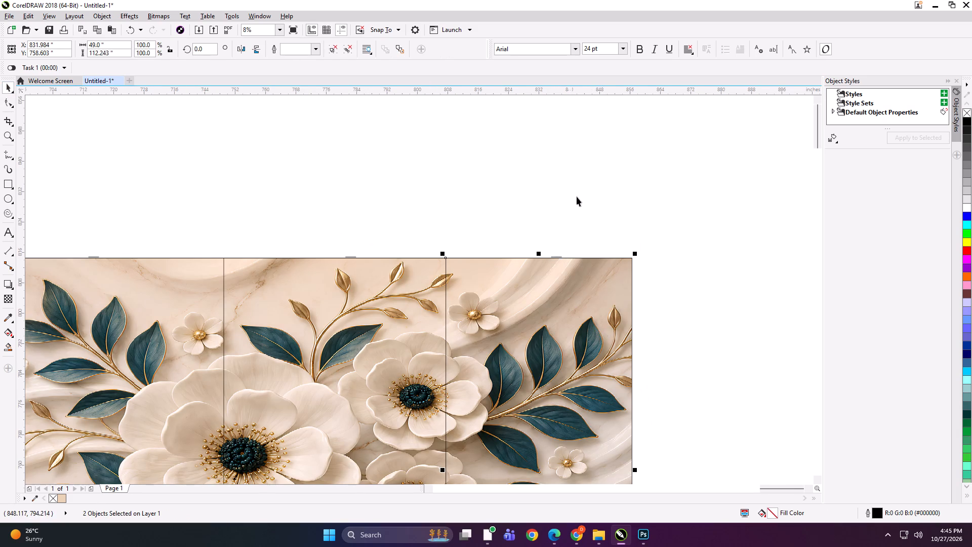
{"action": "scroll", "coordinate": [578, 192], "scroll_direction": "down", "scroll_amount": 1}
{"action": "left_click_drag", "start_coordinate": [603, 233], "coordinate": [552, 308]}
{"action": "left_click", "coordinate": [554, 308], "text": "shift"}
{"action": "key", "text": "ctrl+g"}
{"action": "left_click_drag", "start_coordinate": [525, 232], "coordinate": [474, 266]}
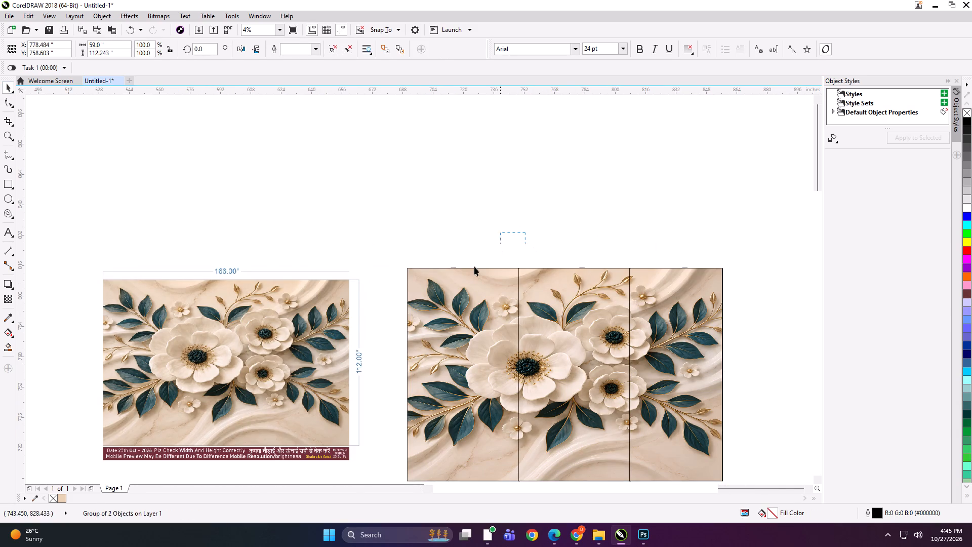
{"action": "left_click_drag", "start_coordinate": [474, 266], "coordinate": [441, 311]}
{"action": "left_click", "coordinate": [449, 310], "text": "shift"}
{"action": "key", "text": "ctrl+g"}
Start exporting the left panel and create and open a new folder named 166x112 inside WALLPARADISE.
{"action": "key", "text": "ctrl+e"}
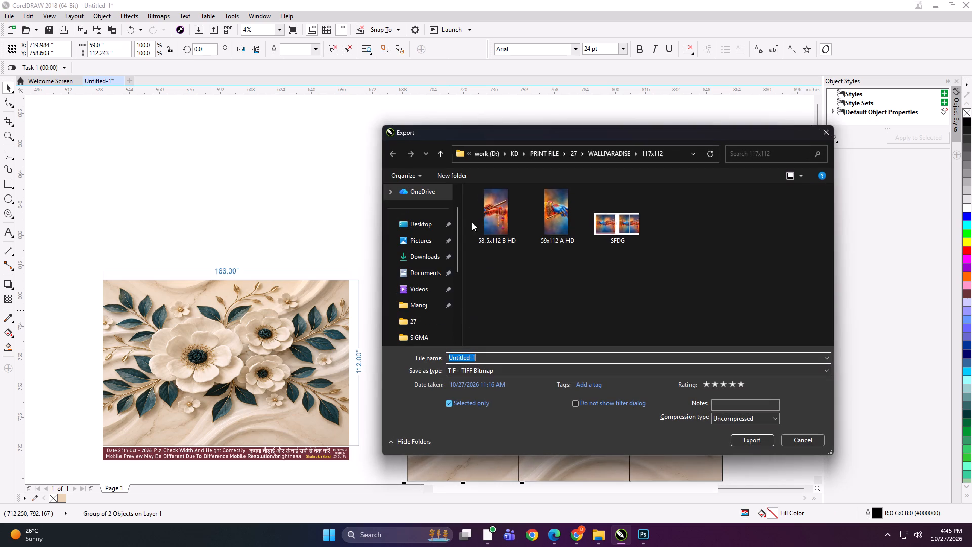
{"action": "left_click", "coordinate": [443, 155]}
{"action": "left_click", "coordinate": [449, 172]}
{"action": "type", "text": "11"}
{"action": "key", "text": "BackSpace"}
{"action": "type", "text": "66"}
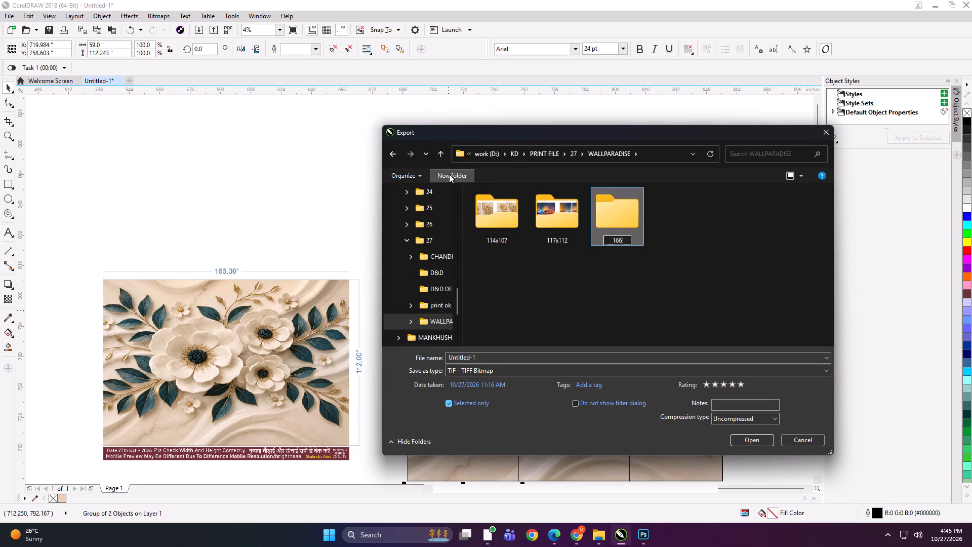
{"action": "type", "text": "x112"}
{"action": "key", "text": "space"}
{"action": "key", "text": "Return"}
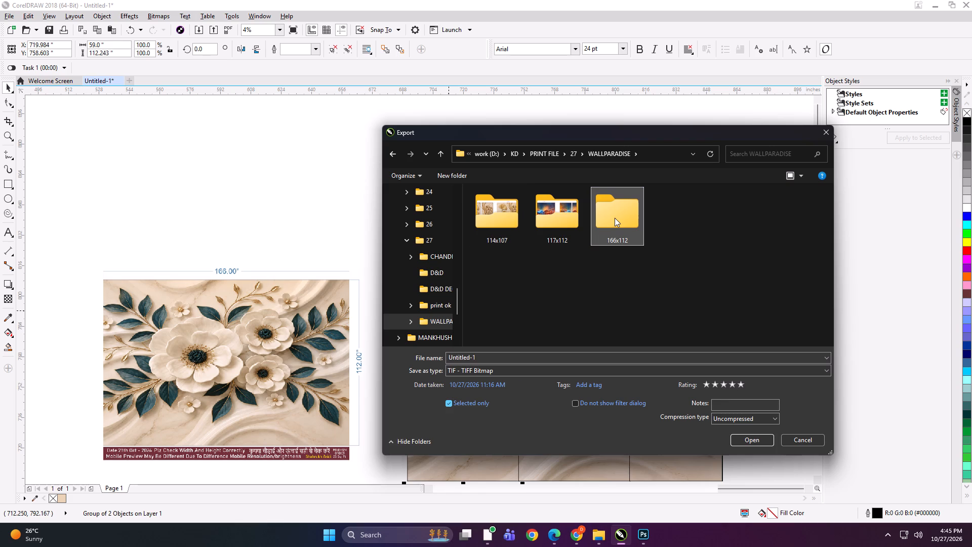
{"action": "double_click", "coordinate": [615, 218]}
Export the left panel as a TIFF named "59x112 A HD" in the 166x112 folder.
{"action": "left_click", "coordinate": [524, 354]}
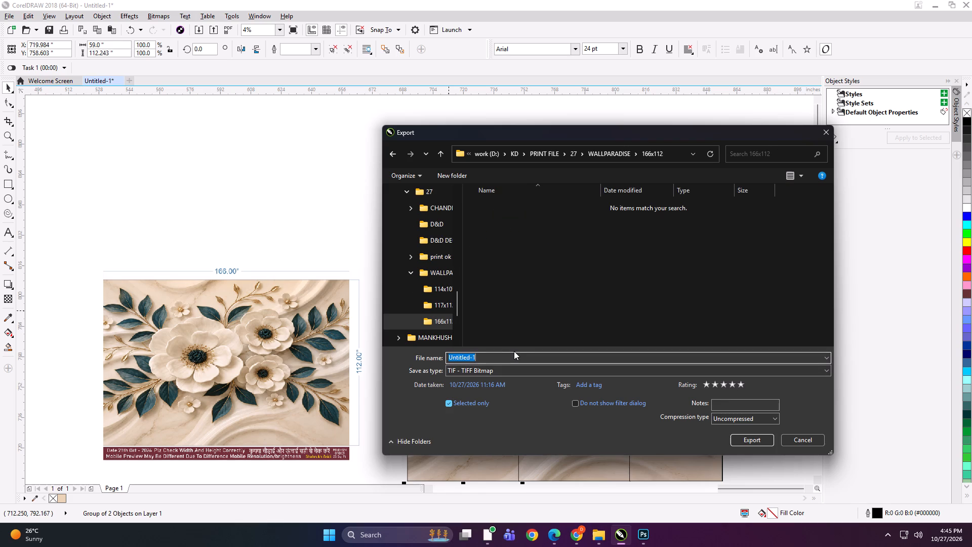
{"action": "type", "text": "59x112 A"}
{"action": "key", "text": "space"}
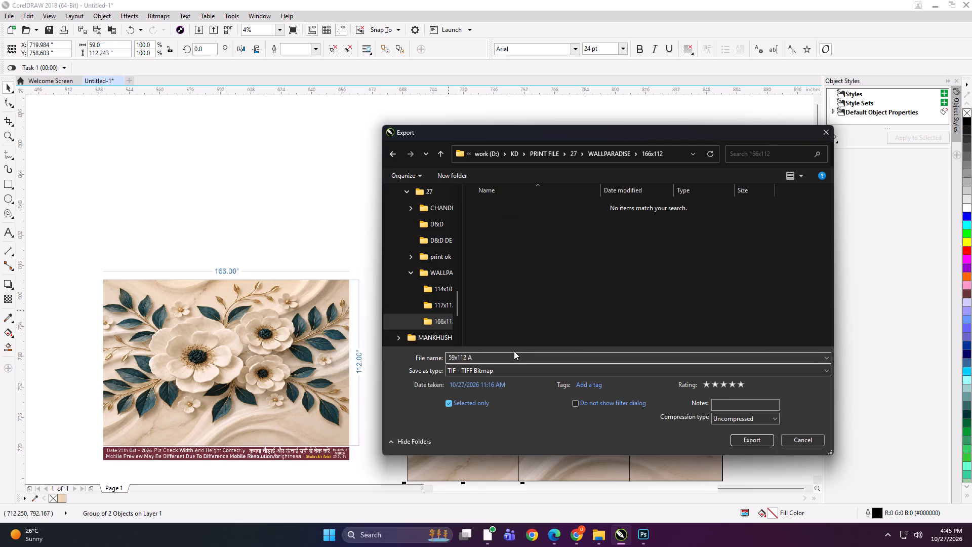
{"action": "type", "text": "HD"}
{"action": "key", "text": "Return"}
{"action": "key", "text": "Return"}
Export the middle panel as a TIFF named "59x112 B HD" in the same folder.
{"action": "left_click", "coordinate": [573, 323]}
{"action": "key", "text": "ctrl+e"}
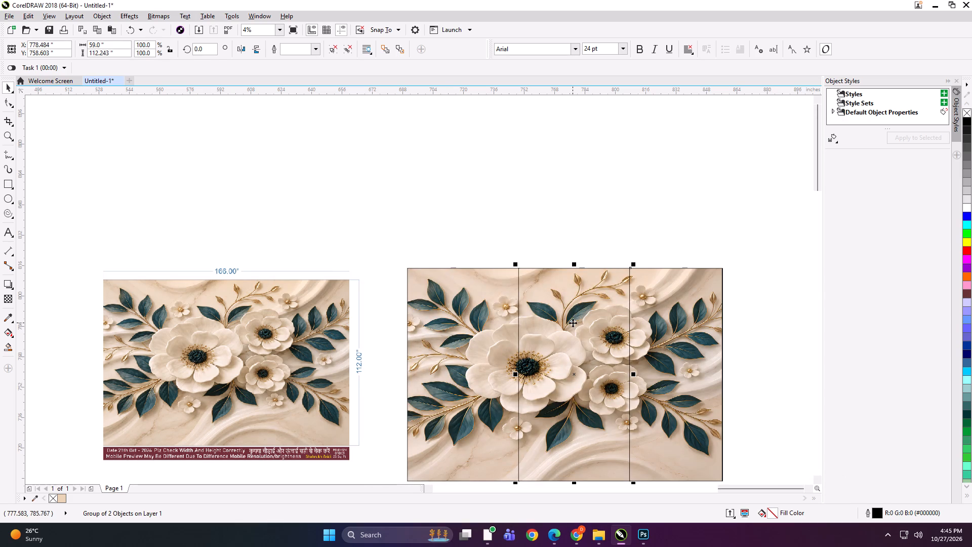
{"action": "key", "text": "ctrl+e"}
{"action": "left_click", "coordinate": [504, 229]}
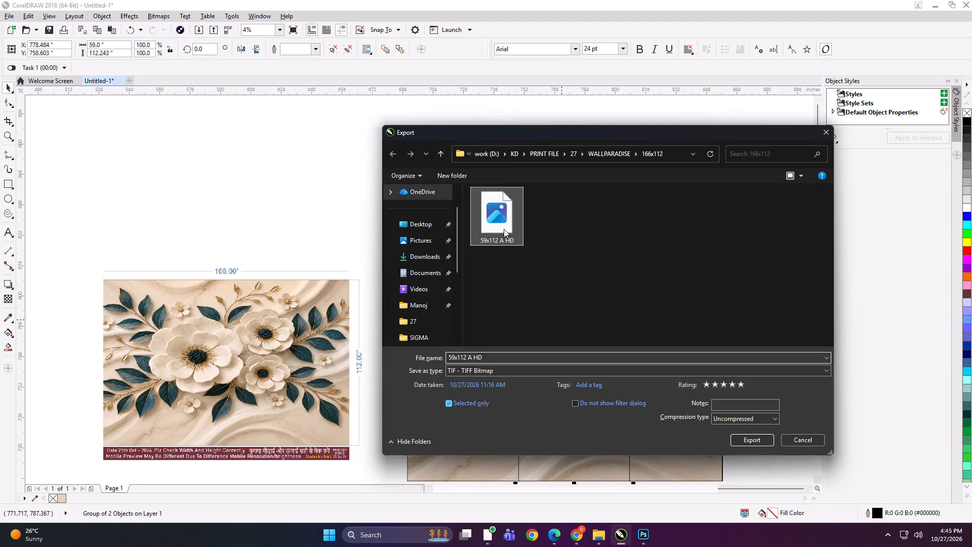
{"action": "double_click", "coordinate": [473, 355]}
{"action": "type", "text": "B"}
{"action": "key", "text": "space"}
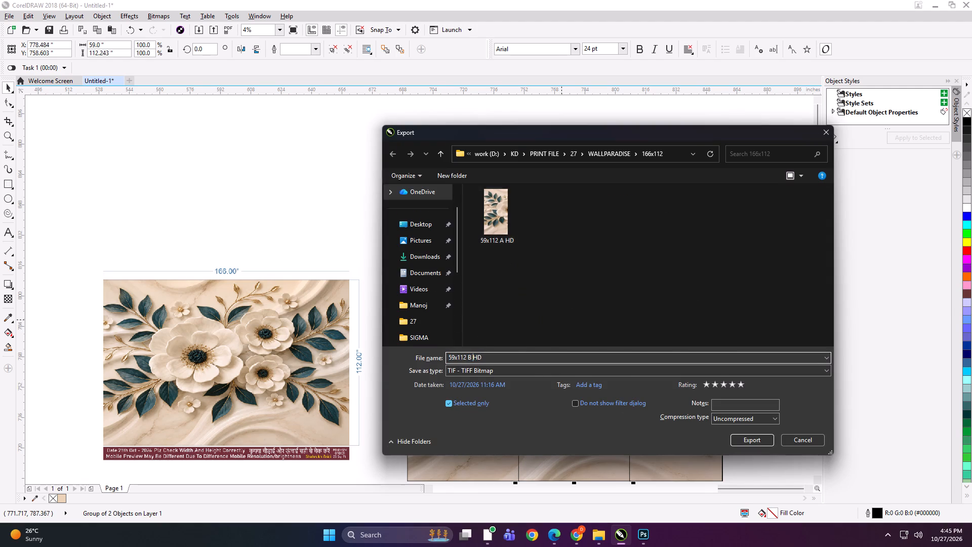
{"action": "key", "text": "Return"}
{"action": "key", "text": "Return"}
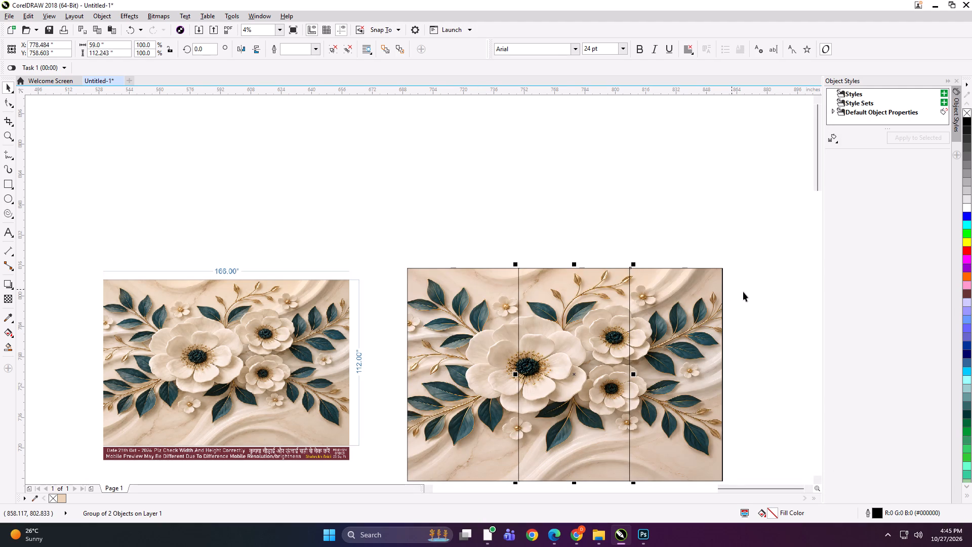
Export the right panel as a TIFF named "4x112 C HD" in the same folder.
{"action": "left_click", "coordinate": [692, 310]}
{"action": "key", "text": "ctrl+e"}
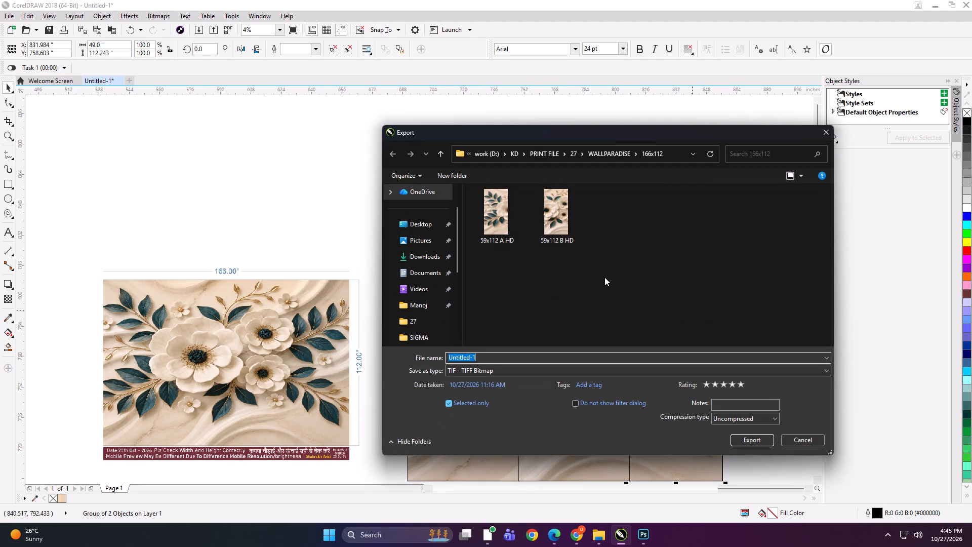
{"action": "type", "text": "4x112 C HD"}
{"action": "key", "text": "Return"}
{"action": "key", "text": "Return"}
Nudge the left panel about 6.5 inches to the left to separate it from the middle panel.
{"action": "scroll", "coordinate": [383, 247], "scroll_direction": "down", "scroll_amount": 1}
{"action": "left_click", "coordinate": [644, 204]}
{"action": "key", "text": "Left"}
{"action": "key", "text": "Left"}
{"action": "key", "text": "Left"}
{"action": "key", "text": "Left"}
{"action": "key", "text": "Left"}
{"action": "key", "text": "Left"}
{"action": "key", "text": "Left"}
{"action": "key", "text": "Left"}
{"action": "key", "text": "Left"}
{"action": "key", "text": "Left"}
{"action": "key", "text": "Left"}
{"action": "key", "text": "Left"}
{"action": "key", "text": "Left"}
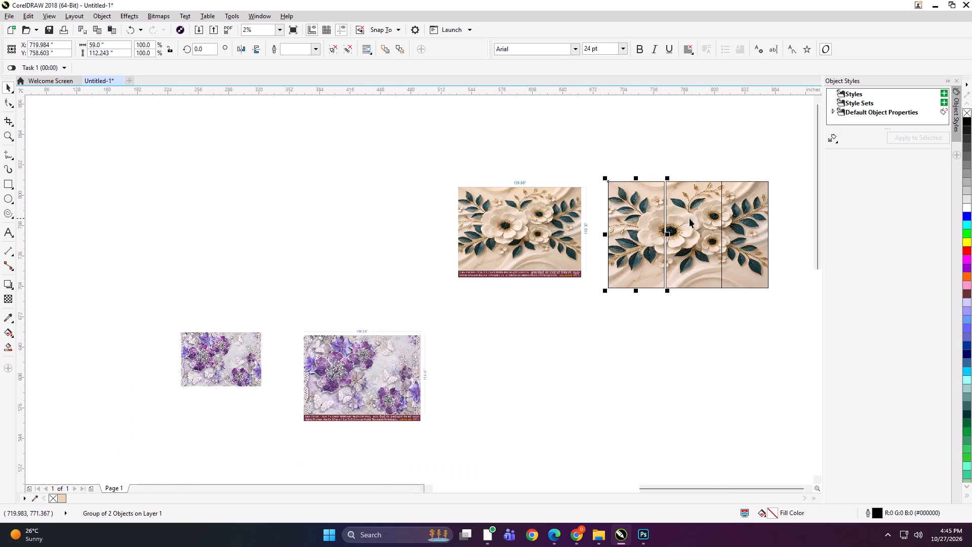
Nudge the right panel 5 inches to the right to separate it from the middle panel.
{"action": "left_click", "coordinate": [733, 225]}
{"action": "key", "text": "Right"}
{"action": "key", "text": "Right"}
{"action": "key", "text": "Right"}
{"action": "key", "text": "Right"}
{"action": "key", "text": "Right"}
{"action": "key", "text": "Right"}
{"action": "key", "text": "Right"}
{"action": "key", "text": "Right"}
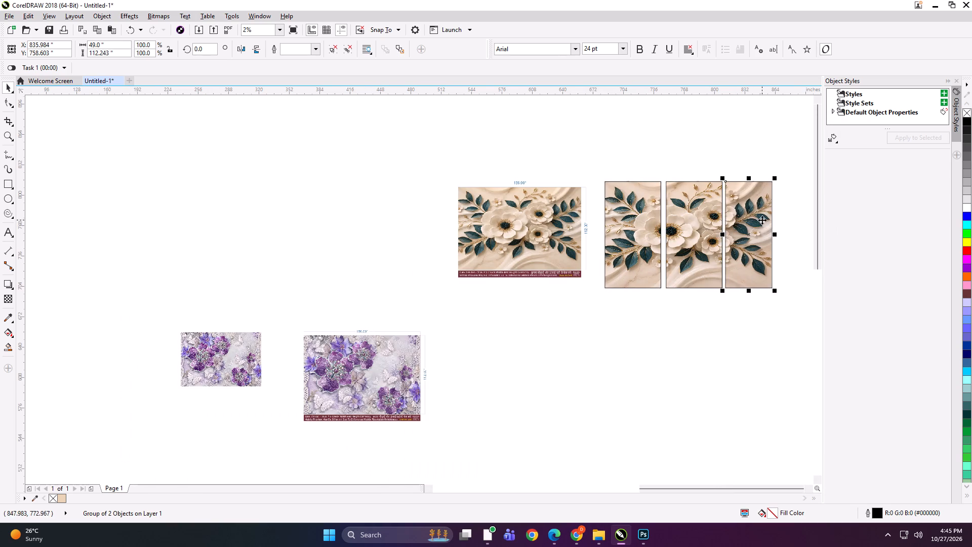
{"action": "scroll", "coordinate": [762, 220], "scroll_direction": "up", "scroll_amount": 1}
{"action": "key", "text": "Right"}
{"action": "key", "text": "Right"}
Scale the three panels together down to about 156.7 × 99.4 inches and move them closer to the labelled piece.
{"action": "left_click", "coordinate": [621, 266], "text": "shift"}
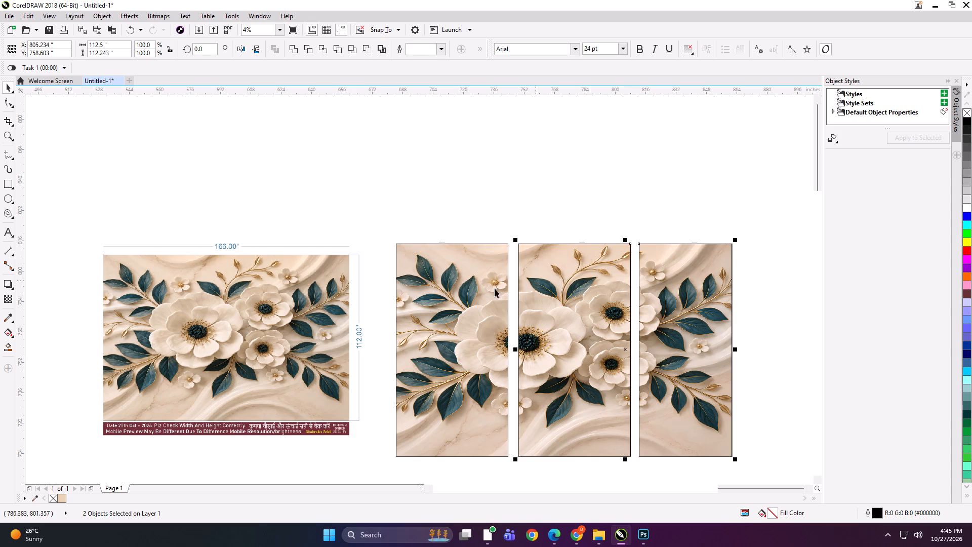
{"action": "left_click", "coordinate": [468, 294], "text": "shift"}
{"action": "left_click_drag", "start_coordinate": [393, 240], "coordinate": [408, 252], "text": "shift"}
{"action": "left_click_drag", "start_coordinate": [467, 304], "coordinate": [449, 301]}
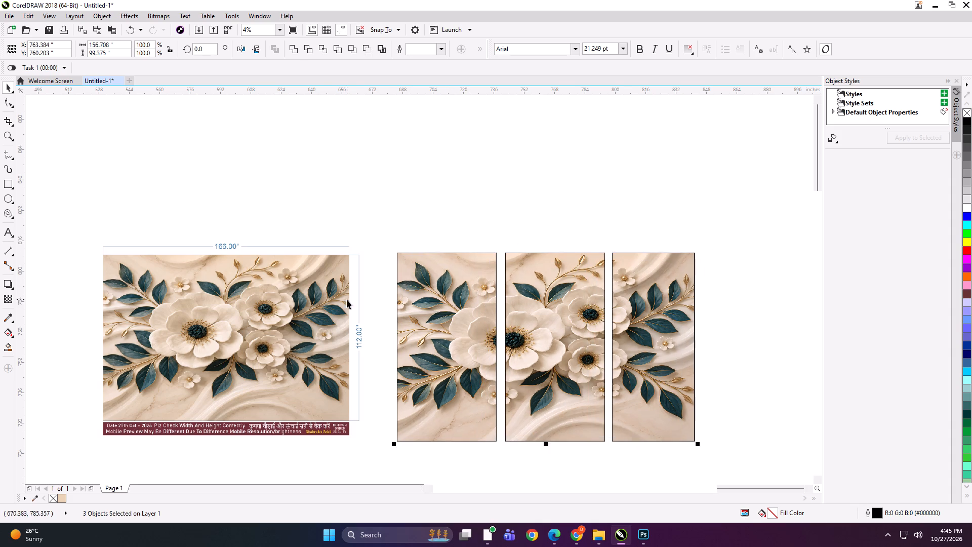
Group the three panels with the labelled white-flower piece and shrink the group to about 21.5 × 7.4 inches.
{"action": "left_click", "coordinate": [347, 299], "text": "shift"}
{"action": "key", "text": "ctrl+g"}
{"action": "left_click_drag", "start_coordinate": [700, 449], "coordinate": [413, 361], "text": "shift"}
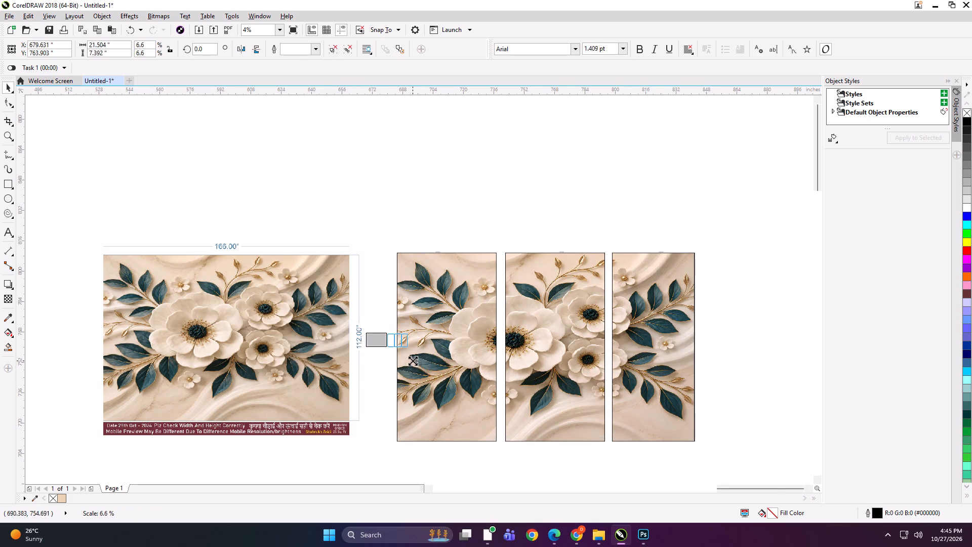
Shrink the grouped white-flower preview in stages to less than about 10.3 inches wide, moving it further right.
{"action": "left_click_drag", "start_coordinate": [413, 361], "coordinate": [408, 357], "text": "shift"}
{"action": "scroll", "coordinate": [385, 344], "scroll_direction": "up", "scroll_amount": 2}
{"action": "scroll", "coordinate": [388, 307], "scroll_direction": "down", "scroll_amount": 1}
{"action": "scroll", "coordinate": [82, 314], "scroll_direction": "up", "scroll_amount": 2}
{"action": "left_click_drag", "start_coordinate": [93, 320], "coordinate": [219, 319]}
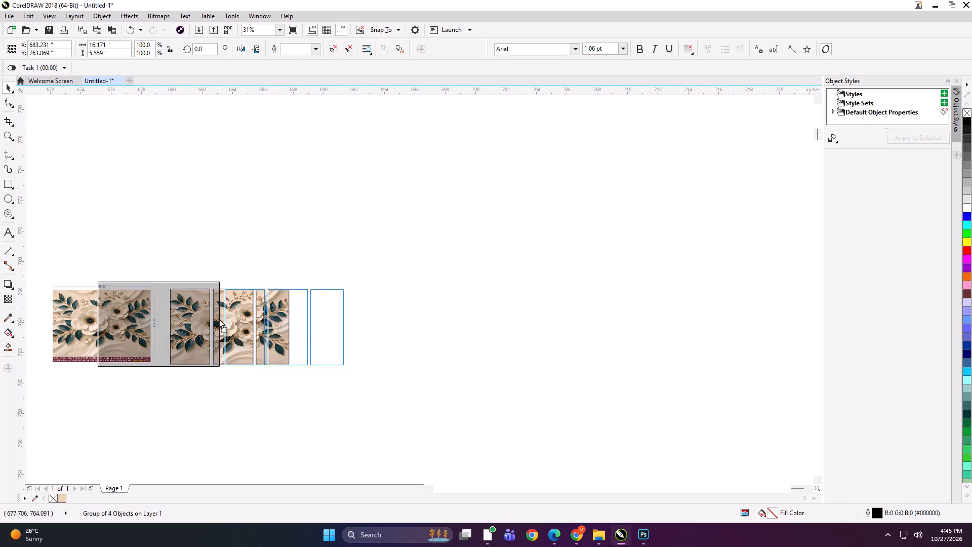
{"action": "left_click_drag", "start_coordinate": [219, 319], "coordinate": [282, 313]}
{"action": "scroll", "coordinate": [303, 314], "scroll_direction": "up", "scroll_amount": 1}
{"action": "left_click_drag", "start_coordinate": [658, 408], "coordinate": [568, 389], "text": "shift"}
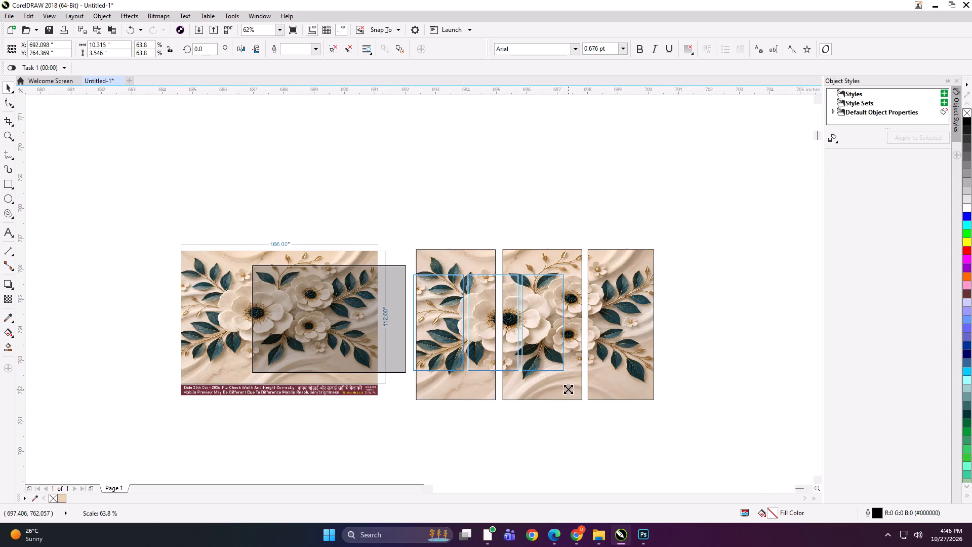
{"action": "left_click_drag", "start_coordinate": [568, 389], "coordinate": [536, 381], "text": "shift"}
Export the white-flower preview group as FDSGDH and delete the group from the drawing.
{"action": "key", "text": "ctrl+e"}
{"action": "type", "text": "FDSGDH"}
{"action": "key", "text": "Return"}
{"action": "key", "text": "Return"}
{"action": "key", "text": "Return"}
{"action": "key", "text": "Delete"}
Rearrange the two purple-flower pieces so the labelled one sits left of the plain image with no overlap.
{"action": "key", "text": "F4"}
{"action": "left_click", "coordinate": [536, 380]}
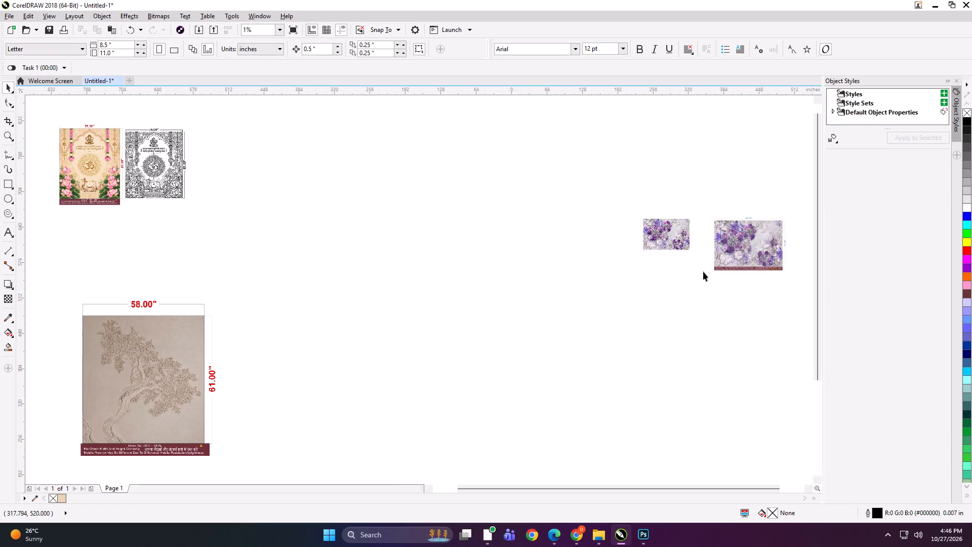
{"action": "scroll", "coordinate": [751, 223], "scroll_direction": "up", "scroll_amount": 2}
{"action": "scroll", "coordinate": [378, 289], "scroll_direction": "down", "scroll_amount": 1}
{"action": "left_click_drag", "start_coordinate": [540, 318], "coordinate": [296, 296]}
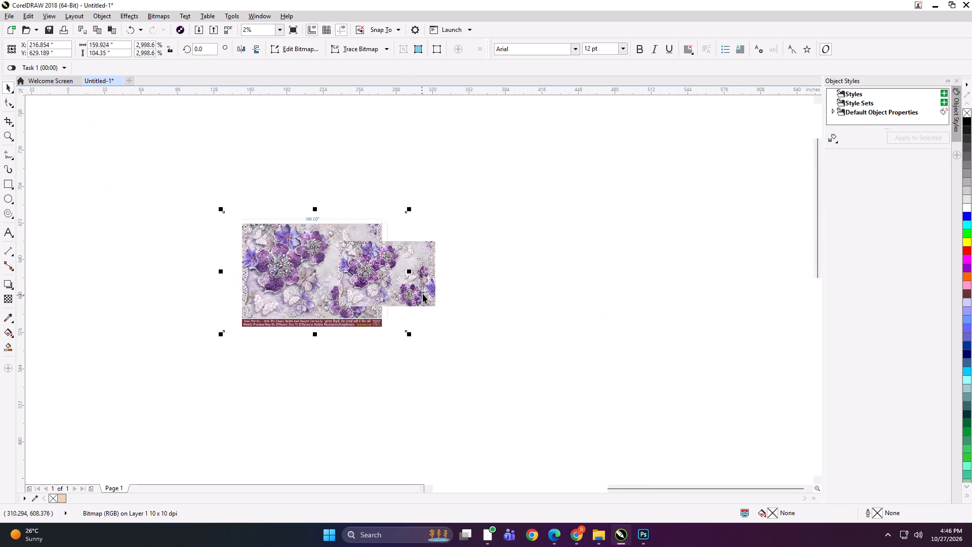
{"action": "left_click_drag", "start_coordinate": [422, 278], "coordinate": [489, 263]}
{"action": "left_click", "coordinate": [258, 291], "text": "shift"}
{"action": "key", "text": "shift+F2"}
{"action": "left_click", "coordinate": [312, 115]}
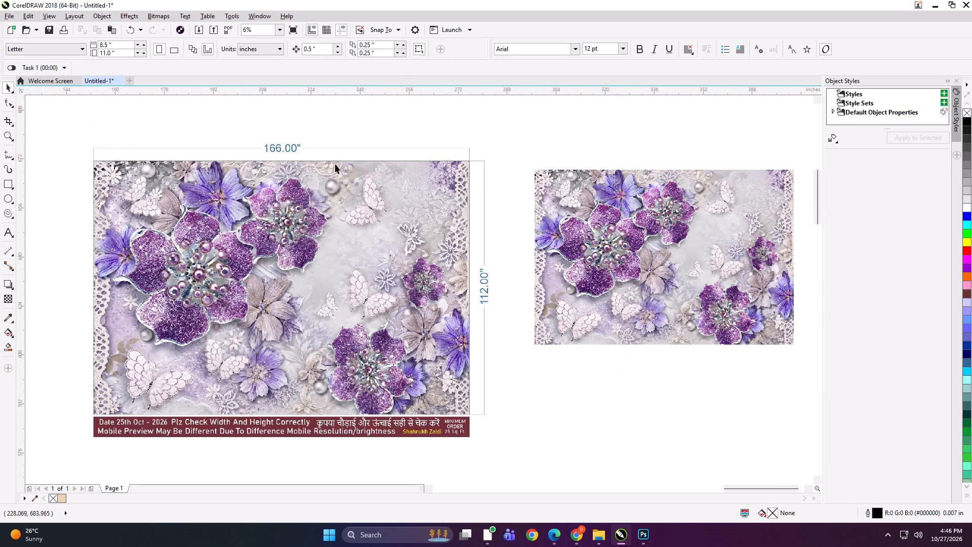
Shrink the labelled purple-flower piece to about 125.9 × 82.2 inches and shift it up and to the left.
{"action": "left_click_drag", "start_coordinate": [353, 246], "coordinate": [303, 241]}
{"action": "left_click_drag", "start_coordinate": [487, 450], "coordinate": [434, 431], "text": "shift"}
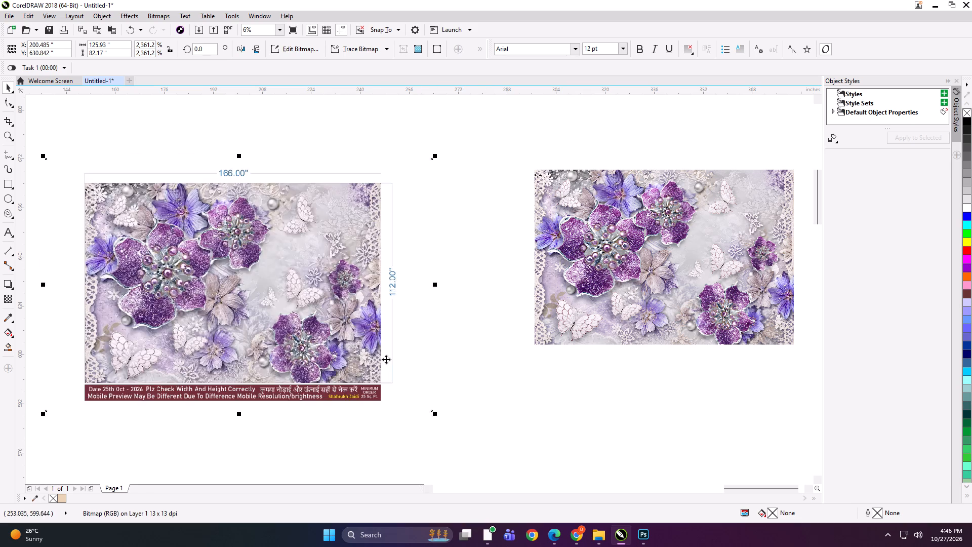
{"action": "left_click_drag", "start_coordinate": [379, 354], "coordinate": [346, 339]}
Shift the plain purple-flower image left and resize it to 166 × 112 inches.
{"action": "left_click_drag", "start_coordinate": [553, 271], "coordinate": [473, 284]}
{"action": "left_click_drag", "start_coordinate": [121, 46], "coordinate": [66, 52]}
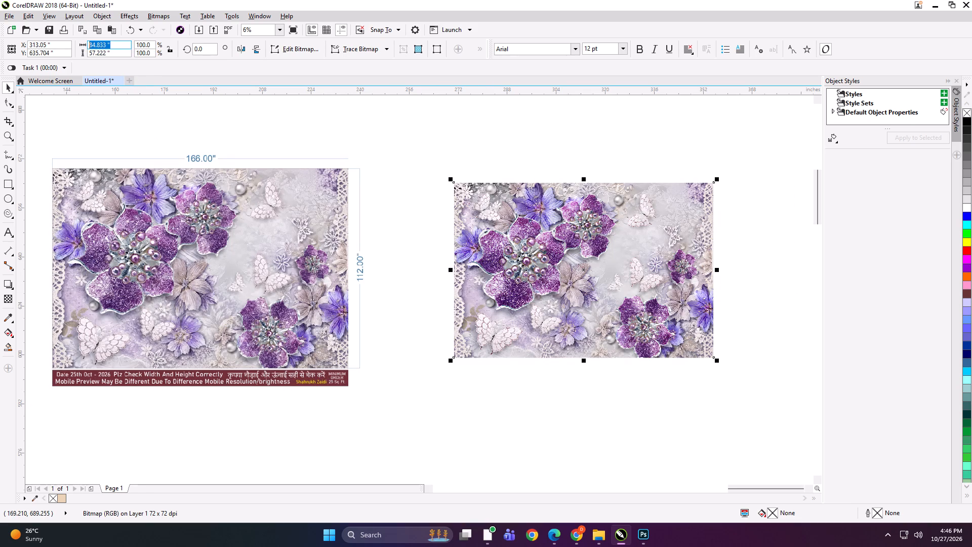
{"action": "type", "text": "166"}
{"action": "key", "text": "Tab"}
{"action": "type", "text": "112"}
{"action": "key", "text": "Return"}
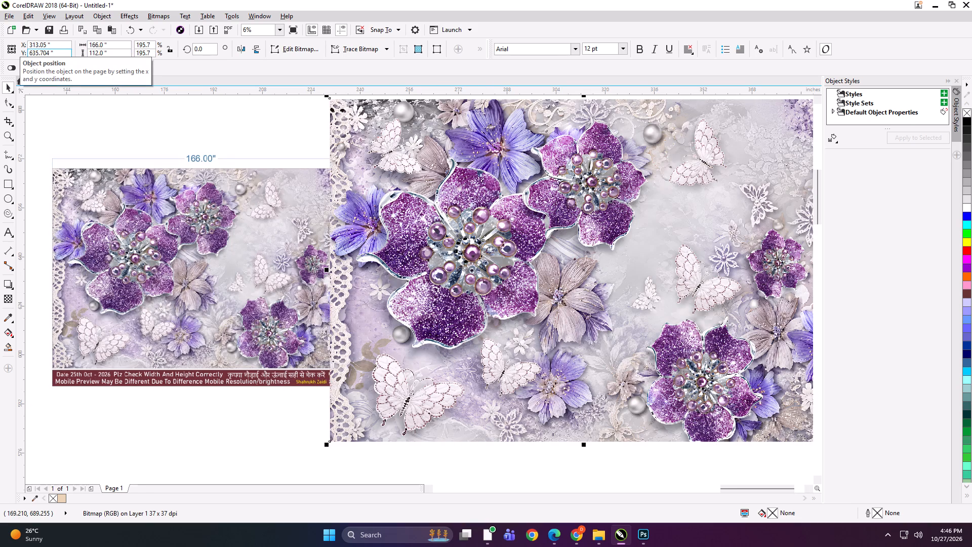
Move the resized image right, clear of the labelled purple-flower piece, and enlarge the labelled piece beside it.
{"action": "scroll", "coordinate": [121, 201], "scroll_direction": "down", "scroll_amount": 1}
{"action": "left_click_drag", "start_coordinate": [270, 245], "coordinate": [345, 248]}
{"action": "left_click", "coordinate": [219, 244]}
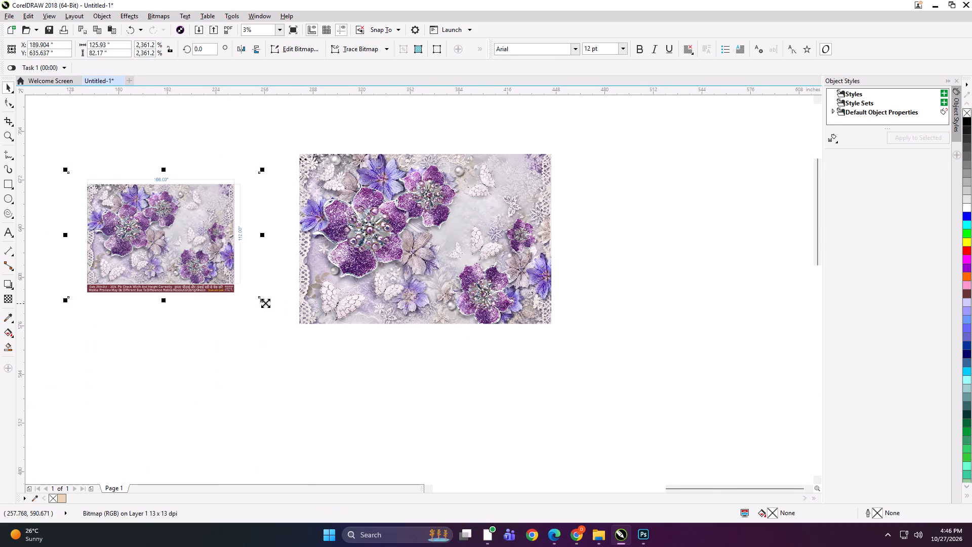
{"action": "left_click_drag", "start_coordinate": [265, 303], "coordinate": [306, 329], "text": "shift"}
{"action": "left_click", "coordinate": [352, 290], "text": "shift"}
{"action": "key", "text": "shift+F2"}
{"action": "left_click", "coordinate": [360, 151]}
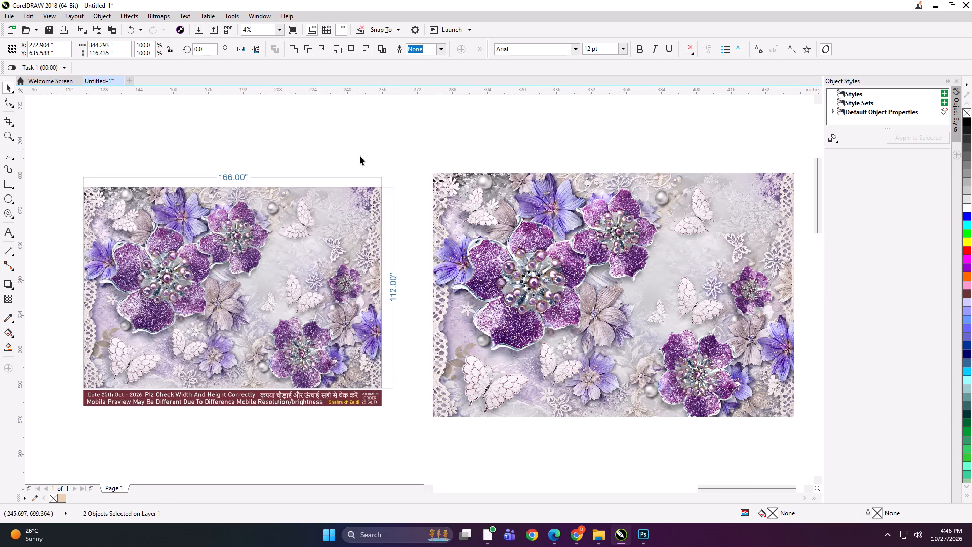
{"action": "left_click_drag", "start_coordinate": [359, 231], "coordinate": [349, 231]}
Create a rectangle matching the 166 × 112 inch image and set its width to 59 inches.
{"action": "left_click", "coordinate": [478, 220]}
{"action": "double_click", "coordinate": [5, 183], "text": "shift"}
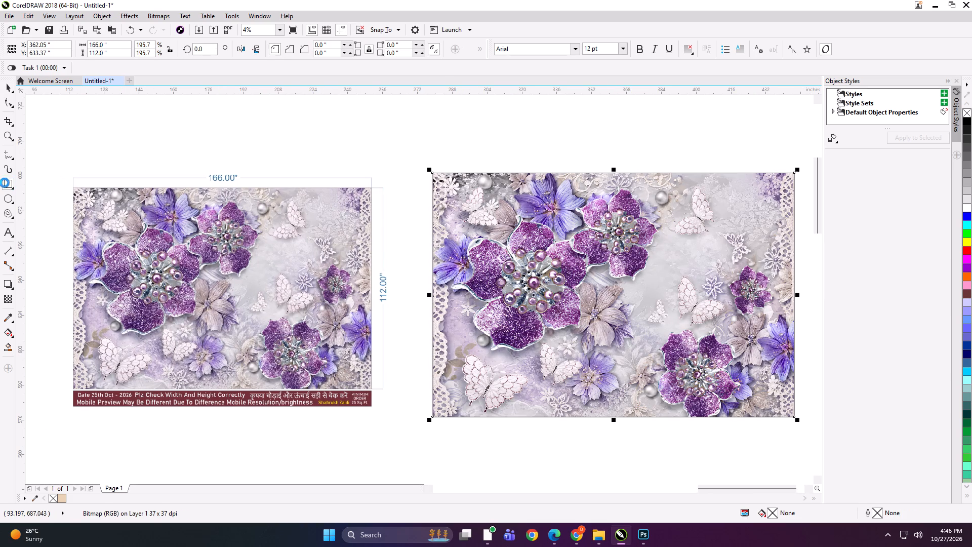
{"action": "key", "text": "shift+space"}
{"action": "left_click", "coordinate": [124, 48]}
{"action": "key", "text": "ctrl+a"}
{"action": "key", "text": "5"}
{"action": "key", "text": "Return"}
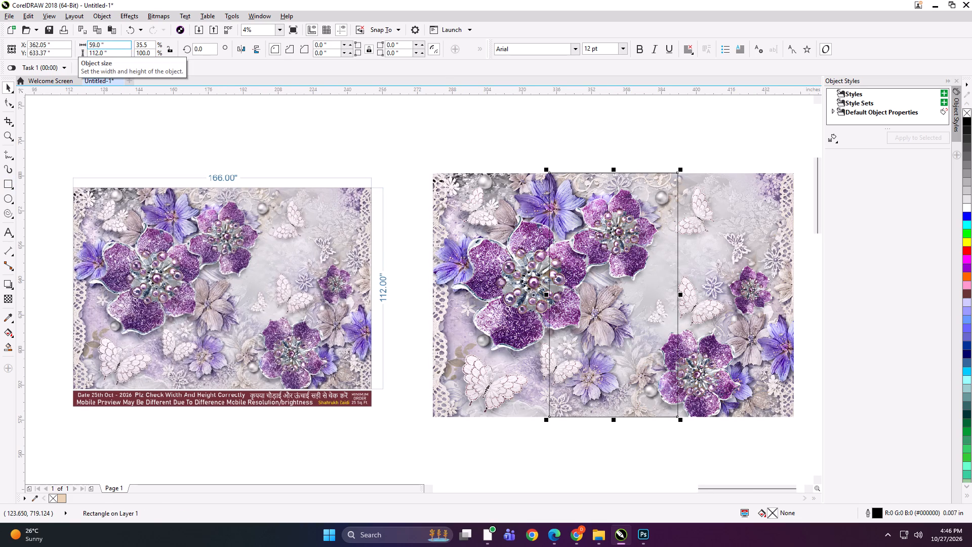
Align the 59-inch rectangle with the left edge of the purple-flower image.
{"action": "left_click", "coordinate": [465, 210], "text": "shift"}
{"action": "key", "text": "l"}
{"action": "left_click", "coordinate": [460, 152]}
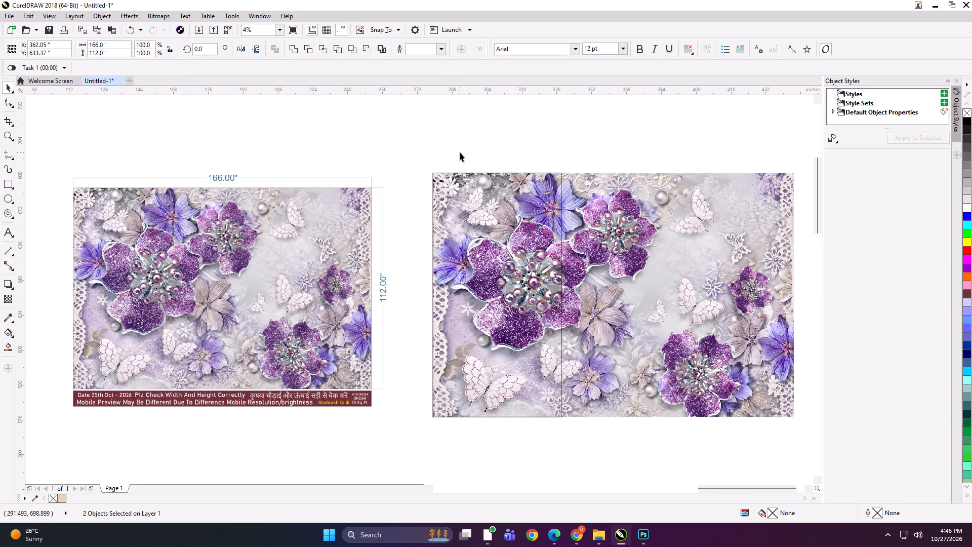
Duplicate the 59-inch rectangle twice, side by side to the right, nudging each copy 0.5 inch left.
{"action": "left_click", "coordinate": [497, 237]}
{"action": "left_click_drag", "start_coordinate": [428, 296], "coordinate": [580, 283]}
{"action": "right_click", "coordinate": [580, 283], "text": "ctrl"}
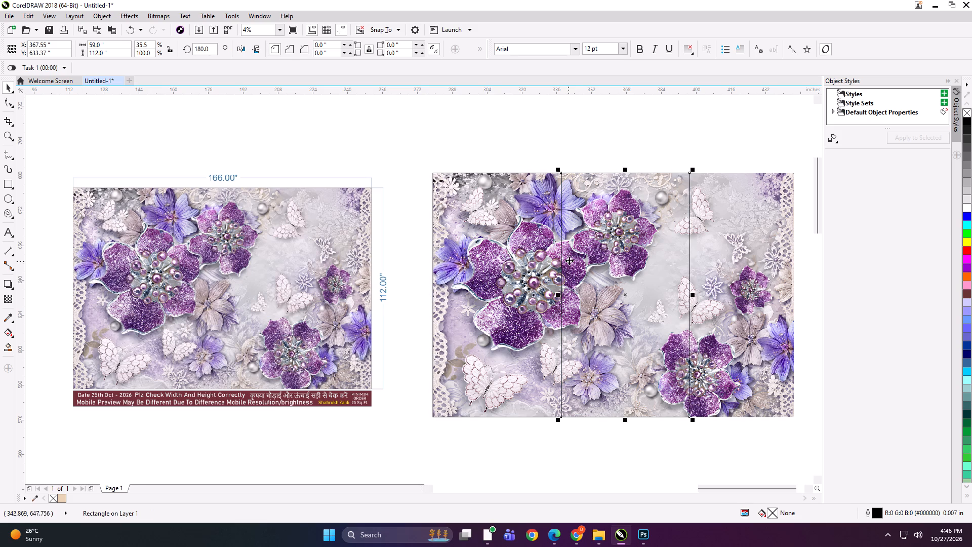
{"action": "key", "text": "Left"}
{"action": "left_click_drag", "start_coordinate": [557, 296], "coordinate": [701, 288]}
{"action": "right_click", "coordinate": [701, 288], "text": "ctrl"}
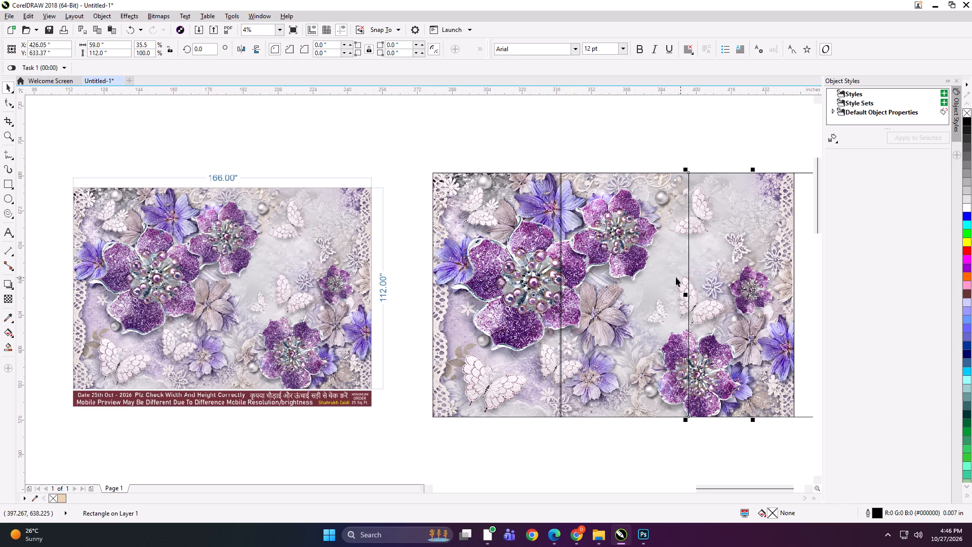
{"action": "key", "text": "Left"}
Narrow the third rectangle to 49 inches so it ends at the image's right edge.
{"action": "scroll", "coordinate": [499, 272], "scroll_direction": "down", "scroll_amount": 1}
{"action": "scroll", "coordinate": [614, 279], "scroll_direction": "up", "scroll_amount": 1}
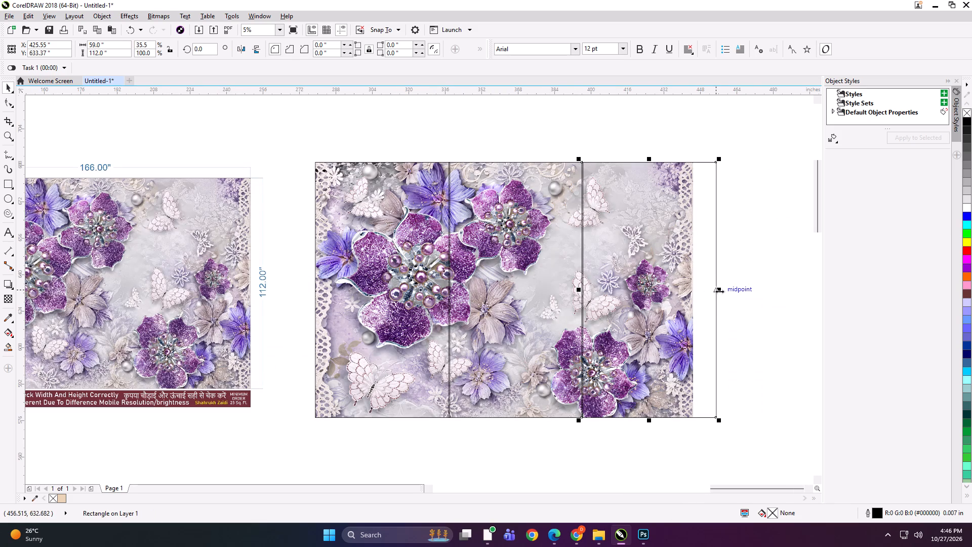
{"action": "left_click_drag", "start_coordinate": [719, 291], "coordinate": [700, 291]}
Group the three rectangles, PowerClip the purple-flower image into them and ungroup them into separate panels.
{"action": "left_click", "coordinate": [560, 213], "text": "shift"}
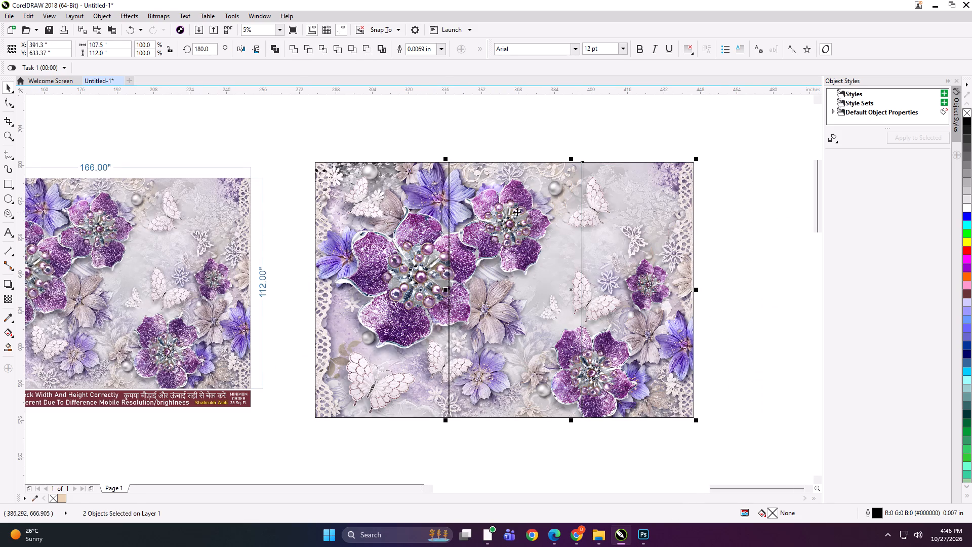
{"action": "left_click", "coordinate": [427, 222], "text": "shift"}
{"action": "key", "text": "ctrl+g"}
{"action": "left_click", "coordinate": [473, 129]}
{"action": "left_click", "coordinate": [489, 205], "text": "alt"}
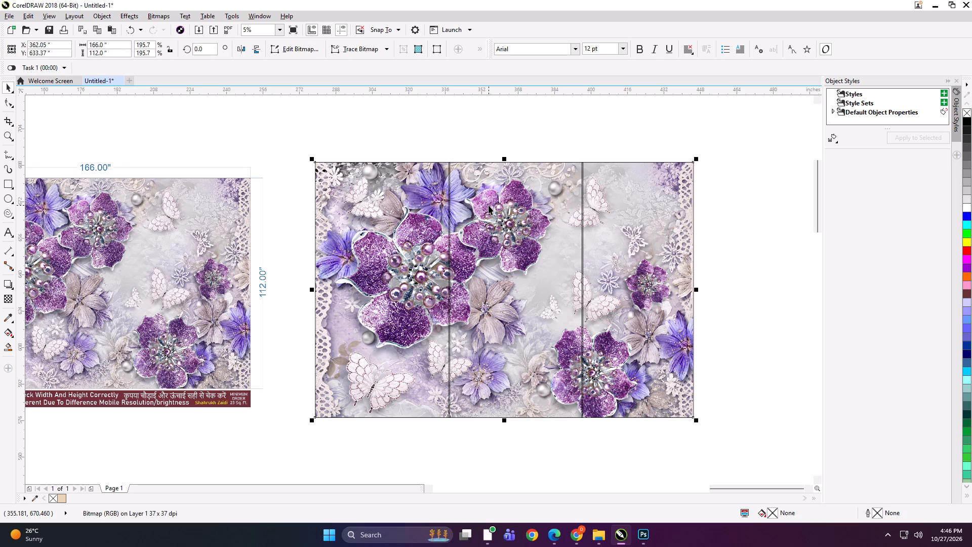
{"action": "key", "text": "shift+Return"}
{"action": "left_click", "coordinate": [489, 205]}
{"action": "key", "text": "ctrl+u"}
{"action": "left_click", "coordinate": [448, 135]}
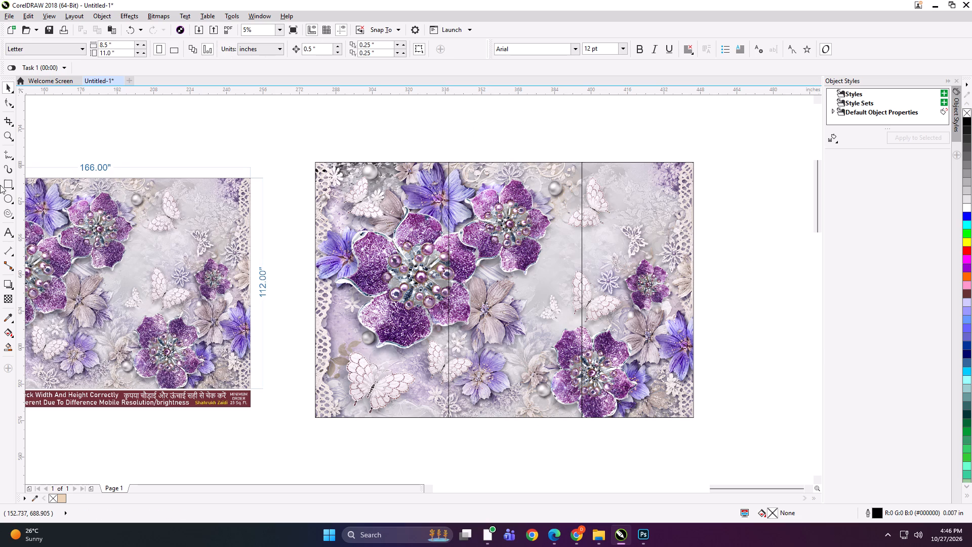
Add the text "166*112 A HD" at the top edge of the left panel and copy it.
{"action": "left_click", "coordinate": [9, 230]}
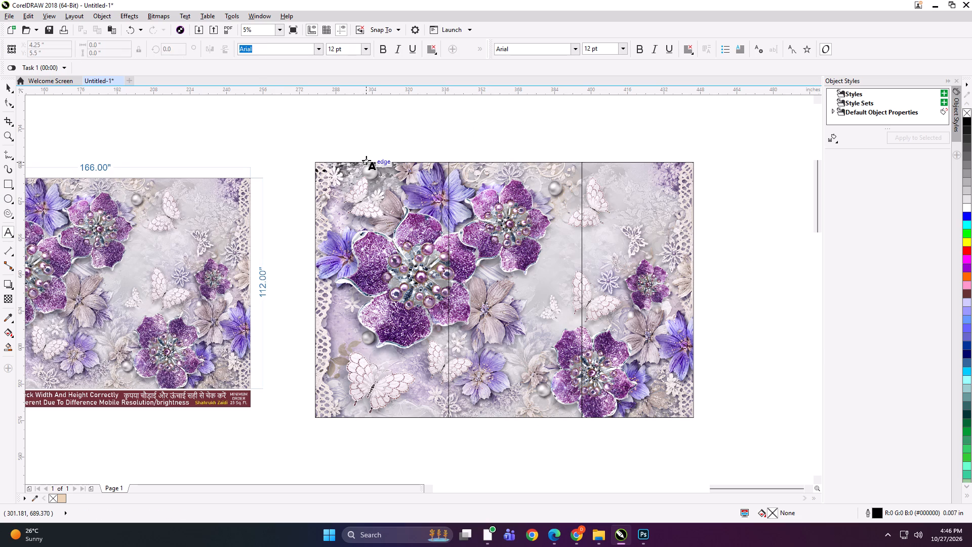
{"action": "left_click", "coordinate": [366, 160]}
{"action": "type", "text": "166*112 A HD"}
{"action": "key", "text": "ctrl+a"}
{"action": "key", "text": "ctrl+c"}
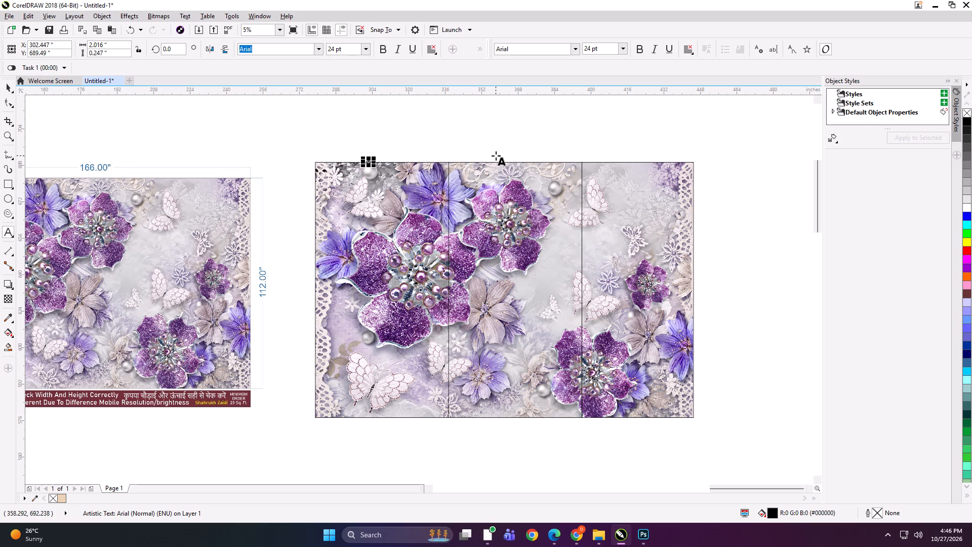
Paste the label at the middle panel's top edge, change it to "166*112 PANEL 2" and copy it.
{"action": "left_click", "coordinate": [497, 160]}
{"action": "scroll", "coordinate": [497, 160], "scroll_direction": "up", "scroll_amount": 4}
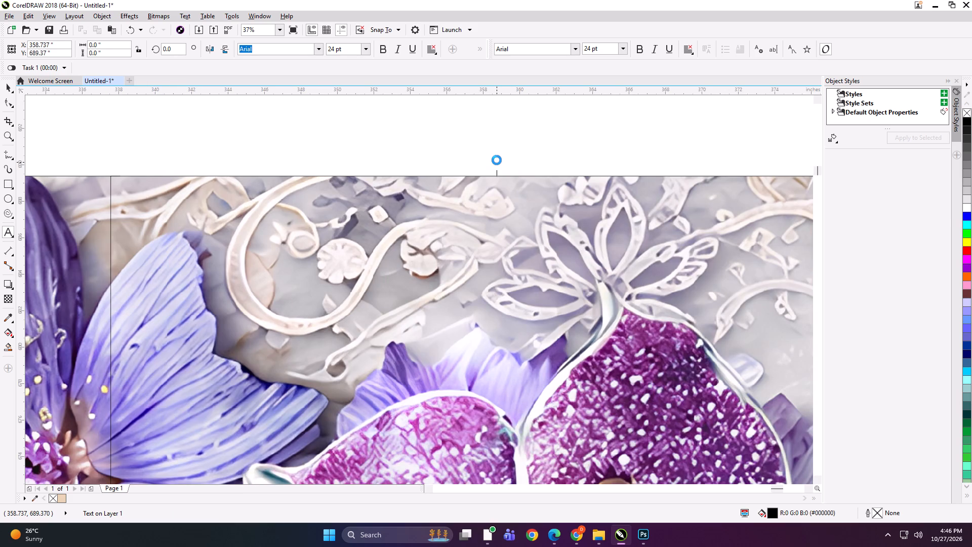
{"action": "key", "text": "ctrl+v"}
{"action": "key", "text": "BackSpace"}
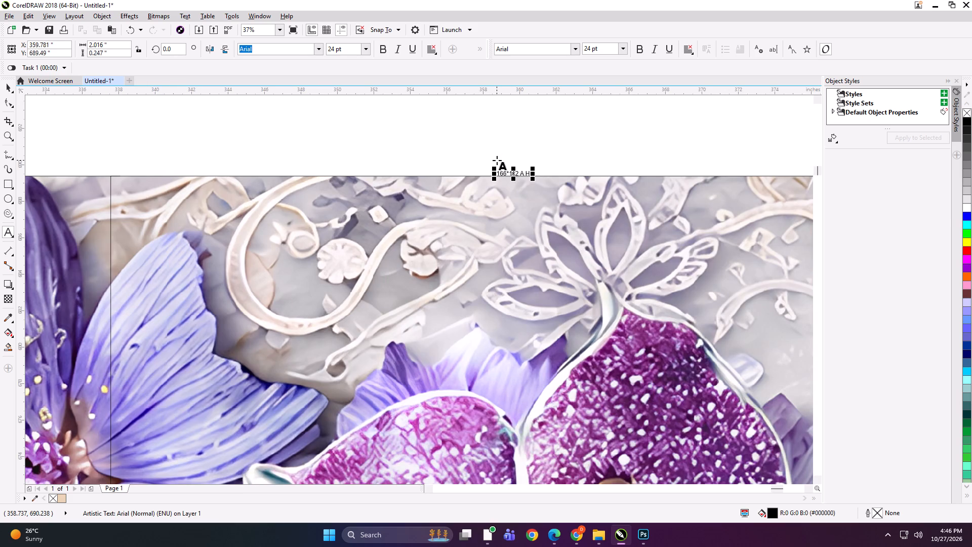
{"action": "key", "text": "BackSpace"}
{"action": "key", "text": "BackSpace"}
{"action": "key", "text": "BackSpace"}
{"action": "type", "text": "PANEL 2"}
{"action": "key", "text": "ctrl+a"}
{"action": "key", "text": "ctrl+c"}
Replace the left panel's label with "166*112 PANEL 1".
{"action": "scroll", "coordinate": [540, 153], "scroll_direction": "down", "scroll_amount": 2}
{"action": "scroll", "coordinate": [273, 153], "scroll_direction": "up", "scroll_amount": 3}
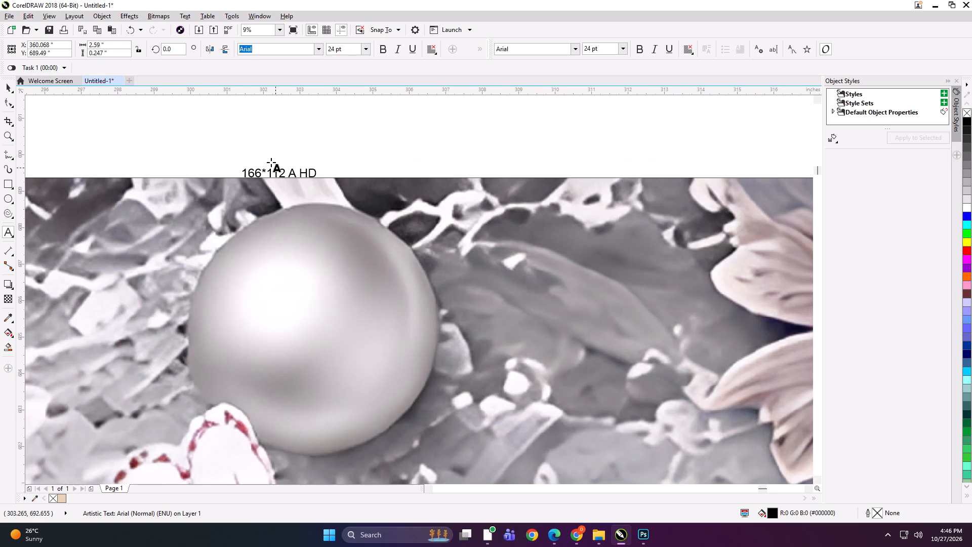
{"action": "left_click", "coordinate": [270, 170]}
{"action": "key", "text": "ctrl+a"}
{"action": "key", "text": "ctrl+v"}
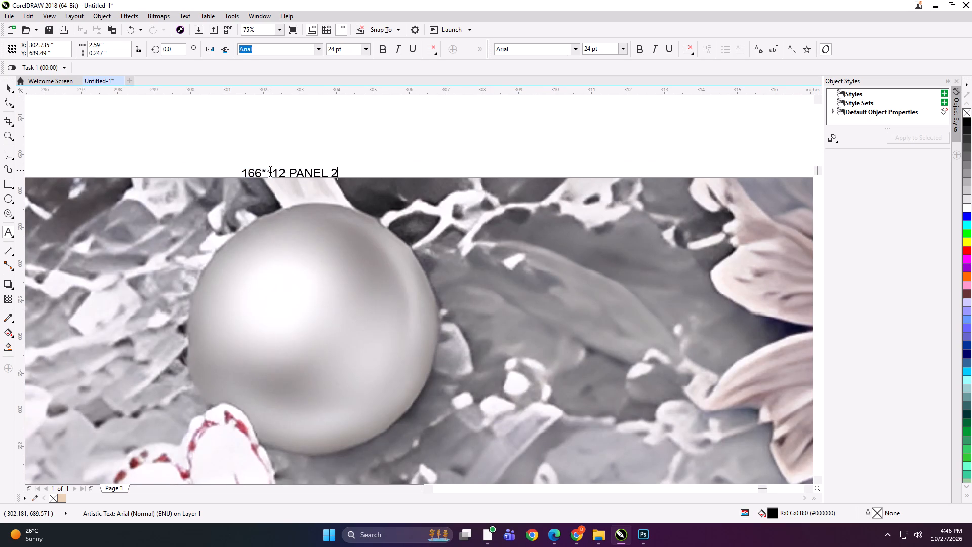
{"action": "key", "text": "BackSpace"}
{"action": "key", "text": "1"}
Add the label "166*112 PANEL 3" at the top edge of the right panel.
{"action": "scroll", "coordinate": [138, 190], "scroll_direction": "down", "scroll_amount": 5}
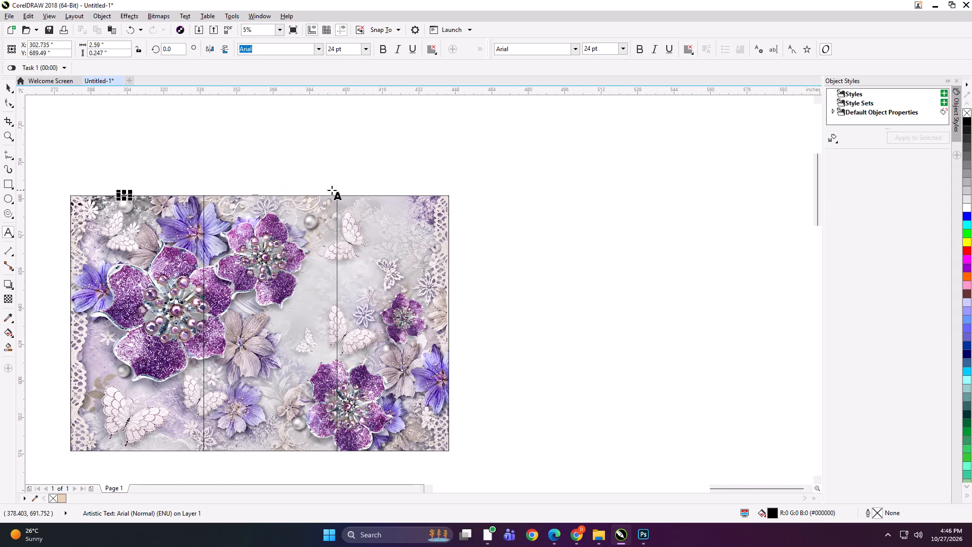
{"action": "left_click", "coordinate": [366, 193]}
{"action": "key", "text": "ctrl+v"}
{"action": "key", "text": "BackSpace"}
{"action": "key", "text": "3"}
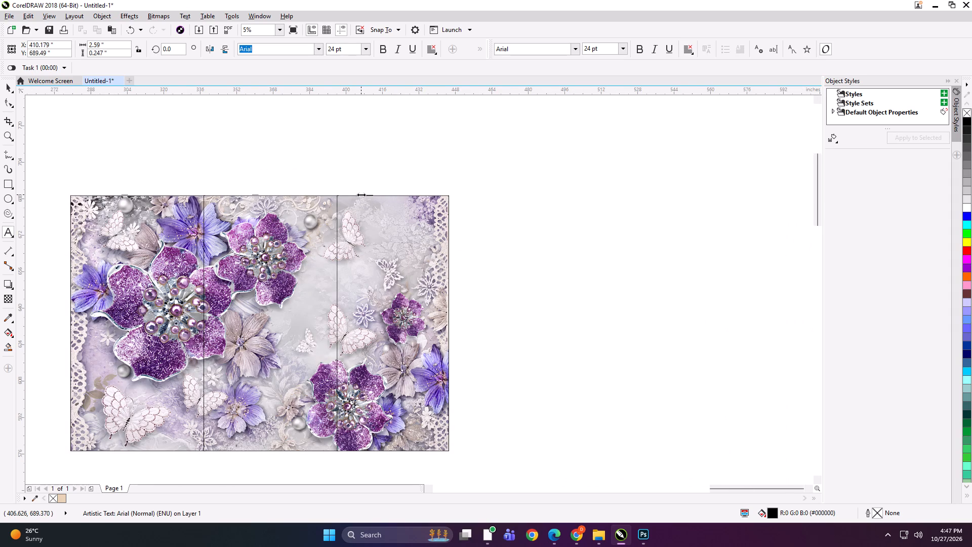
Group each of the three panels with its own label, working from the right panel to the left one.
{"action": "scroll", "coordinate": [361, 194], "scroll_direction": "up", "scroll_amount": 3}
{"action": "scroll", "coordinate": [441, 183], "scroll_direction": "down", "scroll_amount": 3}
{"action": "left_click", "coordinate": [7, 87]}
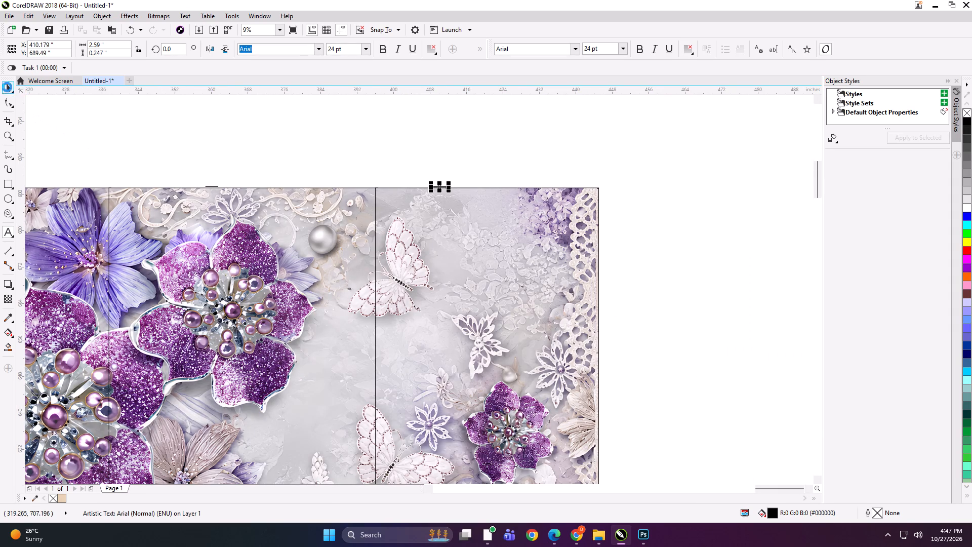
{"action": "scroll", "coordinate": [318, 139], "scroll_direction": "down", "scroll_amount": 1}
{"action": "left_click", "coordinate": [430, 214], "text": "shift"}
{"action": "key", "text": "ctrl+g"}
{"action": "scroll", "coordinate": [502, 199], "scroll_direction": "down", "scroll_amount": 2}
{"action": "scroll", "coordinate": [504, 248], "scroll_direction": "up", "scroll_amount": 1}
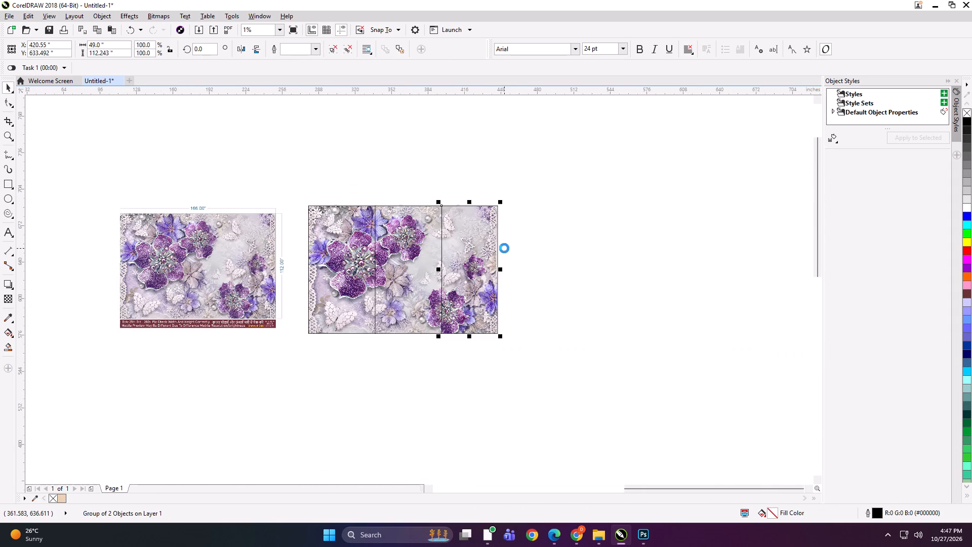
{"action": "scroll", "coordinate": [380, 217], "scroll_direction": "up", "scroll_amount": 1}
{"action": "left_click_drag", "start_coordinate": [396, 174], "coordinate": [444, 248]}
{"action": "left_click", "coordinate": [444, 248], "text": "shift"}
{"action": "key", "text": "ctrl+g"}
{"action": "left_click_drag", "start_coordinate": [398, 168], "coordinate": [208, 243]}
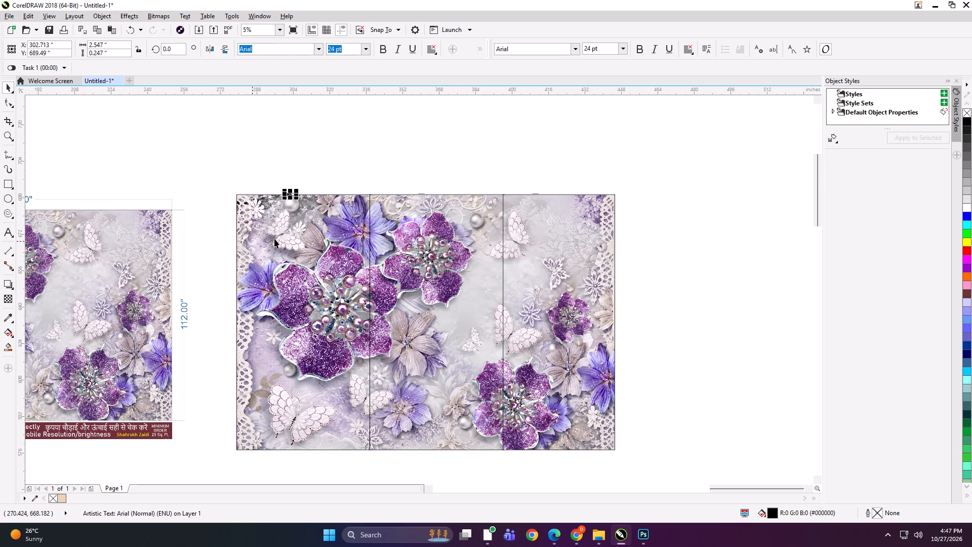
{"action": "left_click", "coordinate": [277, 239], "text": "shift"}
{"action": "key", "text": "ctrl+g"}
Start exporting the left panel group, creating and opening a folder named "166x112 B" inside WALLPARADISE.
{"action": "scroll", "coordinate": [345, 246], "scroll_direction": "down", "scroll_amount": 1}
{"action": "scroll", "coordinate": [246, 258], "scroll_direction": "up", "scroll_amount": 1}
{"action": "key", "text": "ctrl+e"}
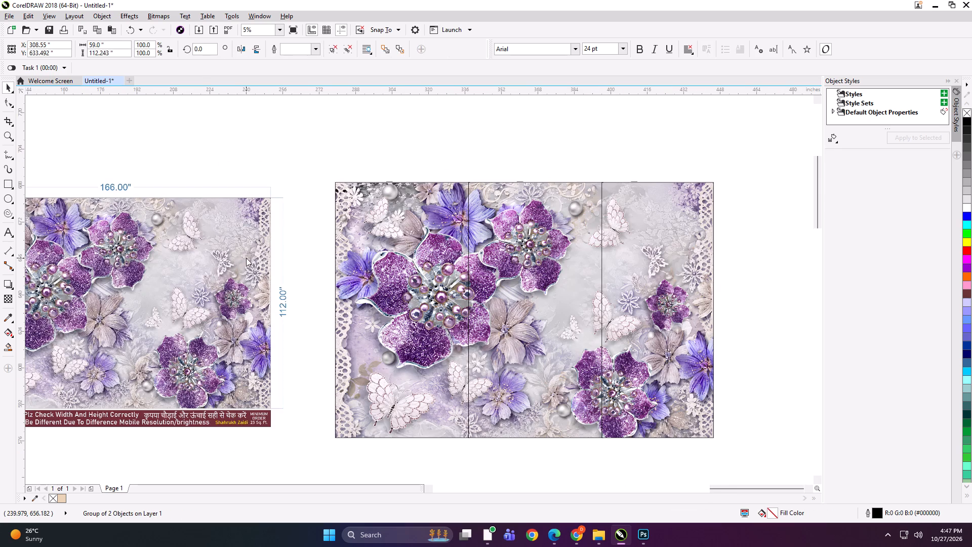
{"action": "left_click", "coordinate": [440, 154]}
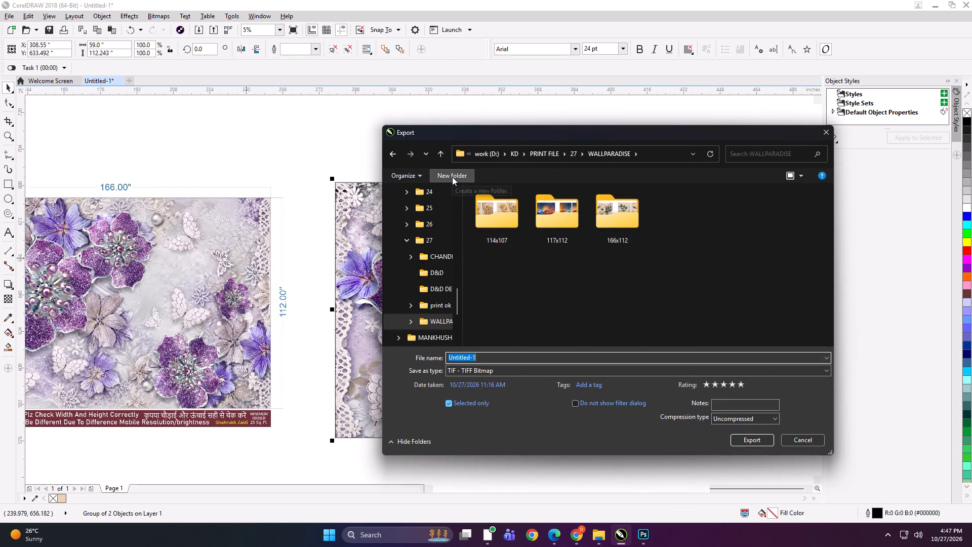
{"action": "left_click", "coordinate": [452, 177]}
{"action": "type", "text": "166x112"}
{"action": "key", "text": "space"}
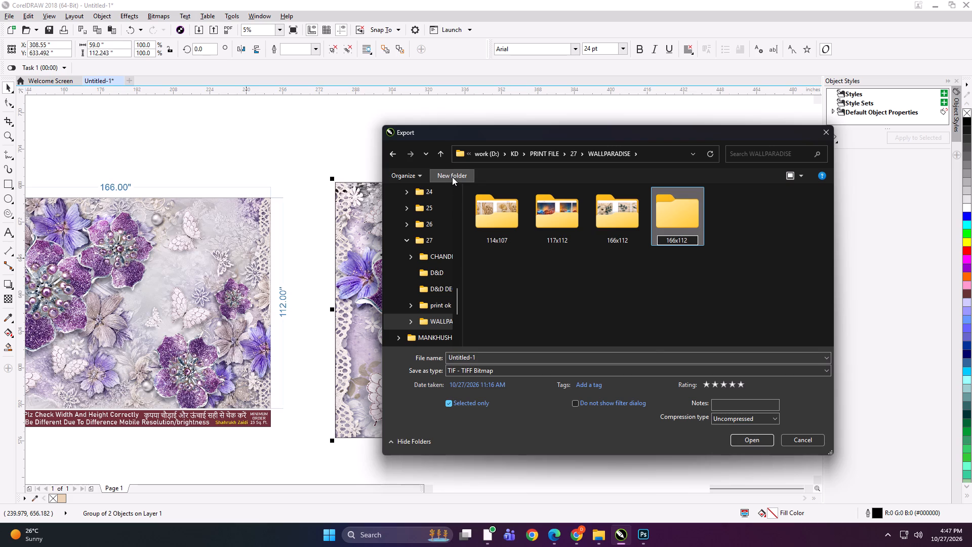
{"action": "key", "text": "b"}
{"action": "key", "text": "Return"}
{"action": "double_click", "coordinate": [673, 213]}
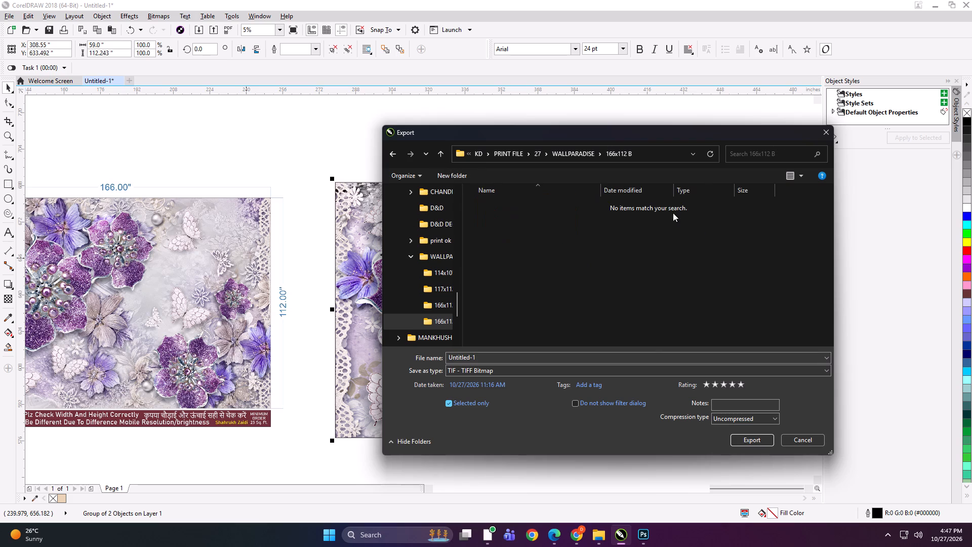
Export the left panel group as the TIFF "59x112 A HD" in the 166x112 B folder.
{"action": "left_click", "coordinate": [559, 359]}
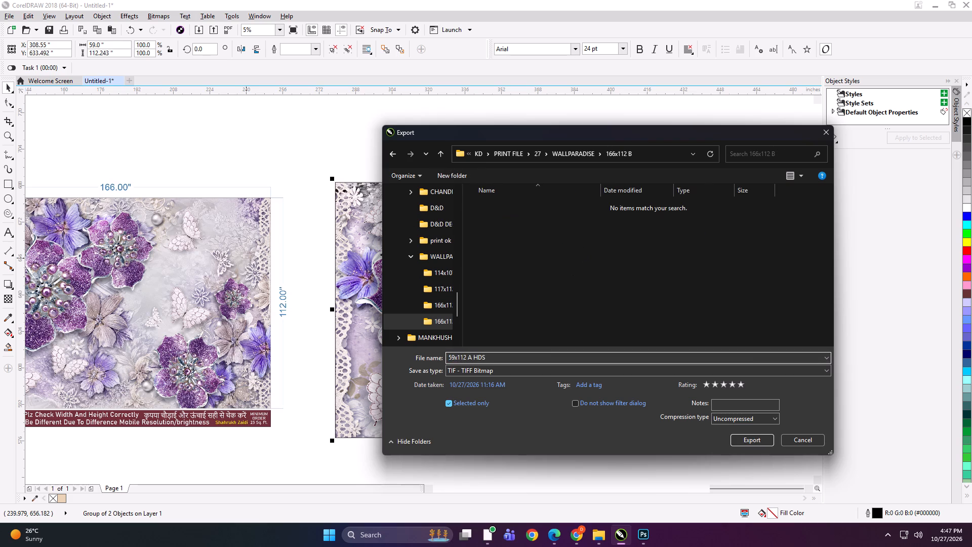
{"action": "key", "text": "BackSpace"}
{"action": "key", "text": "Return"}
{"action": "key", "text": "Return"}
Export the middle panel group as the TIFF "59x112 B HD" in the 166x112 B folder.
{"action": "left_click", "coordinate": [583, 243]}
{"action": "key", "text": "ctrl+e"}
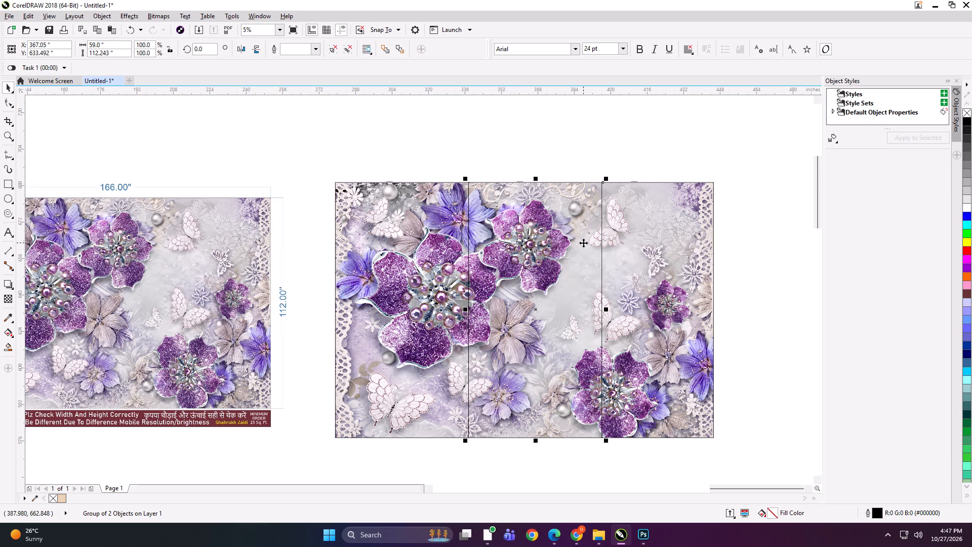
{"action": "key", "text": "ctrl+e"}
{"action": "left_click", "coordinate": [505, 236]}
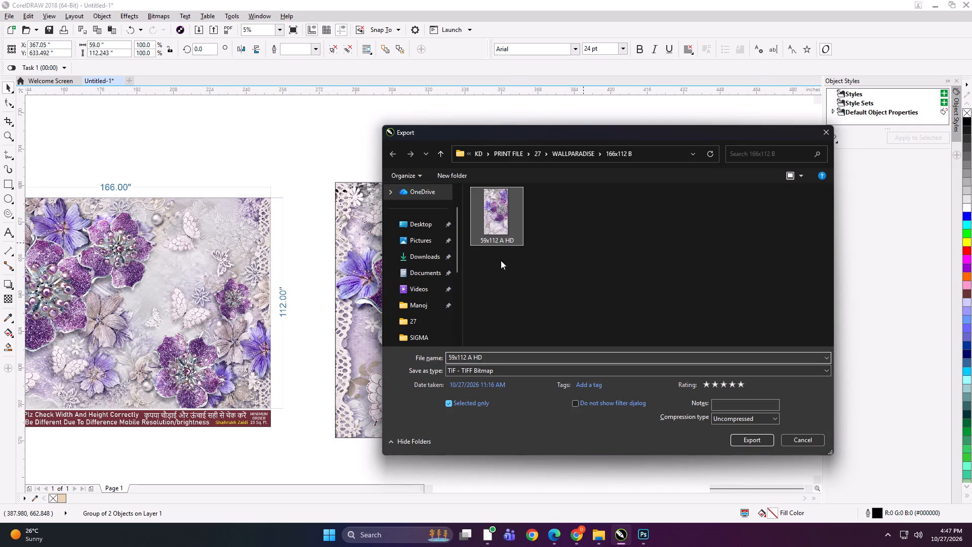
{"action": "double_click", "coordinate": [470, 360]}
{"action": "type", "text": "B"}
{"action": "key", "text": "space"}
{"action": "key", "text": "Return"}
{"action": "key", "text": "Return"}
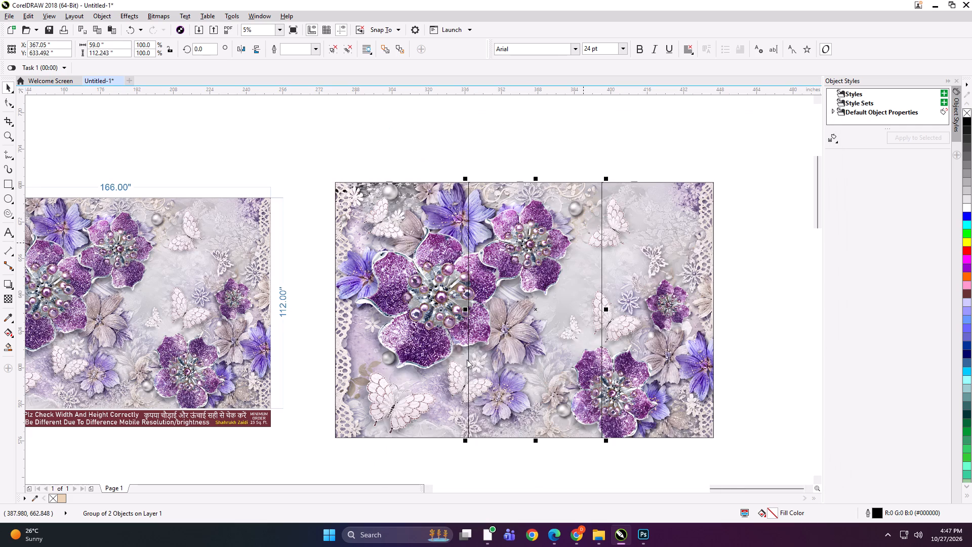
Export the right panel group as the TIFF "4x112 C HD" in the 166x112 B folder.
{"action": "left_click", "coordinate": [683, 307]}
{"action": "key", "text": "ctrl+e"}
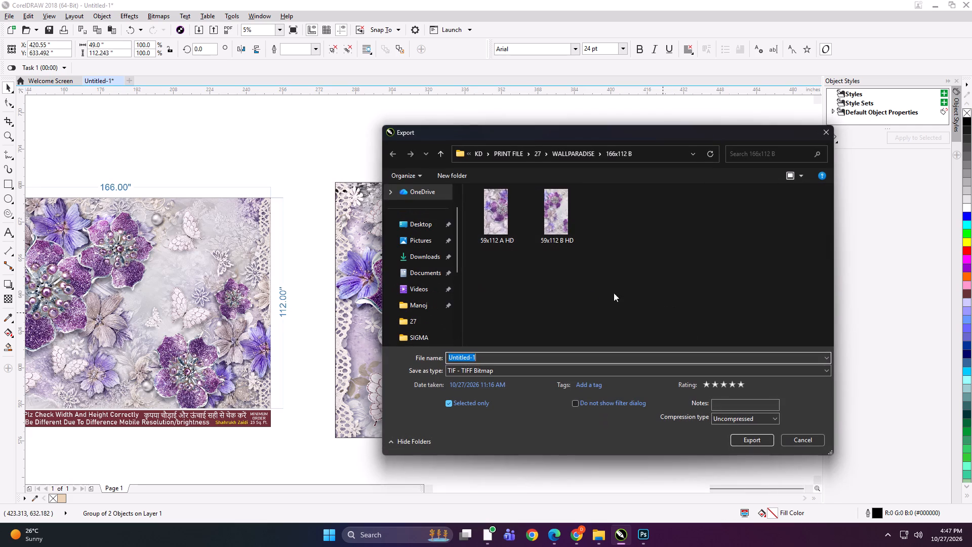
{"action": "type", "text": "4x112 C HD"}
{"action": "key", "text": "Return"}
{"action": "key", "text": "Return"}
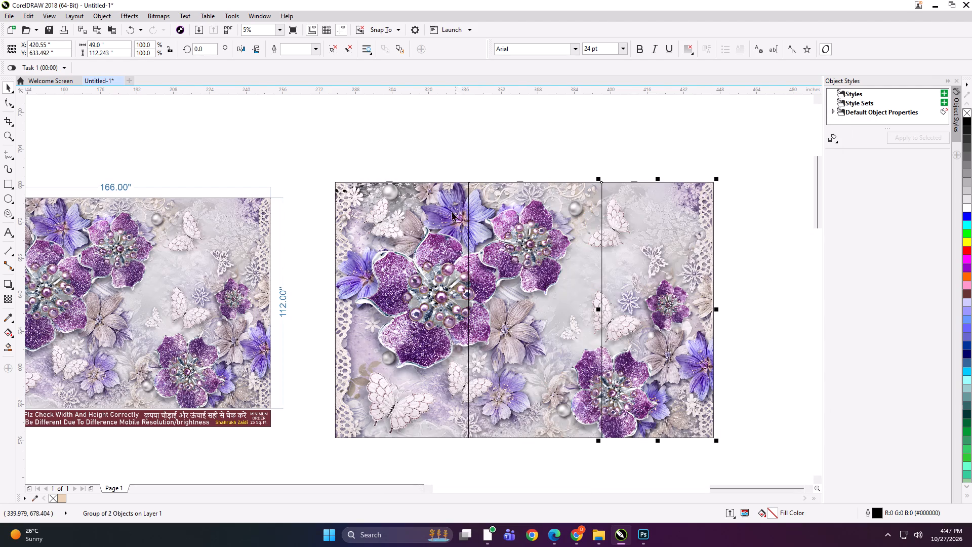
Move the middle and right panels sideways so the three panels have even gaps and span 177 inches overall.
{"action": "scroll", "coordinate": [483, 315], "scroll_direction": "up", "scroll_amount": 3}
{"action": "scroll", "coordinate": [428, 256], "scroll_direction": "down", "scroll_amount": 4}
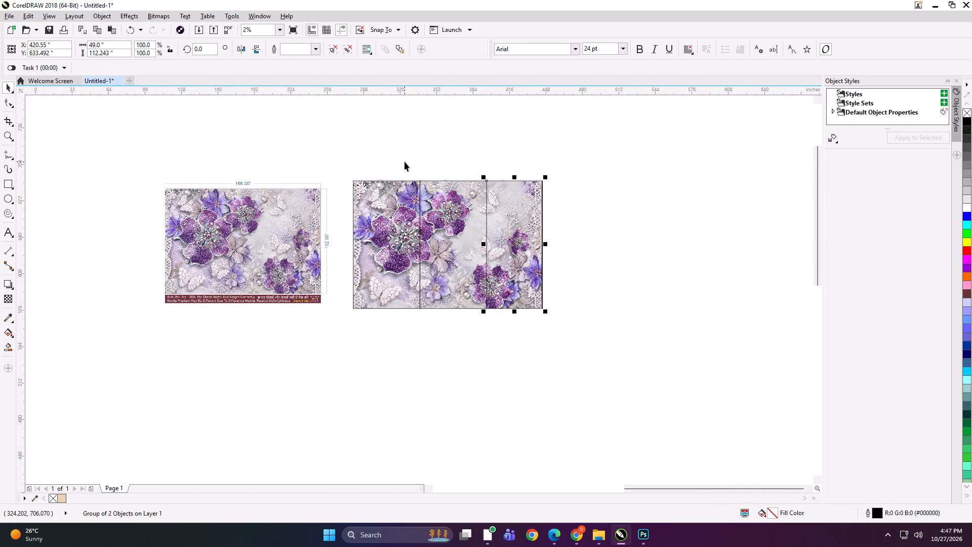
{"action": "left_click", "coordinate": [404, 162]}
{"action": "left_click_drag", "start_coordinate": [404, 162], "coordinate": [581, 331]}
{"action": "key", "text": "Right"}
{"action": "key", "text": "Right"}
{"action": "key", "text": "Right"}
{"action": "key", "text": "Right"}
{"action": "key", "text": "Right"}
{"action": "key", "text": "Right"}
{"action": "key", "text": "Right"}
{"action": "key", "text": "Right"}
{"action": "key", "text": "Right"}
{"action": "key", "text": "Right"}
{"action": "key", "text": "Right"}
{"action": "key", "text": "Right"}
{"action": "key", "text": "Right"}
{"action": "key", "text": "Right"}
{"action": "key", "text": "Right"}
{"action": "key", "text": "Right"}
{"action": "key", "text": "Right"}
{"action": "key", "text": "Right"}
{"action": "key", "text": "Right"}
{"action": "key", "text": "Right"}
{"action": "left_click_drag", "start_coordinate": [455, 157], "coordinate": [595, 332]}
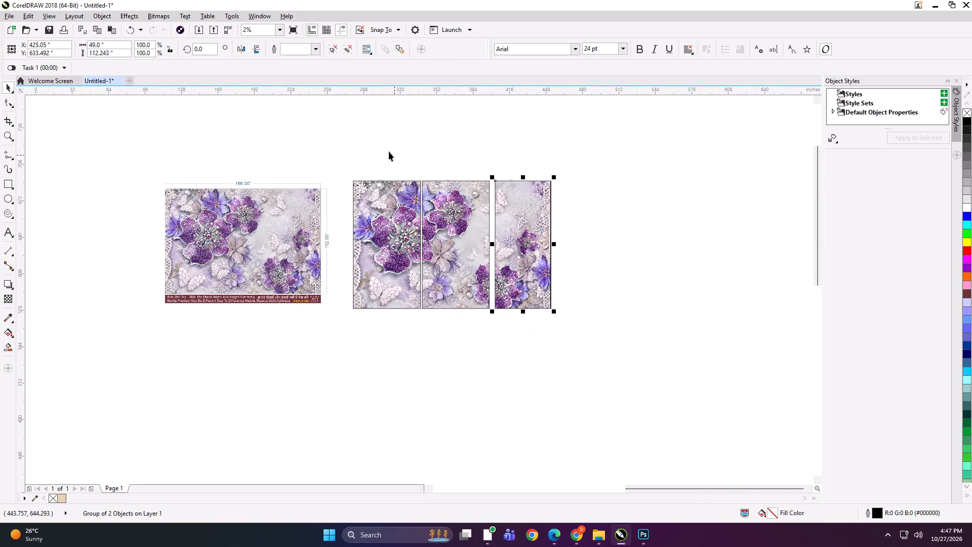
{"action": "left_click_drag", "start_coordinate": [382, 147], "coordinate": [632, 375]}
{"action": "key", "text": "Right"}
{"action": "key", "text": "Right"}
{"action": "key", "text": "Right"}
{"action": "key", "text": "Right"}
{"action": "key", "text": "Right"}
{"action": "key", "text": "Right"}
{"action": "key", "text": "Right"}
{"action": "key", "text": "Right"}
Move the three panels closer to the dimensioned original layout and group them all with it.
{"action": "left_click_drag", "start_coordinate": [601, 151], "coordinate": [303, 332]}
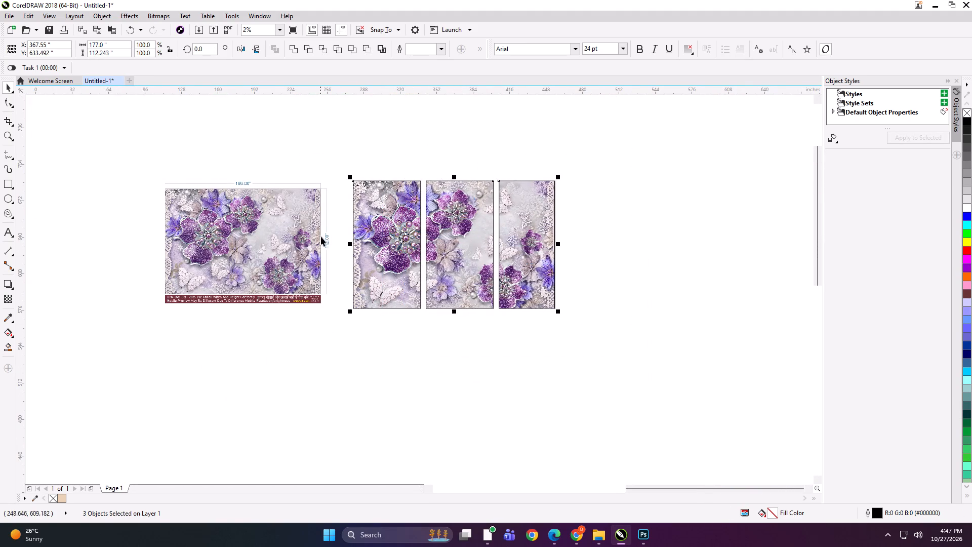
{"action": "scroll", "coordinate": [322, 234], "scroll_direction": "up", "scroll_amount": 1}
{"action": "left_click_drag", "start_coordinate": [379, 123], "coordinate": [394, 137], "text": "shift"}
{"action": "left_click_drag", "start_coordinate": [460, 213], "coordinate": [416, 215]}
{"action": "left_click", "coordinate": [332, 223], "text": "shift"}
{"action": "key", "text": "ctrl+g"}
Shrink the combined group proportionally around its centre in several passes to a compact preview size.
{"action": "left_click_drag", "start_coordinate": [728, 387], "coordinate": [555, 333], "text": "shift"}
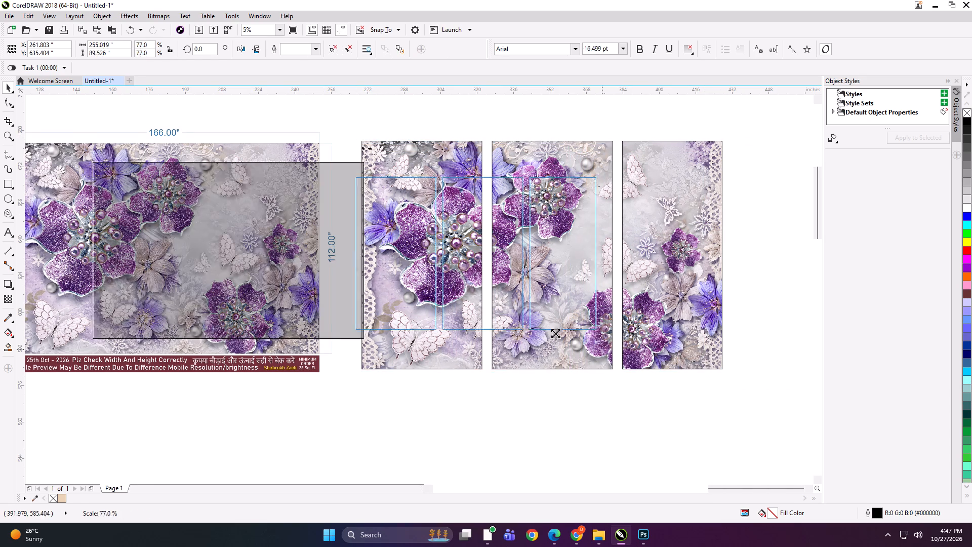
{"action": "left_click_drag", "start_coordinate": [555, 333], "coordinate": [362, 259], "text": "shift"}
{"action": "scroll", "coordinate": [336, 250], "scroll_direction": "up", "scroll_amount": 3}
{"action": "scroll", "coordinate": [435, 251], "scroll_direction": "up", "scroll_amount": 1}
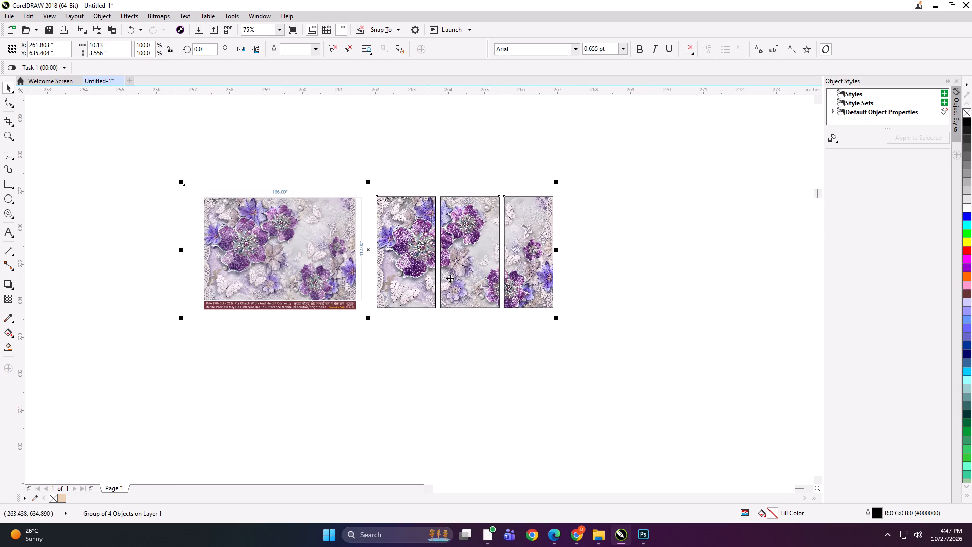
{"action": "left_click_drag", "start_coordinate": [555, 316], "coordinate": [503, 301], "text": "shift"}
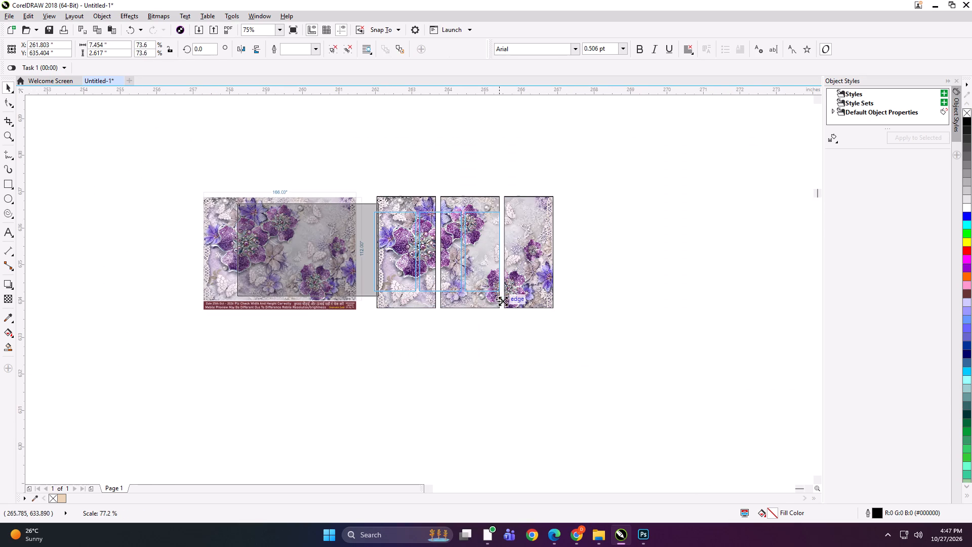
{"action": "left_click_drag", "start_coordinate": [503, 301], "coordinate": [481, 296], "text": "shift"}
Export the shrunken combined group as a preview named "FSFDG".
{"action": "key", "text": "ctrl+e"}
{"action": "type", "text": "FSFDG"}
{"action": "key", "text": "Return"}
{"action": "key", "text": "Return"}
{"action": "key", "text": "Return"}
Delete the exported preview group from the drawing.
{"action": "key", "text": "Delete"}
{"action": "key", "text": "F4"}
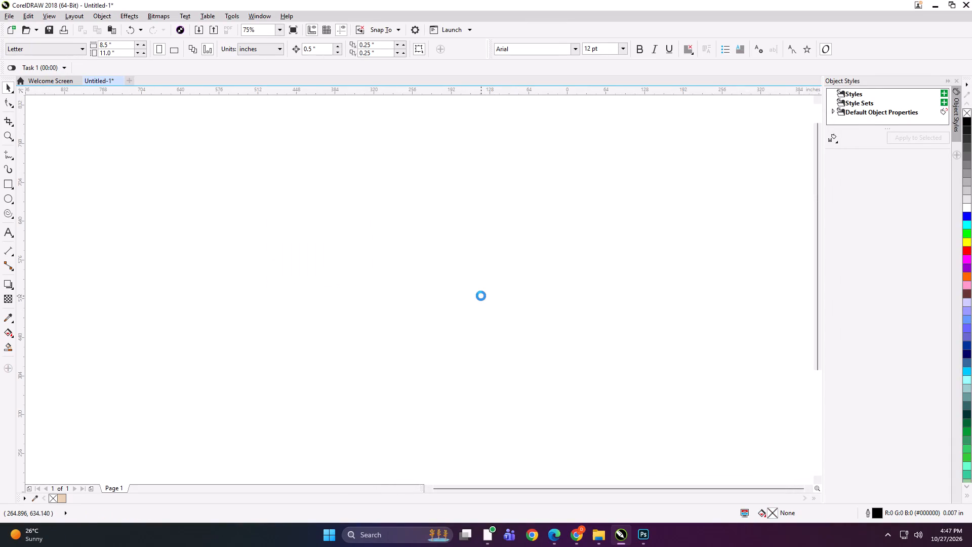
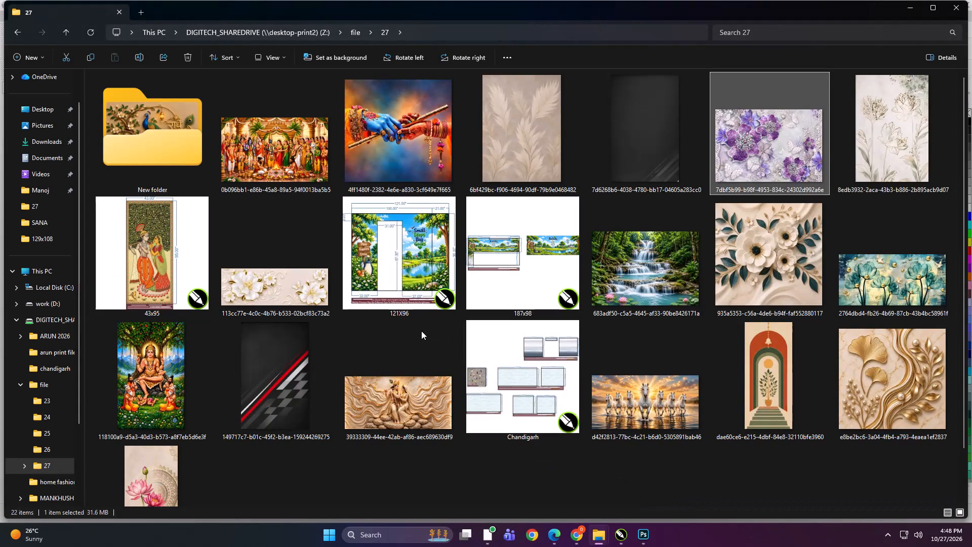
Look through the image thumbnails in folder 27 and in the Downloads folder for the next wallpaper job's files.
{"action": "scroll", "coordinate": [420, 331], "scroll_direction": "down", "scroll_amount": 3, "text": "ctrl"}
{"action": "scroll", "coordinate": [322, 319], "scroll_direction": "up", "scroll_amount": 1, "text": "ctrl"}
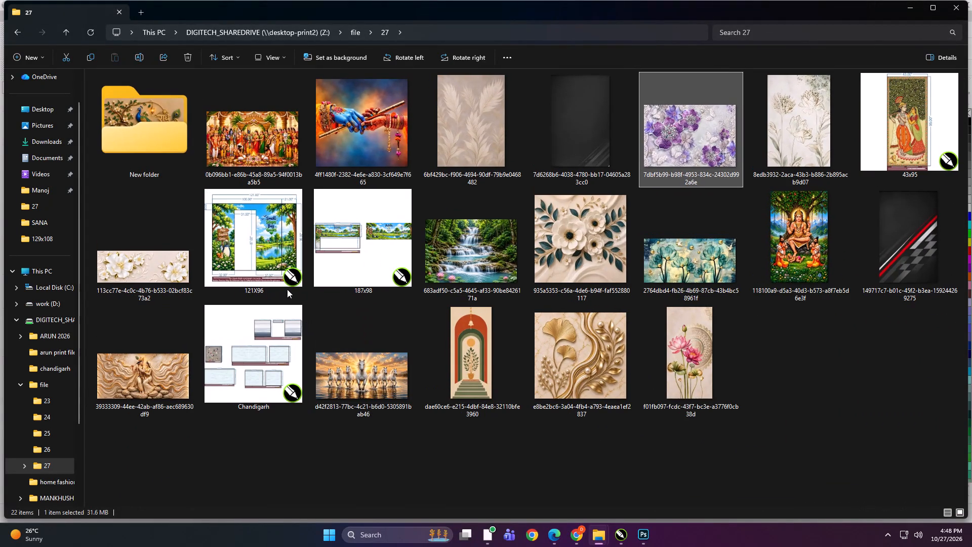
{"action": "scroll", "coordinate": [29, 211], "scroll_direction": "up", "scroll_amount": 5}
{"action": "left_click", "coordinate": [46, 180]}
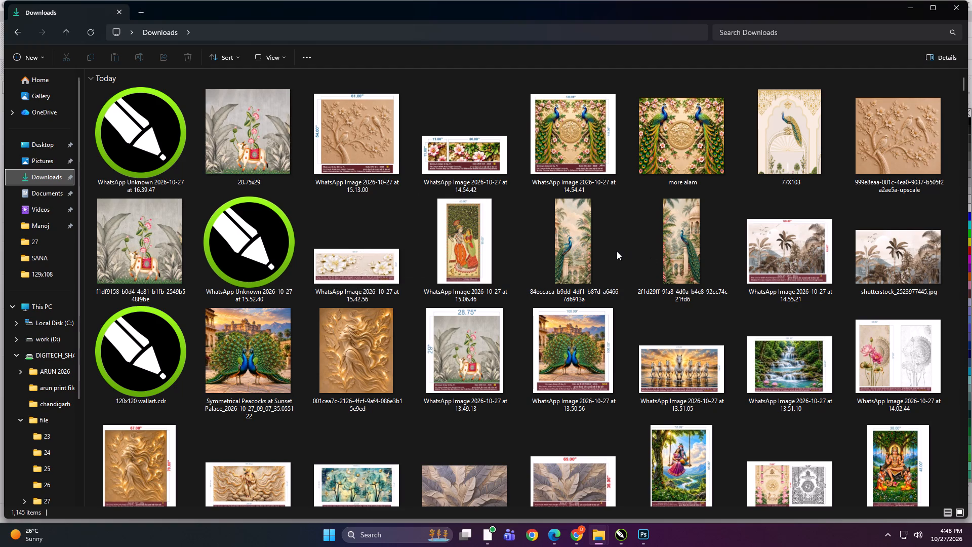
{"action": "scroll", "coordinate": [616, 251], "scroll_direction": "down", "scroll_amount": 1}
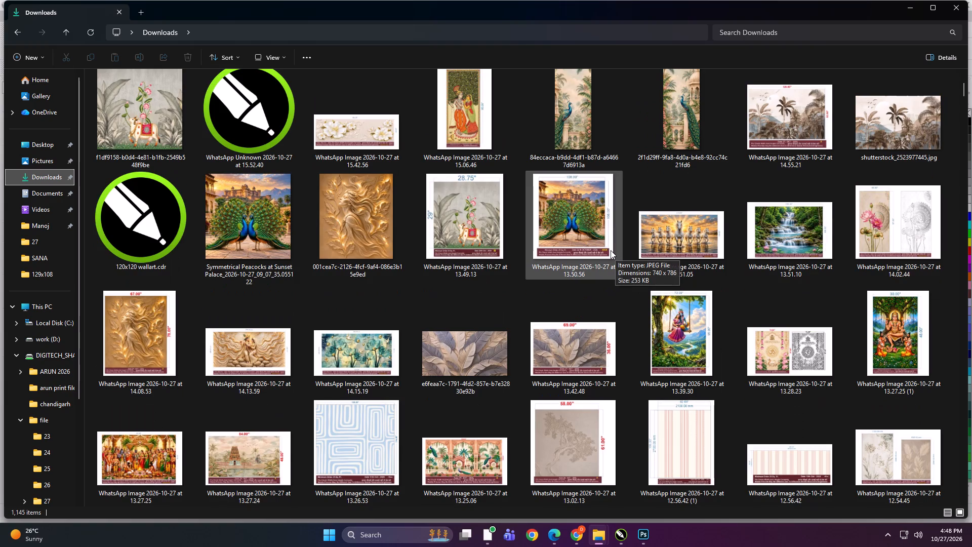
{"action": "scroll", "coordinate": [605, 279], "scroll_direction": "down", "scroll_amount": 1}
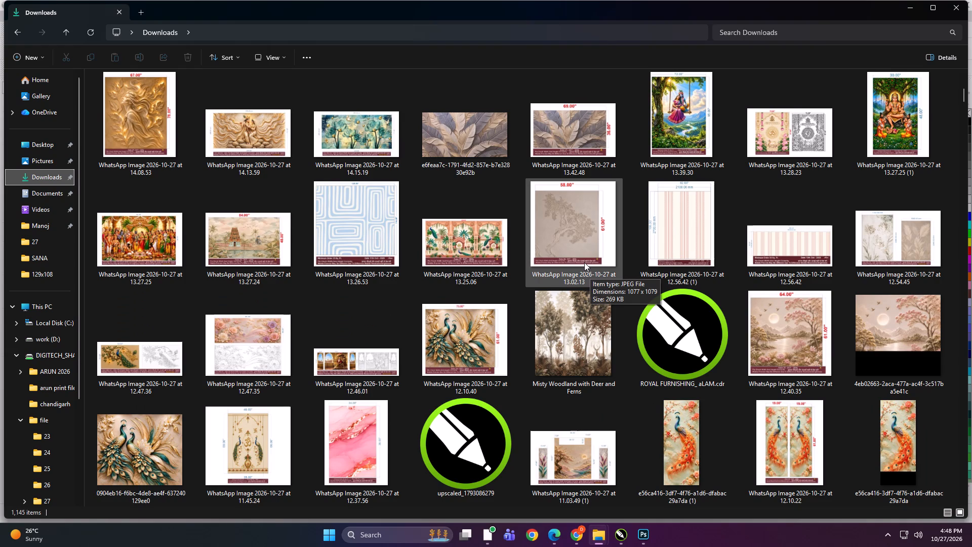
{"action": "scroll", "coordinate": [560, 257], "scroll_direction": "down", "scroll_amount": 1}
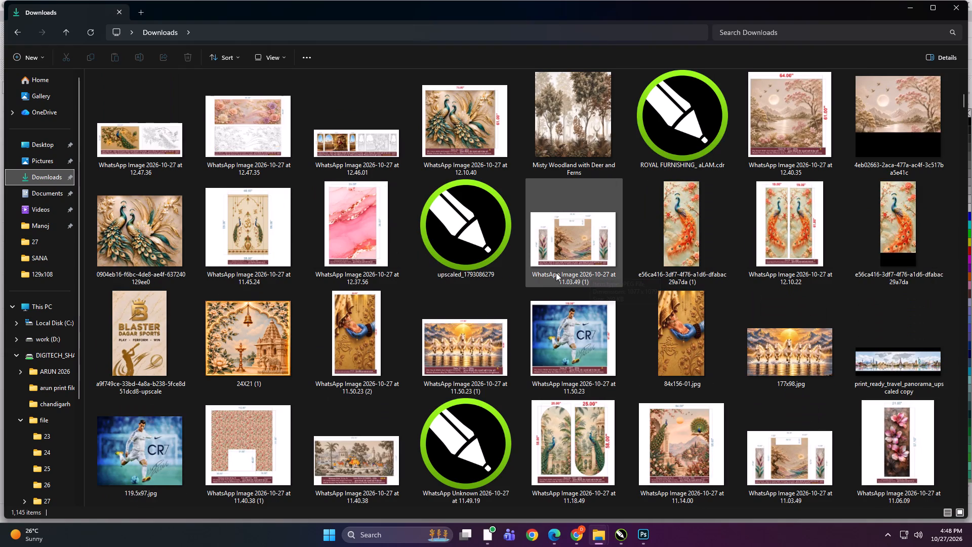
{"action": "scroll", "coordinate": [553, 278], "scroll_direction": "down", "scroll_amount": 1}
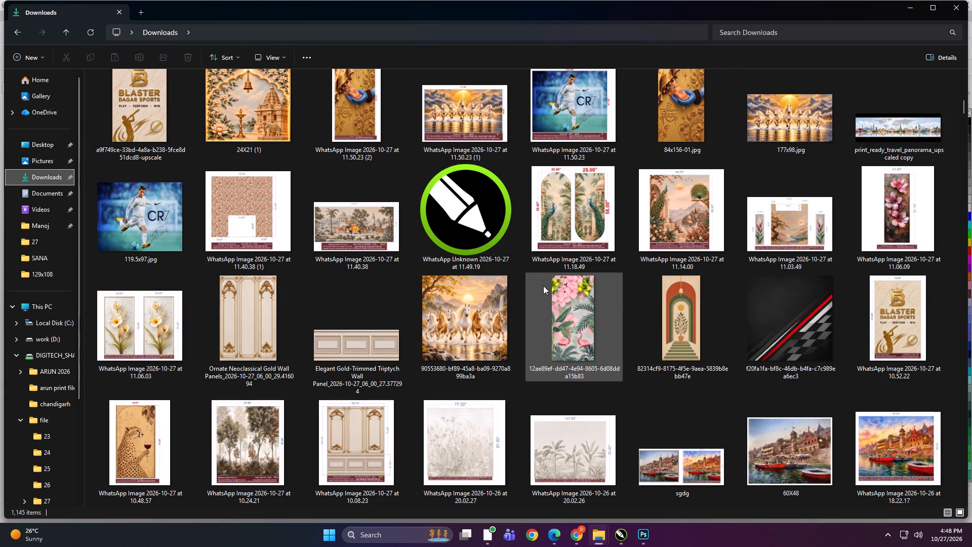
{"action": "scroll", "coordinate": [543, 286], "scroll_direction": "down", "scroll_amount": 1}
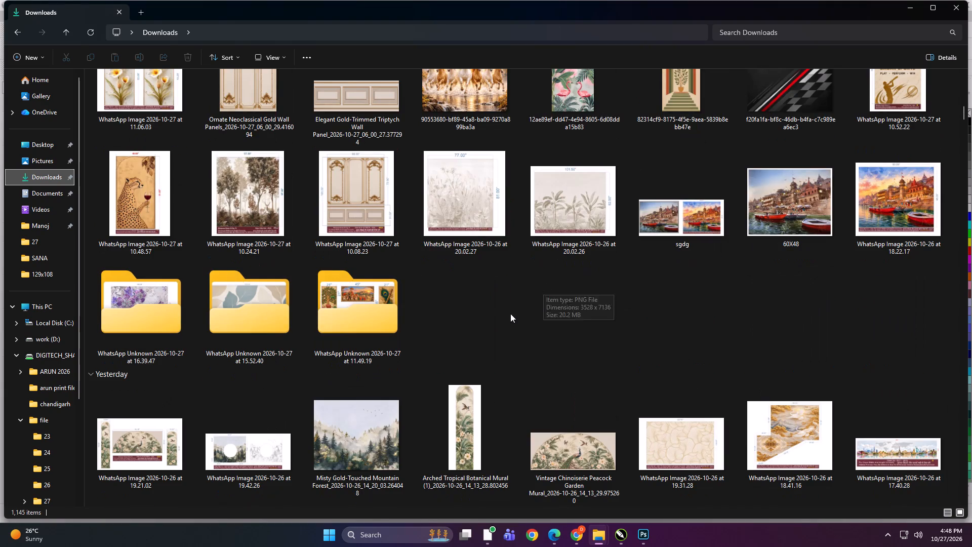
{"action": "scroll", "coordinate": [510, 314], "scroll_direction": "up", "scroll_amount": 6}
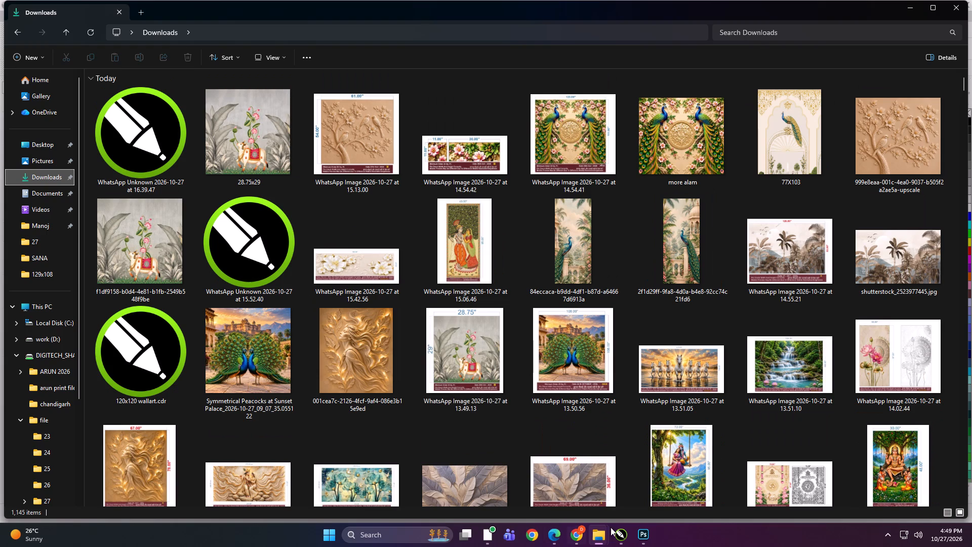
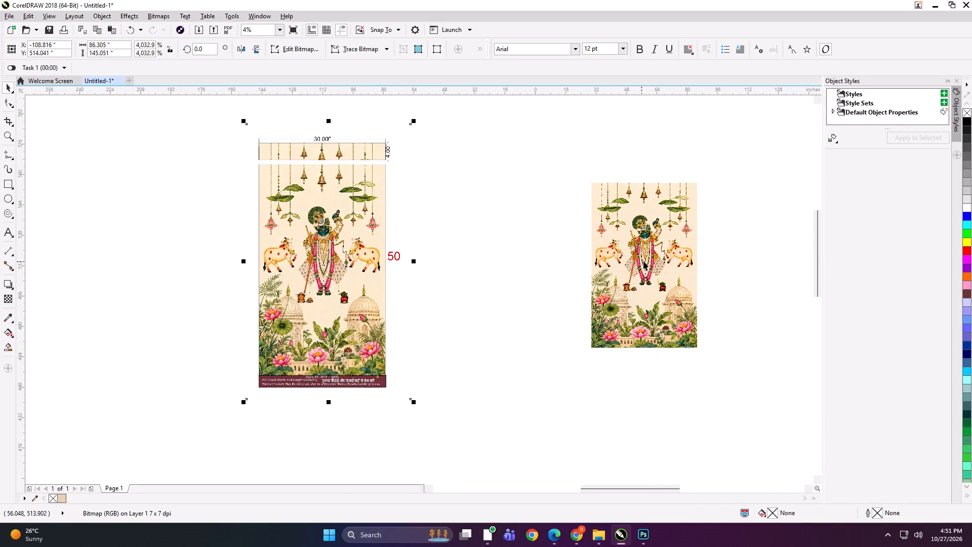
Move the Shrinathji artwork closer to the reference image and resize it to 30 inches wide by 50 inches high.
{"action": "left_click_drag", "start_coordinate": [645, 256], "coordinate": [578, 289]}
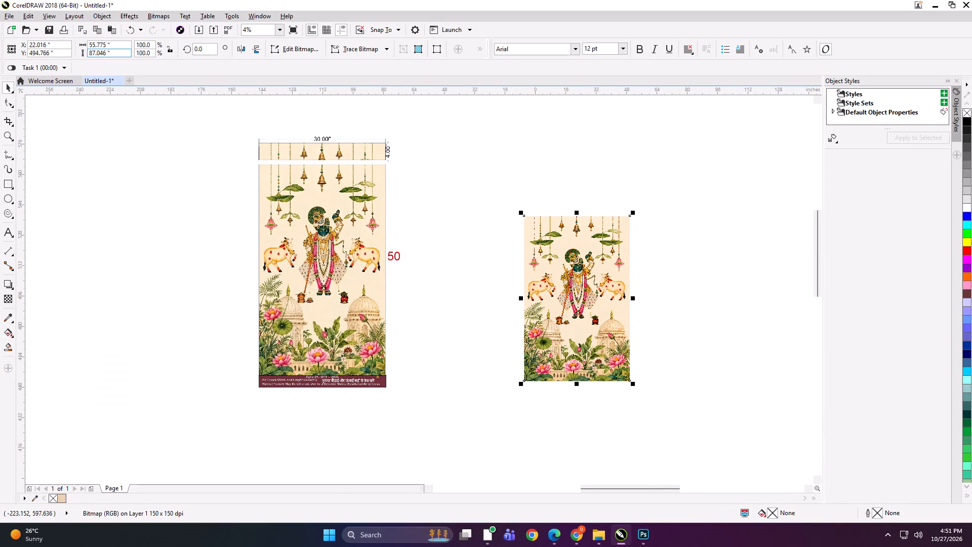
{"action": "left_click_drag", "start_coordinate": [121, 43], "coordinate": [72, 45]}
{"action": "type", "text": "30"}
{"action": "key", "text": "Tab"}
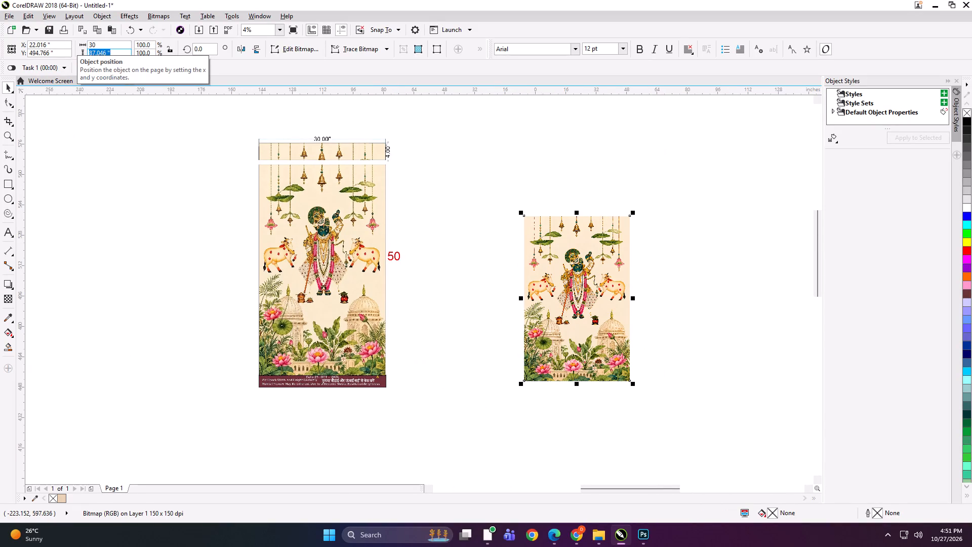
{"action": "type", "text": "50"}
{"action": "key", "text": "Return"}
Move the reference image with the 30" and 50 size markings closer to the resized artwork.
{"action": "left_click_drag", "start_coordinate": [362, 200], "coordinate": [429, 223]}
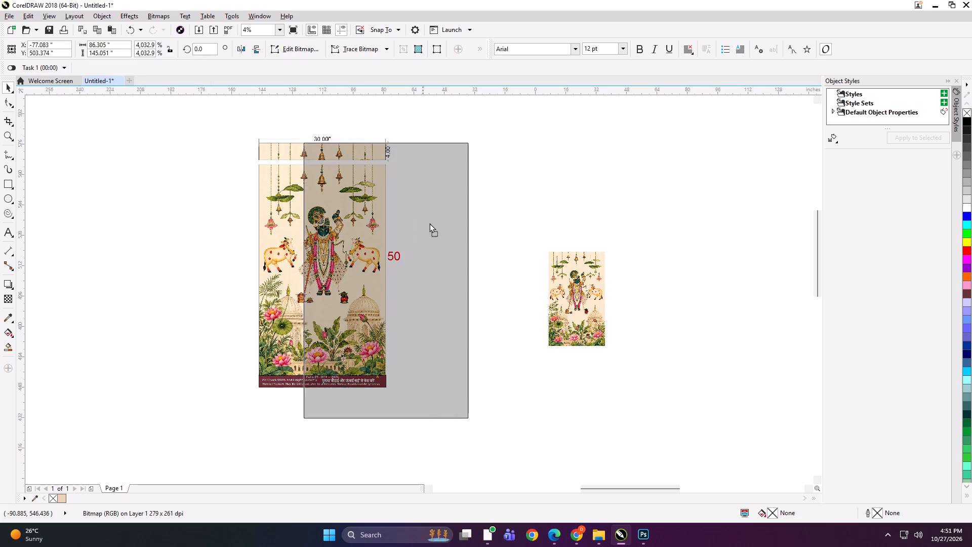
Shrink the reference mockup to about the clean artwork's size and place it beside the artwork.
{"action": "left_click_drag", "start_coordinate": [429, 223], "coordinate": [493, 244]}
{"action": "left_click_drag", "start_coordinate": [483, 272], "coordinate": [451, 271]}
{"action": "left_click_drag", "start_coordinate": [343, 164], "coordinate": [348, 172], "text": "shift"}
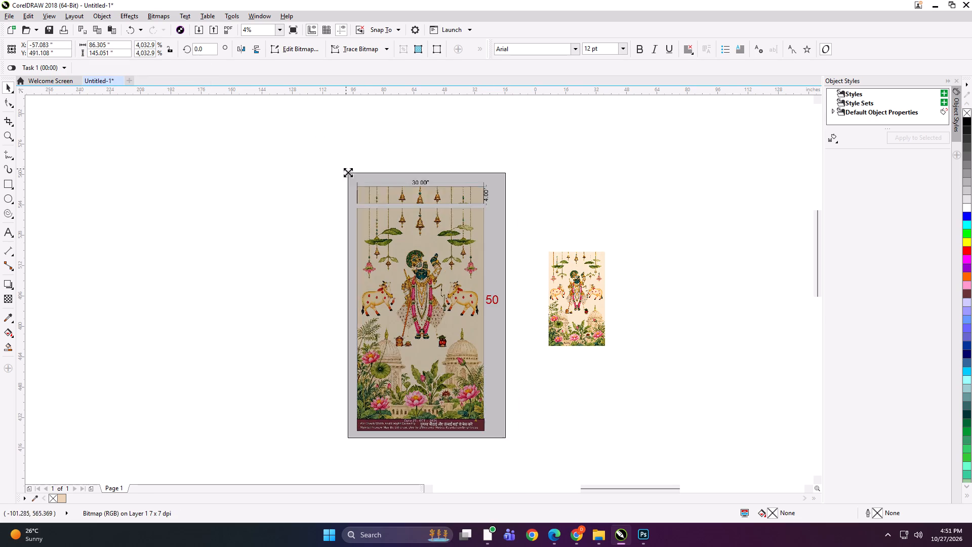
{"action": "left_click_drag", "start_coordinate": [348, 172], "coordinate": [385, 239], "text": "shift"}
{"action": "left_click_drag", "start_coordinate": [416, 302], "coordinate": [471, 285]}
{"action": "left_click", "coordinate": [565, 300], "text": "shift"}
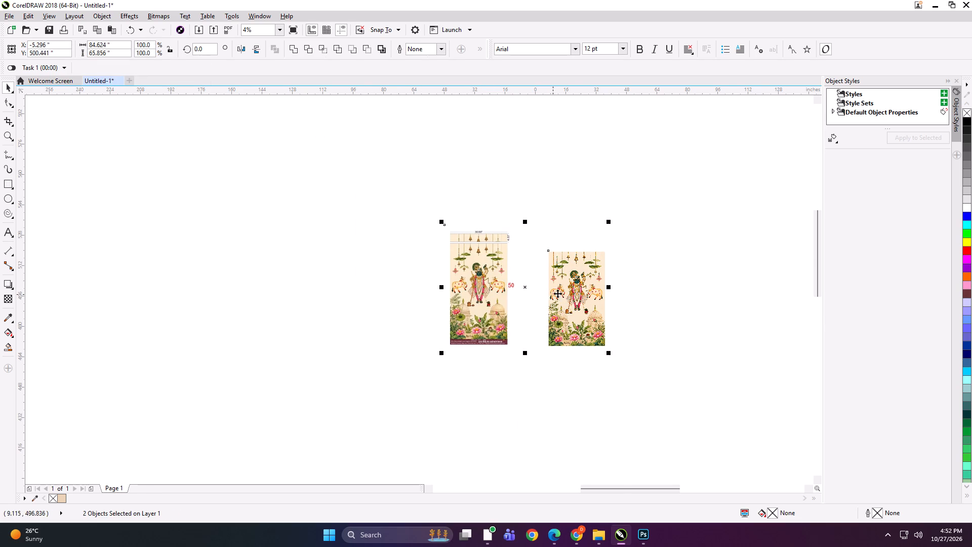
{"action": "key", "text": "shift+F2"}
Duplicate the clean 30 by 50 inch artwork and create a rectangle 30 inches wide and 4 inches high over it.
{"action": "left_click", "coordinate": [126, 220]}
{"action": "left_click", "coordinate": [630, 241]}
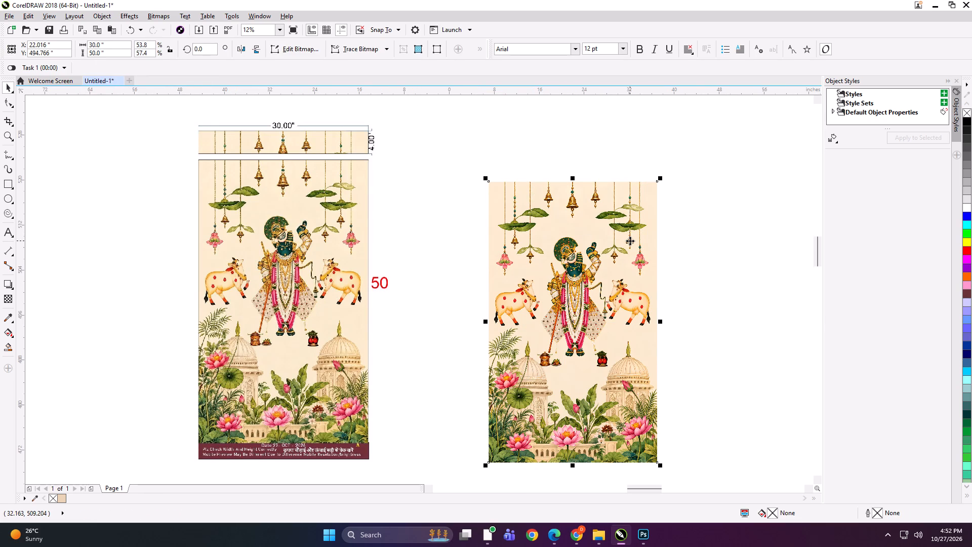
{"action": "key", "text": "plus"}
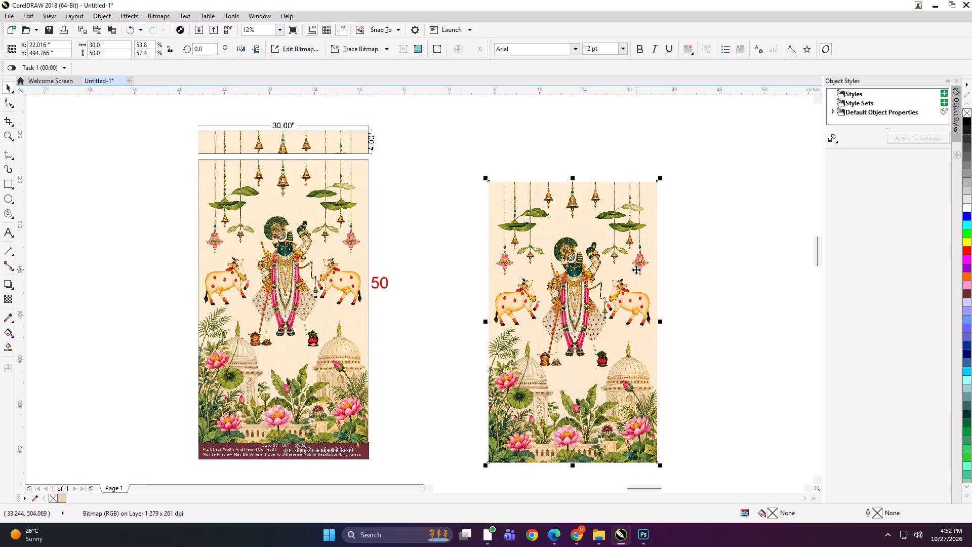
{"action": "double_click", "coordinate": [8, 187], "text": "shift"}
{"action": "key", "text": "space"}
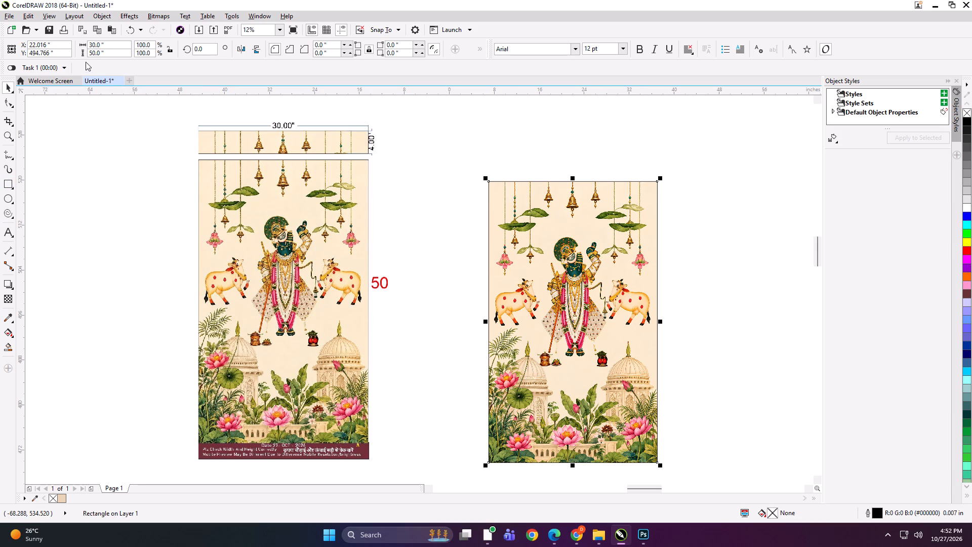
{"action": "left_click_drag", "start_coordinate": [113, 51], "coordinate": [62, 56]}
{"action": "key", "text": "4"}
{"action": "key", "text": "Return"}
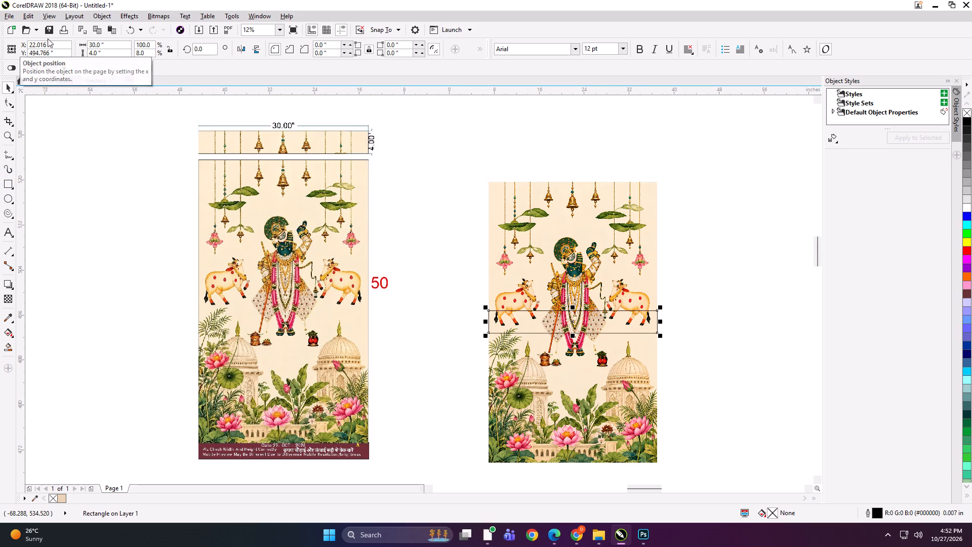
Align the 4-inch rectangle to the artwork's top edge and PowerClip the duplicate artwork inside it.
{"action": "left_click", "coordinate": [590, 220], "text": "shift"}
{"action": "key", "text": "t"}
{"action": "left_click", "coordinate": [558, 153]}
{"action": "left_click", "coordinate": [565, 259]}
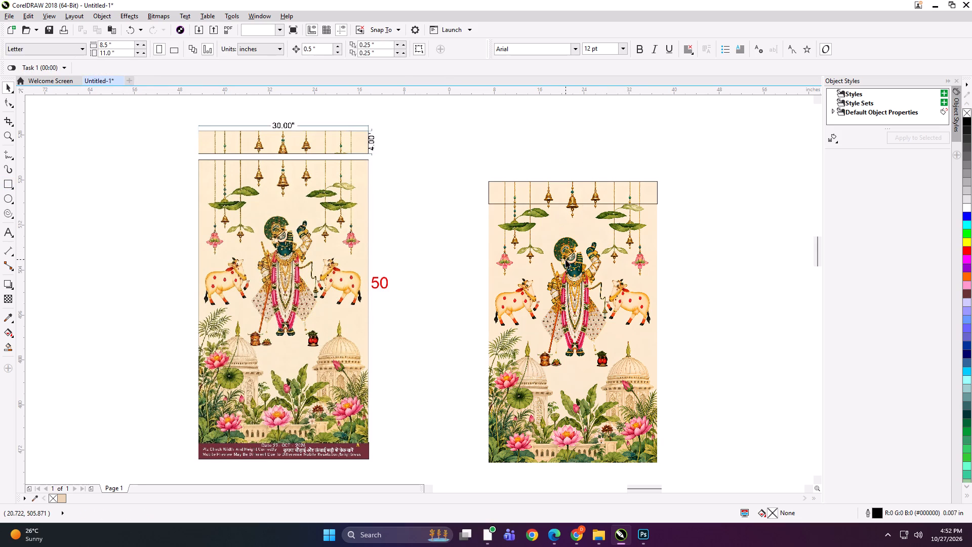
{"action": "key", "text": "shift+Return"}
{"action": "left_click", "coordinate": [559, 198]}
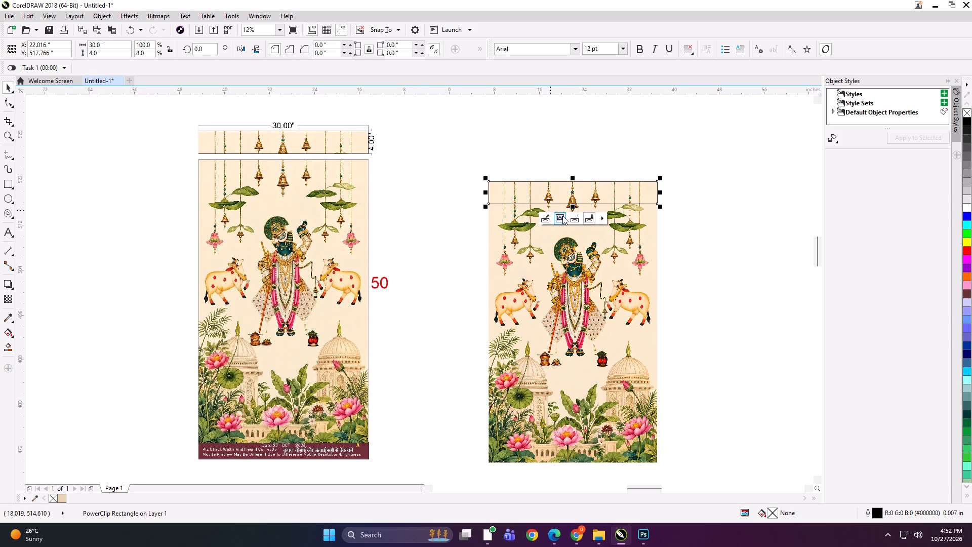
Flip the clipped bell strip upward twice so it sits upright above the artwork with a 4-inch gap.
{"action": "left_click_drag", "start_coordinate": [573, 207], "coordinate": [573, 177]}
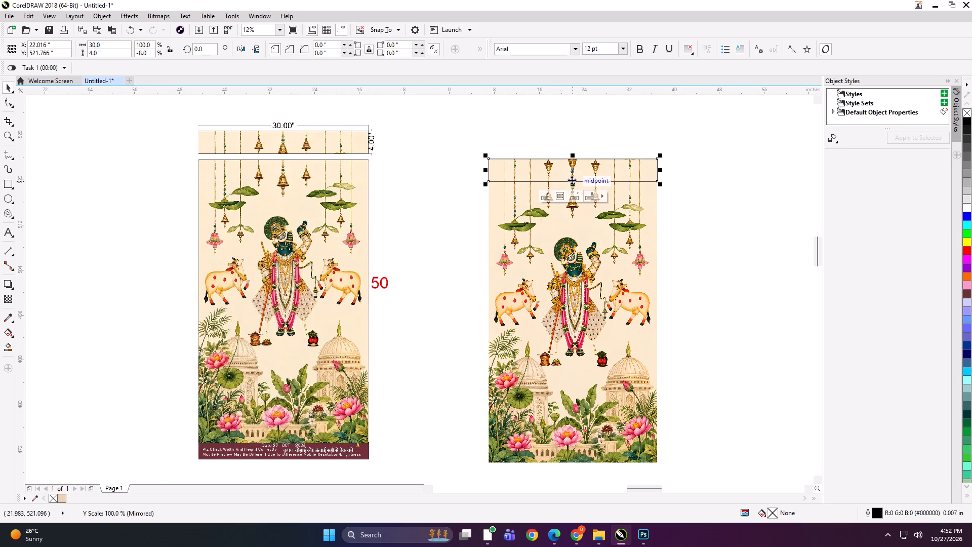
{"action": "left_click_drag", "start_coordinate": [572, 186], "coordinate": [569, 151]}
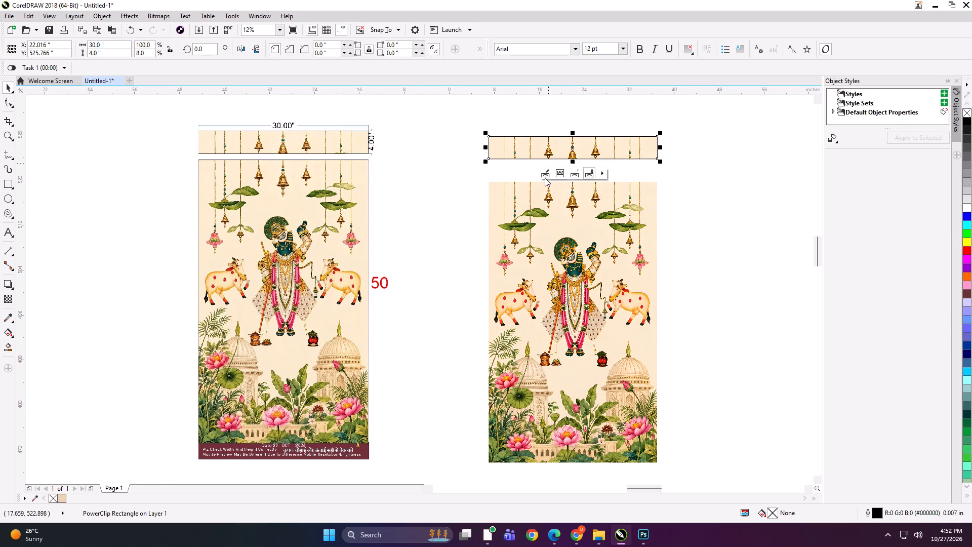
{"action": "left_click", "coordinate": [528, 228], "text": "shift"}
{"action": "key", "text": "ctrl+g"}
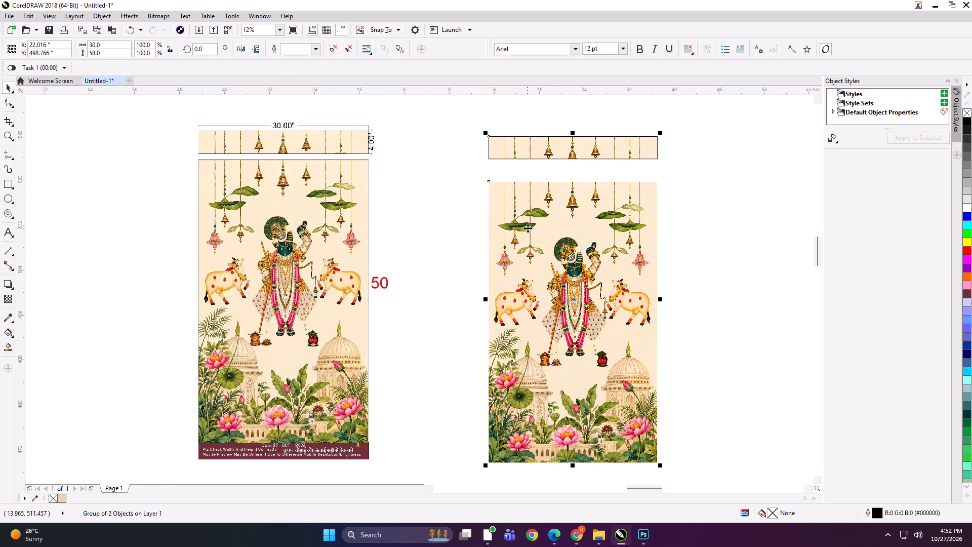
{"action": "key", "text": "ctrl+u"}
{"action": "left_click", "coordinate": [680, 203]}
Set the bell strip's width to 31 inches and group it with the artwork below.
{"action": "left_click", "coordinate": [646, 148]}
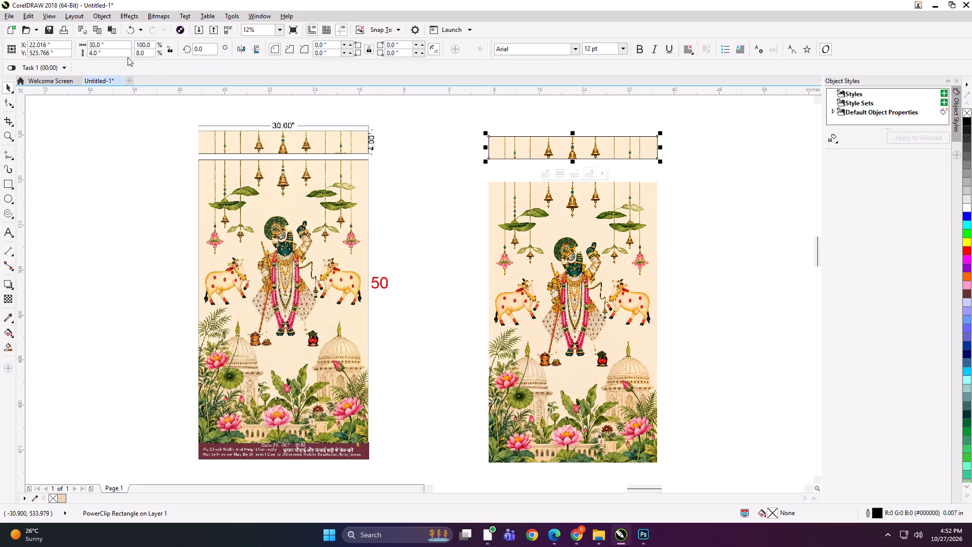
{"action": "left_click", "coordinate": [116, 47]}
{"action": "key", "text": "1"}
{"action": "key", "text": "Return"}
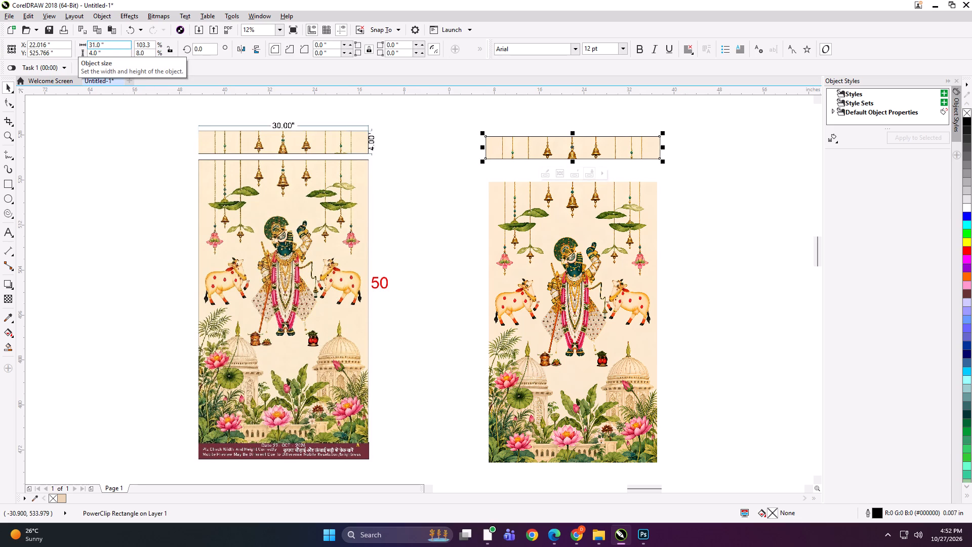
{"action": "left_click", "coordinate": [525, 251], "text": "shift"}
{"action": "key", "text": "ctrl+g"}
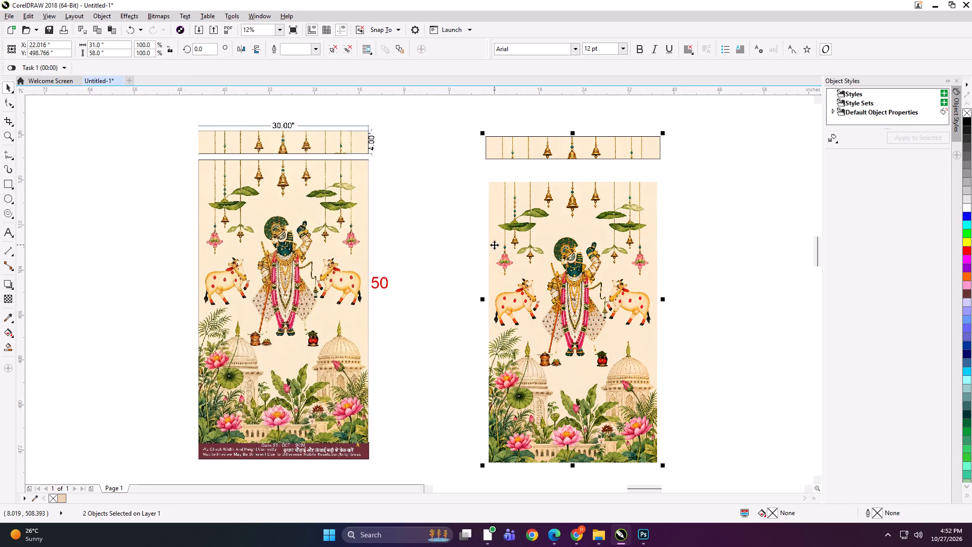
Start exporting the selected group and create a folder named JAIPUR DECOR inside folder 27 as the destination.
{"action": "key", "text": "ctrl+e"}
{"action": "left_click", "coordinate": [440, 151]}
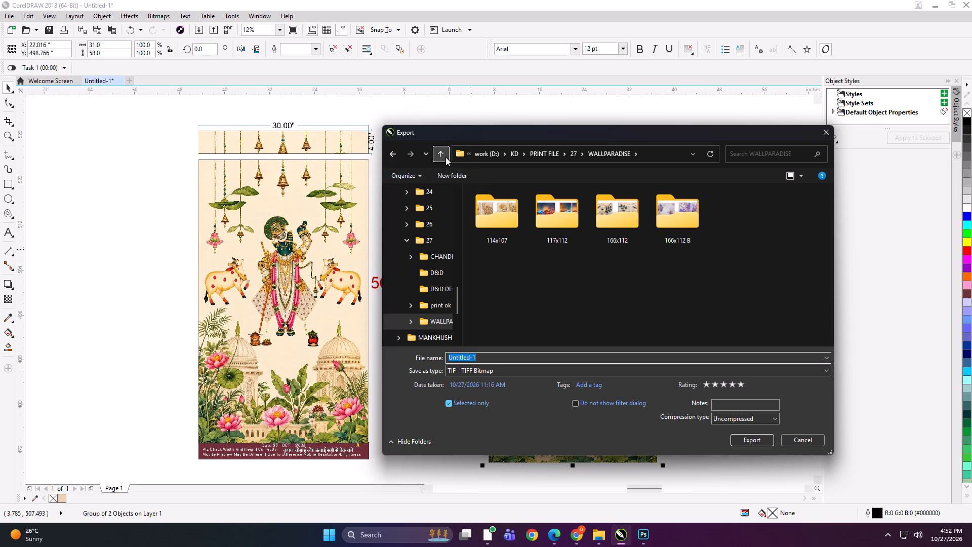
{"action": "left_click", "coordinate": [445, 157]}
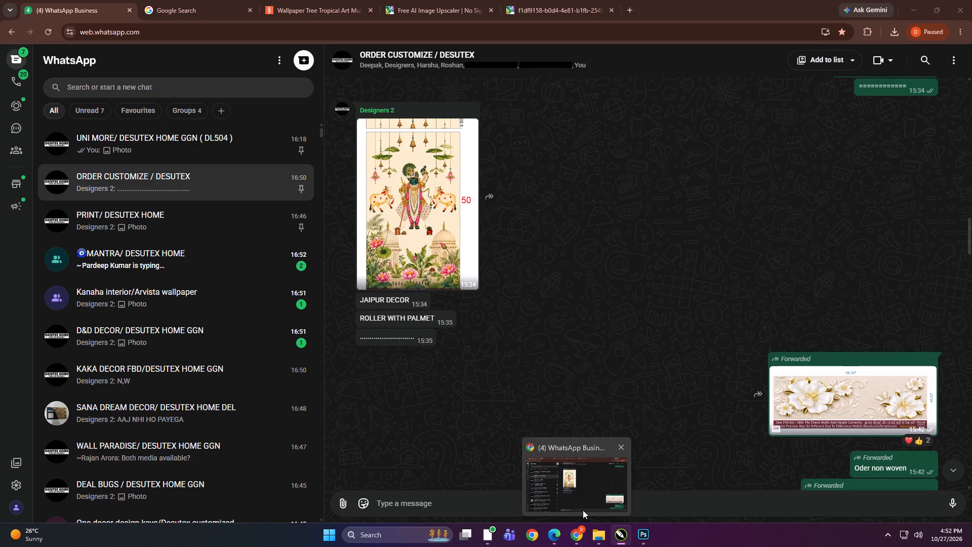
{"action": "left_click", "coordinate": [460, 174]}
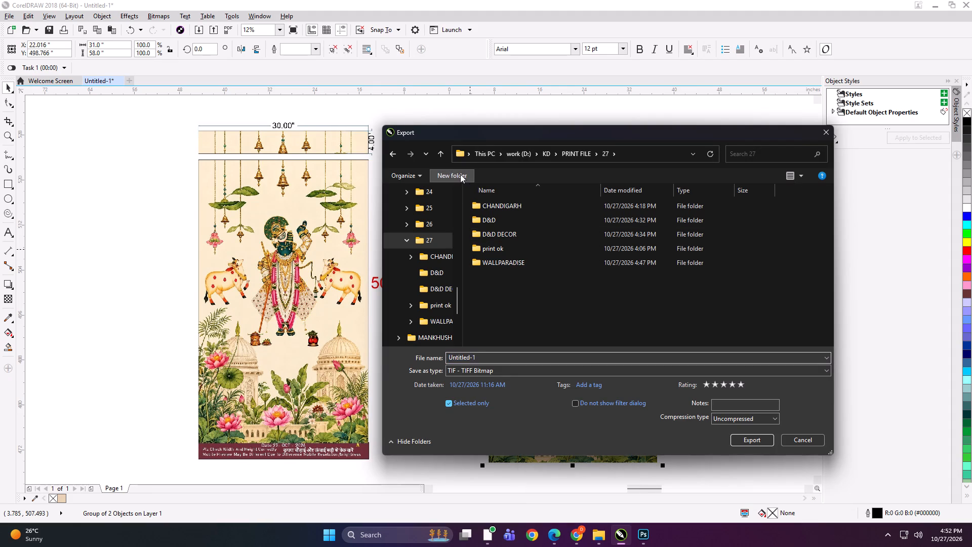
{"action": "type", "text": "JAIPUR DECOR"}
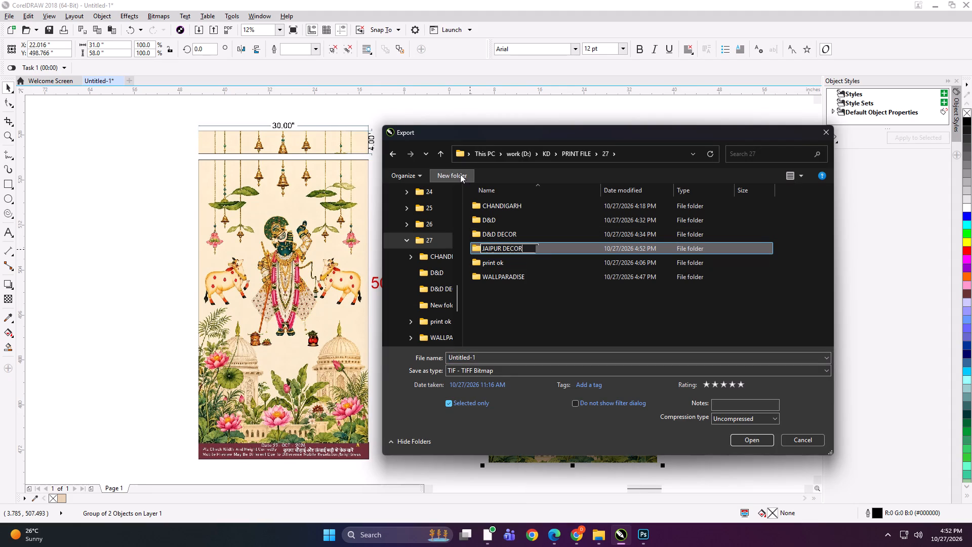
{"action": "key", "text": "Return"}
{"action": "double_click", "coordinate": [522, 246]}
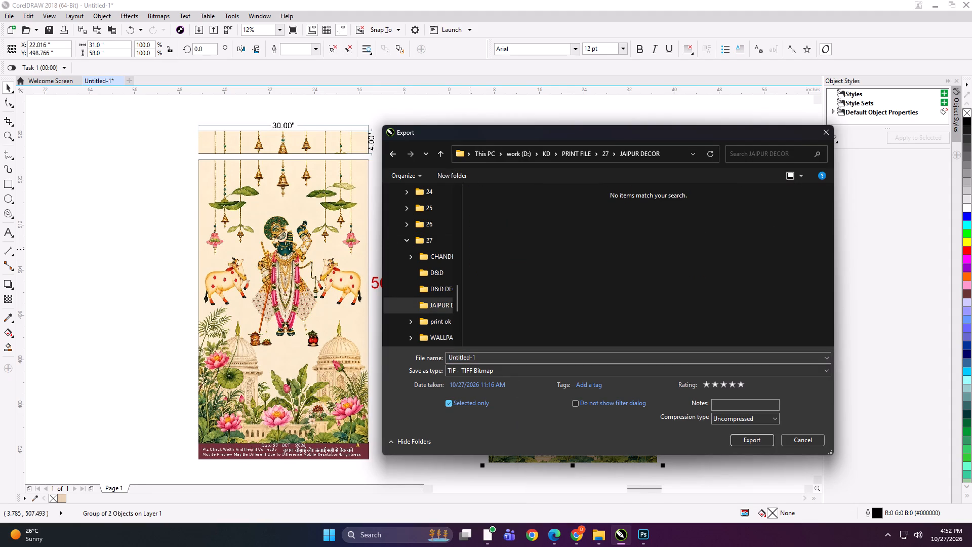
Export the group as an uncompressed TIFF named "31x58 ROLLER WITH PELMAT" in the JAIPUR DECOR folder.
{"action": "left_click", "coordinate": [506, 361]}
{"action": "type", "text": "31x58"}
{"action": "key", "text": "space"}
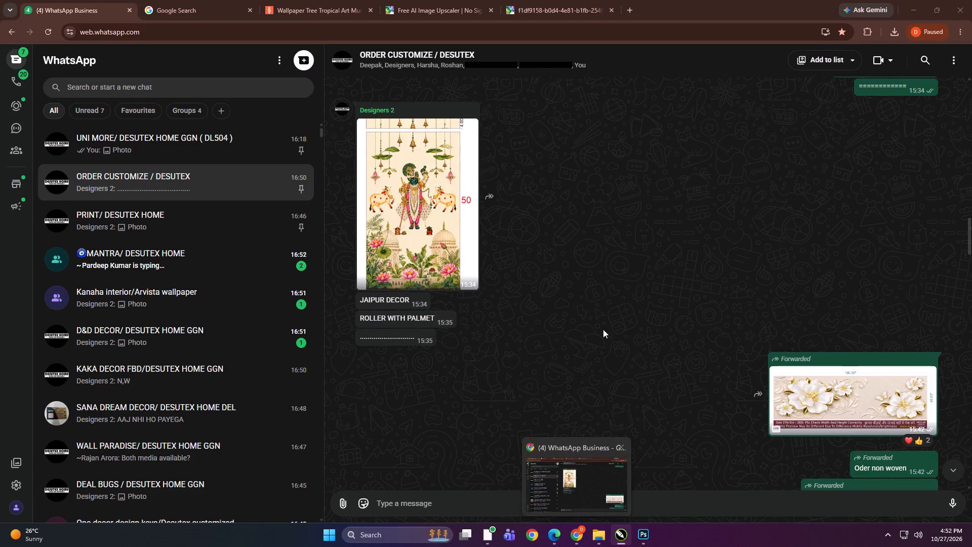
{"action": "type", "text": "BLI"}
{"action": "key", "text": "BackSpace"}
{"action": "key", "text": "BackSpace"}
{"action": "key", "text": "BackSpace"}
{"action": "key", "text": "BackSpace"}
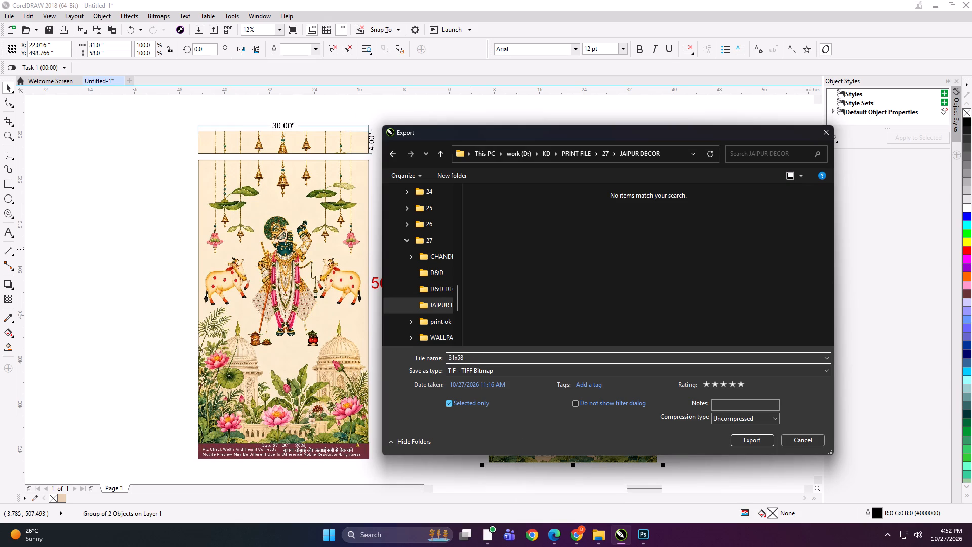
{"action": "key", "text": "space"}
{"action": "type", "text": "ROLLER WITH"}
{"action": "key", "text": "space"}
{"action": "type", "text": "PE"}
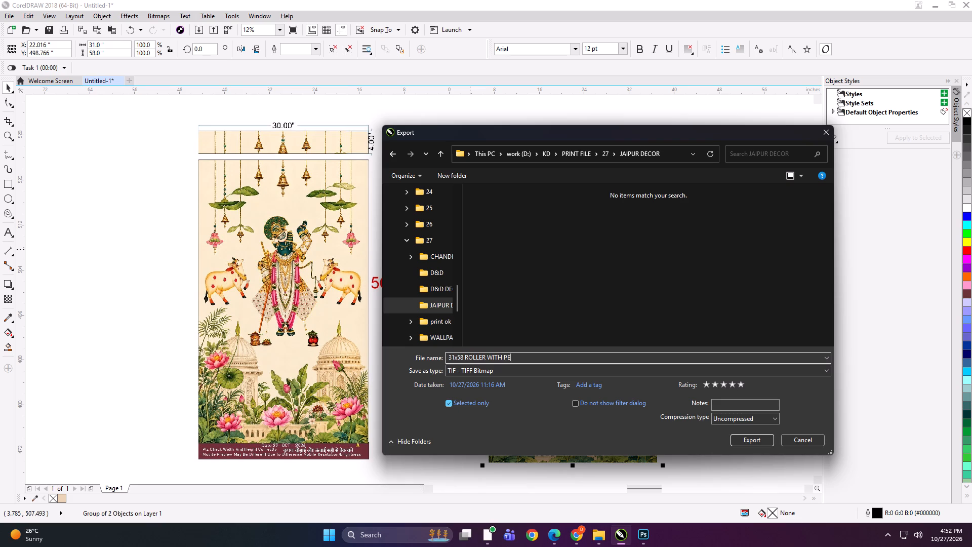
{"action": "type", "text": "LMAT"}
{"action": "key", "text": "Return"}
{"action": "key", "text": "Return"}
Move the print layout closer to the reference mockup and group the two together.
{"action": "left_click_drag", "start_coordinate": [528, 296], "coordinate": [474, 282]}
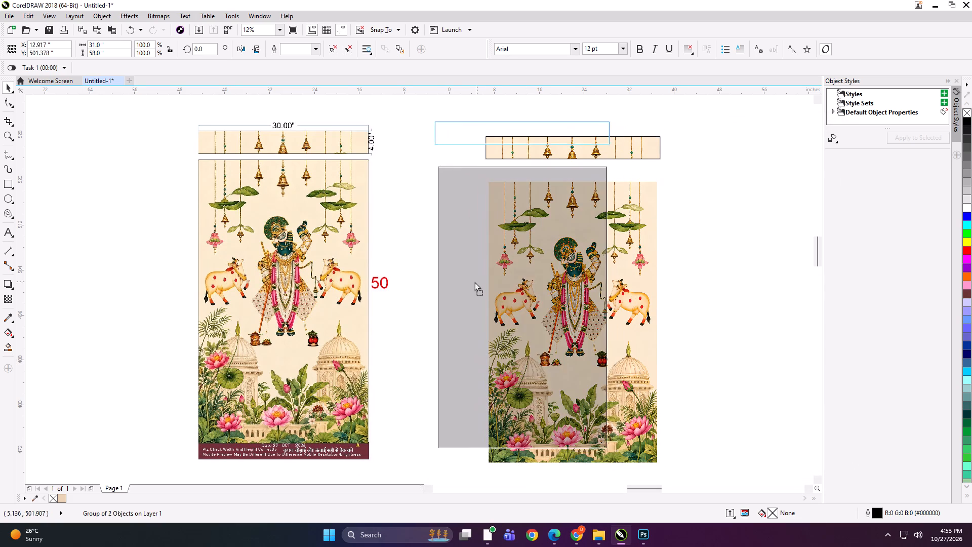
{"action": "left_click_drag", "start_coordinate": [474, 282], "coordinate": [474, 282]}
{"action": "left_click", "coordinate": [342, 294], "text": "shift"}
{"action": "key", "text": "ctrl+g"}
Scale the combined mockup and print layout group down to about 1.8 by 1.57 inches.
{"action": "left_click_drag", "start_coordinate": [608, 478], "coordinate": [403, 304], "text": "shift"}
{"action": "scroll", "coordinate": [395, 296], "scroll_direction": "up", "scroll_amount": 3}
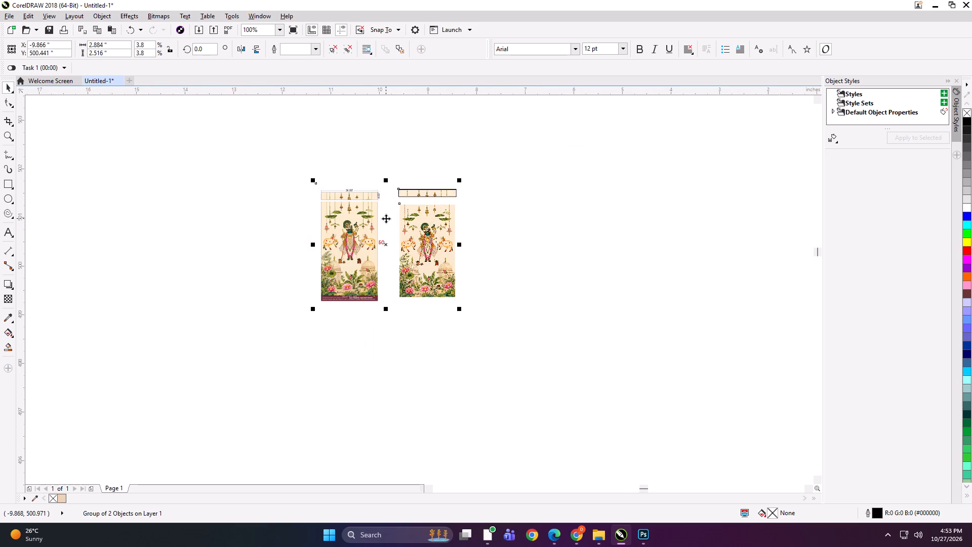
{"action": "scroll", "coordinate": [386, 218], "scroll_direction": "up", "scroll_amount": 1}
{"action": "left_click_drag", "start_coordinate": [532, 396], "coordinate": [479, 358], "text": "shift"}
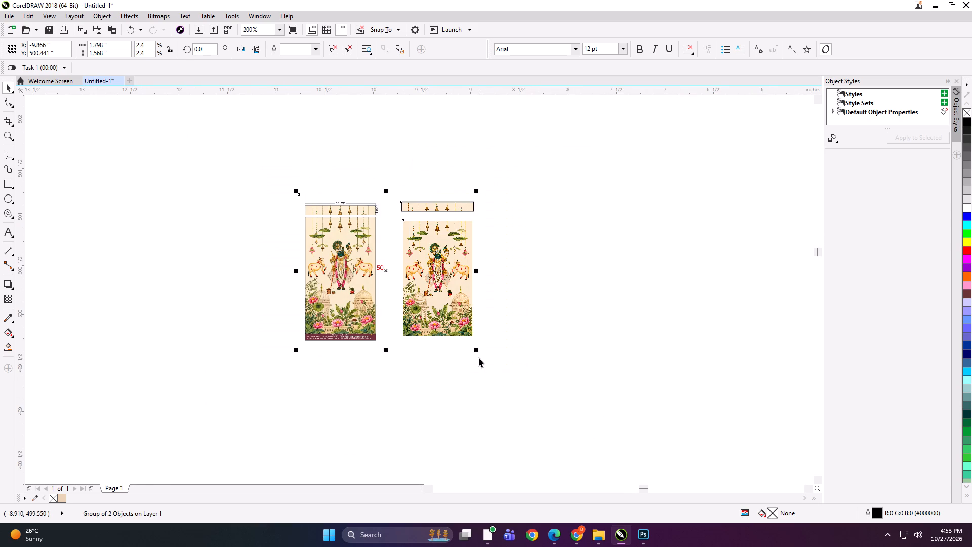
Export the reduced comparison group as a compact preview named SGDG.
{"action": "key", "text": "ctrl+e"}
{"action": "type", "text": "SGDG"}
{"action": "key", "text": "Return"}
{"action": "key", "text": "Return"}
{"action": "key", "text": "Return"}
{"action": "key", "text": "Return"}
Delete the exported comparison group from the drawing.
{"action": "key", "text": "Delete"}
{"action": "key", "text": "F4"}
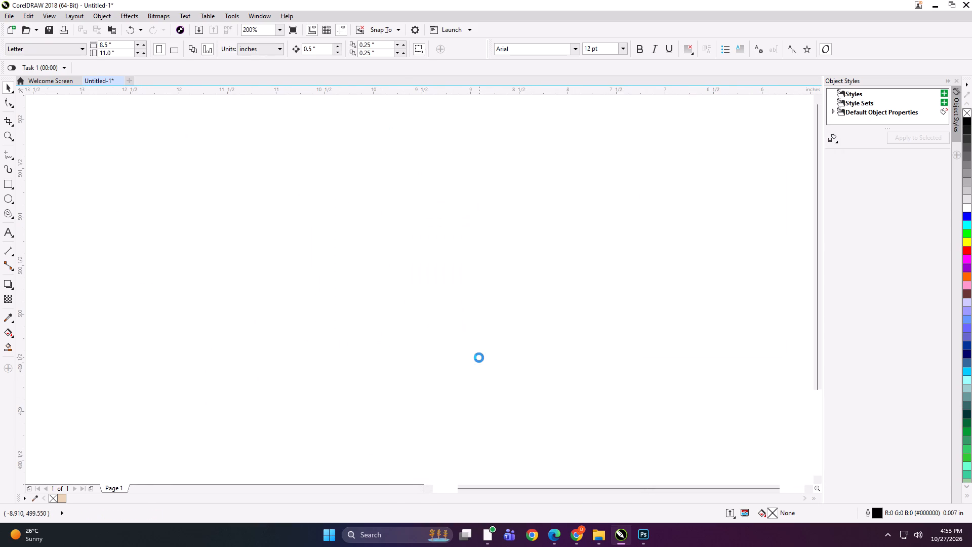
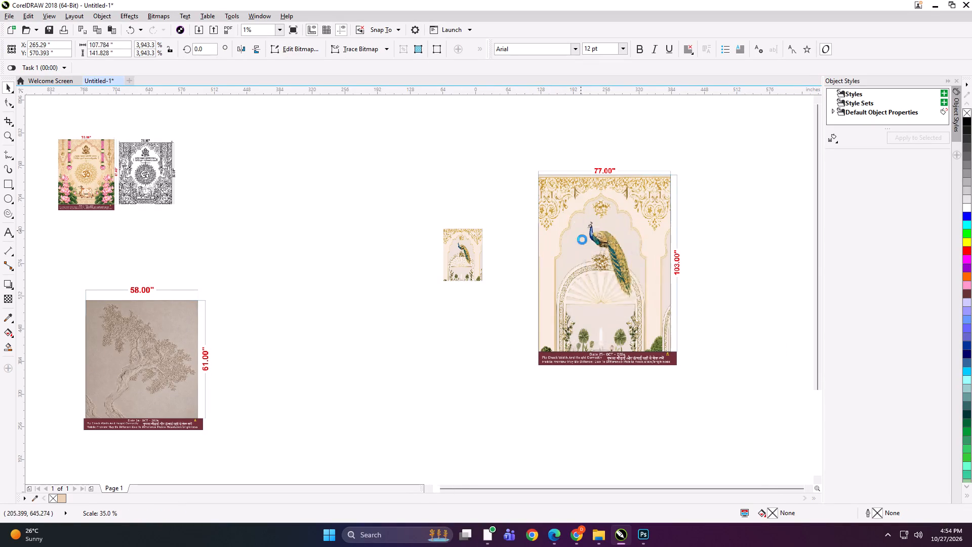
Move the dimensioned peacock print layout close to the plain peacock artwork, and shift the artwork slightly up and away from it.
{"action": "left_click_drag", "start_coordinate": [610, 266], "coordinate": [517, 251]}
{"action": "left_click", "coordinate": [473, 262], "text": "shift"}
{"action": "key", "text": "shift+F2"}
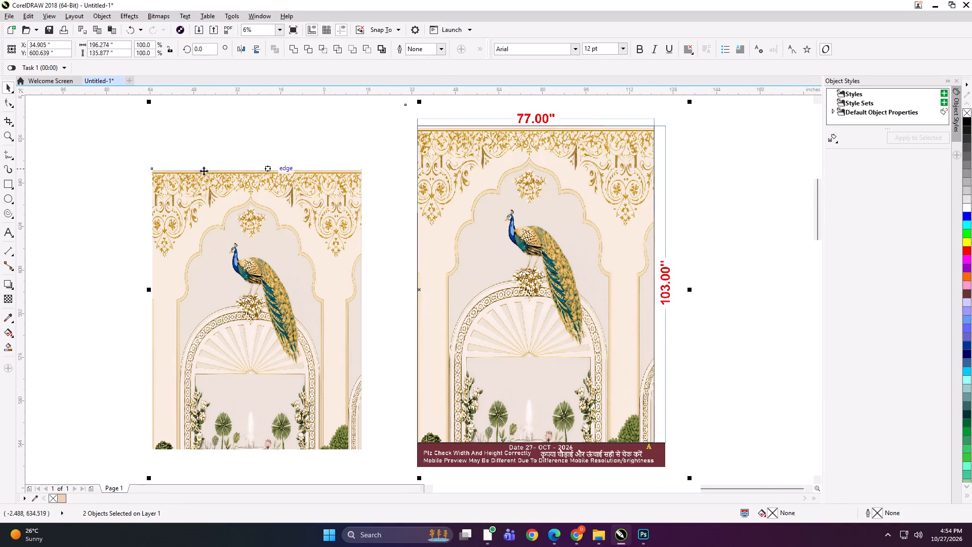
{"action": "left_click", "coordinate": [130, 179]}
{"action": "left_click_drag", "start_coordinate": [302, 259], "coordinate": [289, 243]}
Set the plain peacock artwork's size to 77 inches wide by 103 inches high.
{"action": "left_click_drag", "start_coordinate": [121, 45], "coordinate": [63, 45]}
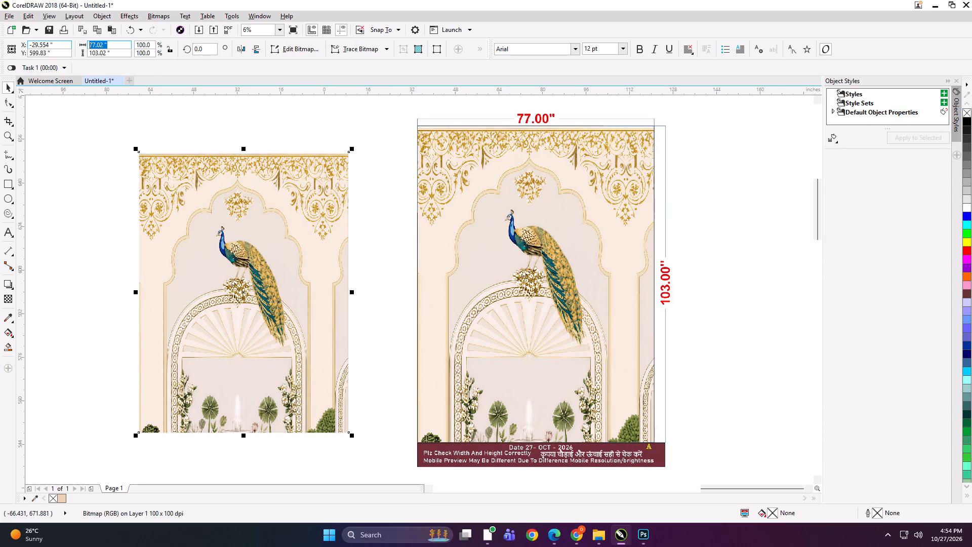
{"action": "key", "text": "7"}
{"action": "key", "text": "Tab"}
{"action": "type", "text": "103"}
{"action": "key", "text": "Return"}
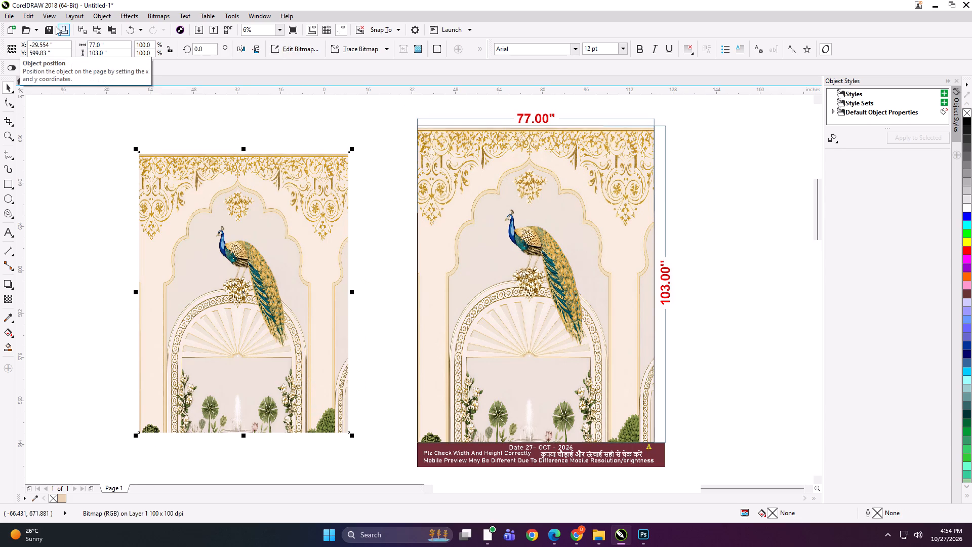
Create a rectangle frame around the bounds of the plain peacock artwork and open its width for editing.
{"action": "double_click", "coordinate": [7, 186], "text": "shift"}
{"action": "key", "text": "shift+space"}
{"action": "left_click", "coordinate": [113, 46]}
{"action": "key", "text": "ctrl+a"}
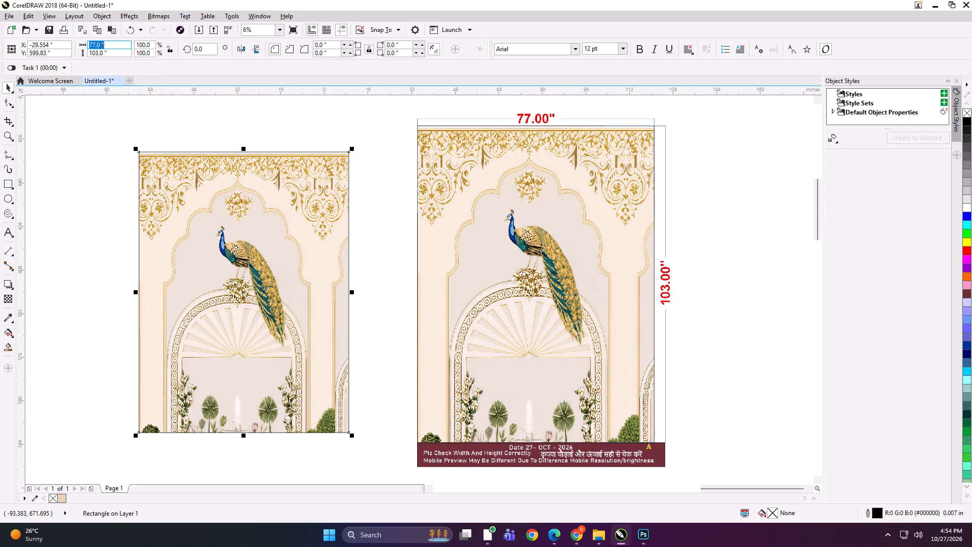
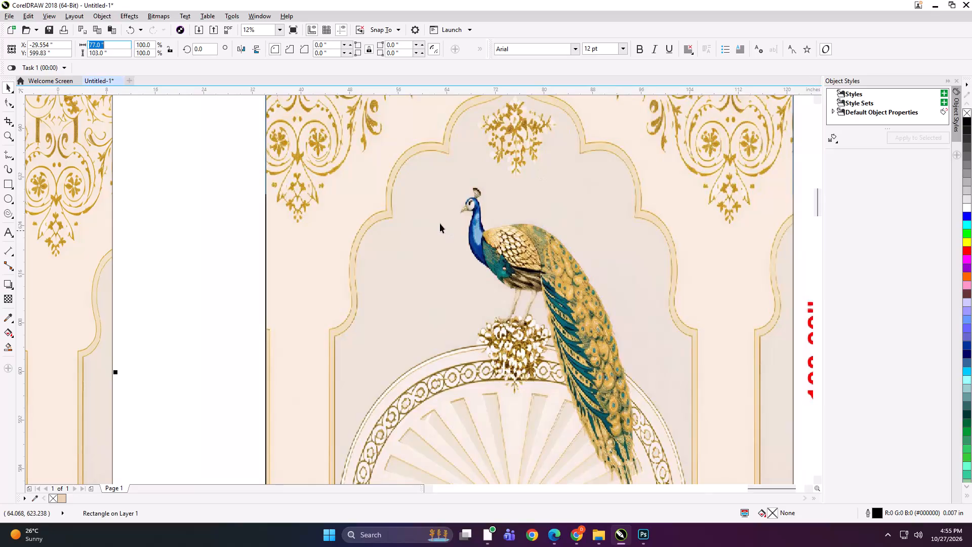
Deselect the rectangle frame around the plain peacock artwork, leaving its width unedited.
{"action": "scroll", "coordinate": [437, 218], "scroll_direction": "down", "scroll_amount": 2}
{"action": "left_click", "coordinate": [148, 282]}
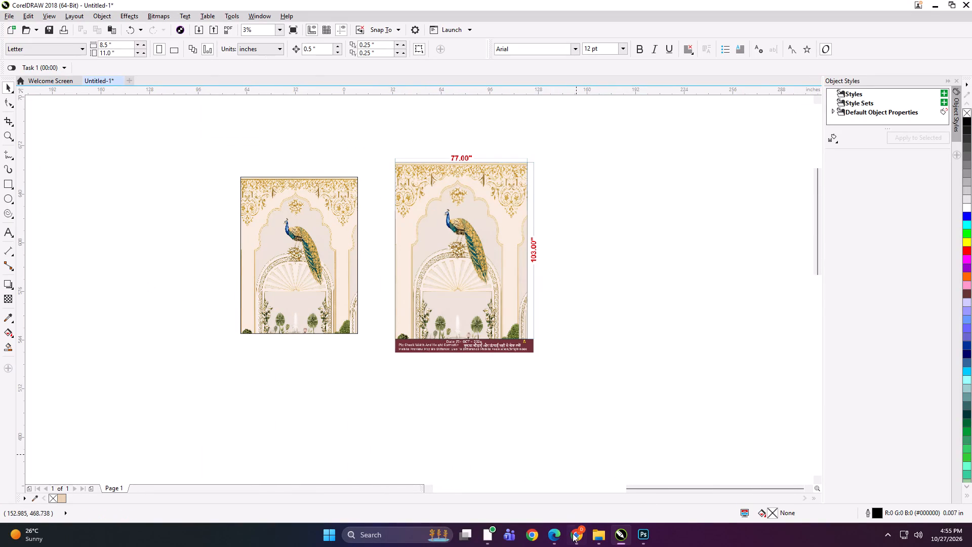
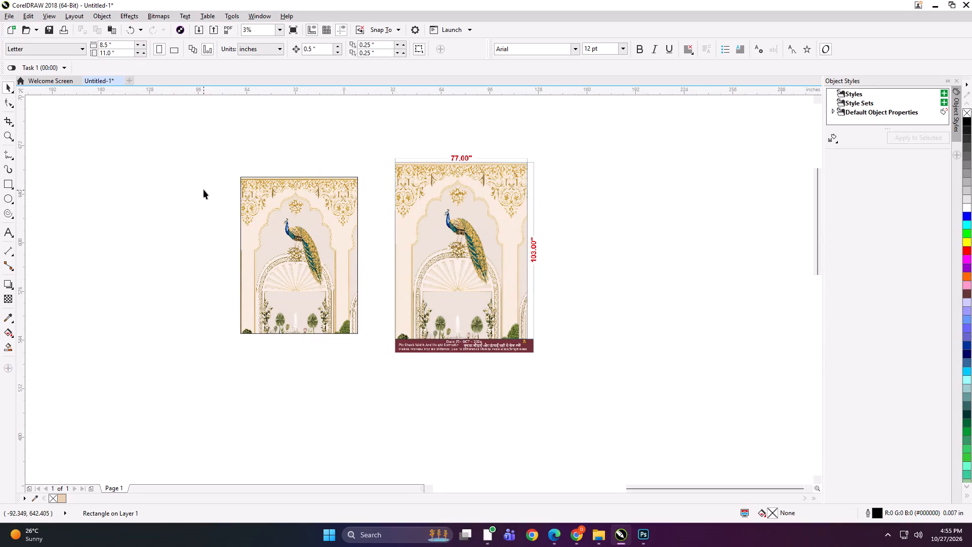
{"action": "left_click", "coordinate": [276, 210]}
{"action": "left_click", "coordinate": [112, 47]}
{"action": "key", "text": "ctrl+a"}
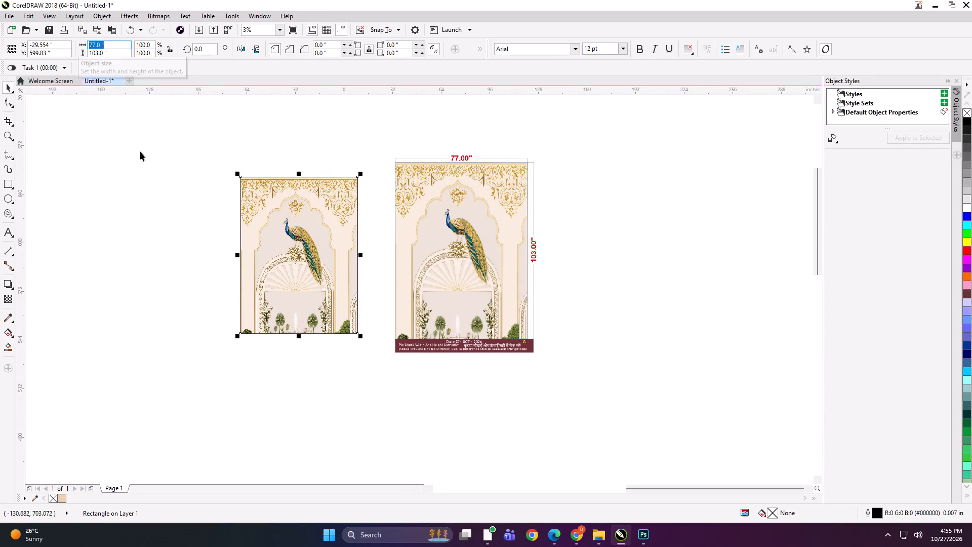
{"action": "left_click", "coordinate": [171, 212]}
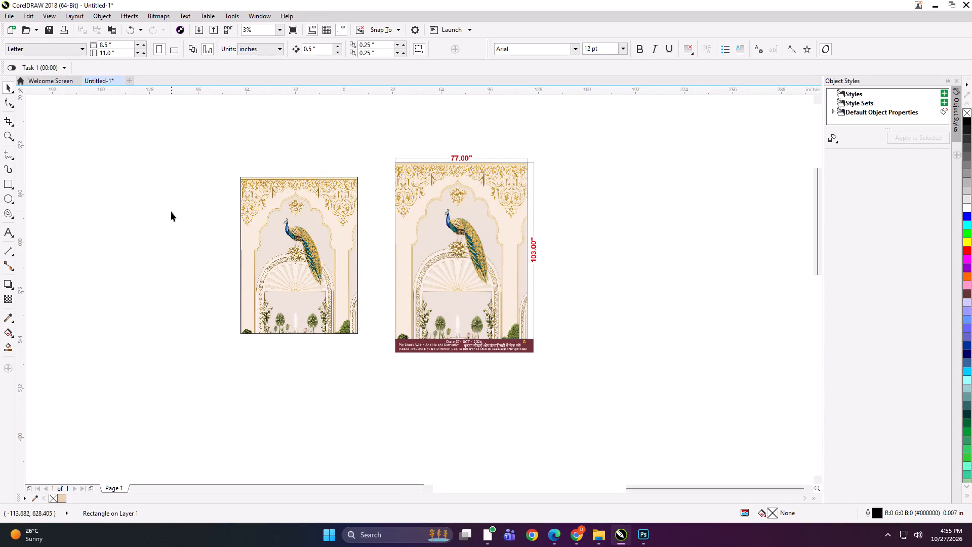
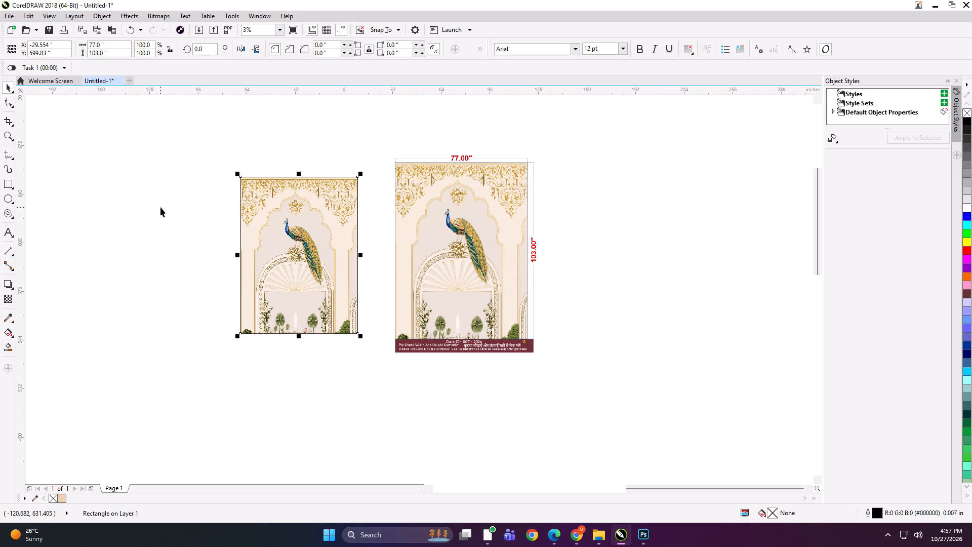
Set the rectangle frame's width to 49 inches and align it with the left edge of the plain peacock artwork.
{"action": "left_click_drag", "start_coordinate": [114, 44], "coordinate": [61, 53]}
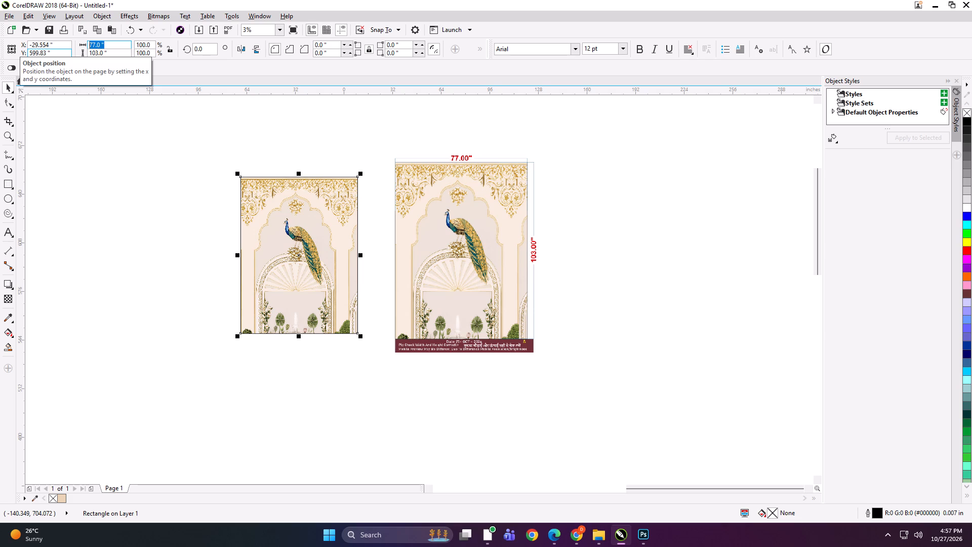
{"action": "key", "text": "4"}
{"action": "key", "text": "Return"}
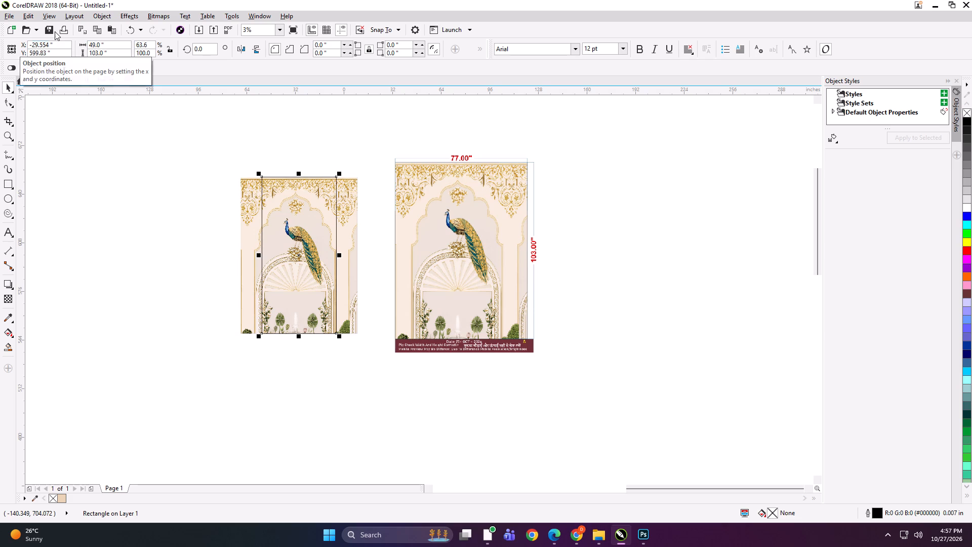
{"action": "left_click", "coordinate": [251, 232], "text": "shift"}
{"action": "key", "text": "l"}
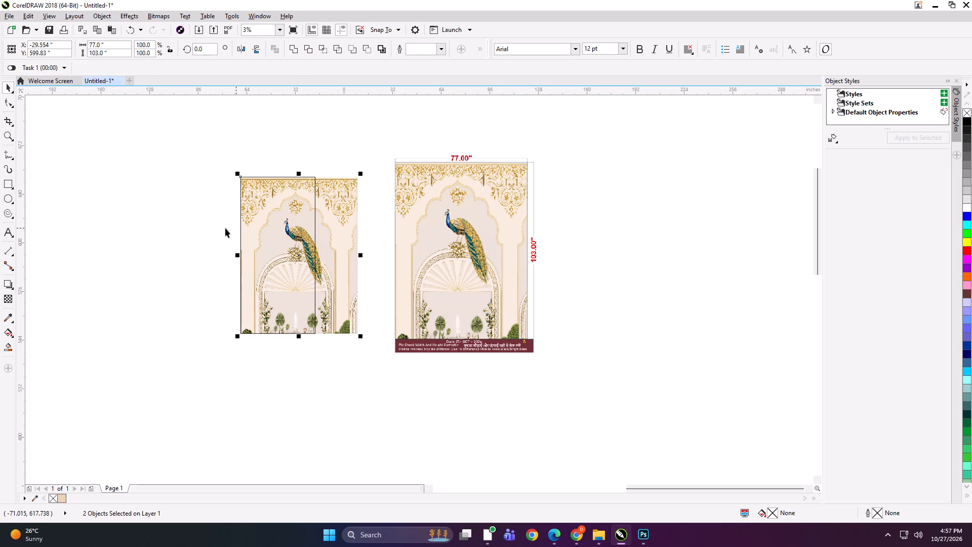
Mirror a copy of the frame to its right, overlap it by 0.5 inch, and narrow it to 28.5 inches at the artwork's right edge.
{"action": "left_click", "coordinate": [197, 229]}
{"action": "left_click", "coordinate": [274, 231]}
{"action": "left_click_drag", "start_coordinate": [235, 256], "coordinate": [369, 259]}
{"action": "right_click", "coordinate": [369, 259], "text": "ctrl"}
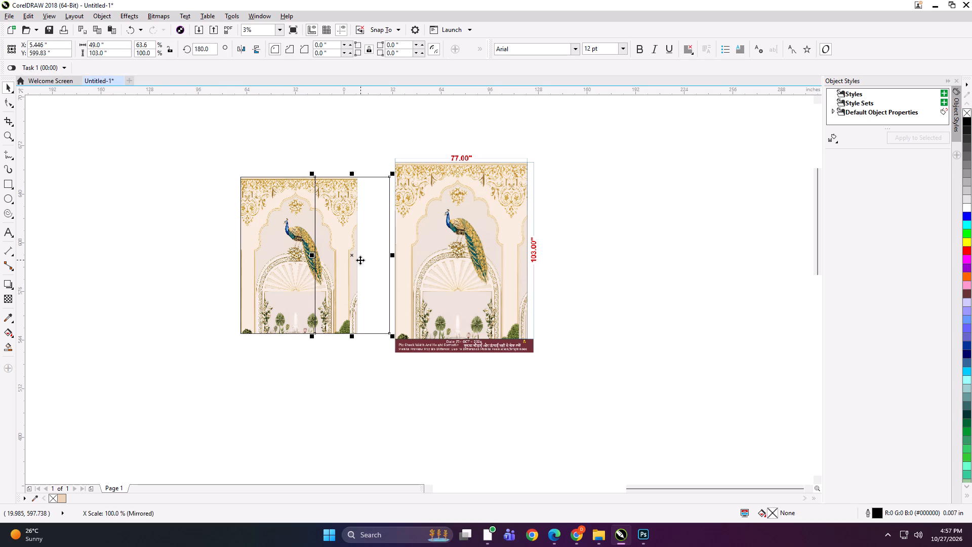
{"action": "key", "text": "Left"}
{"action": "scroll", "coordinate": [300, 250], "scroll_direction": "up", "scroll_amount": 1}
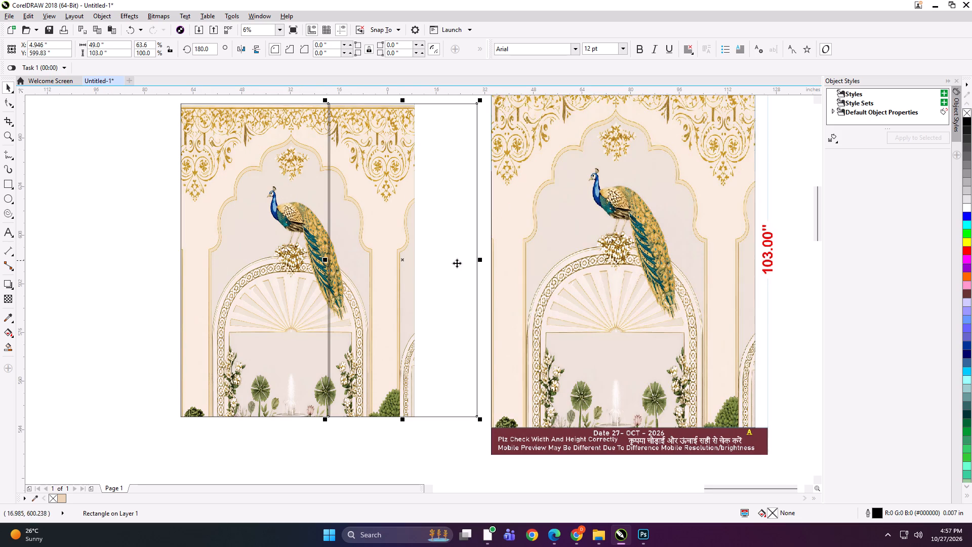
{"action": "left_click_drag", "start_coordinate": [481, 261], "coordinate": [420, 258]}
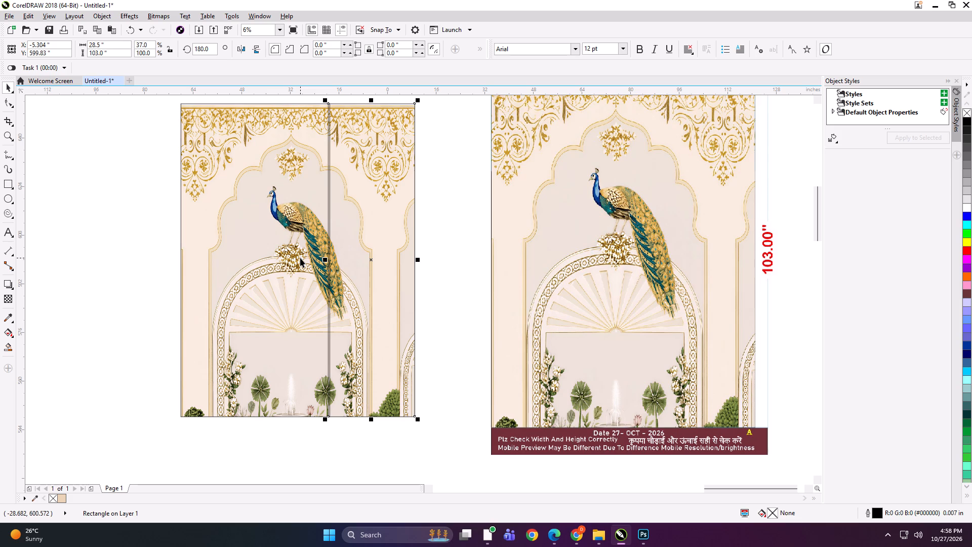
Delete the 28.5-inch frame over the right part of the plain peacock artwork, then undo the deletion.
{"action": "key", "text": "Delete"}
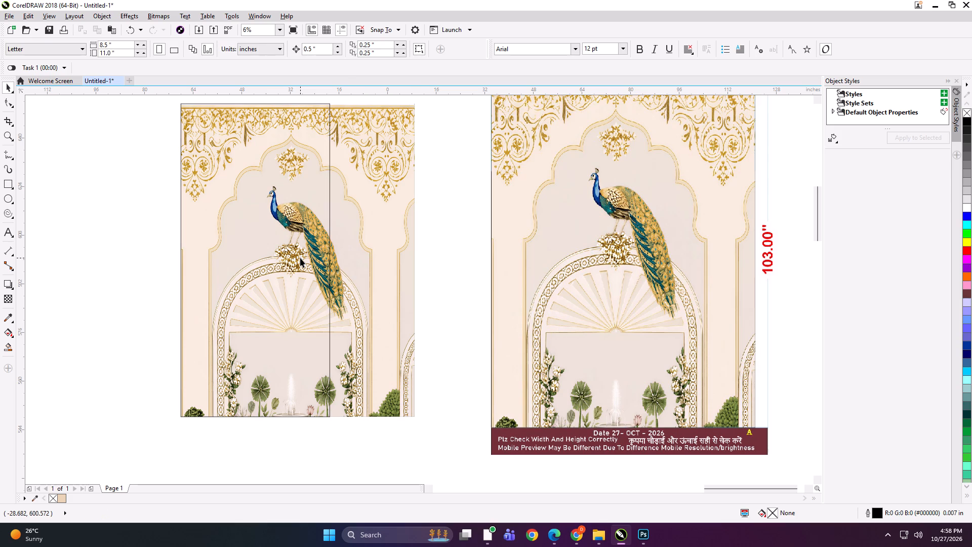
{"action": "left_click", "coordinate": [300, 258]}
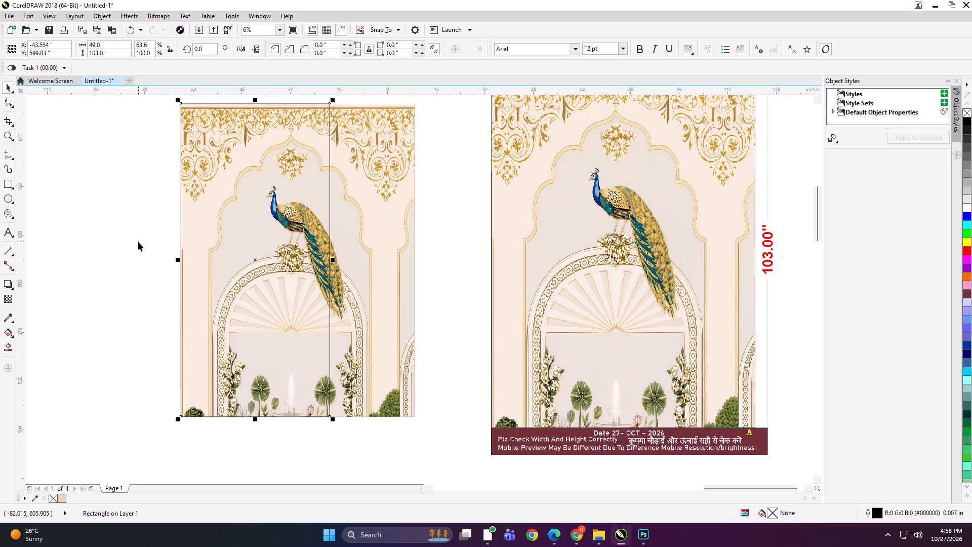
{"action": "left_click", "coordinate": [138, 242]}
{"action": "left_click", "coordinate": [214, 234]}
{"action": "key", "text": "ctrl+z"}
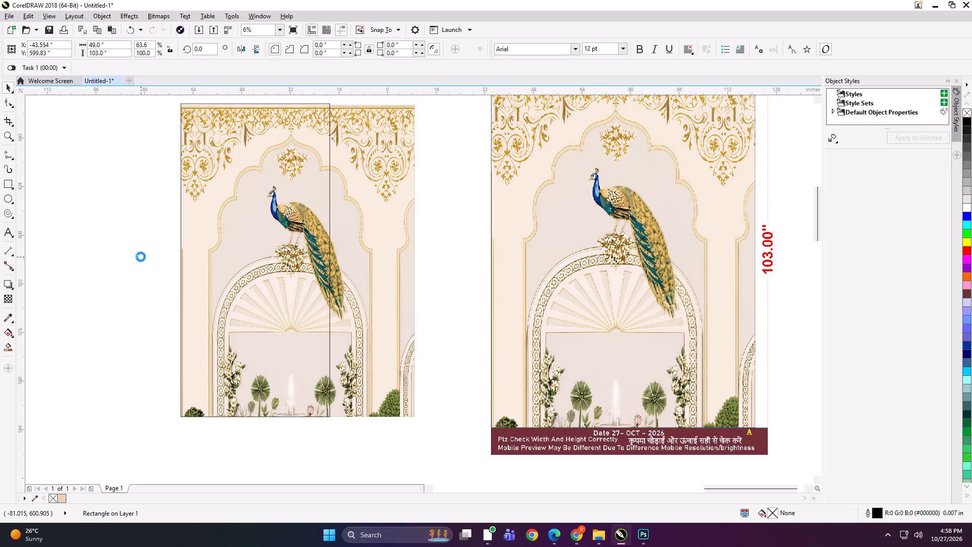
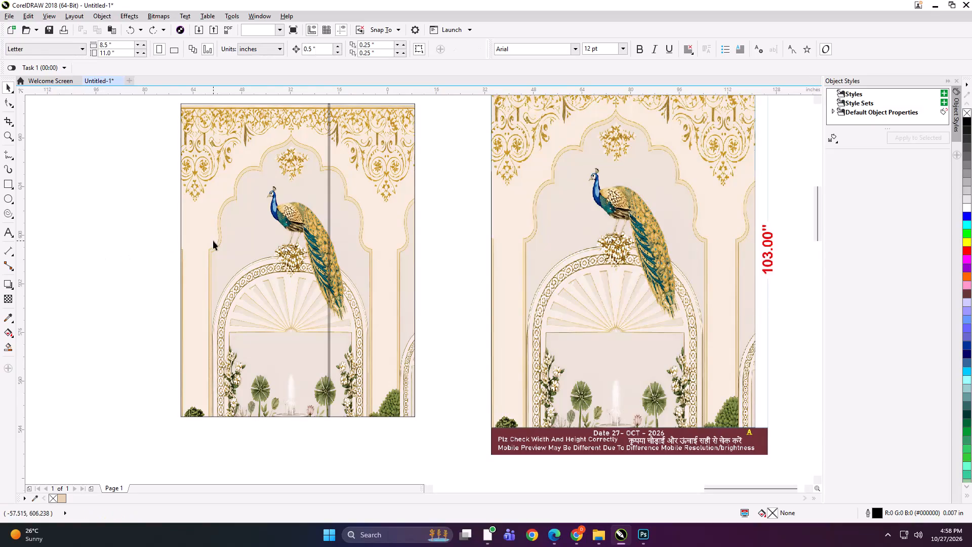
Group the two panel frames, PowerClip the plain peacock artwork into them, and ungroup them as separate panels.
{"action": "left_click", "coordinate": [76, 245]}
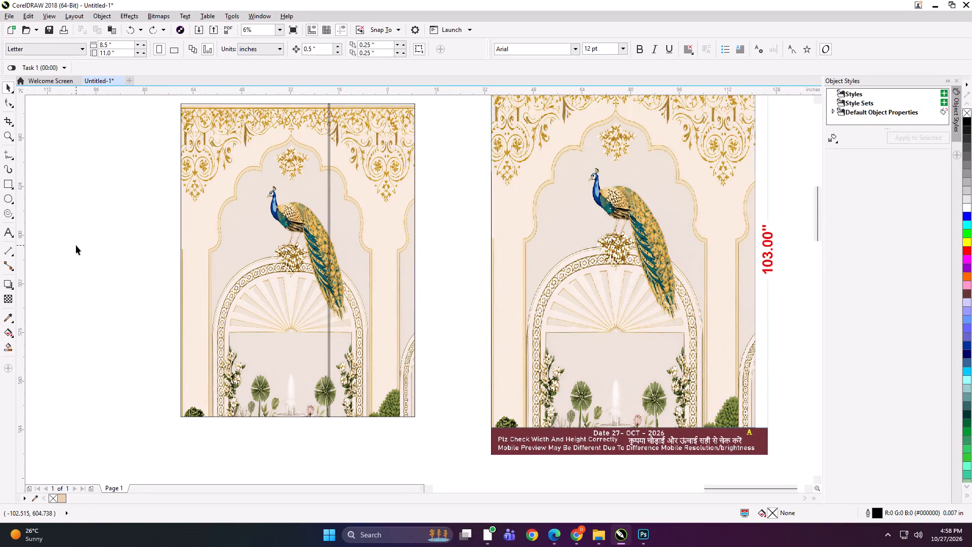
{"action": "left_click", "coordinate": [74, 244]}
{"action": "left_click", "coordinate": [265, 277]}
{"action": "left_click", "coordinate": [367, 265], "text": "shift"}
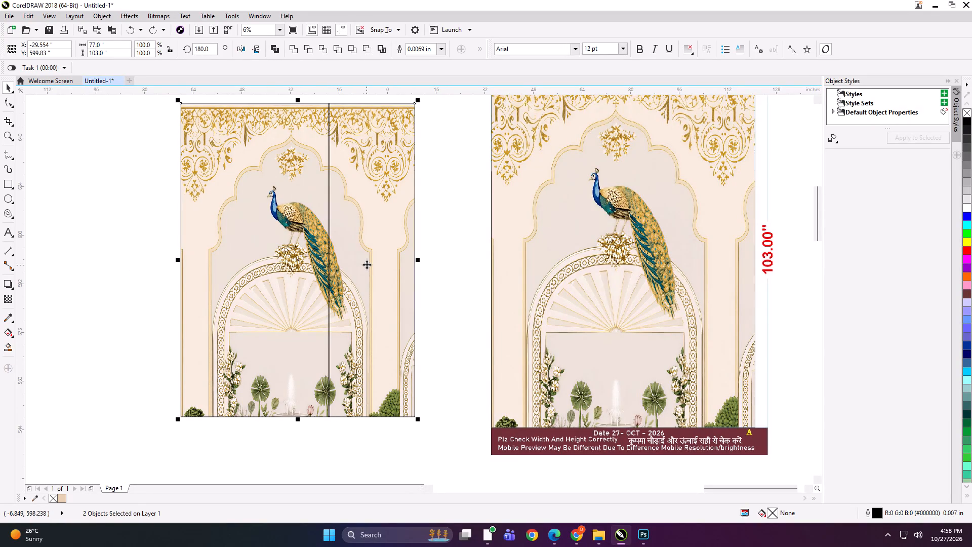
{"action": "key", "text": "ctrl+g"}
{"action": "left_click", "coordinate": [125, 252]}
{"action": "left_click", "coordinate": [253, 260], "text": "alt"}
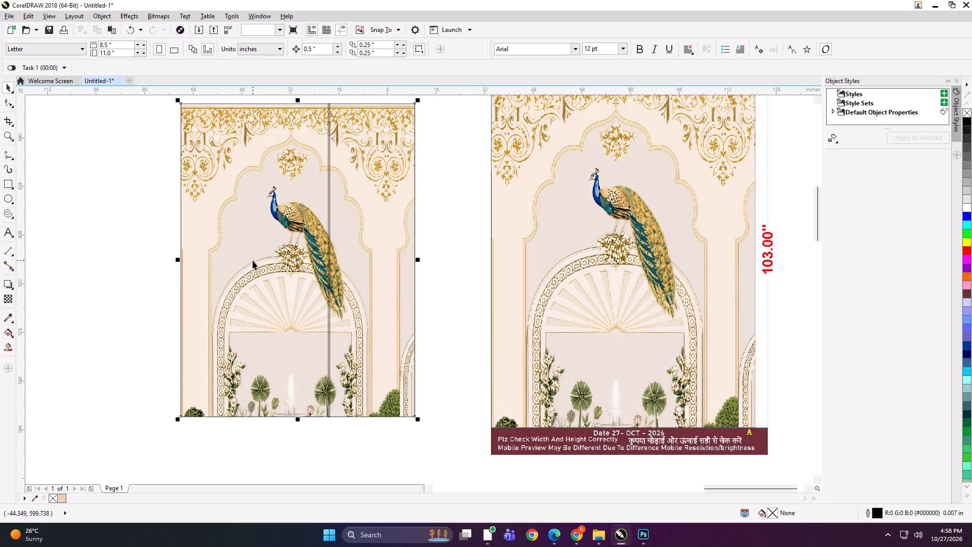
{"action": "key", "text": "shift+Return"}
{"action": "left_click", "coordinate": [279, 248]}
{"action": "key", "text": "ctrl+u"}
{"action": "left_click", "coordinate": [118, 228]}
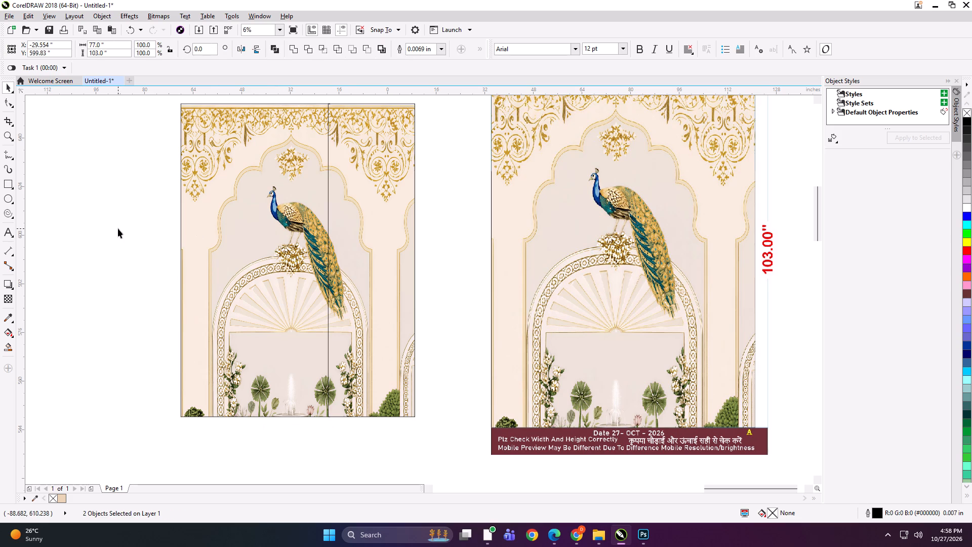
Scale the dimensioned peacock preview image down to about 80 inches wide and place it close beside the panels.
{"action": "scroll", "coordinate": [293, 264], "scroll_direction": "down", "scroll_amount": 1}
{"action": "left_click_drag", "start_coordinate": [438, 230], "coordinate": [428, 231]}
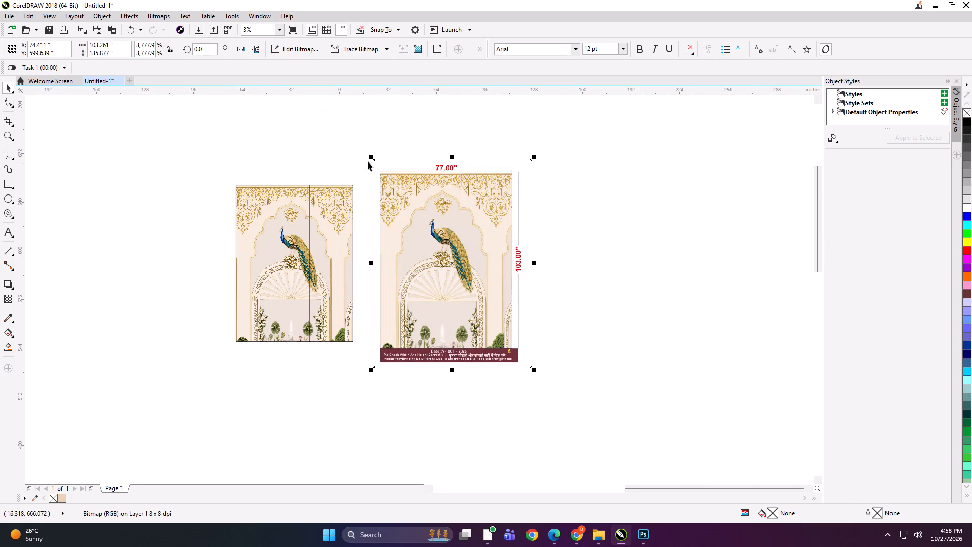
{"action": "left_click_drag", "start_coordinate": [370, 158], "coordinate": [383, 181], "text": "shift"}
{"action": "left_click_drag", "start_coordinate": [430, 236], "coordinate": [411, 232]}
Add the text label "77*103 PANEL 1" on the top edge of the wider left peacock panel.
{"action": "left_click_drag", "start_coordinate": [158, 138], "coordinate": [913, 484]}
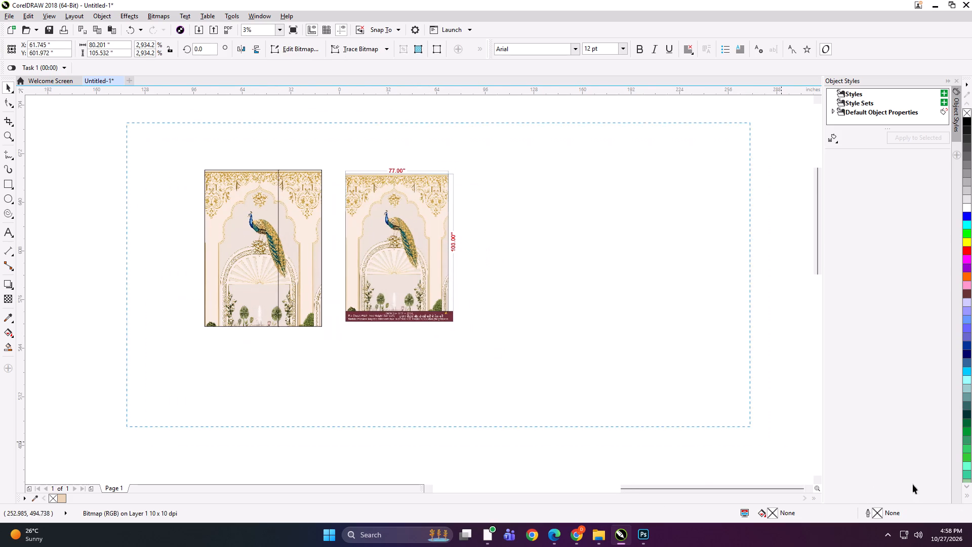
{"action": "left_click_drag", "start_coordinate": [913, 484], "coordinate": [912, 484]}
{"action": "key", "text": "shift+F2"}
{"action": "left_click", "coordinate": [90, 220]}
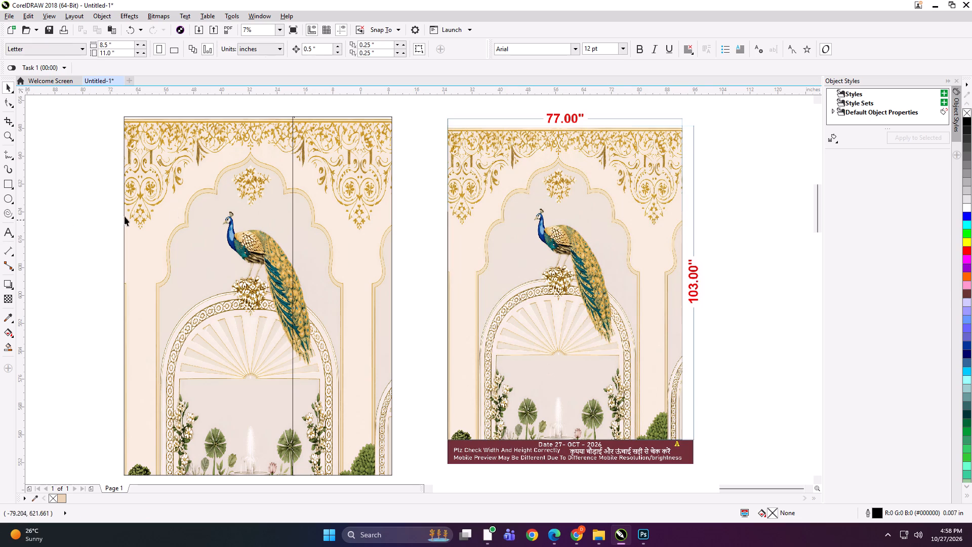
{"action": "left_click", "coordinate": [6, 231]}
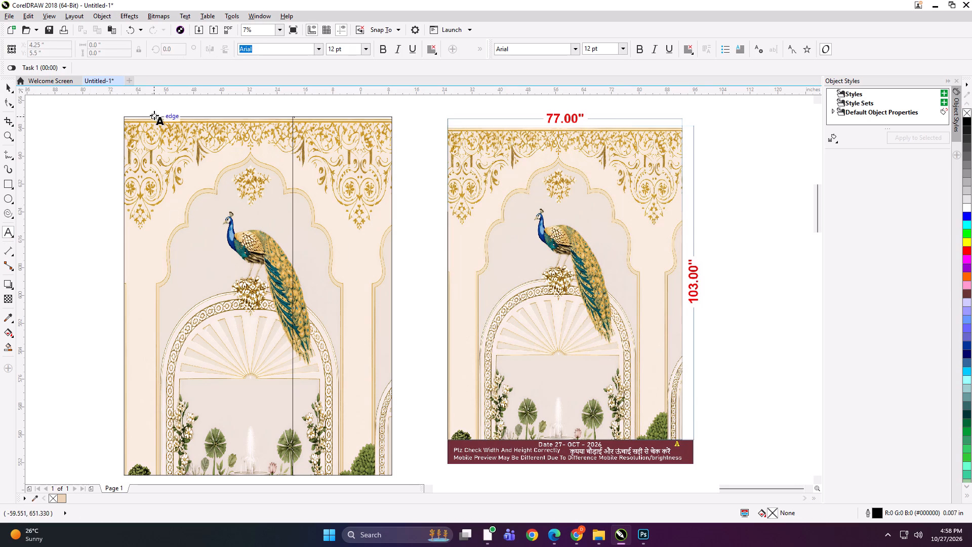
{"action": "left_click", "coordinate": [154, 115]}
{"action": "type", "text": "77*103"}
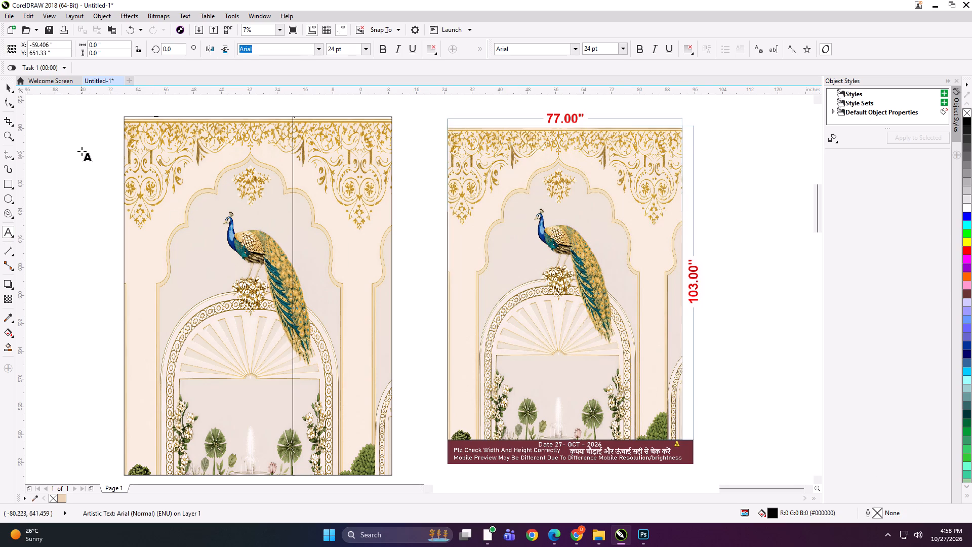
{"action": "key", "text": "space"}
{"action": "type", "text": "PANEL 1"}
Copy the label onto the top edge of the narrower right panel and change its panel number to 2.
{"action": "key", "text": "ctrl+a"}
{"action": "key", "text": "ctrl+c"}
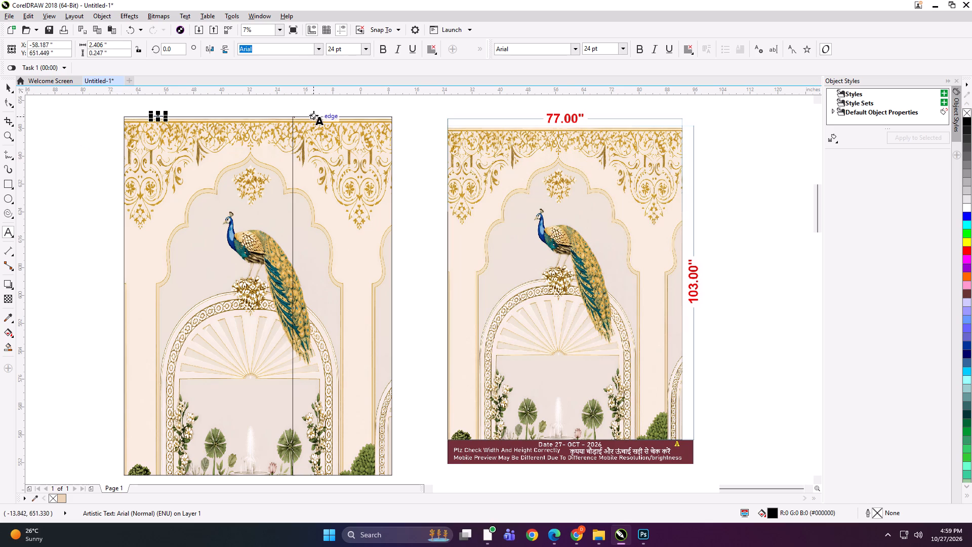
{"action": "left_click", "coordinate": [313, 115]}
{"action": "key", "text": "ctrl+v"}
{"action": "key", "text": "BackSpace"}
{"action": "key", "text": "2"}
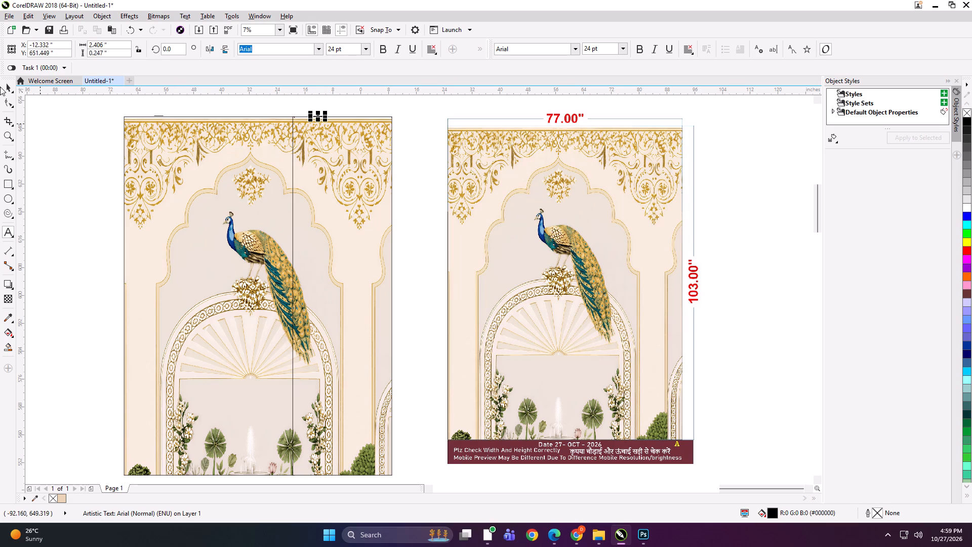
Group each text label with its own peacock panel, first the right panel and then the left one.
{"action": "left_click", "coordinate": [12, 85]}
{"action": "left_click", "coordinate": [335, 168], "text": "shift"}
{"action": "key", "text": "ctrl+g"}
{"action": "left_click_drag", "start_coordinate": [192, 105], "coordinate": [171, 118]}
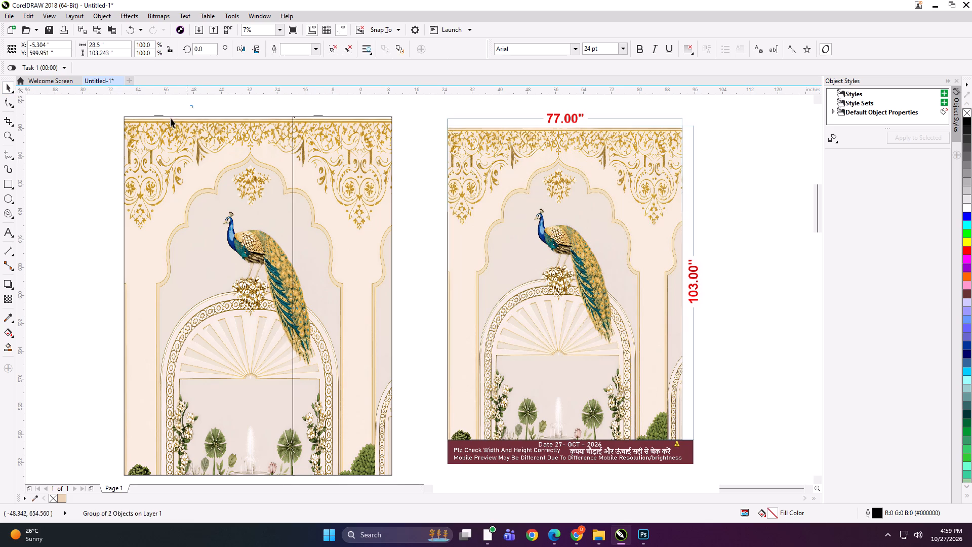
{"action": "left_click_drag", "start_coordinate": [171, 118], "coordinate": [100, 162]}
{"action": "left_click", "coordinate": [183, 165], "text": "shift"}
{"action": "key", "text": "ctrl+g"}
Start exporting the grouped left peacock panel as a TIFF bitmap.
{"action": "key", "text": "ctrl+e"}
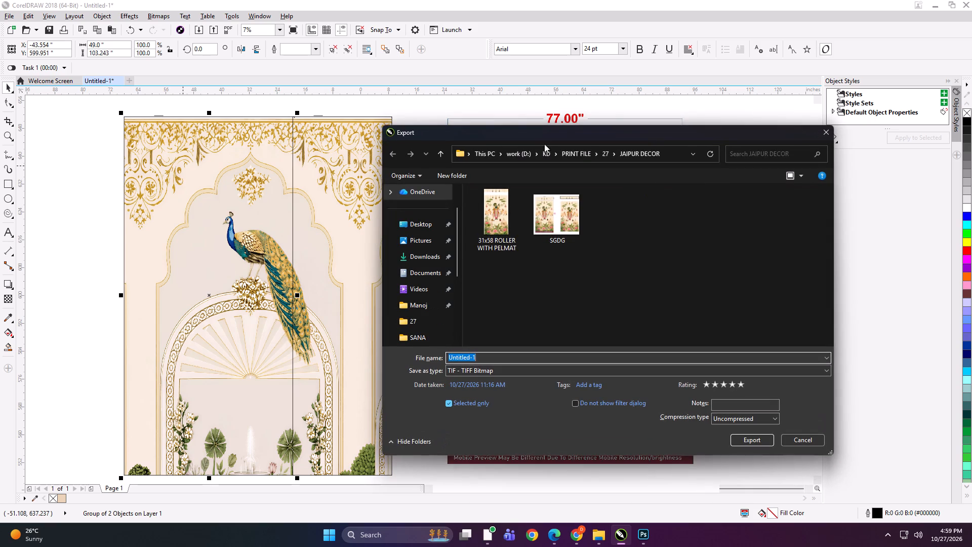
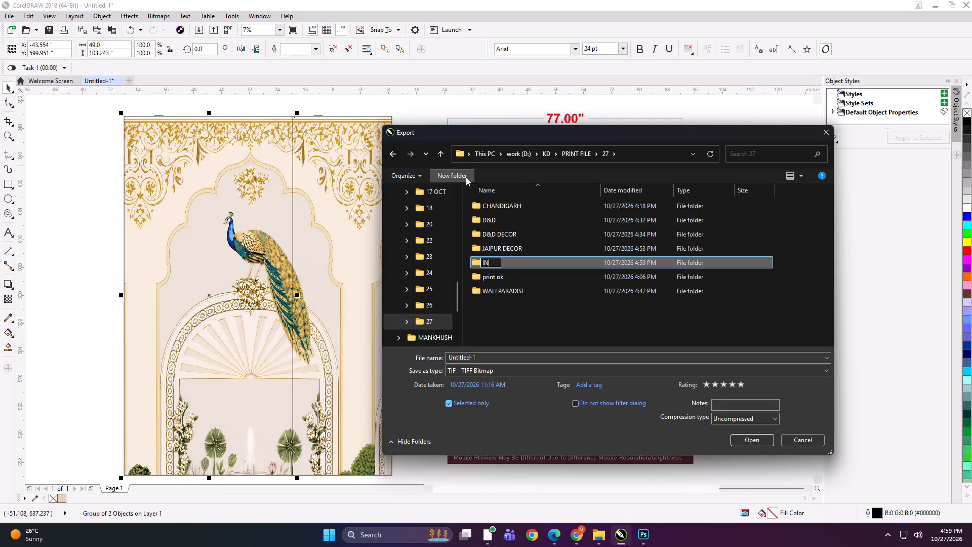
Name the new folder INTERIOR SOLUTION and open it as the export destination.
{"action": "type", "text": "TERIOR SO"}
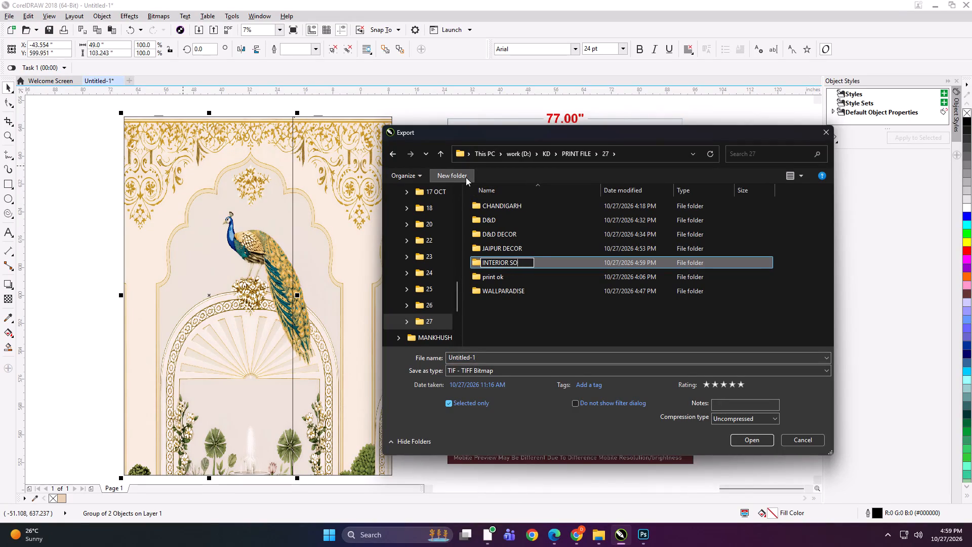
{"action": "type", "text": "LUTION"}
{"action": "key", "text": "Return"}
{"action": "double_click", "coordinate": [551, 246]}
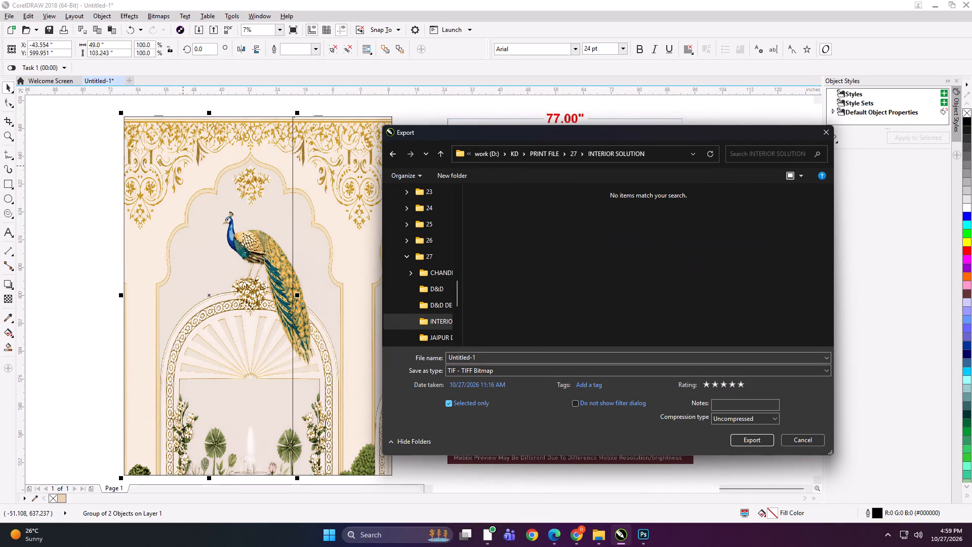
Export the selected wider left peacock panel as the TIFF "49x103 A GOLDFOIL".
{"action": "left_click", "coordinate": [531, 357]}
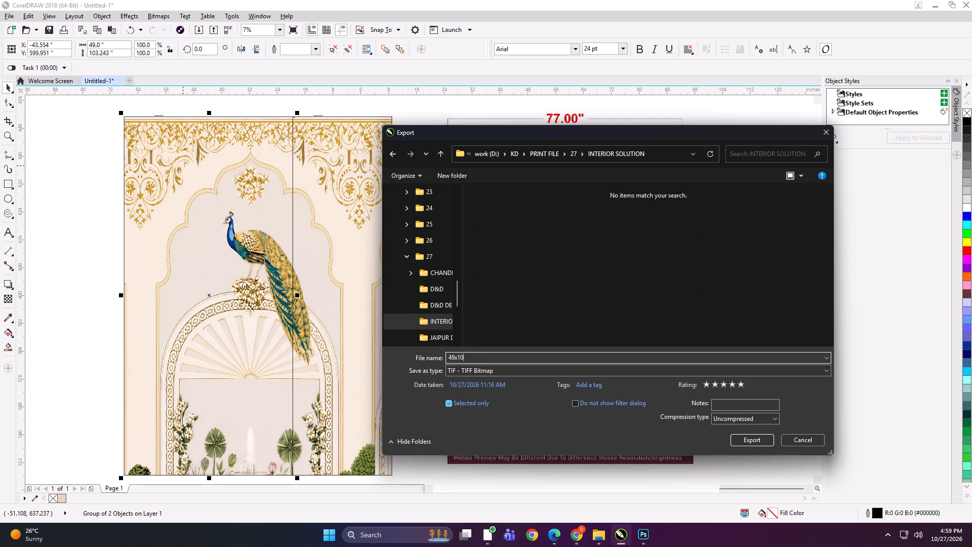
{"action": "type", "text": "GOLD"}
{"action": "type", "text": "FOIL"}
{"action": "key", "text": "Return"}
{"action": "key", "text": "Return"}
Export the narrower right peacock panel as the TIFF "28.5x103 B GOLDFOIL" in the INTERIOR SOLUTION folder.
{"action": "scroll", "coordinate": [564, 249], "scroll_direction": "up", "scroll_amount": 1}
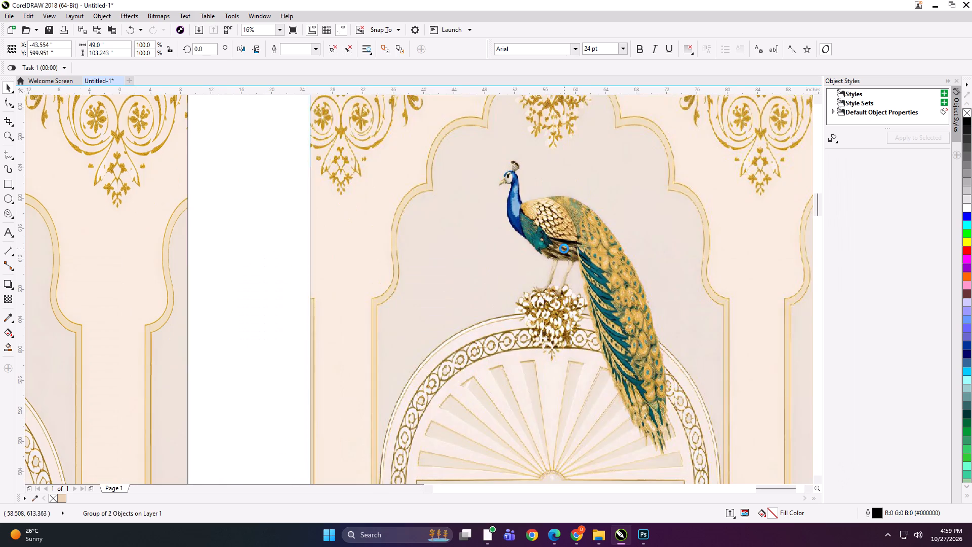
{"action": "scroll", "coordinate": [519, 236], "scroll_direction": "down", "scroll_amount": 2}
{"action": "left_click", "coordinate": [403, 238]}
{"action": "key", "text": "ctrl+e"}
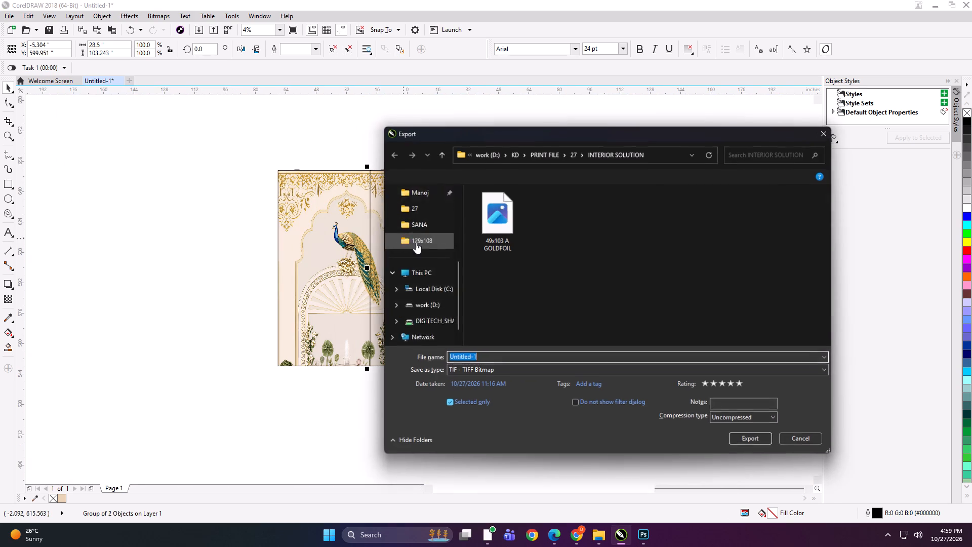
{"action": "type", "text": "28.5x103"}
{"action": "key", "text": "space"}
{"action": "type", "text": "B GOL"}
{"action": "type", "text": "DFOIL"}
{"action": "key", "text": "Return"}
{"action": "key", "text": "Return"}
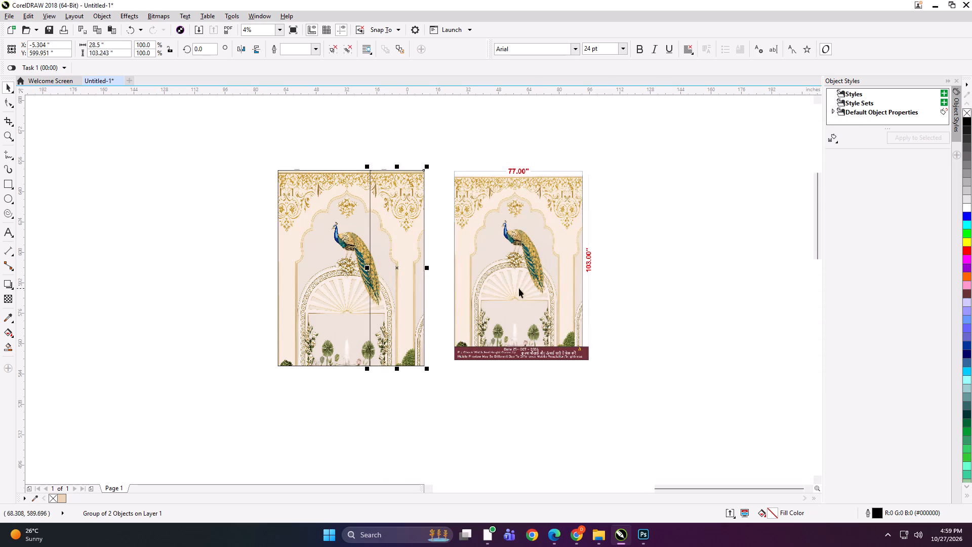
Separate the two peacock panels with a small gap, then scale both down and place them beside the 77 x 103 inch preview.
{"action": "key", "text": "Right"}
{"action": "key", "text": "Right"}
{"action": "key", "text": "Right"}
{"action": "key", "text": "Right"}
{"action": "key", "text": "Right"}
{"action": "key", "text": "Right"}
{"action": "key", "text": "Right"}
{"action": "key", "text": "Right"}
{"action": "key", "text": "Right"}
{"action": "key", "text": "Right"}
{"action": "left_click", "coordinate": [341, 264], "text": "shift"}
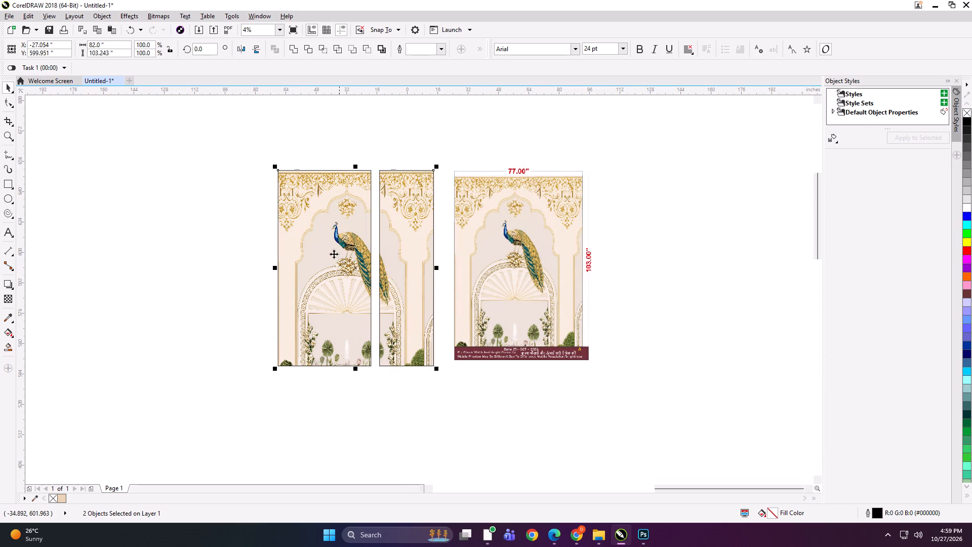
{"action": "left_click_drag", "start_coordinate": [273, 167], "coordinate": [282, 175], "text": "shift"}
{"action": "left_click_drag", "start_coordinate": [326, 262], "coordinate": [338, 255]}
Group both panels with the dimensioned peacock preview and shrink the group to about 2.43 x 1.61 inches.
{"action": "left_click", "coordinate": [481, 272], "text": "shift"}
{"action": "key", "text": "ctrl+g"}
{"action": "left_click_drag", "start_coordinate": [602, 369], "coordinate": [459, 276], "text": "shift"}
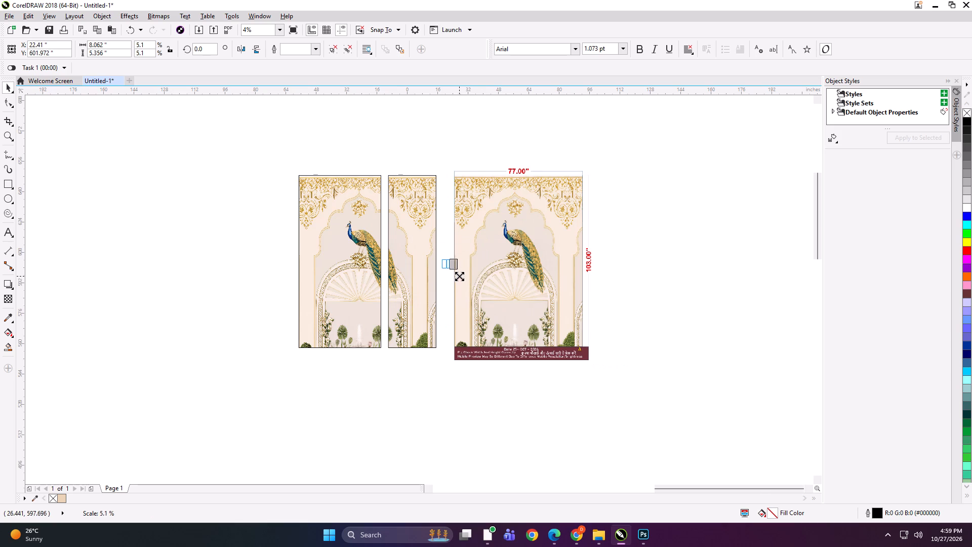
{"action": "left_click_drag", "start_coordinate": [459, 276], "coordinate": [458, 276], "text": "shift"}
{"action": "scroll", "coordinate": [447, 269], "scroll_direction": "up", "scroll_amount": 5}
{"action": "left_click_drag", "start_coordinate": [661, 413], "coordinate": [539, 359], "text": "shift"}
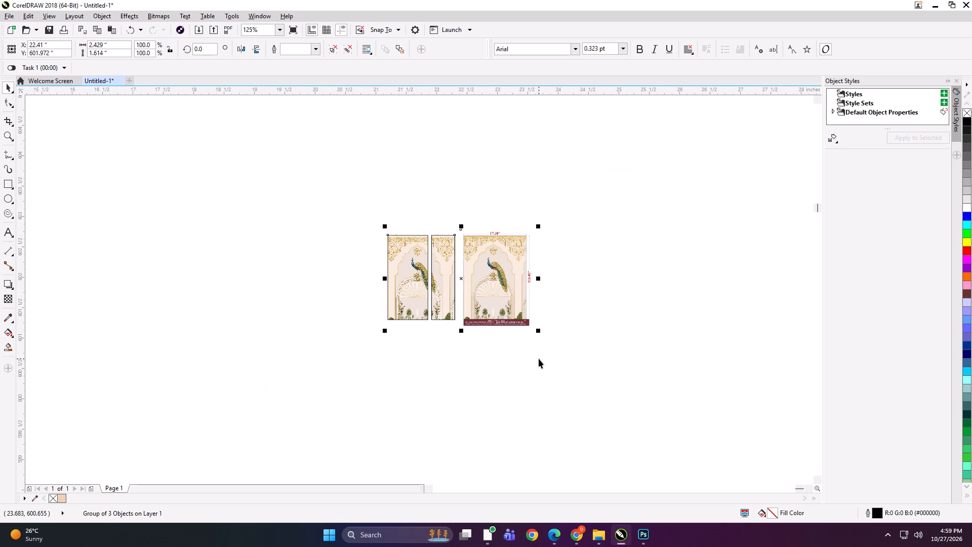
Export the shrunken group of panels and preview as "SGD", then delete it from the page.
{"action": "key", "text": "ctrl+e"}
{"action": "type", "text": "SGD"}
{"action": "key", "text": "Return"}
{"action": "key", "text": "Return"}
{"action": "key", "text": "Return"}
{"action": "key", "text": "Delete"}
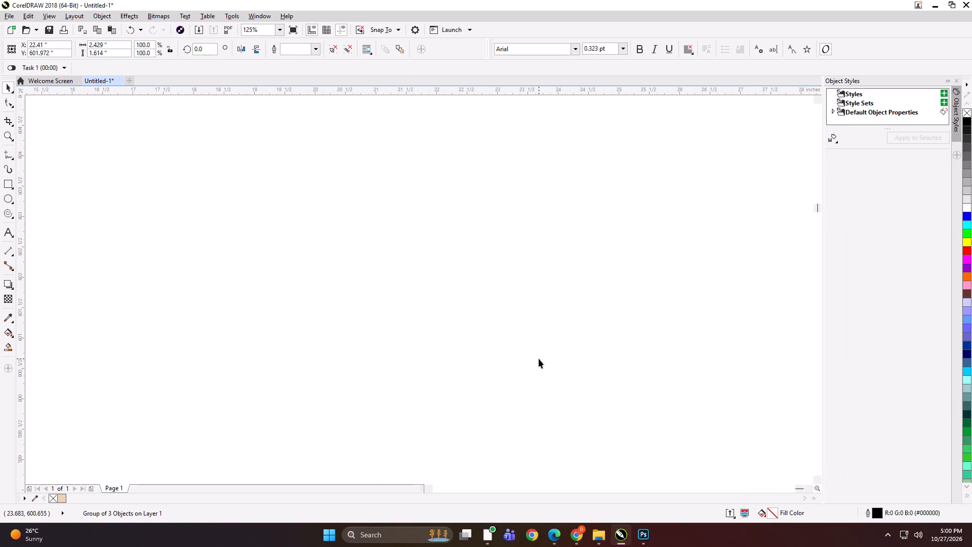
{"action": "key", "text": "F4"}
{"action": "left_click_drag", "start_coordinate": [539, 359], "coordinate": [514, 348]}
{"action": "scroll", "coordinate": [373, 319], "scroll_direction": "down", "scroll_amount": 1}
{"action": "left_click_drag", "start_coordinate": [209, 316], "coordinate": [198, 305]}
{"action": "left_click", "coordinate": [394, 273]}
Switch to File Explorer and open the INTERIOR SOLUTION folder inside KD > PRINT FILE > 27 on the work (D:) drive.
{"action": "left_click", "coordinate": [592, 540]}
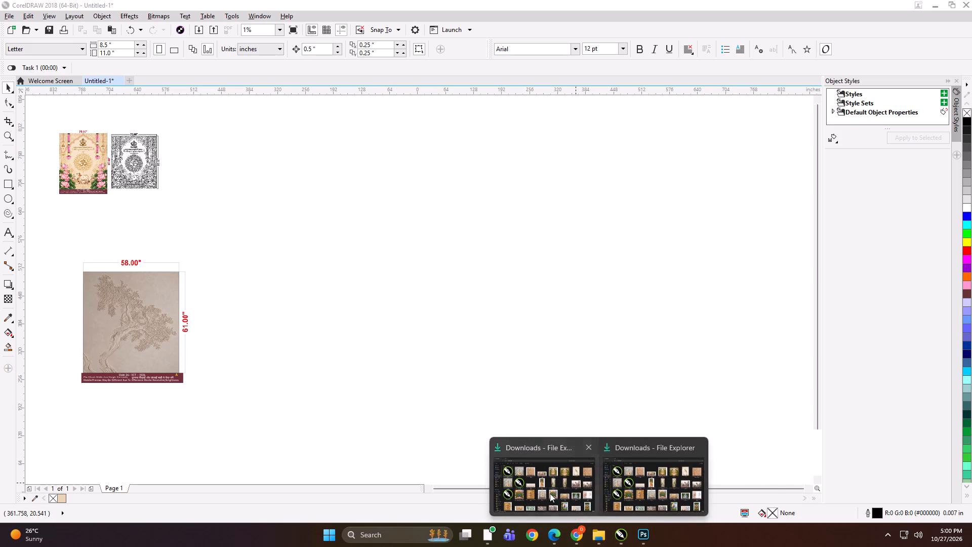
{"action": "left_click", "coordinate": [550, 493]}
{"action": "scroll", "coordinate": [111, 317], "scroll_direction": "up", "scroll_amount": 2}
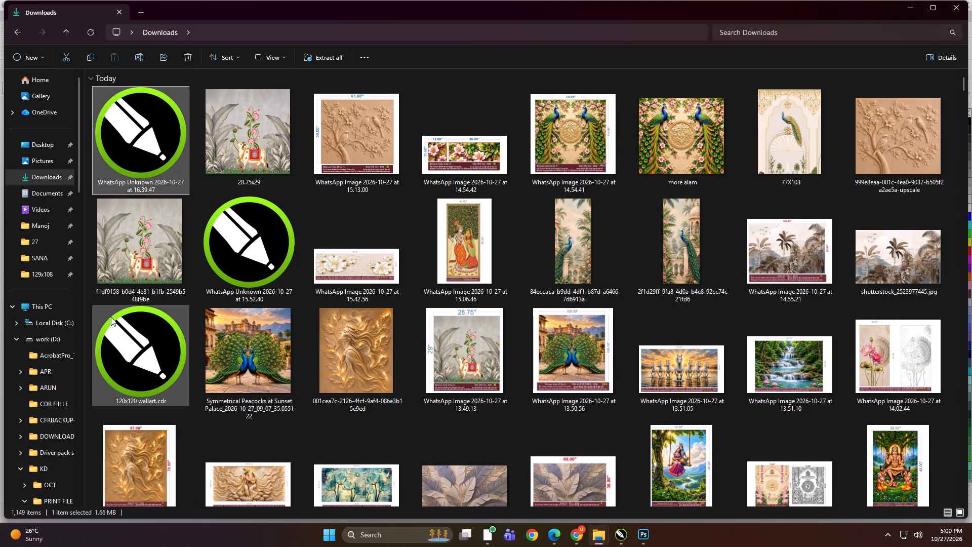
{"action": "scroll", "coordinate": [111, 317], "scroll_direction": "up", "scroll_amount": 1}
{"action": "left_click", "coordinate": [656, 542]}
{"action": "left_click", "coordinate": [649, 541]}
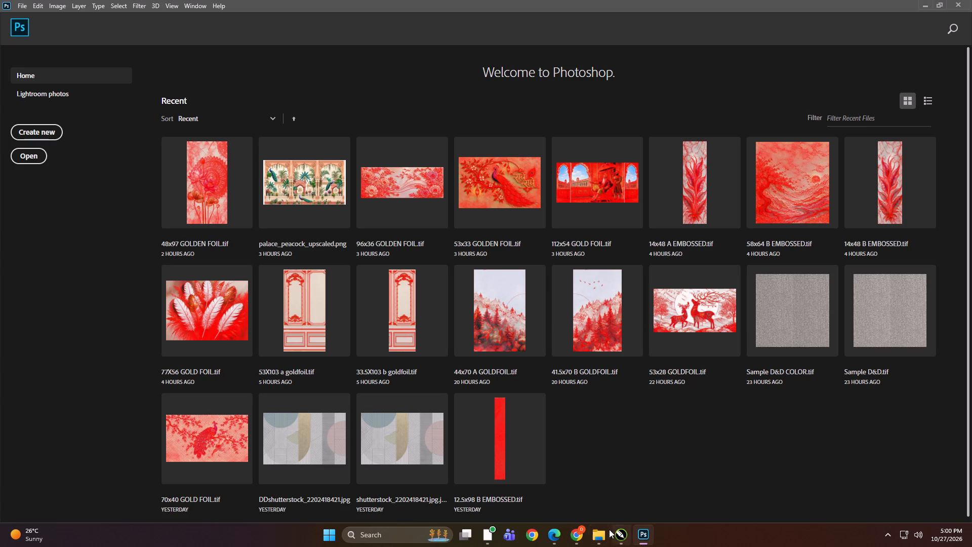
{"action": "left_click", "coordinate": [601, 533]}
{"action": "left_click", "coordinate": [573, 499]}
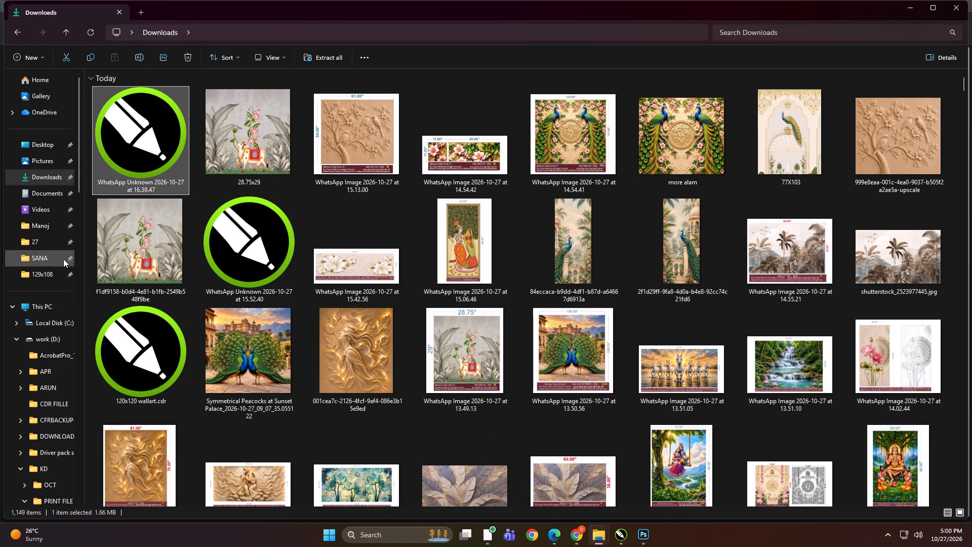
{"action": "left_click", "coordinate": [41, 304]}
{"action": "double_click", "coordinate": [285, 179]}
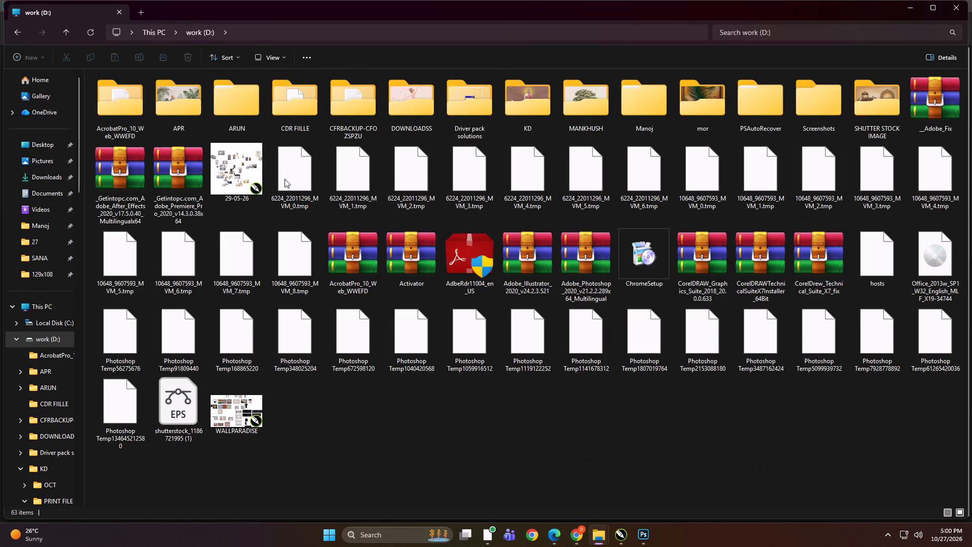
{"action": "double_click", "coordinate": [517, 98]}
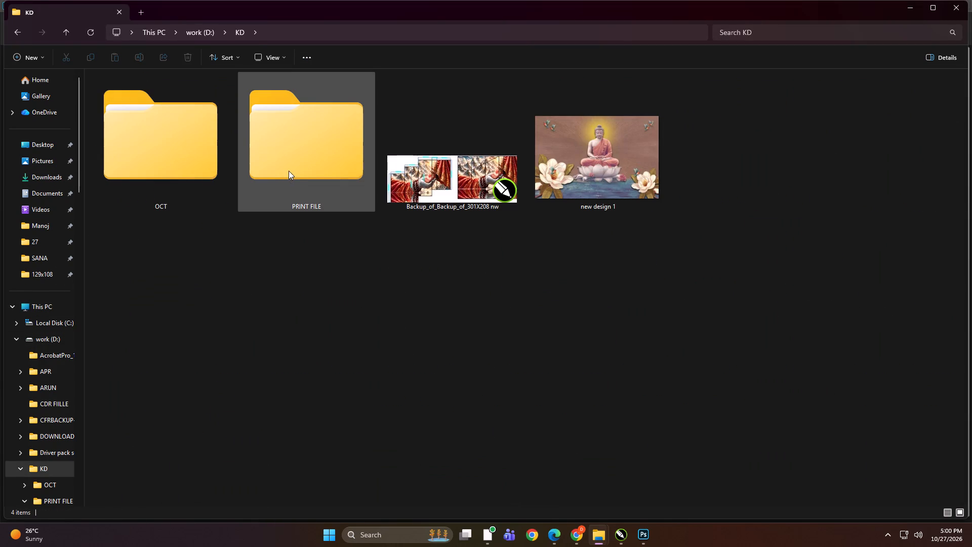
{"action": "double_click", "coordinate": [294, 175]}
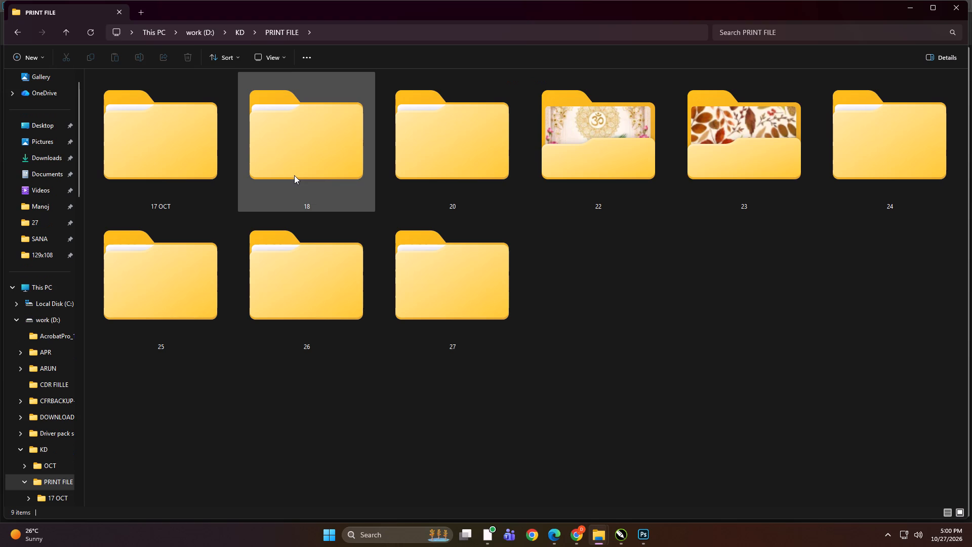
{"action": "double_click", "coordinate": [450, 269]}
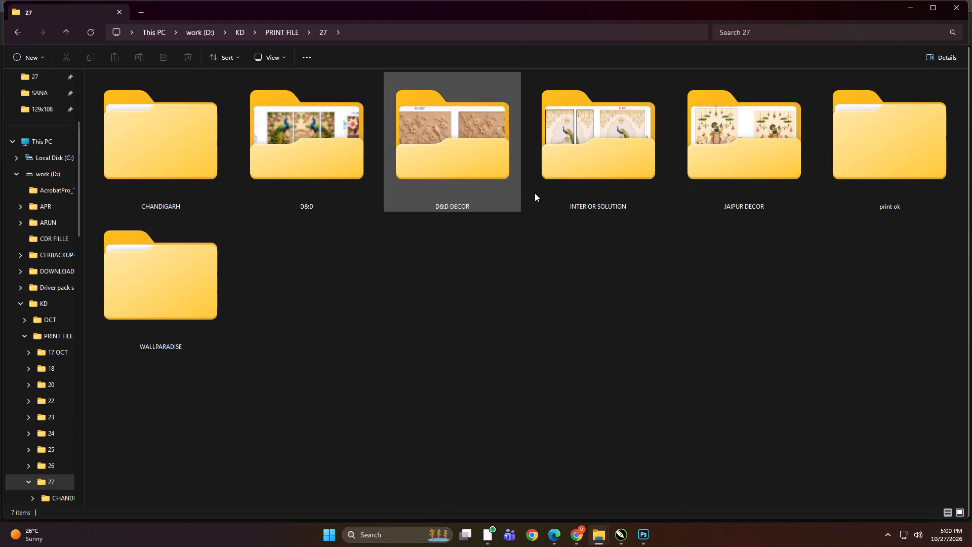
{"action": "double_click", "coordinate": [559, 171]}
Open the 28.5x103 B GOLDFOIL and 49x103 A GOLDFOIL files together in Photoshop.
{"action": "left_click_drag", "start_coordinate": [119, 170], "coordinate": [139, 148]}
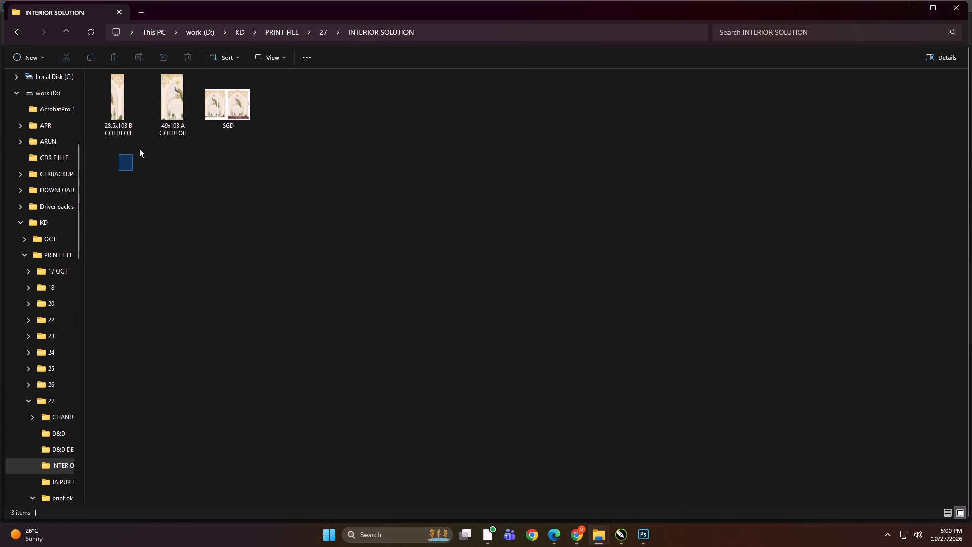
{"action": "left_click_drag", "start_coordinate": [139, 148], "coordinate": [166, 111]}
{"action": "left_click_drag", "start_coordinate": [171, 85], "coordinate": [611, 487]}
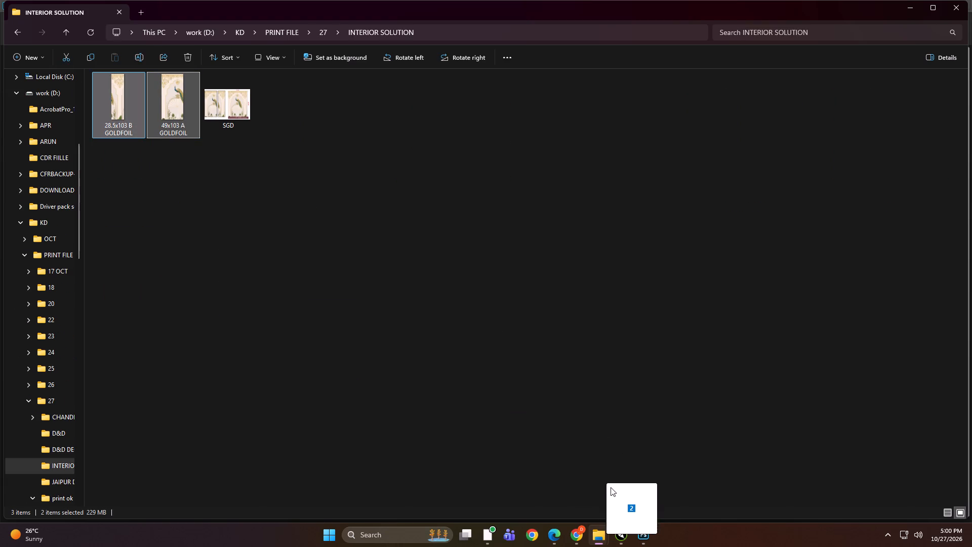
{"action": "left_click_drag", "start_coordinate": [611, 487], "coordinate": [614, 442]}
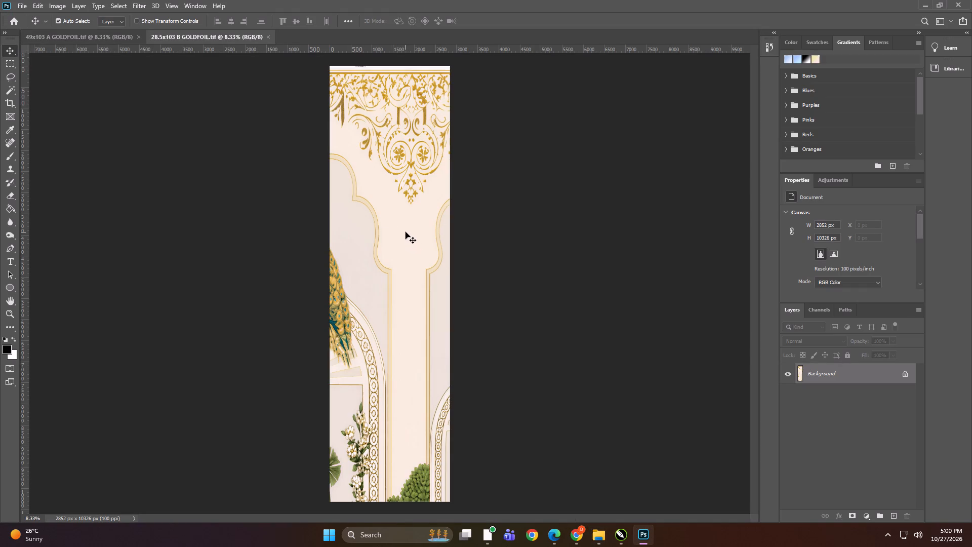
Duplicate the Background layer once in the 49x103 A GOLDFOIL document.
{"action": "left_click", "coordinate": [104, 40]}
{"action": "key", "text": "ctrl+j"}
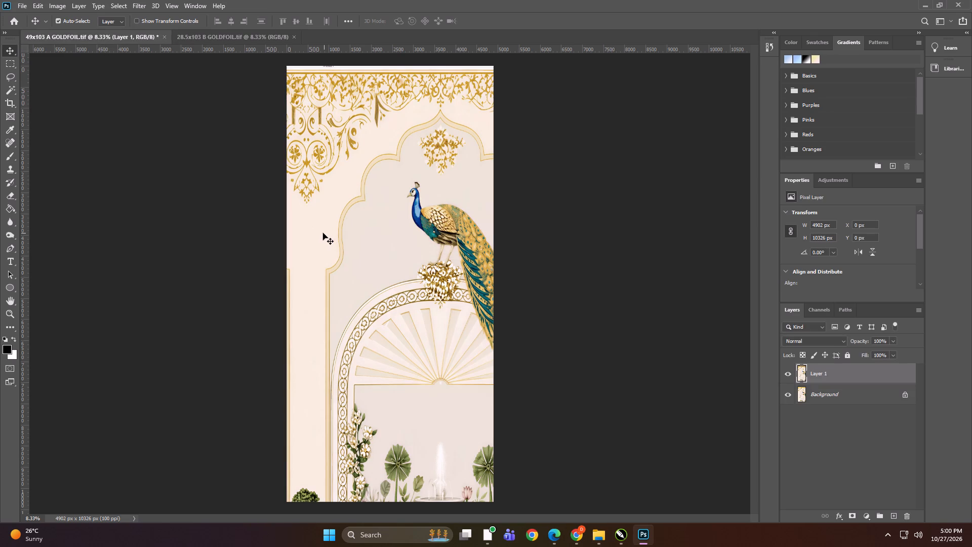
{"action": "key", "text": "ctrl+j"}
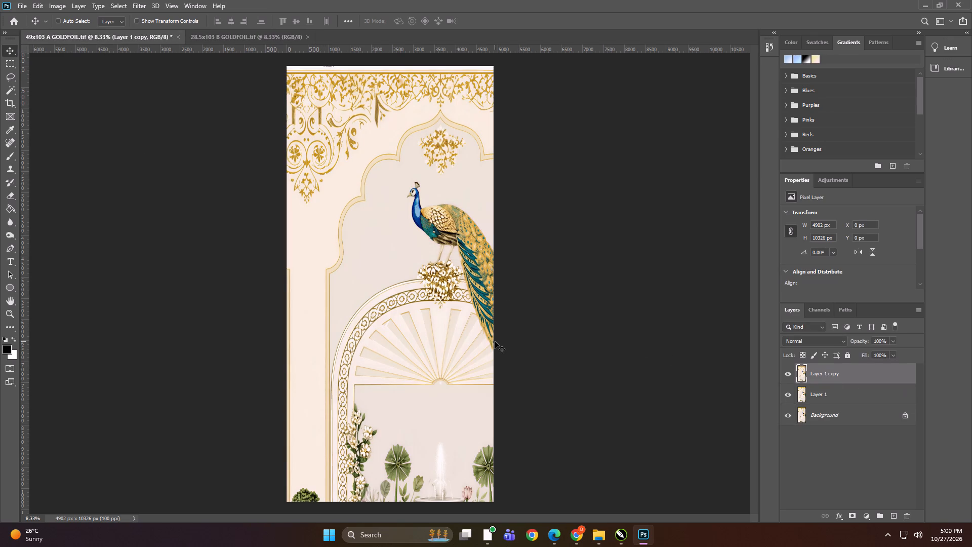
{"action": "key", "text": "ctrl+z"}
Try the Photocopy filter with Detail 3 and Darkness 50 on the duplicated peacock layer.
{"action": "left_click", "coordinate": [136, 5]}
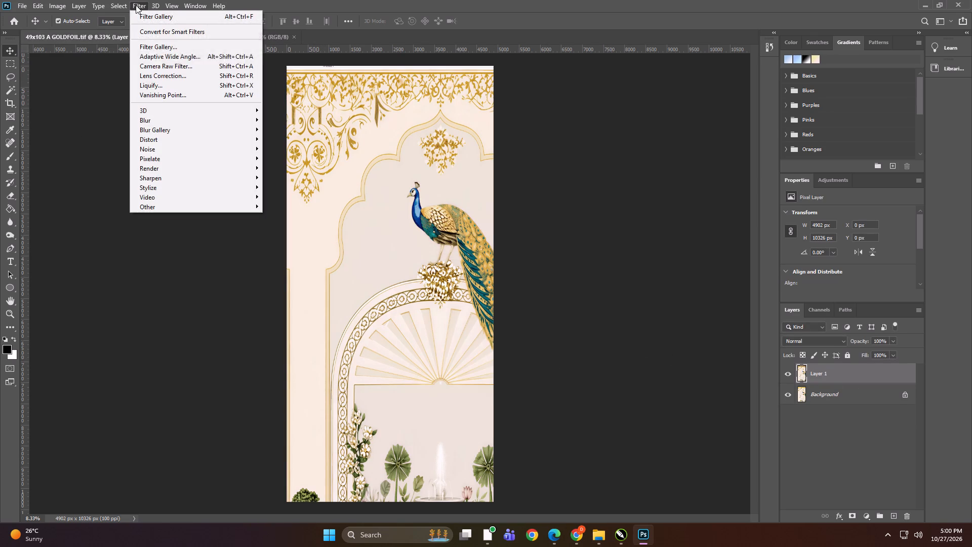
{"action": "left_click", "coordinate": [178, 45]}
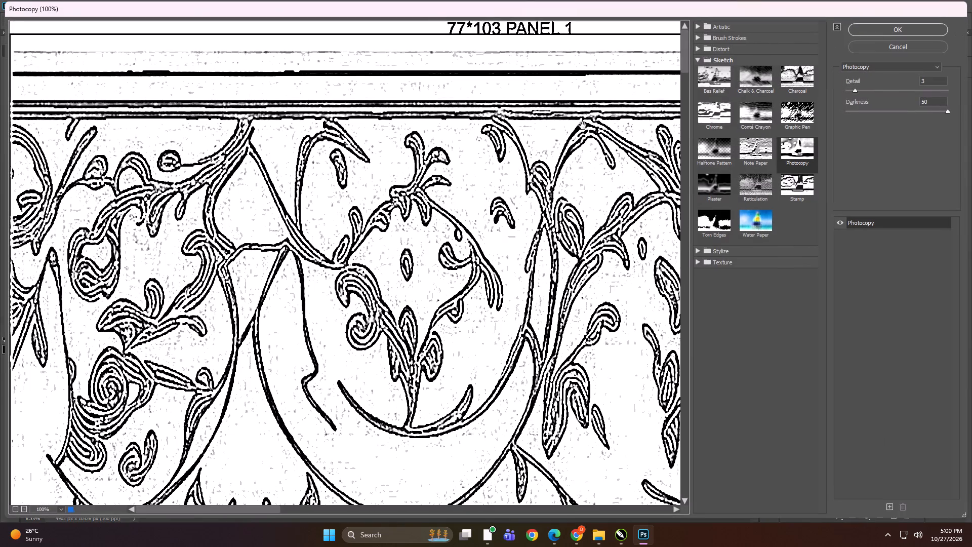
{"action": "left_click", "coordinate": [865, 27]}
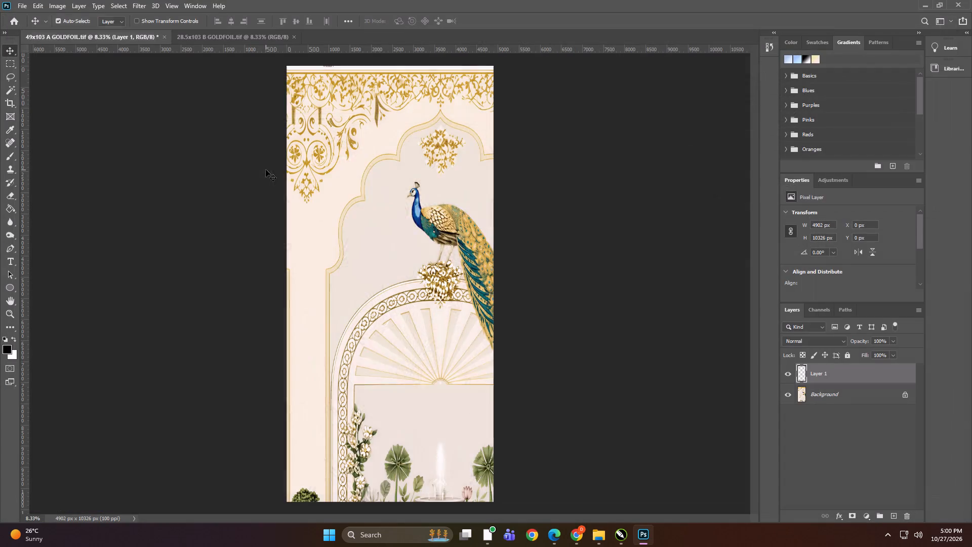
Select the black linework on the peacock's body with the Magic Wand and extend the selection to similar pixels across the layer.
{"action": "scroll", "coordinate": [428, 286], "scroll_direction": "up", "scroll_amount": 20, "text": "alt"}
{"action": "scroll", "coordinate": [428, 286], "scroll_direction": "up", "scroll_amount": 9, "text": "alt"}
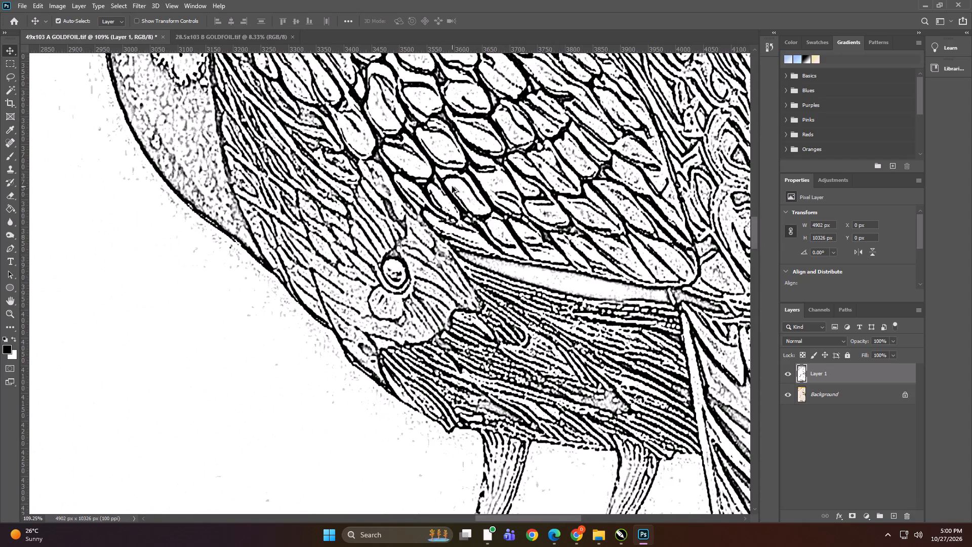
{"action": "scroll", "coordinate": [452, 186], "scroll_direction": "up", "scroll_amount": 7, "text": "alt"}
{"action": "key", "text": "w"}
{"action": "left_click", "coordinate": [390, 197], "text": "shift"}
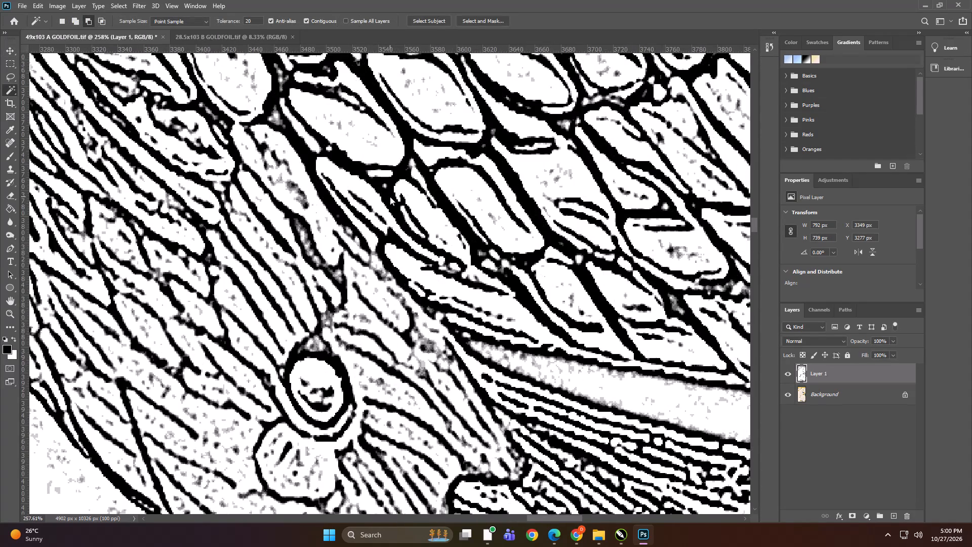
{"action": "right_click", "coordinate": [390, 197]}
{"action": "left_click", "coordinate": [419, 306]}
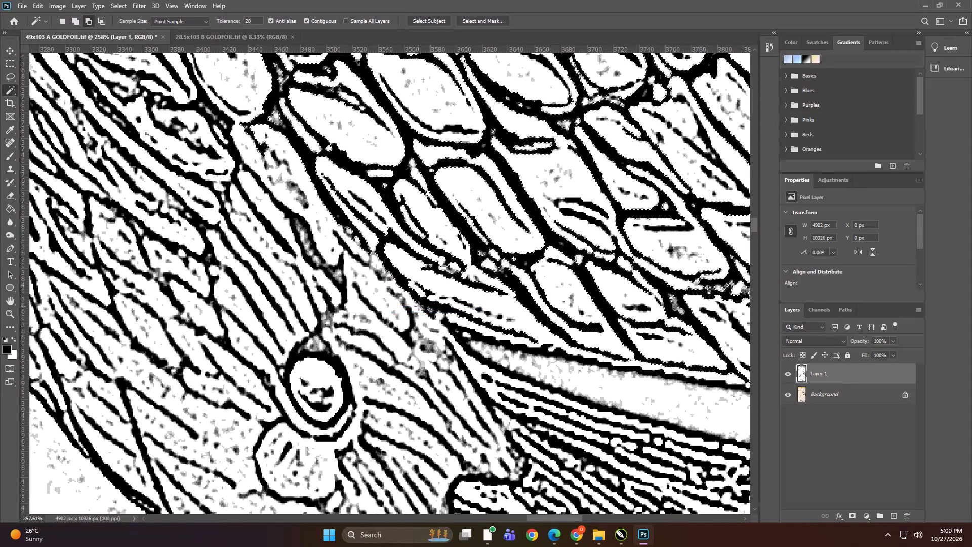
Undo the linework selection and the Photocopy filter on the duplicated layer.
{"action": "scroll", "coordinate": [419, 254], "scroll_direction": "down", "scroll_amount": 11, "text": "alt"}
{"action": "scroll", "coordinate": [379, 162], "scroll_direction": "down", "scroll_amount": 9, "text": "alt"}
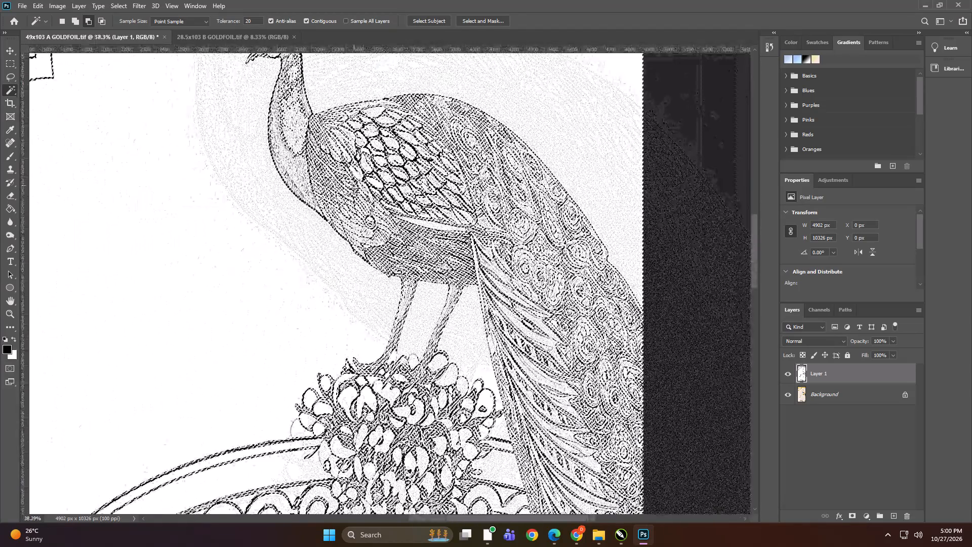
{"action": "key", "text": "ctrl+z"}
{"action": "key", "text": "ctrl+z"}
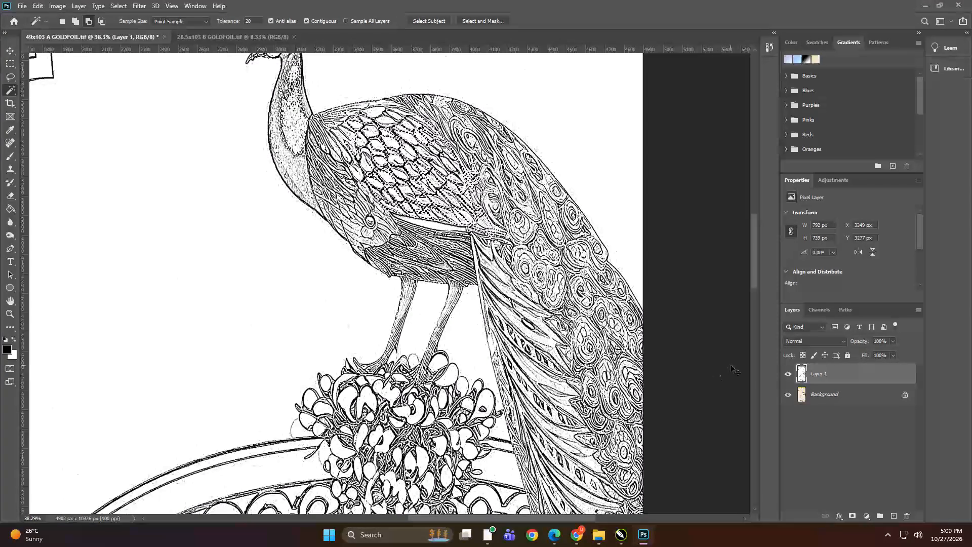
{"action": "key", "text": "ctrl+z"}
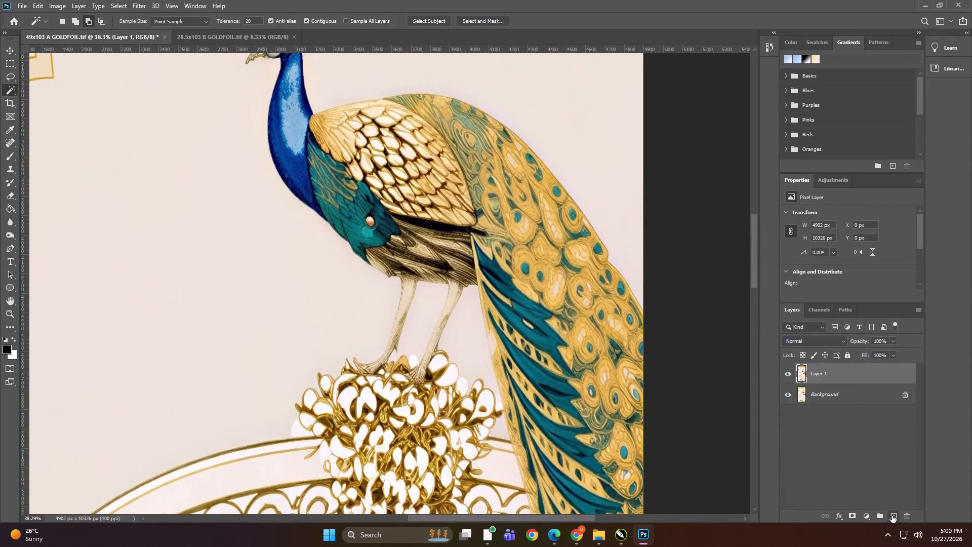
Redo the Photocopy filter and linework selection on the duplicated peacock layer, extending the selection to similar pixels across the layer.
{"action": "key", "text": "ctrl+shift+z"}
{"action": "key", "text": "ctrl+shift+z"}
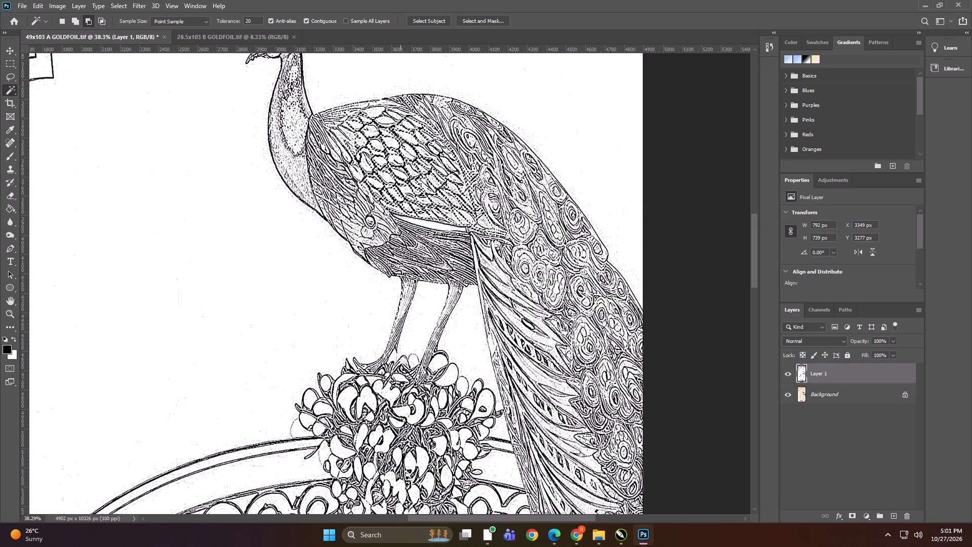
{"action": "scroll", "coordinate": [412, 267], "scroll_direction": "up", "scroll_amount": 10, "text": "alt"}
{"action": "scroll", "coordinate": [359, 178], "scroll_direction": "up", "scroll_amount": 6, "text": "alt"}
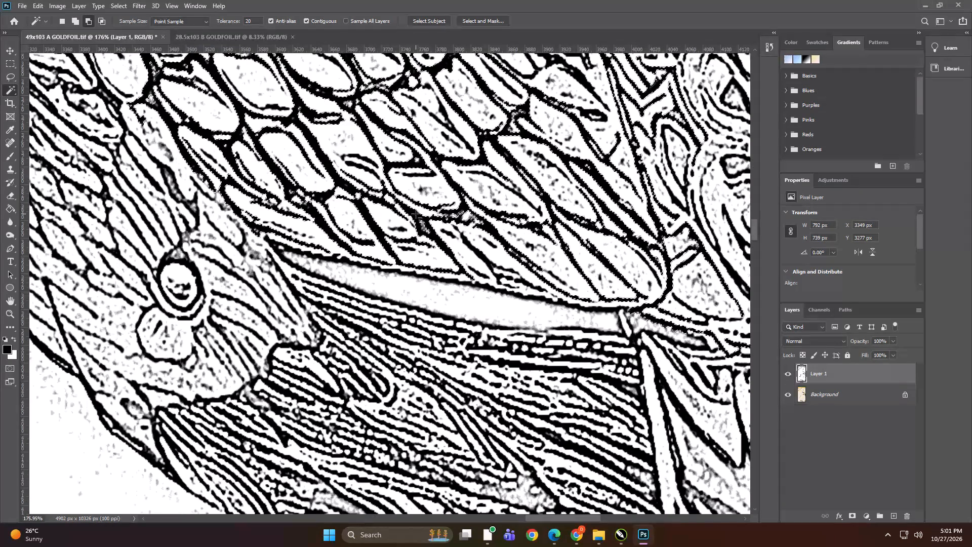
{"action": "right_click", "coordinate": [416, 214]}
{"action": "left_click", "coordinate": [437, 323]}
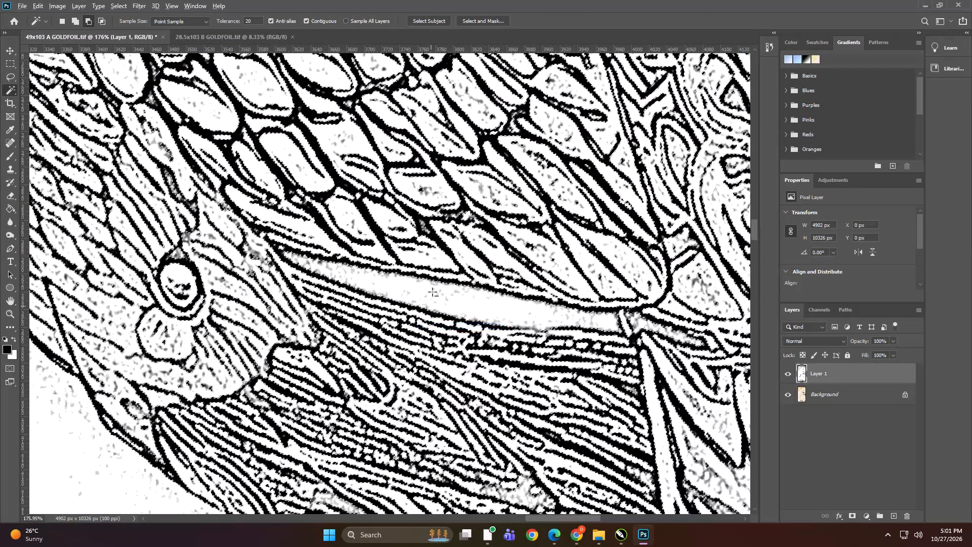
{"action": "scroll", "coordinate": [437, 212], "scroll_direction": "down", "scroll_amount": 20, "text": "alt"}
{"action": "scroll", "coordinate": [437, 212], "scroll_direction": "down", "scroll_amount": 6, "text": "alt"}
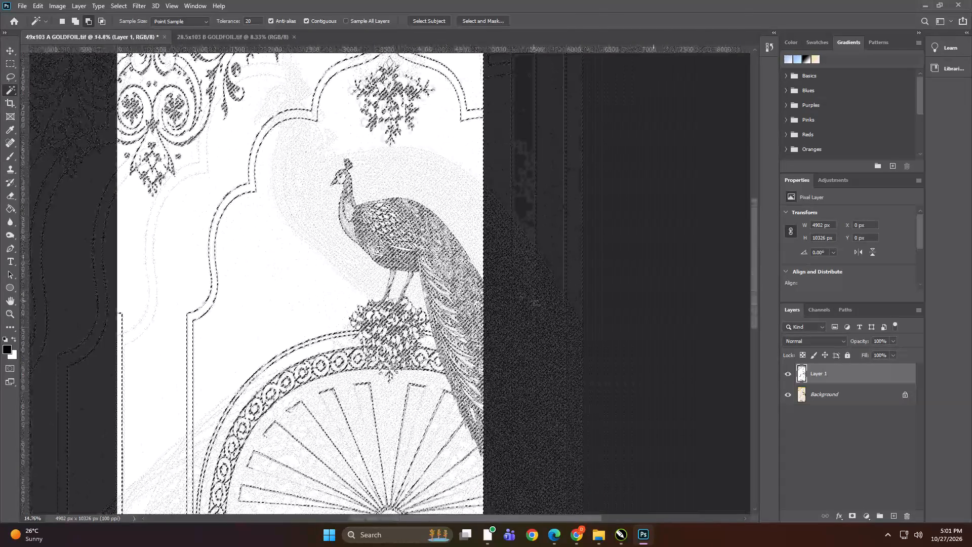
With the Background layer active, create a new red spot channel named Spot 1 at 100% solidity from the linework selection.
{"action": "left_click", "coordinate": [841, 395]}
{"action": "left_click", "coordinate": [824, 311]}
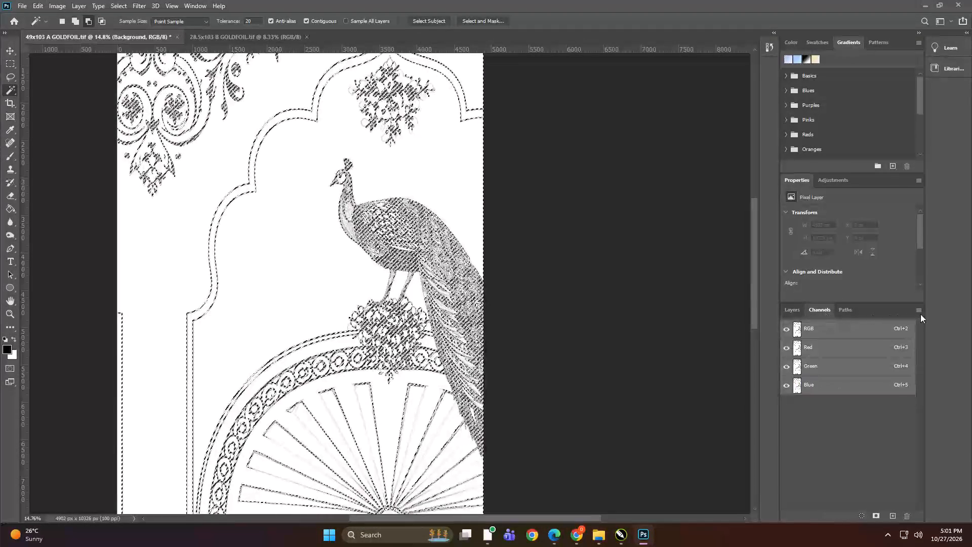
{"action": "left_click", "coordinate": [920, 311]}
{"action": "left_click", "coordinate": [917, 350]}
{"action": "left_click", "coordinate": [563, 163]}
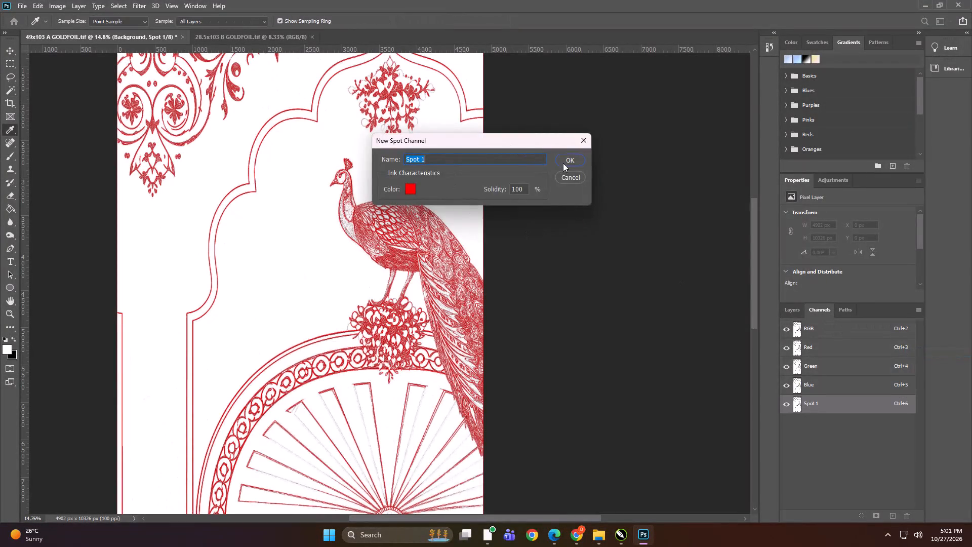
Duplicate the Spot 1 channel as Spot 2 in the same document and make the copy visible.
{"action": "right_click", "coordinate": [837, 406]}
{"action": "left_click", "coordinate": [851, 413]}
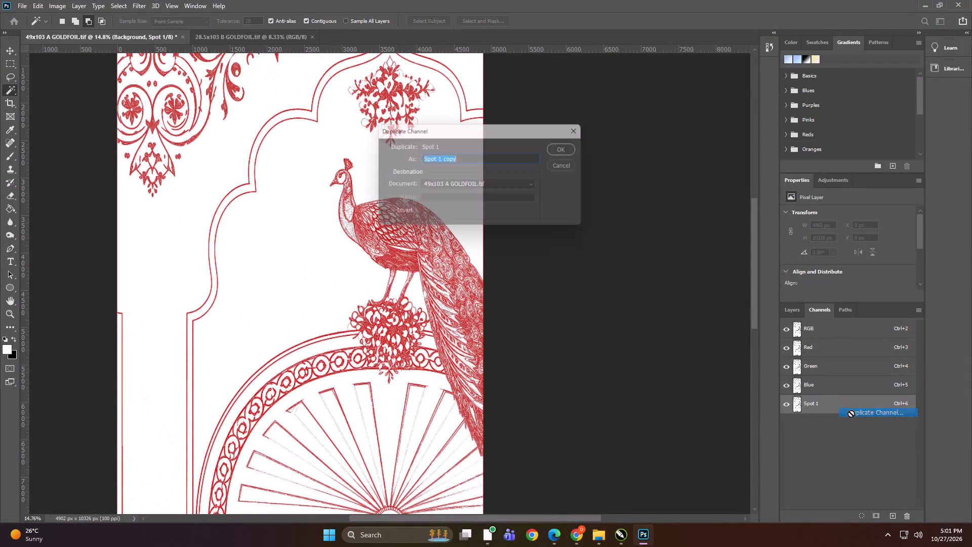
{"action": "key", "text": "Right"}
{"action": "key", "text": "BackSpace"}
{"action": "key", "text": "BackSpace"}
{"action": "key", "text": "BackSpace"}
{"action": "key", "text": "BackSpace"}
{"action": "key", "text": "BackSpace"}
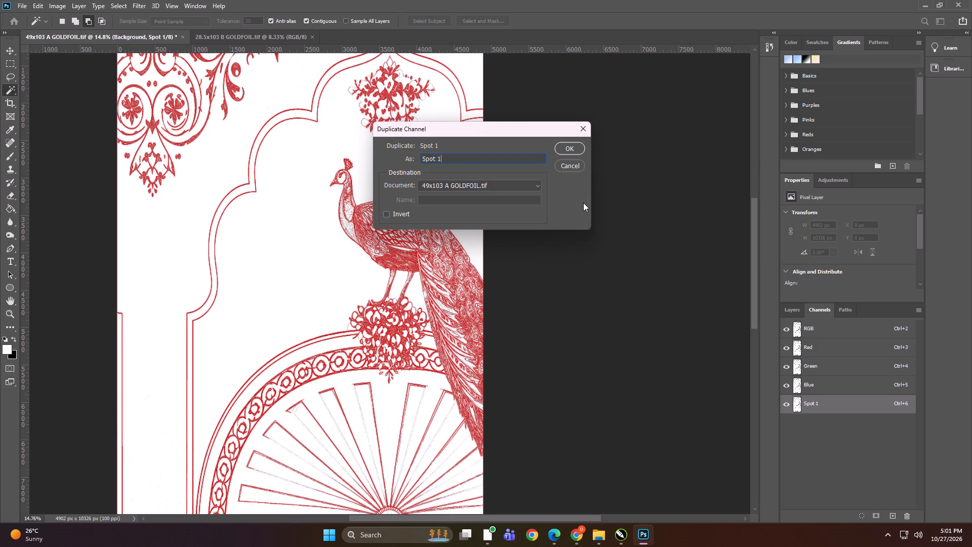
{"action": "key", "text": "BackSpace"}
{"action": "key", "text": "2"}
{"action": "left_click", "coordinate": [569, 147]}
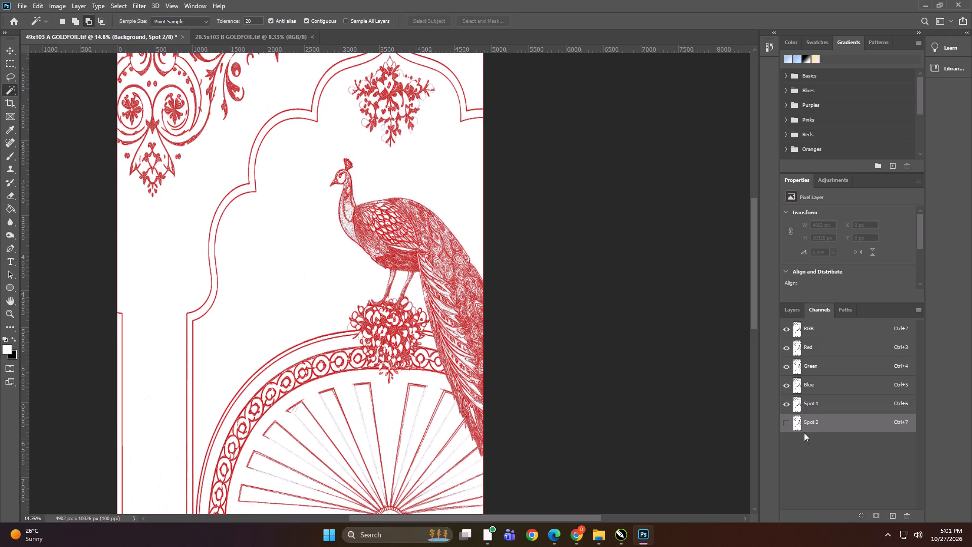
{"action": "left_click", "coordinate": [786, 422]}
Delete the Photocopy-filtered Layer 1, leaving only the Background layer.
{"action": "left_click", "coordinate": [792, 307]}
{"action": "left_click", "coordinate": [823, 372]}
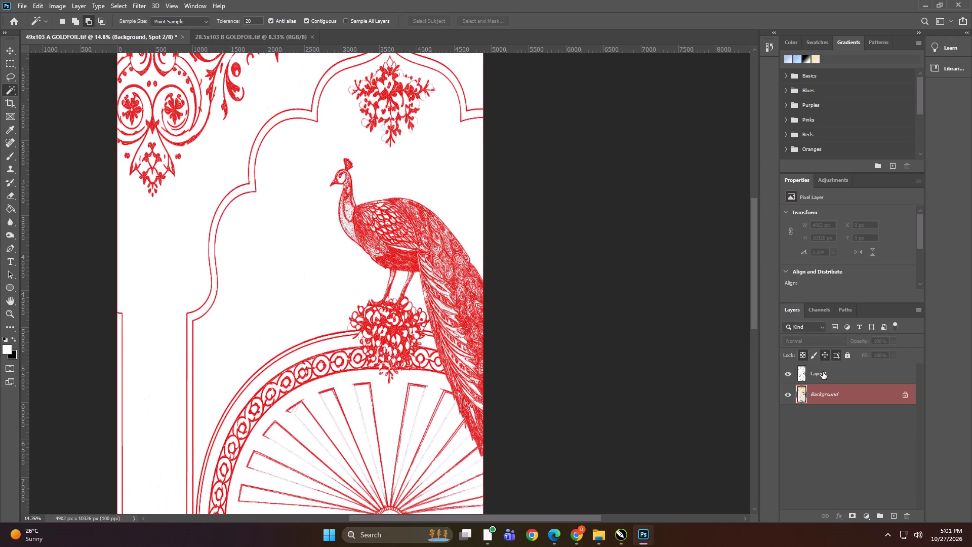
{"action": "key", "text": "Delete"}
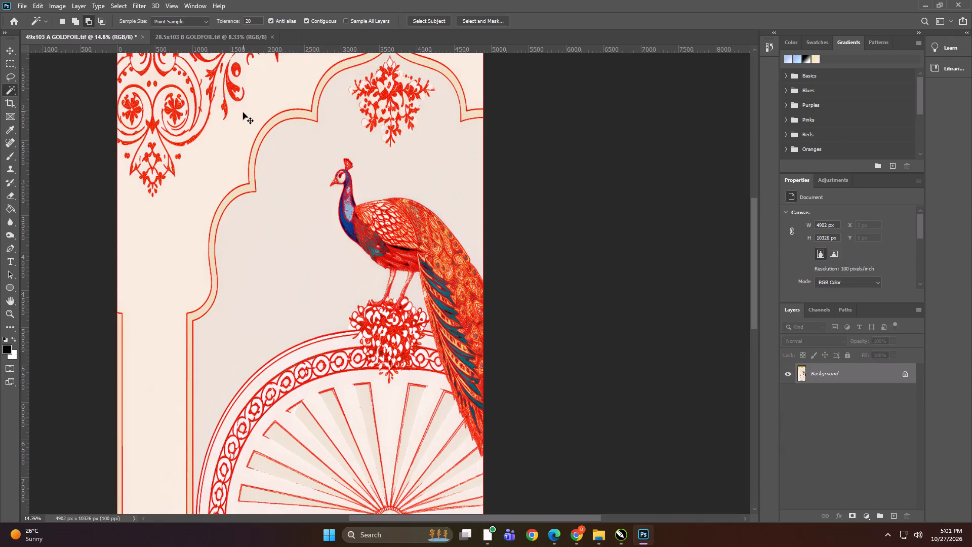
Save 49x103 A GOLDFOIL on the computer as a TIFF with spot colors and LZW compression, replacing the existing file.
{"action": "key", "text": "ctrl+shift+s"}
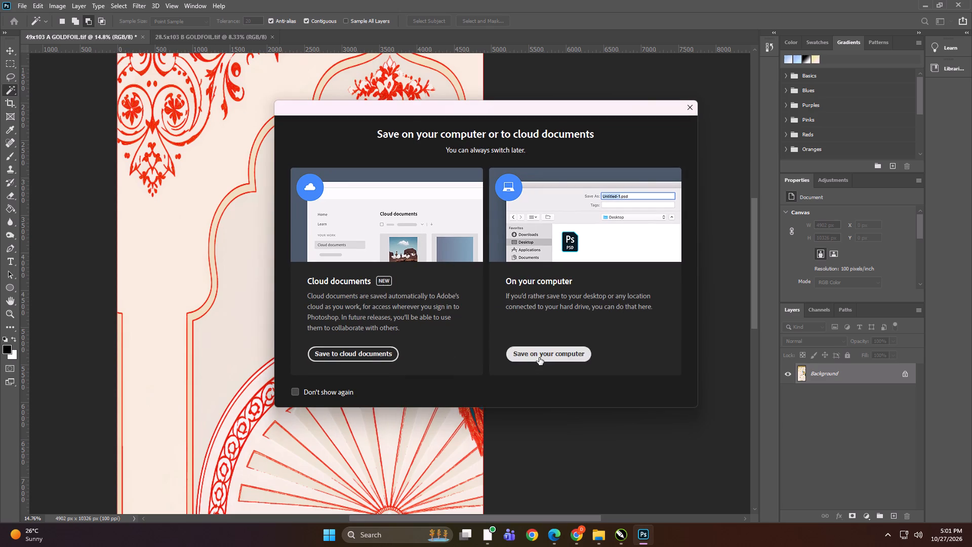
{"action": "left_click", "coordinate": [539, 358]}
{"action": "left_click", "coordinate": [545, 410]}
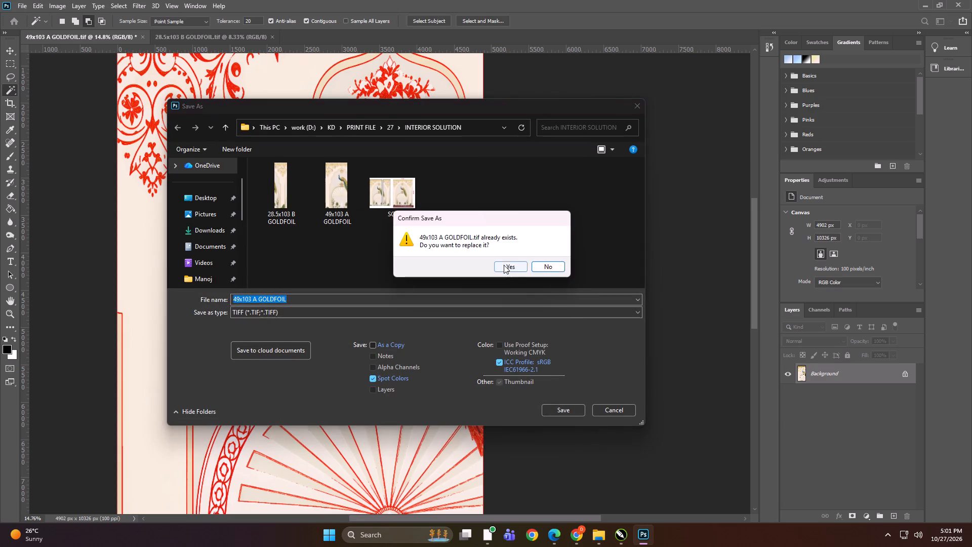
{"action": "left_click", "coordinate": [505, 267]}
{"action": "left_click", "coordinate": [359, 152]}
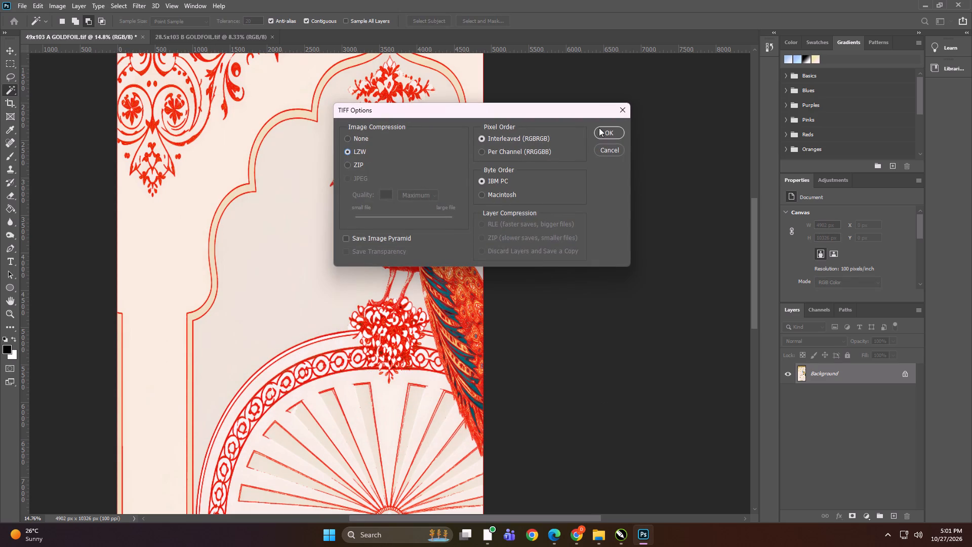
{"action": "left_click", "coordinate": [599, 128]}
Duplicate the Background layer in the 28.5x103 B GOLDFOIL document and apply the Photocopy filter with Detail 3 and Darkness 50.
{"action": "left_click", "coordinate": [248, 38]}
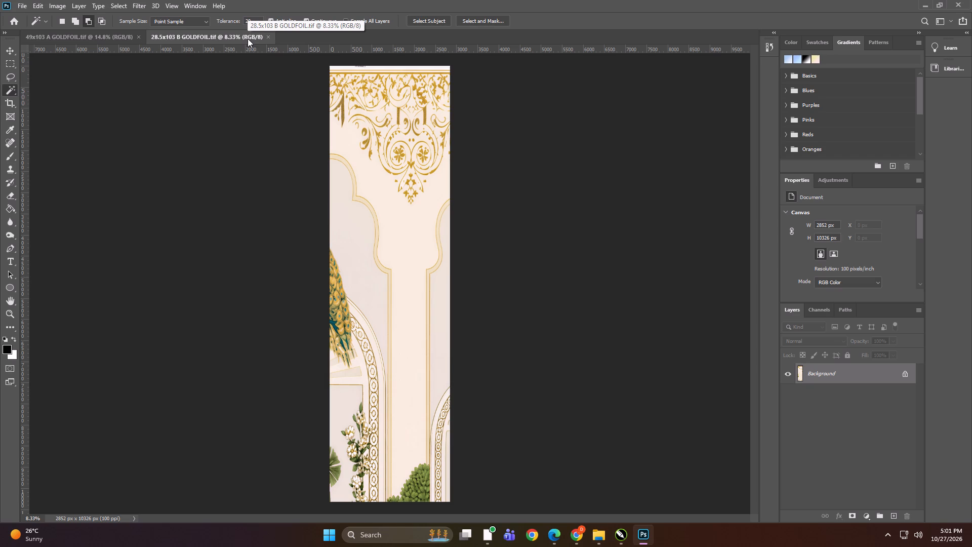
{"action": "key", "text": "ctrl+j"}
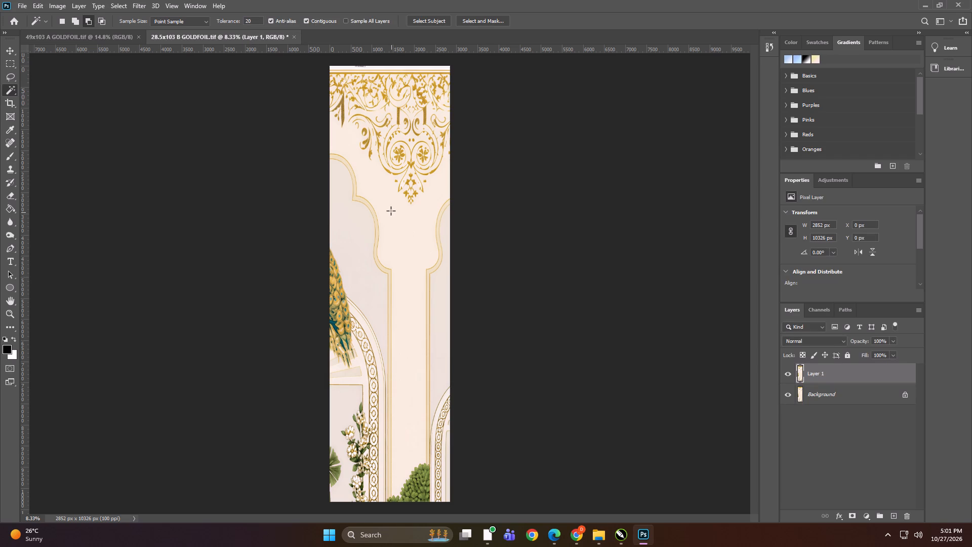
{"action": "left_click", "coordinate": [143, 4]}
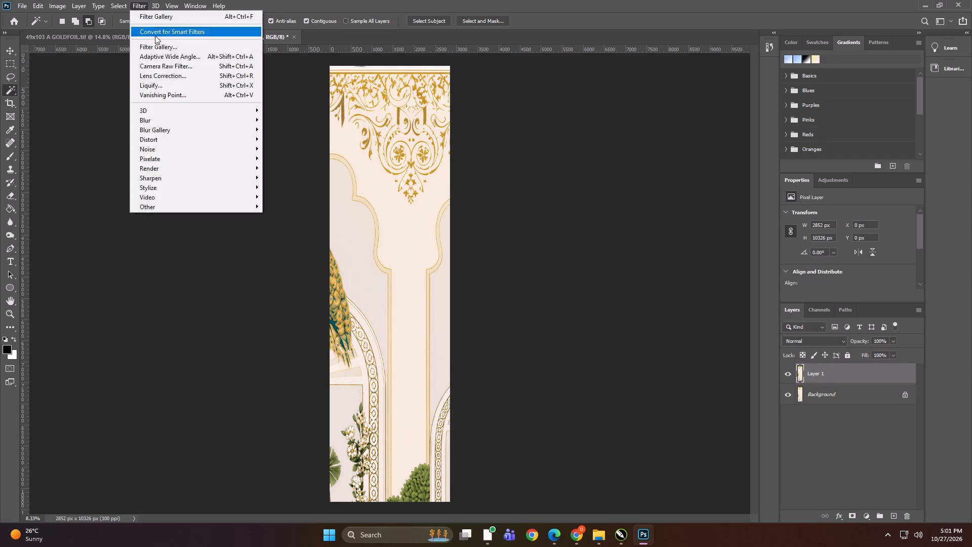
{"action": "left_click", "coordinate": [158, 49]}
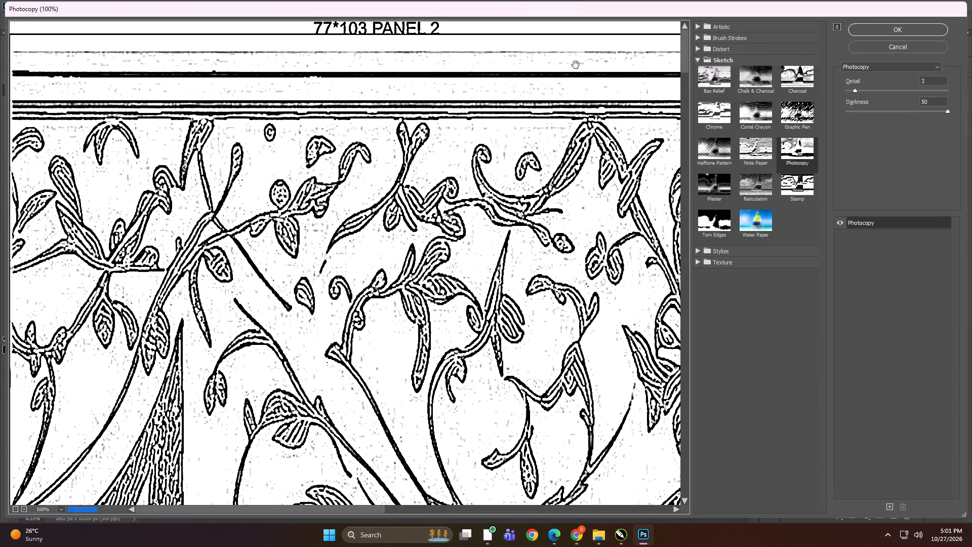
{"action": "left_click", "coordinate": [897, 28]}
Select the black linework beside the peacock's tail with the Magic Wand and extend the selection to similar pixels across the layer.
{"action": "scroll", "coordinate": [400, 283], "scroll_direction": "up", "scroll_amount": 8, "text": "alt"}
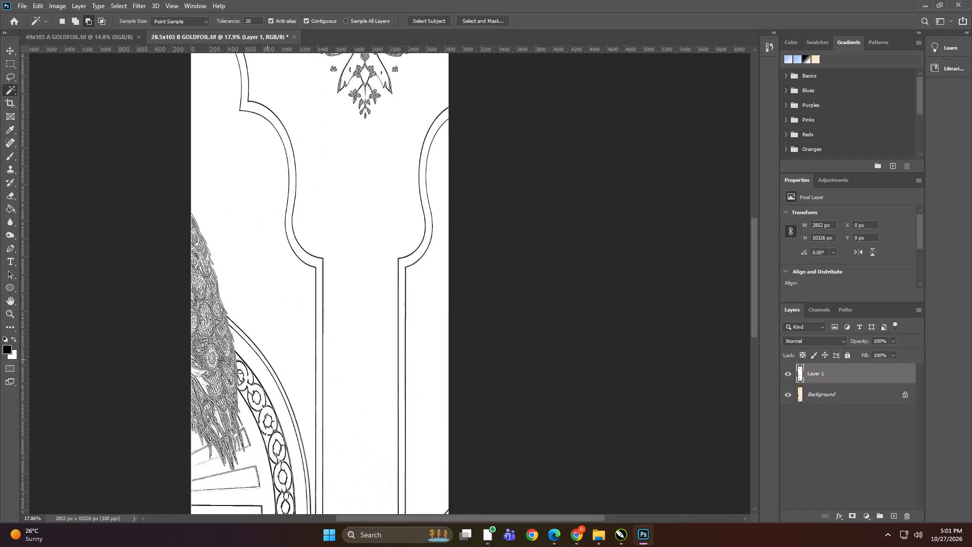
{"action": "scroll", "coordinate": [215, 394], "scroll_direction": "up", "scroll_amount": 7, "text": "alt"}
{"action": "scroll", "coordinate": [201, 408], "scroll_direction": "up", "scroll_amount": 18, "text": "alt"}
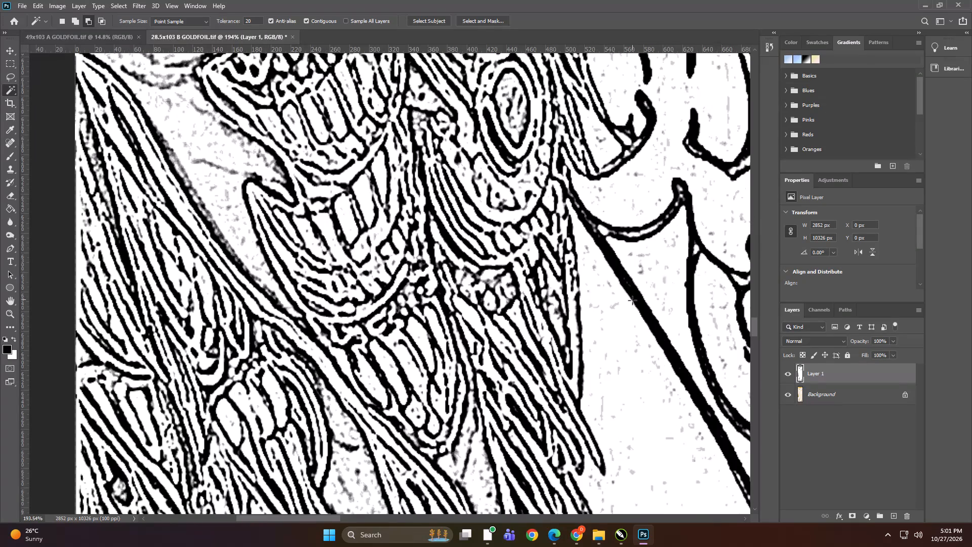
{"action": "left_click", "coordinate": [619, 267], "text": "shift"}
{"action": "right_click", "coordinate": [619, 267]}
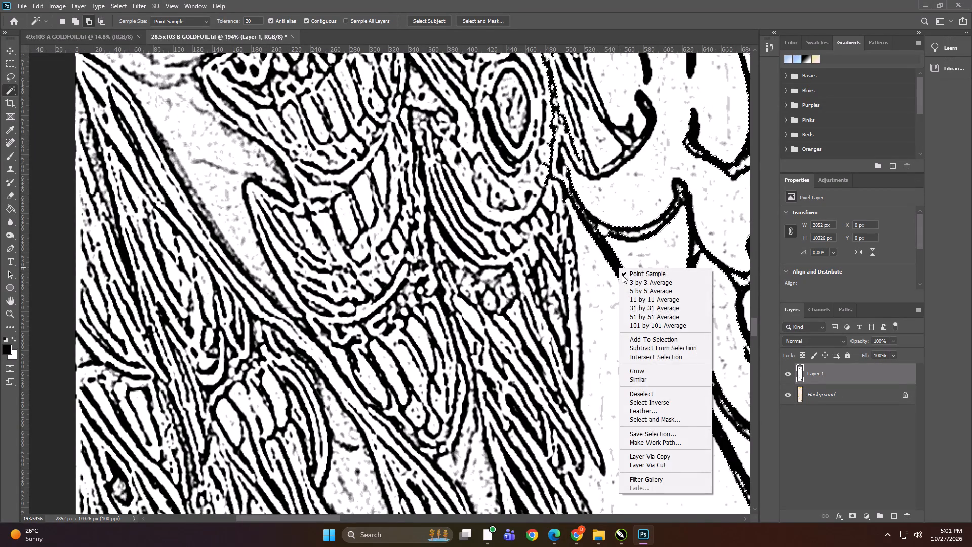
{"action": "left_click", "coordinate": [643, 375]}
{"action": "scroll", "coordinate": [481, 214], "scroll_direction": "down", "scroll_amount": 8, "text": "alt"}
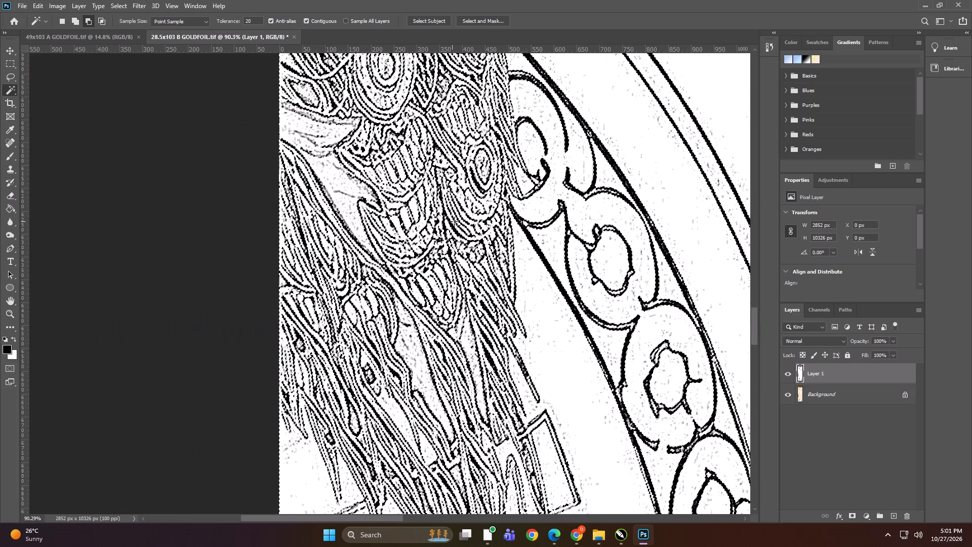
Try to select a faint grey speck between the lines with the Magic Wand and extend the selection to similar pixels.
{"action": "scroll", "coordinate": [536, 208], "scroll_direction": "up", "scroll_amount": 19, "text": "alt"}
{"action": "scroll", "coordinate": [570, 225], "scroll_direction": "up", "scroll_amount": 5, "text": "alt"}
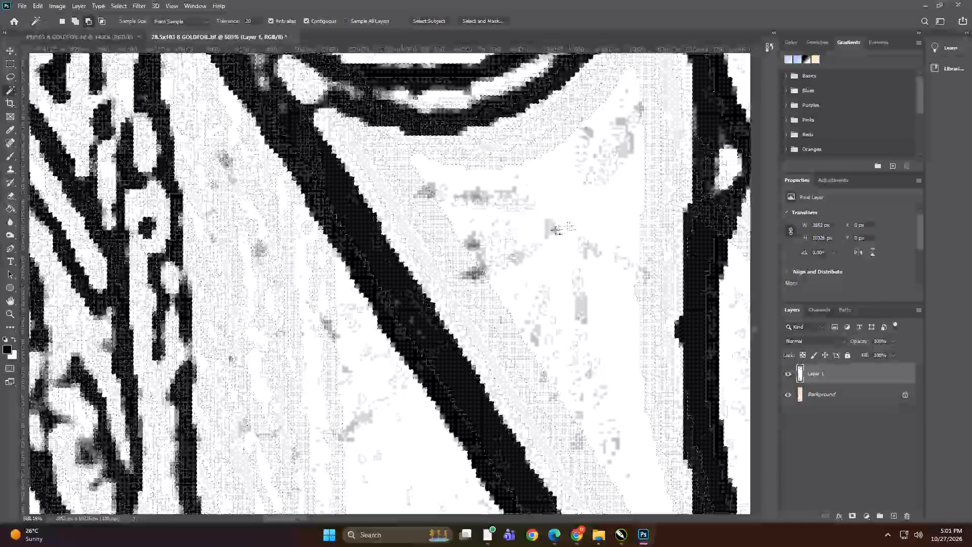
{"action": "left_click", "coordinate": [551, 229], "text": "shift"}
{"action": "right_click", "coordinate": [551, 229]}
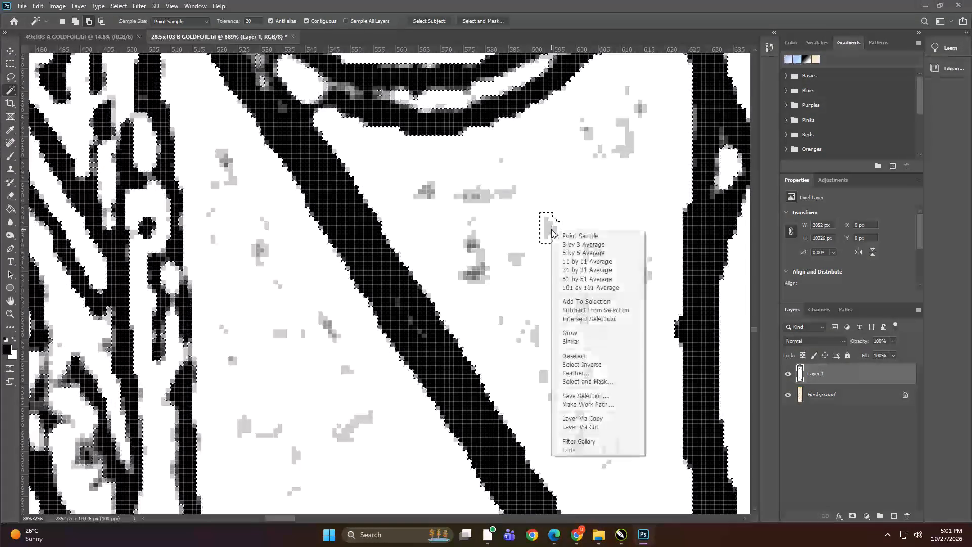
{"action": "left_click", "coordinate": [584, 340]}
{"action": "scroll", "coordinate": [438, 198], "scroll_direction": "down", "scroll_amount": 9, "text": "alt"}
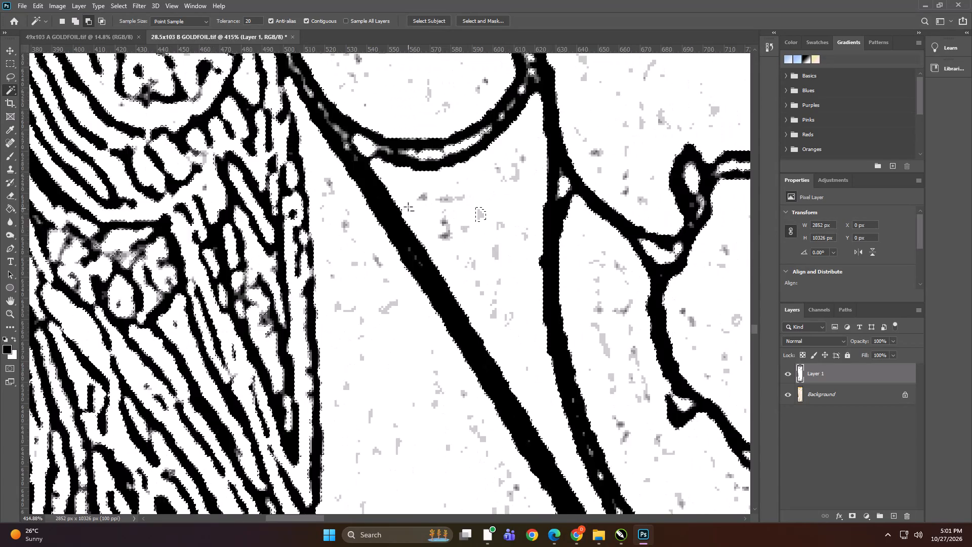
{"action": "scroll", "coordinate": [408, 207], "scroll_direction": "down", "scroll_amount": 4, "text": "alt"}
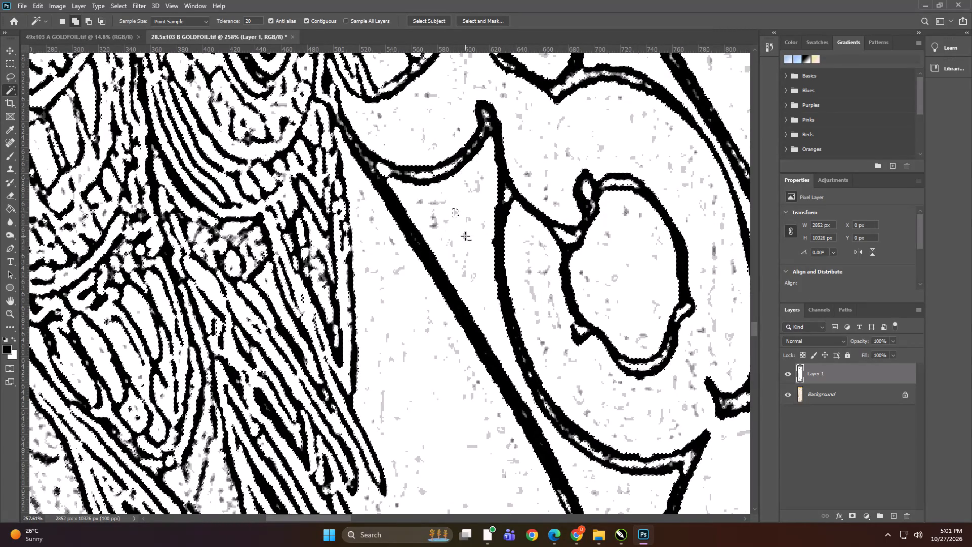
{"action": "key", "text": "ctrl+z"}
With the Background layer active, create a new red spot channel named Spot 1 at 100% solidity from the linework selection.
{"action": "scroll", "coordinate": [465, 236], "scroll_direction": "down", "scroll_amount": 5}
{"action": "scroll", "coordinate": [429, 233], "scroll_direction": "down", "scroll_amount": 10, "text": "alt"}
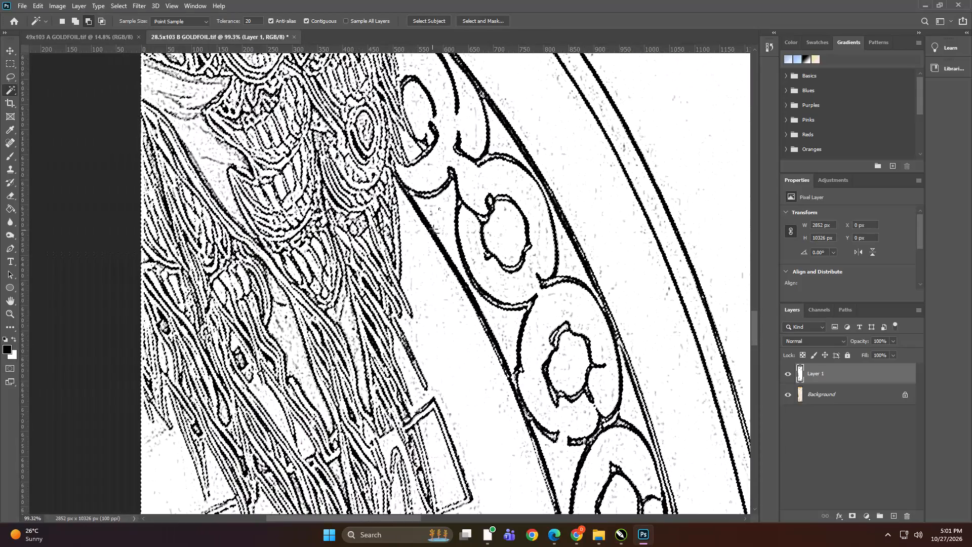
{"action": "left_click", "coordinate": [832, 397]}
{"action": "left_click", "coordinate": [817, 312]}
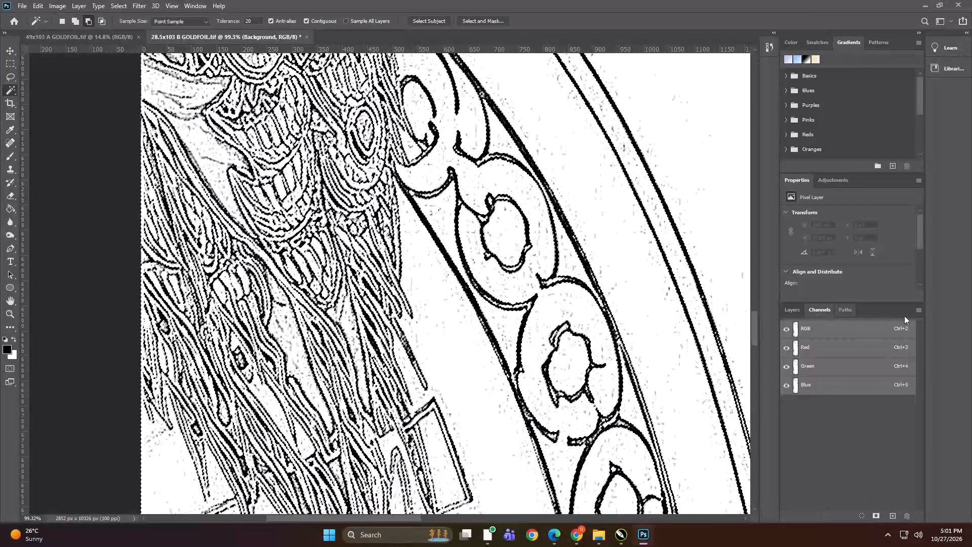
{"action": "left_click", "coordinate": [917, 311]}
{"action": "left_click", "coordinate": [922, 349]}
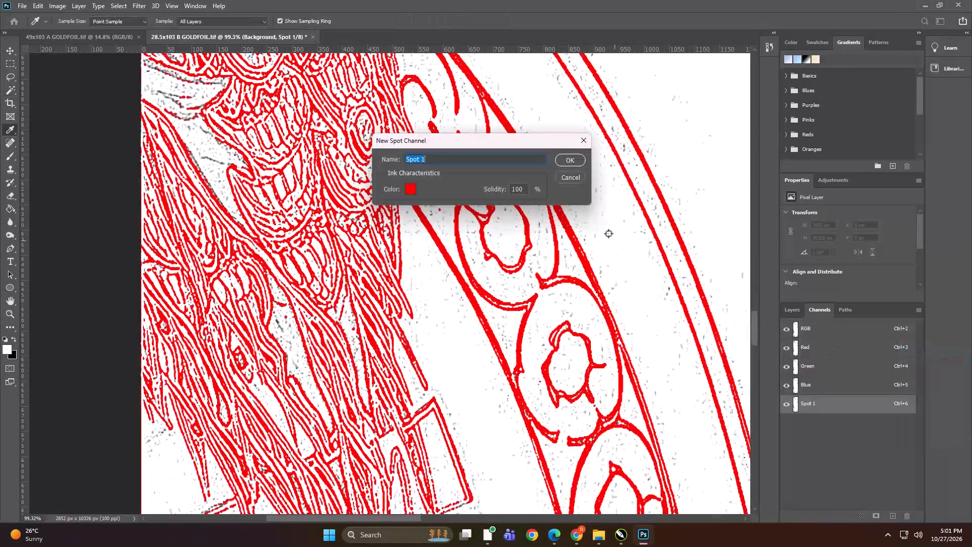
{"action": "left_click", "coordinate": [568, 163]}
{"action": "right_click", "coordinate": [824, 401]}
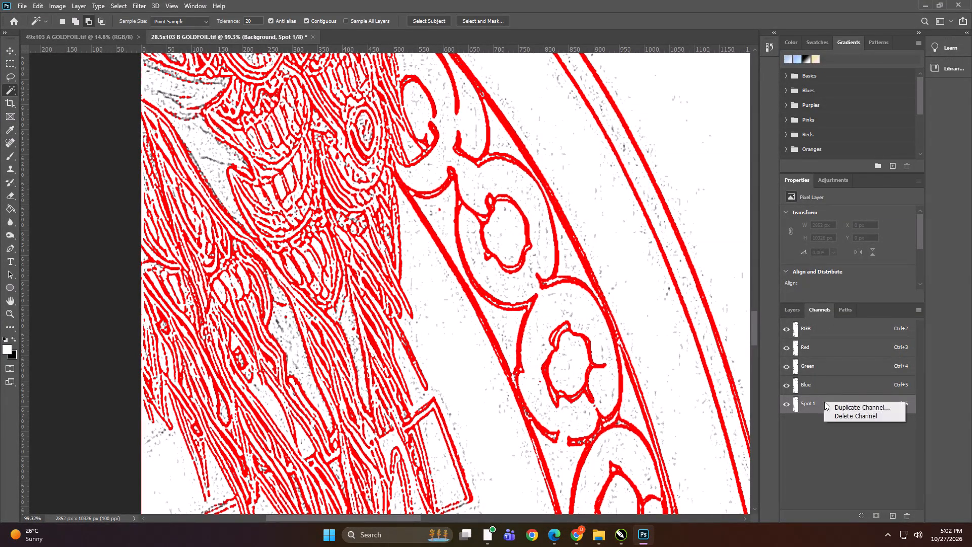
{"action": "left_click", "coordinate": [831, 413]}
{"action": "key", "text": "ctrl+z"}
Duplicate the Spot 1 channel as Spot 2 in the 28.5x103 B GOLDFOIL document and make the copy visible.
{"action": "right_click", "coordinate": [832, 405]}
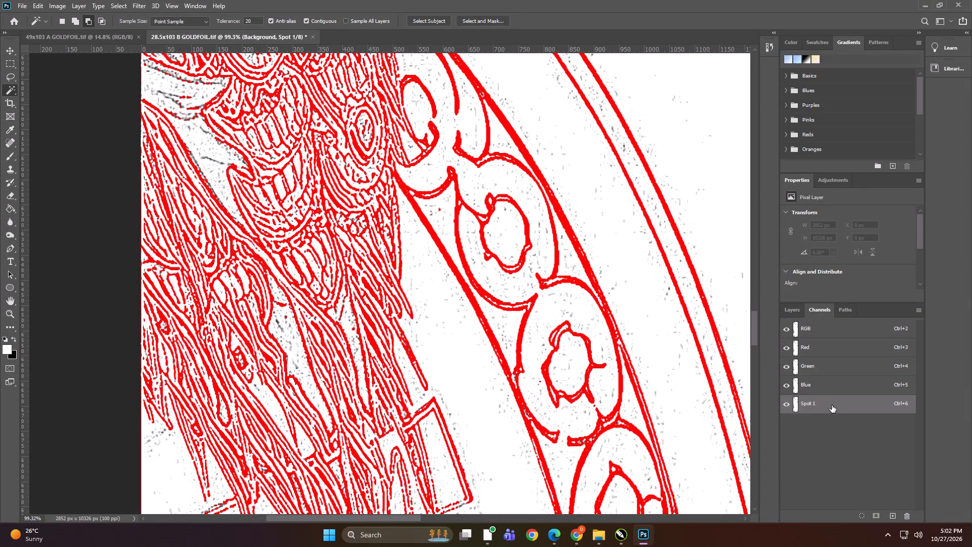
{"action": "left_click", "coordinate": [842, 409]}
{"action": "key", "text": "Right"}
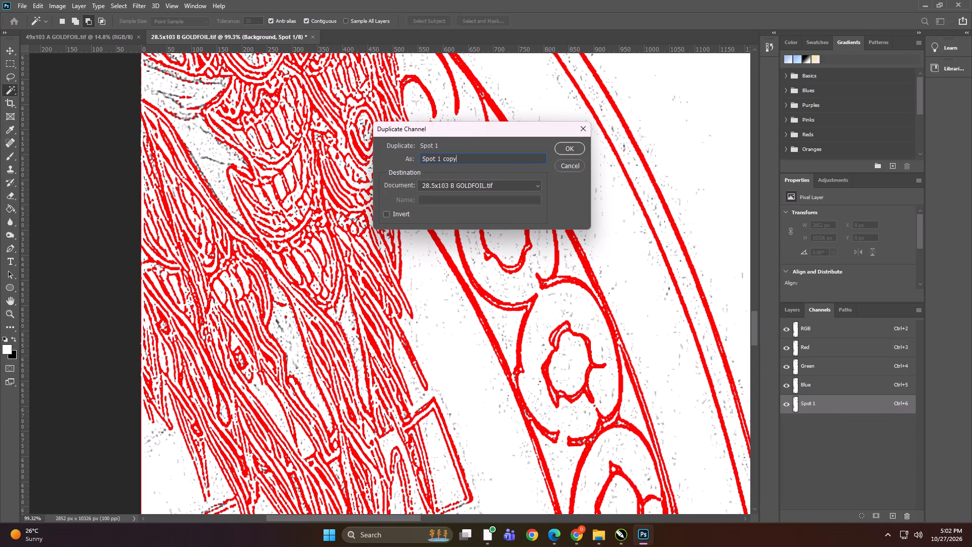
{"action": "key", "text": "BackSpace"}
{"action": "key", "text": "BackSpace"}
{"action": "key", "text": "BackSpace"}
{"action": "key", "text": "BackSpace"}
{"action": "key", "text": "BackSpace"}
{"action": "key", "text": "BackSpace"}
{"action": "key", "text": "2"}
{"action": "left_click", "coordinate": [563, 146]}
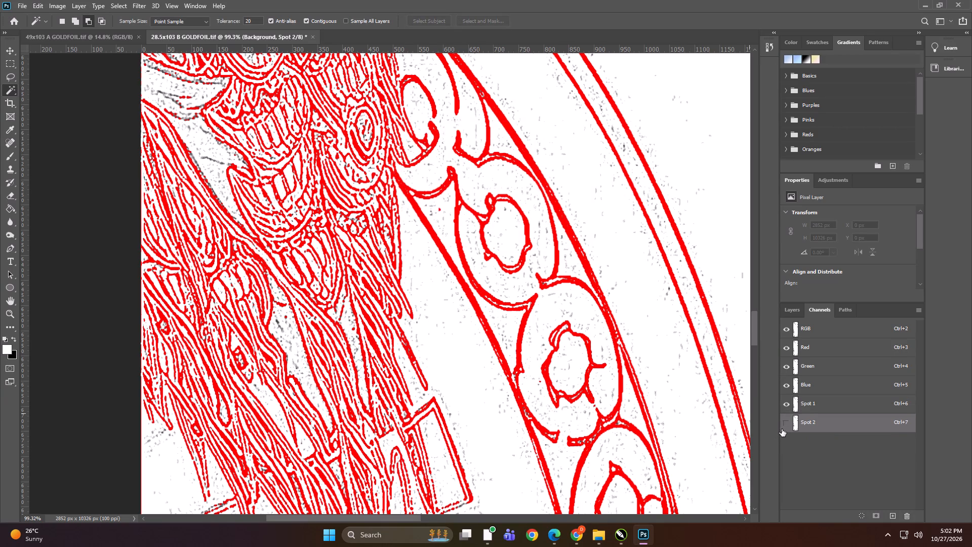
{"action": "left_click", "coordinate": [785, 426]}
Delete the linework layer, Layer 1, from the 28.5x103 B GOLDFOIL document, leaving the Background artwork.
{"action": "left_click", "coordinate": [784, 311]}
{"action": "left_click", "coordinate": [812, 370]}
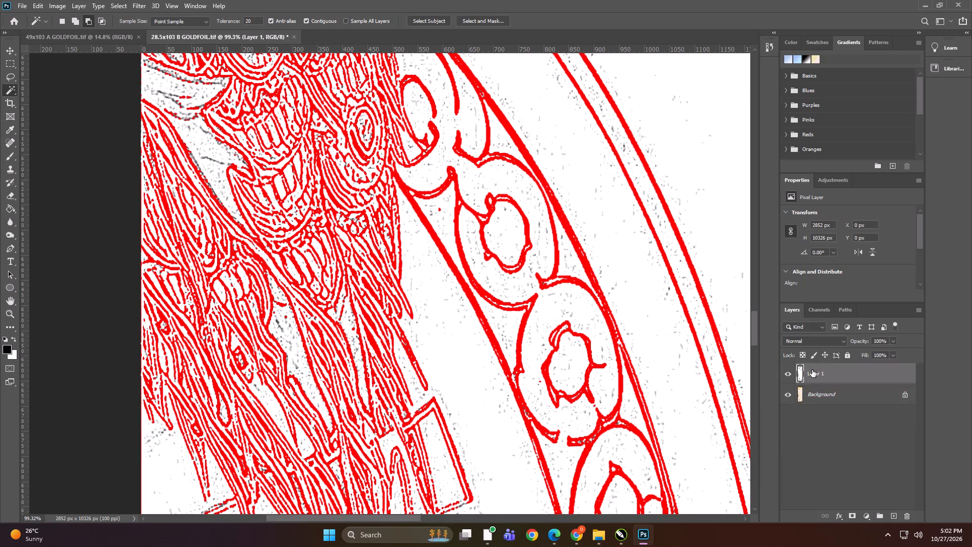
{"action": "key", "text": "Delete"}
Save the document on the computer as a TIFF over 28.5x103 B GOLDFOIL in the INTERIOR SOLUTION folder, with spot colors and LZW compression.
{"action": "scroll", "coordinate": [327, 166], "scroll_direction": "down", "scroll_amount": 5, "text": "alt"}
{"action": "key", "text": "ctrl+shift+s"}
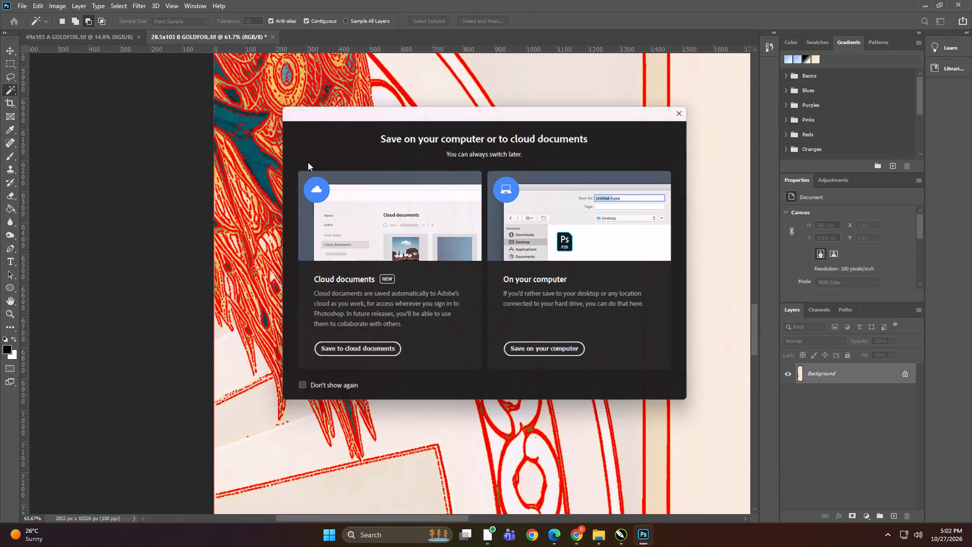
{"action": "left_click", "coordinate": [555, 349]}
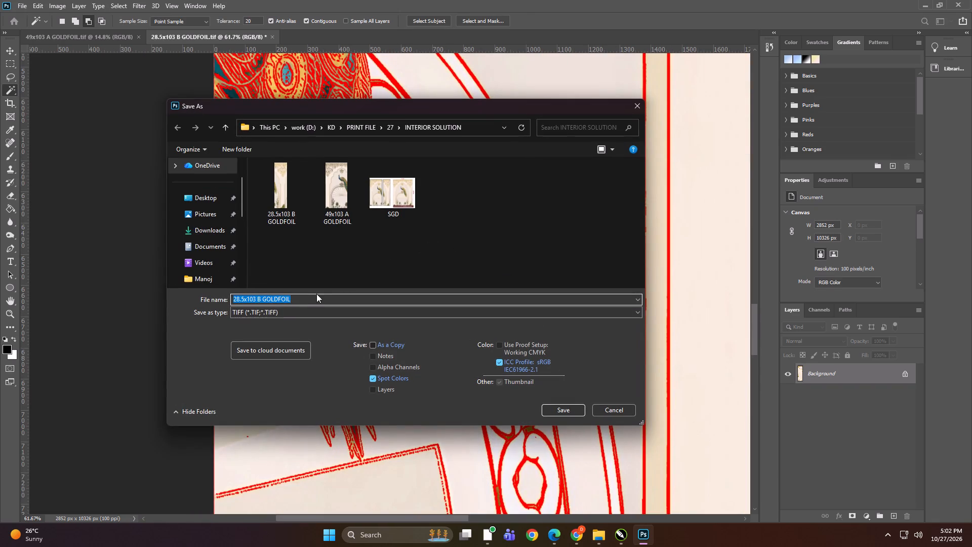
{"action": "left_click", "coordinate": [308, 297]}
{"action": "left_click", "coordinate": [548, 409]}
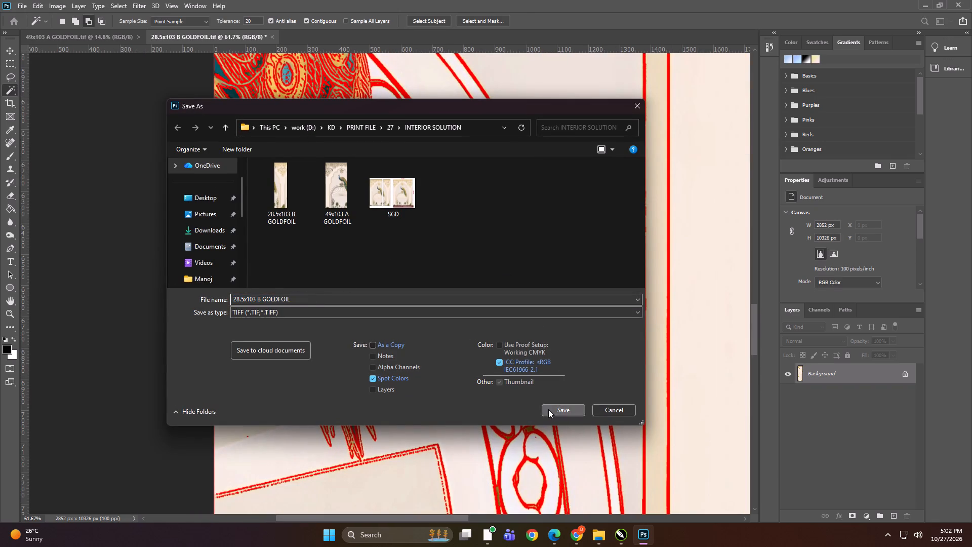
{"action": "left_click", "coordinate": [512, 269]}
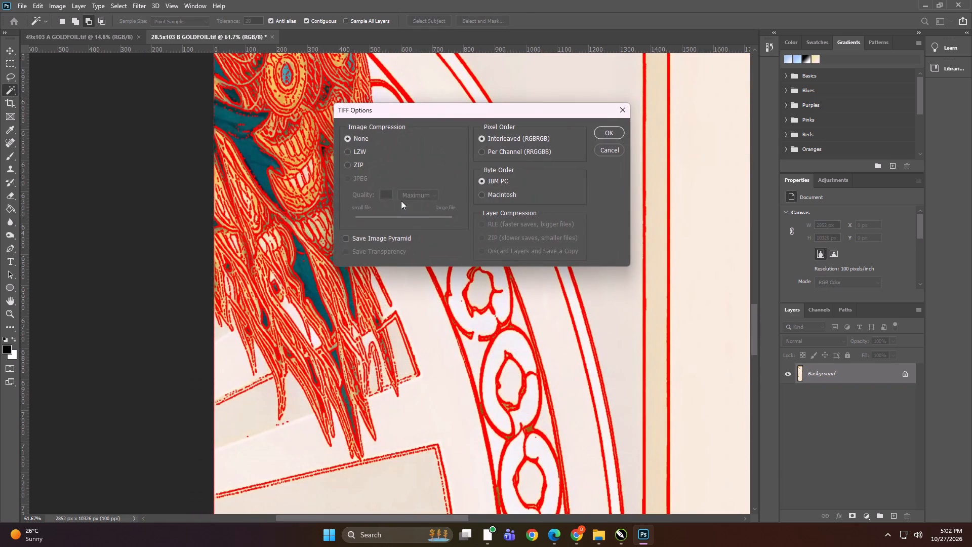
{"action": "left_click", "coordinate": [355, 153]}
{"action": "left_click", "coordinate": [599, 132]}
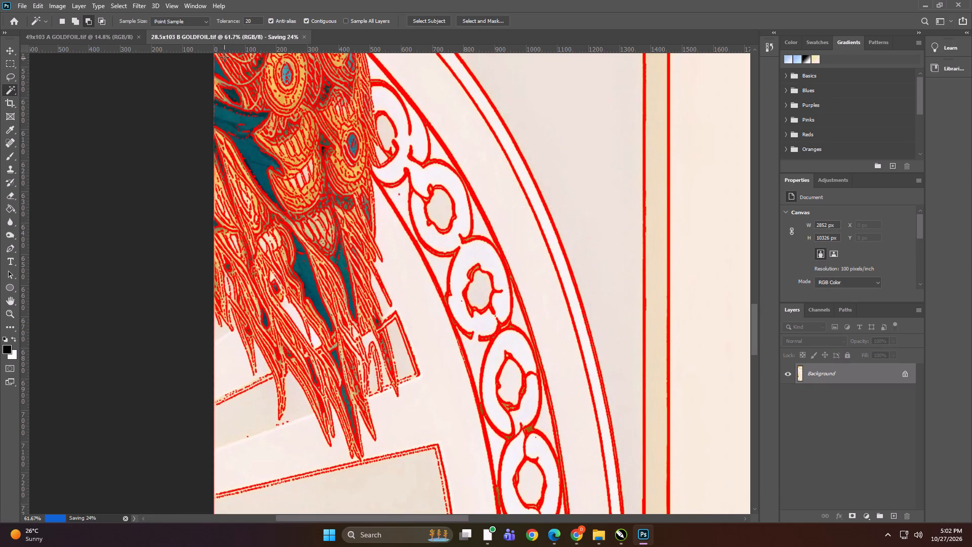
Close the 49x103 A GOLDFOIL and 28.5x103 B GOLDFOIL documents and minimize Photoshop.
{"action": "left_click", "coordinate": [140, 36]}
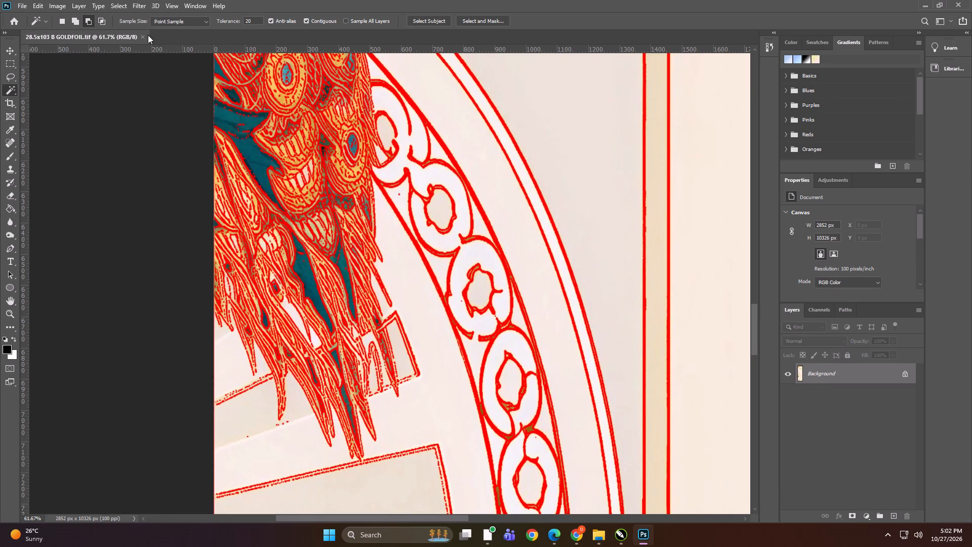
{"action": "left_click", "coordinate": [143, 35]}
{"action": "left_click", "coordinate": [927, 5]}
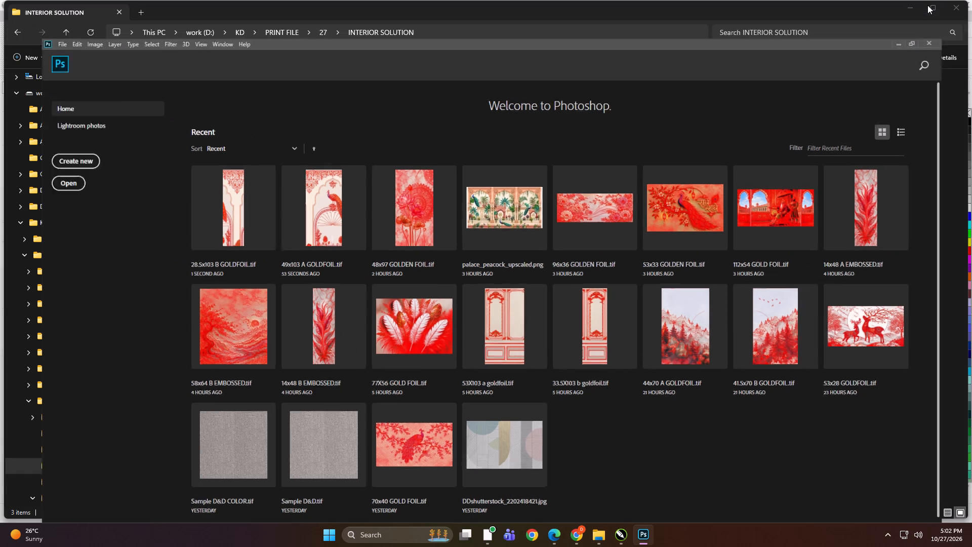